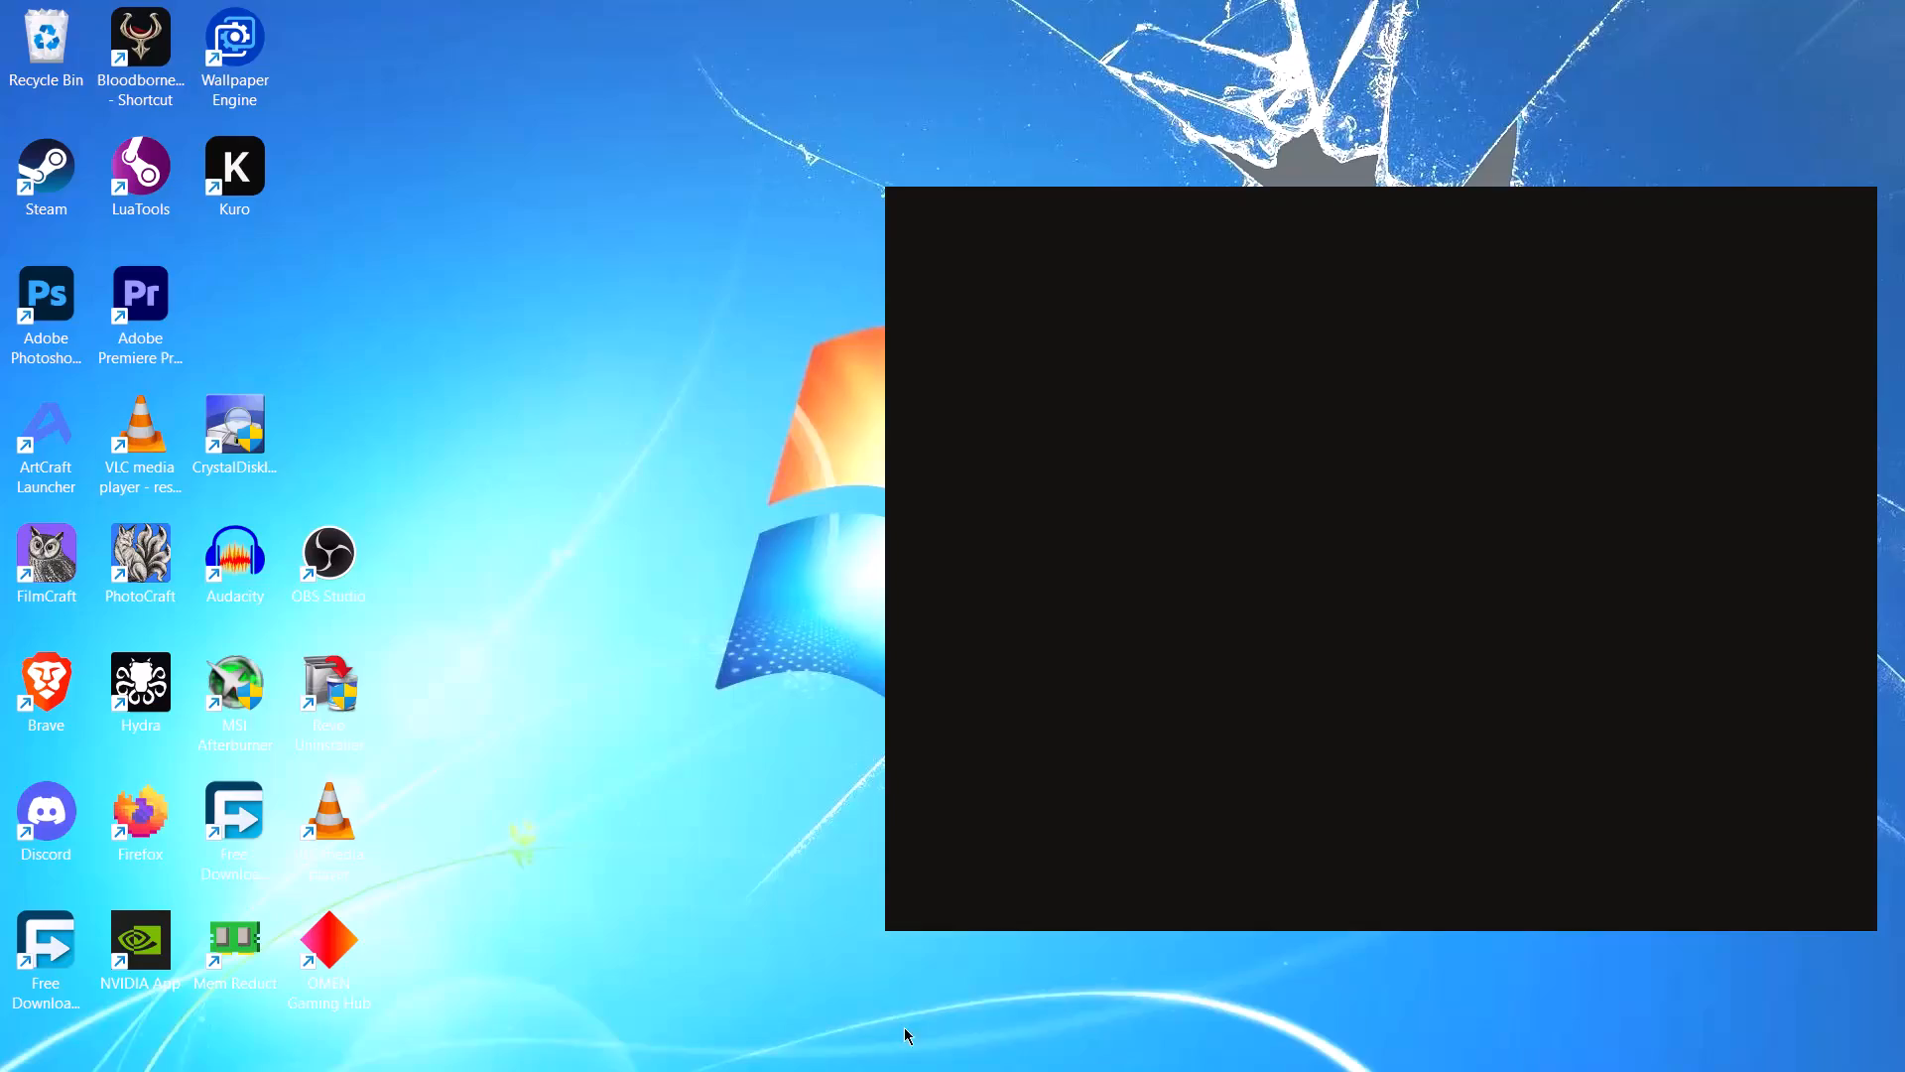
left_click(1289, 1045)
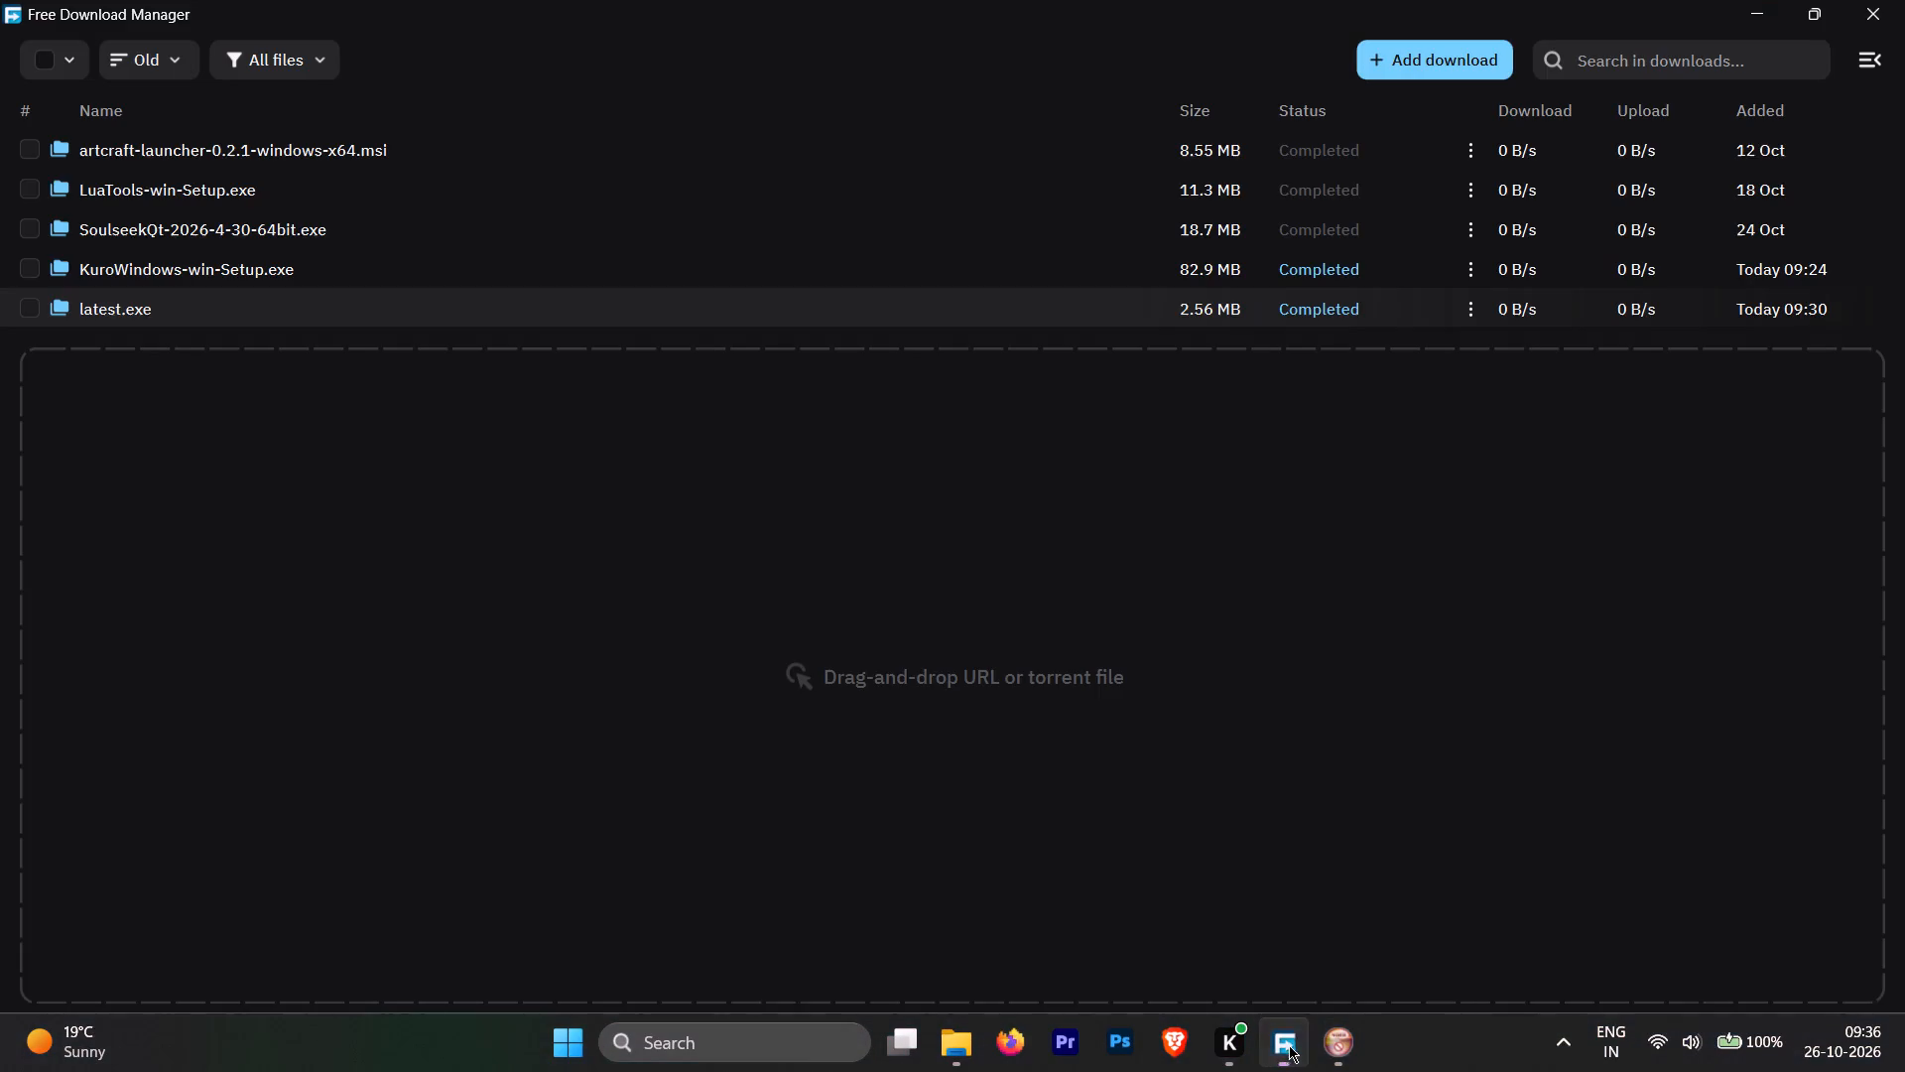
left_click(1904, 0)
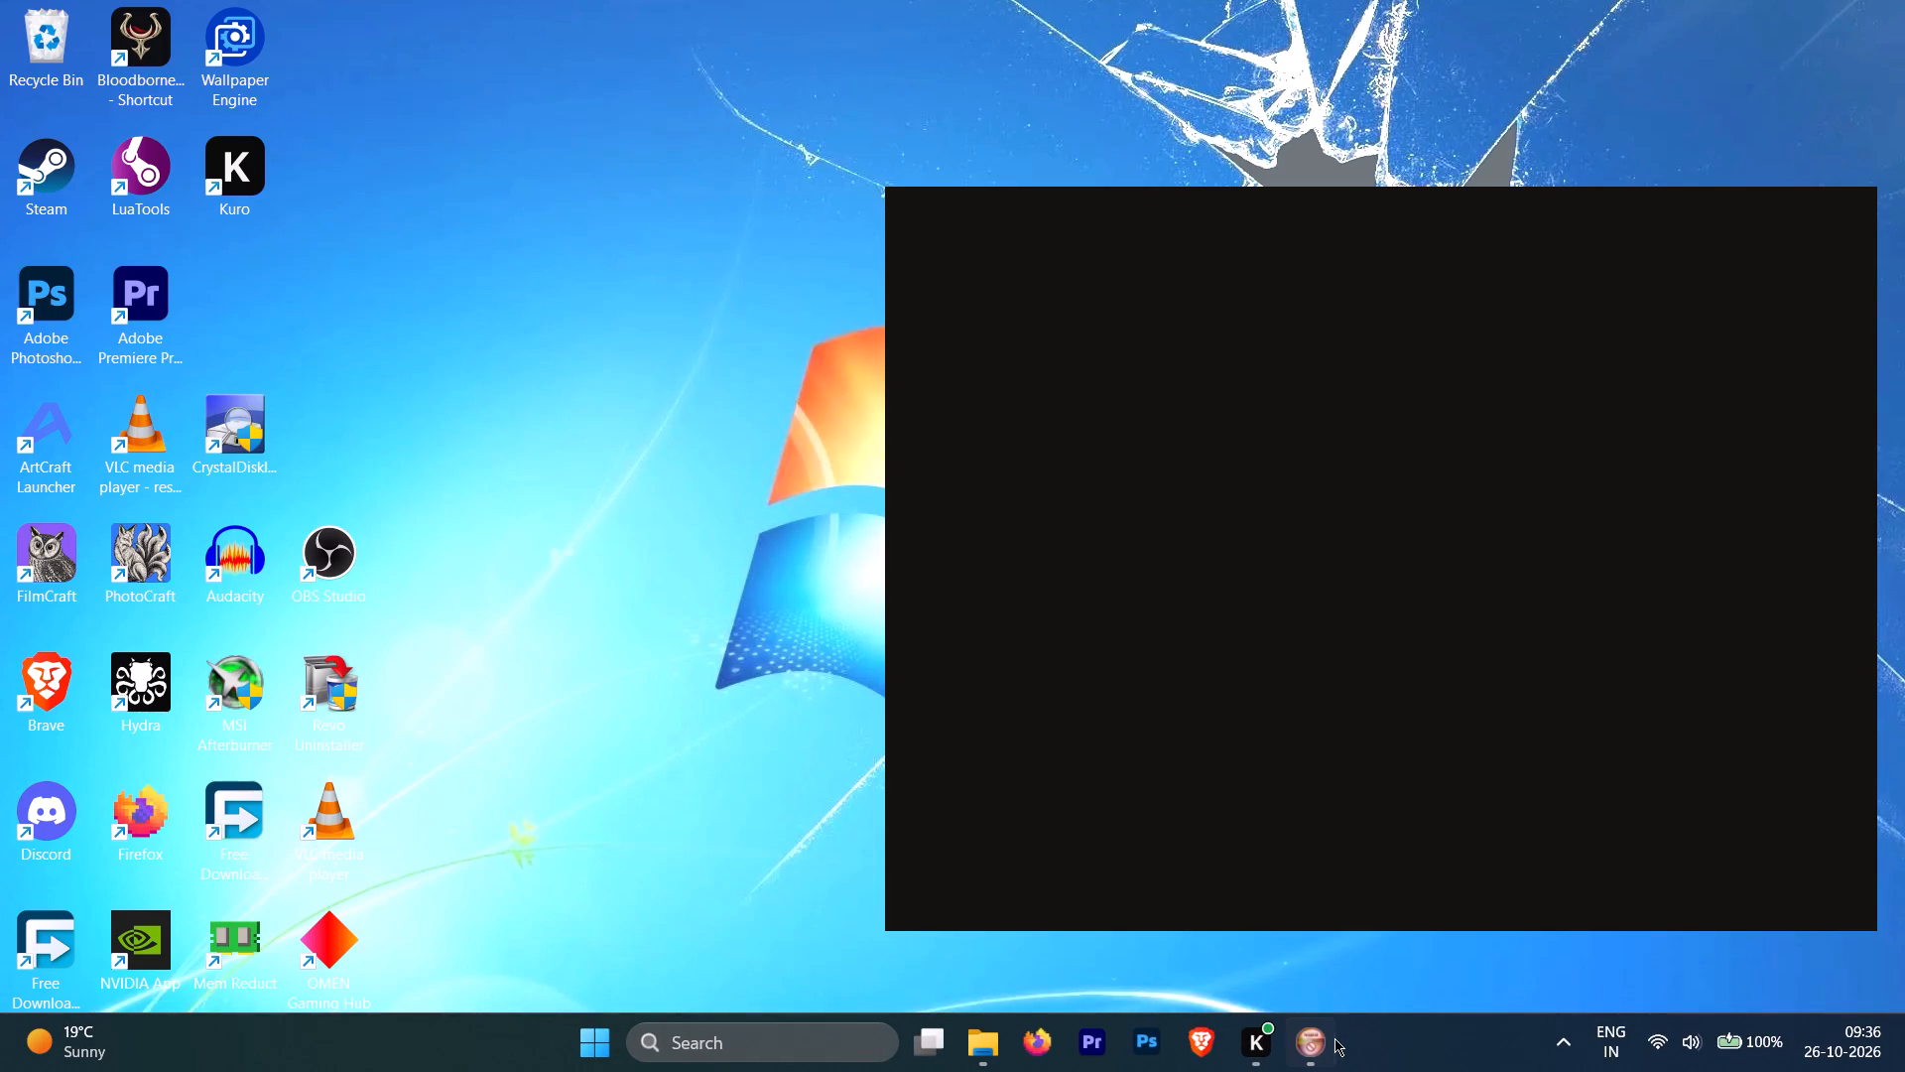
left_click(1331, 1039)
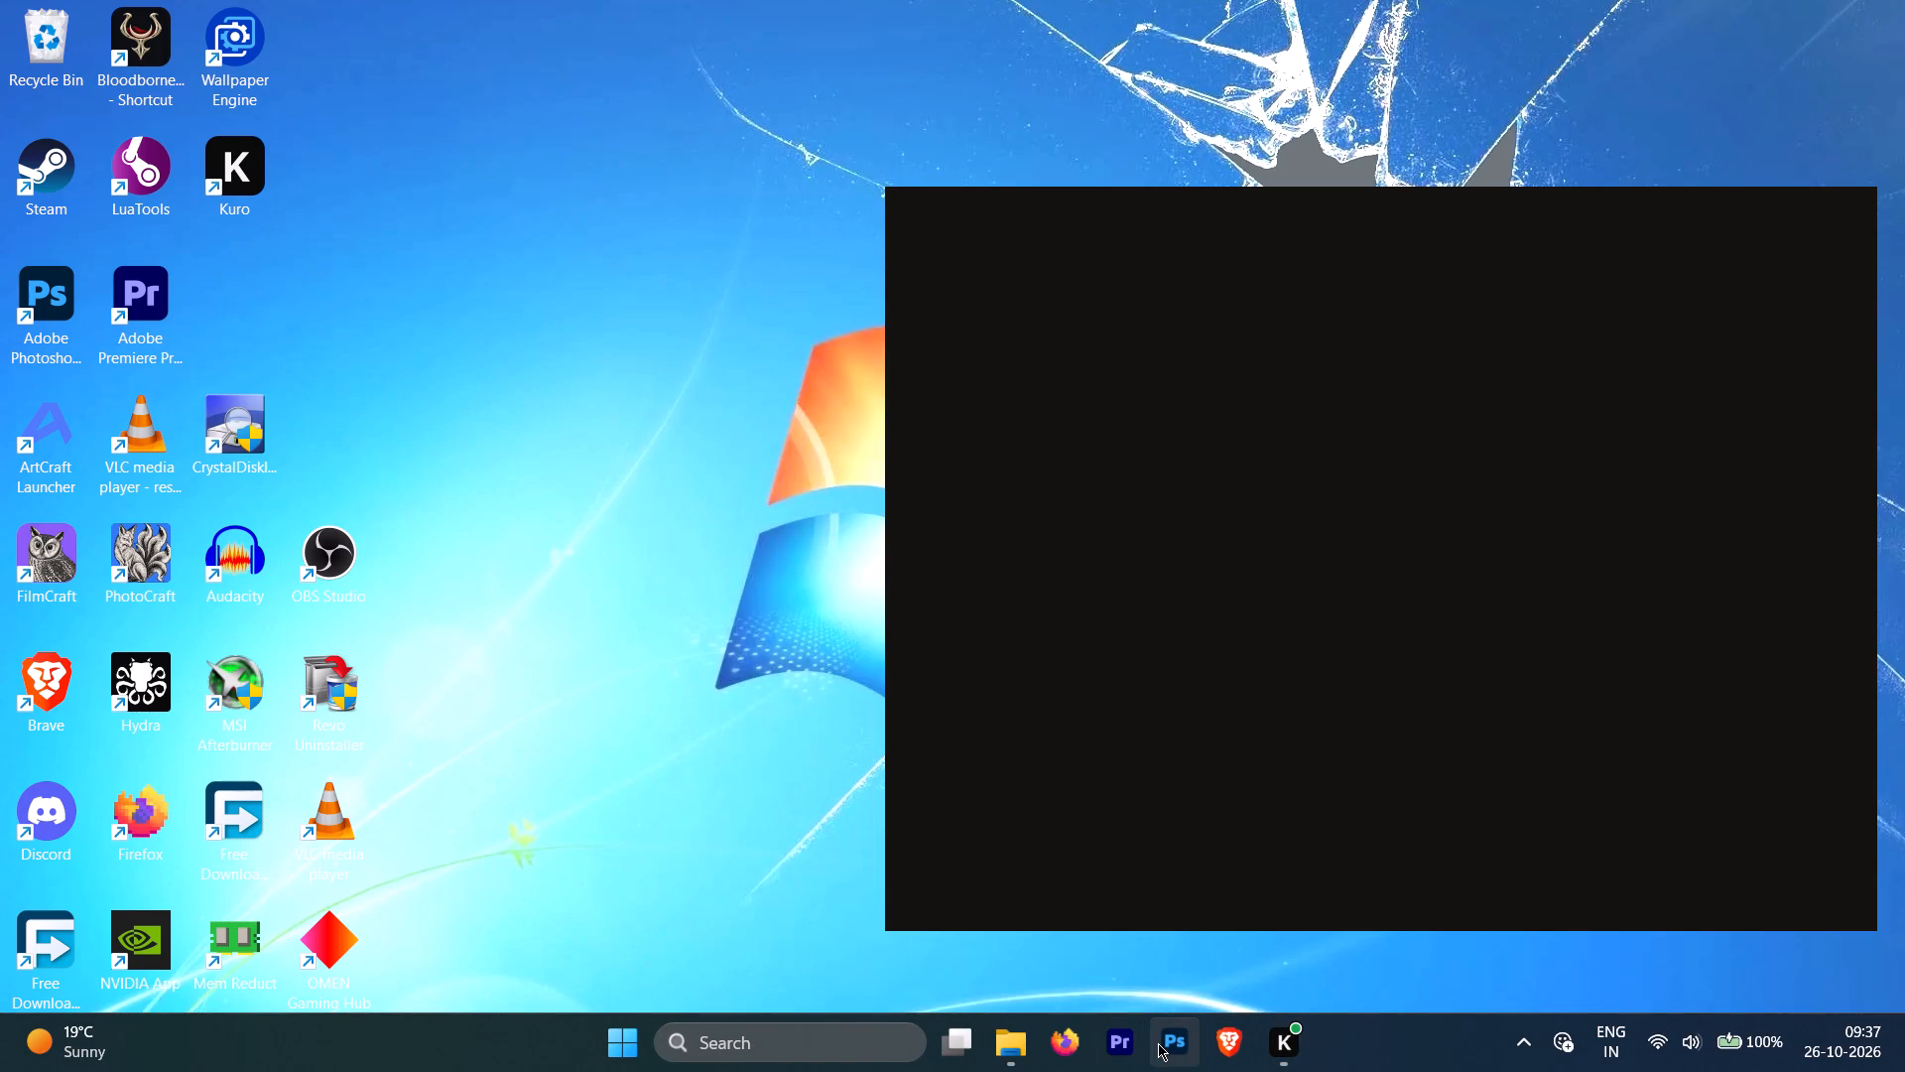
Launch Adobe Premiere Pro 2025.
left_click(1113, 1039)
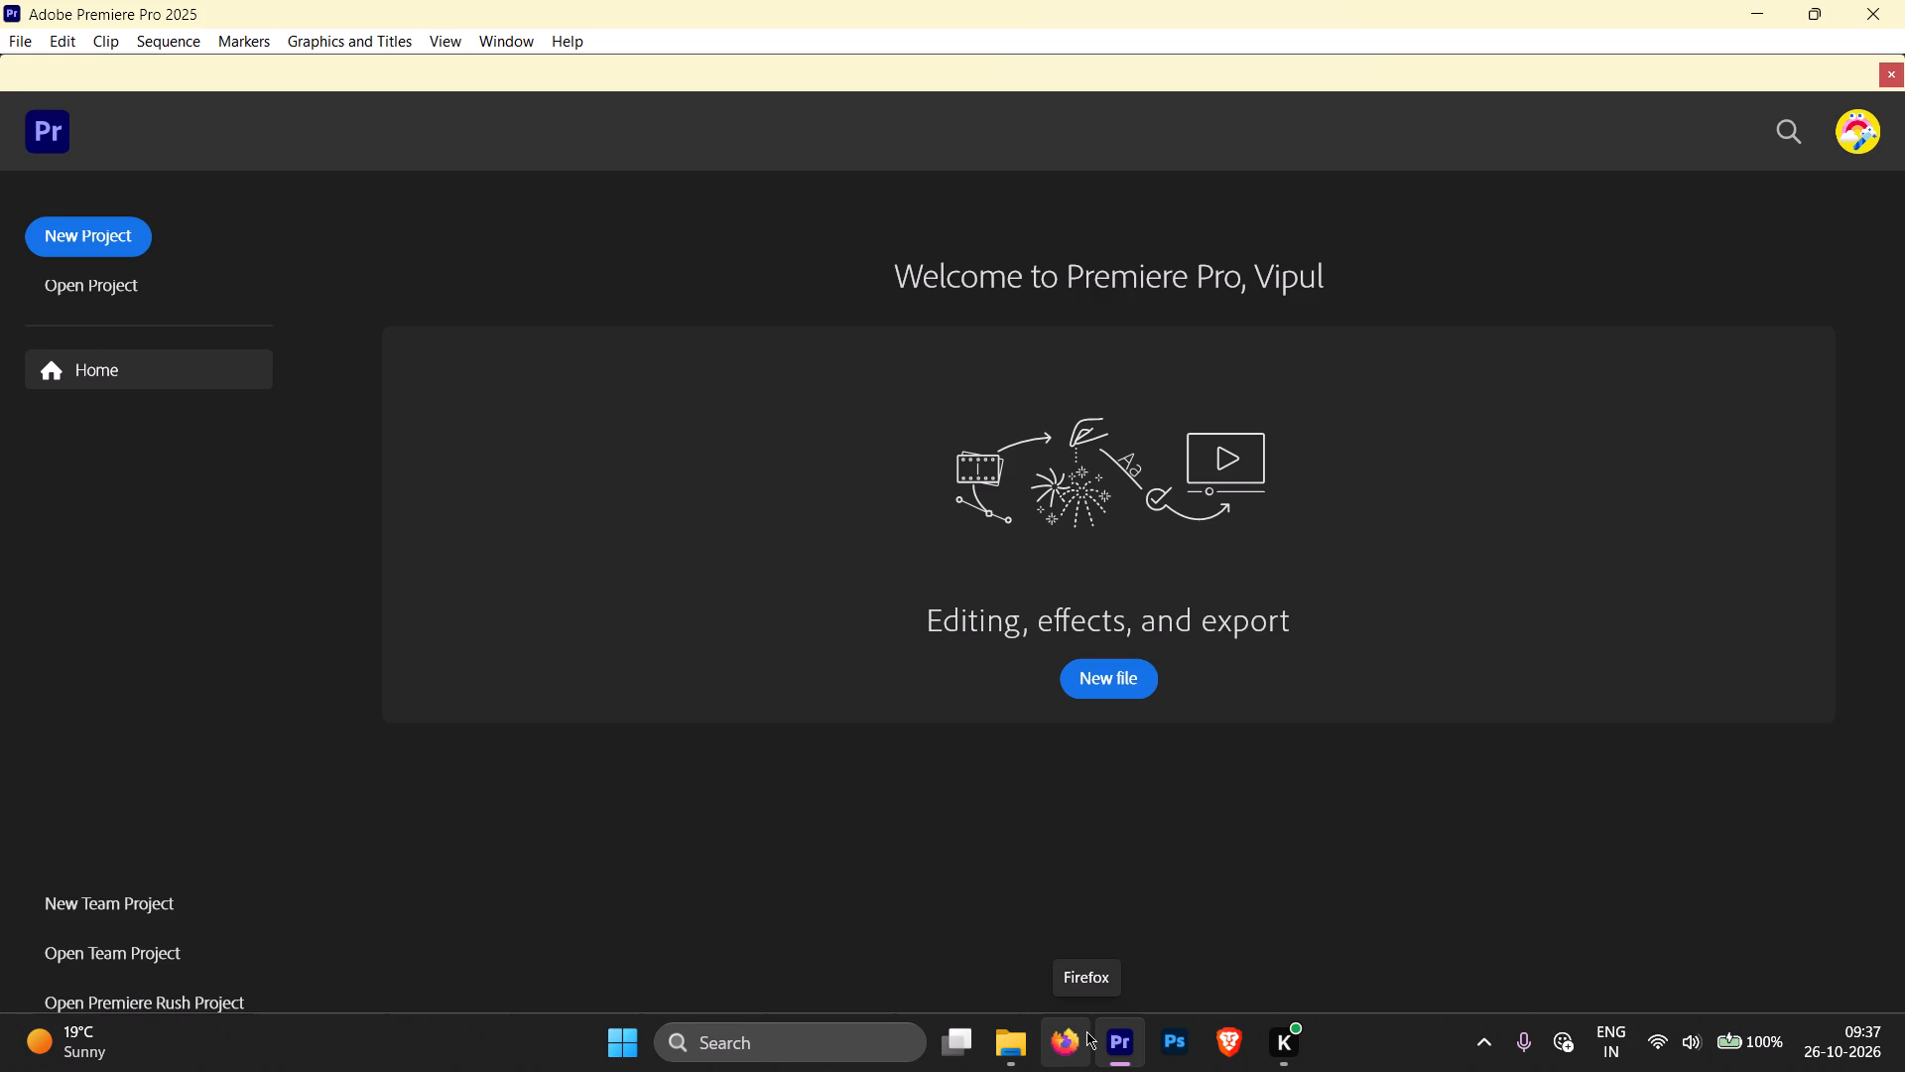
key("space")
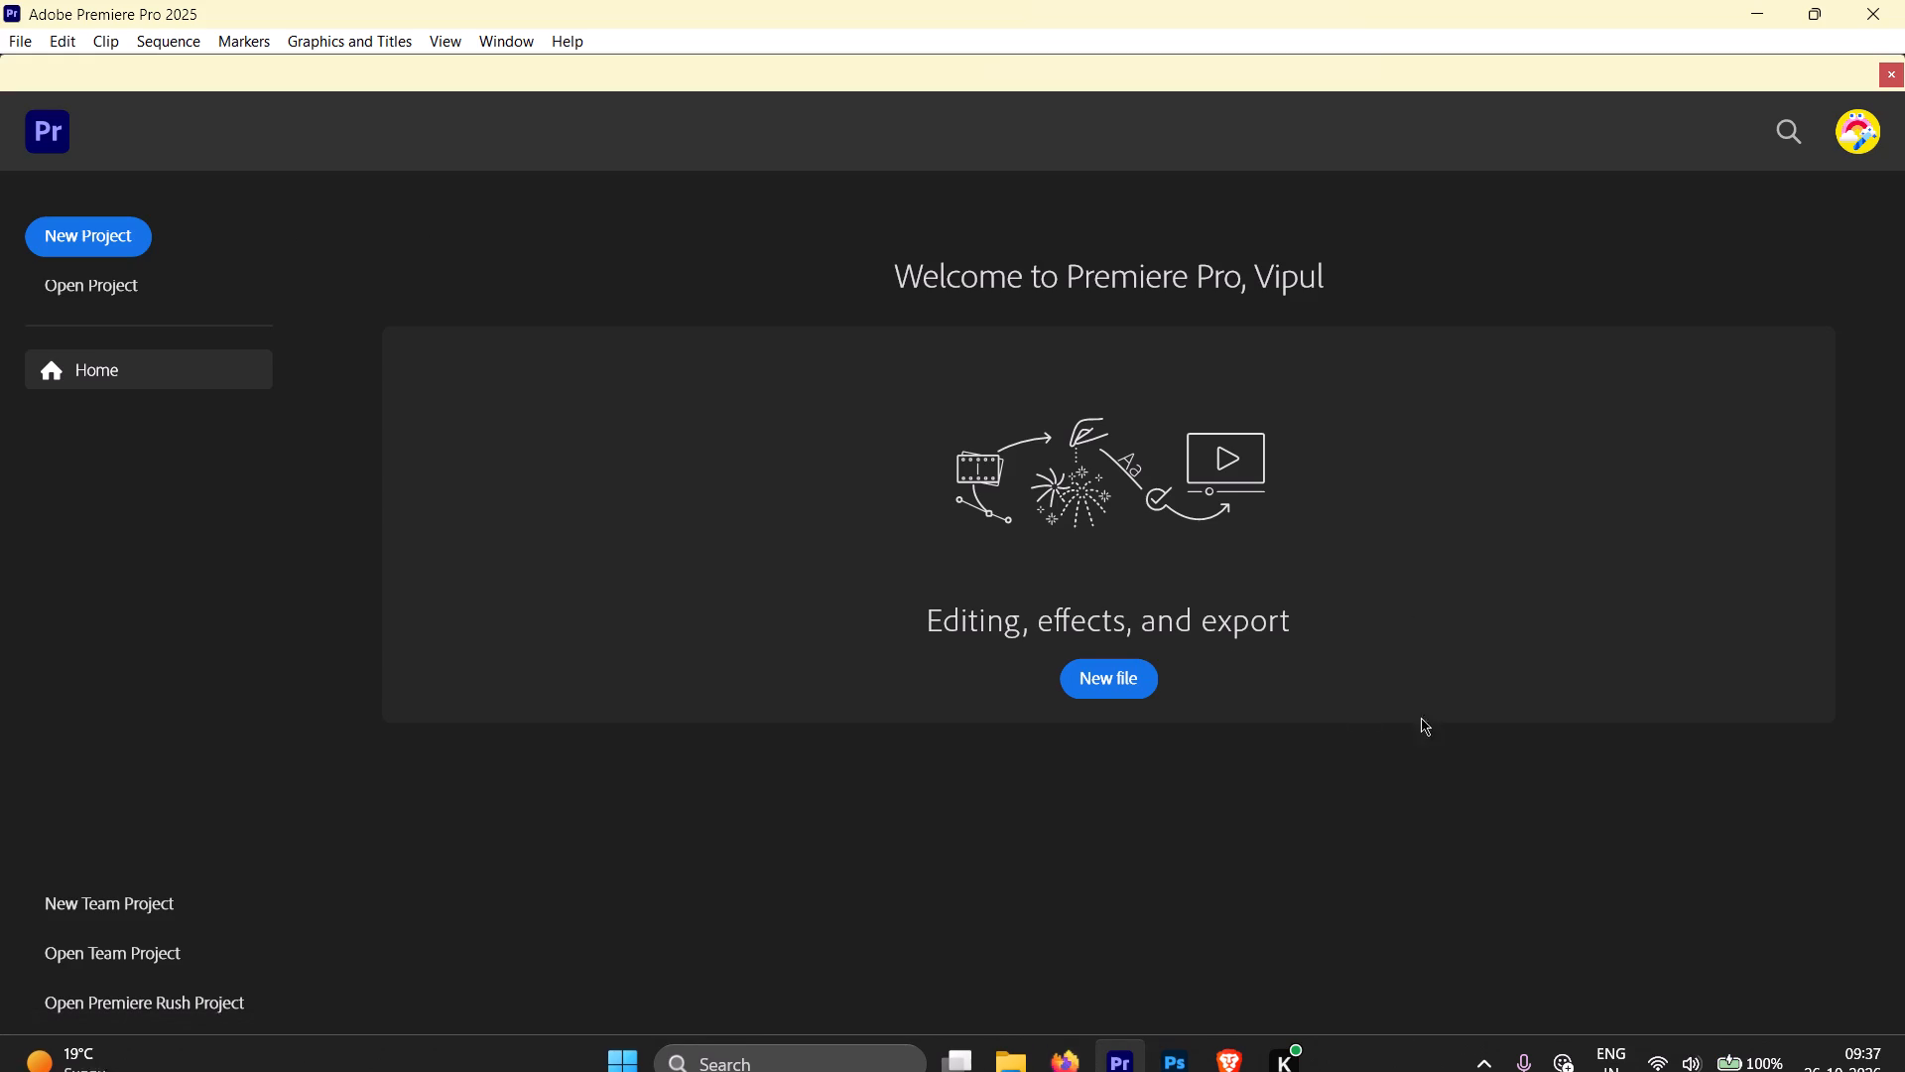
Create a new project named bb1 in the default location with no template, replacing the existing project of that name.
left_click(1117, 667)
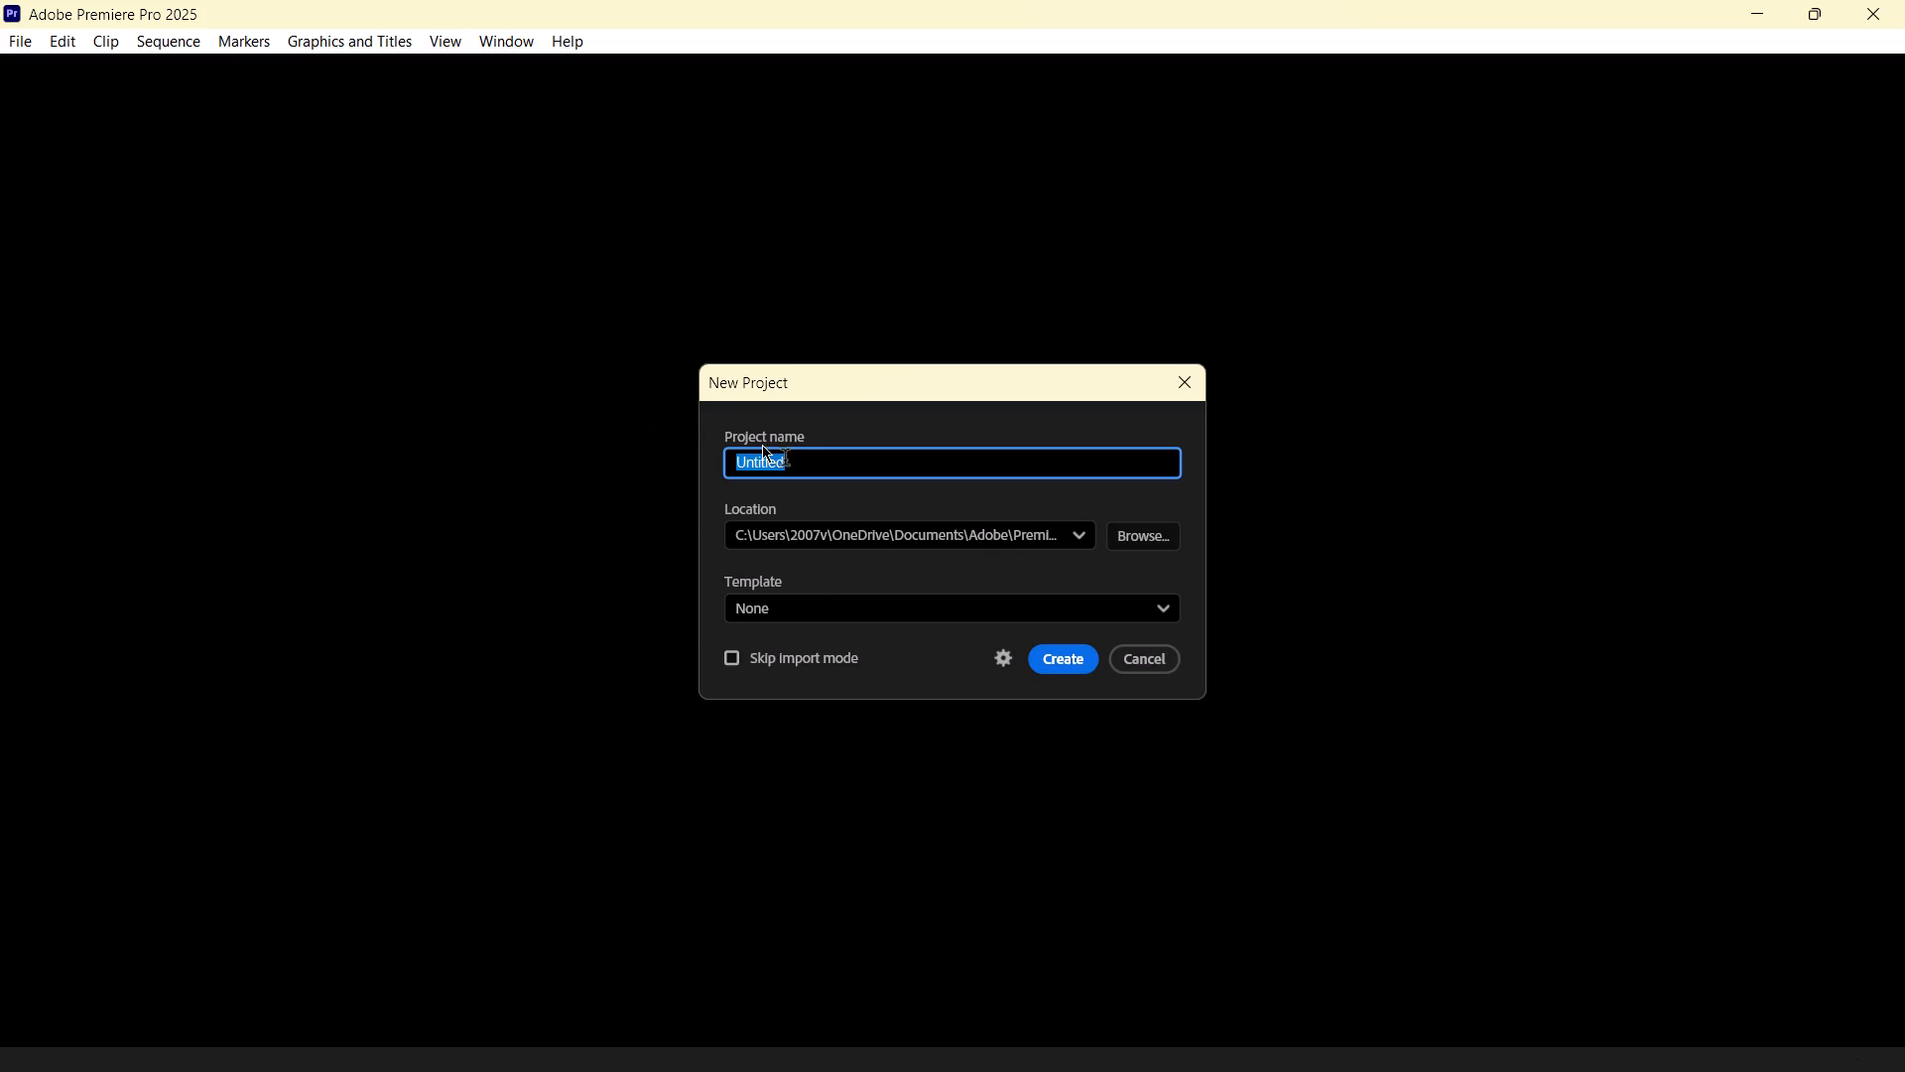
left_click_drag(785, 460, 798, 465)
left_click(801, 466)
left_click(802, 471)
left_click(801, 471)
key("BackSpace")
key("BackSpace")
key("BackSpace")
key("BackSpace")
key("BackSpace")
key("BackSpace")
key("BackSpace")
key("BackSpace")
key("BackSpace")
key("BackSpace")
key("BackSpace")
key("BackSpace")
key("BackSpace")
key("BackSpace")
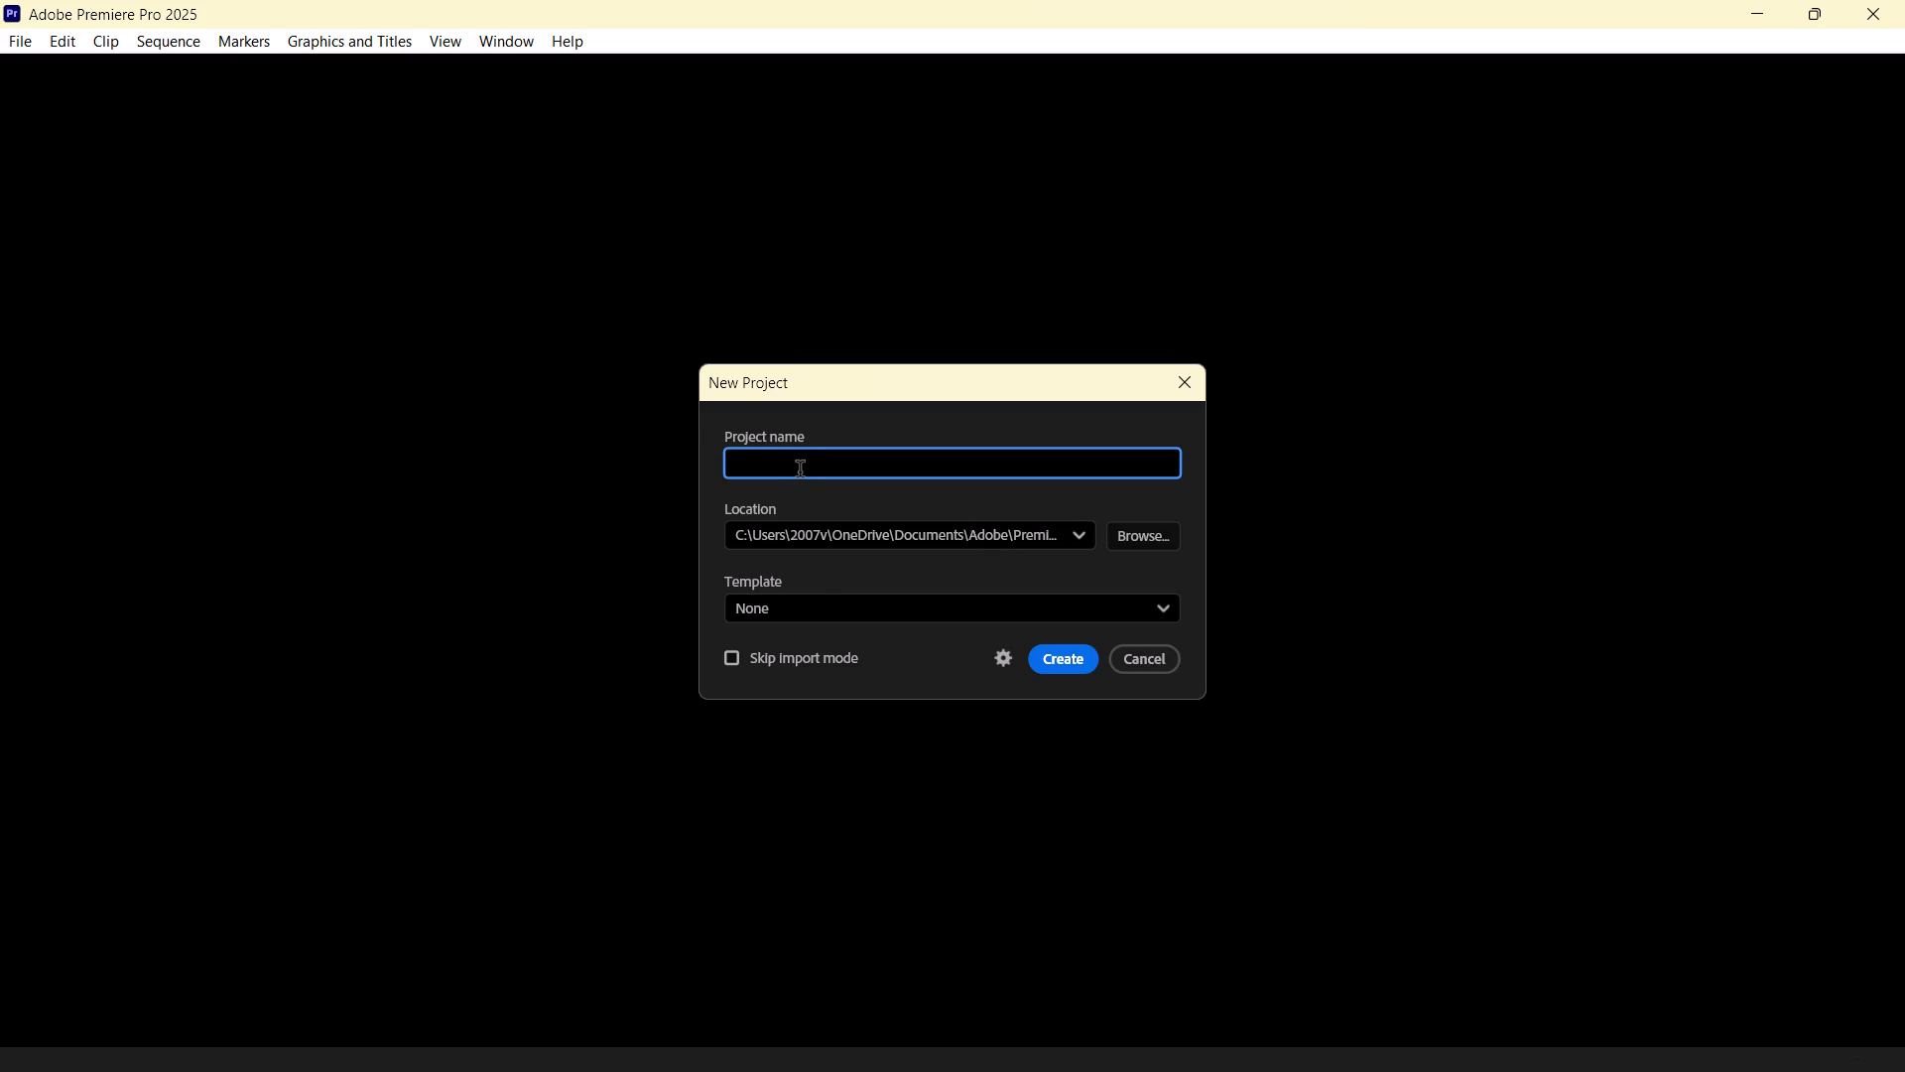
type("bb1")
left_click(1048, 661)
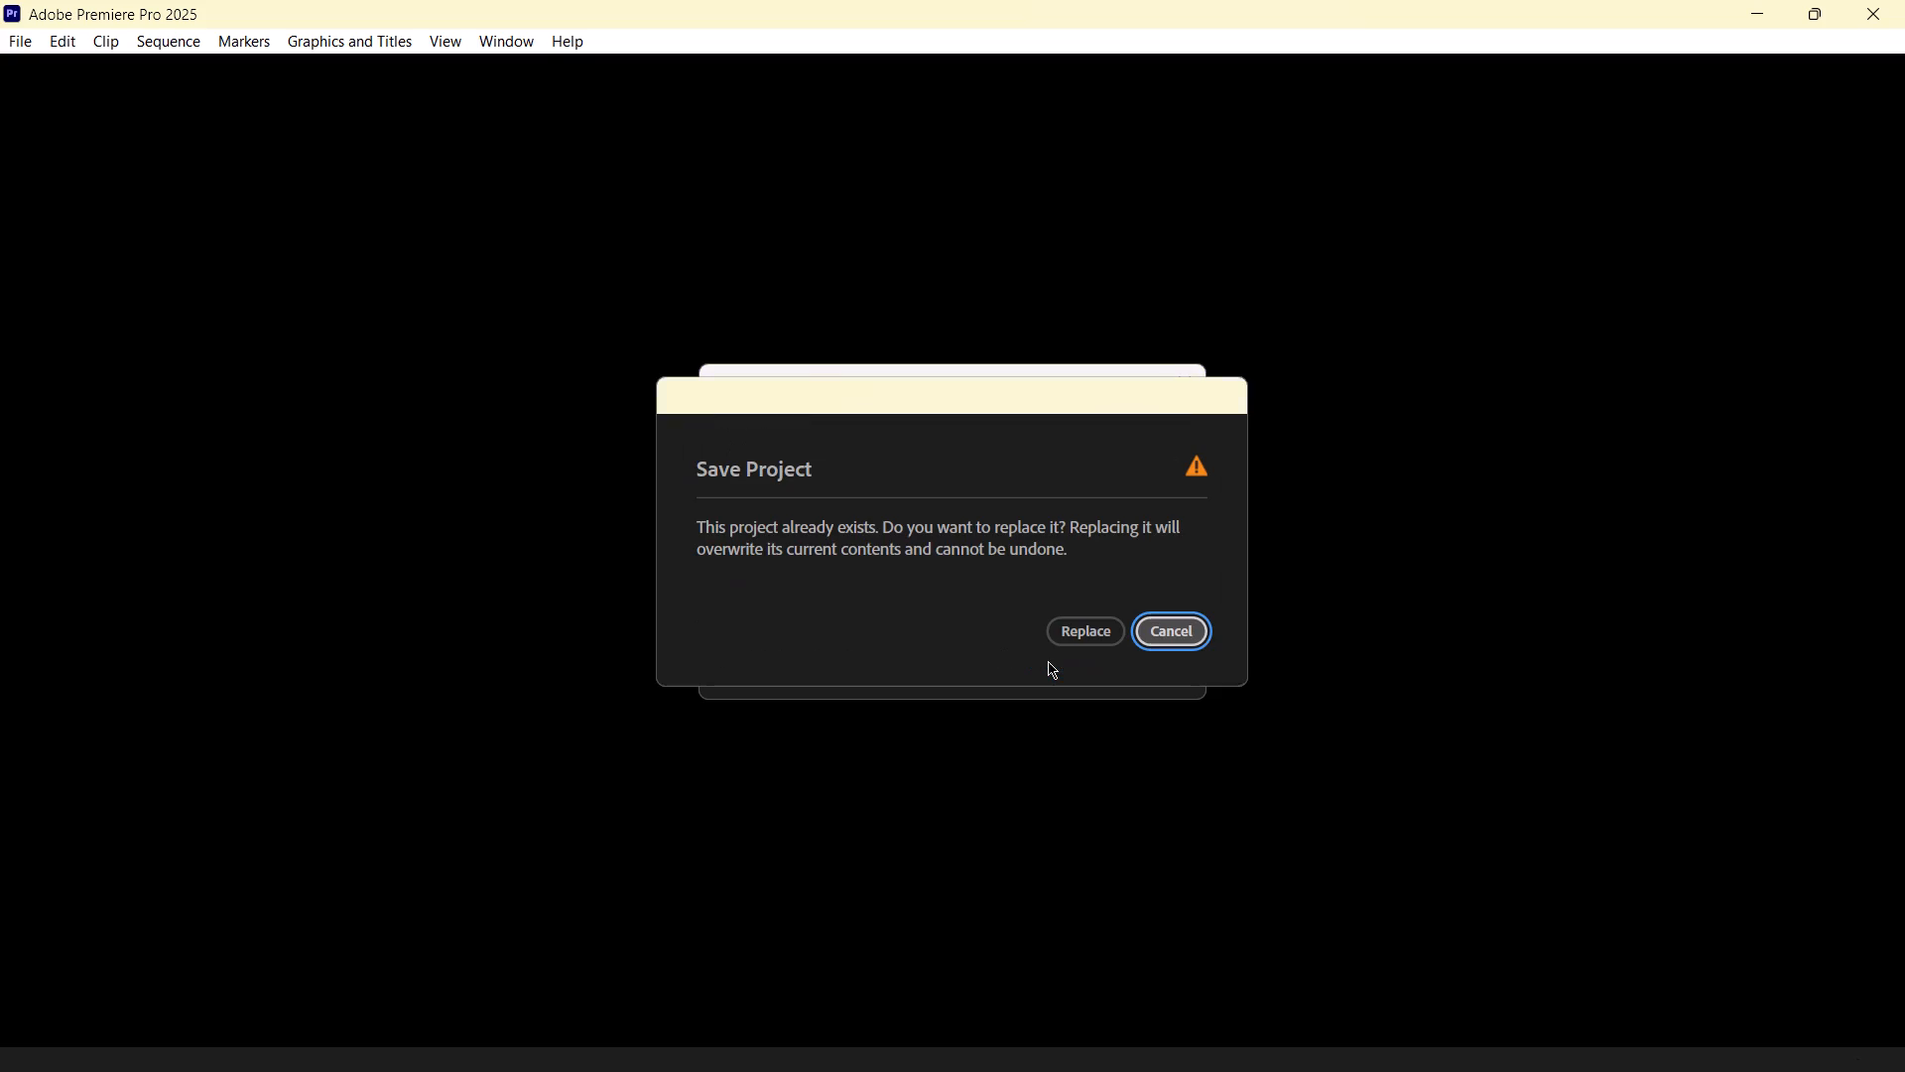
left_click(1087, 634)
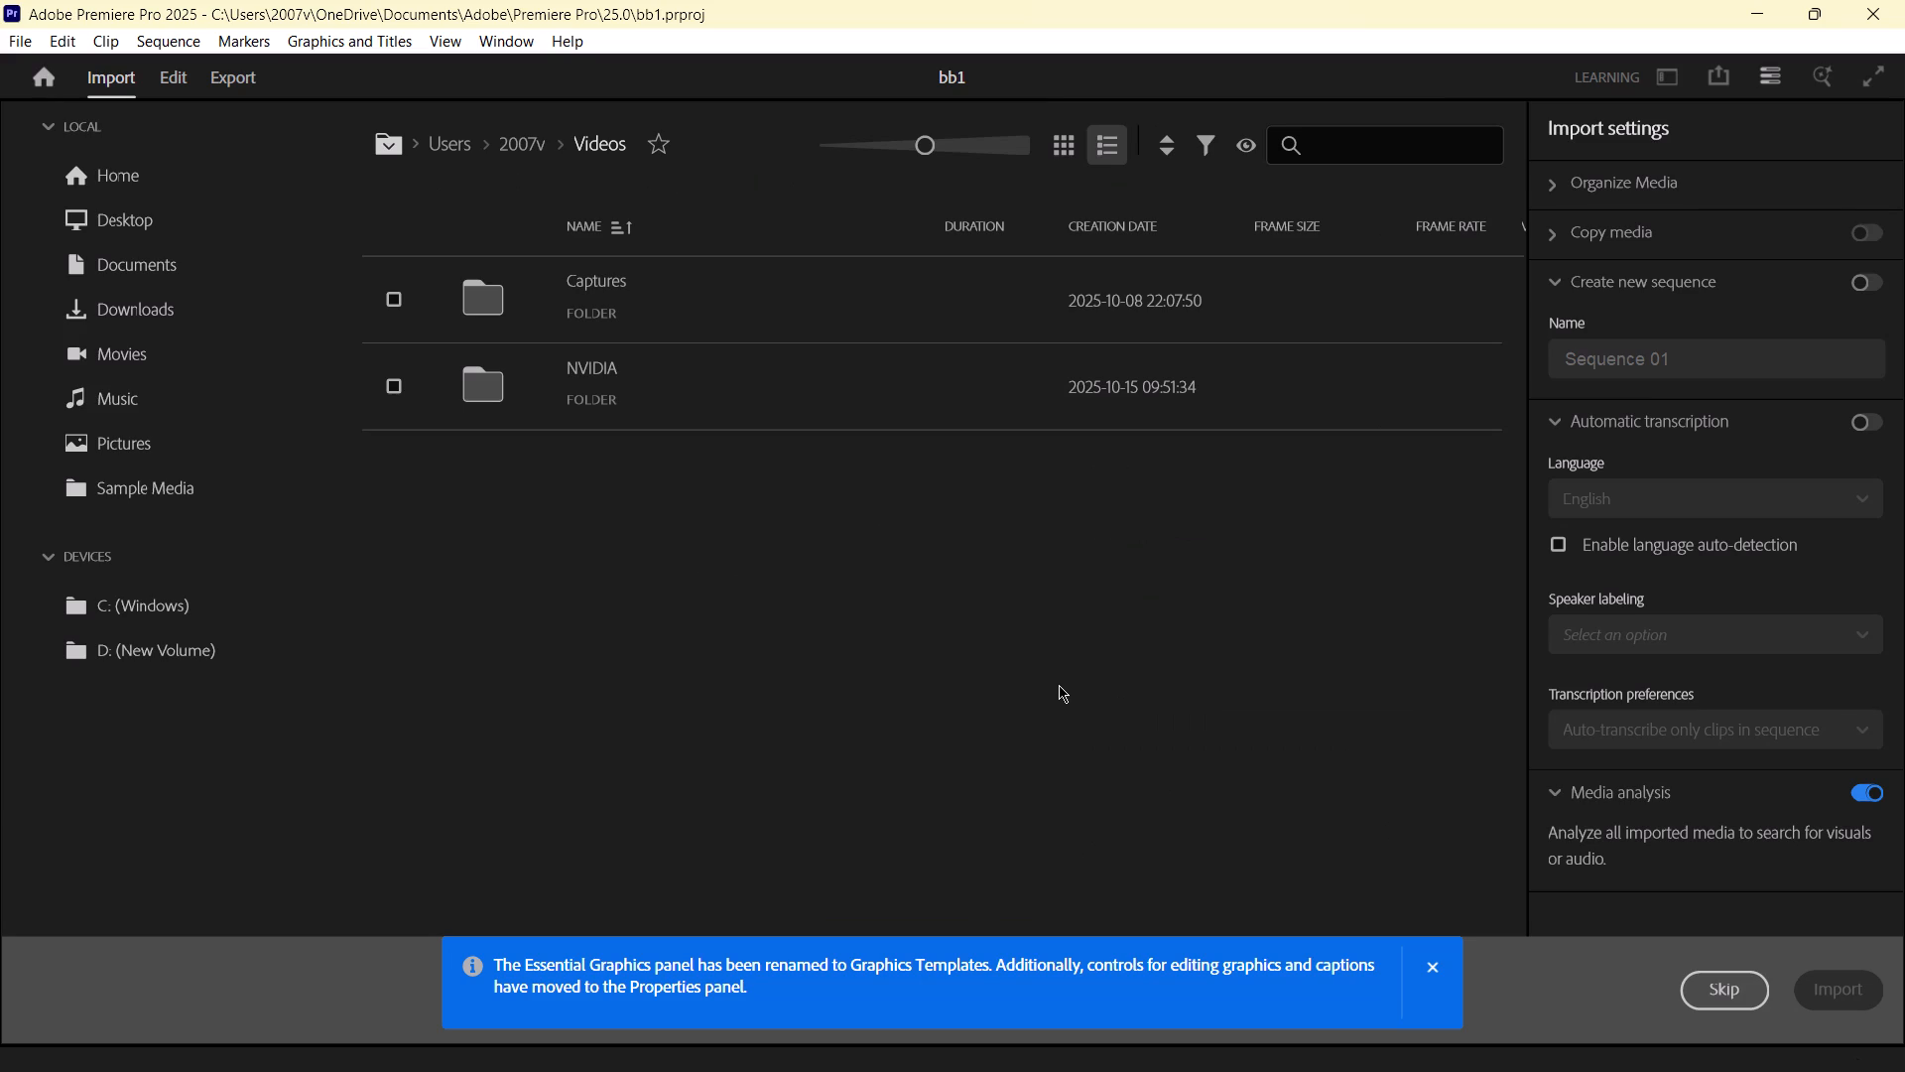
Dismiss the Graphics Templates notice and skip the media import for the new project.
left_click(1428, 964)
left_click(1716, 1004)
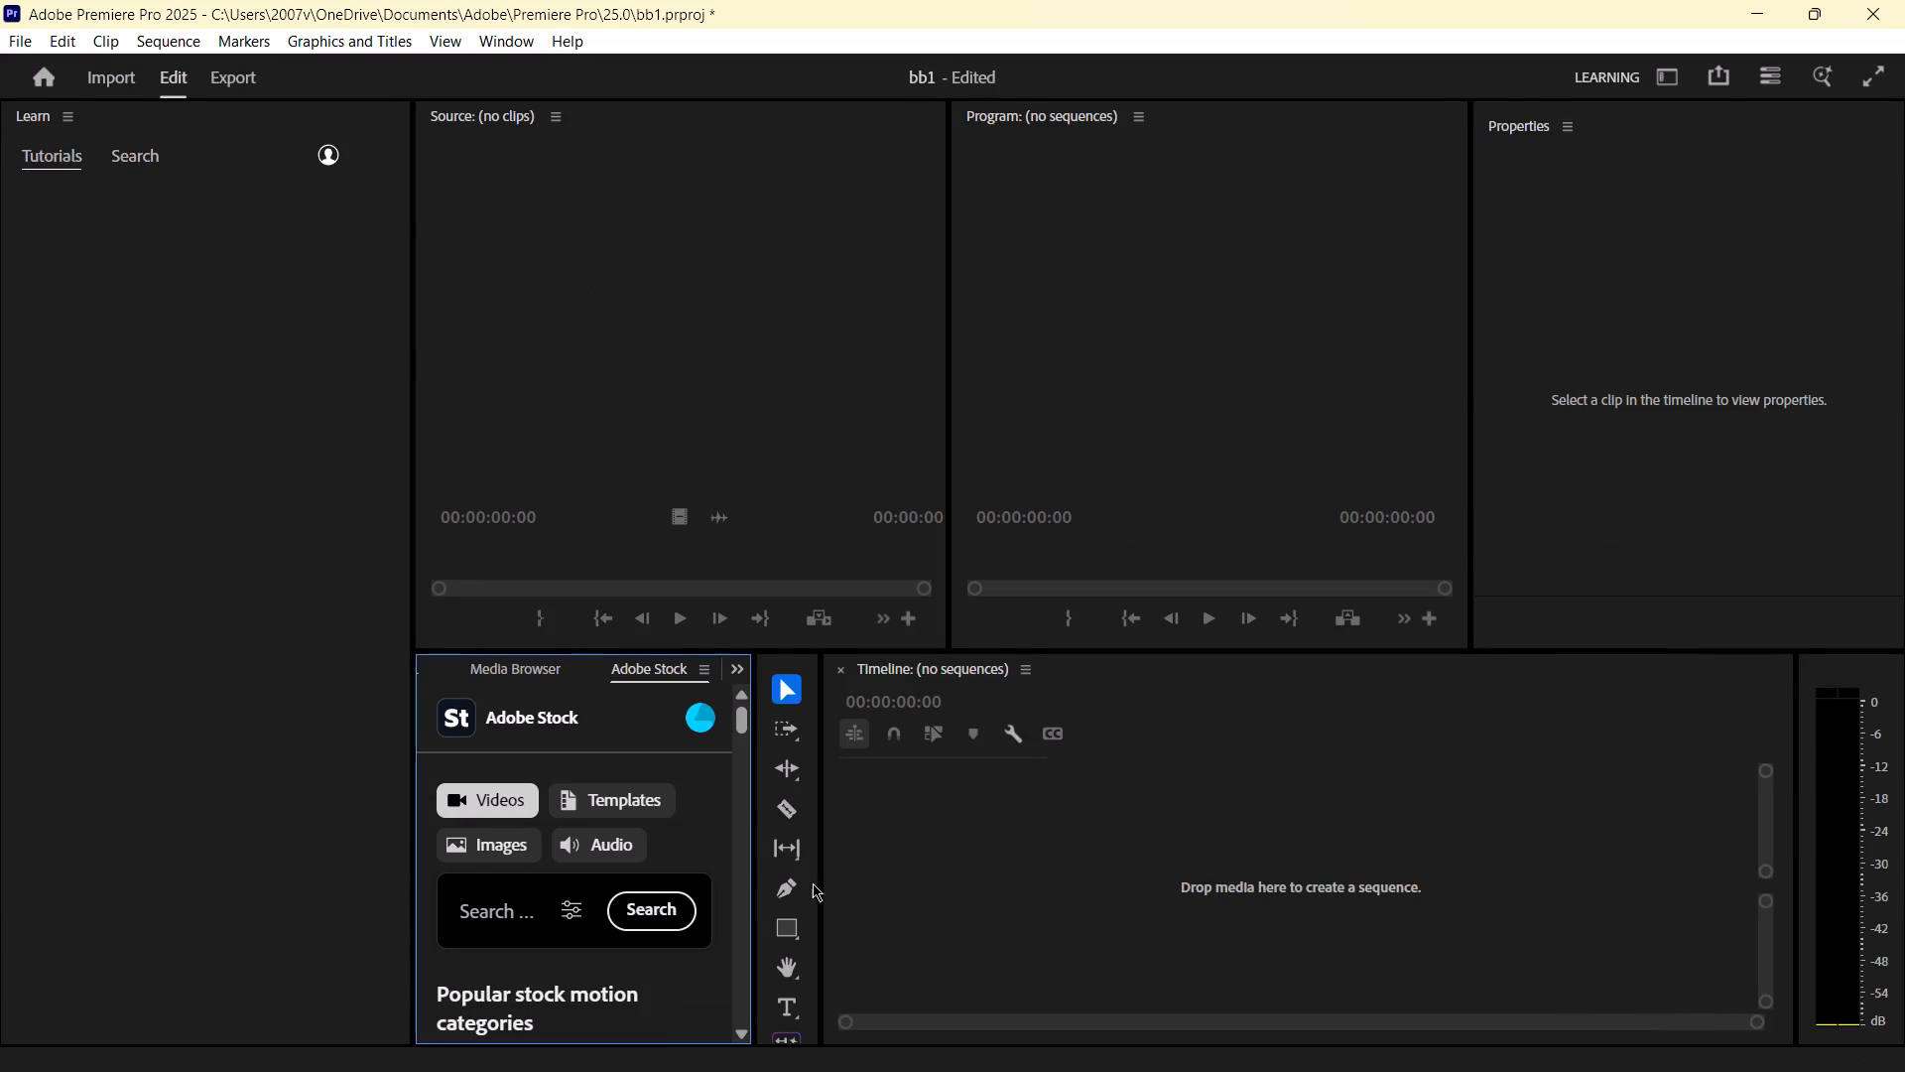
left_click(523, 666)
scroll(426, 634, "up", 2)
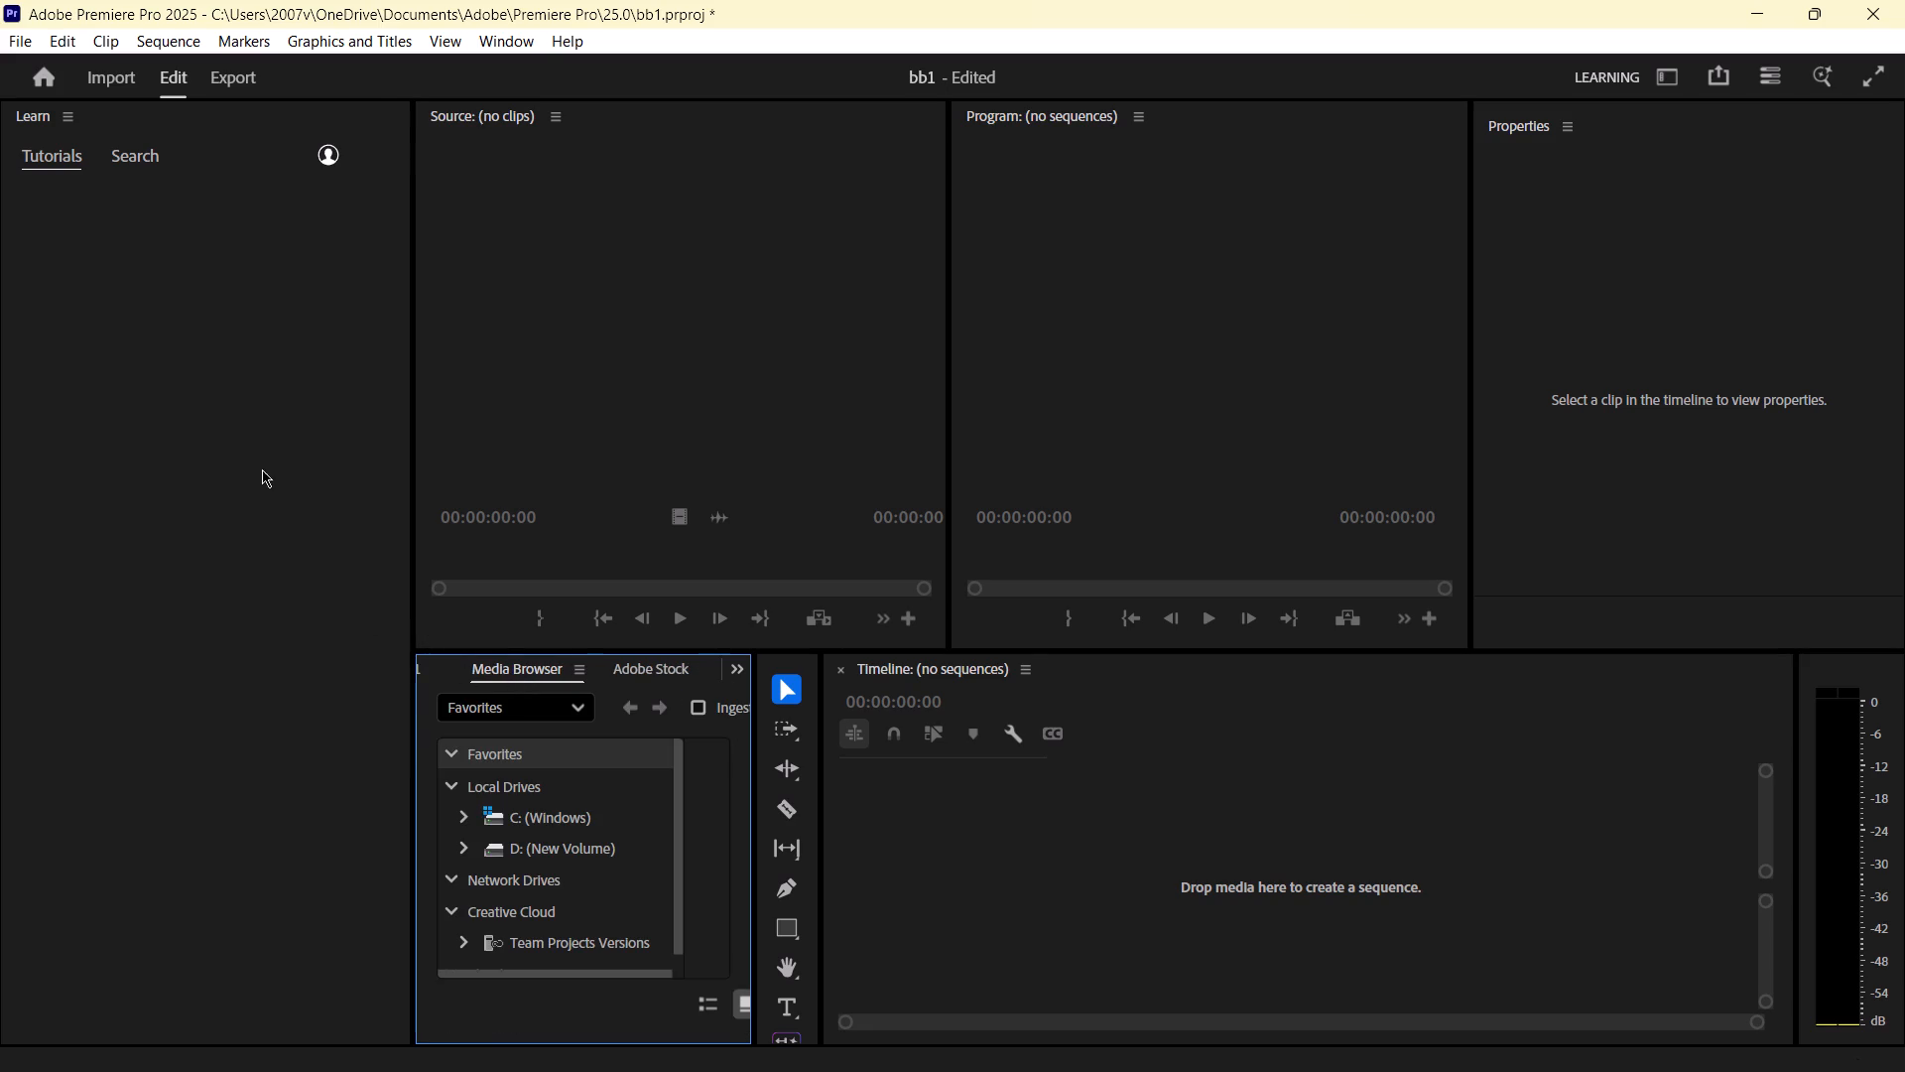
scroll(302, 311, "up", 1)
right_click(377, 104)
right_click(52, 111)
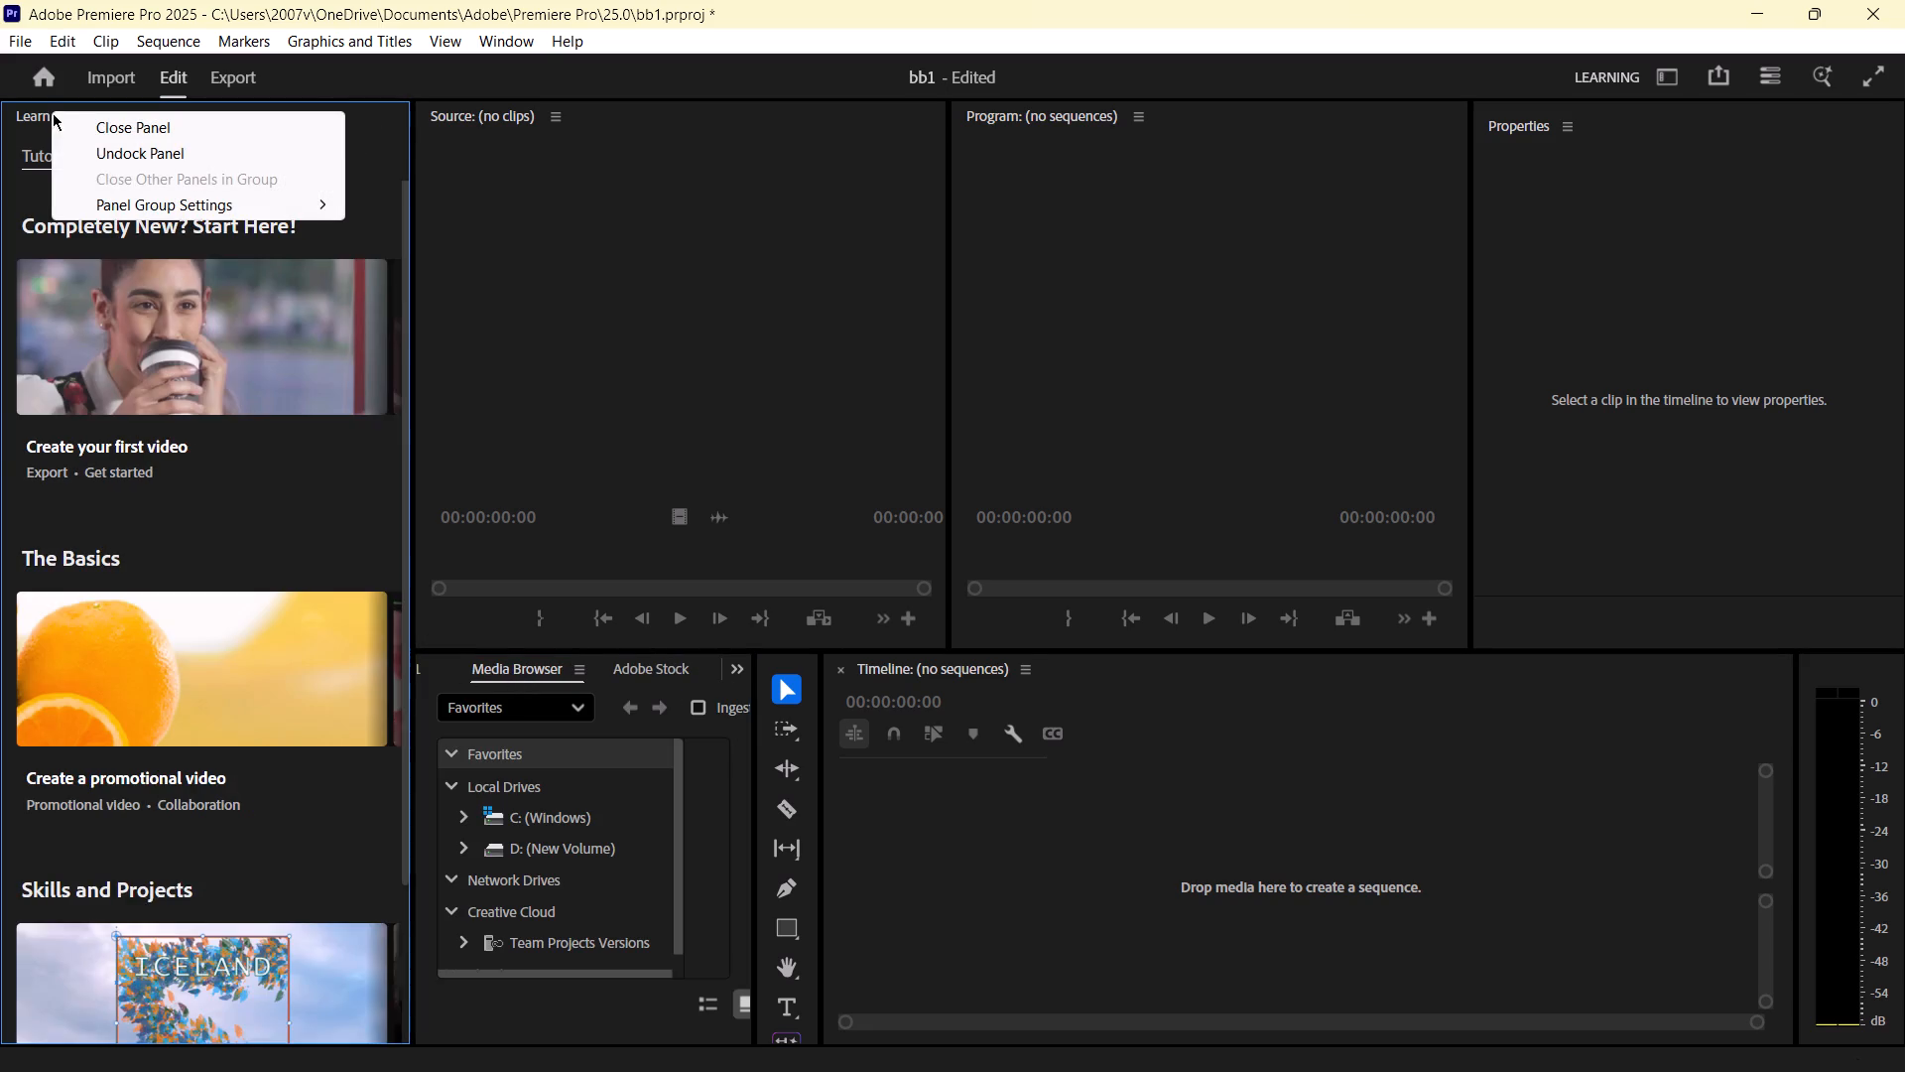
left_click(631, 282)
Switch the workspace to Editing.
left_click(523, 41)
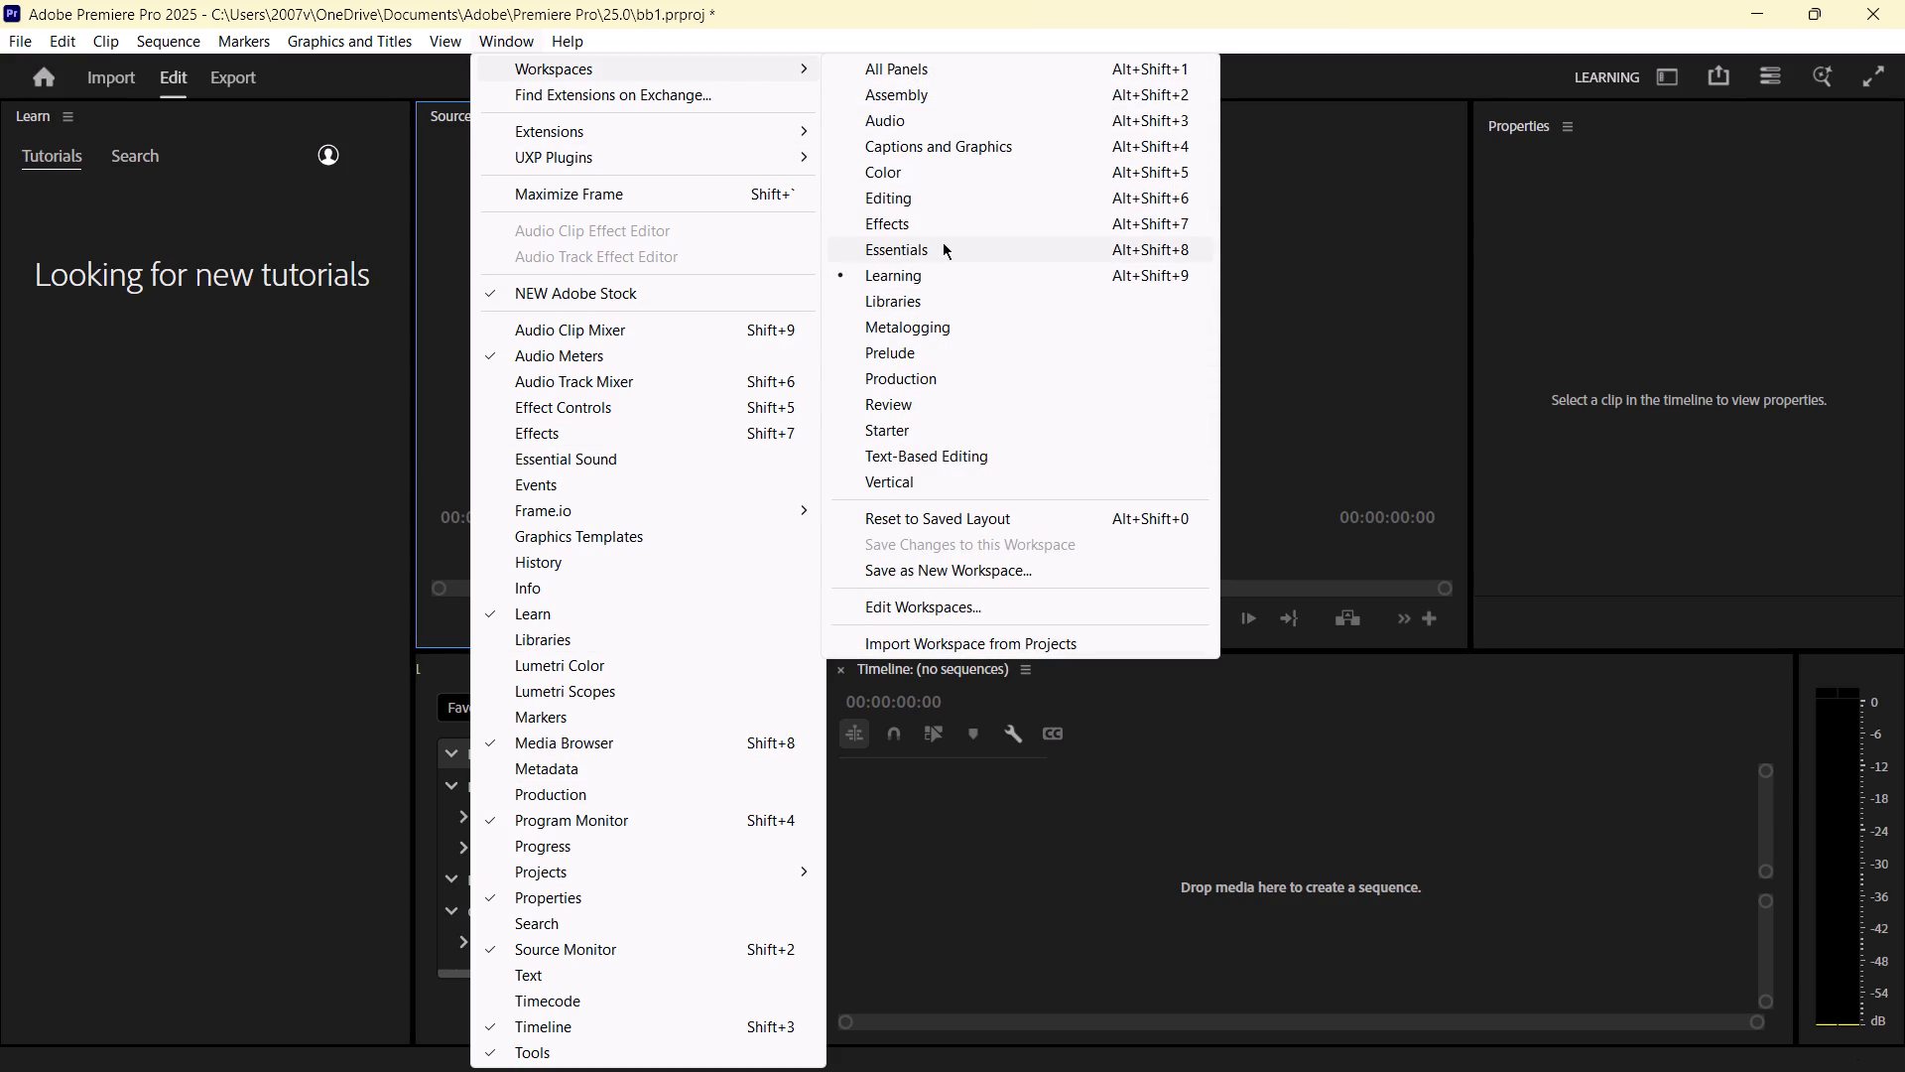
left_click(946, 200)
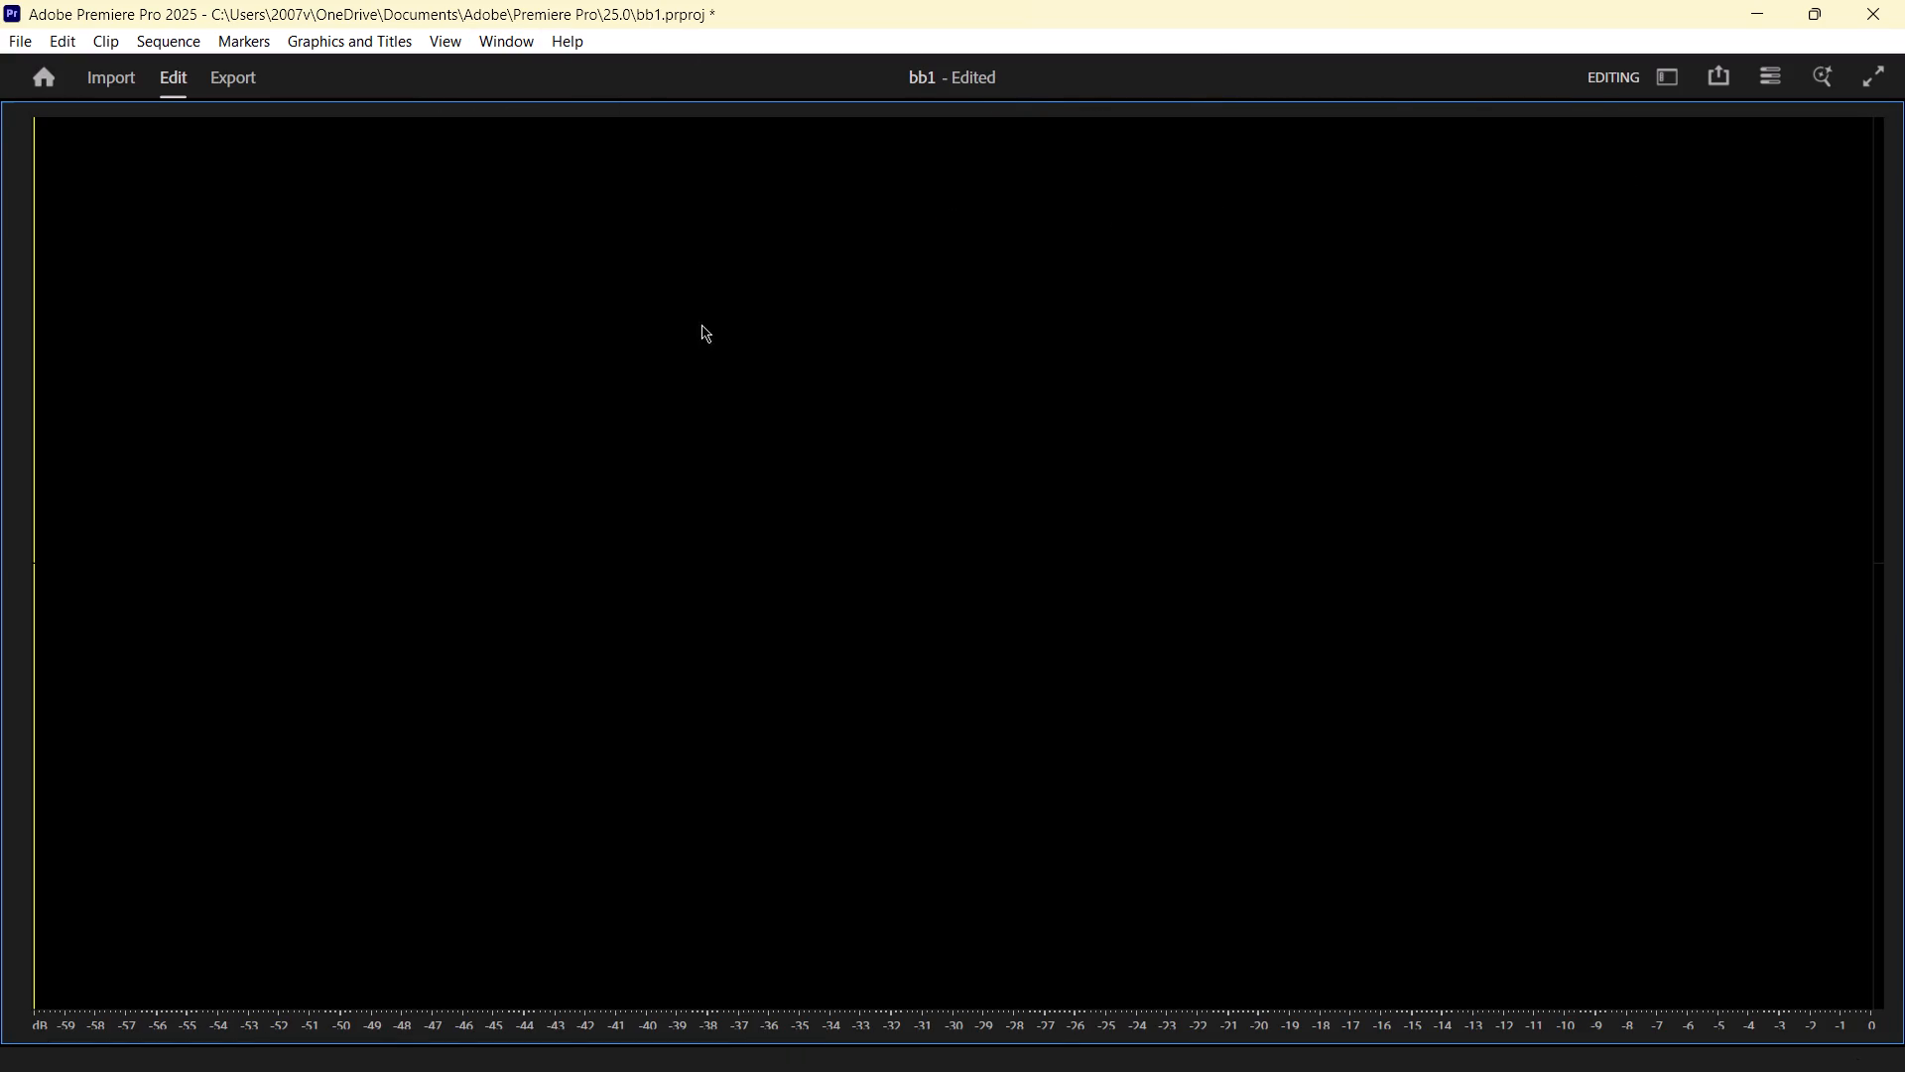
Switch to Firefox, search Google for "how to reset a workspace in premiere pro" and read the reset instructions.
left_click(1046, 1039)
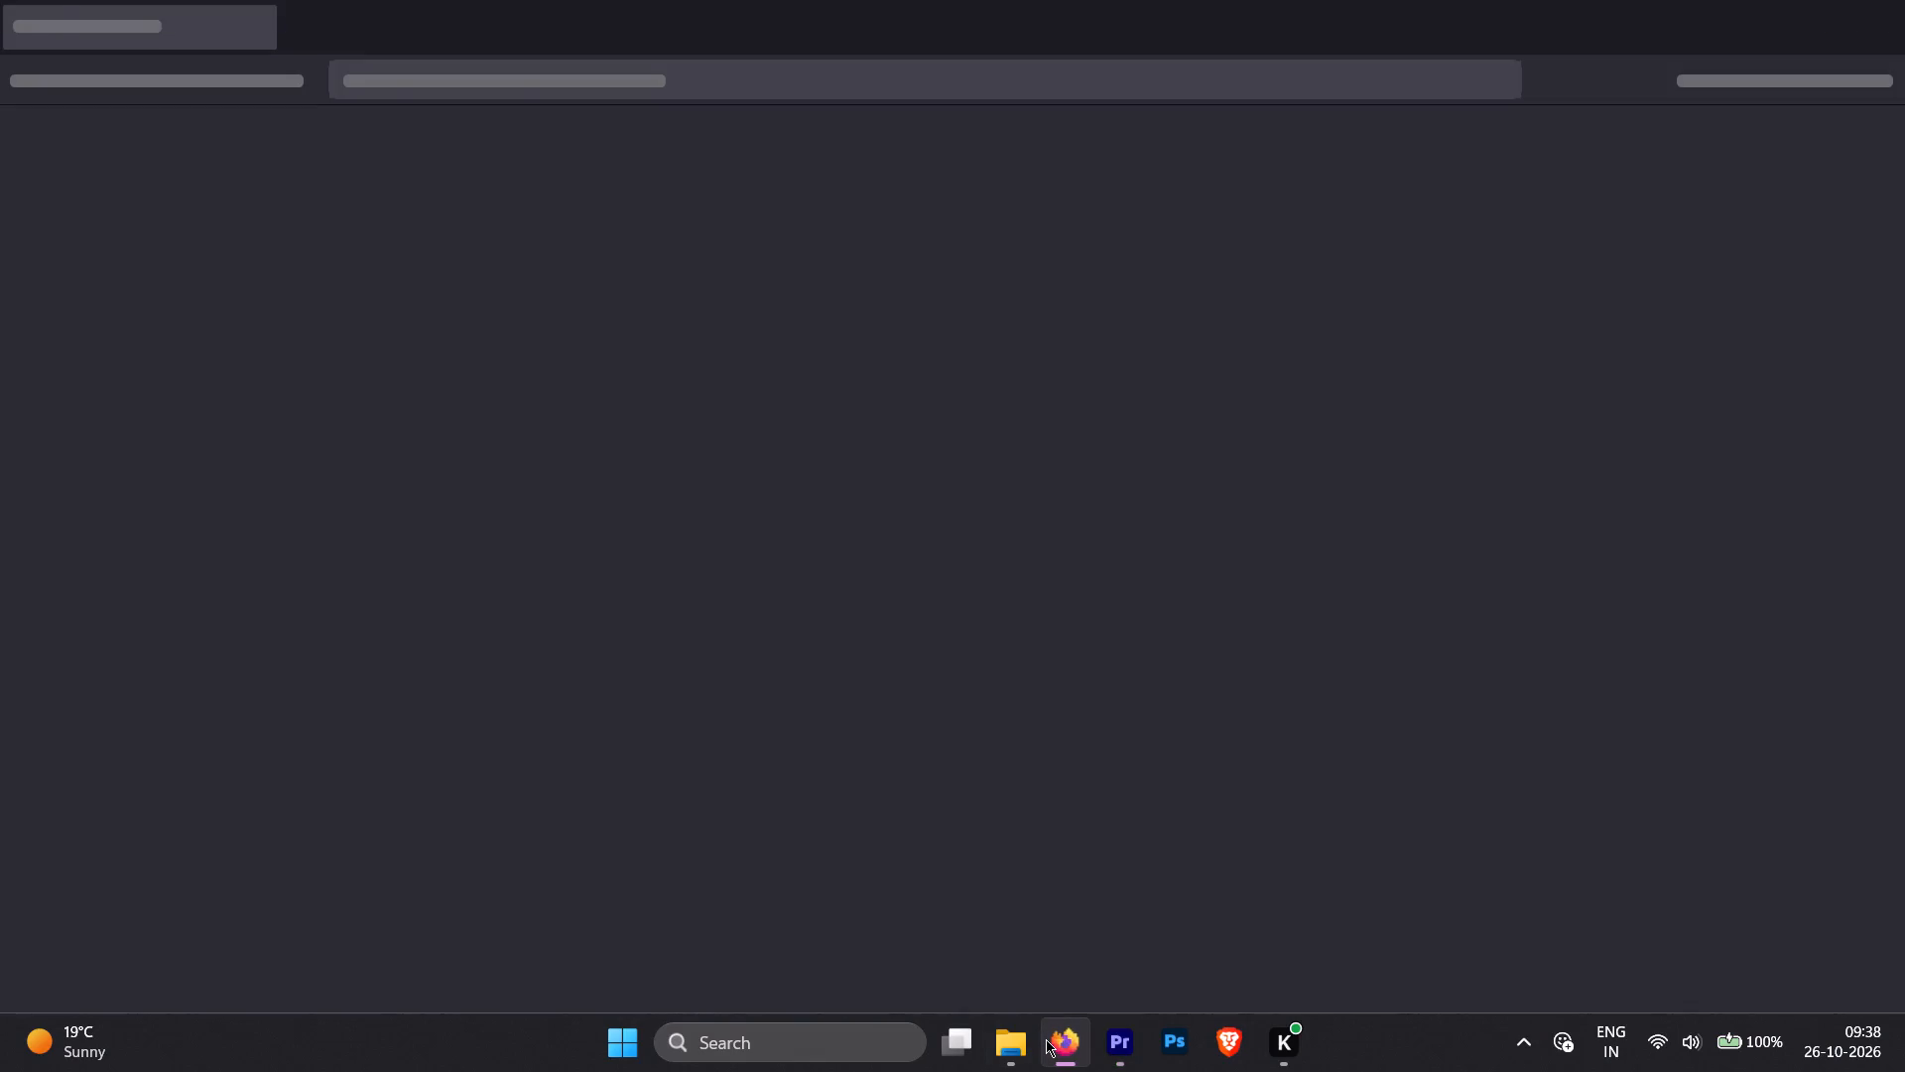
left_click(570, 287)
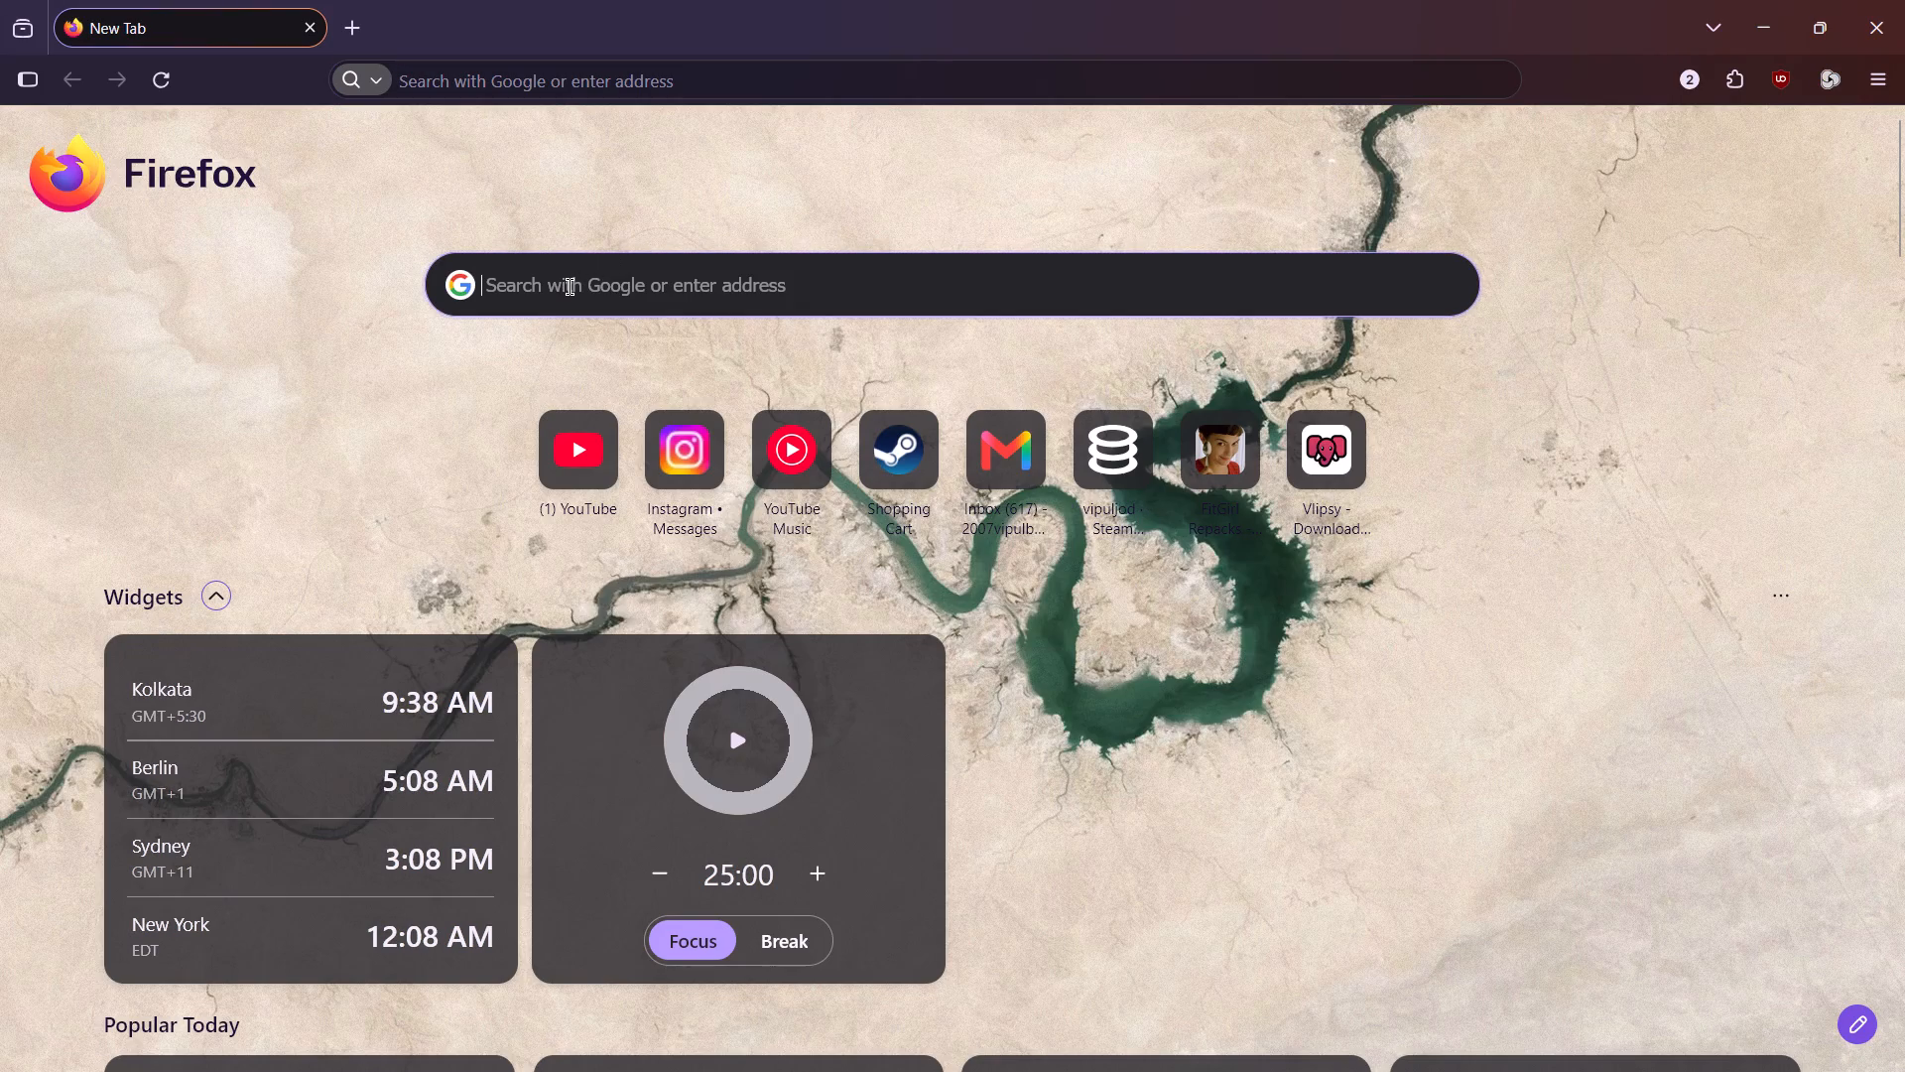
type("how to reset a workspace in")
key("space")
type("pre")
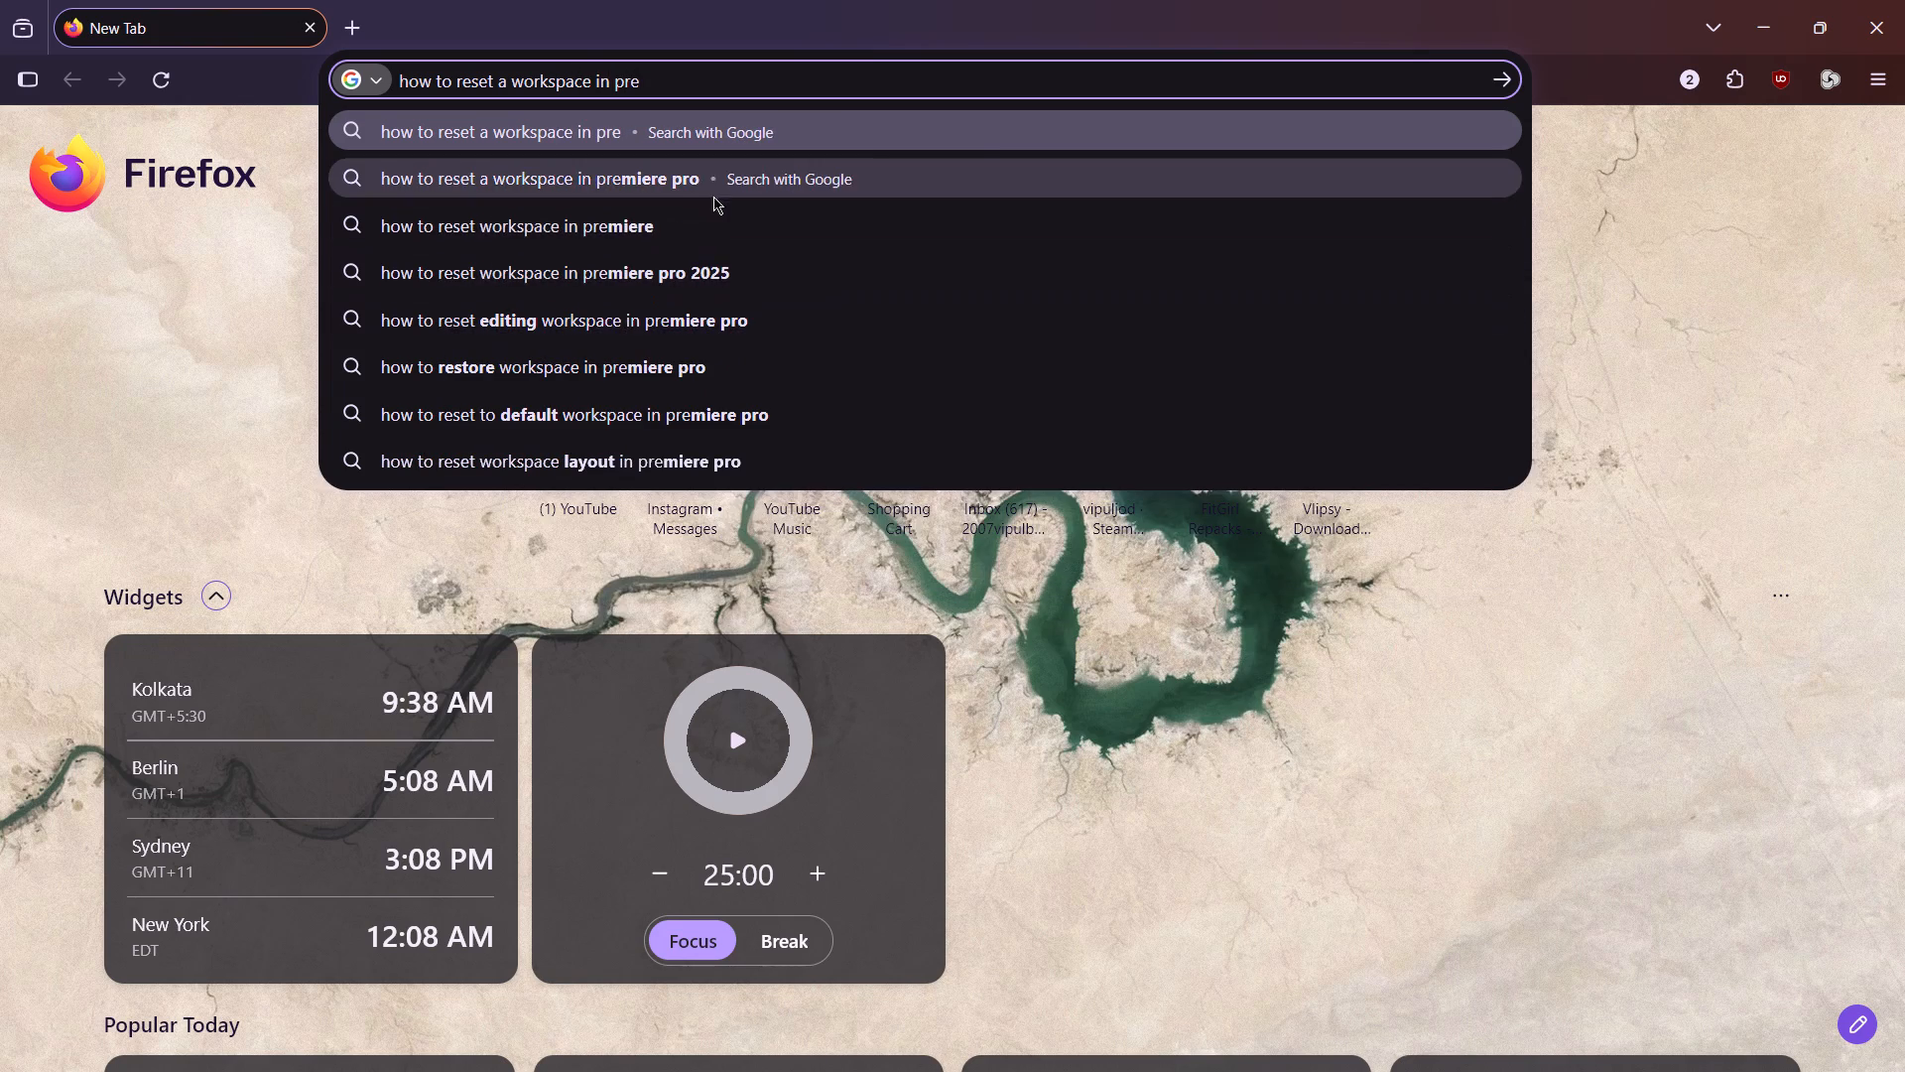
left_click(705, 188)
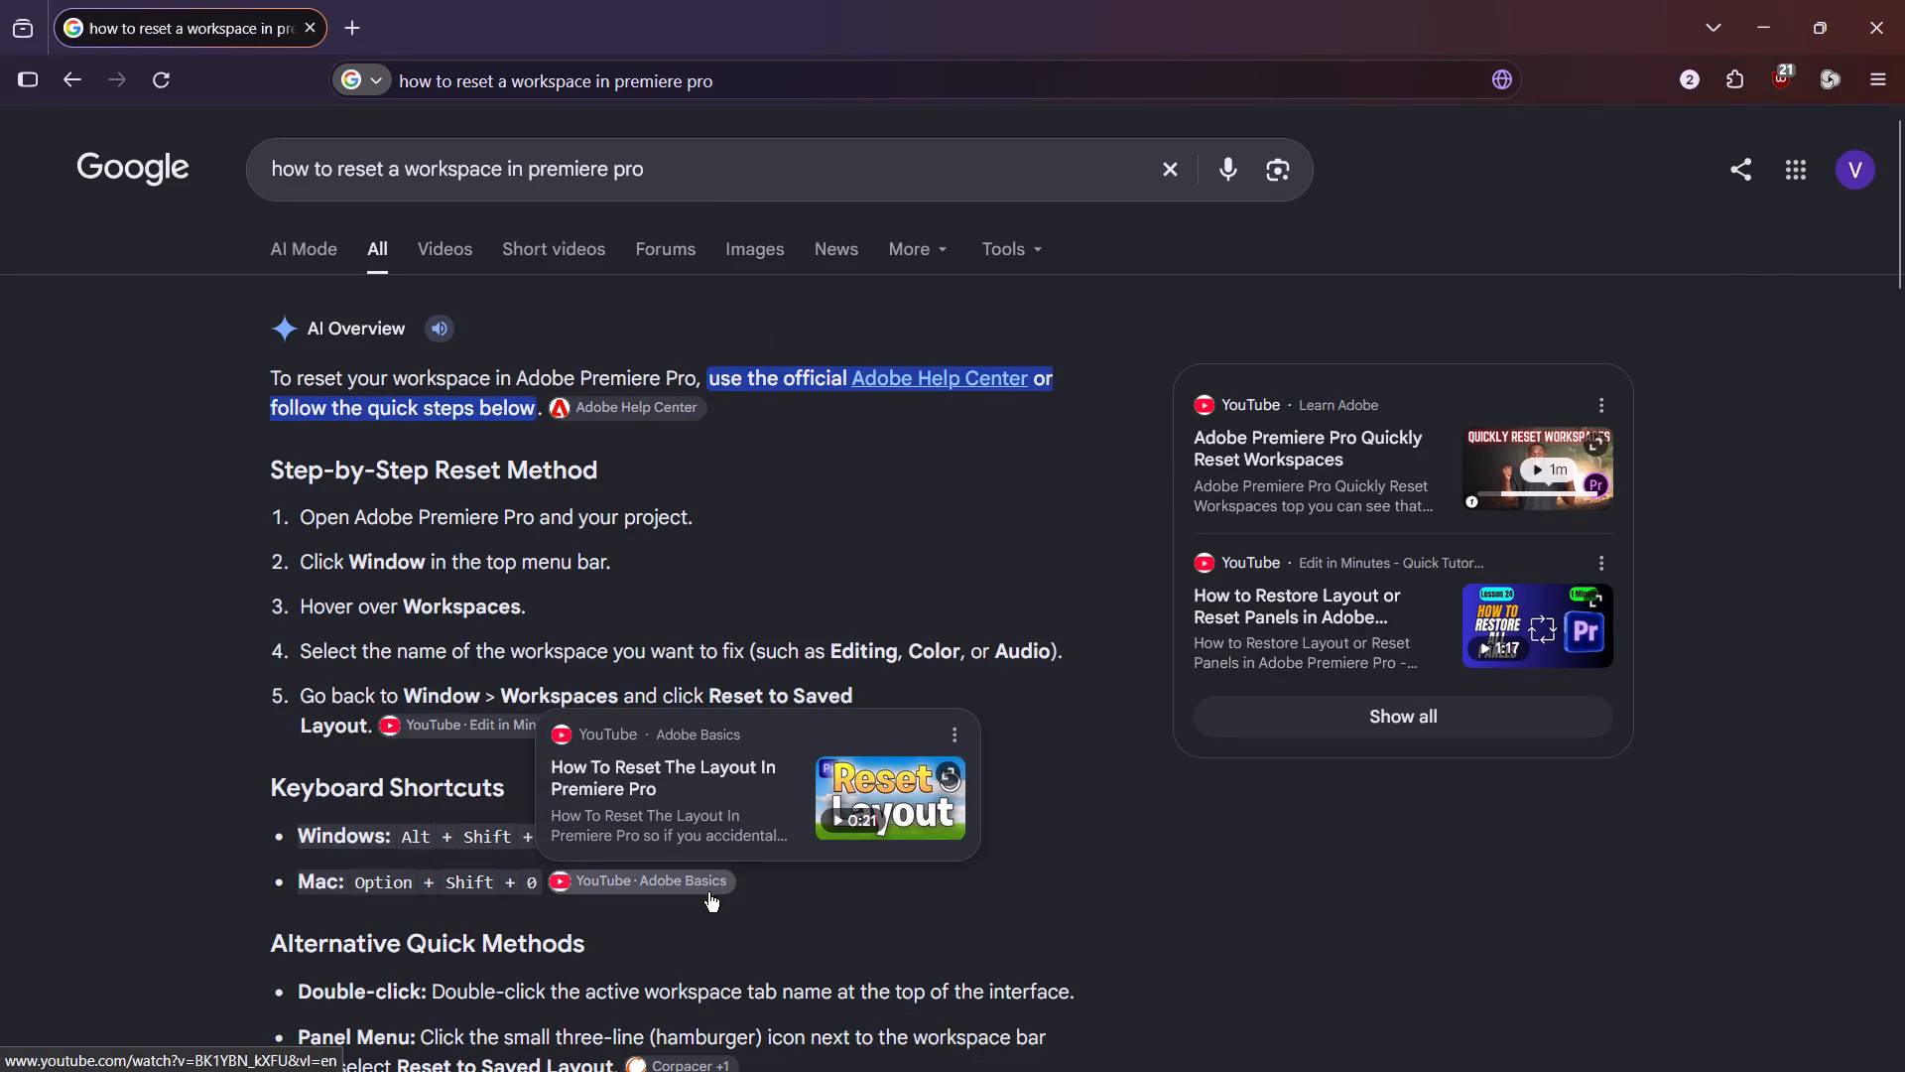
scroll(1044, 915, "down", 1)
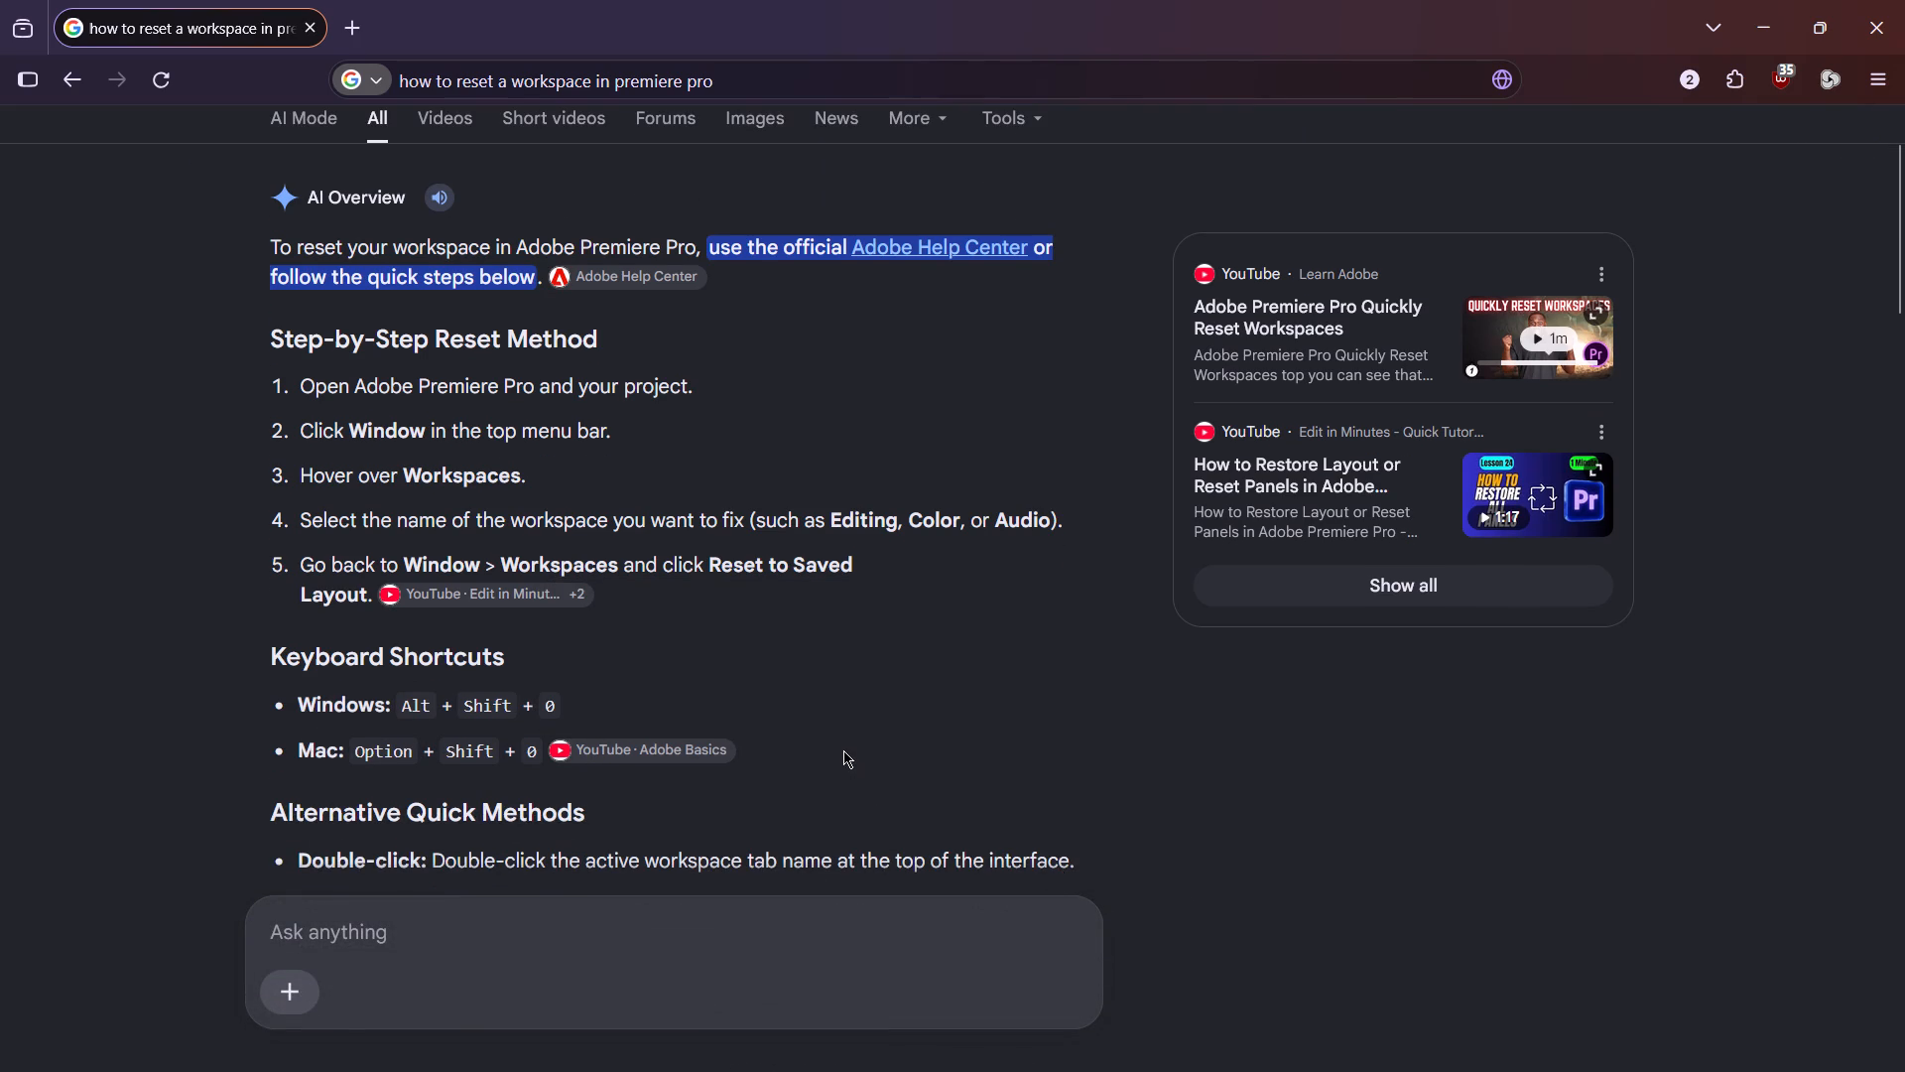
scroll(843, 750, "down", 1)
scroll(1017, 672, "down", 3)
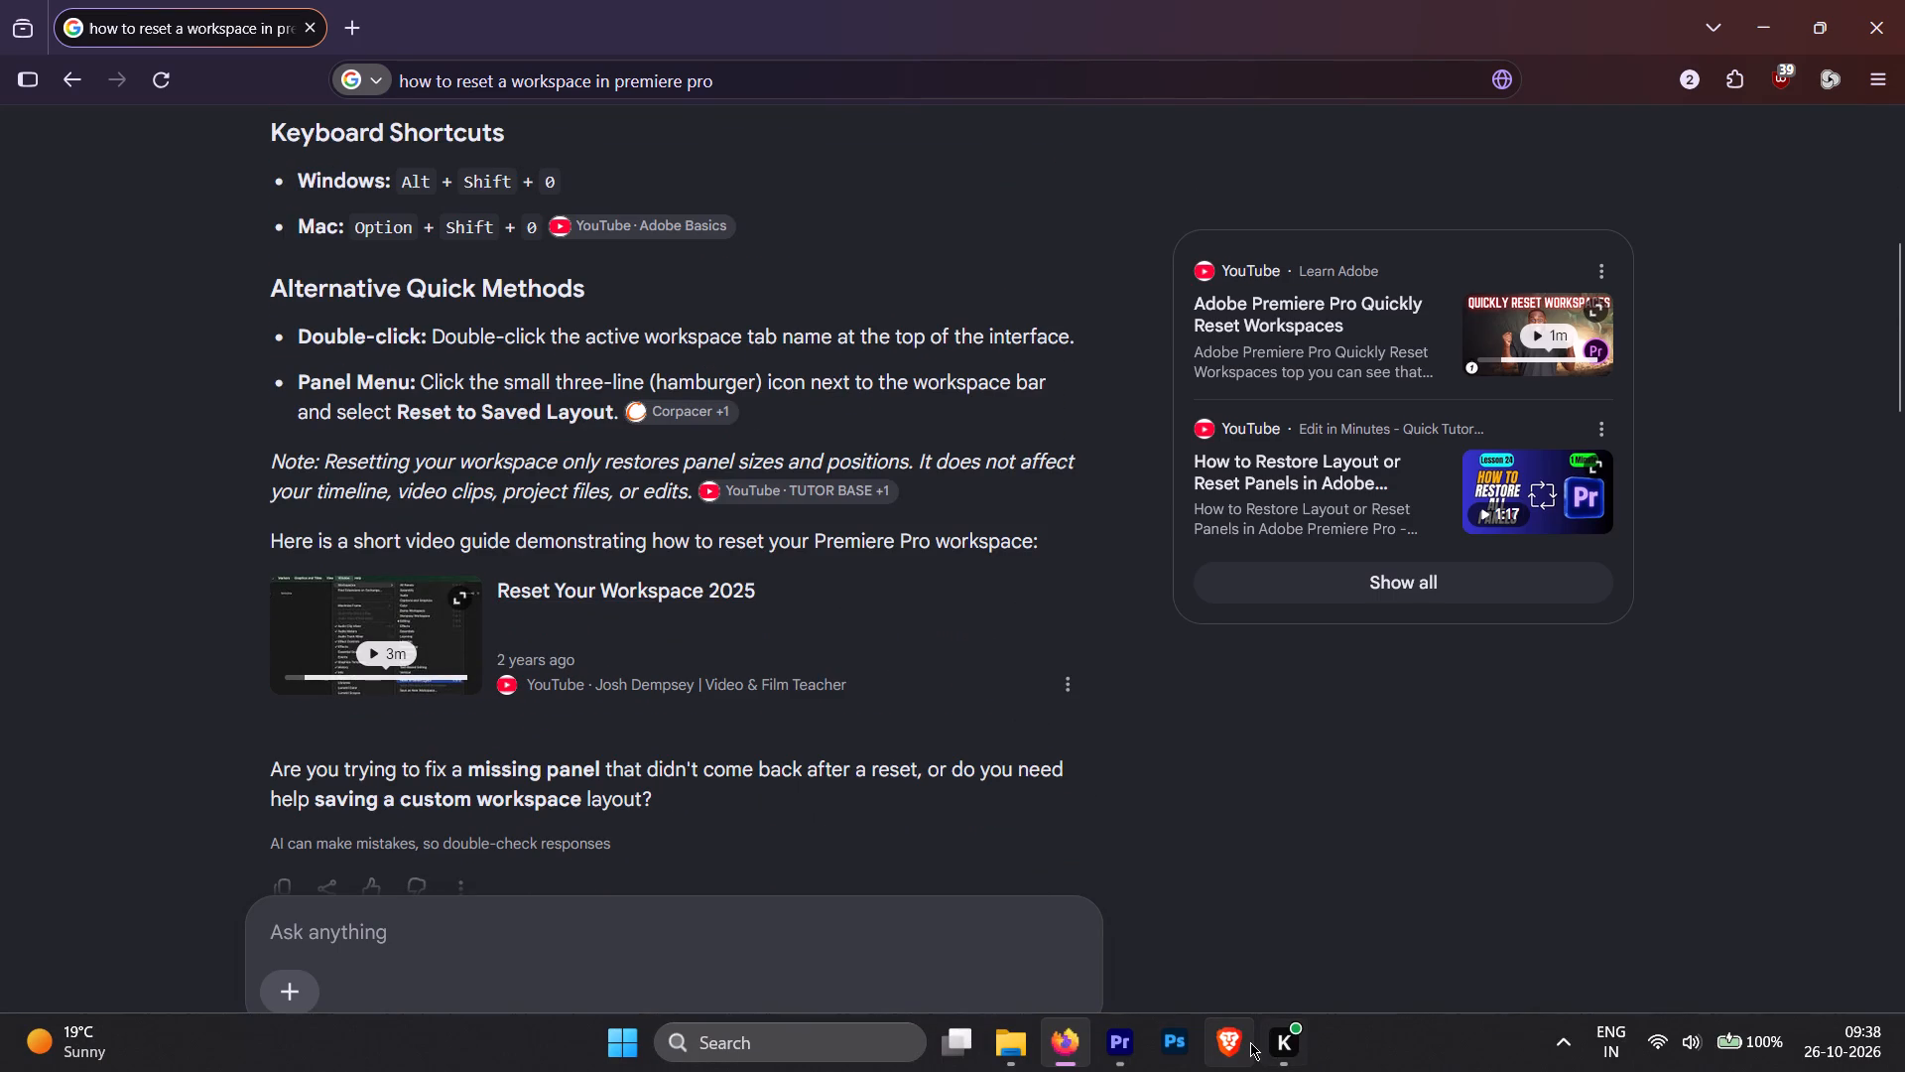
Switch back to Premiere Pro and reset the Editing workspace to its saved layout.
left_click(1101, 1043)
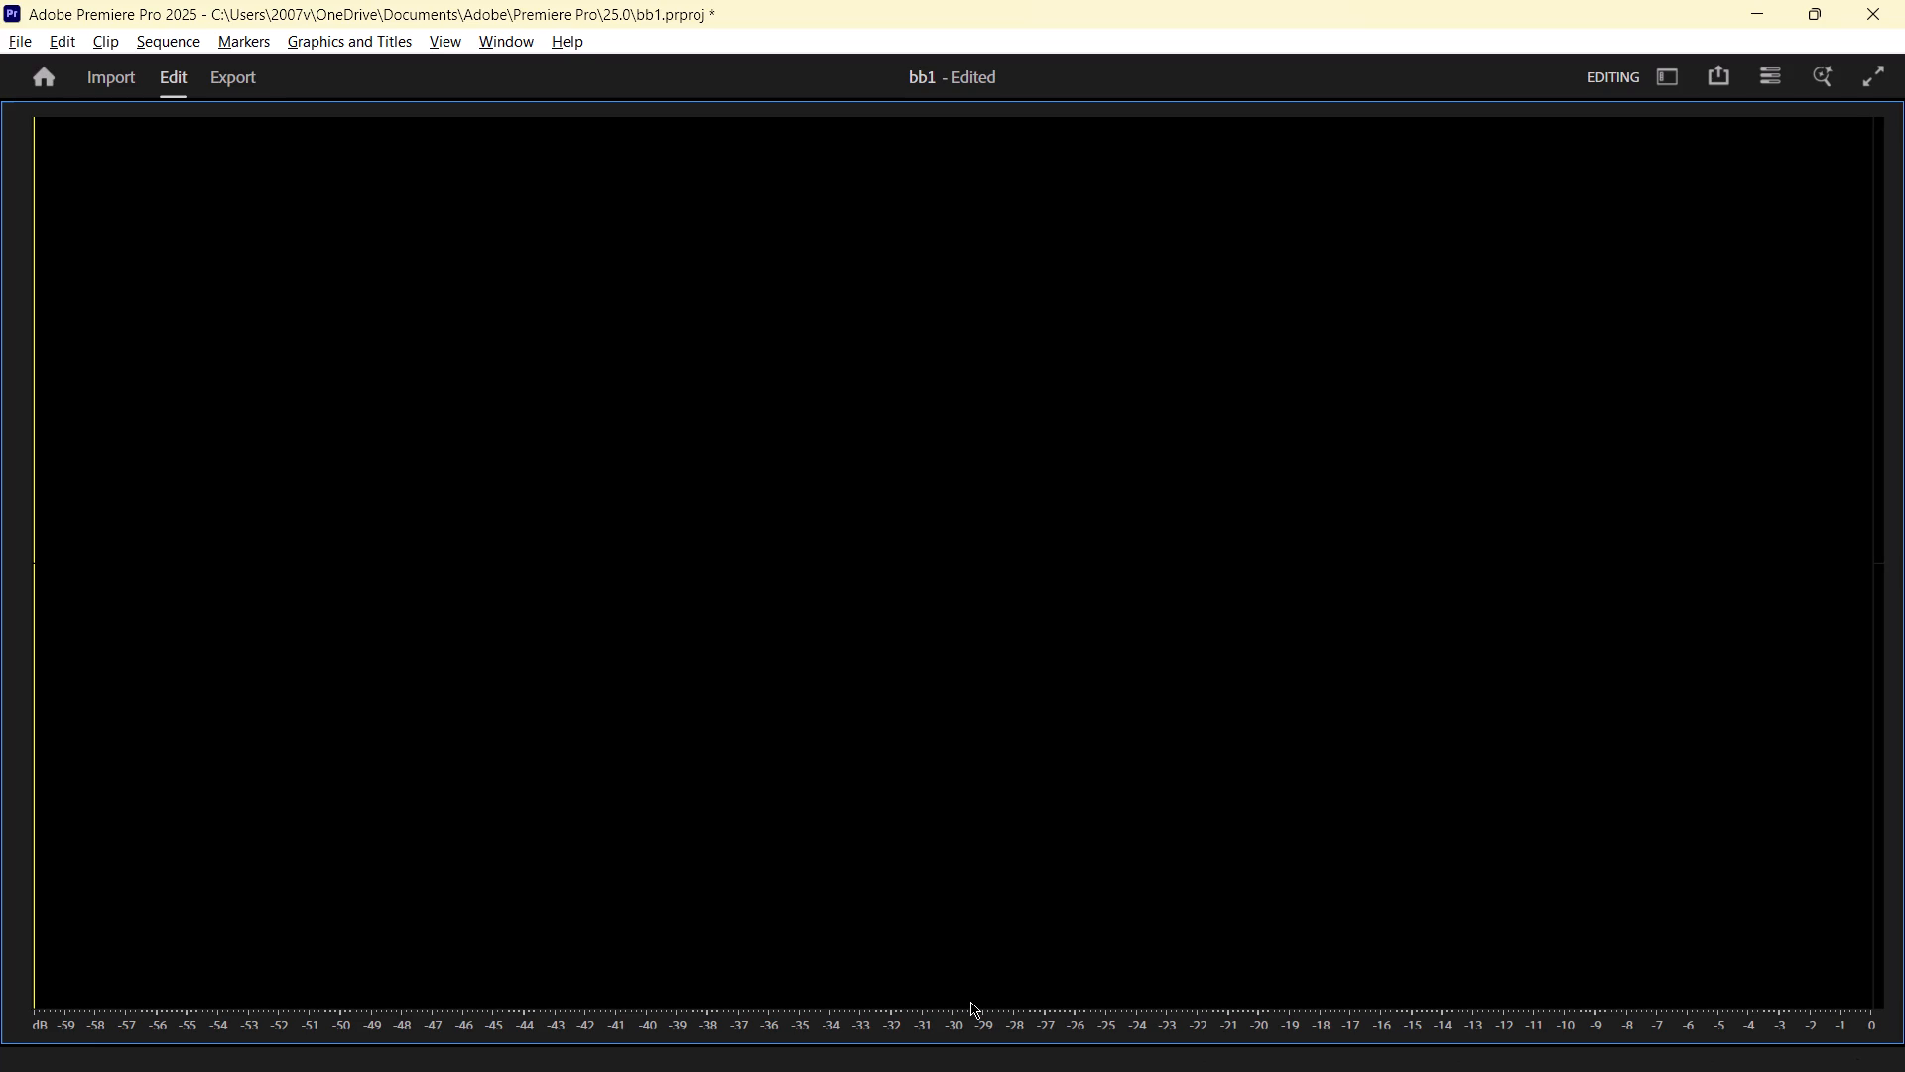
key("alt+shift+0")
key("alt+shift+0")
key("alt+shift+0")
key("alt+shift+0")
key("alt+shift+0")
left_click(520, 41)
left_click(1029, 298)
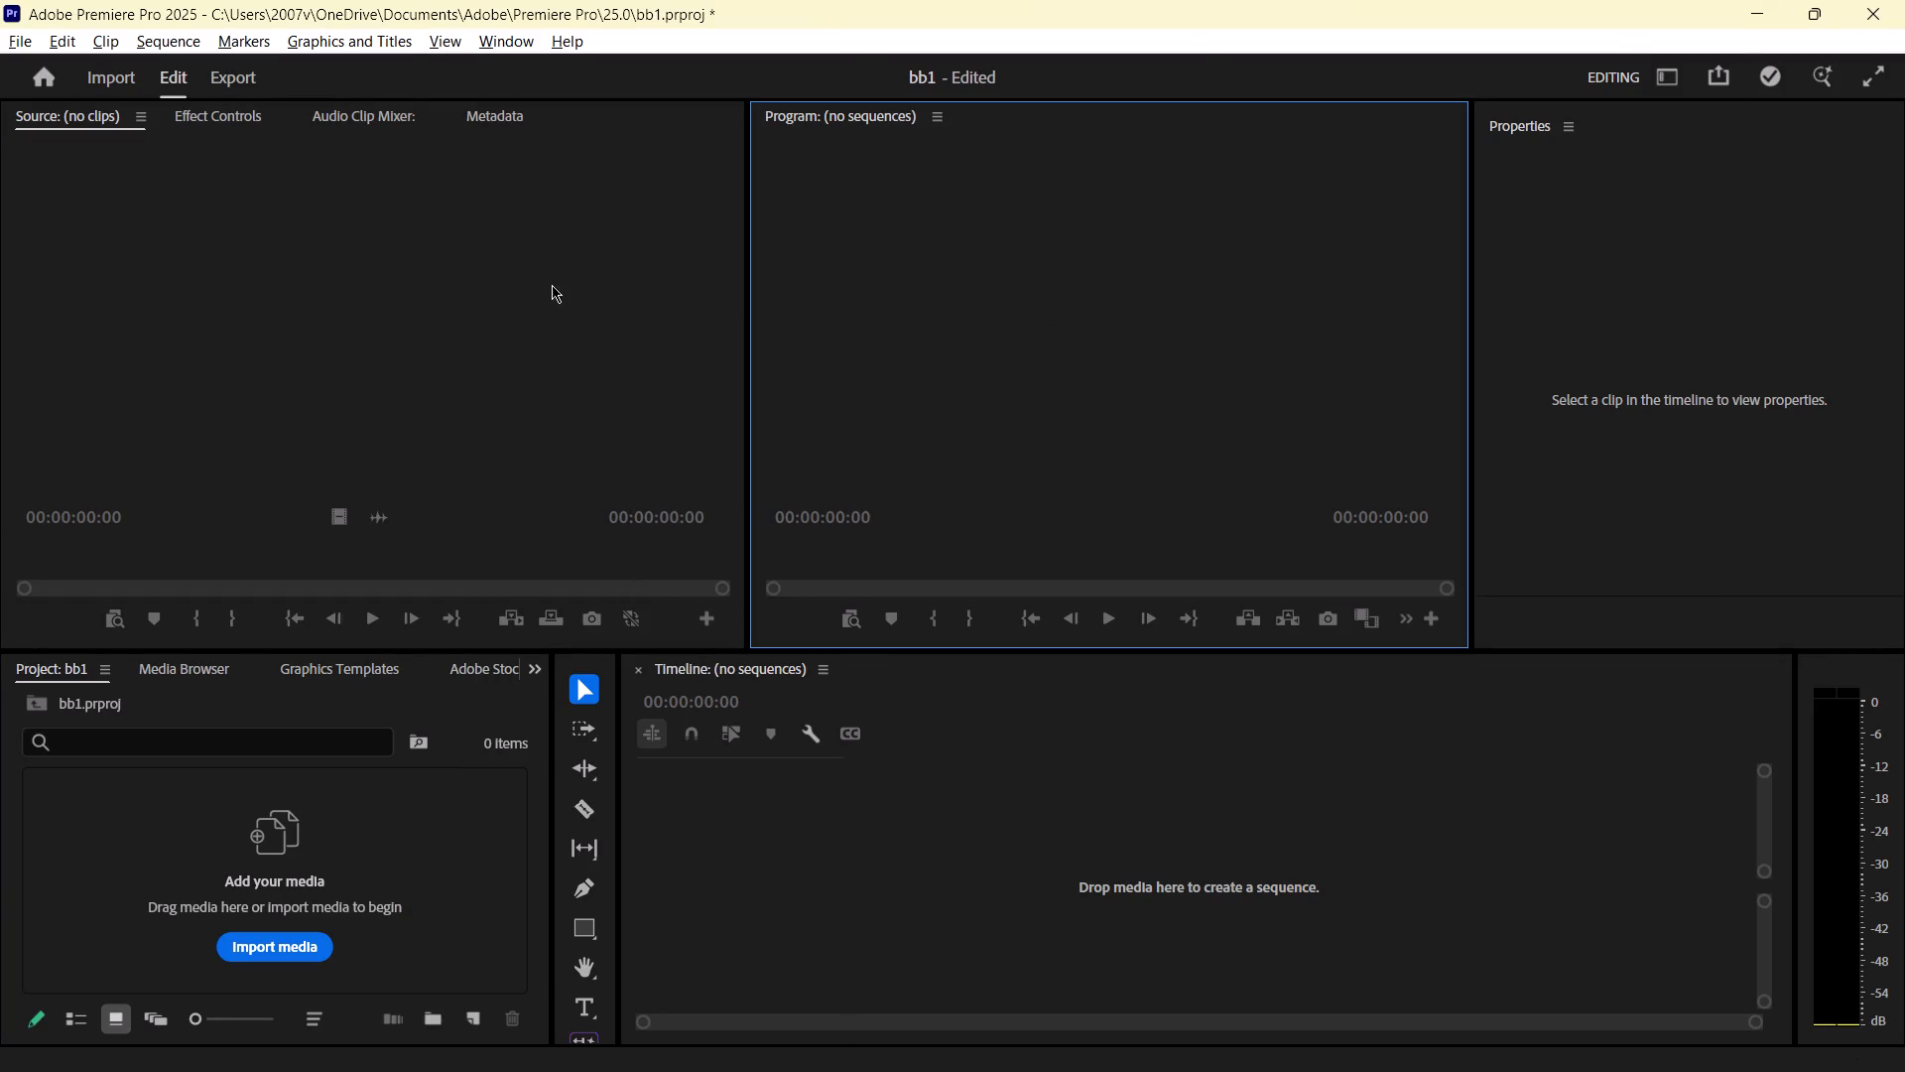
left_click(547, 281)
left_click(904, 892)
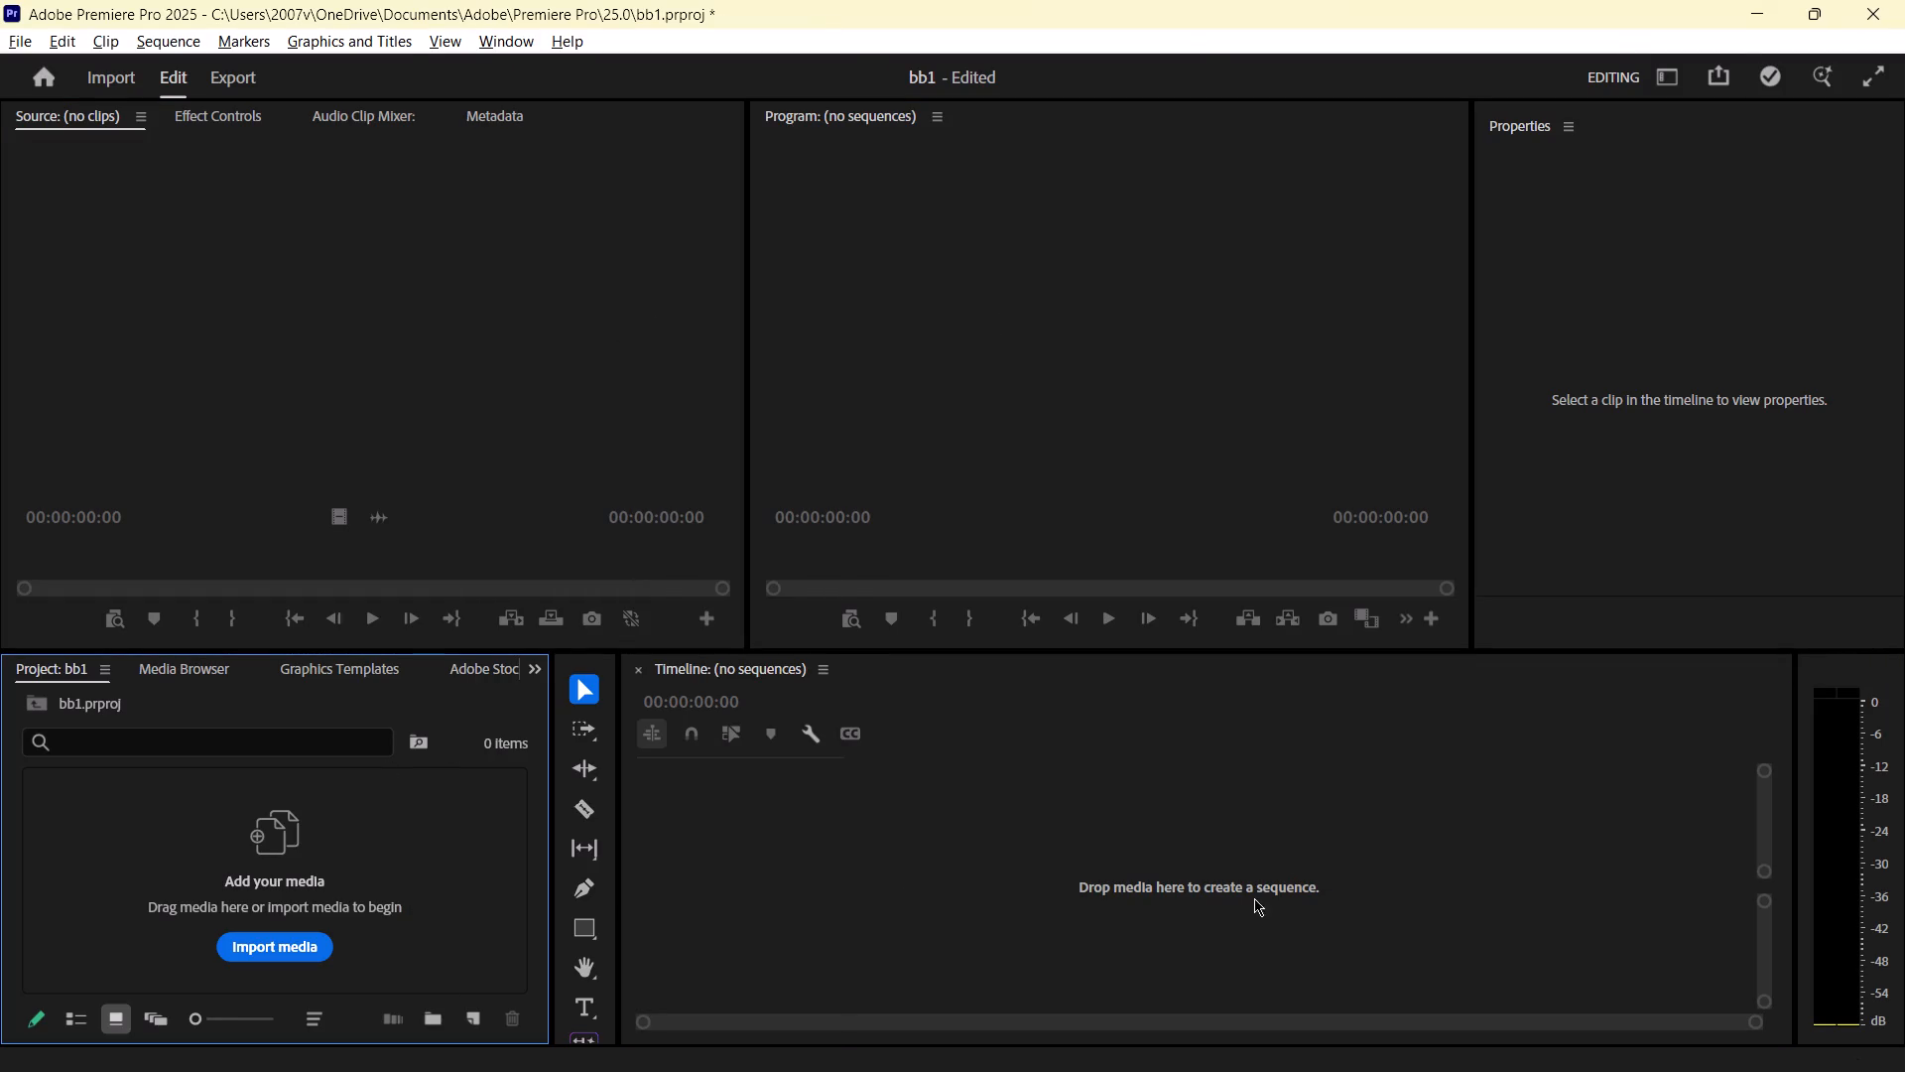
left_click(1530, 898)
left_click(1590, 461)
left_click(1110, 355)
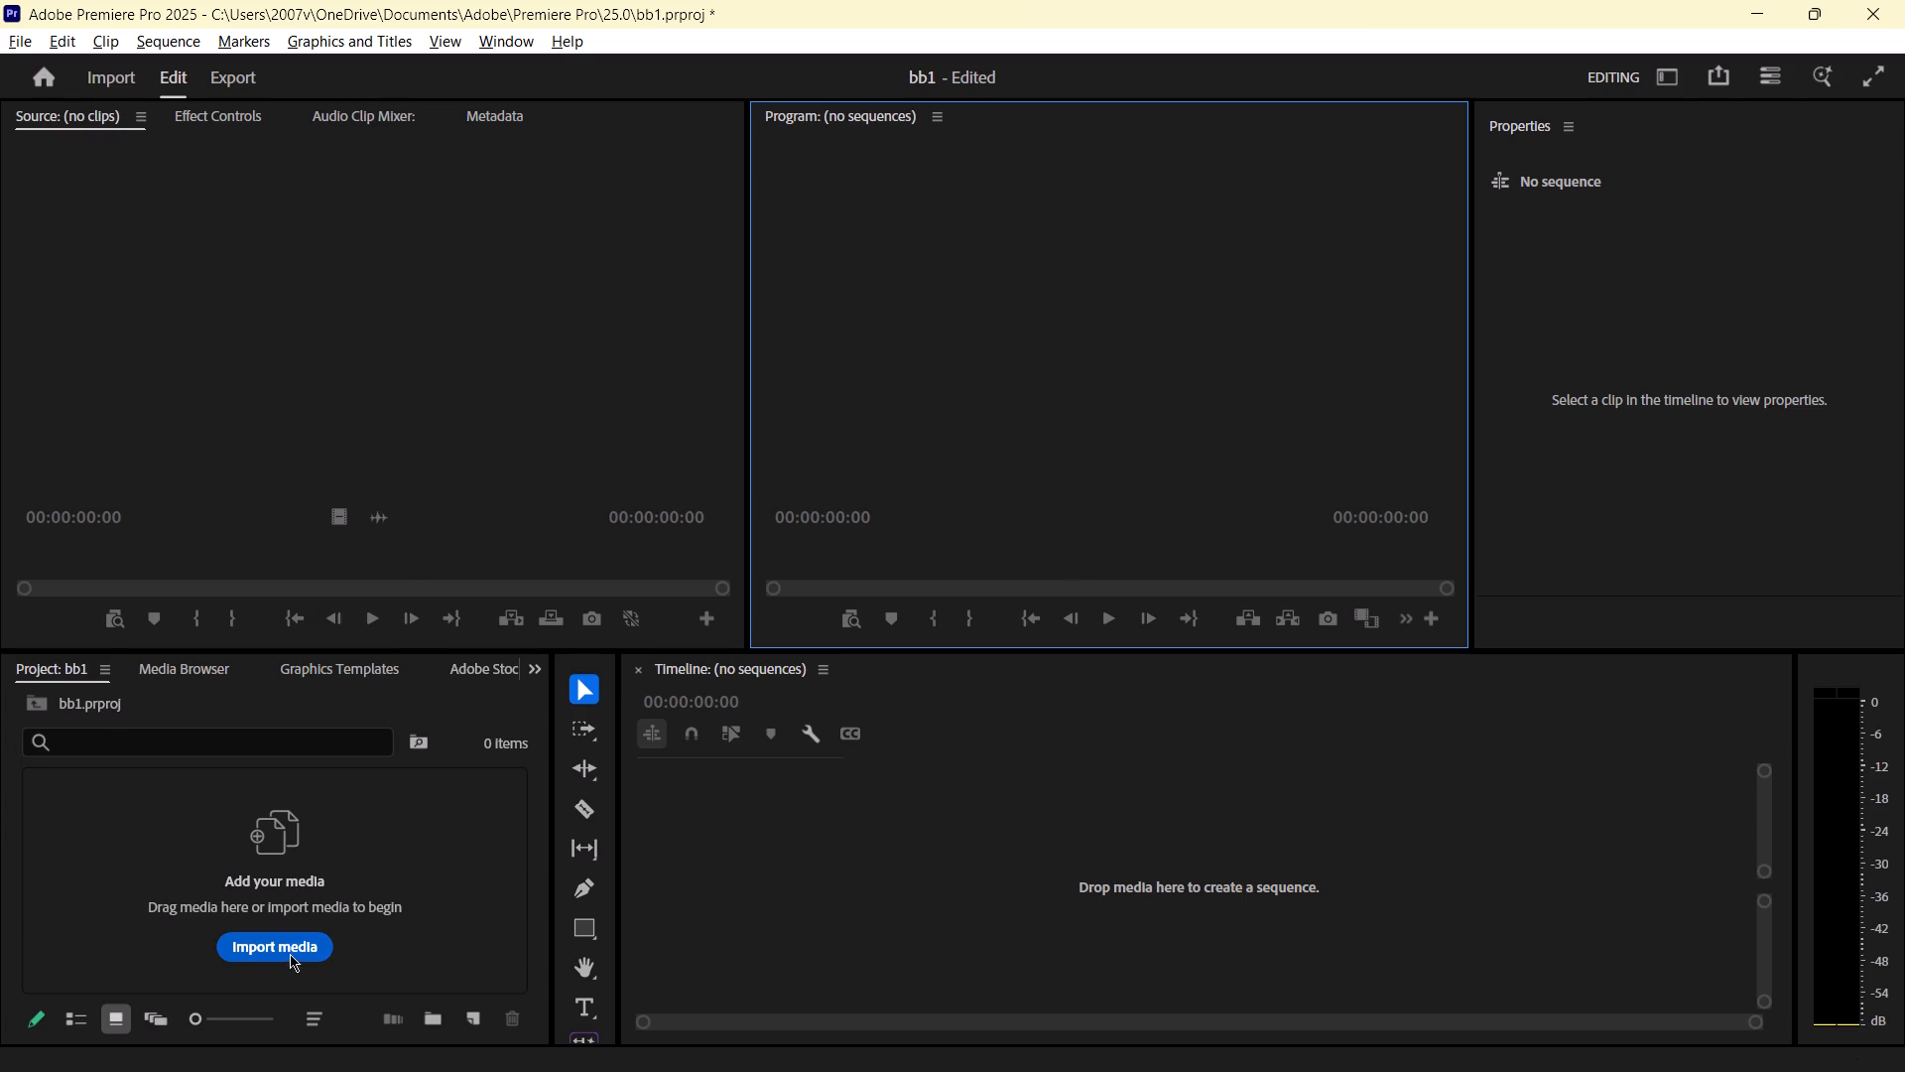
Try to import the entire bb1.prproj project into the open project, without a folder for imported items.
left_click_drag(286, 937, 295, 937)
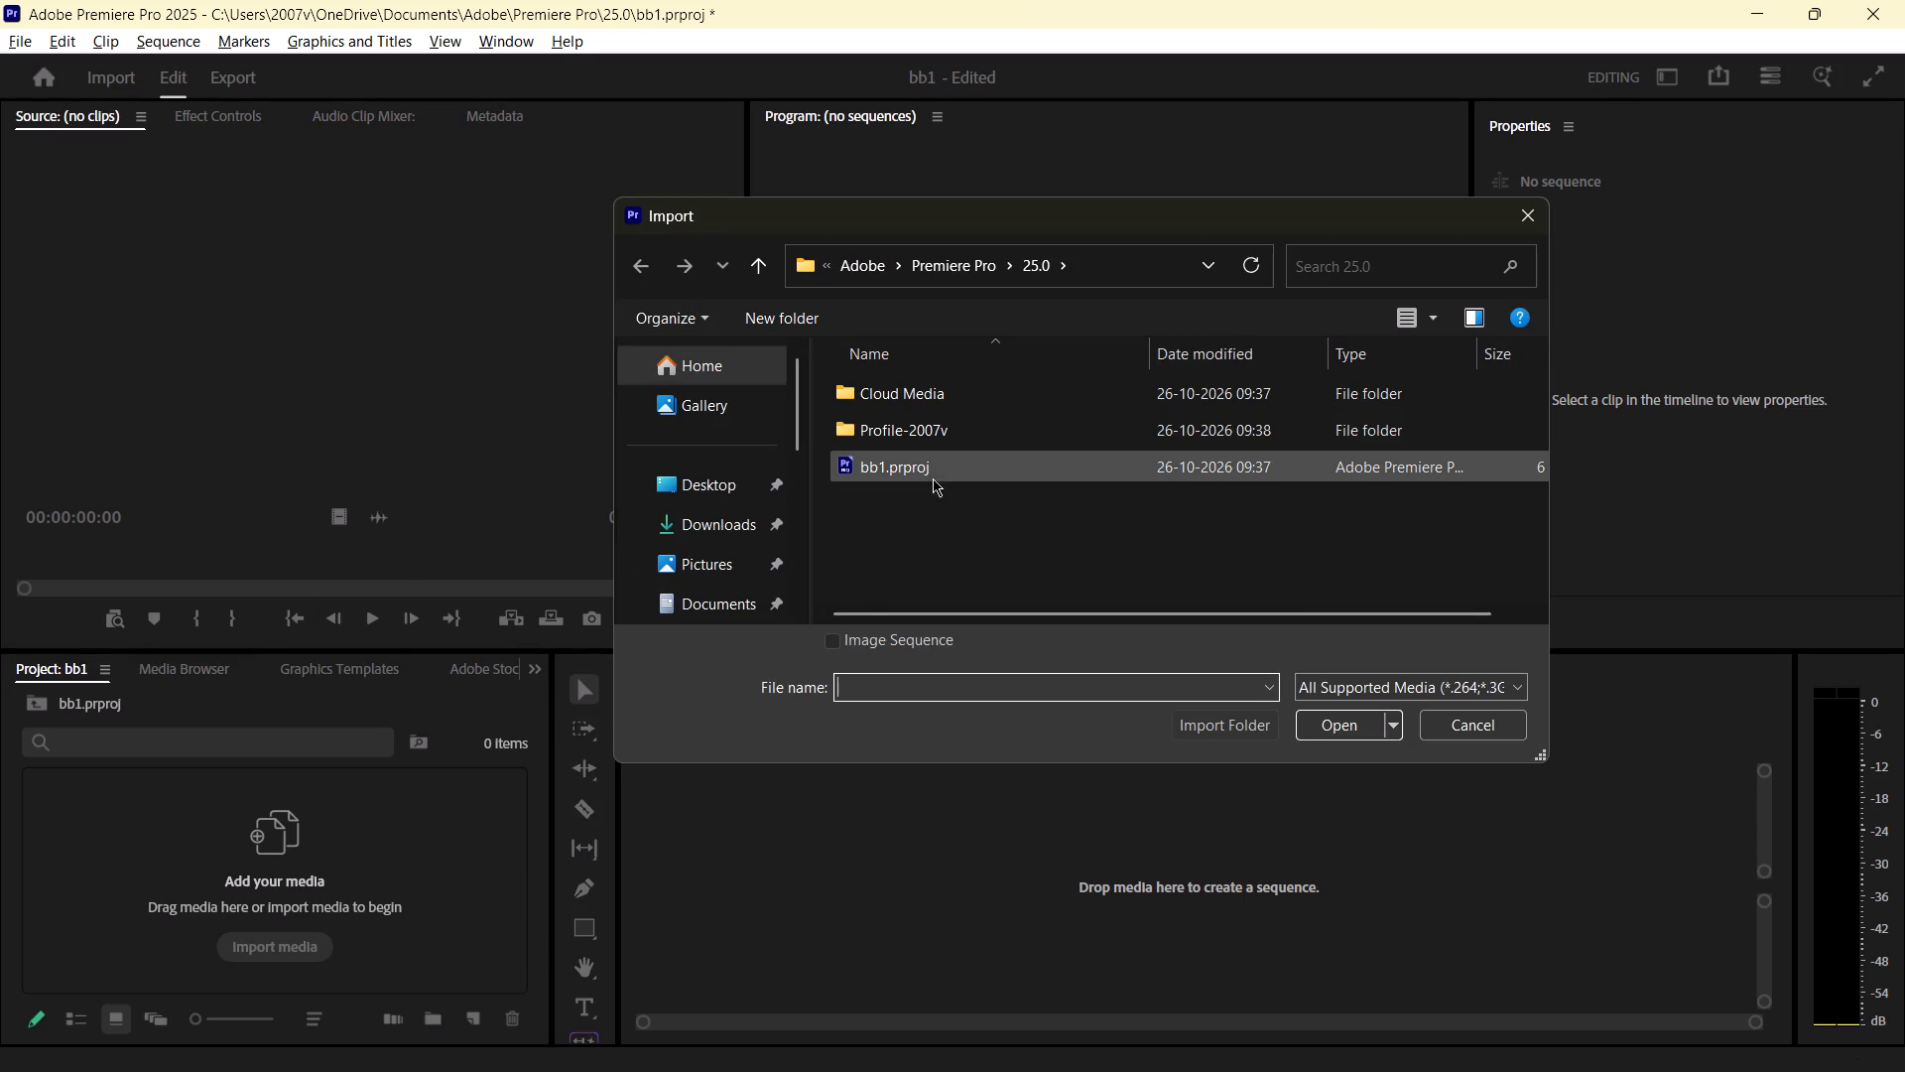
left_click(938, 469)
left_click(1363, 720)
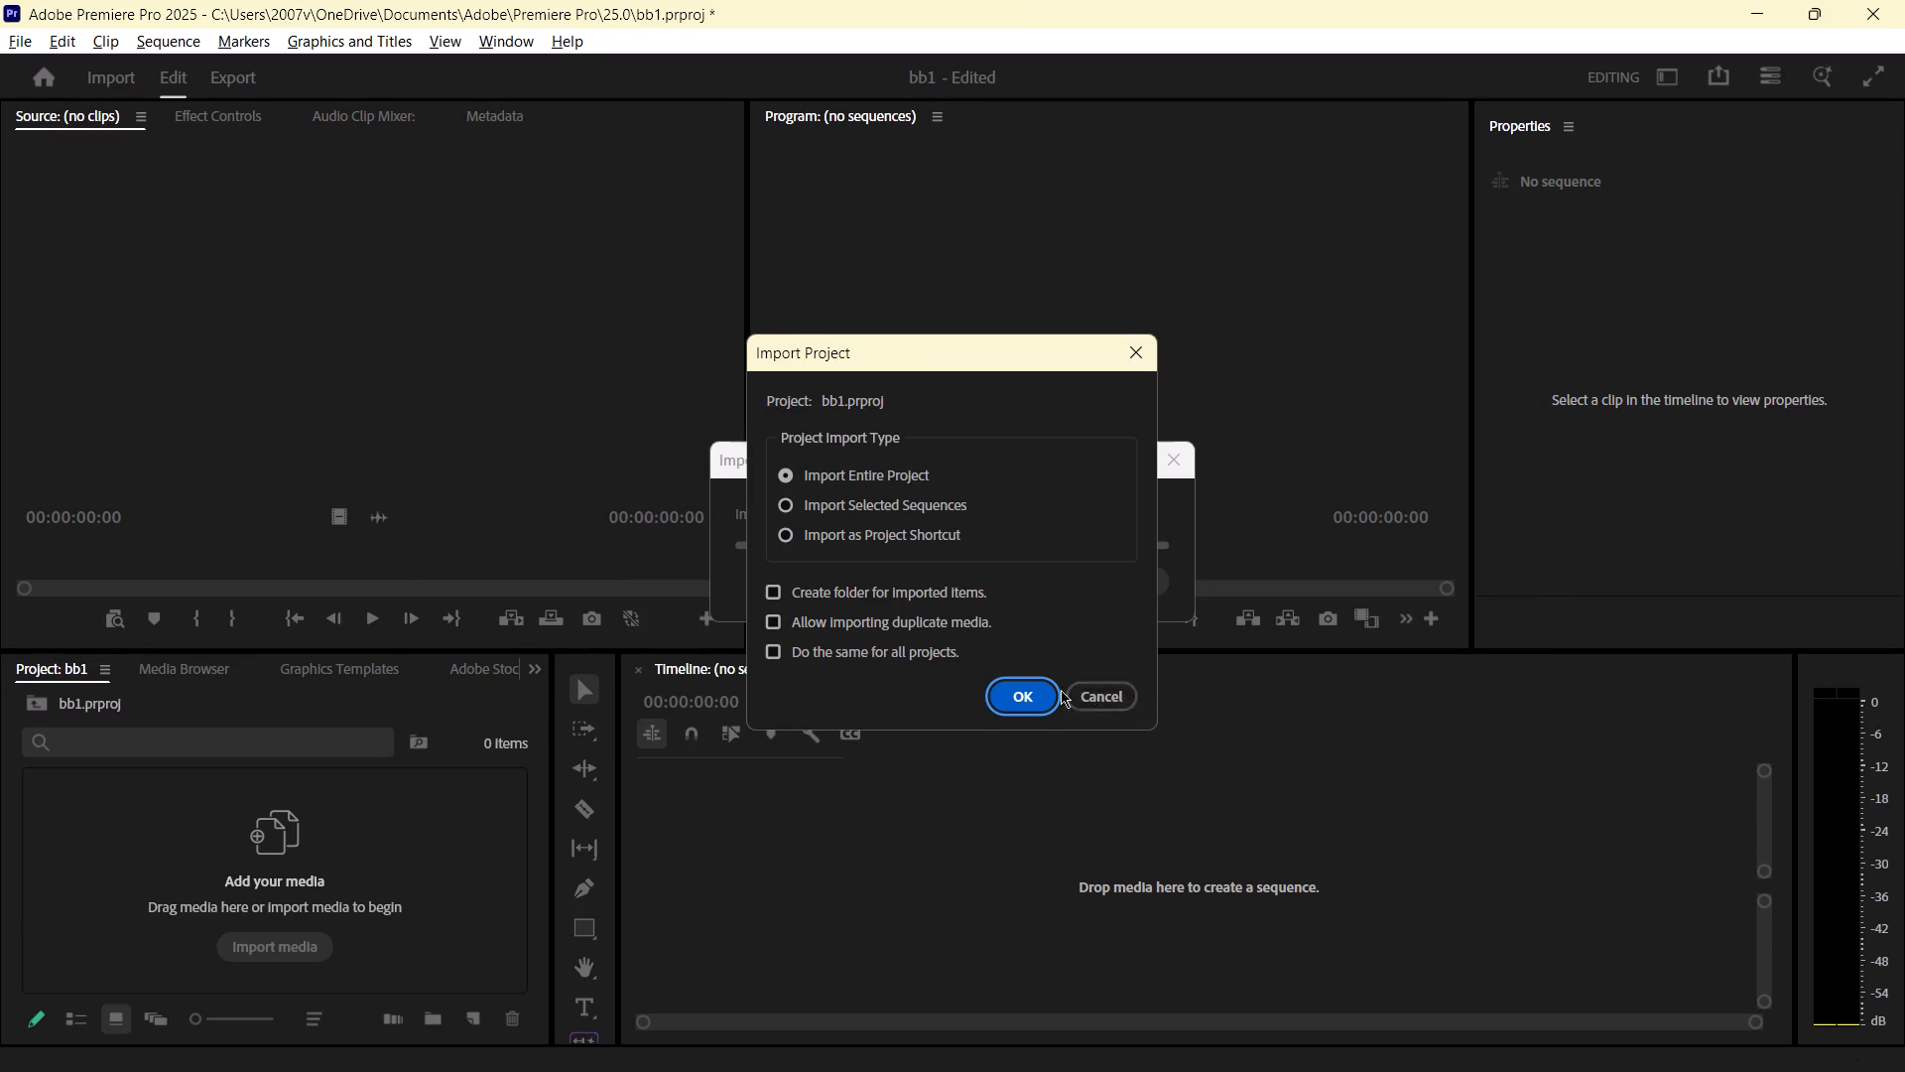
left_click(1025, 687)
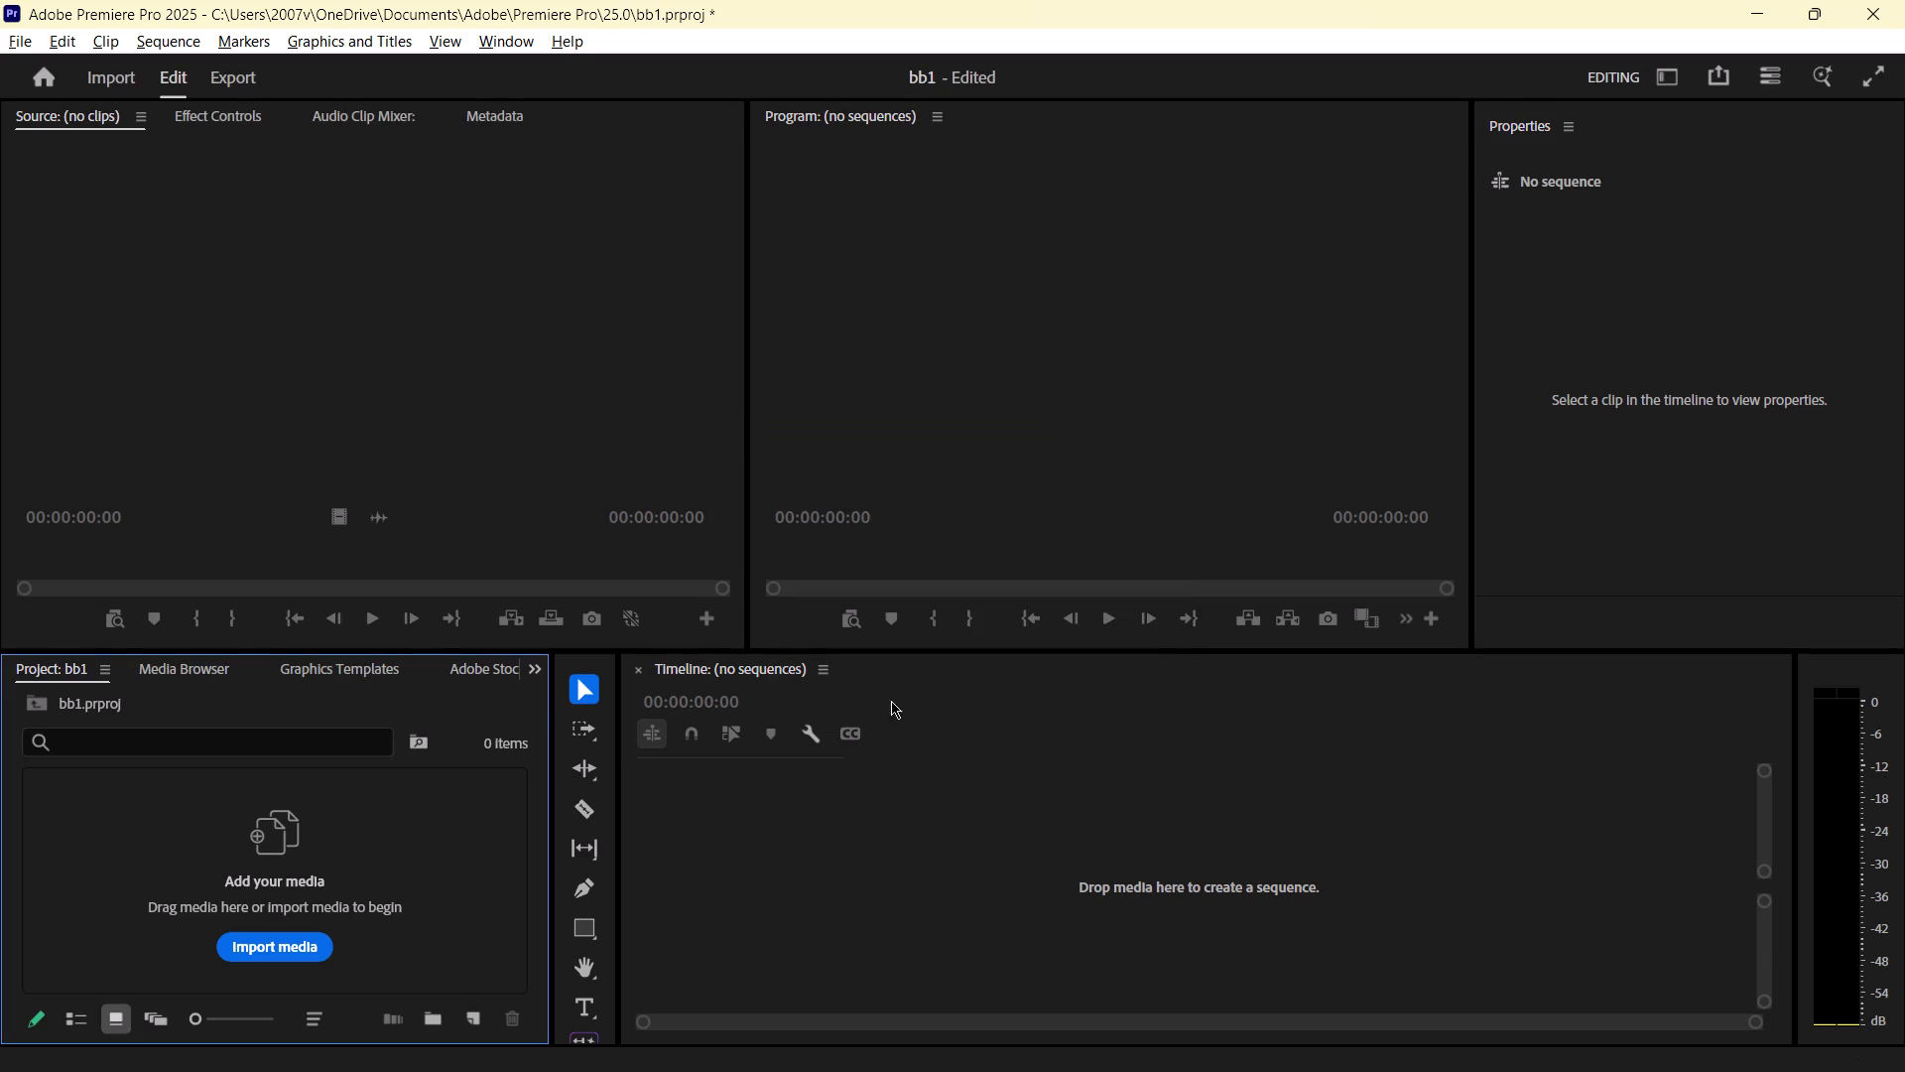
left_click(279, 947)
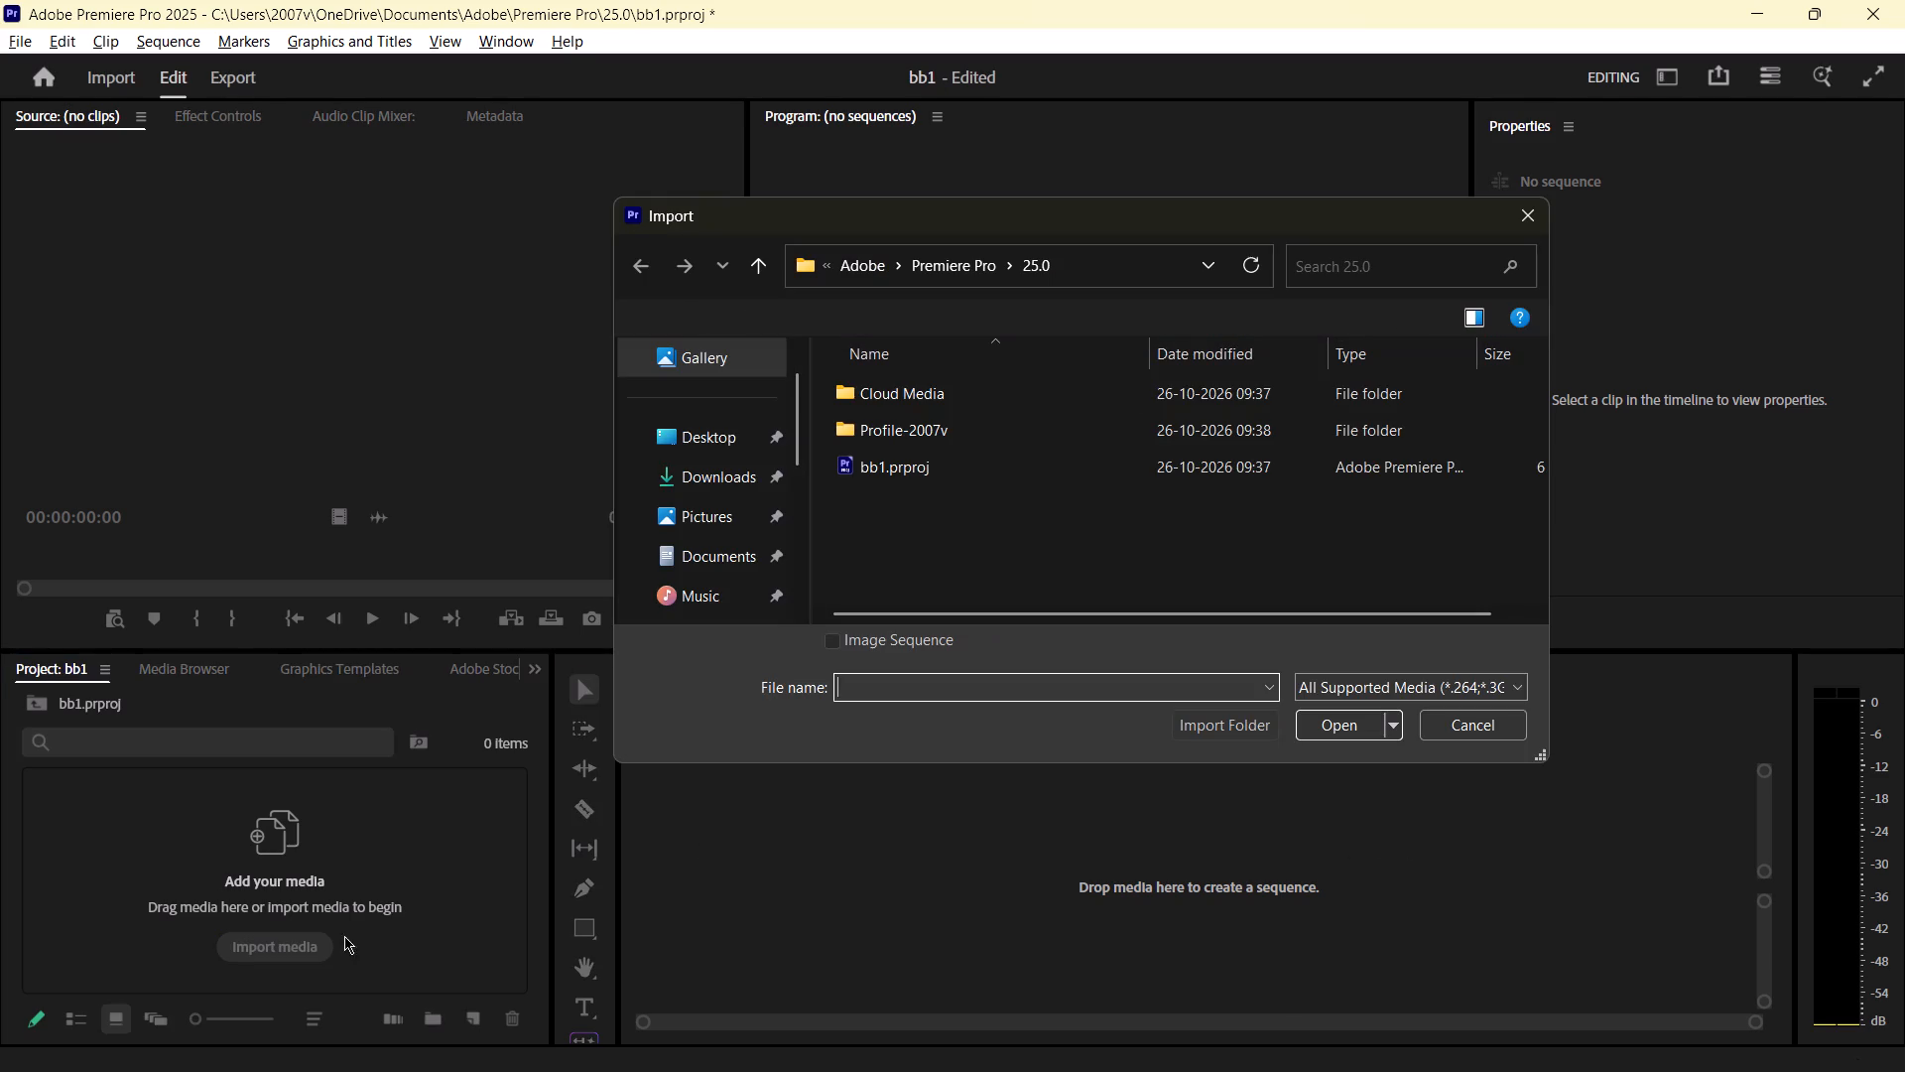
scroll(731, 516, "down", 1)
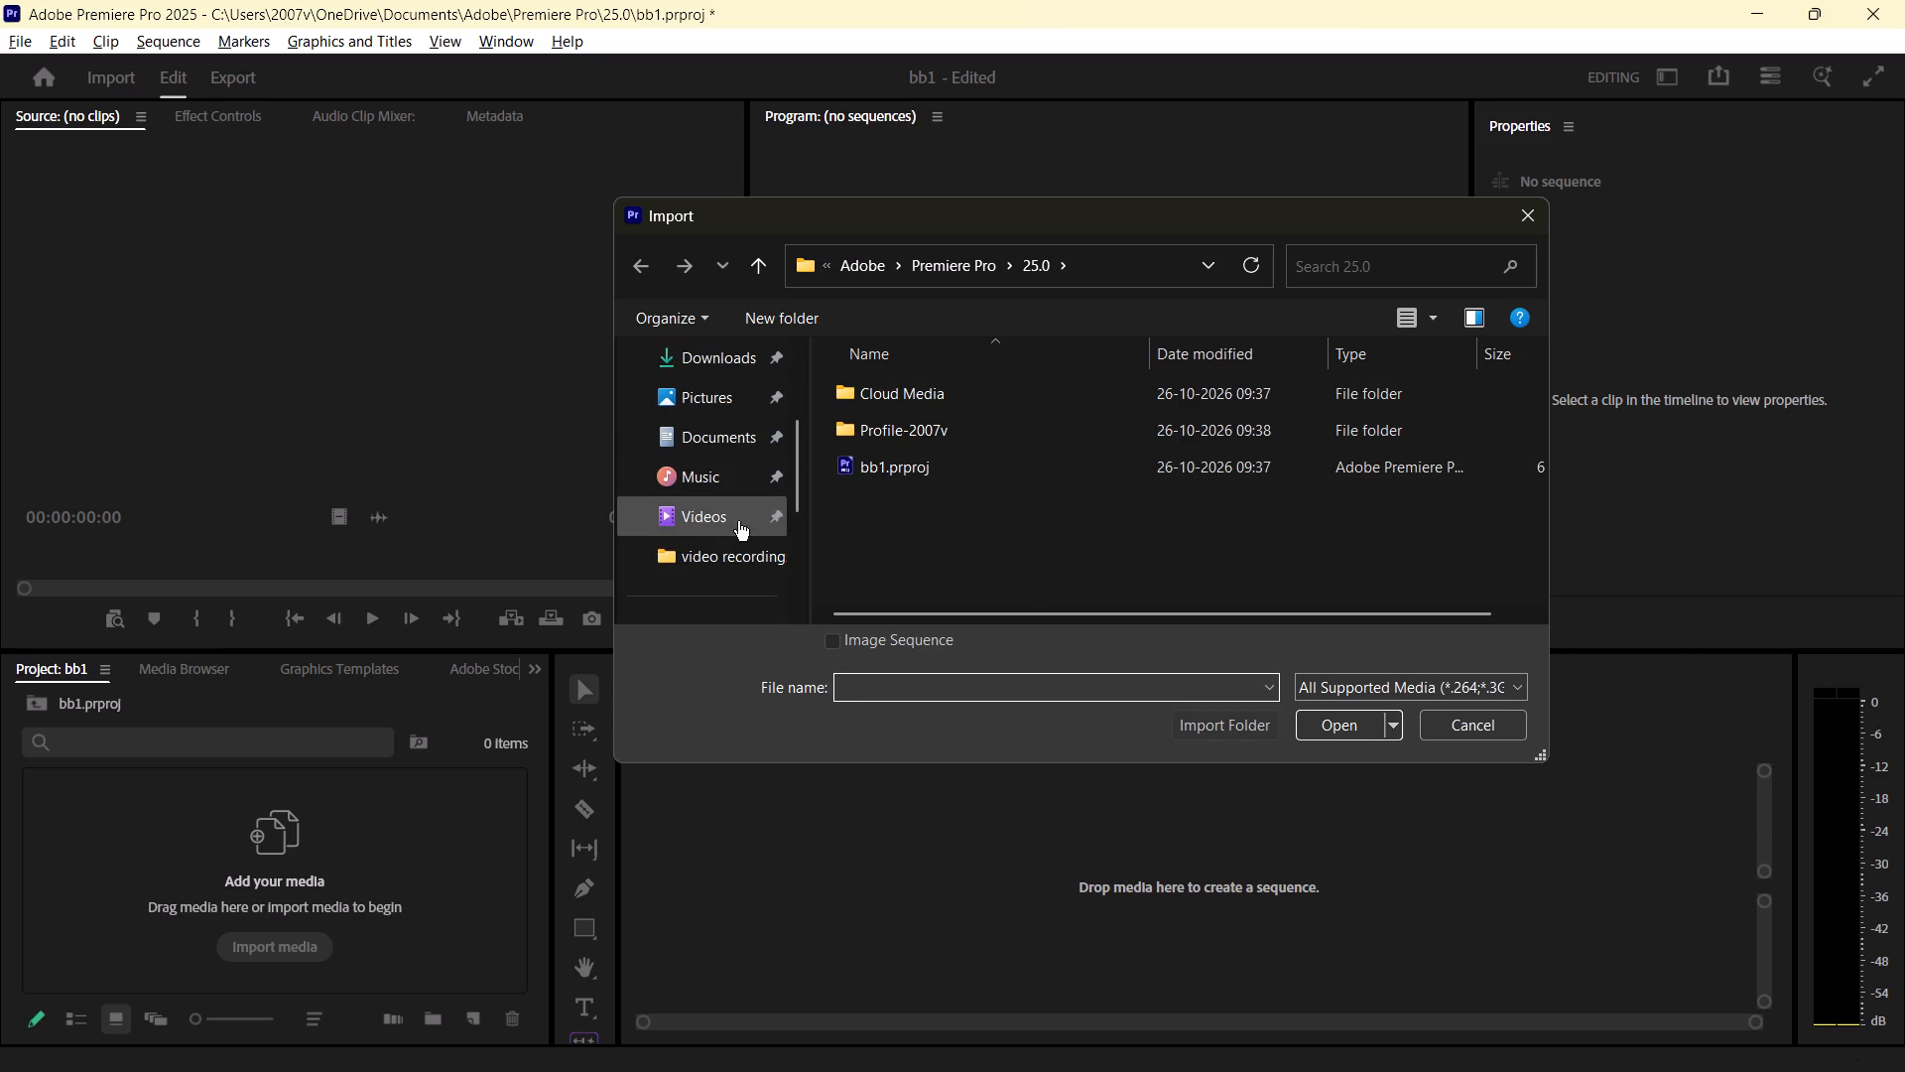
scroll(738, 618, "down", 1)
left_click(748, 600)
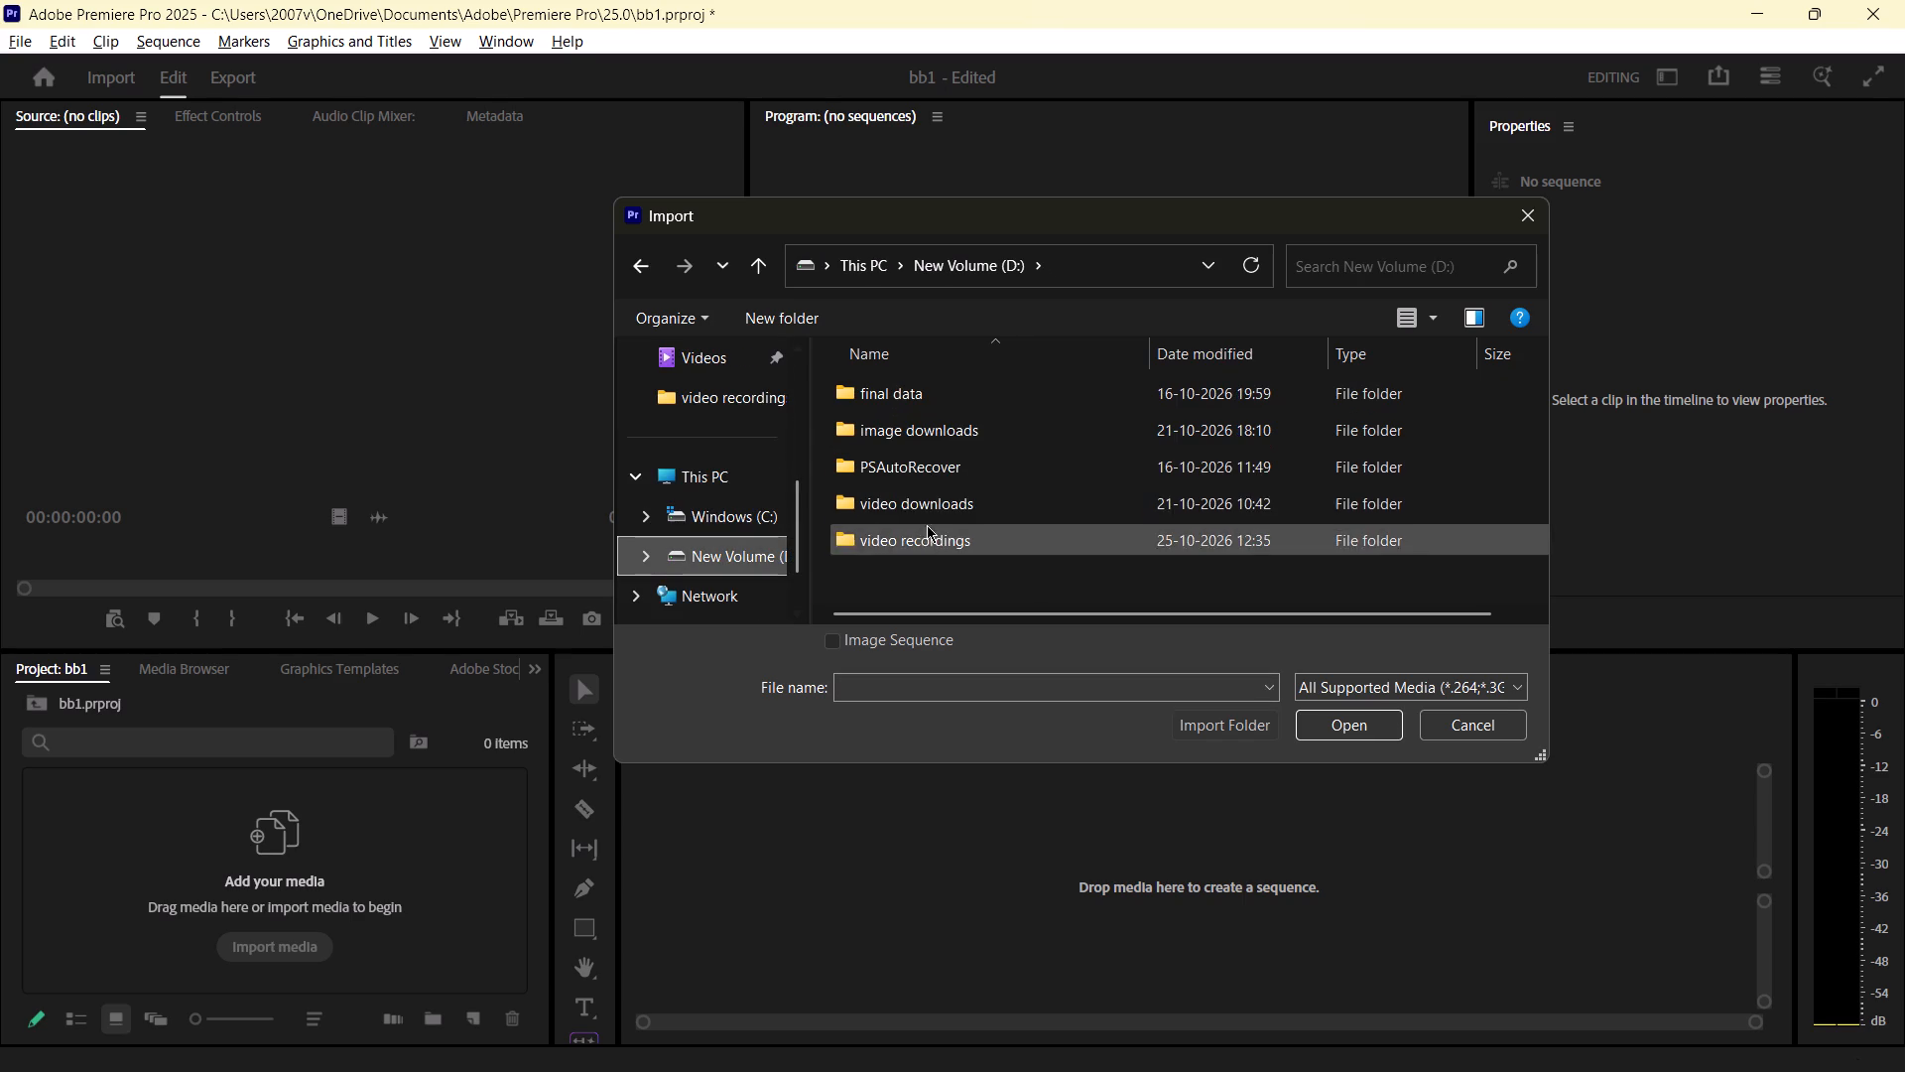
double_click(935, 537)
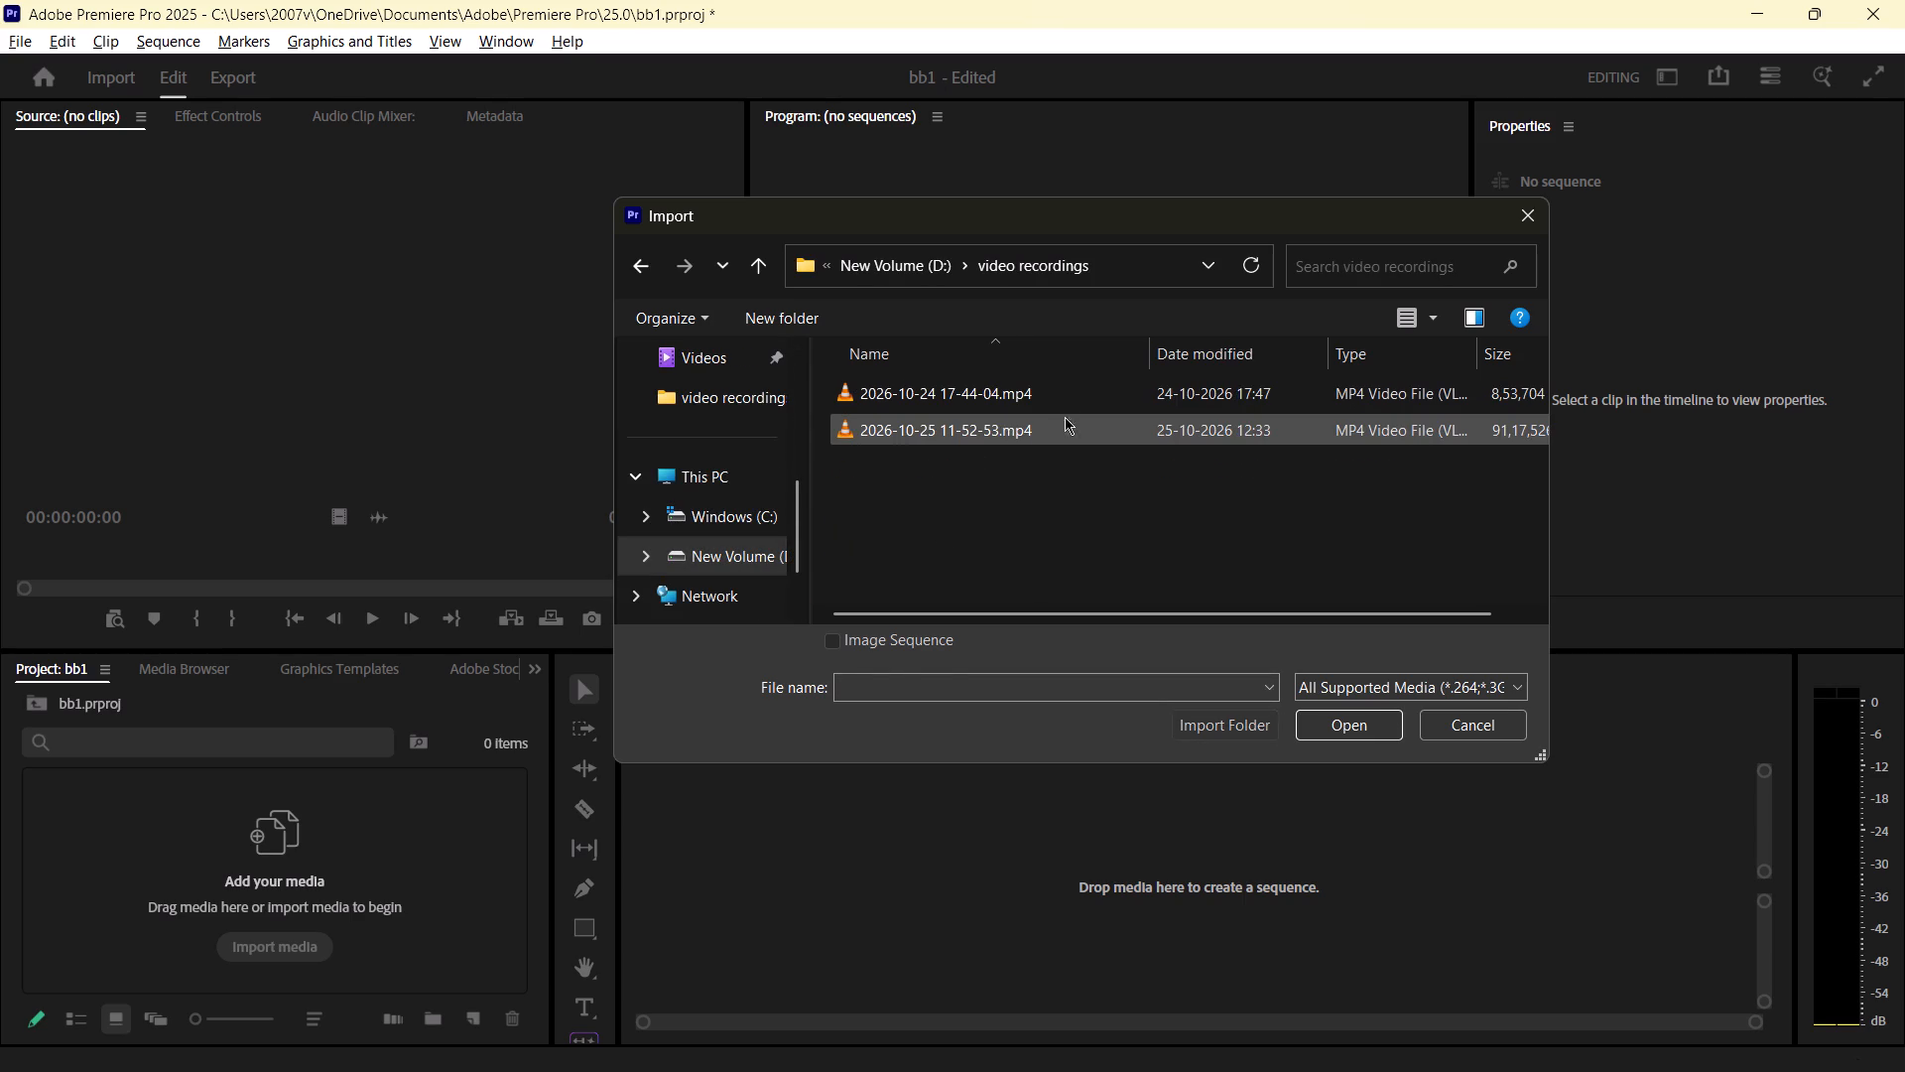
left_click(1066, 399)
left_click(1132, 423)
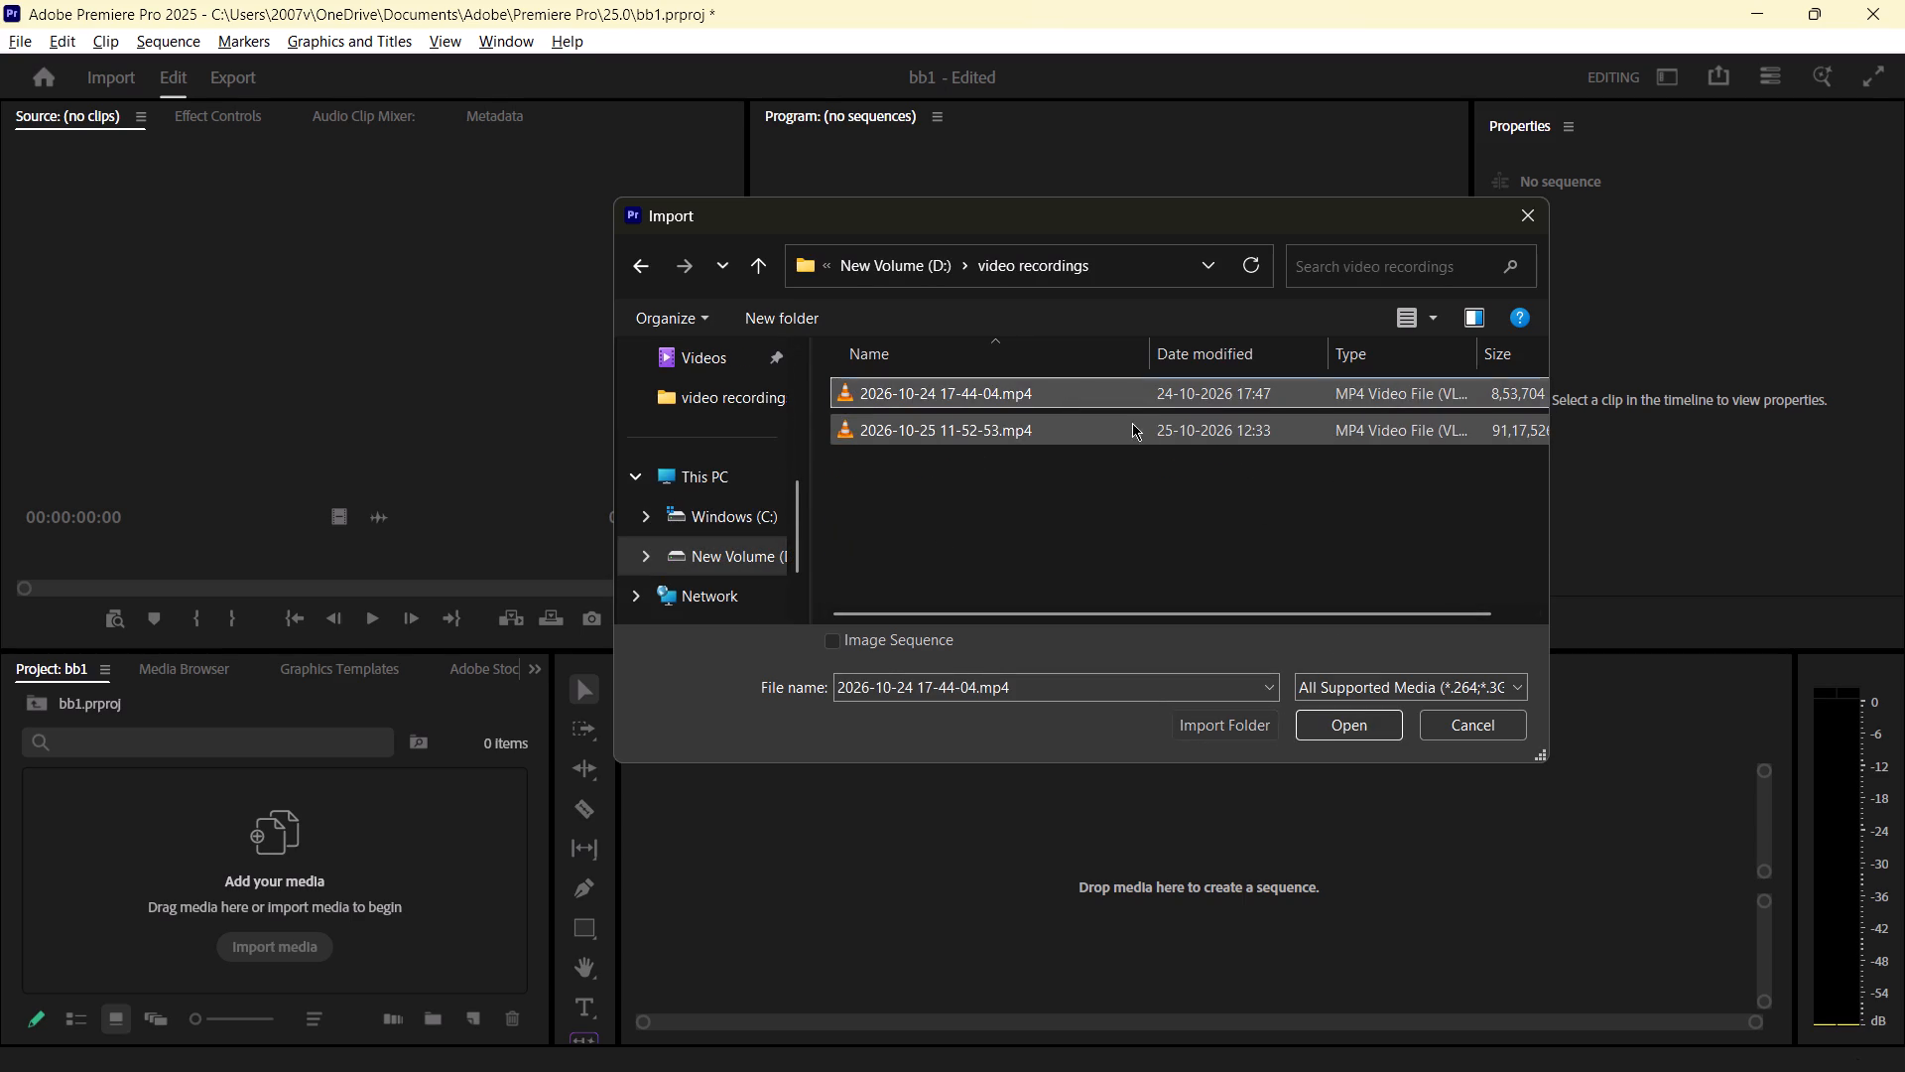
left_click(1357, 723)
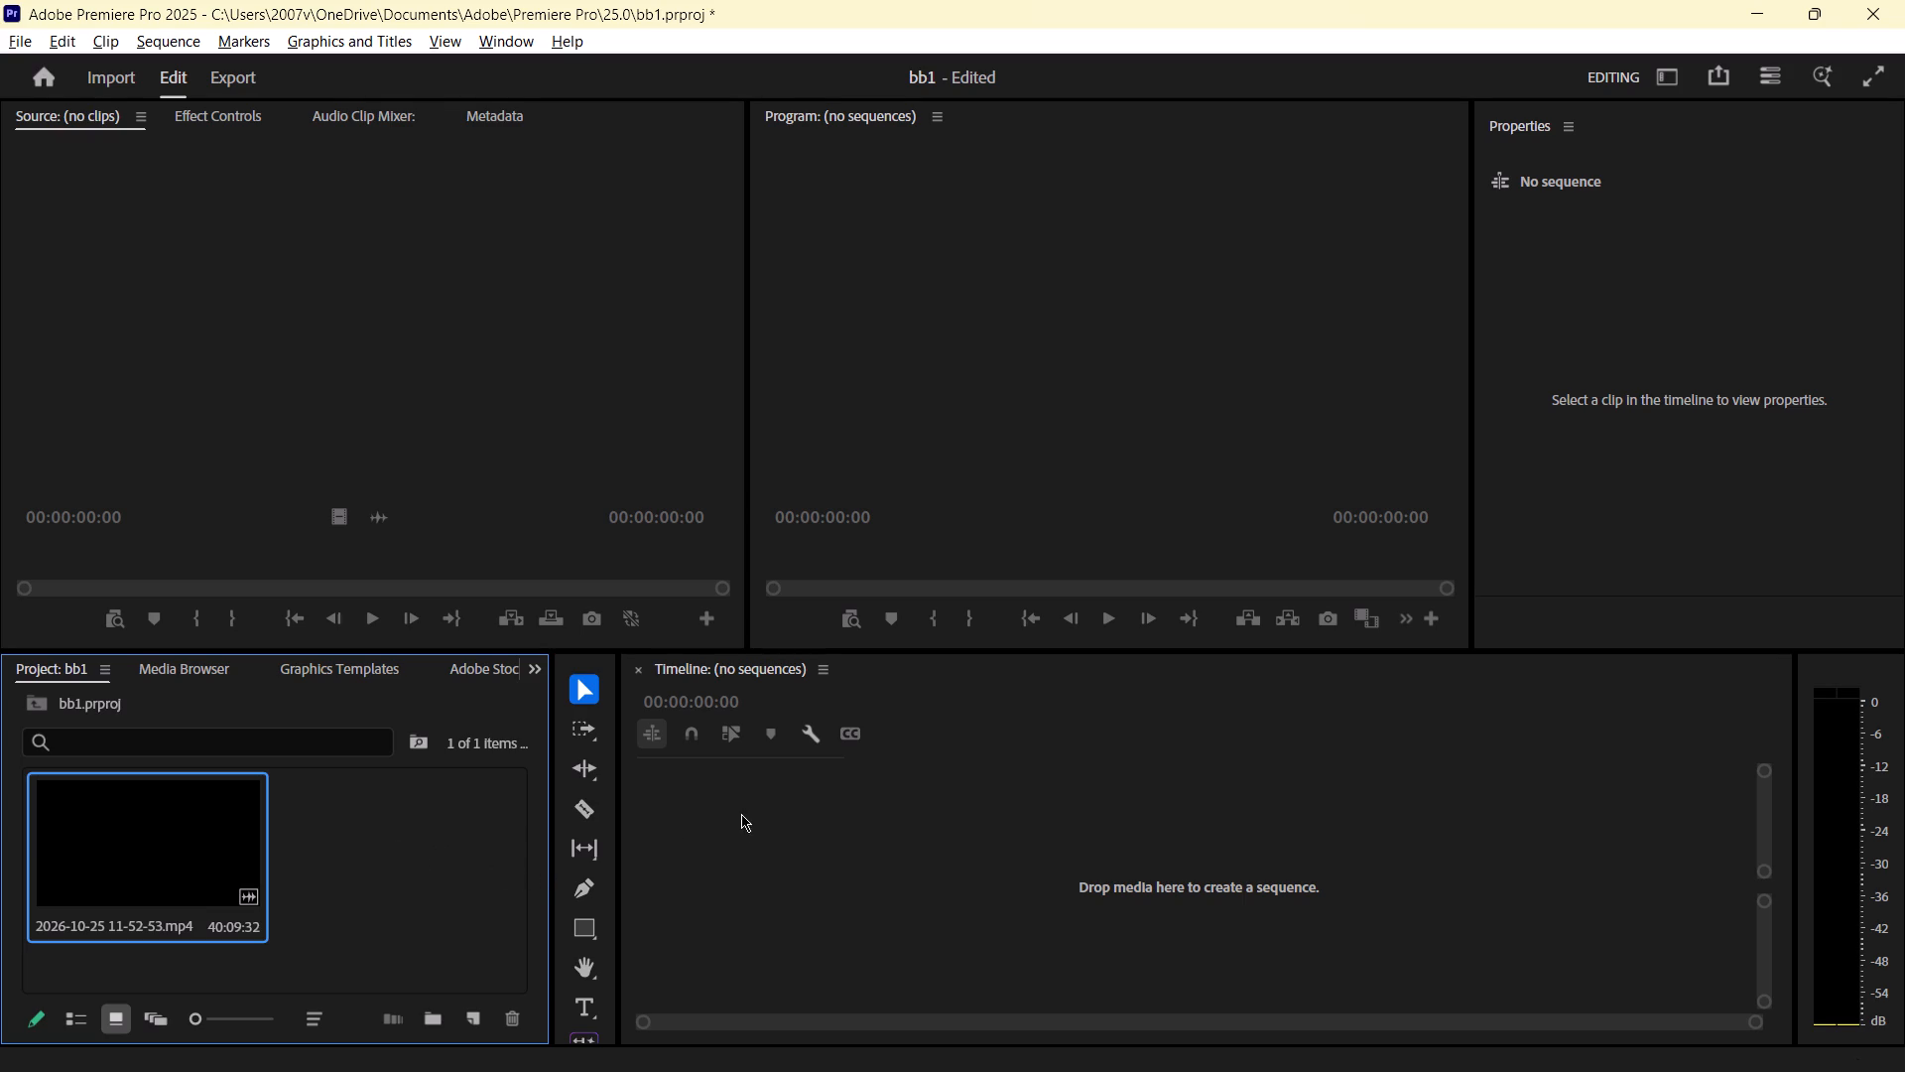
Load the imported clip into the Source monitor and create a sequence from it in the empty timeline.
left_click(449, 813)
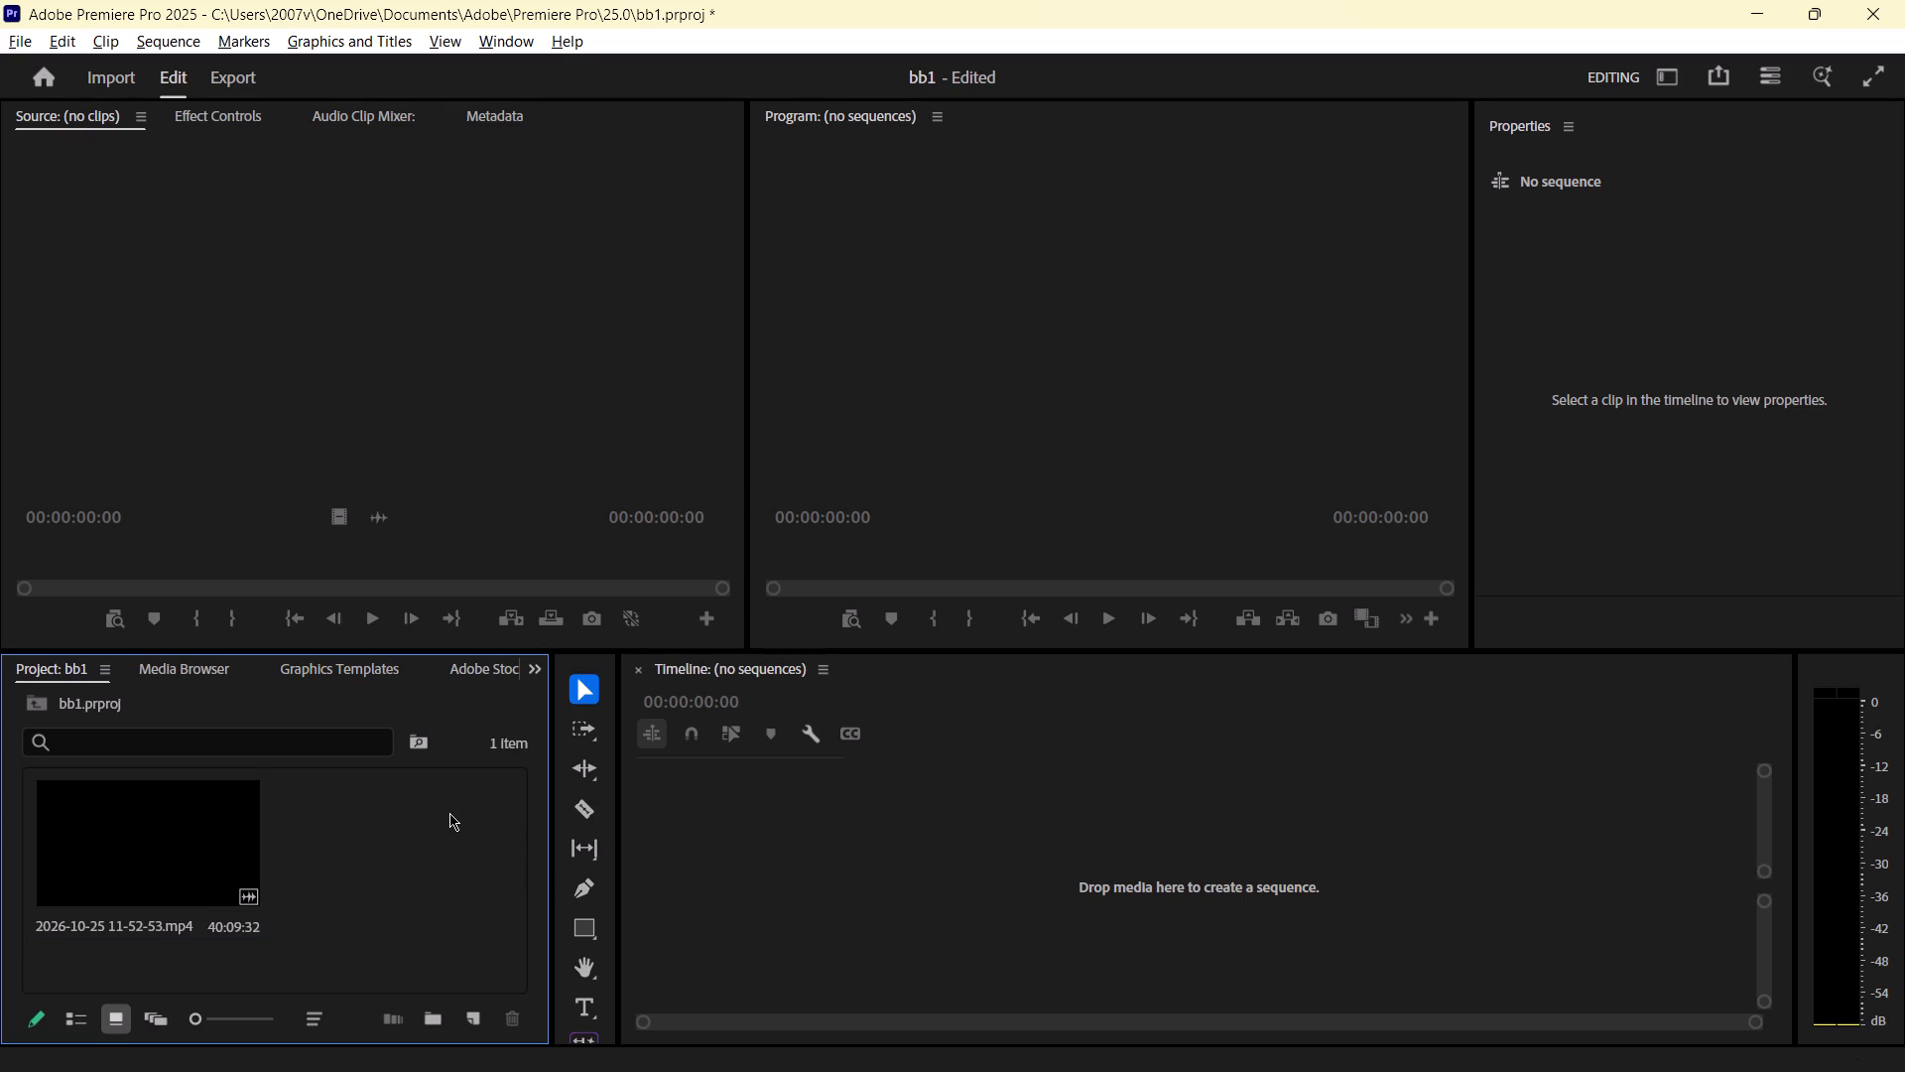
left_click(197, 810)
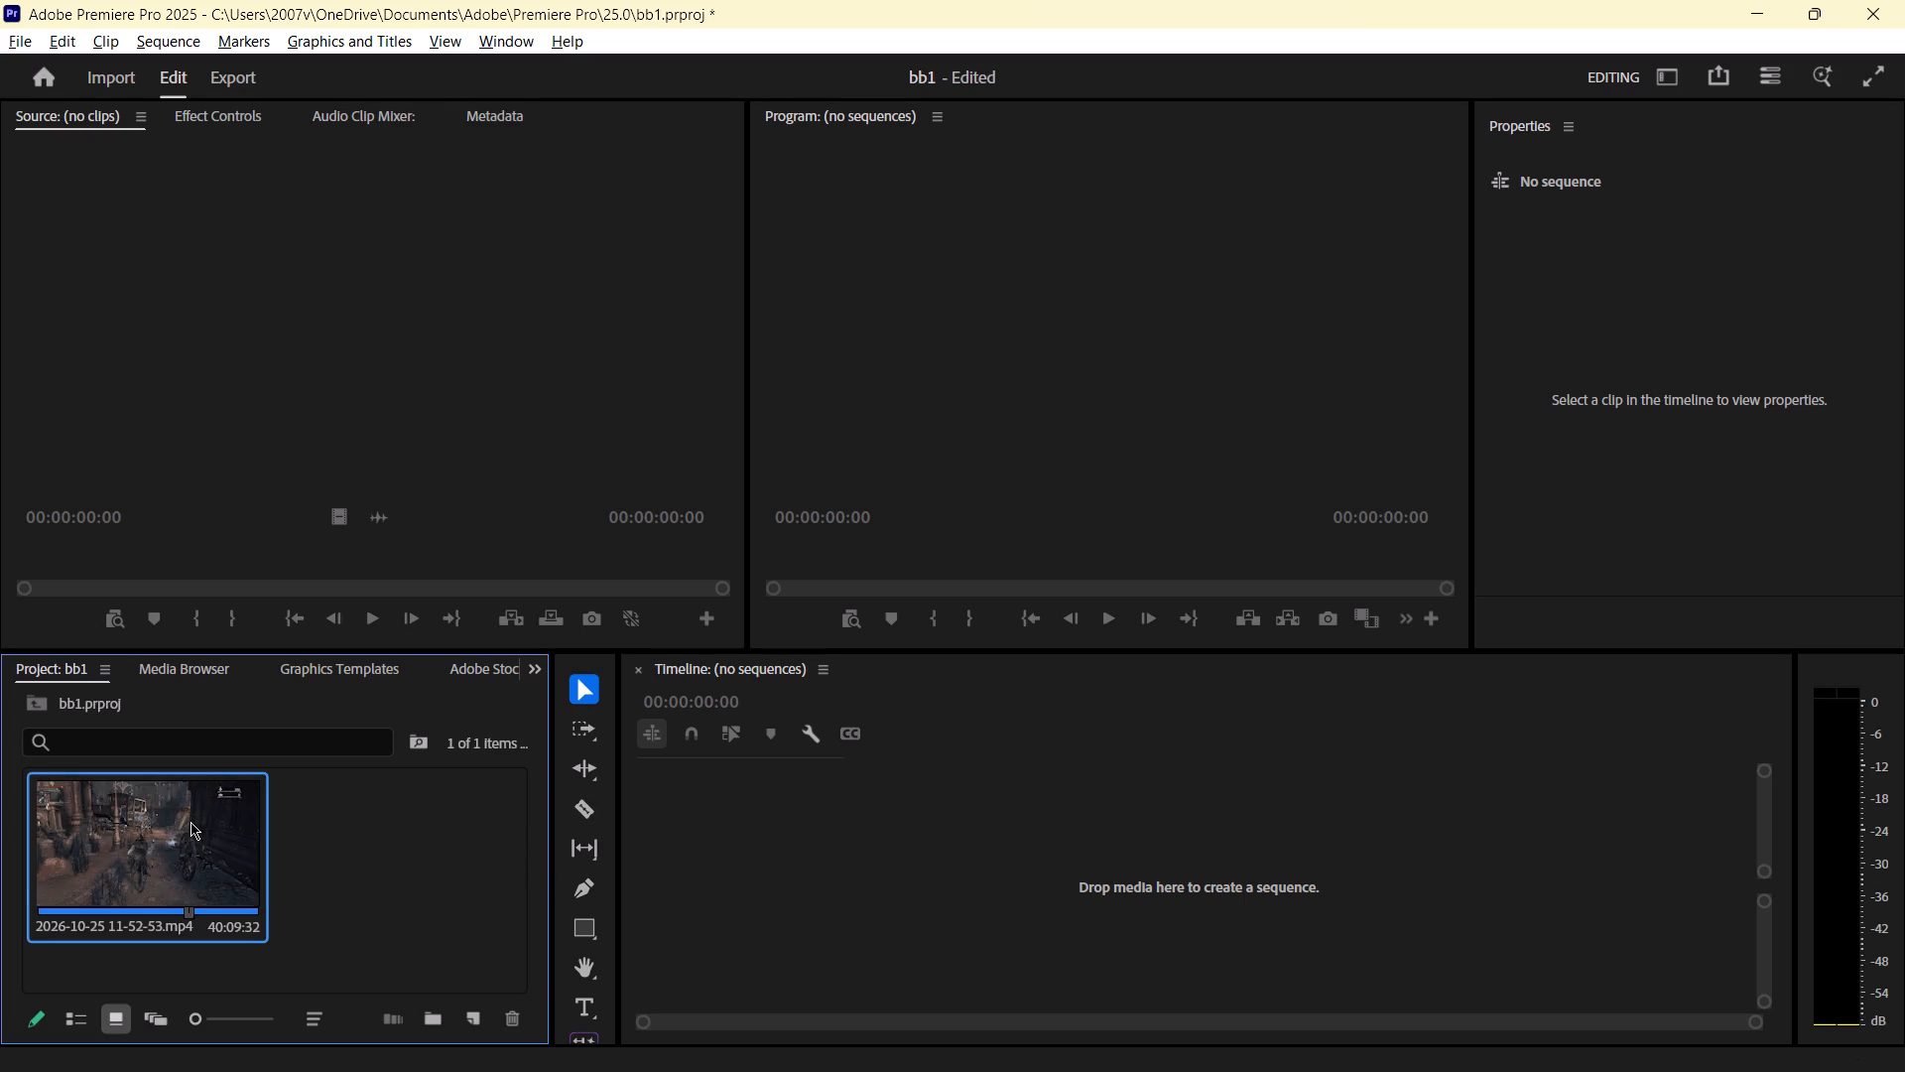
left_click_drag(190, 822, 351, 386)
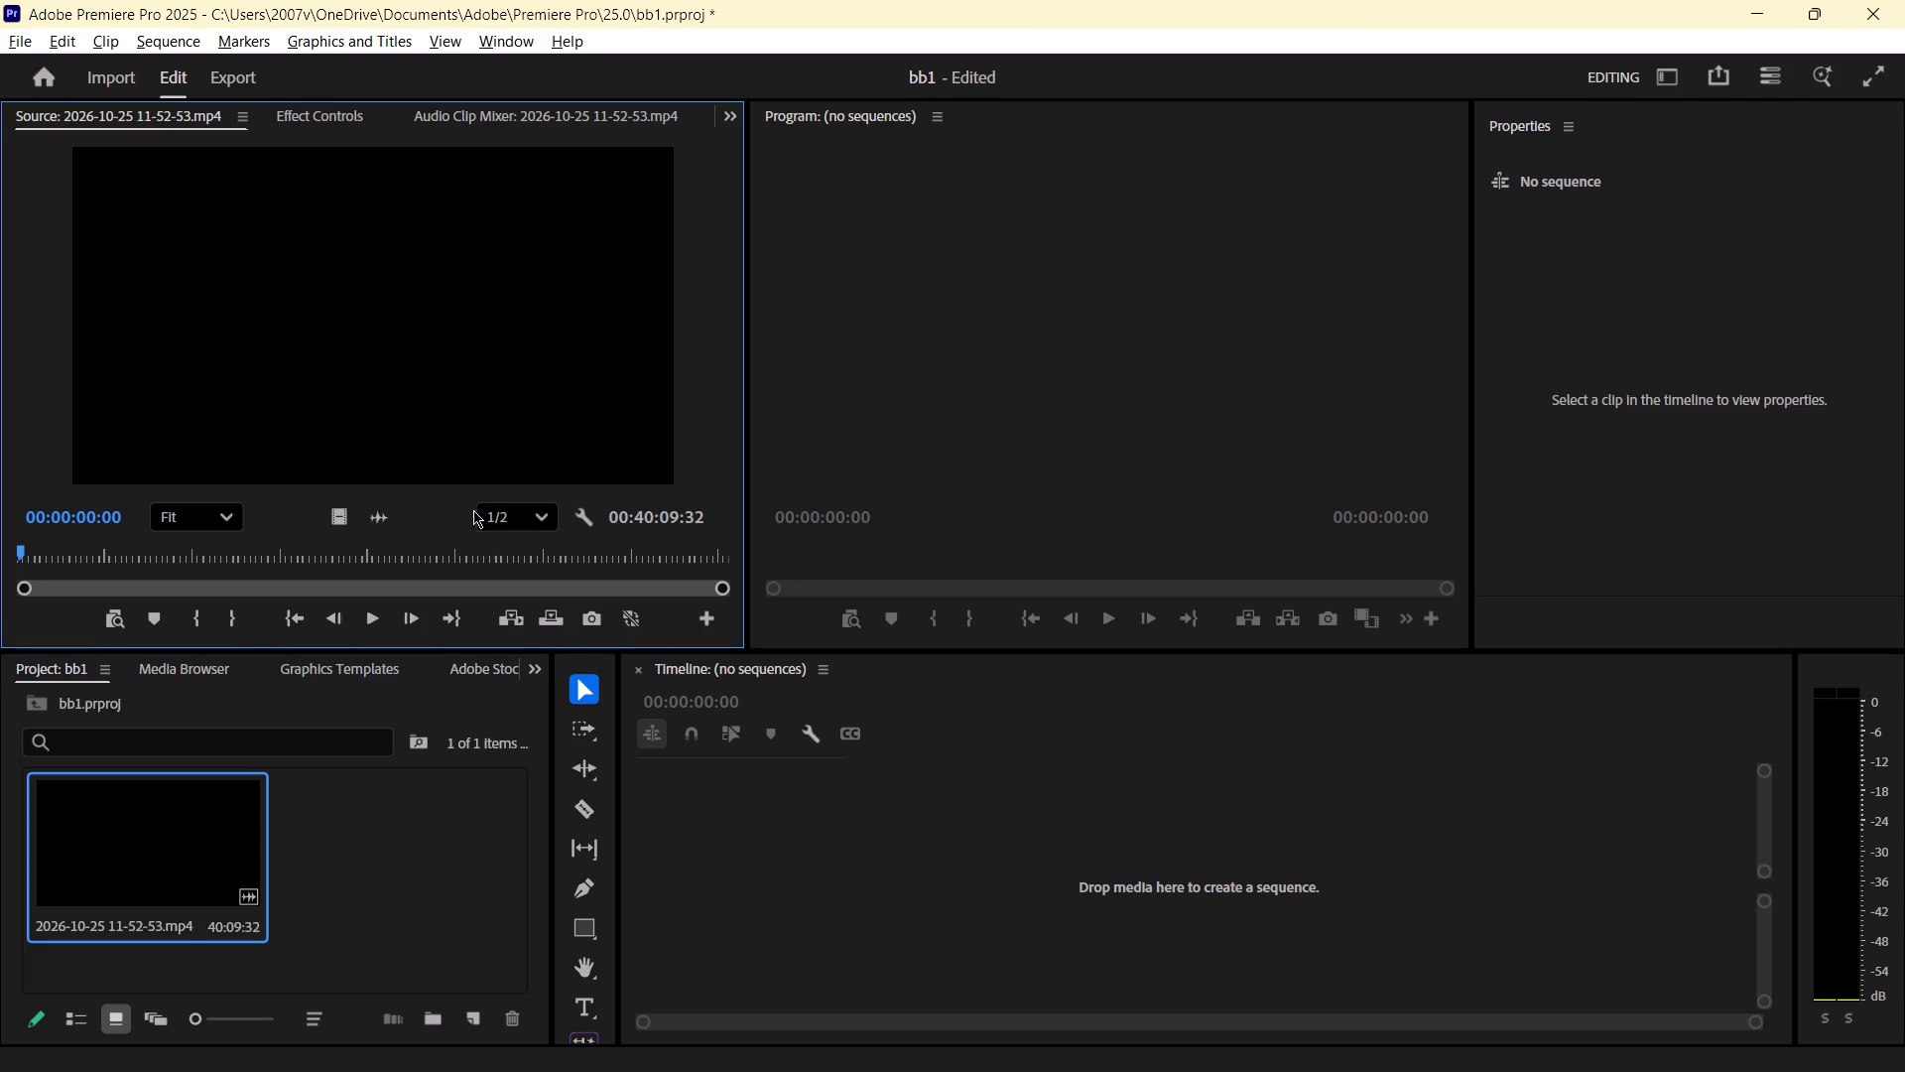
left_click_drag(469, 273, 1010, 811)
left_click_drag(1010, 811, 1096, 908)
left_click_drag(456, 368, 675, 737)
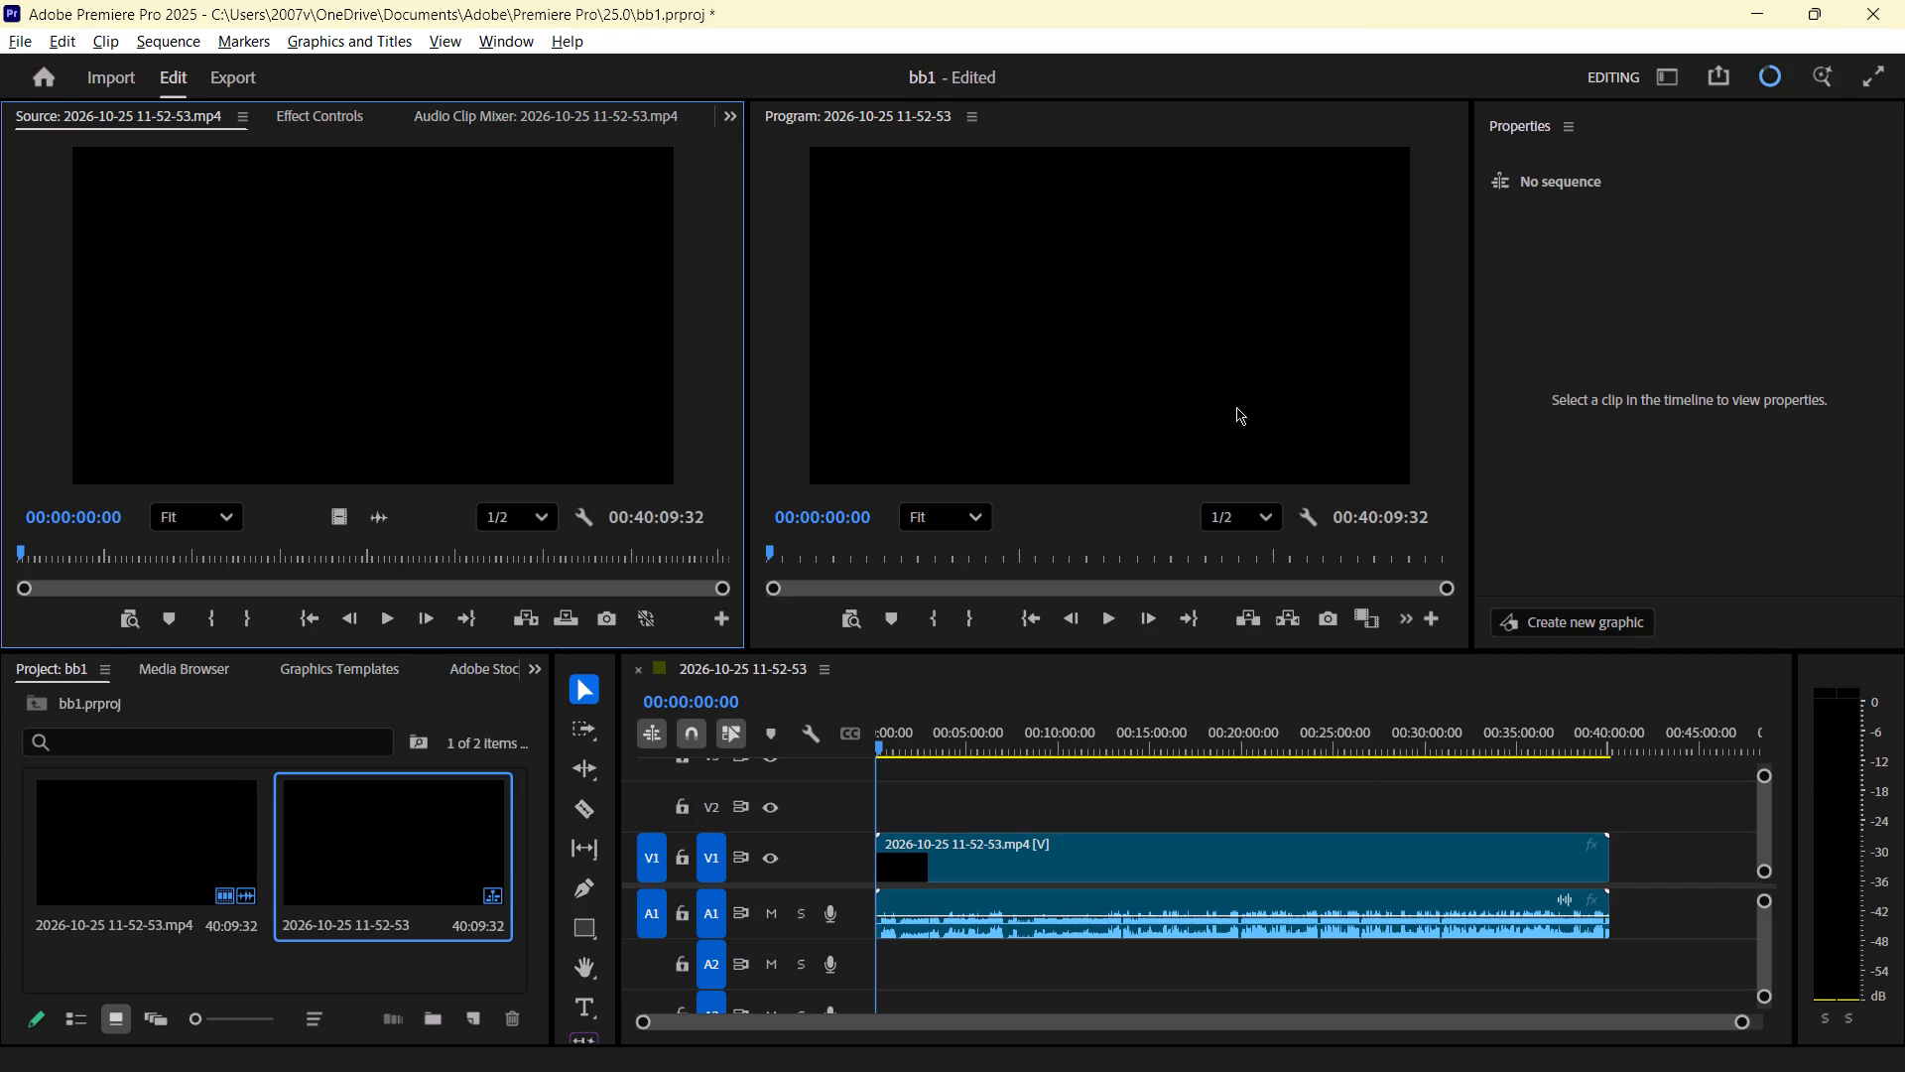
Switch to Firefox, open "Learn to edit with Adobe Premiere Pro in 41 Minutes" from the YouTube watch history and watch through its Sequence Settings part.
left_click(1064, 1043)
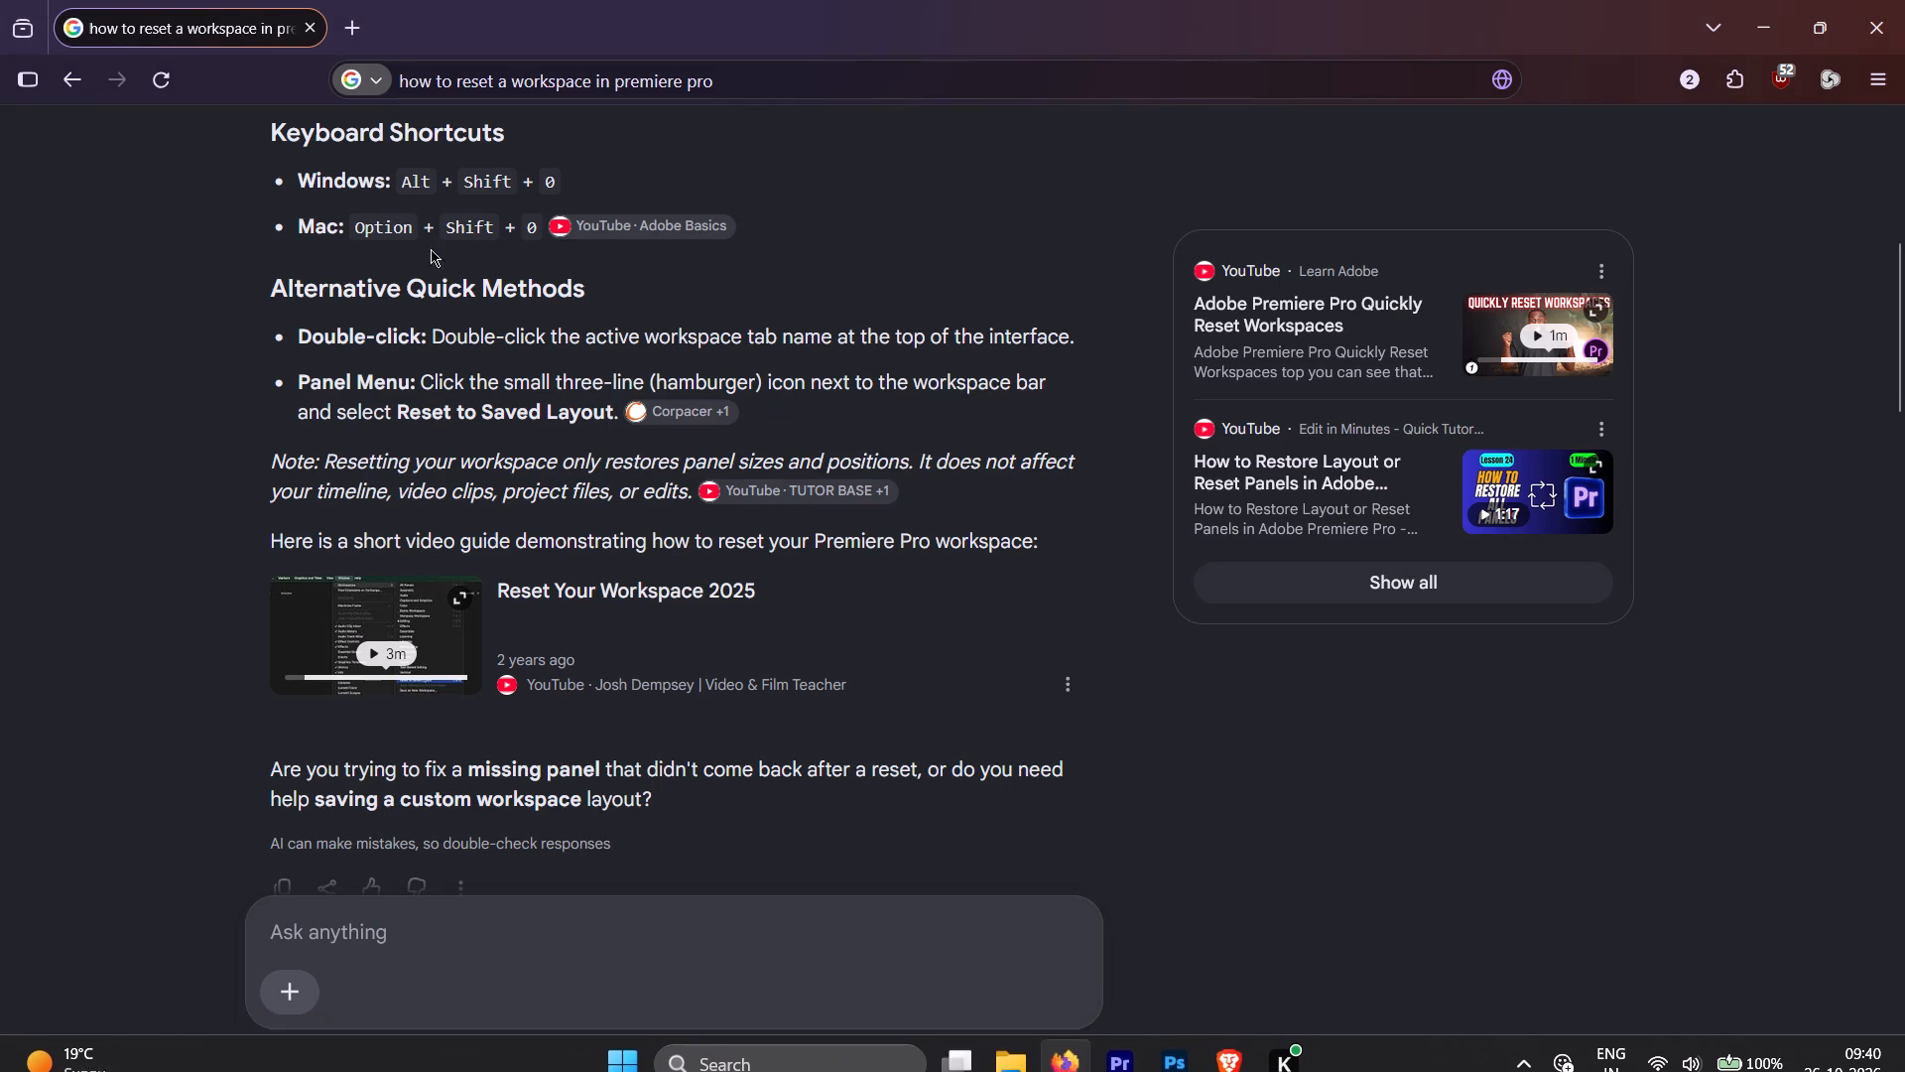
left_click(349, 24)
left_click(312, 20)
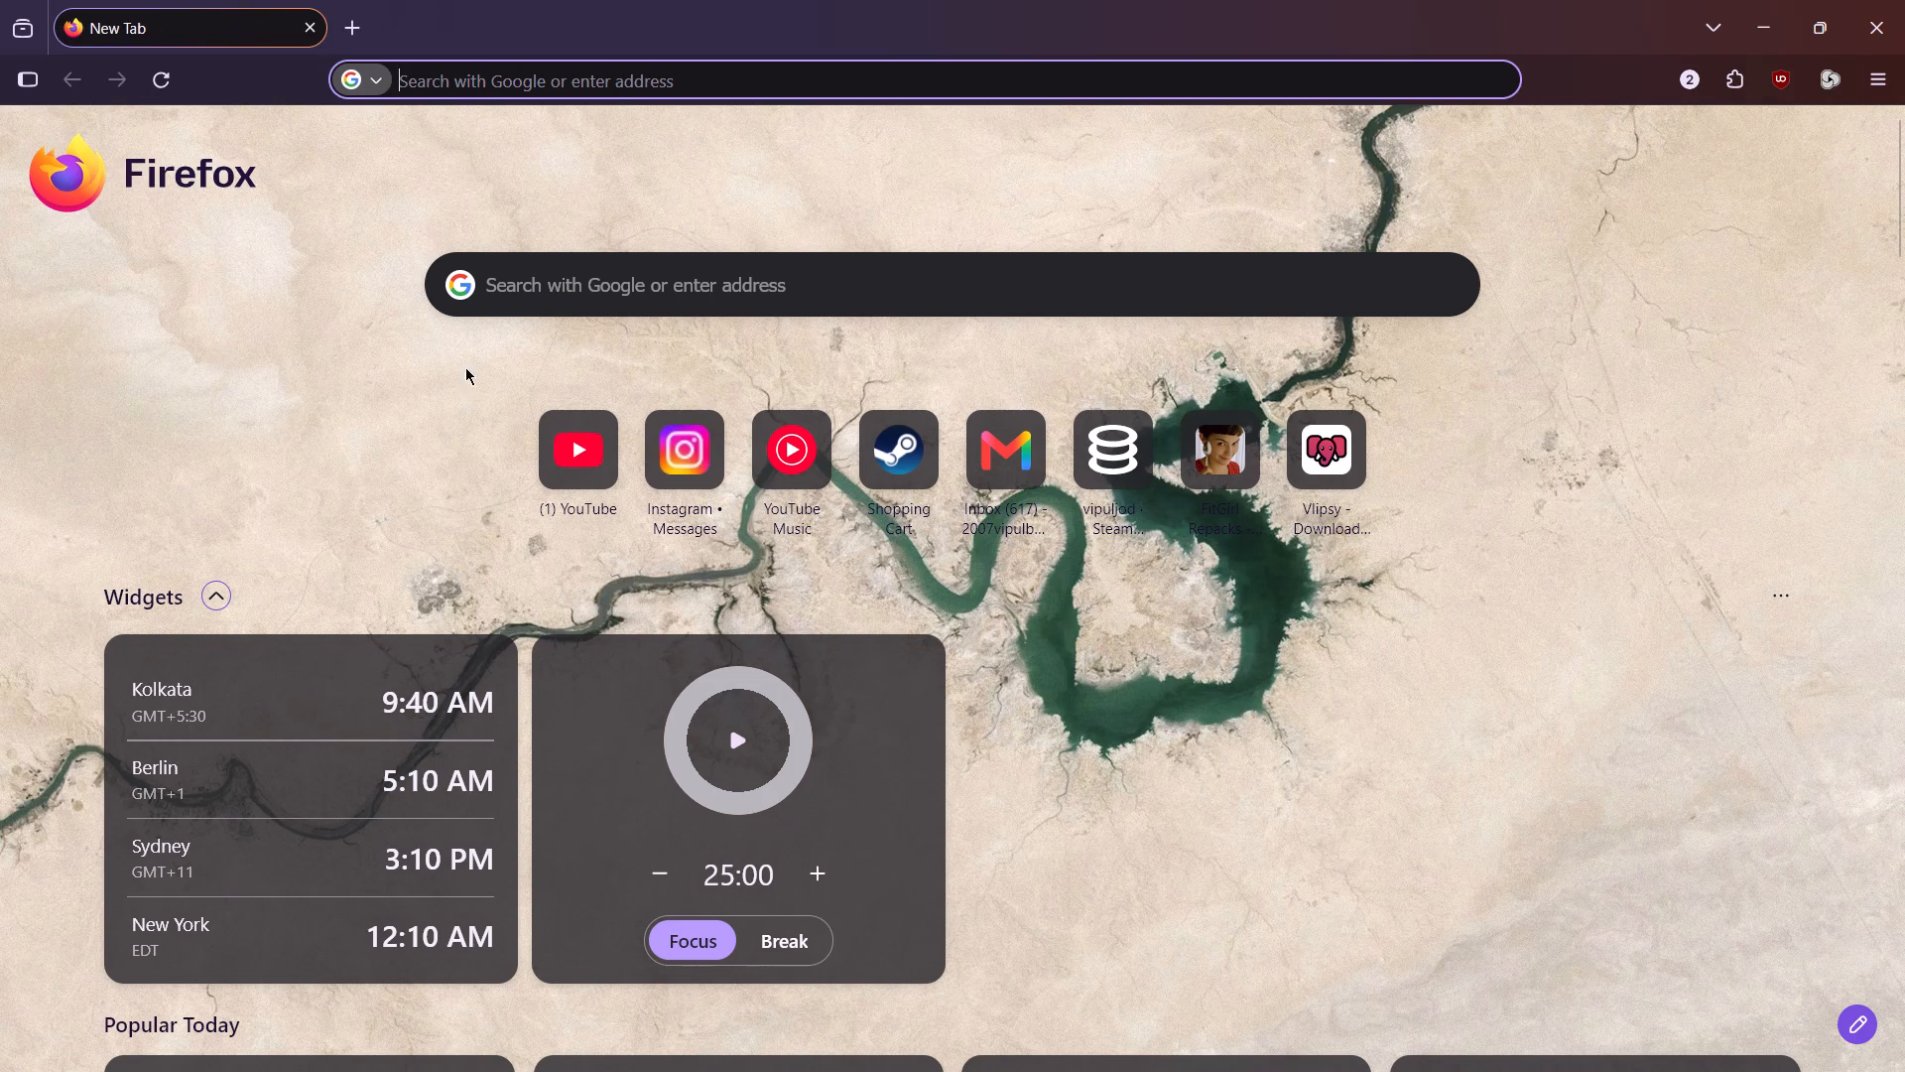
left_click(566, 461)
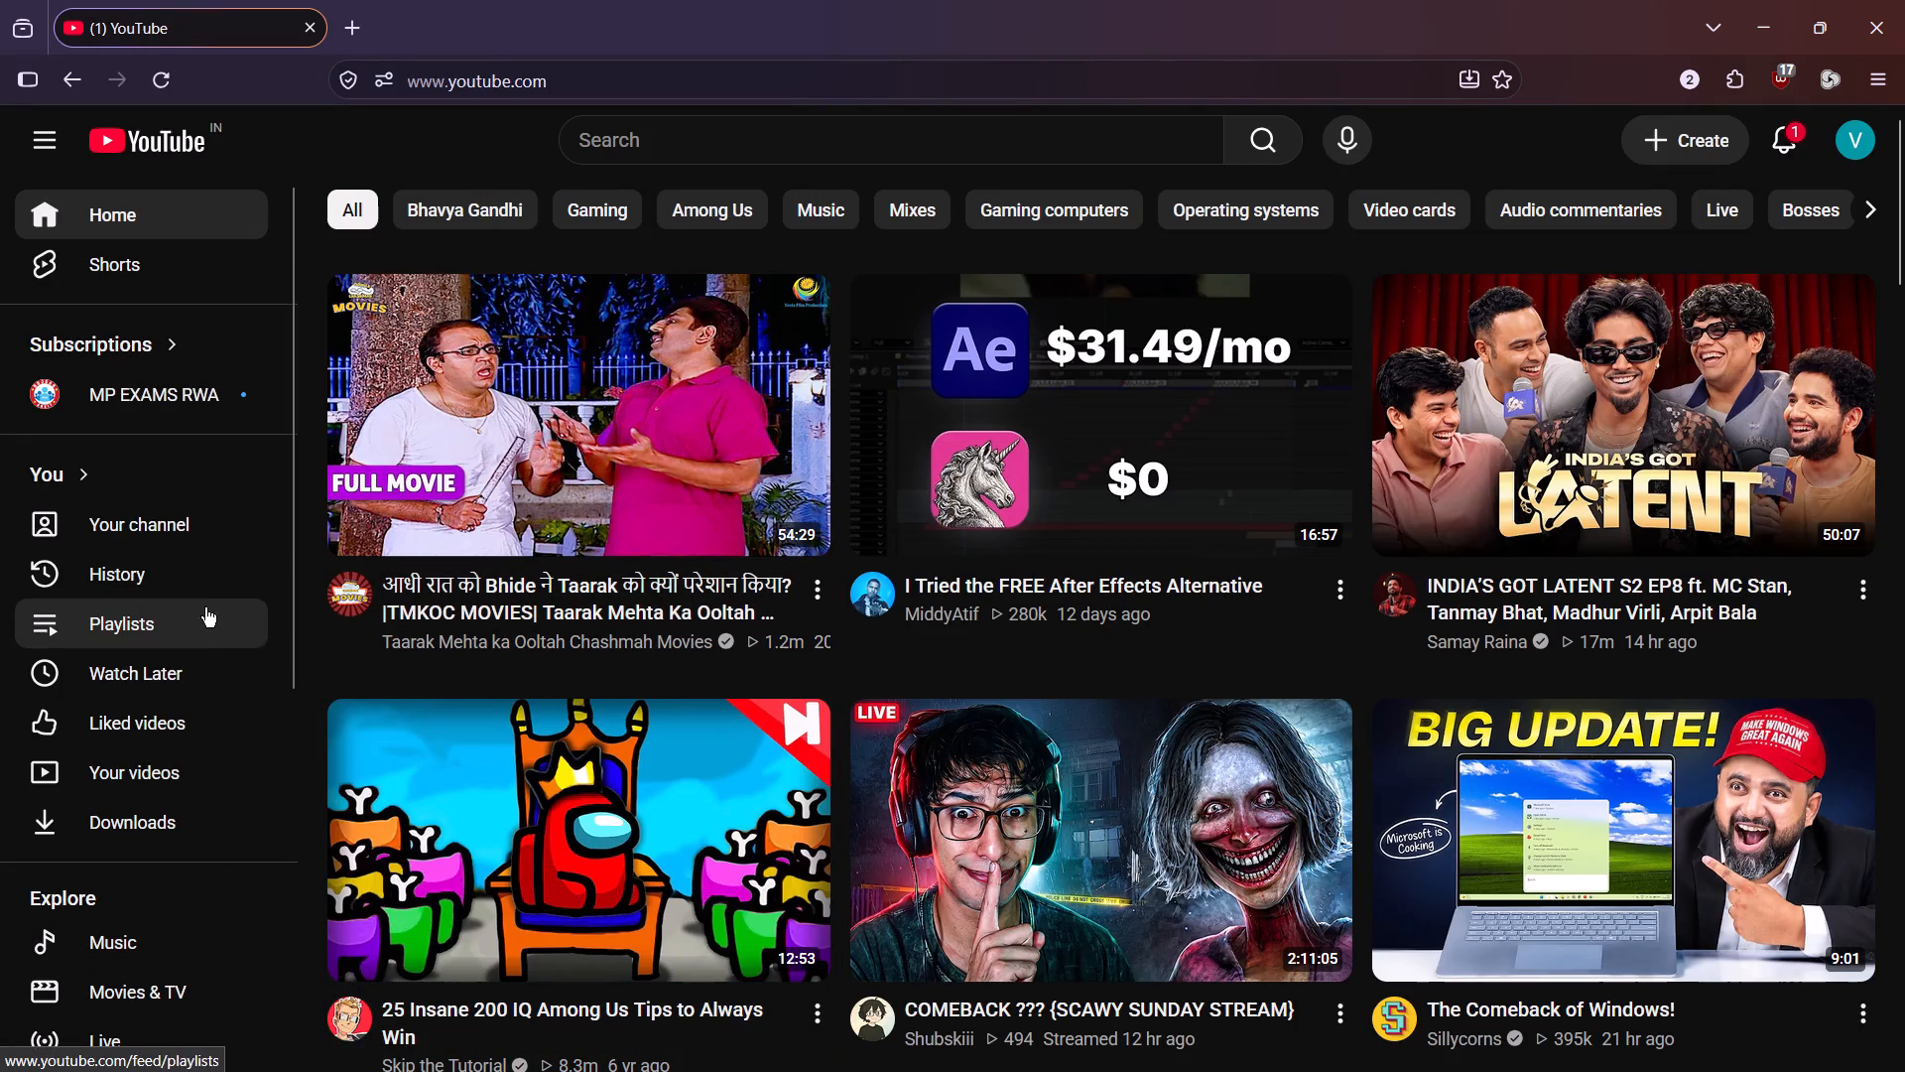
left_click(202, 576)
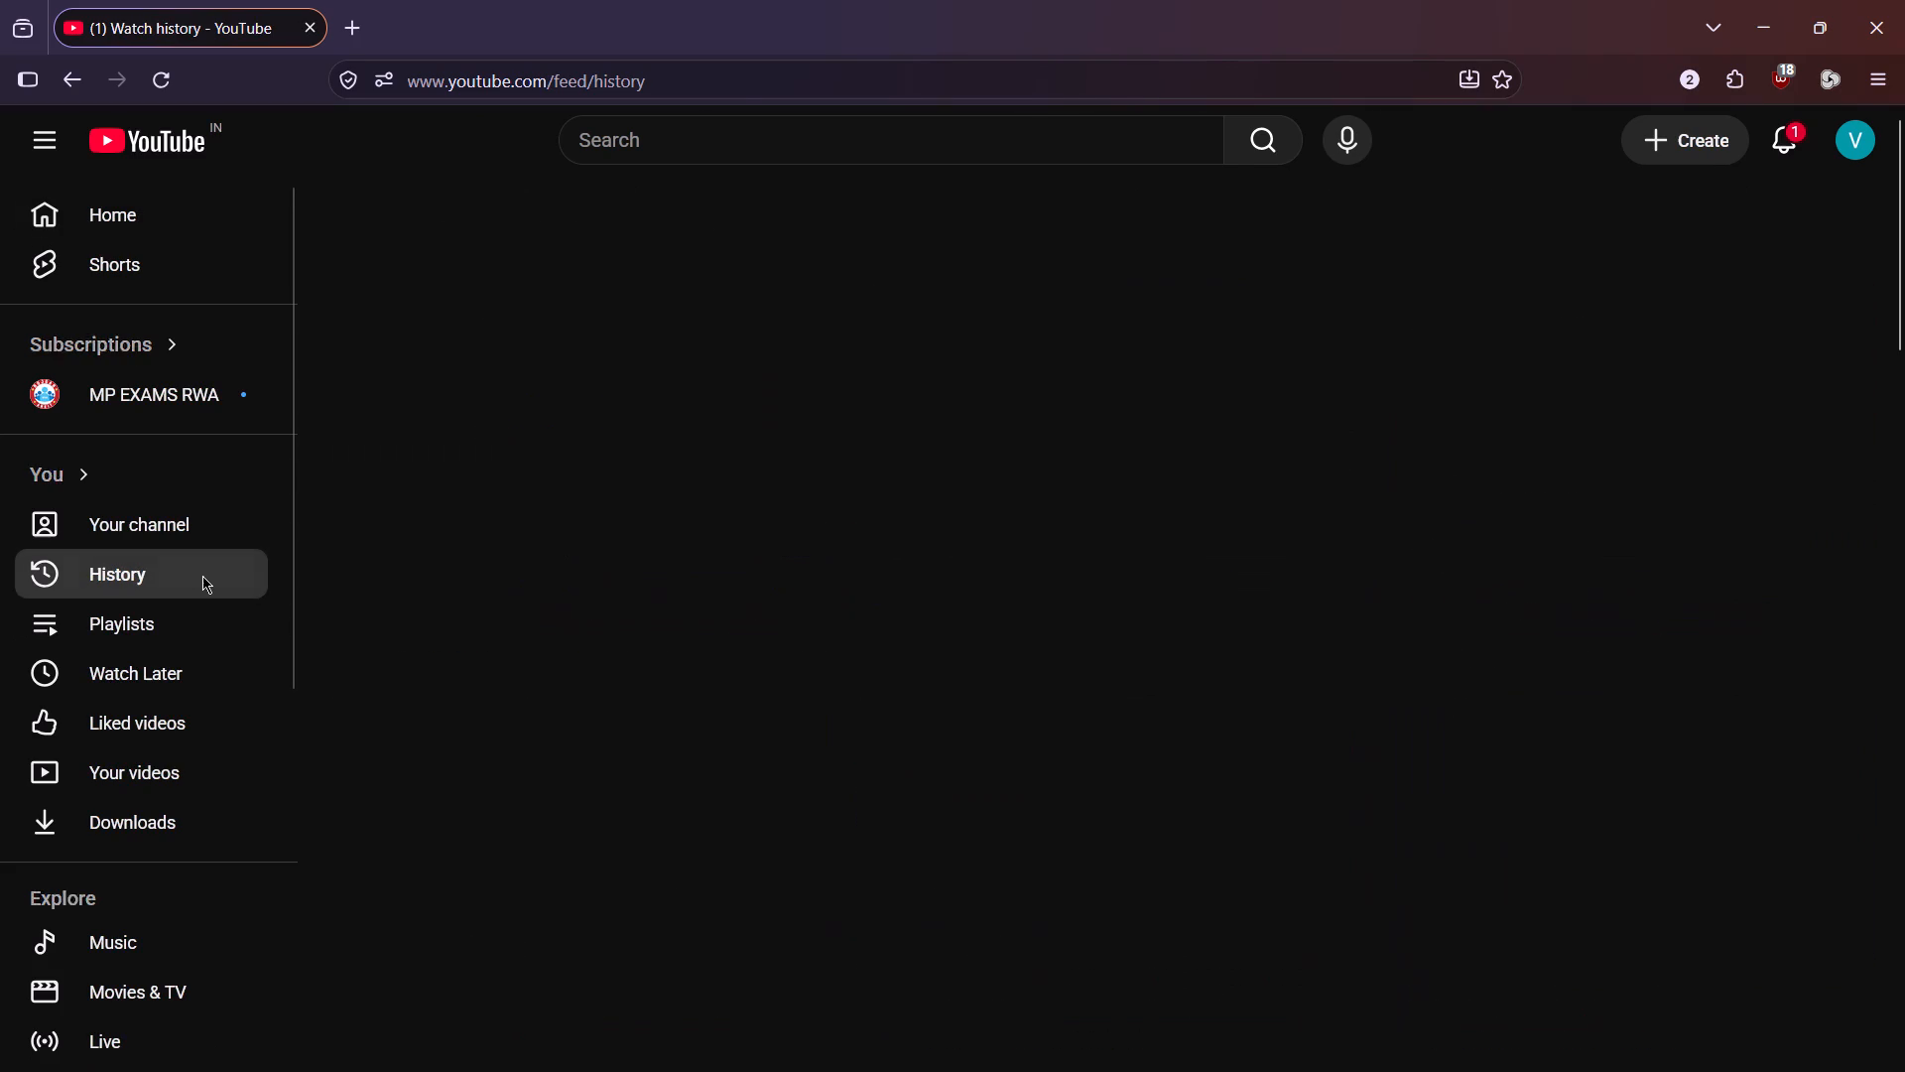
scroll(698, 786, "down", 5)
scroll(1081, 875, "down", 4)
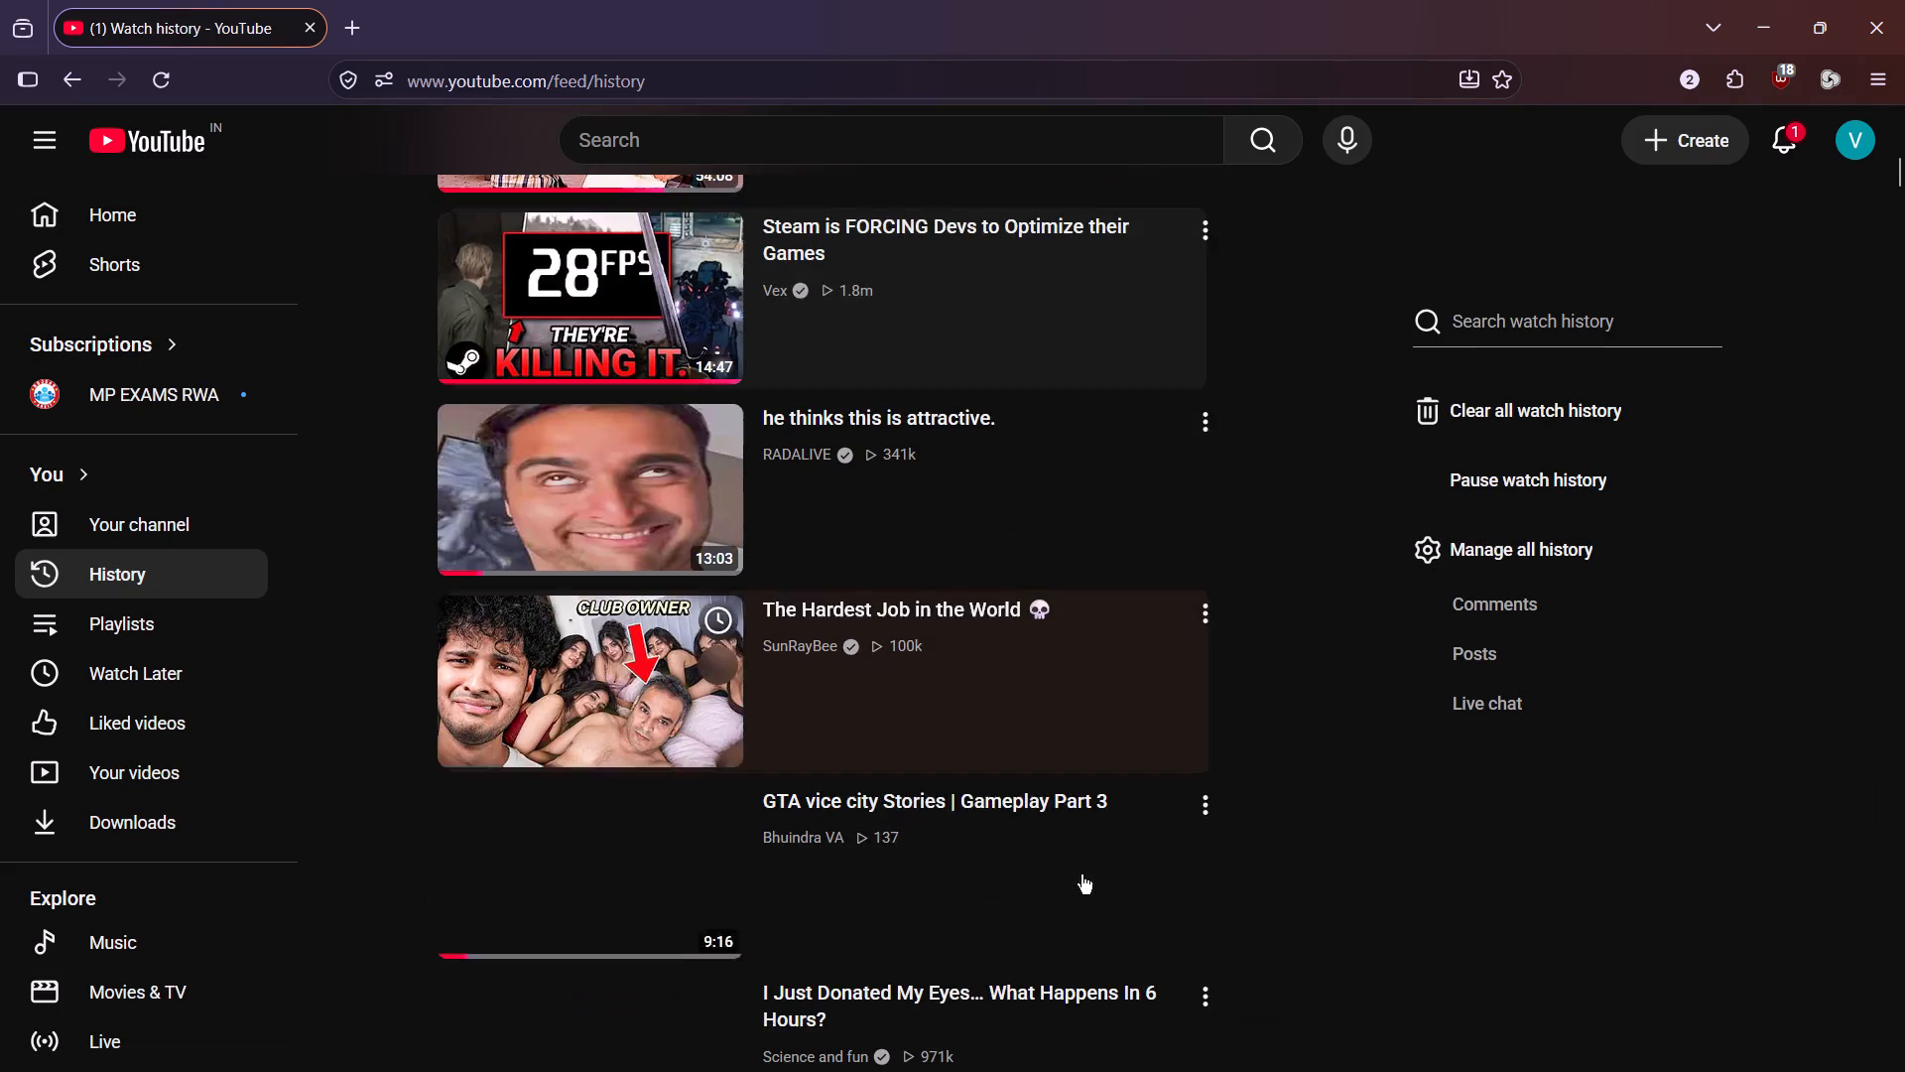
scroll(1246, 907, "down", 7)
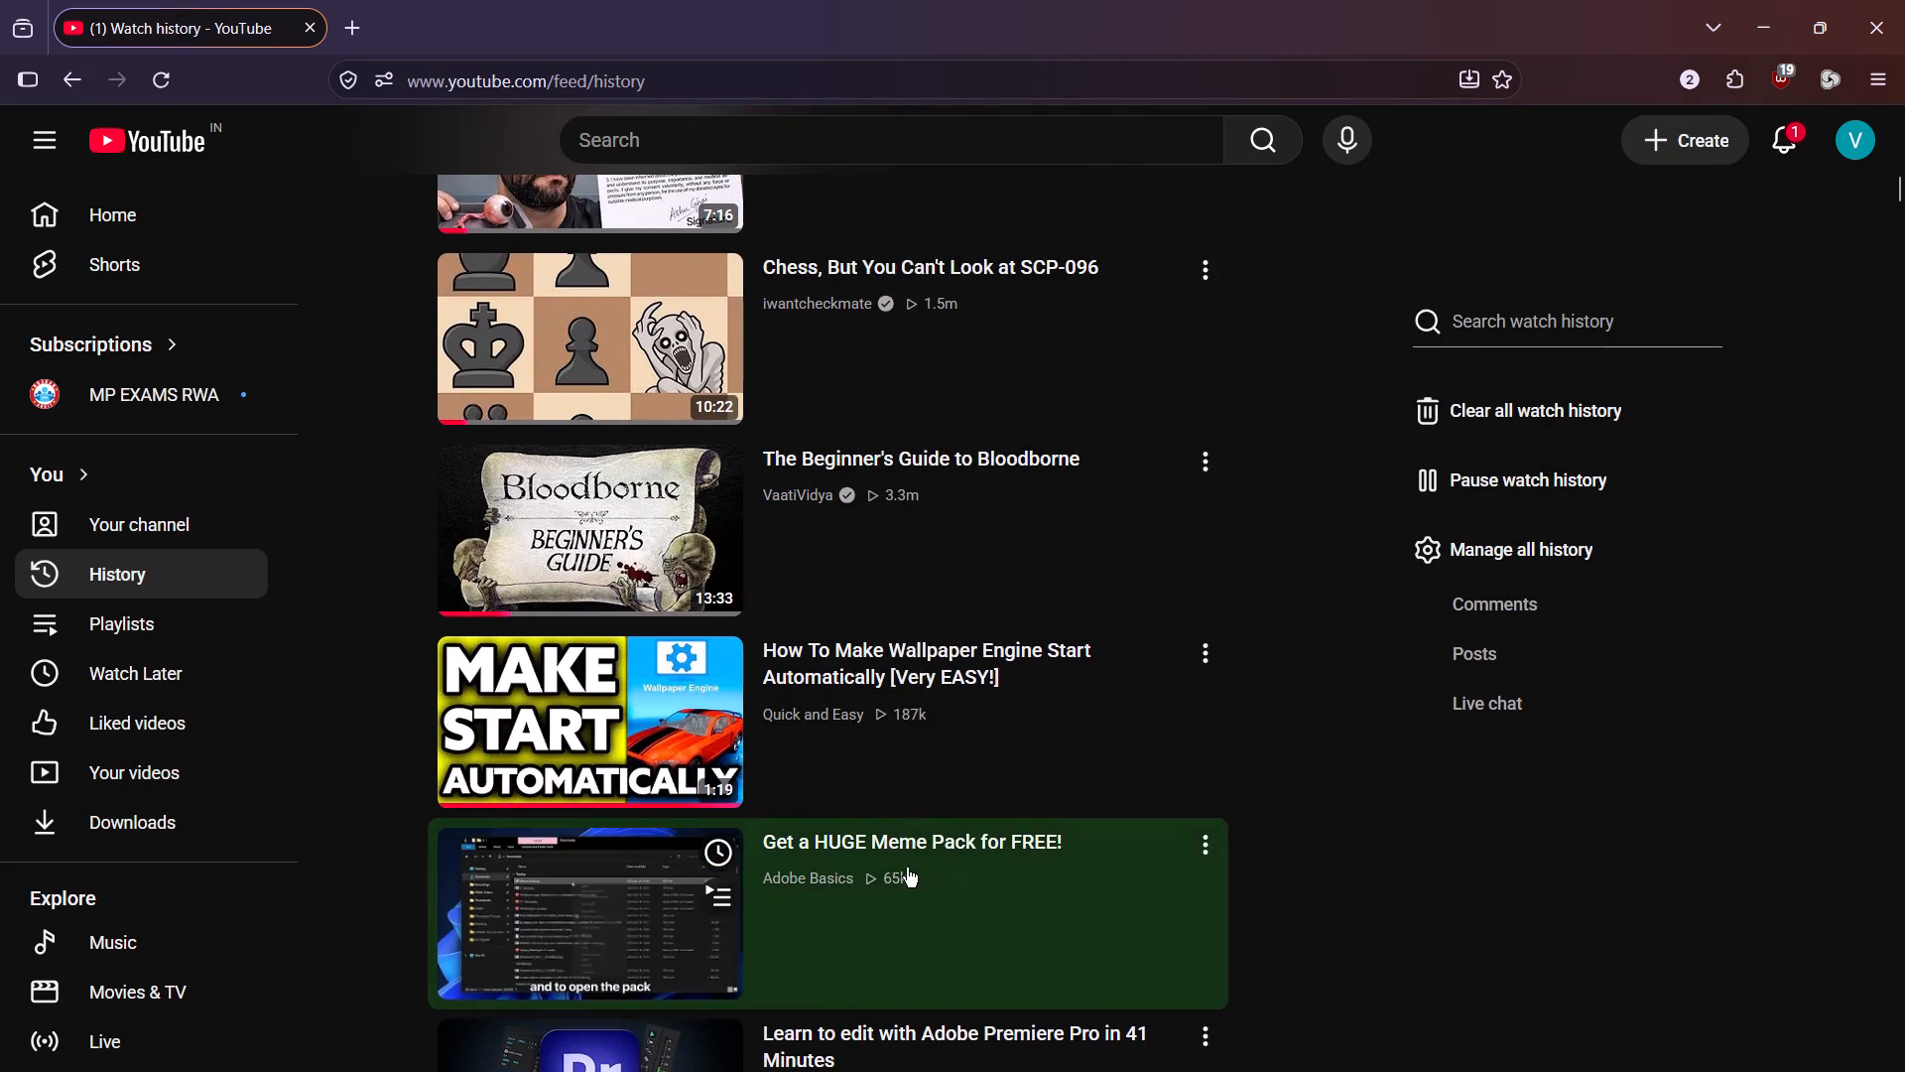
scroll(950, 871, "down", 4)
left_click(667, 588)
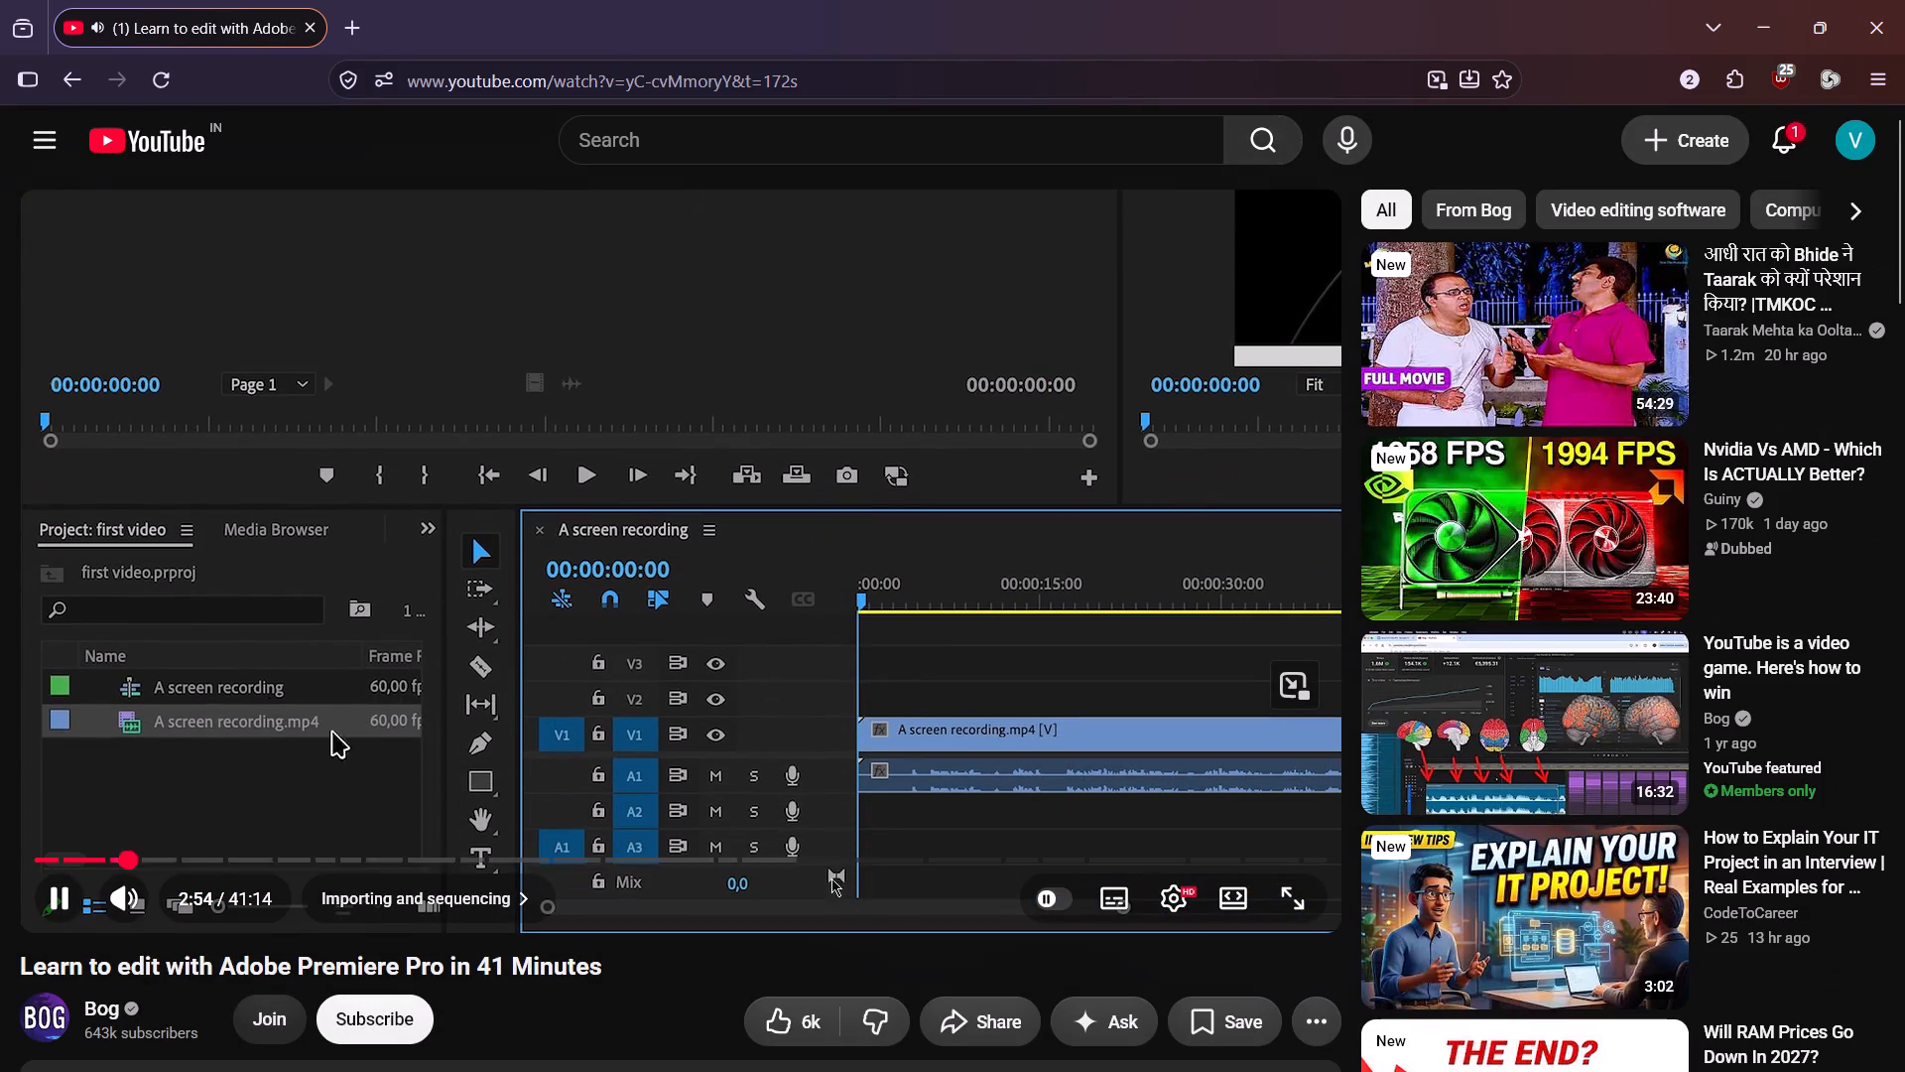
left_click(972, 749)
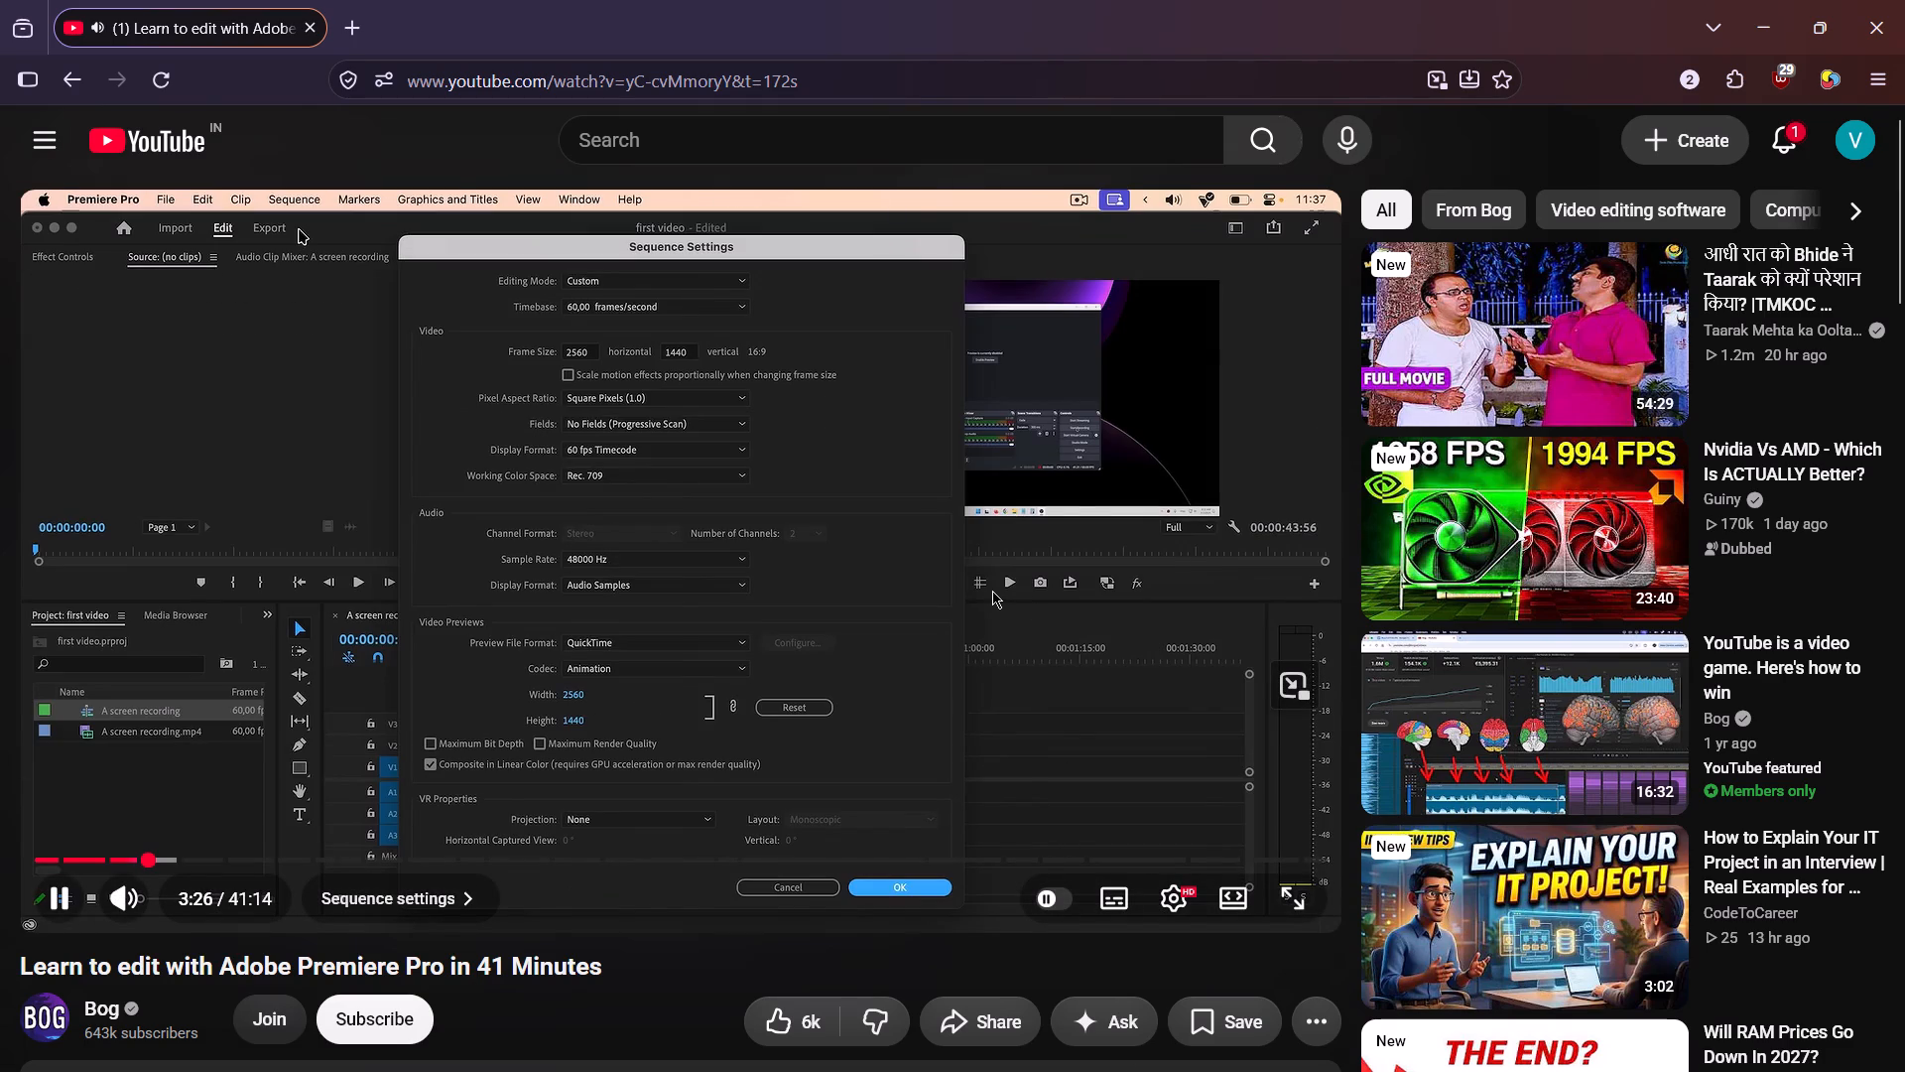
left_click(985, 582)
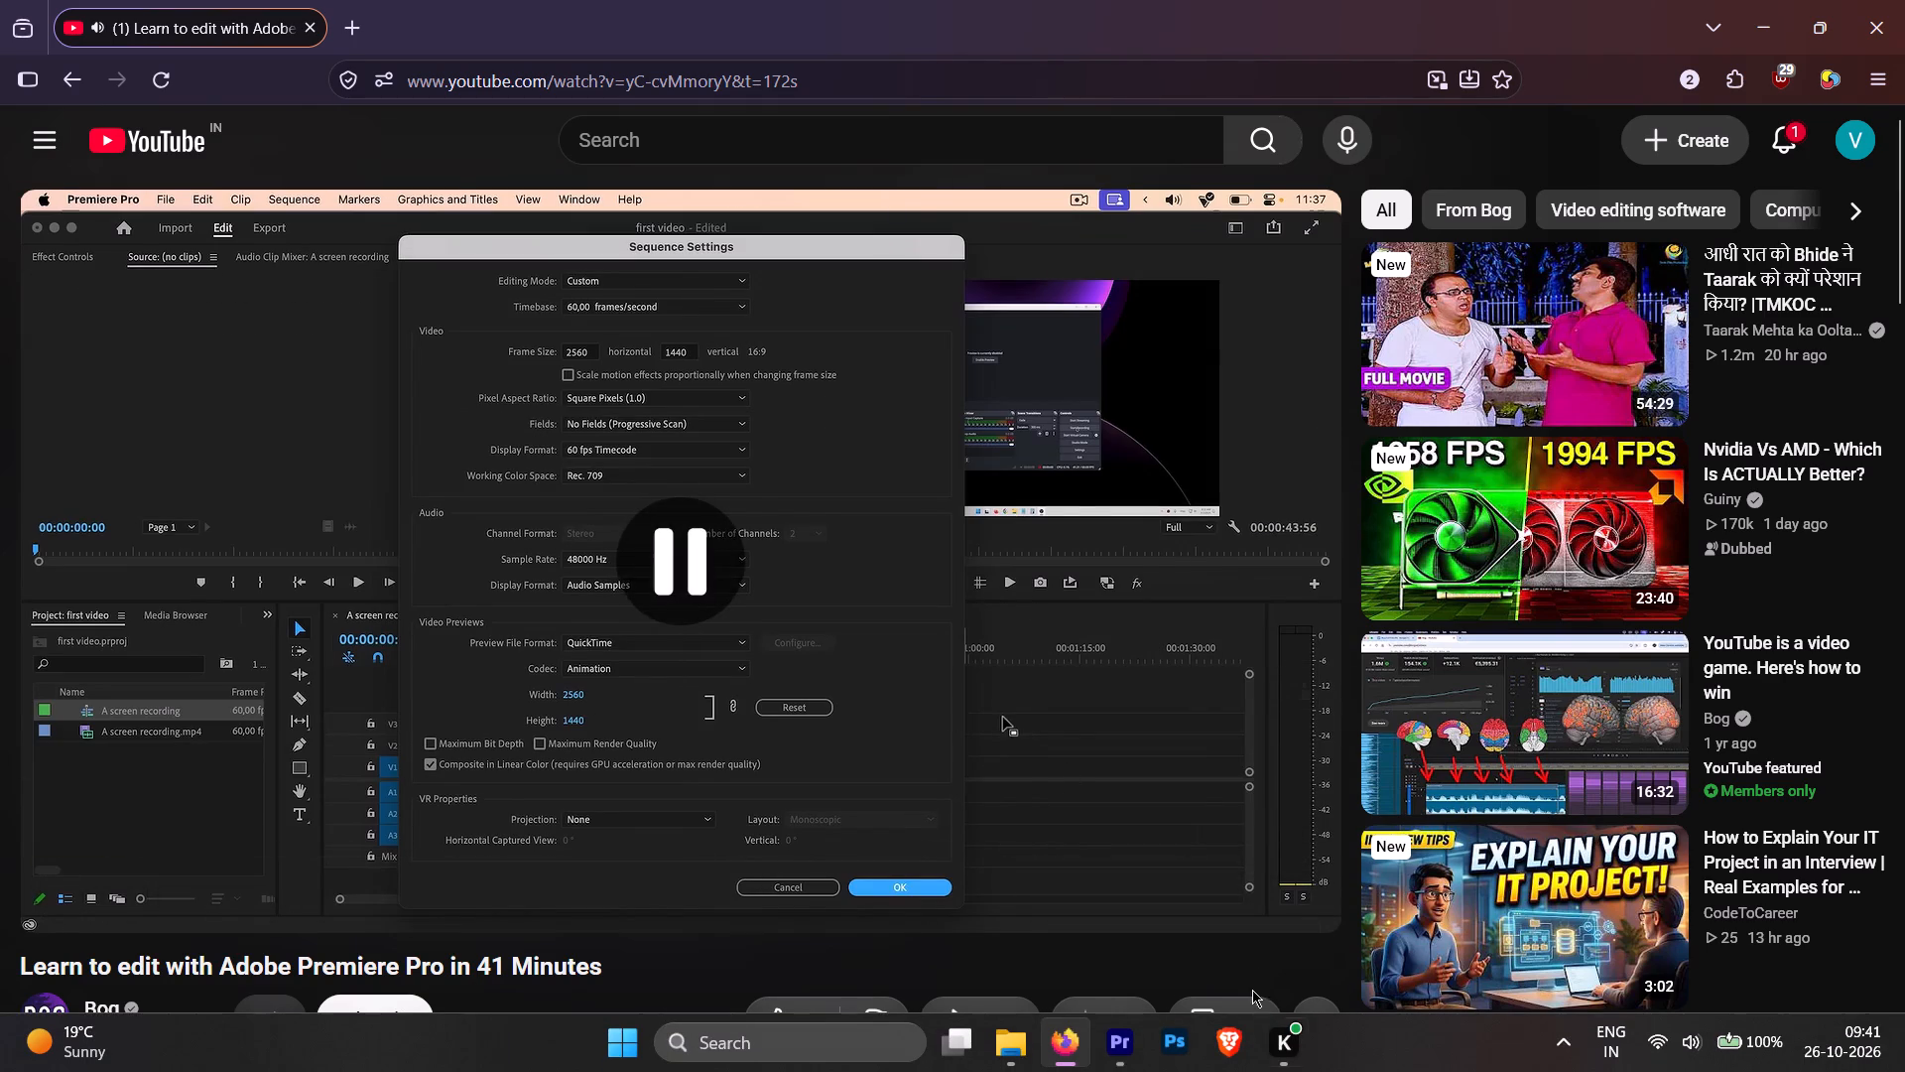
Switch back to Premiere Pro and enable Maximum Bit Depth and Maximum Render Quality in the sequence's settings.
left_click(1120, 1043)
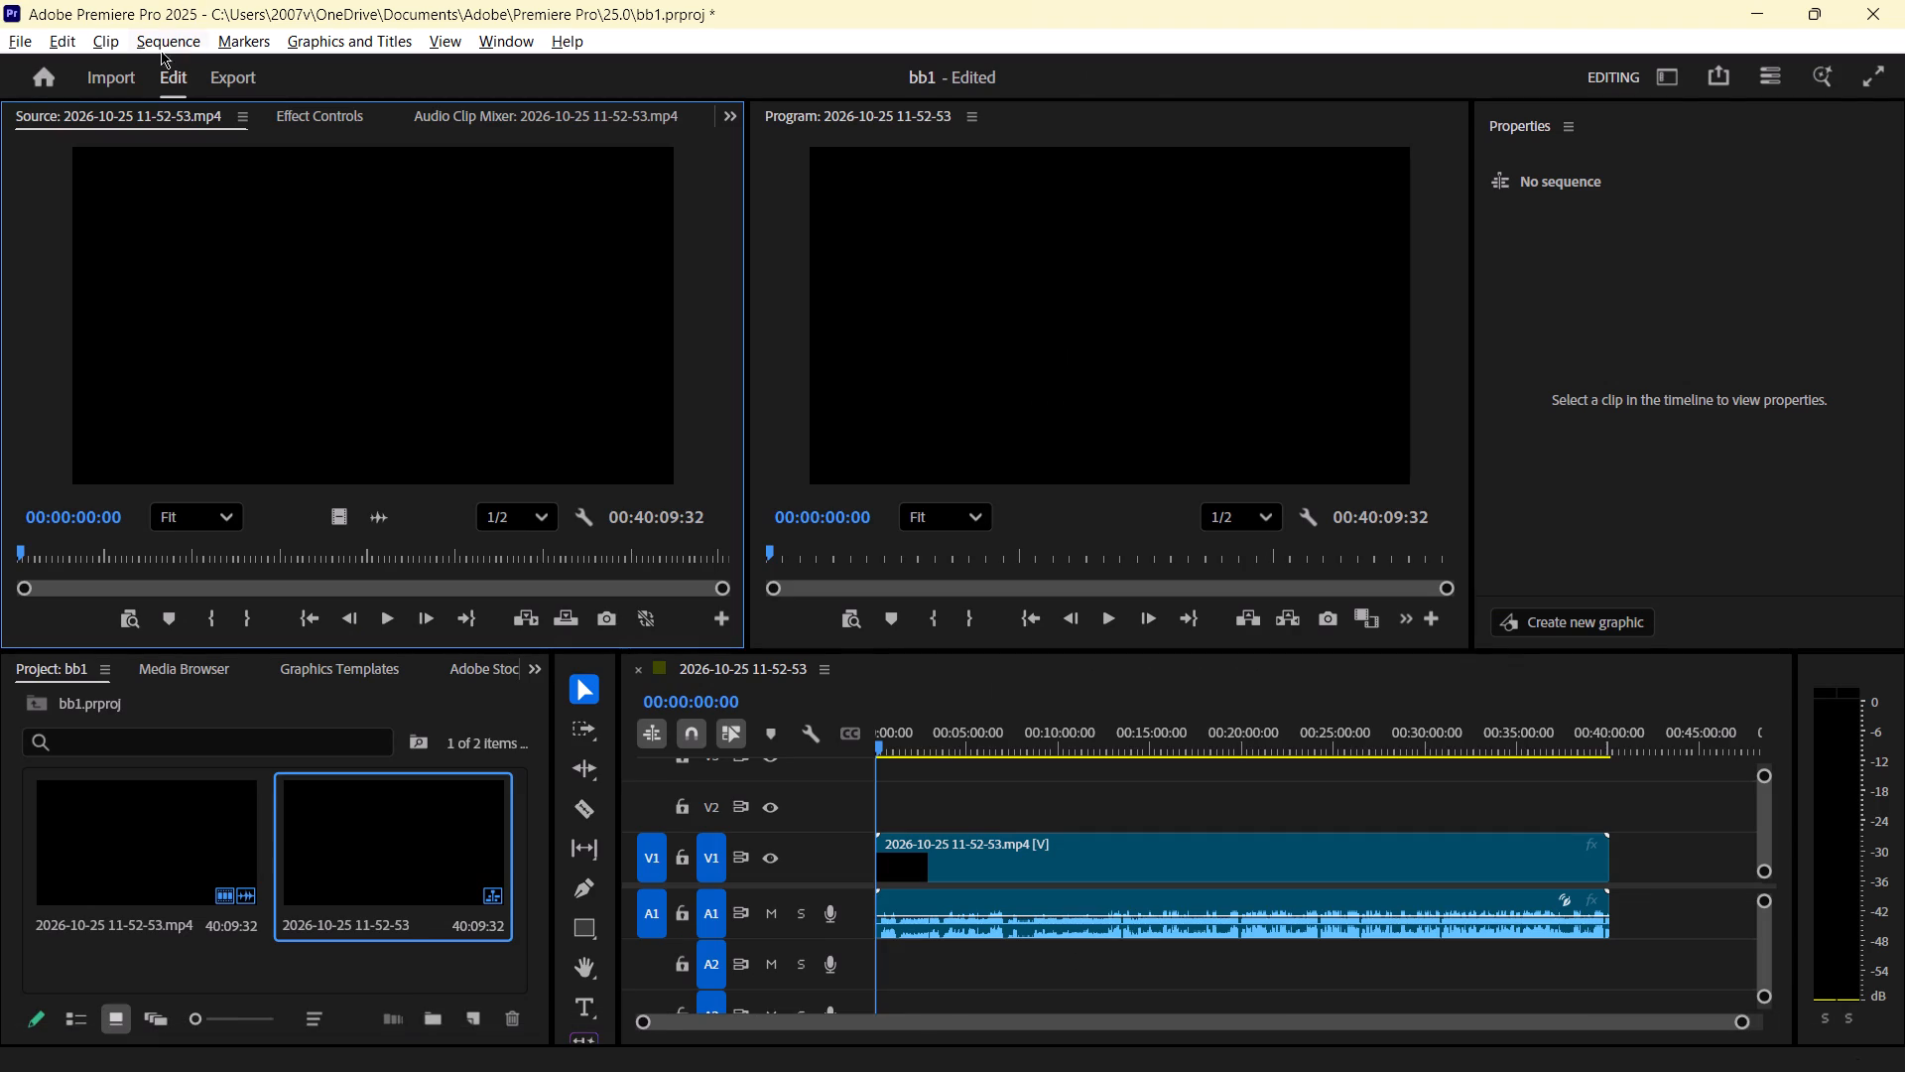
left_click(152, 27)
left_click(162, 51)
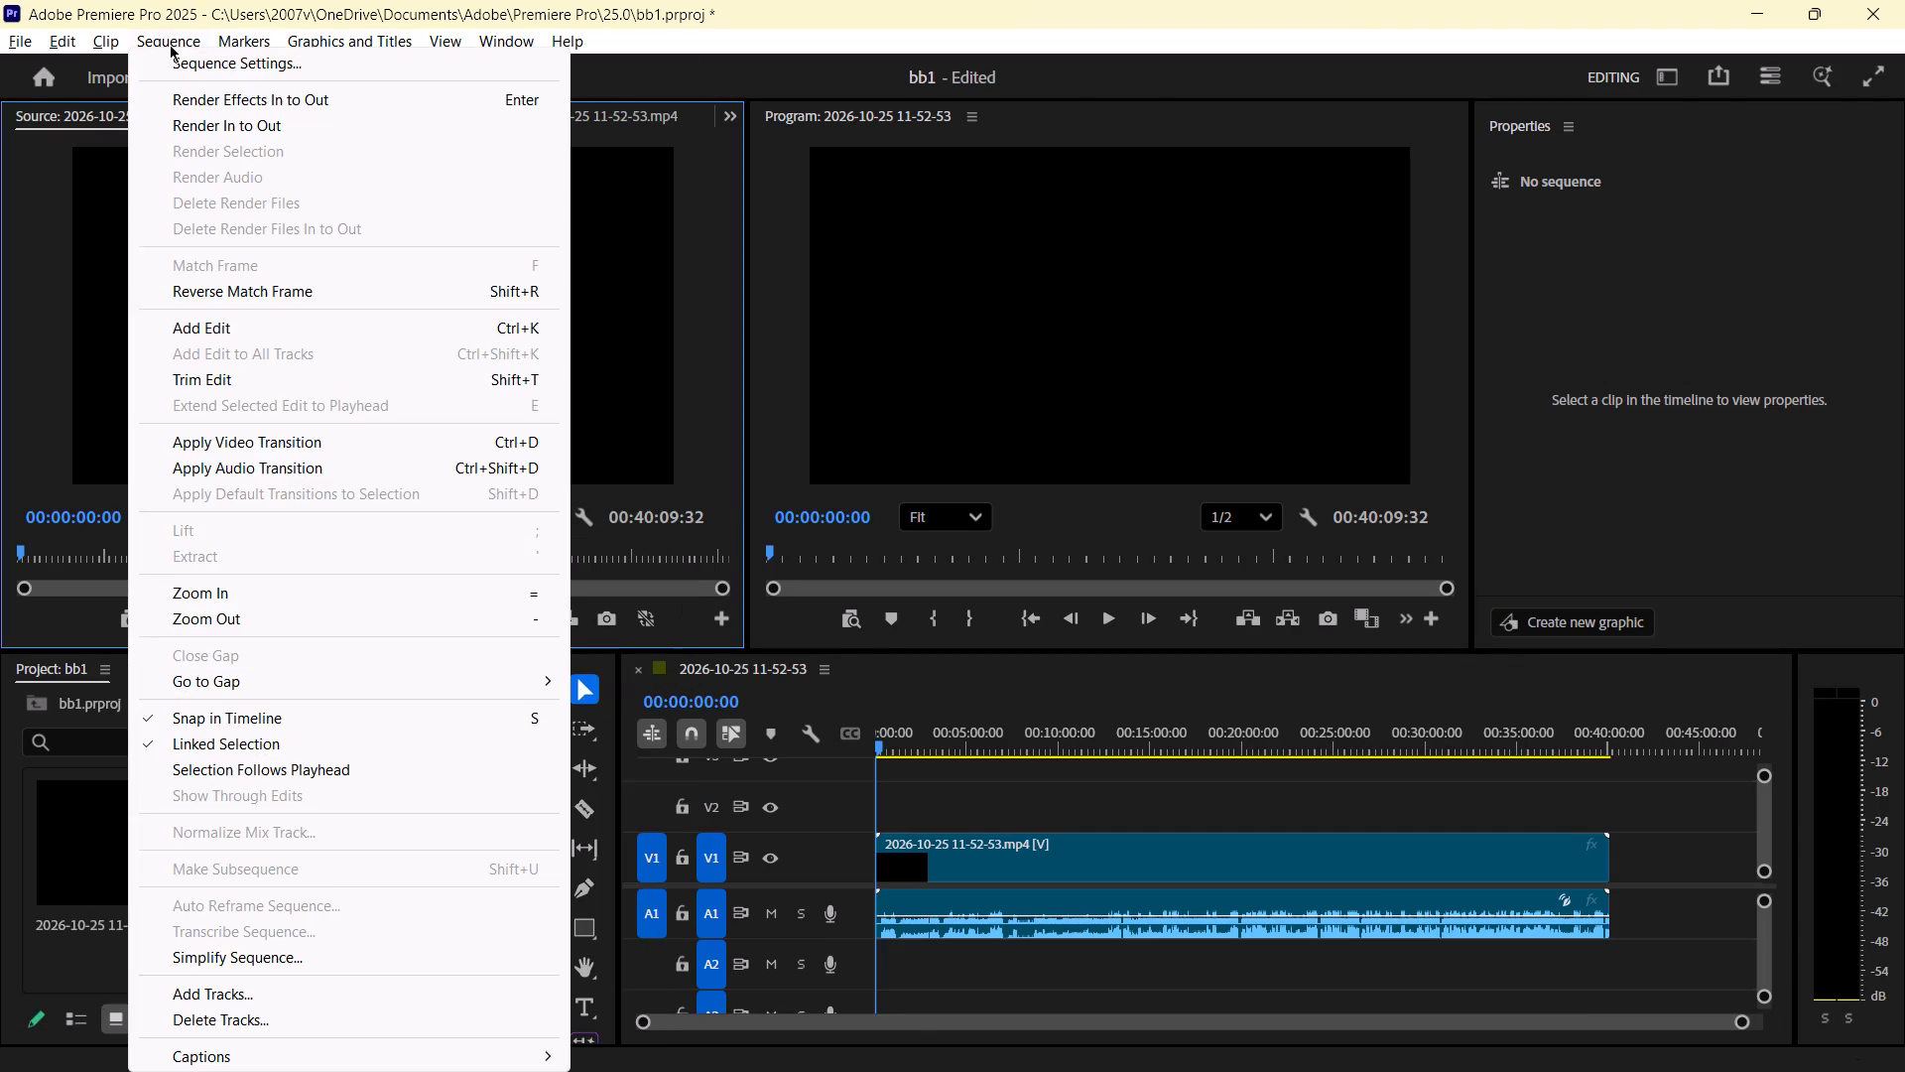
left_click(233, 59)
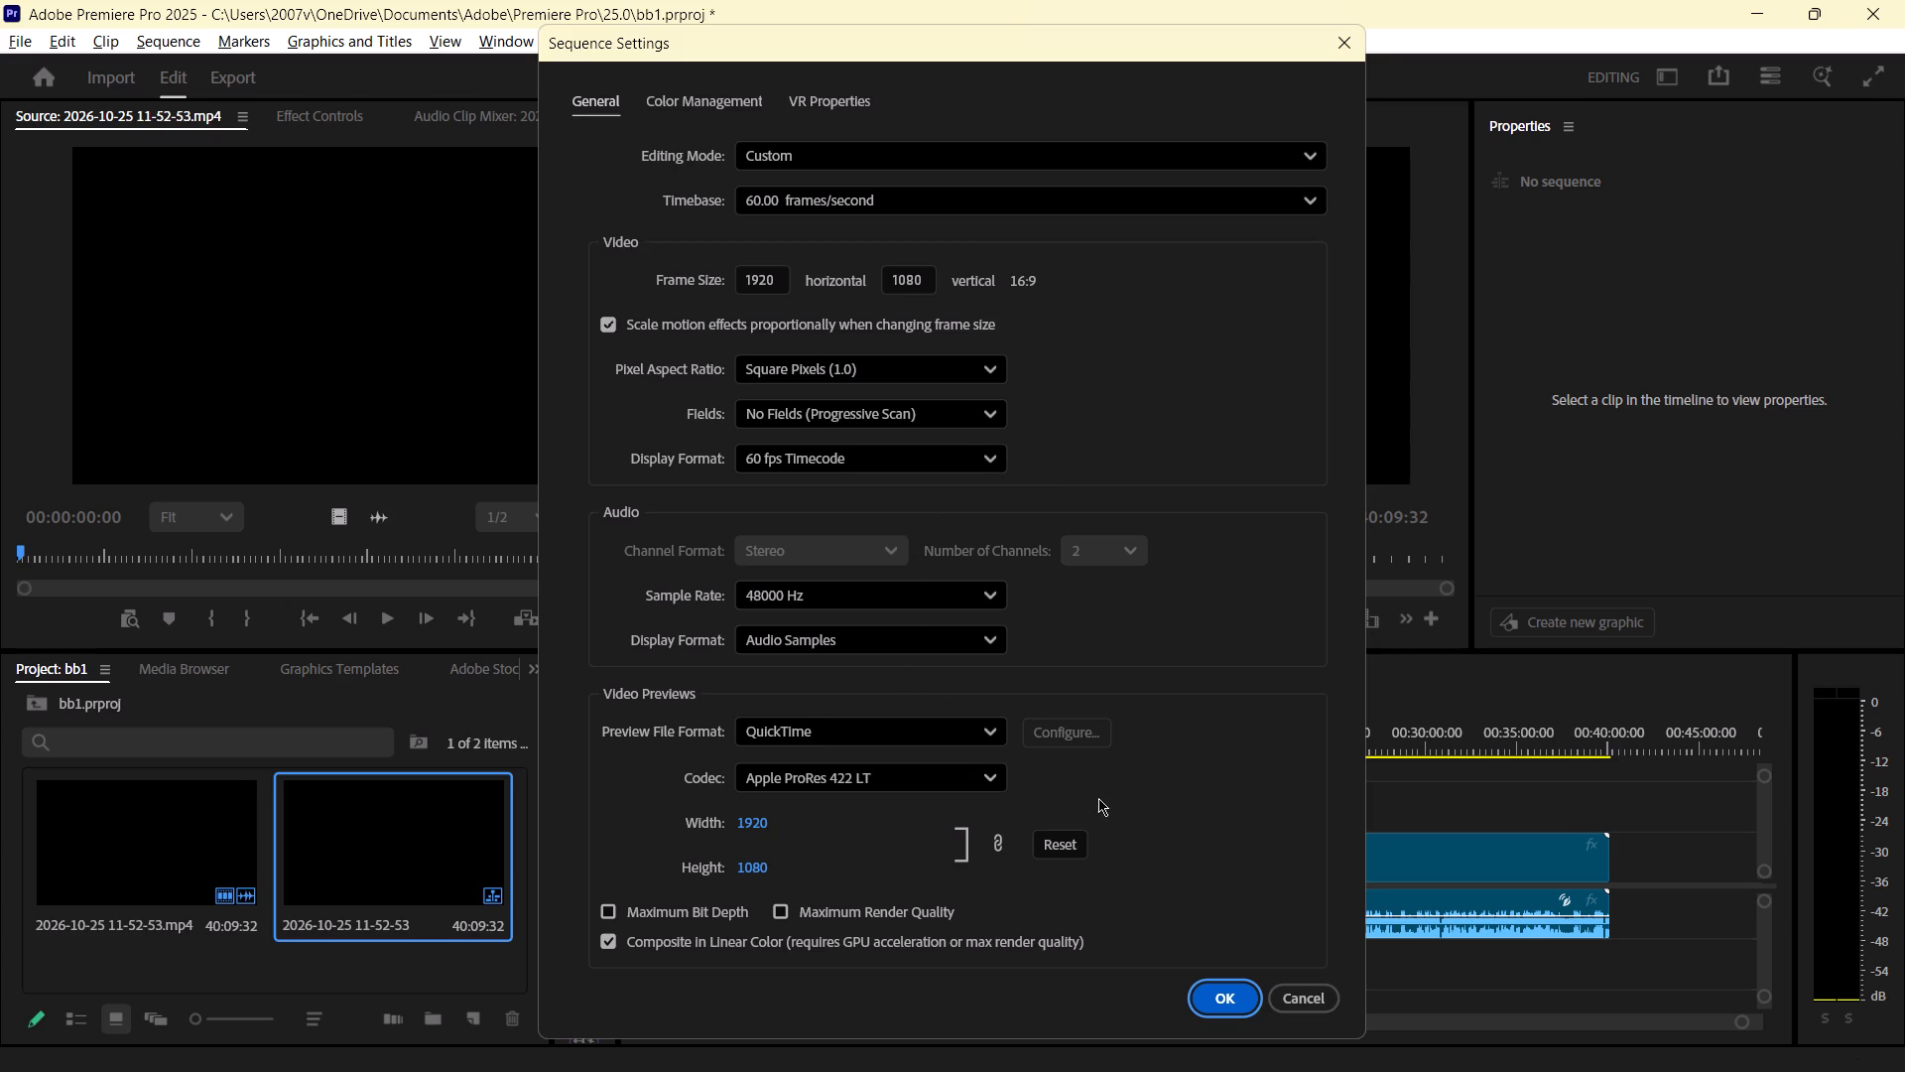
left_click(607, 908)
left_click(786, 907)
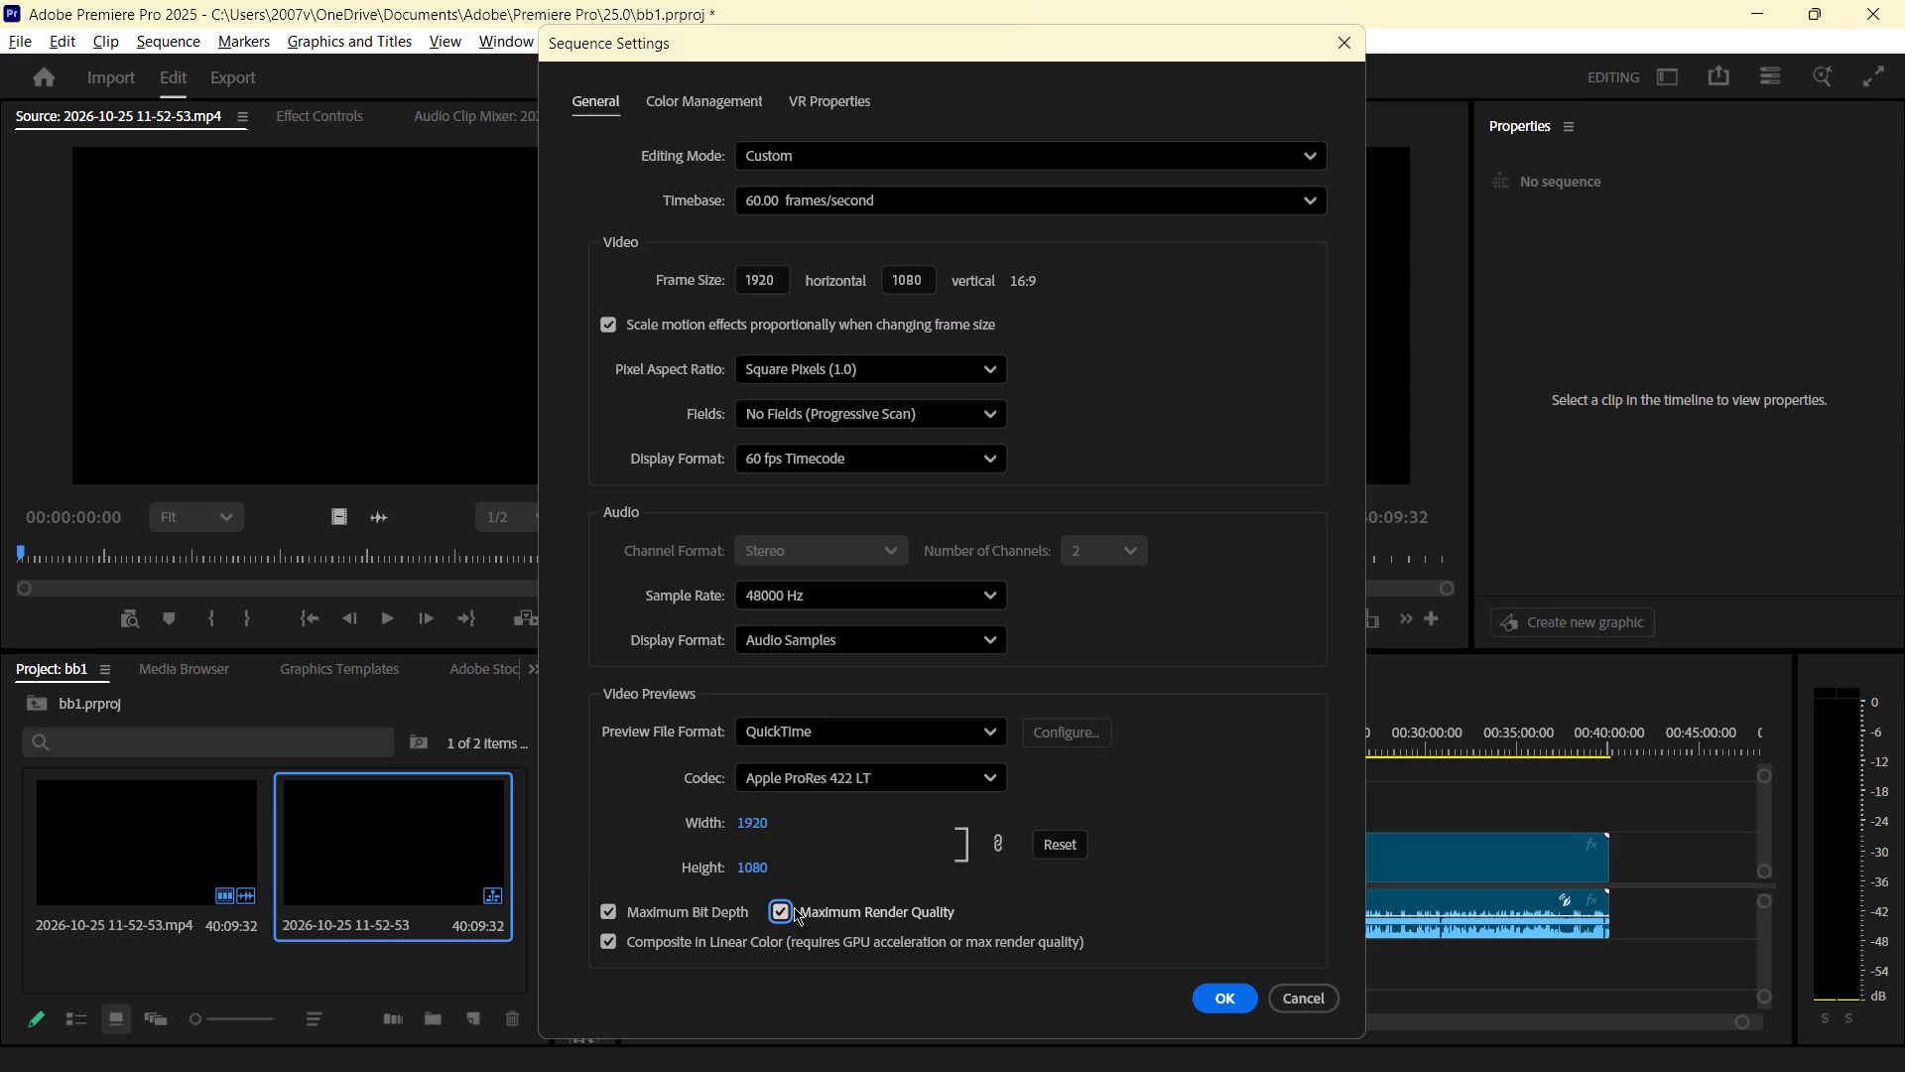
left_click(1223, 997)
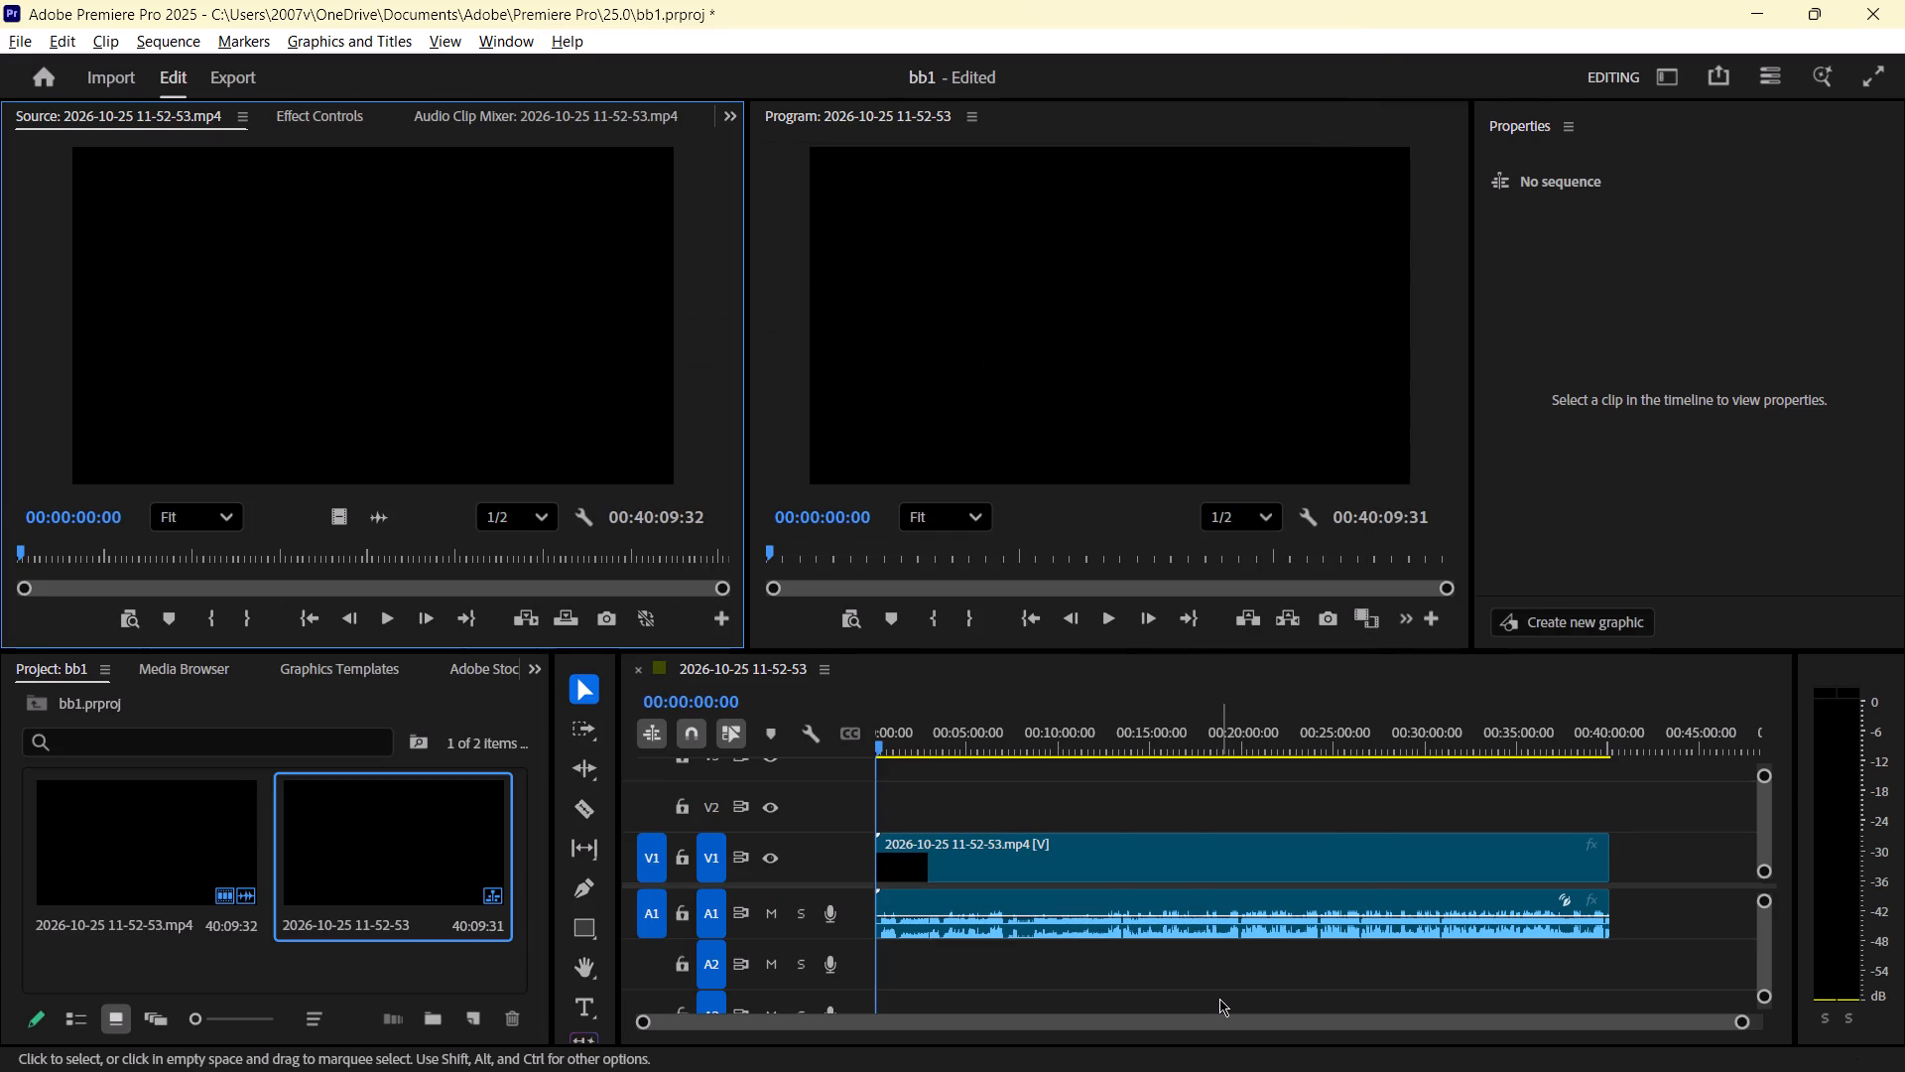
Preview the sequence in the Program monitor and scrub the playhead to about 00:10:02.
left_click(1186, 365)
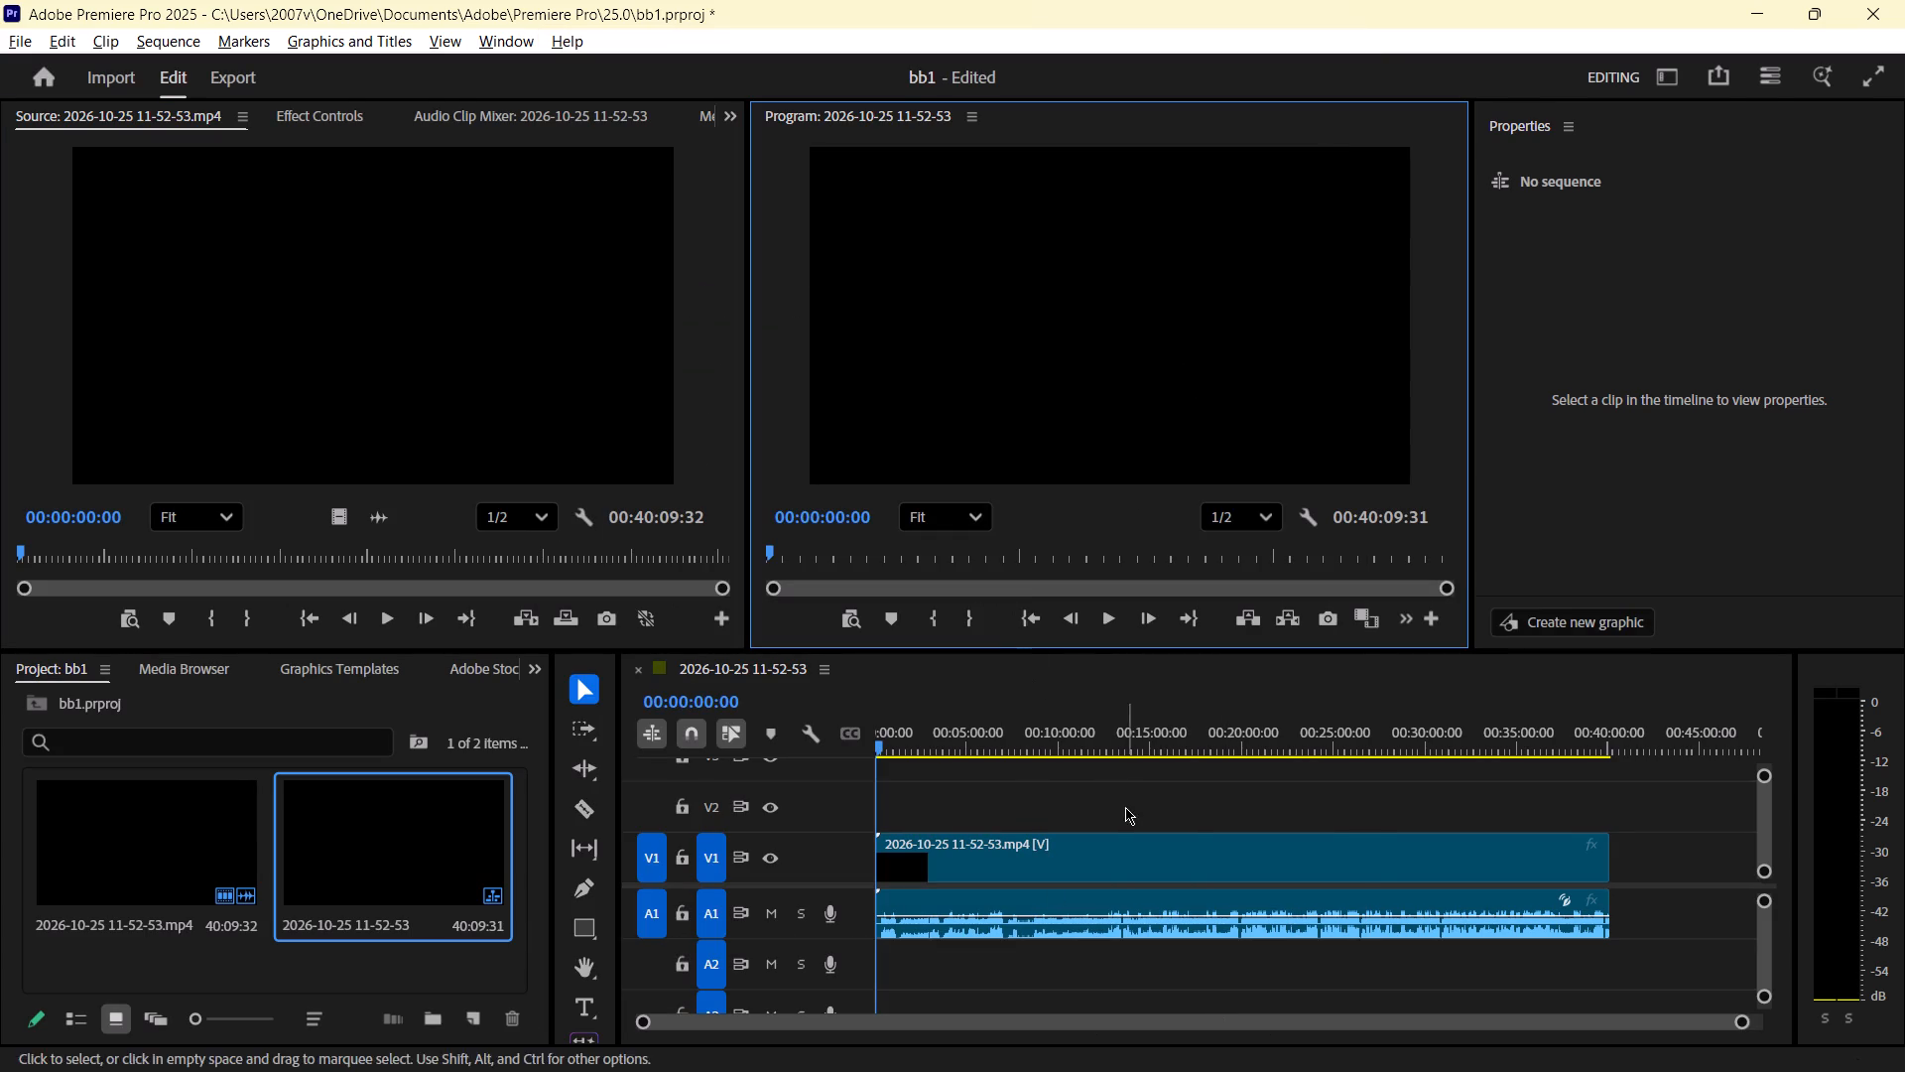
key("space")
key("space")
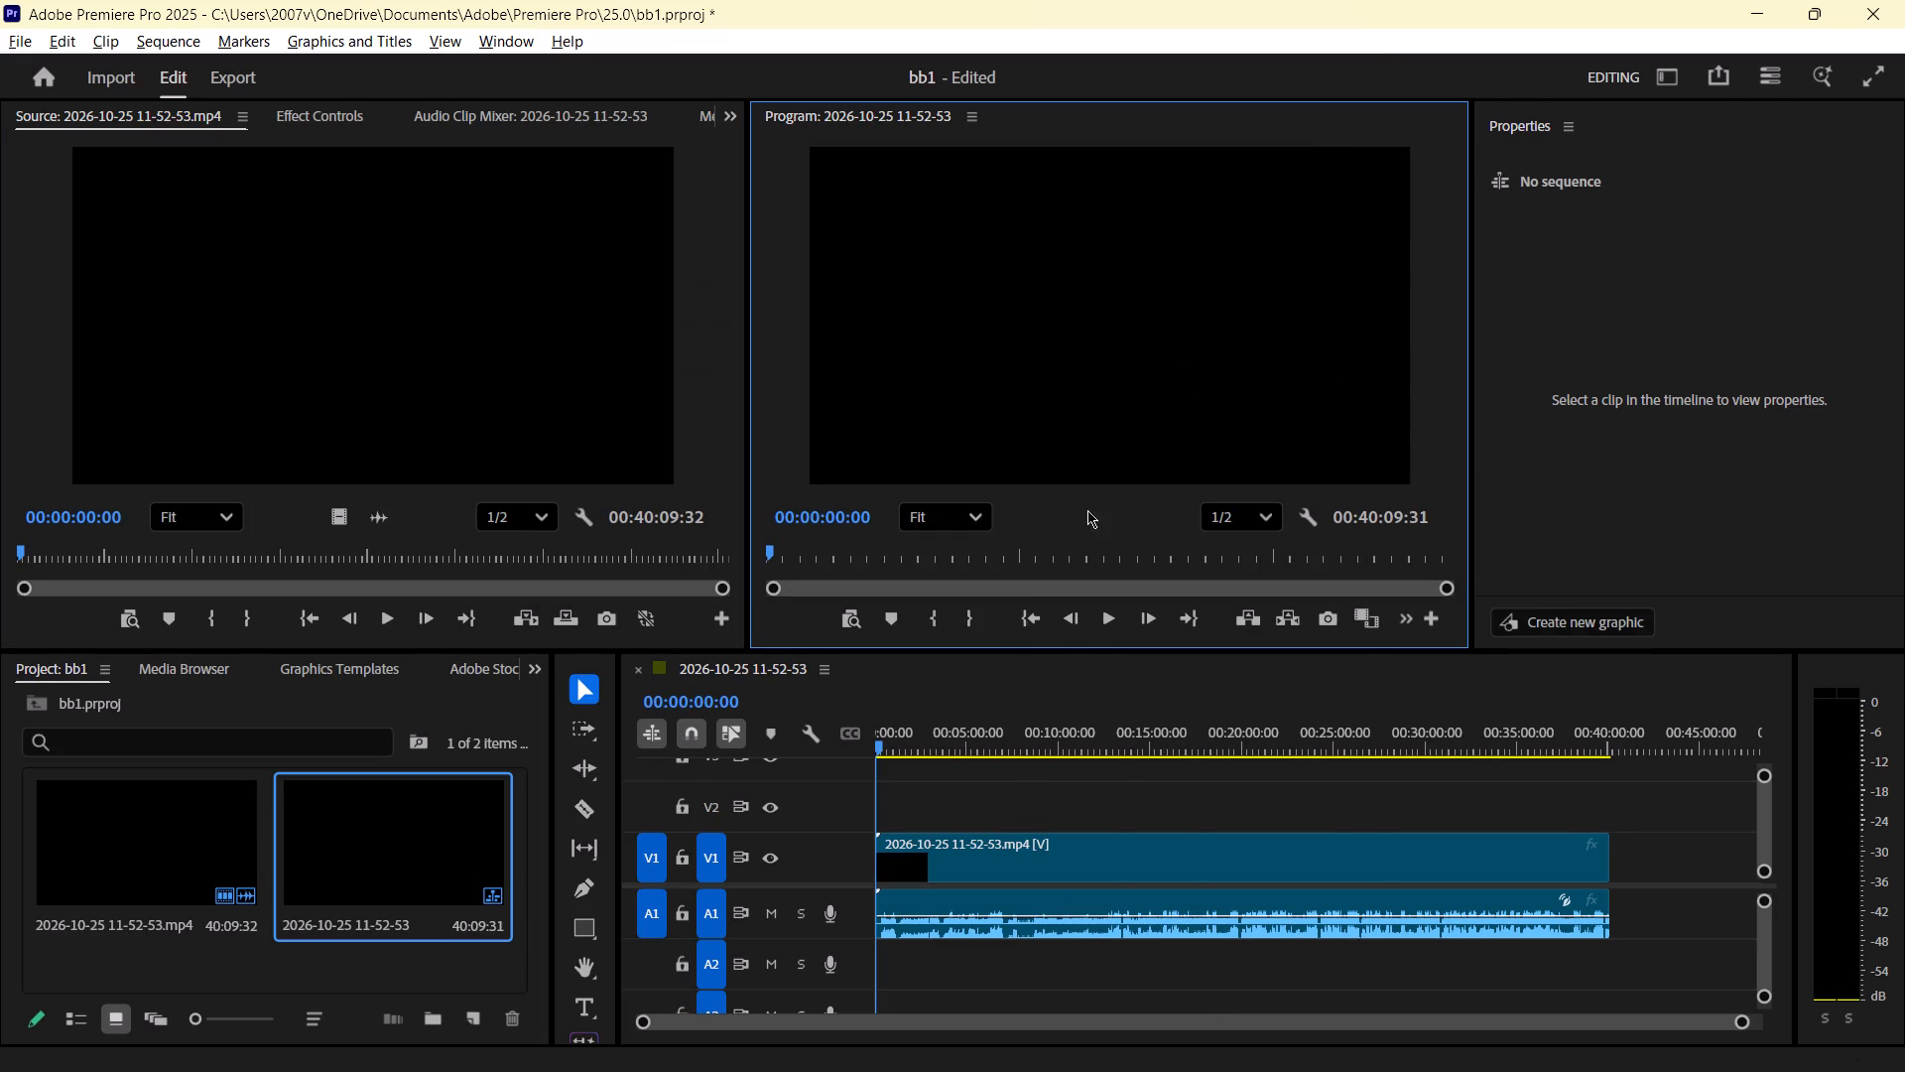
left_click(1050, 396)
key("space")
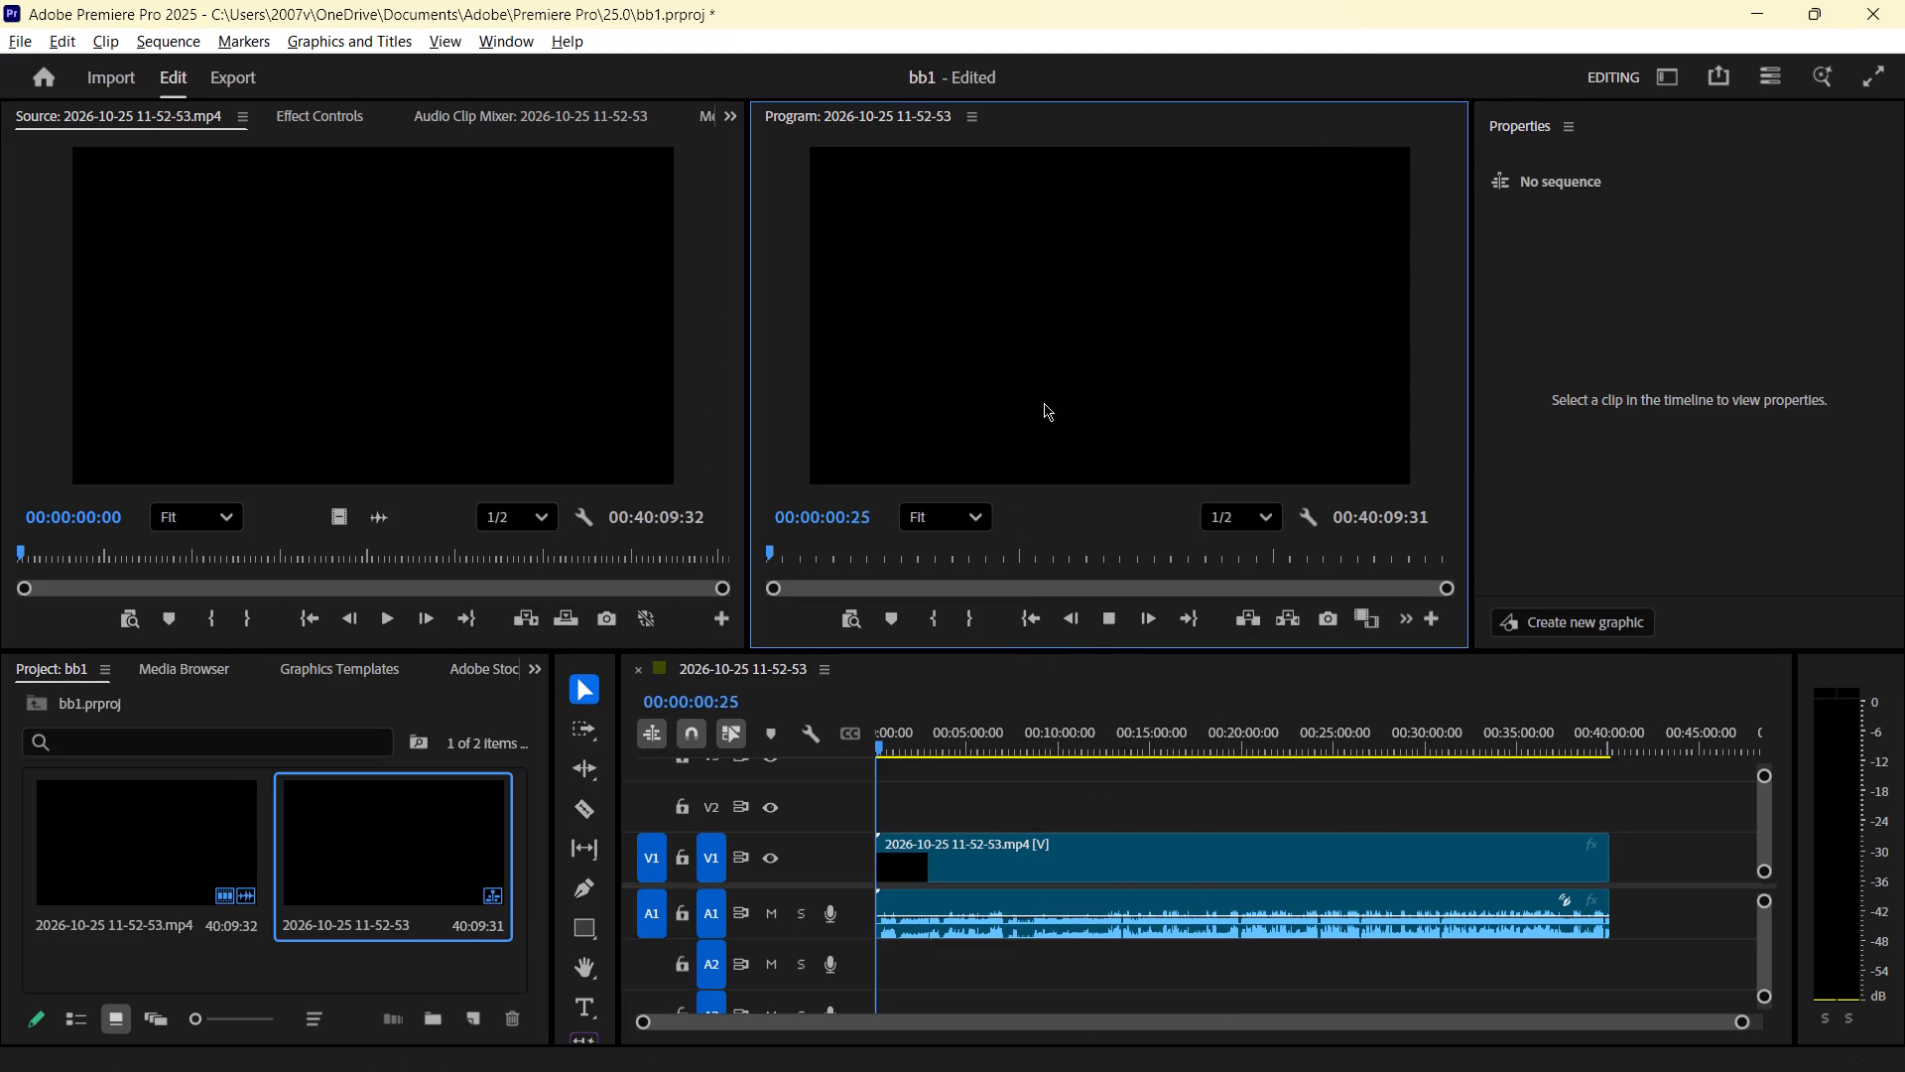
left_click_drag(770, 548, 855, 557)
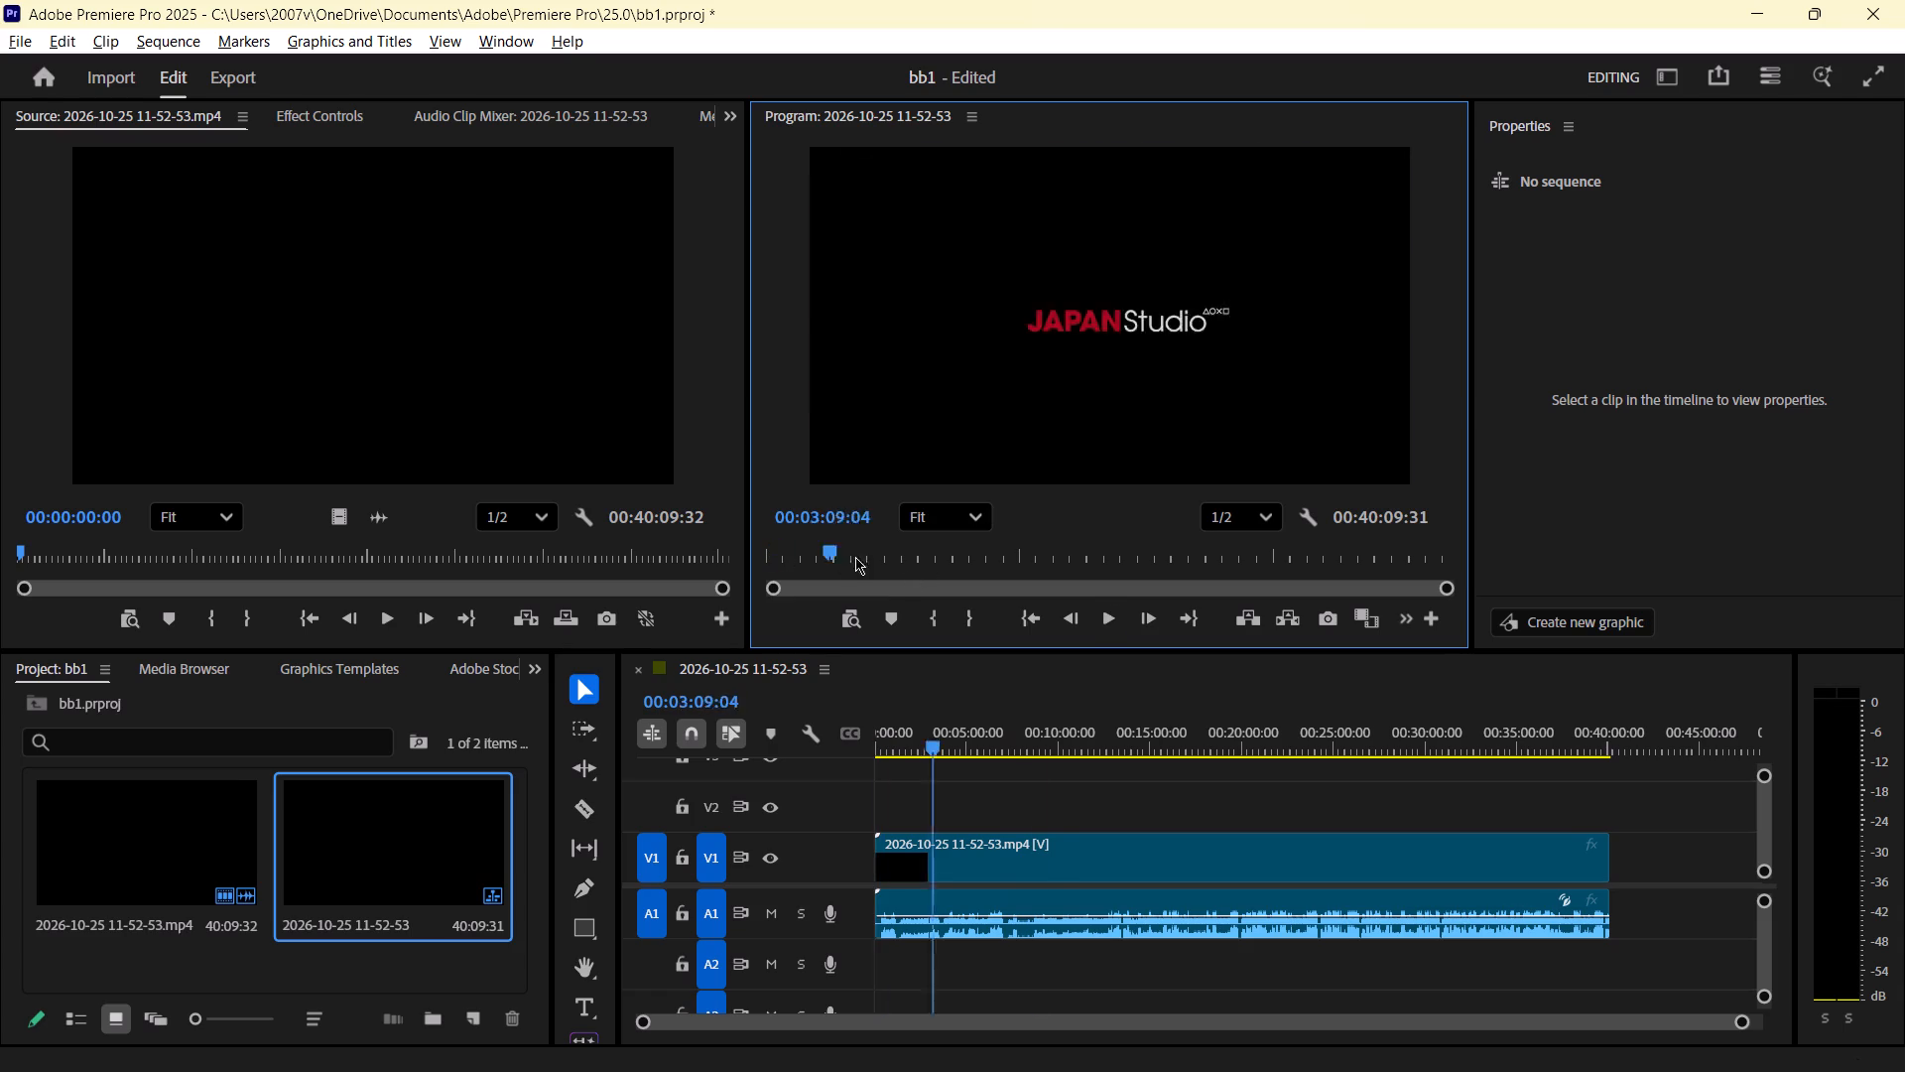
left_click_drag(855, 557, 940, 562)
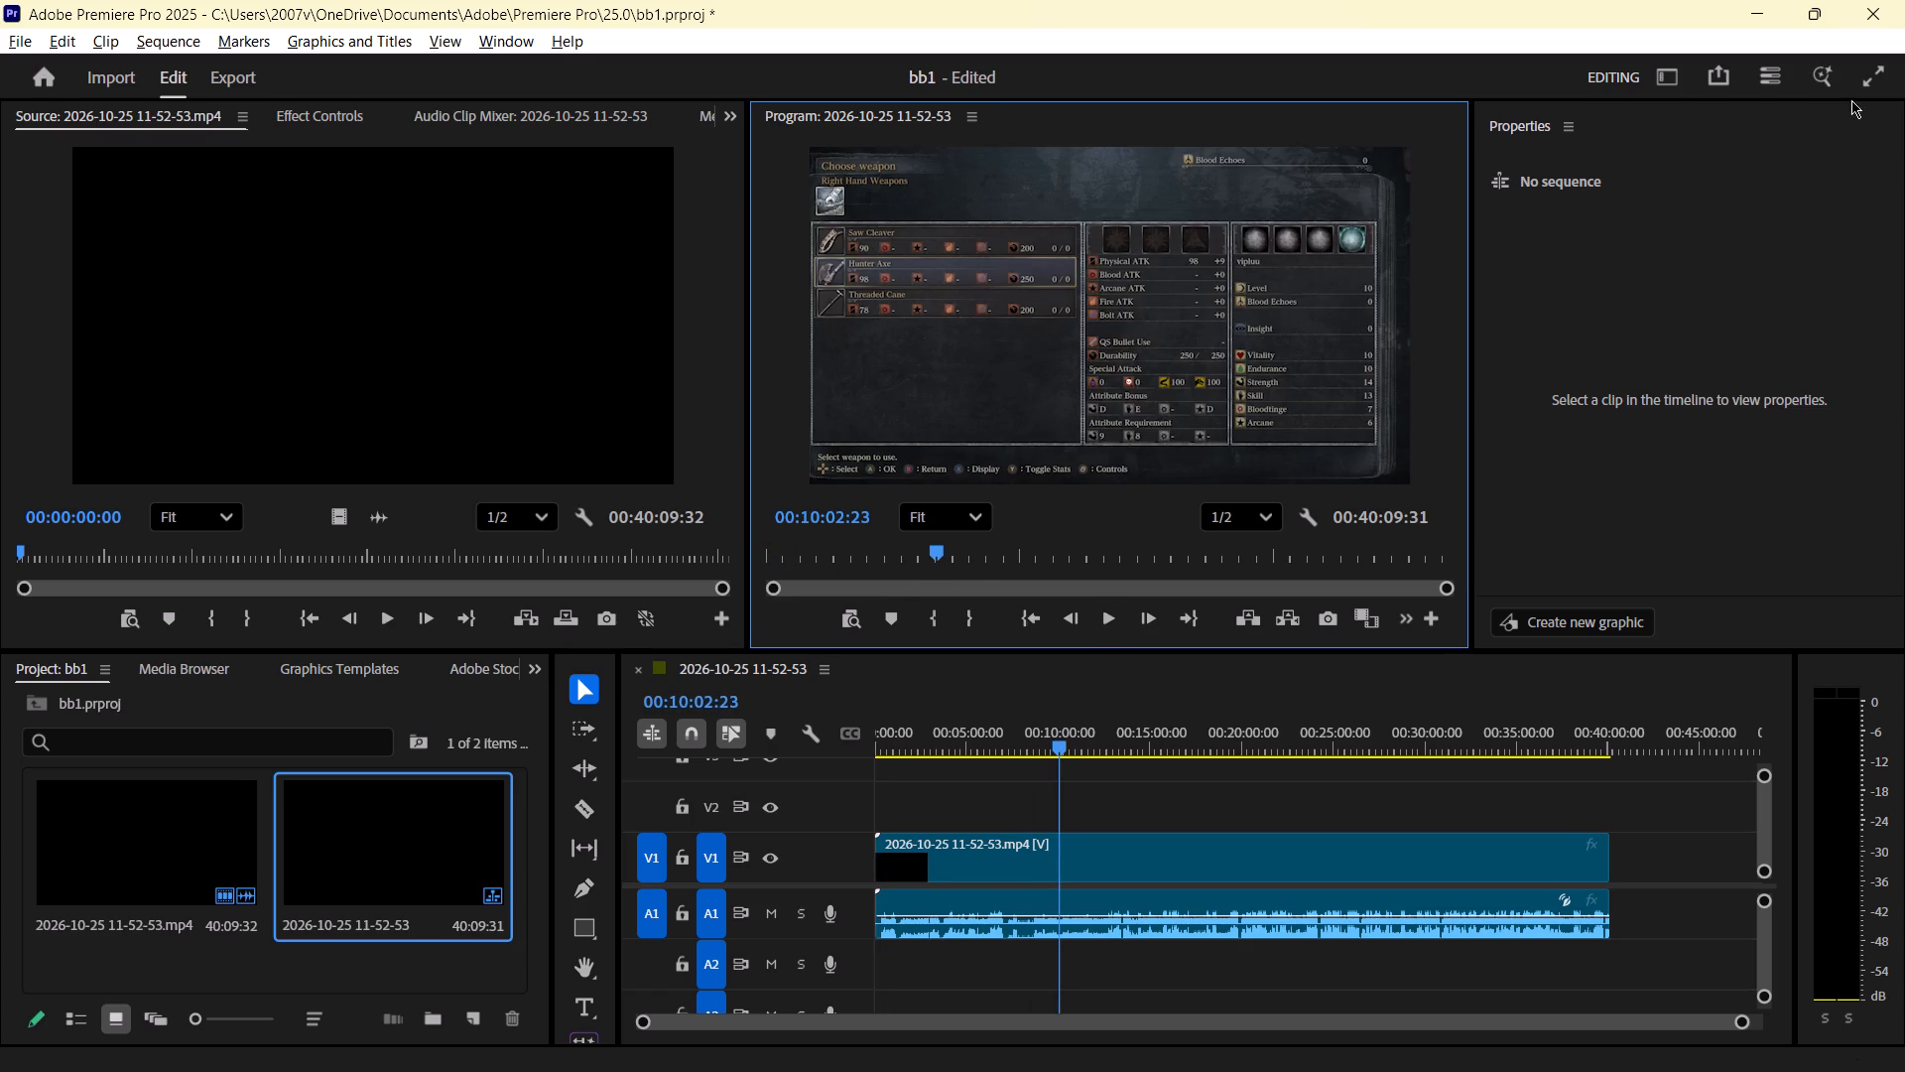
Play the sequence full screen with pauses to check its picture quality, up to about 00:10:17.
left_click(1867, 72)
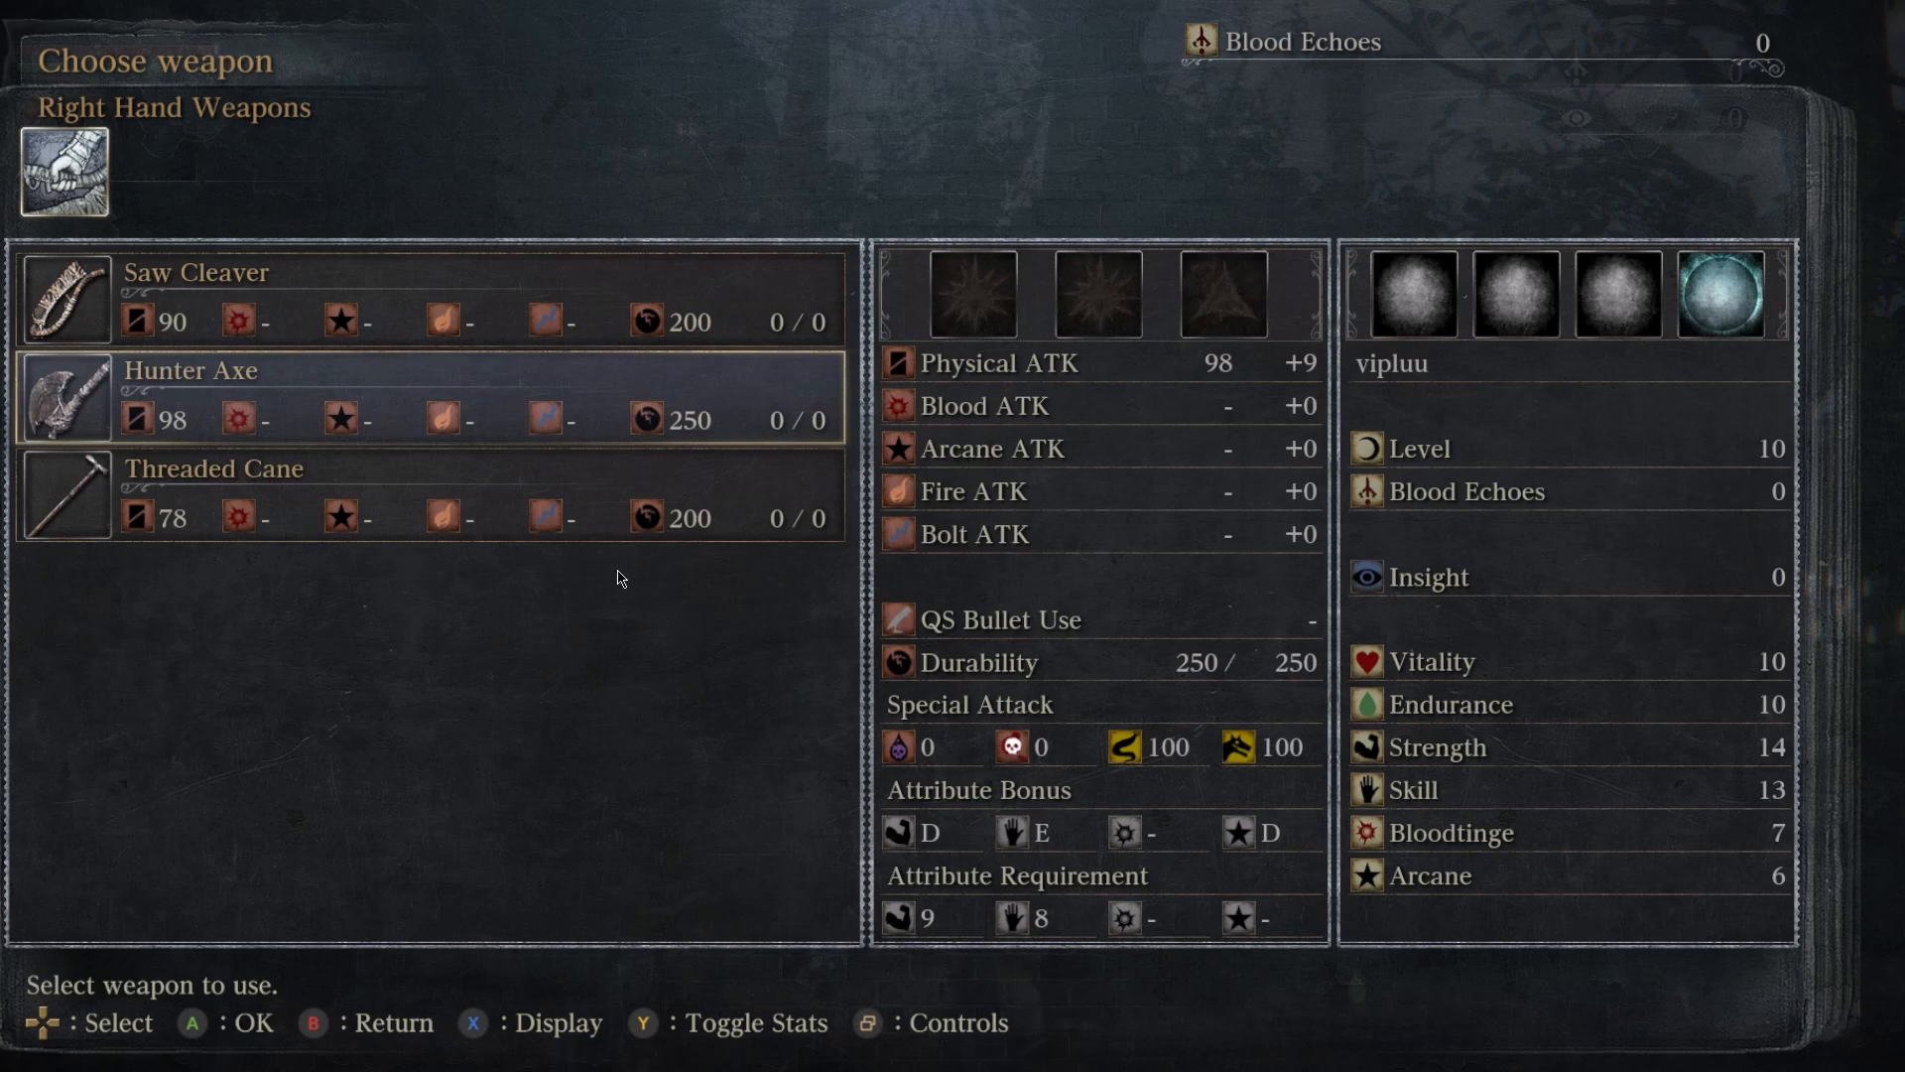
key("space")
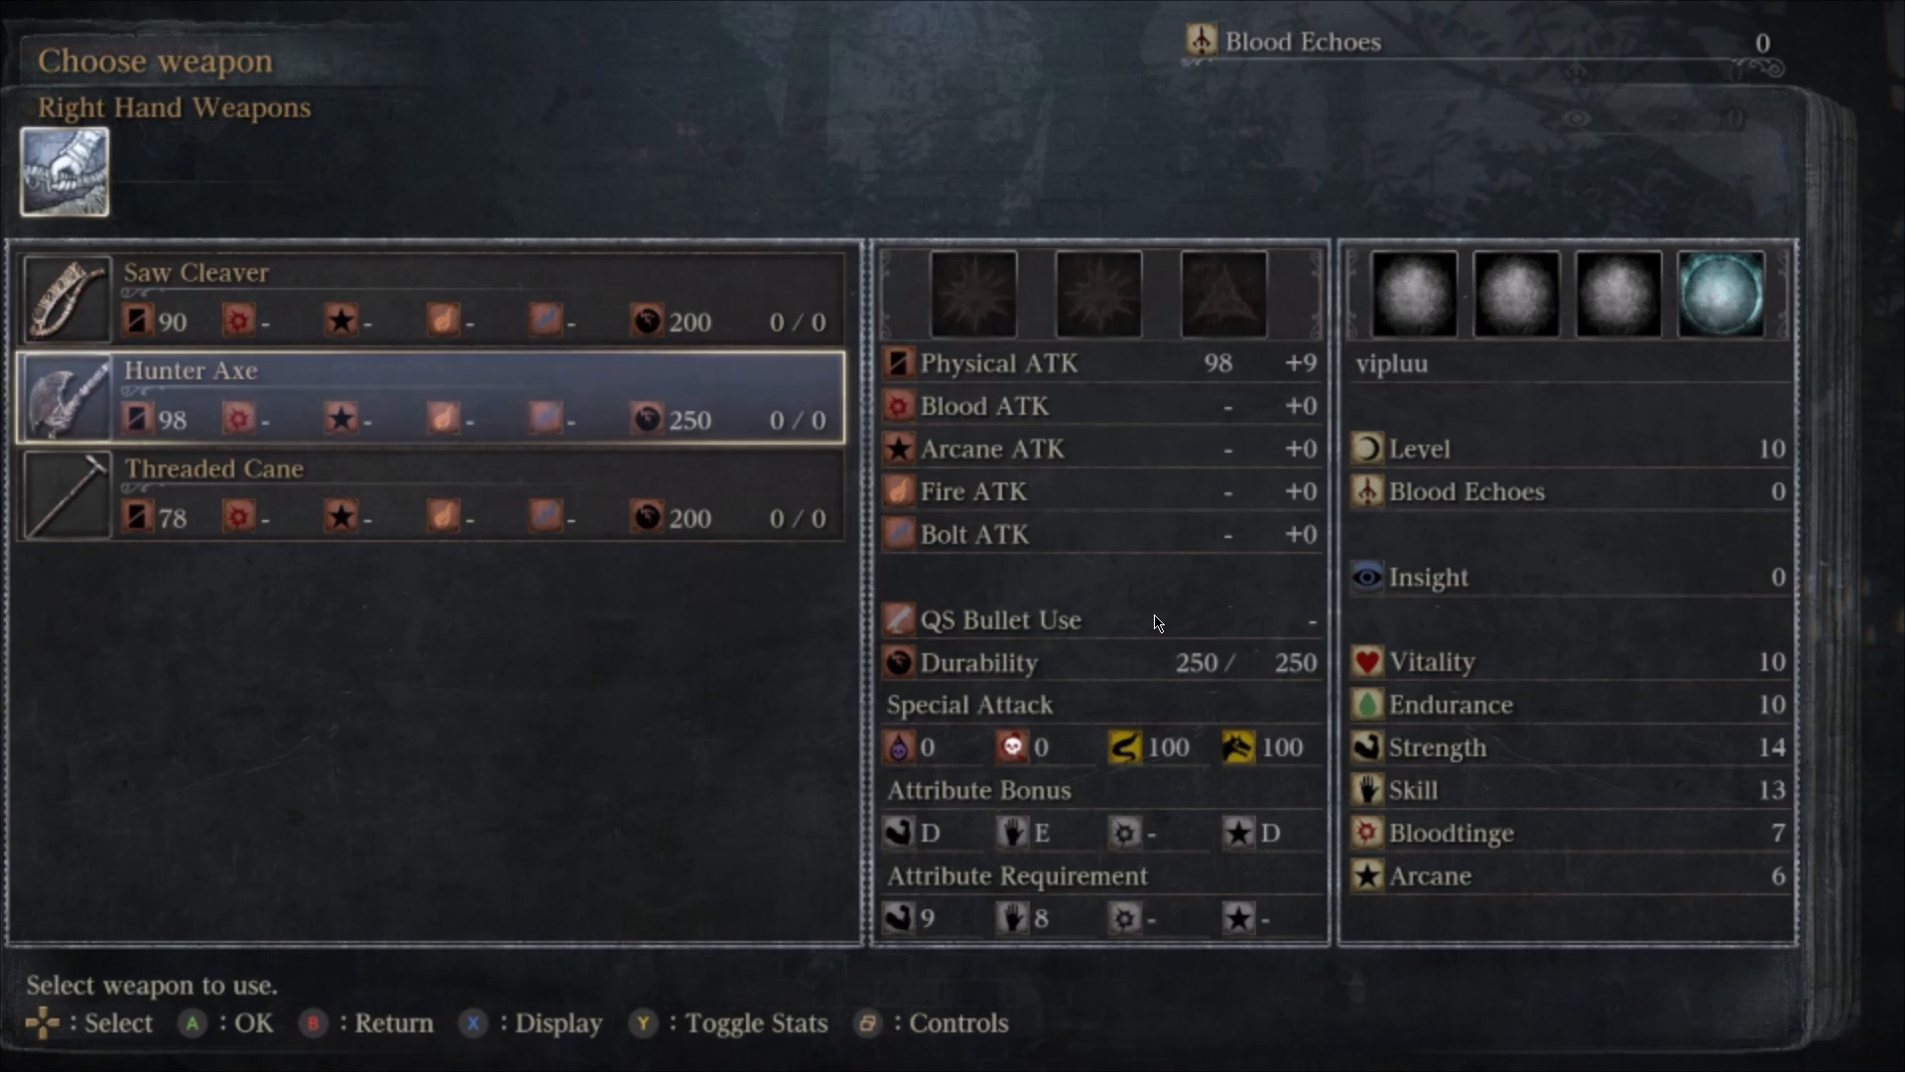
key("space")
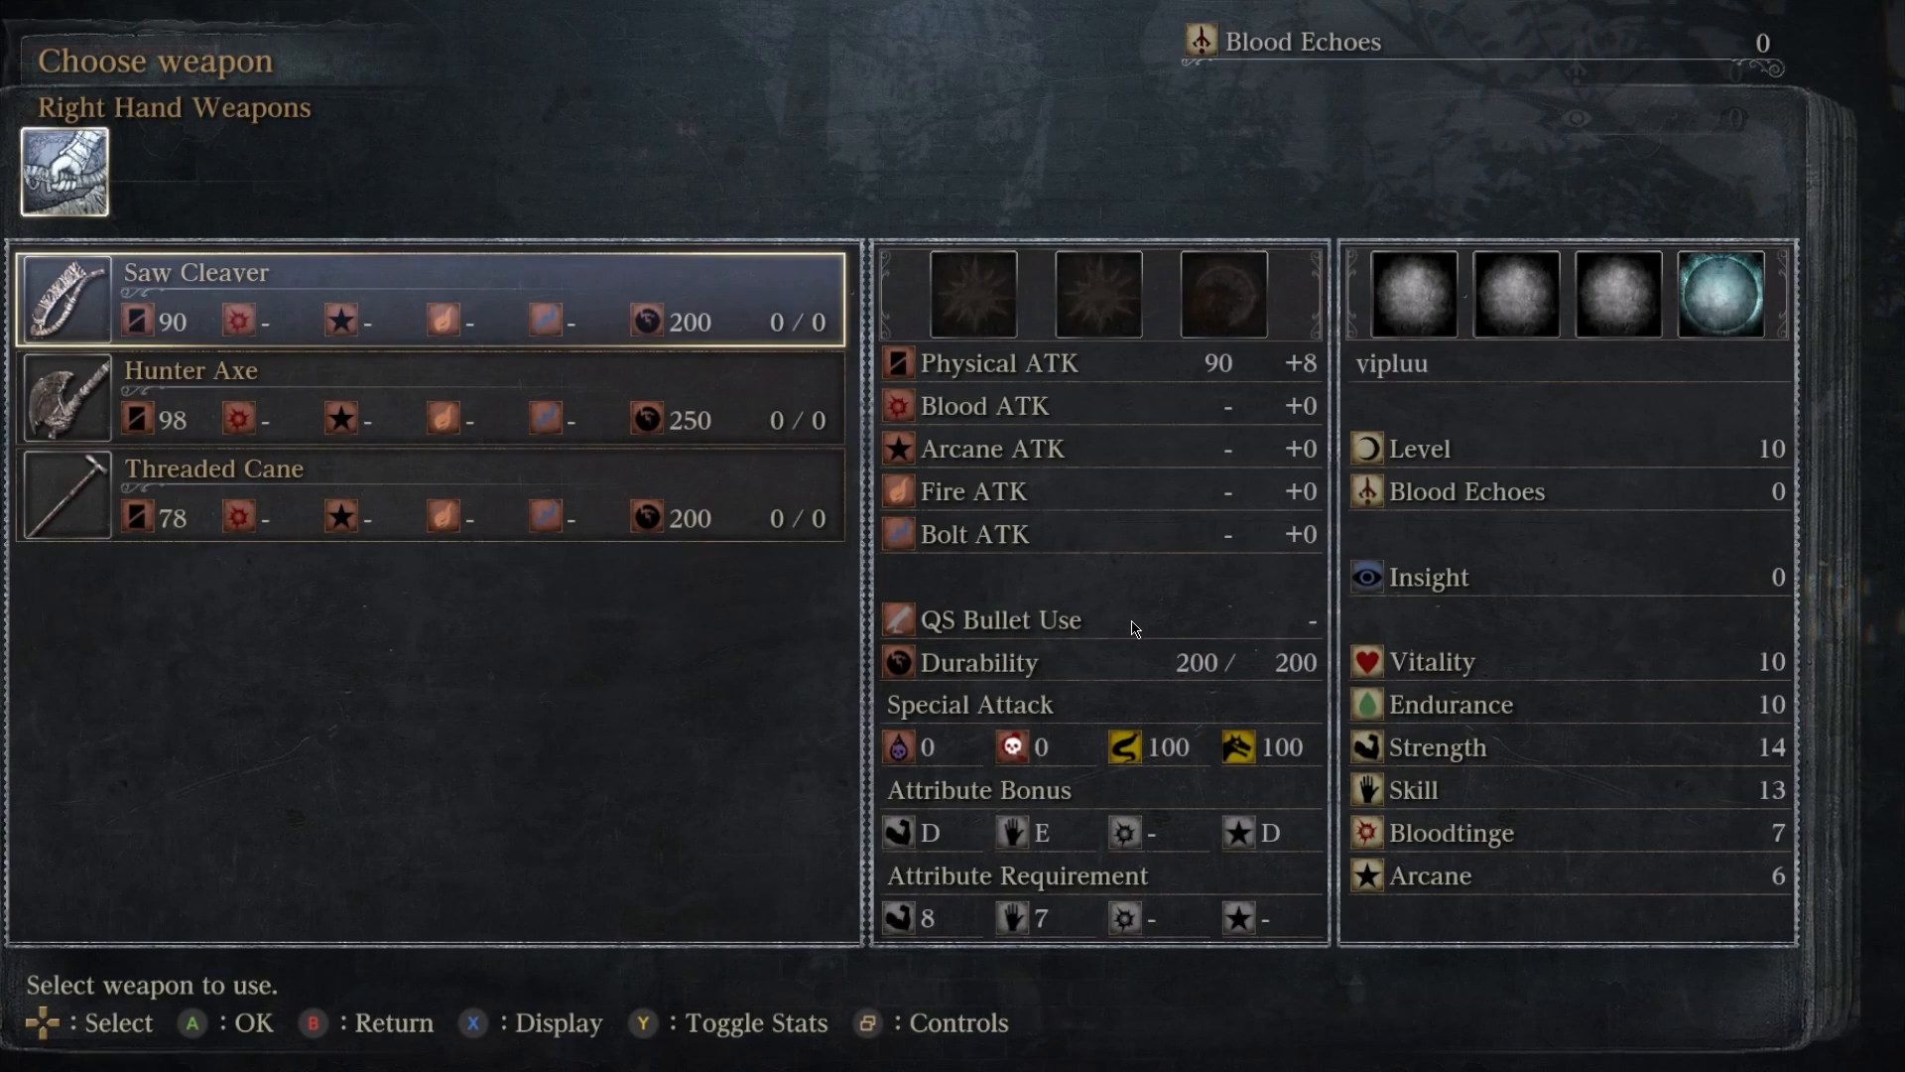
key("space")
key("space")
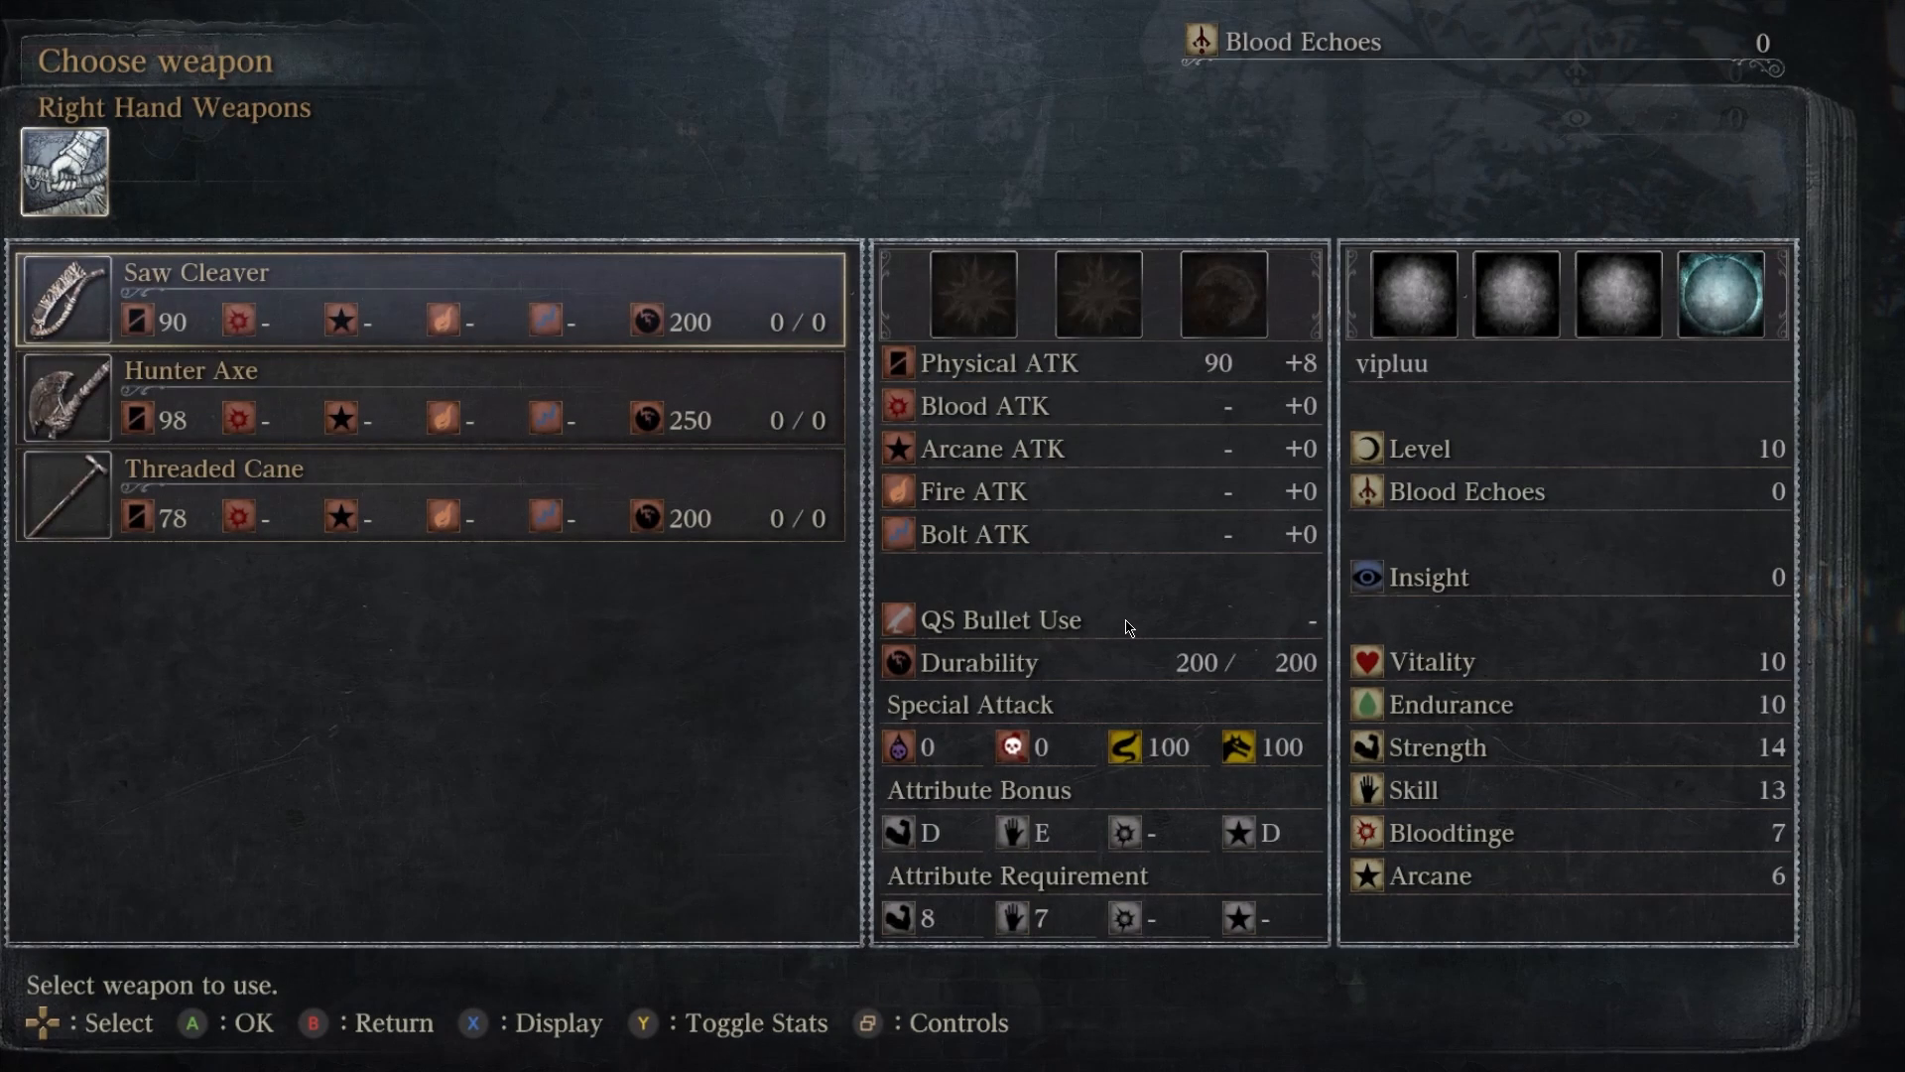
key("space")
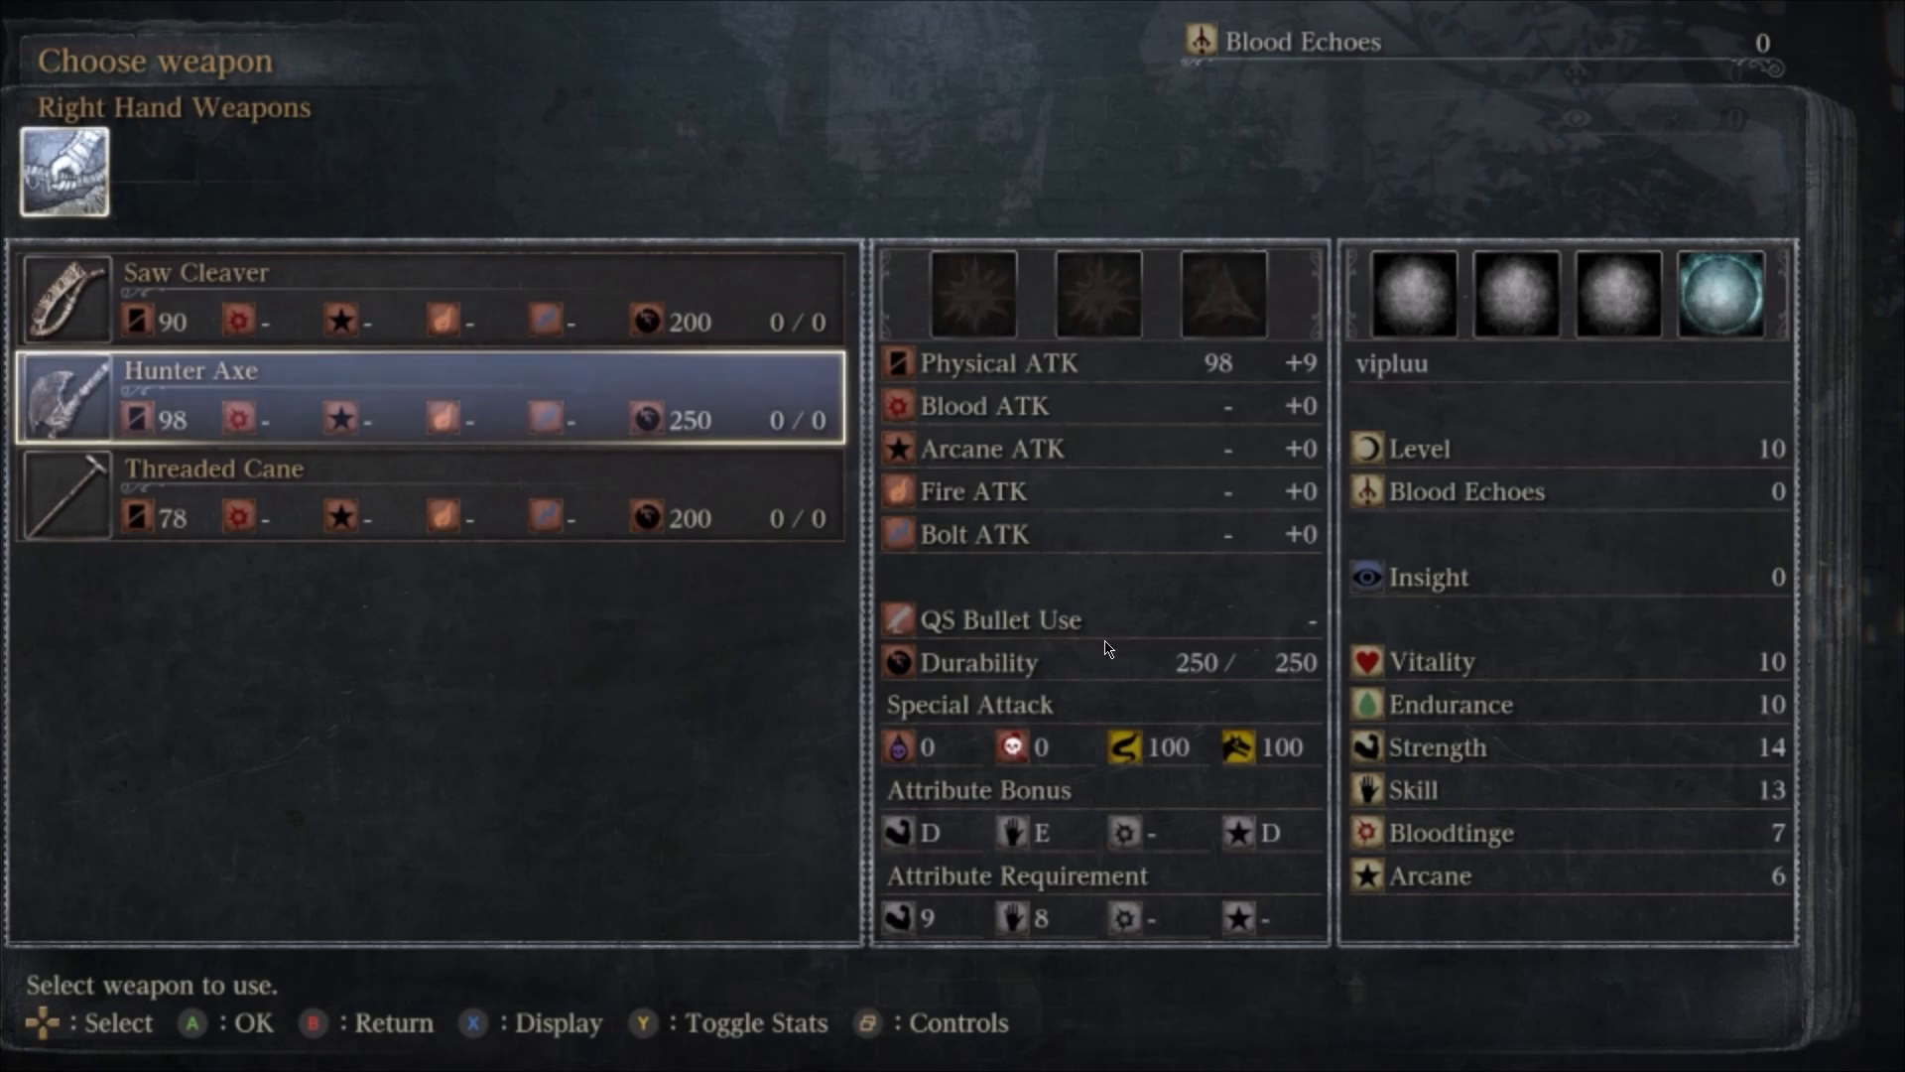
key("f")
key("f")
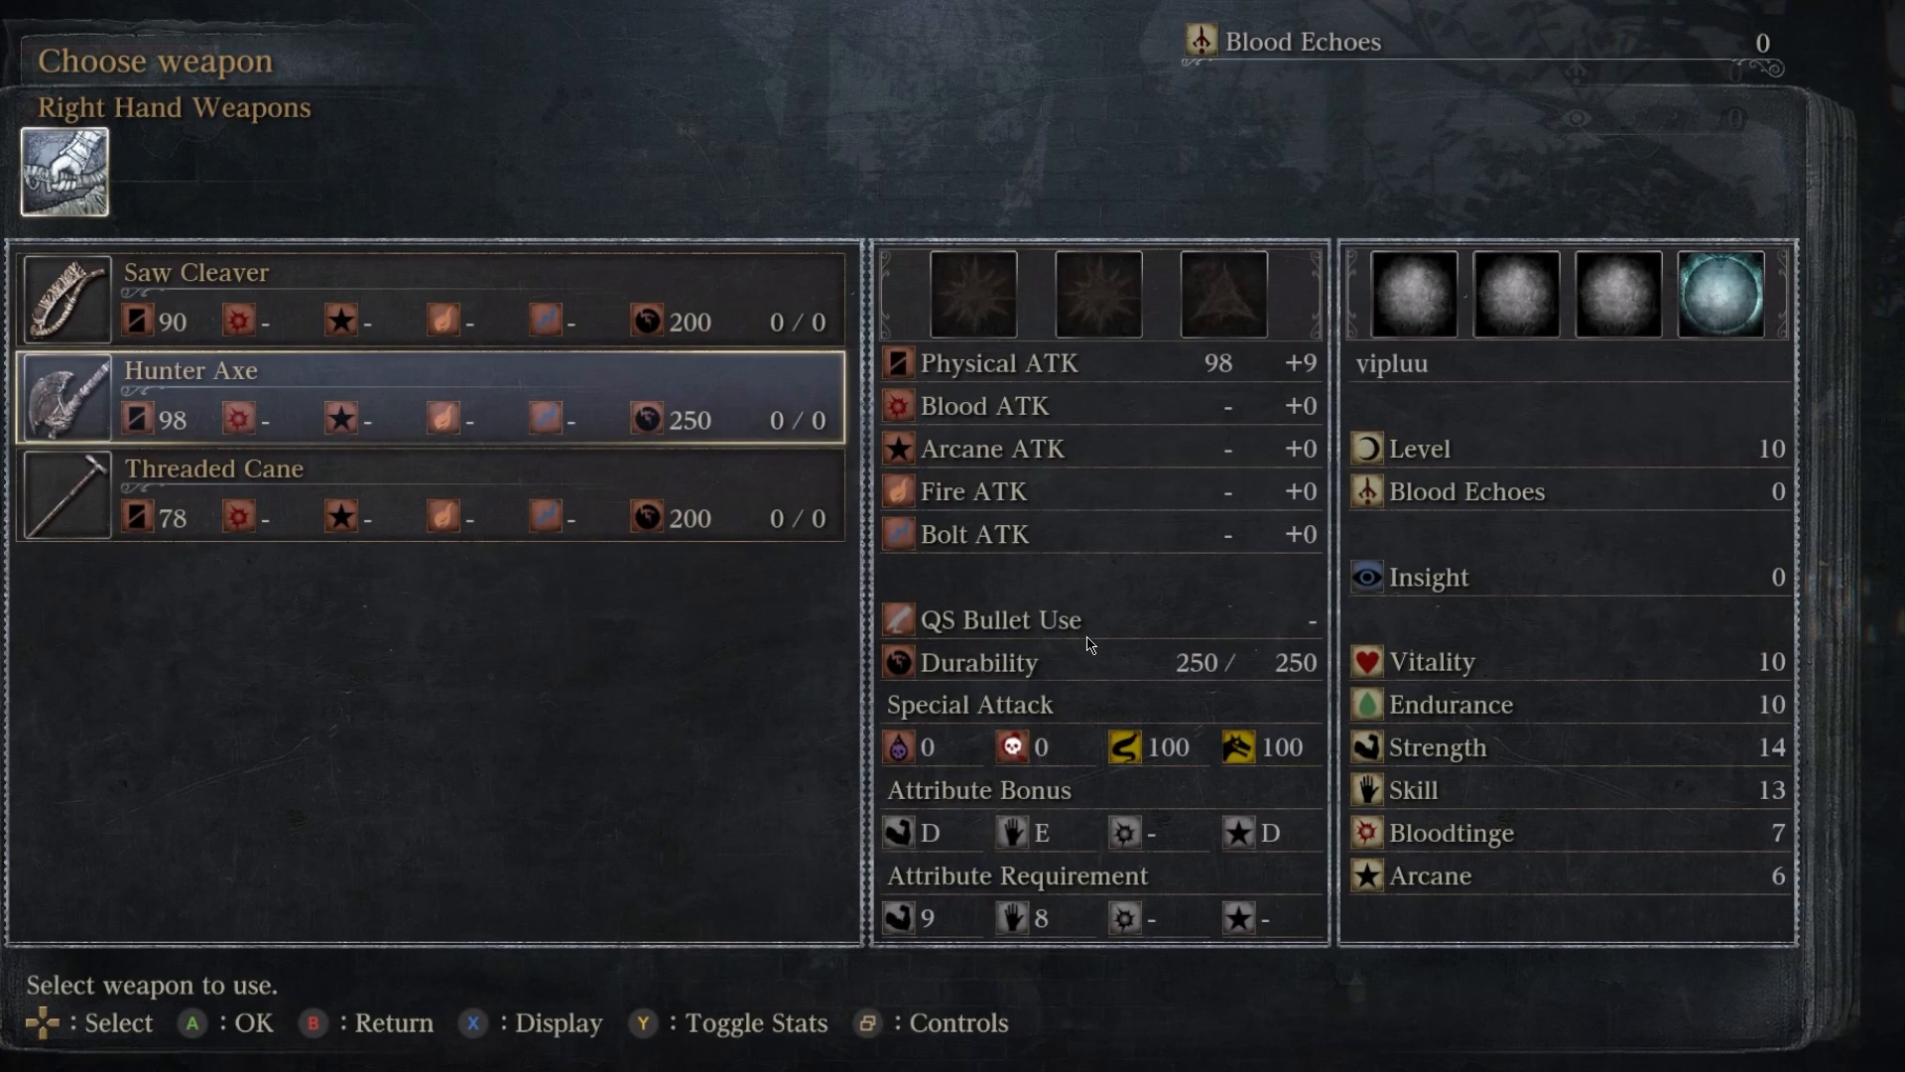
type("f")
key("space")
key("f")
key("Escape")
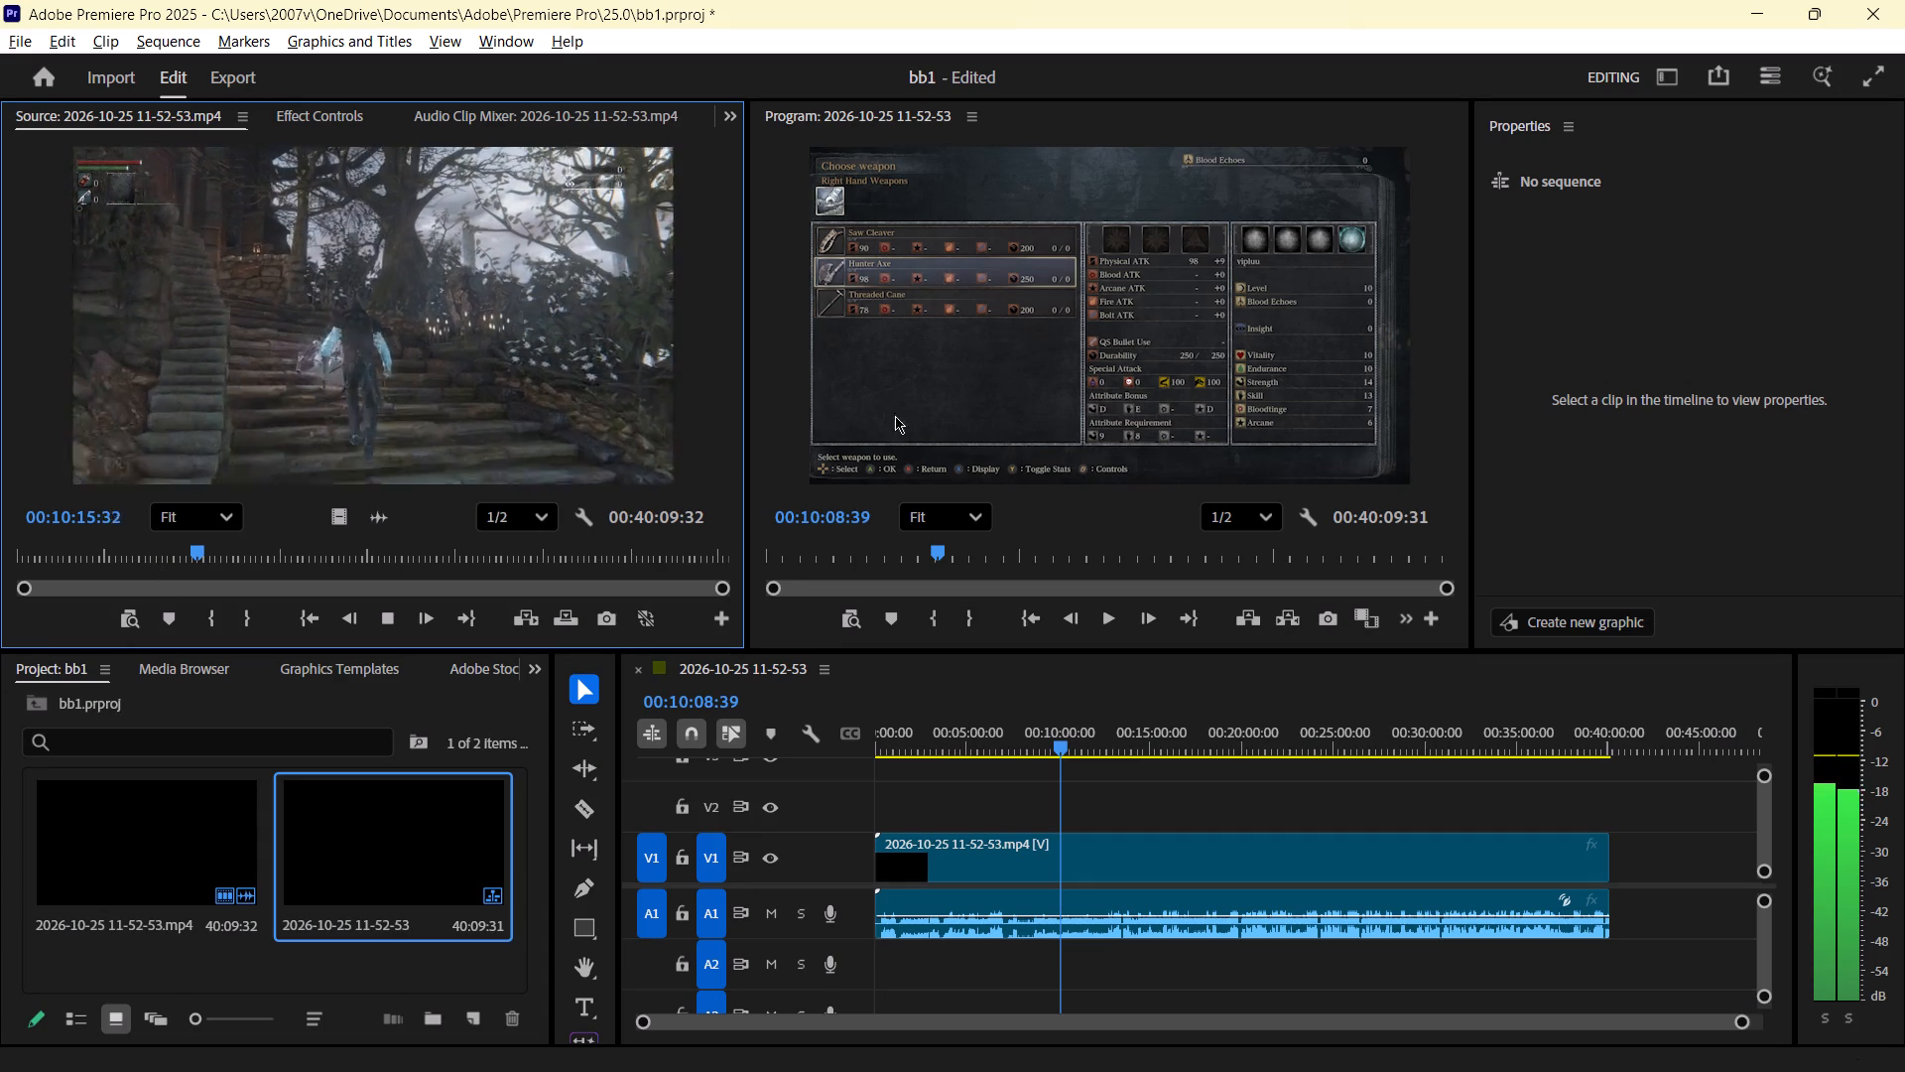
left_click(951, 327)
key("space")
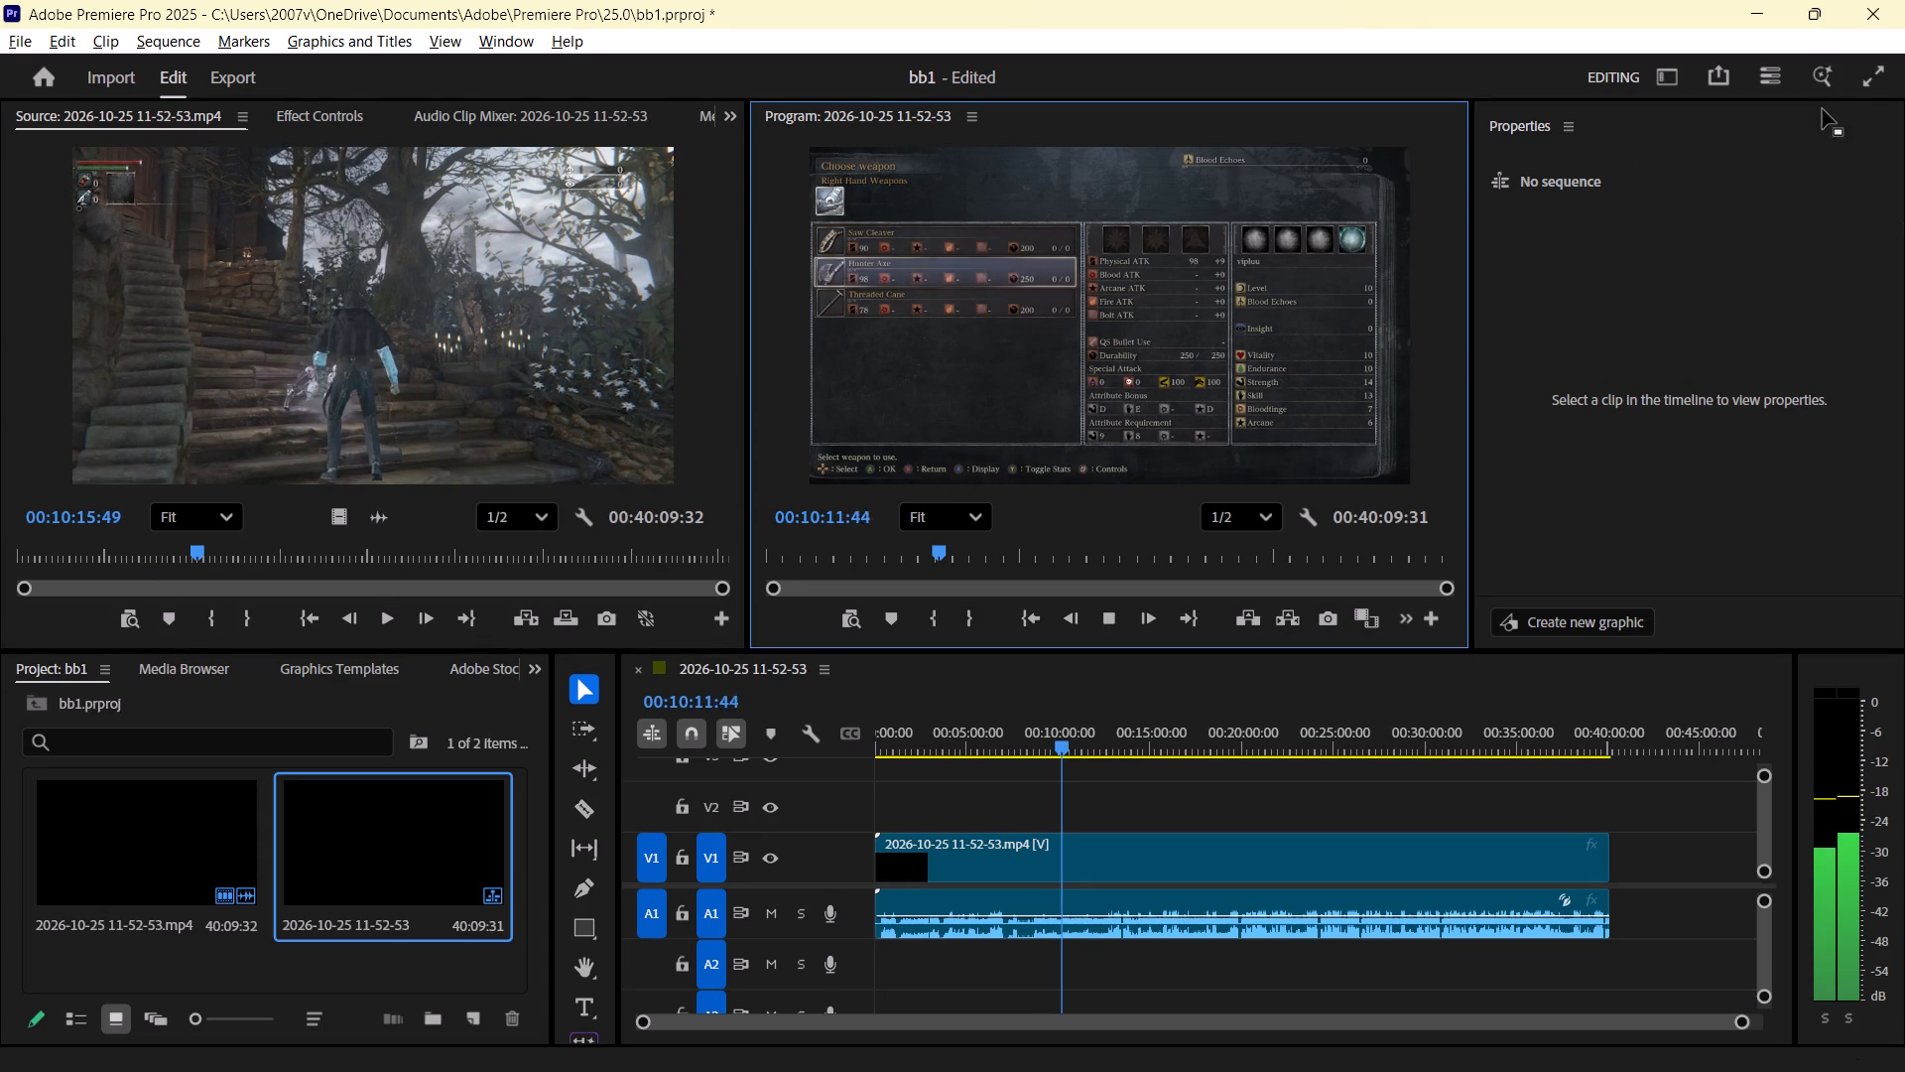
left_click(1880, 77)
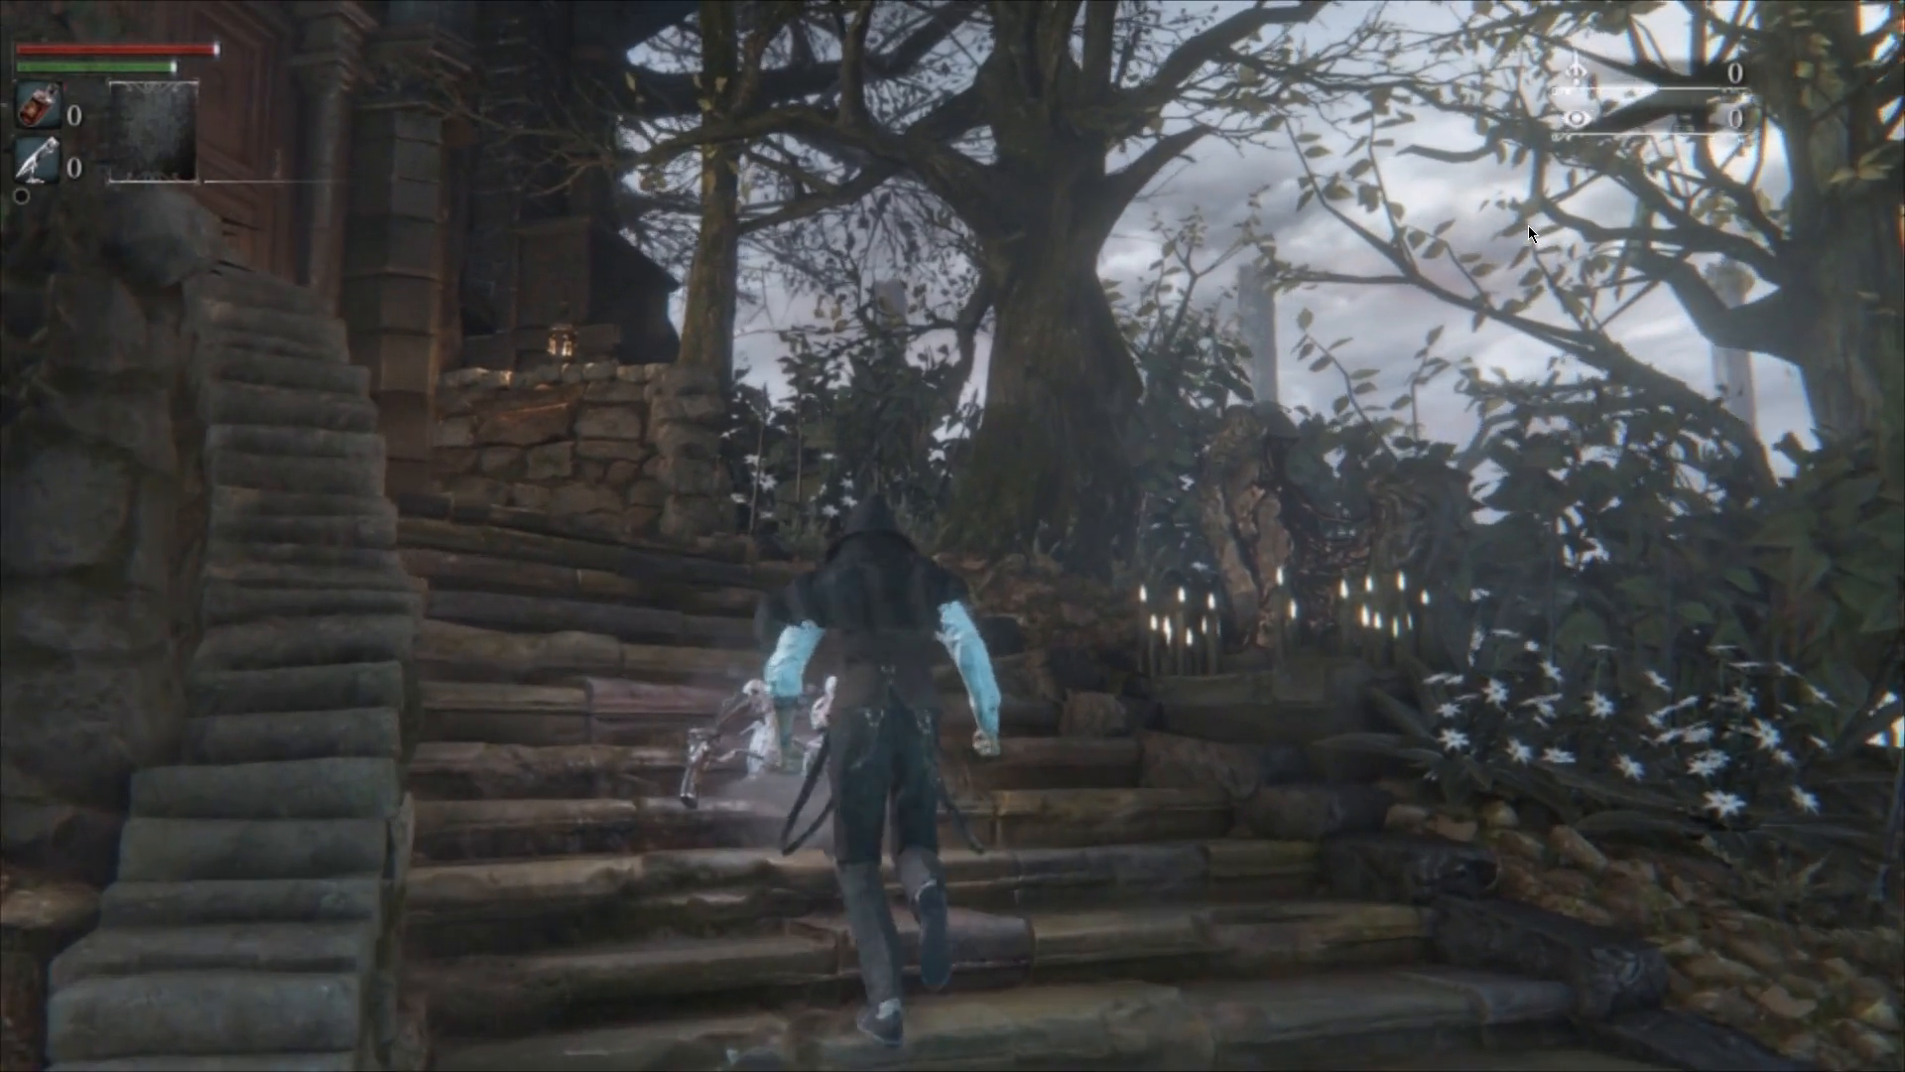
key("Escape")
Play the source clip from the Source monitor for comparison and stop it at about 00:10:18.
left_click(353, 267)
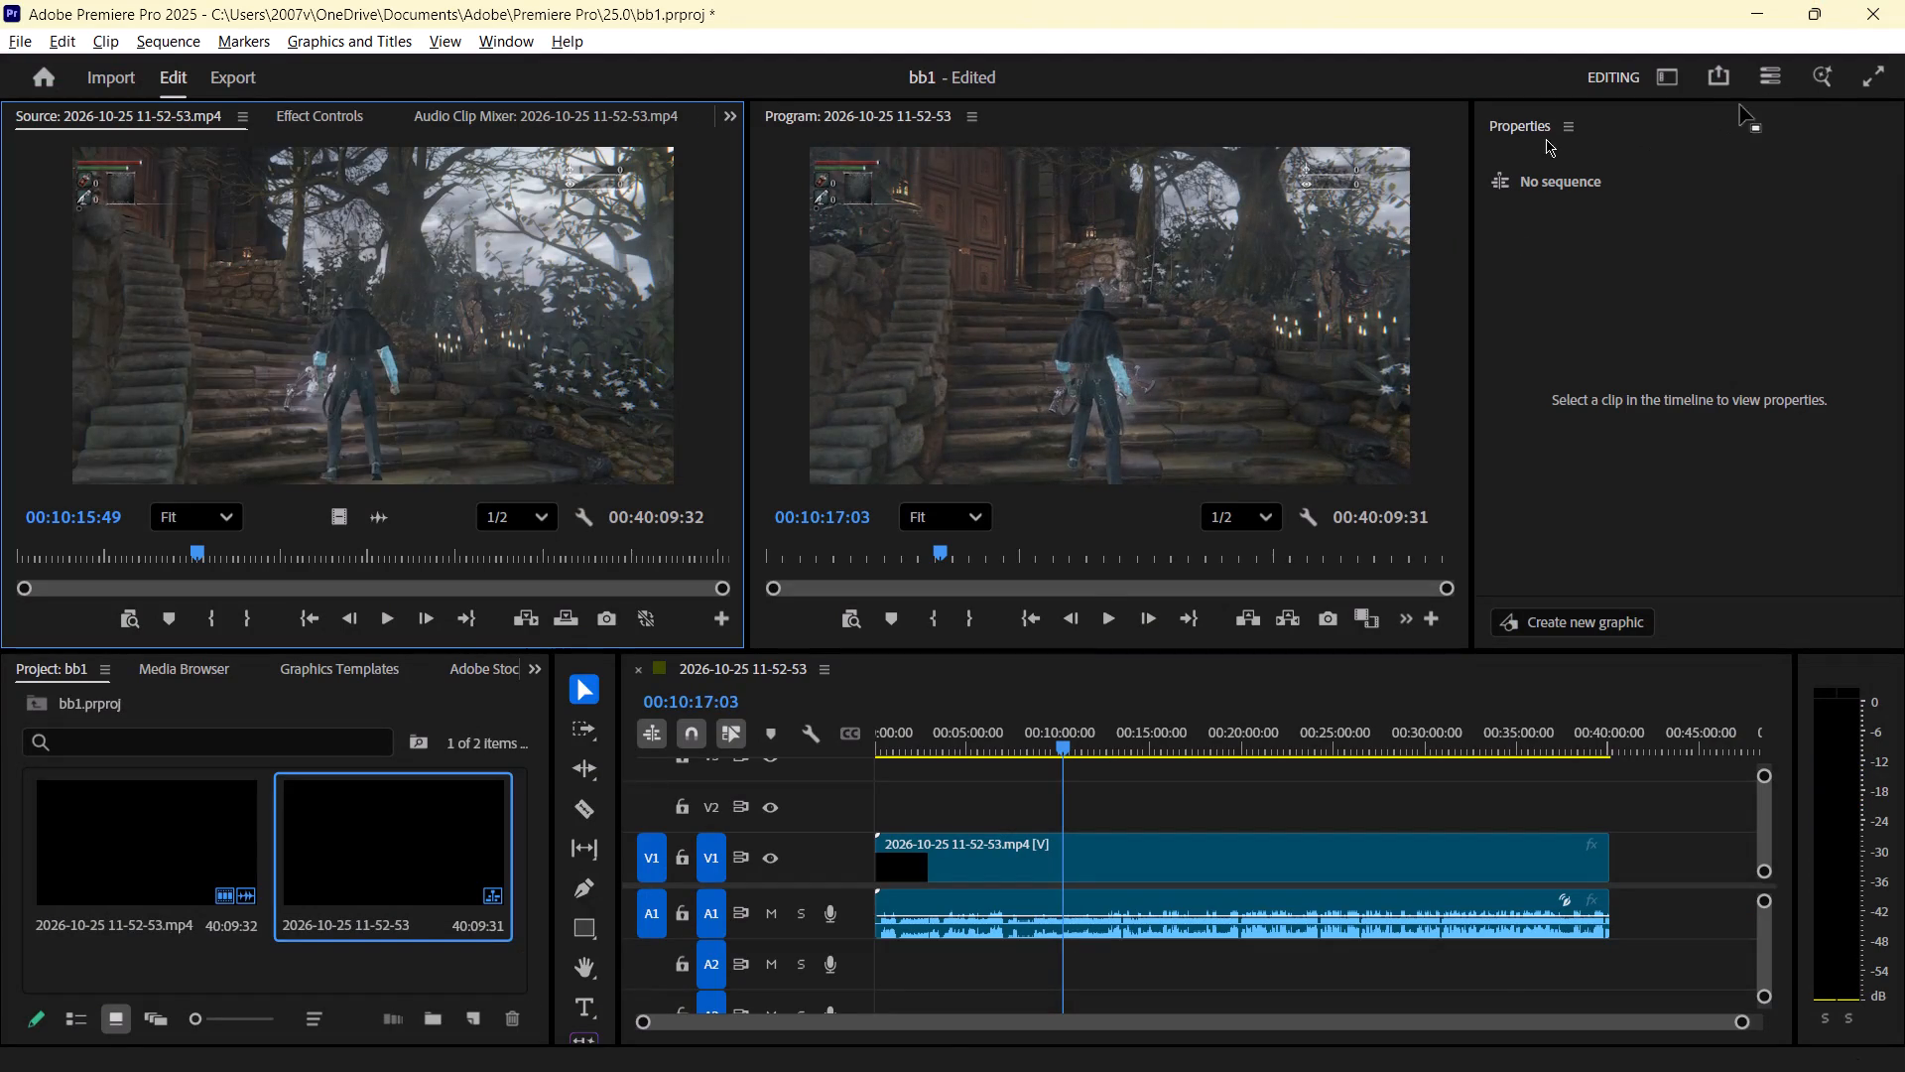
left_click(1868, 69)
key("space")
key("Escape")
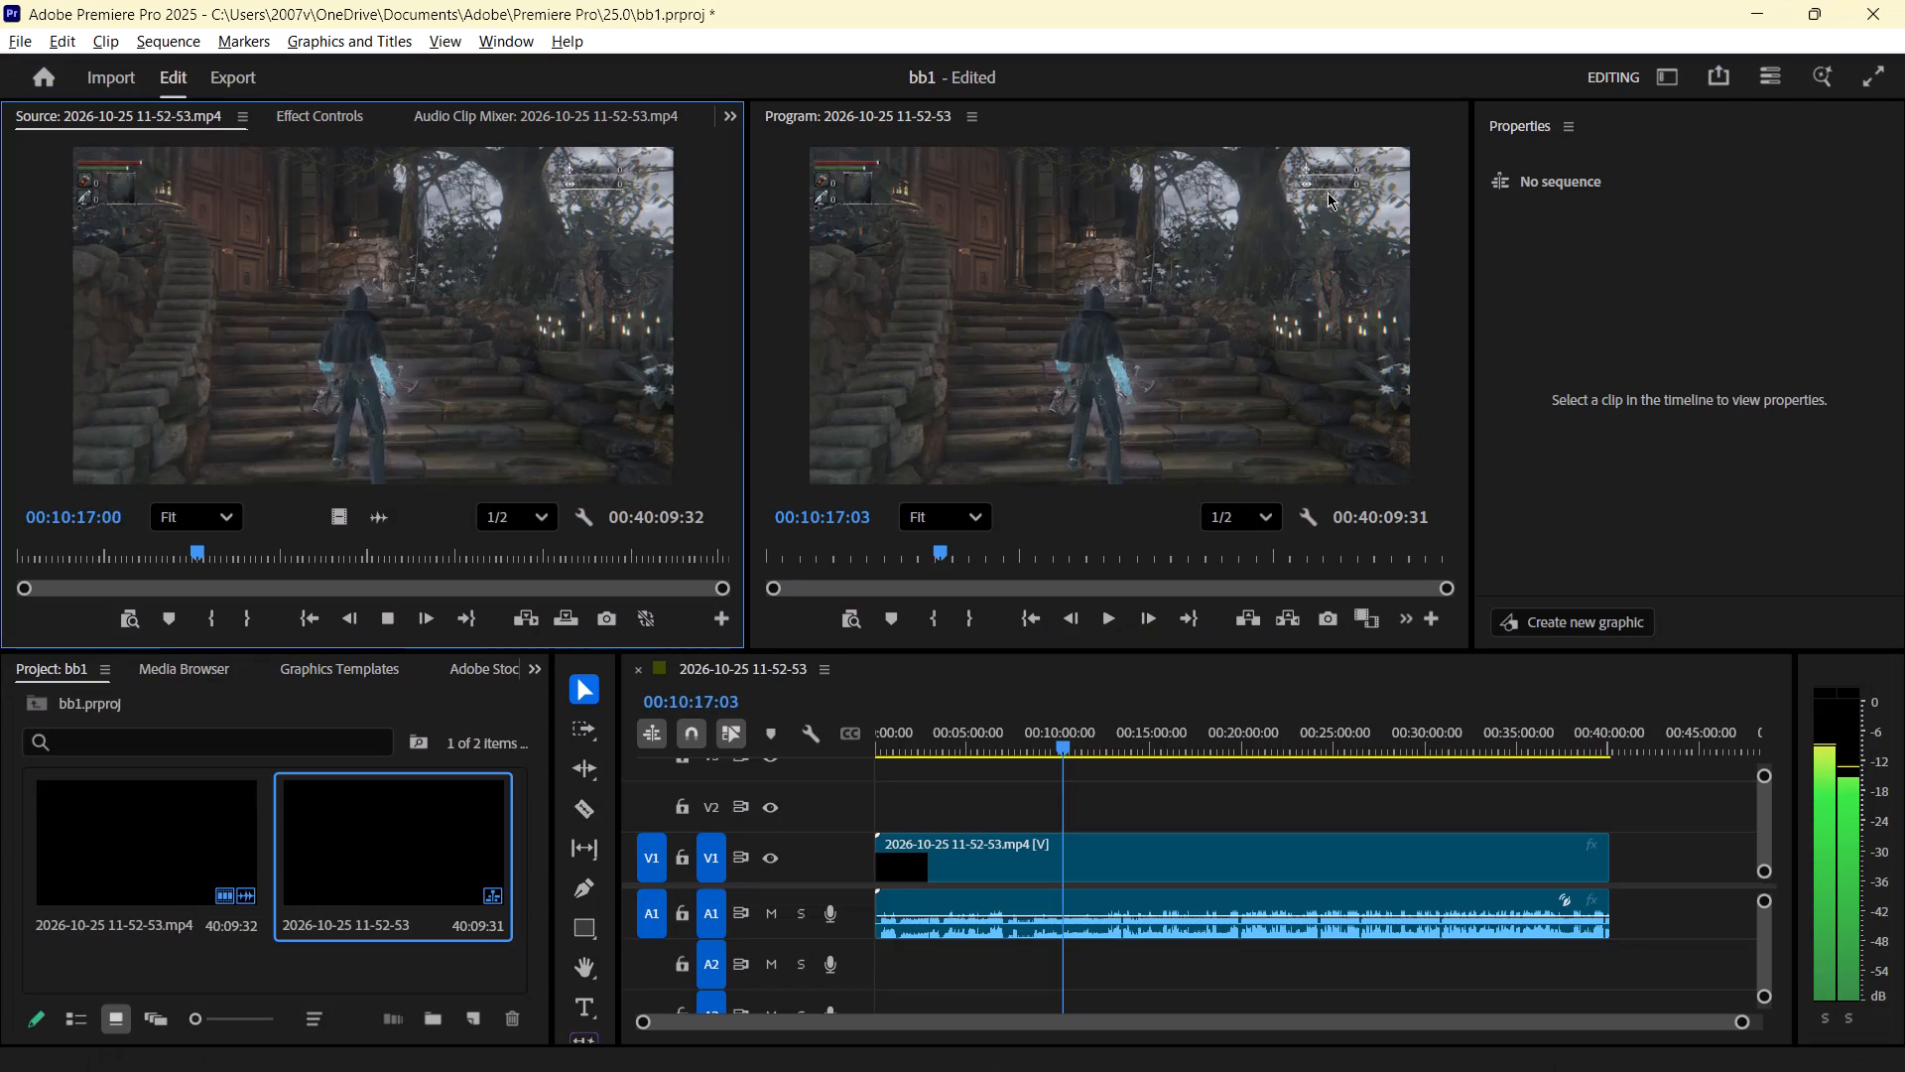
key("space")
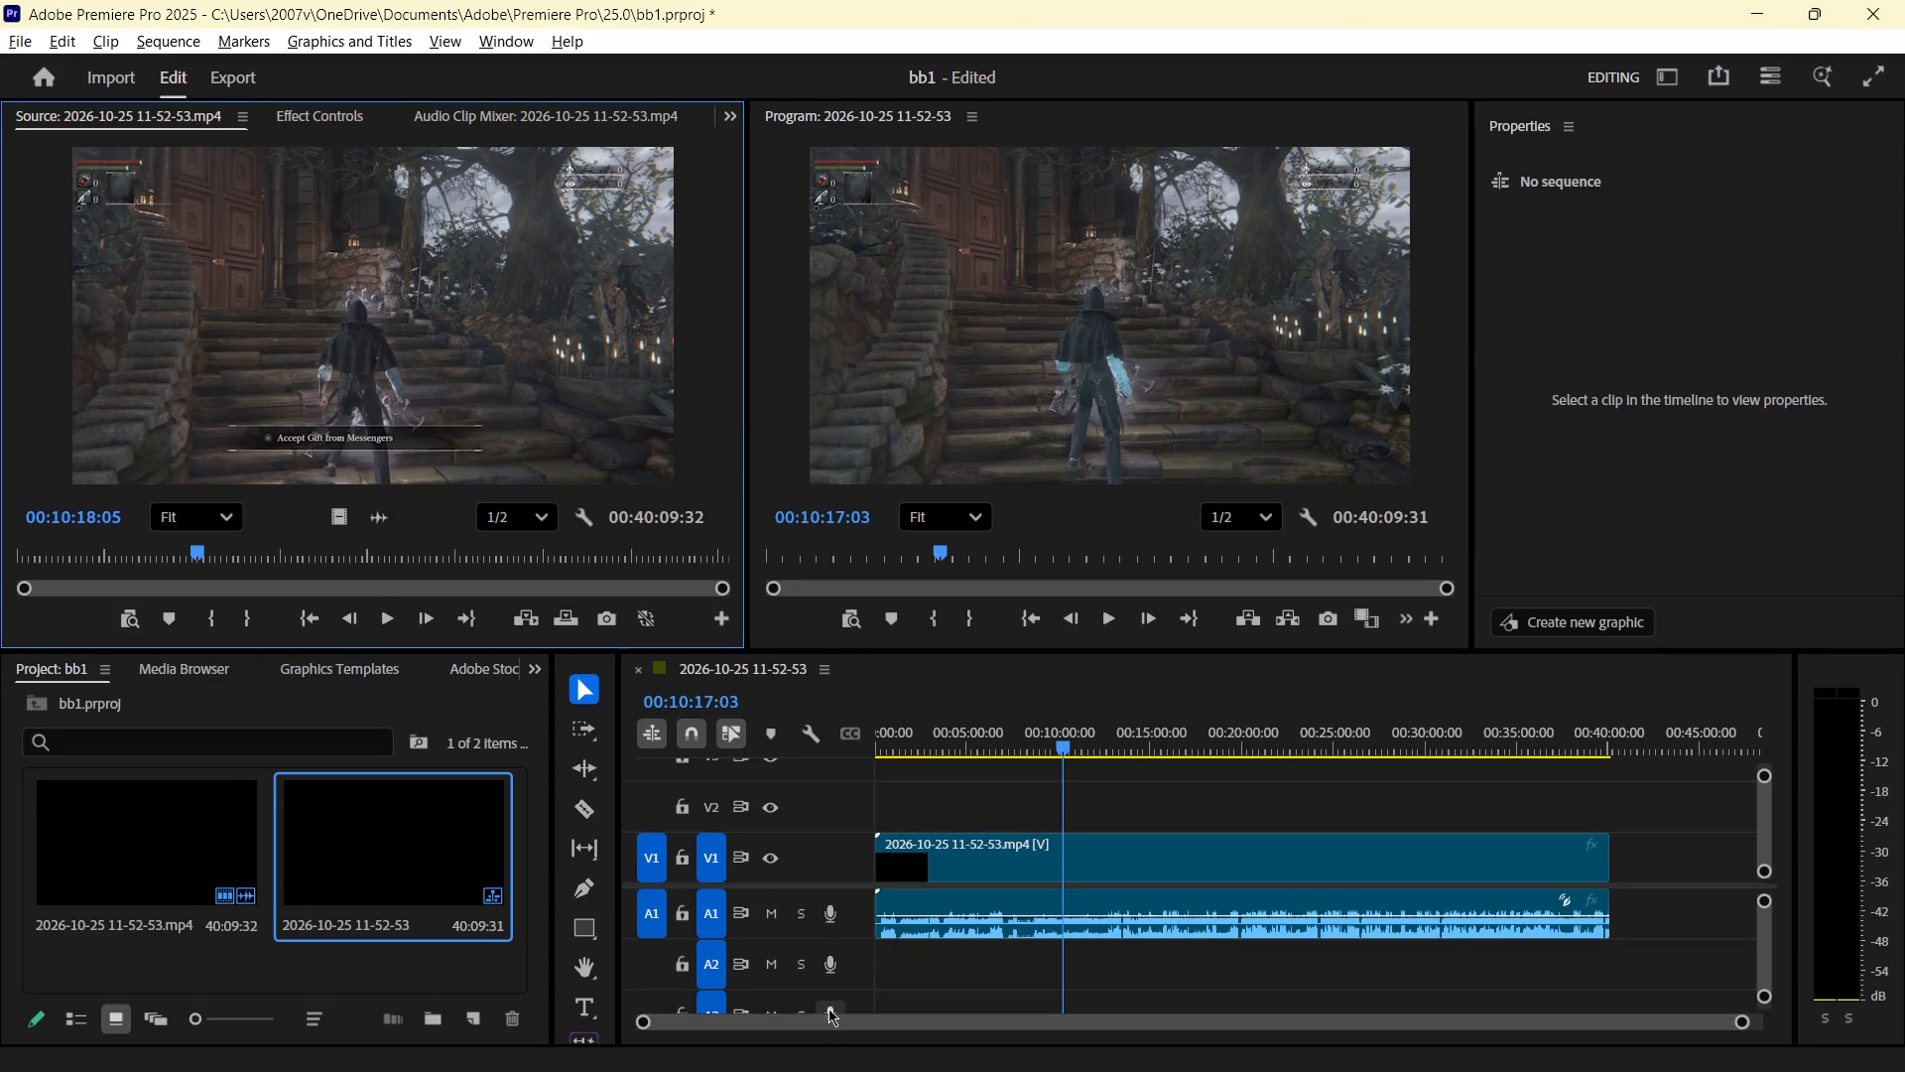
Switch to Firefox, search Google in a new tab for "does premiere pro downgrades quality which we see while editing", read the overview and close the tab.
left_click(1076, 1050)
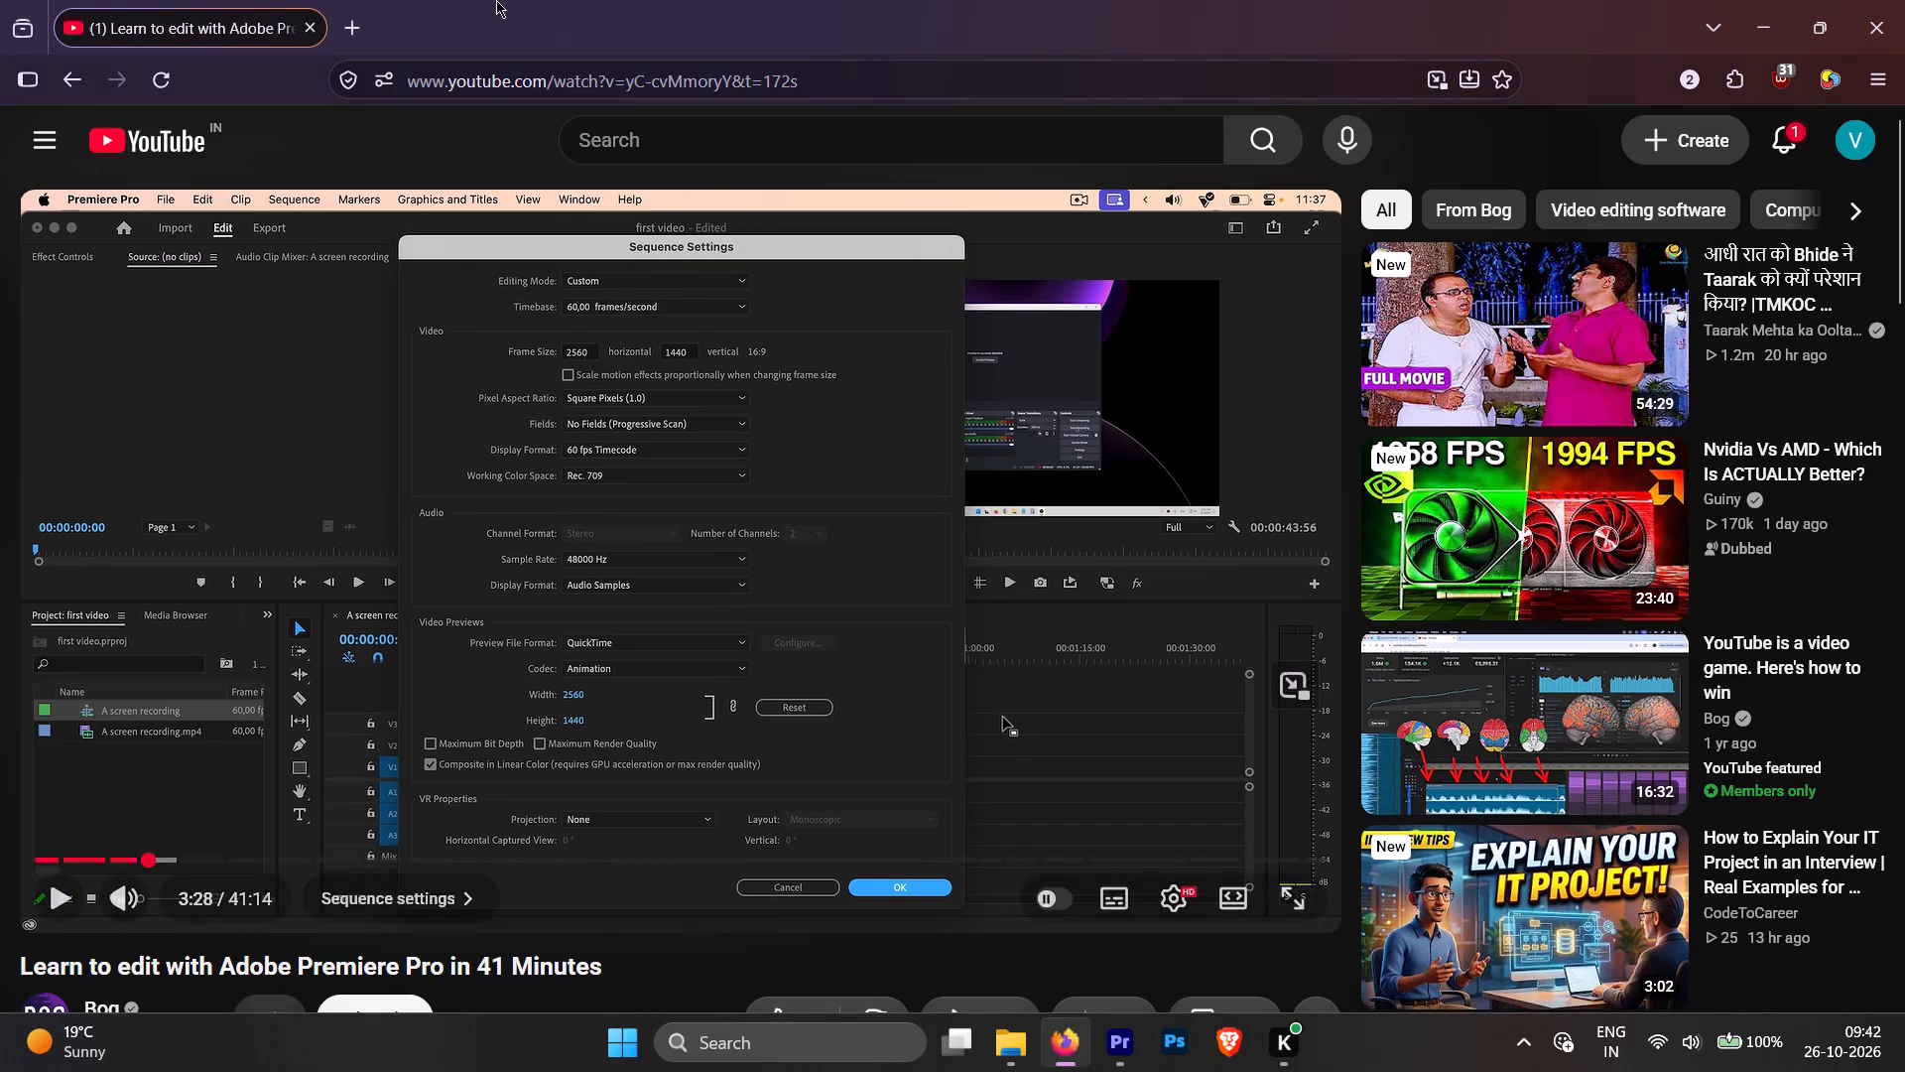
left_click(342, 33)
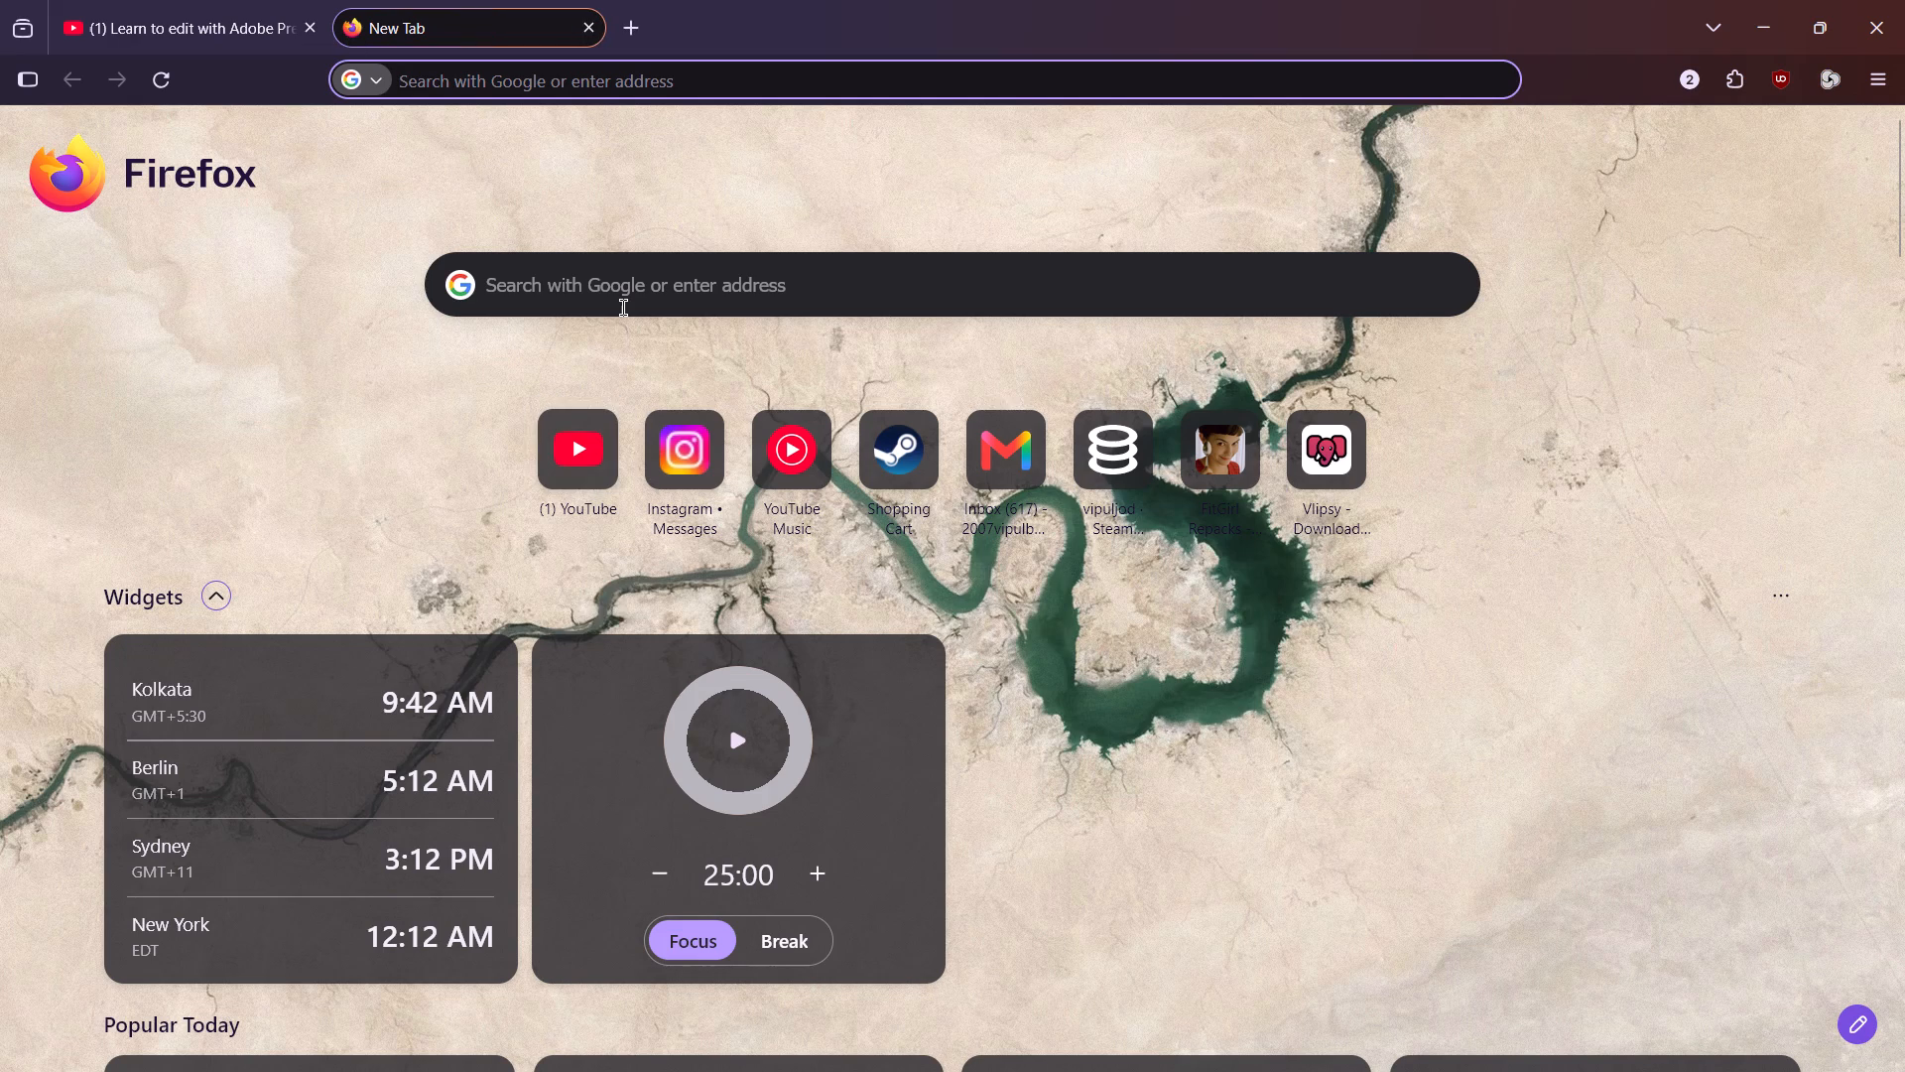
left_click(623, 307)
type("does")
key("space")
type("premiere")
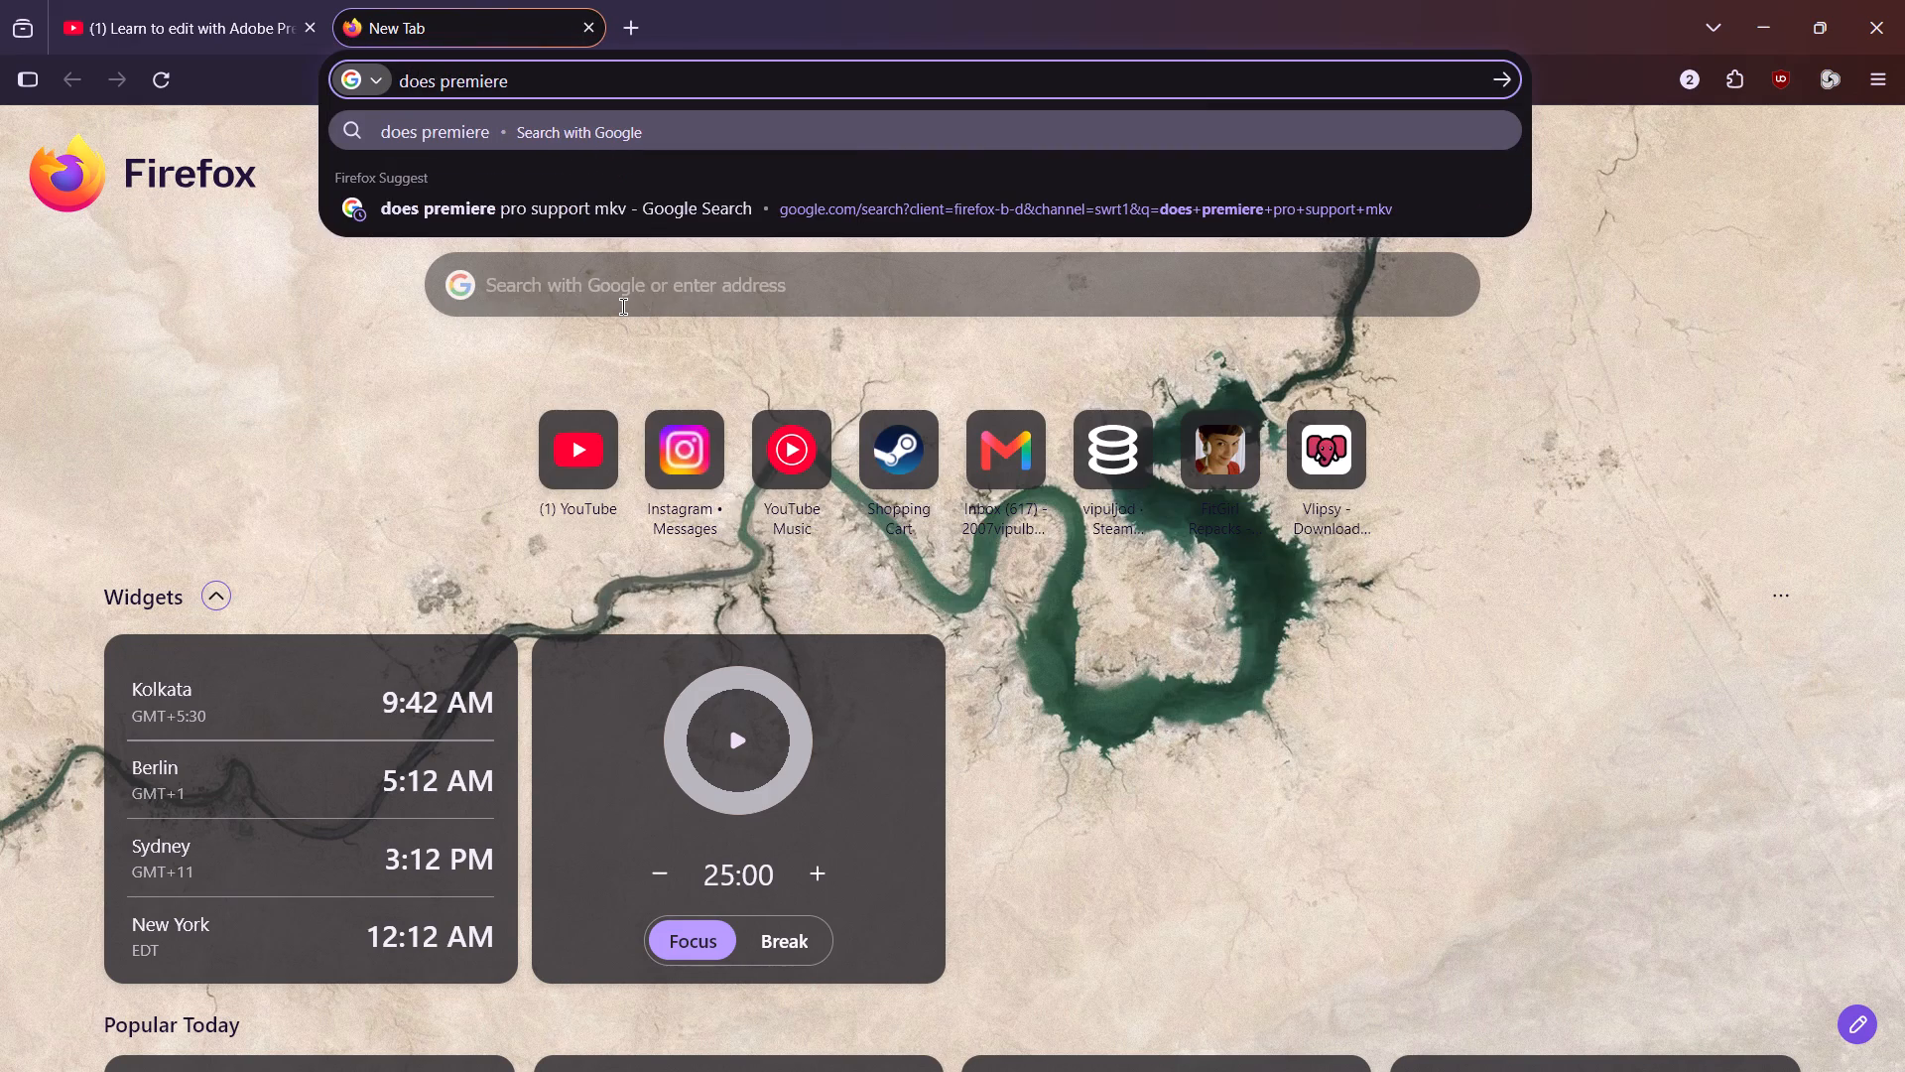
key("space")
key("bracketleft")
key("BackSpace")
type("pro do")
key("w")
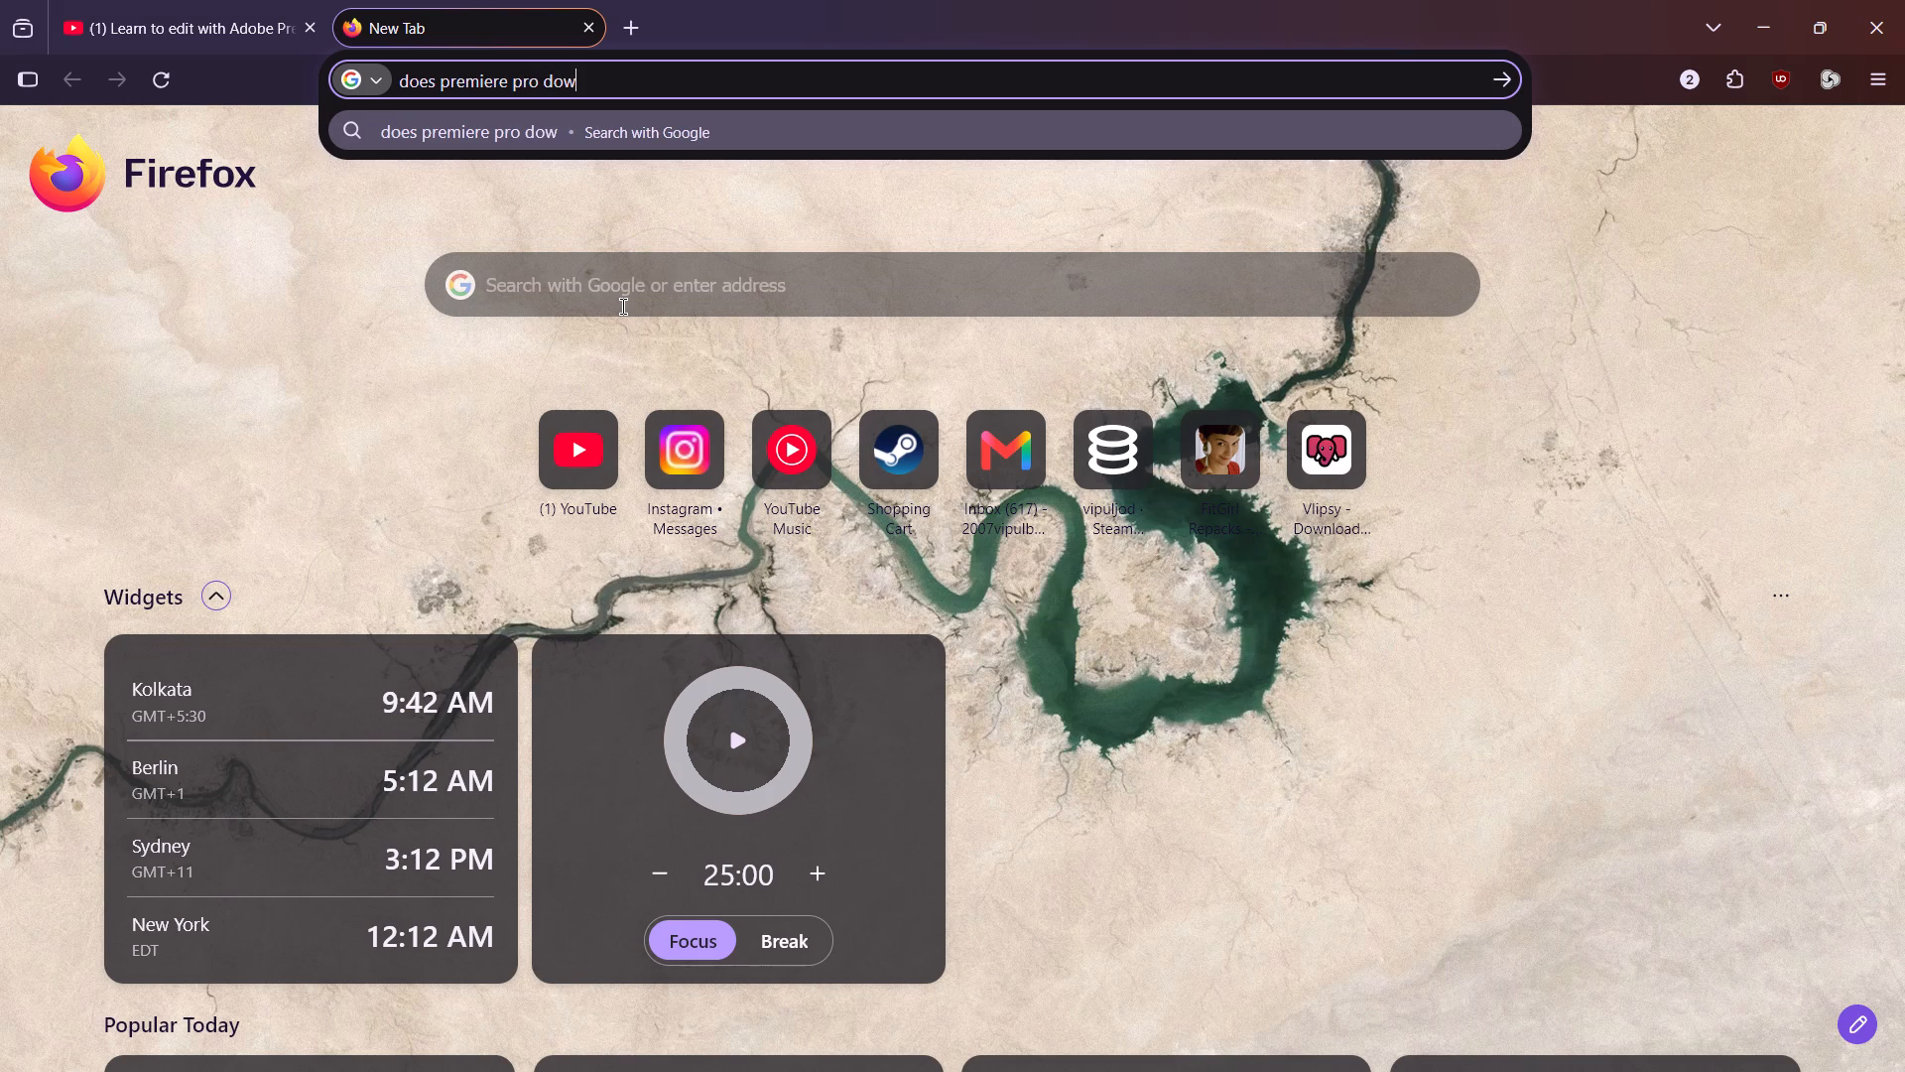
type("ngrades")
key("space")
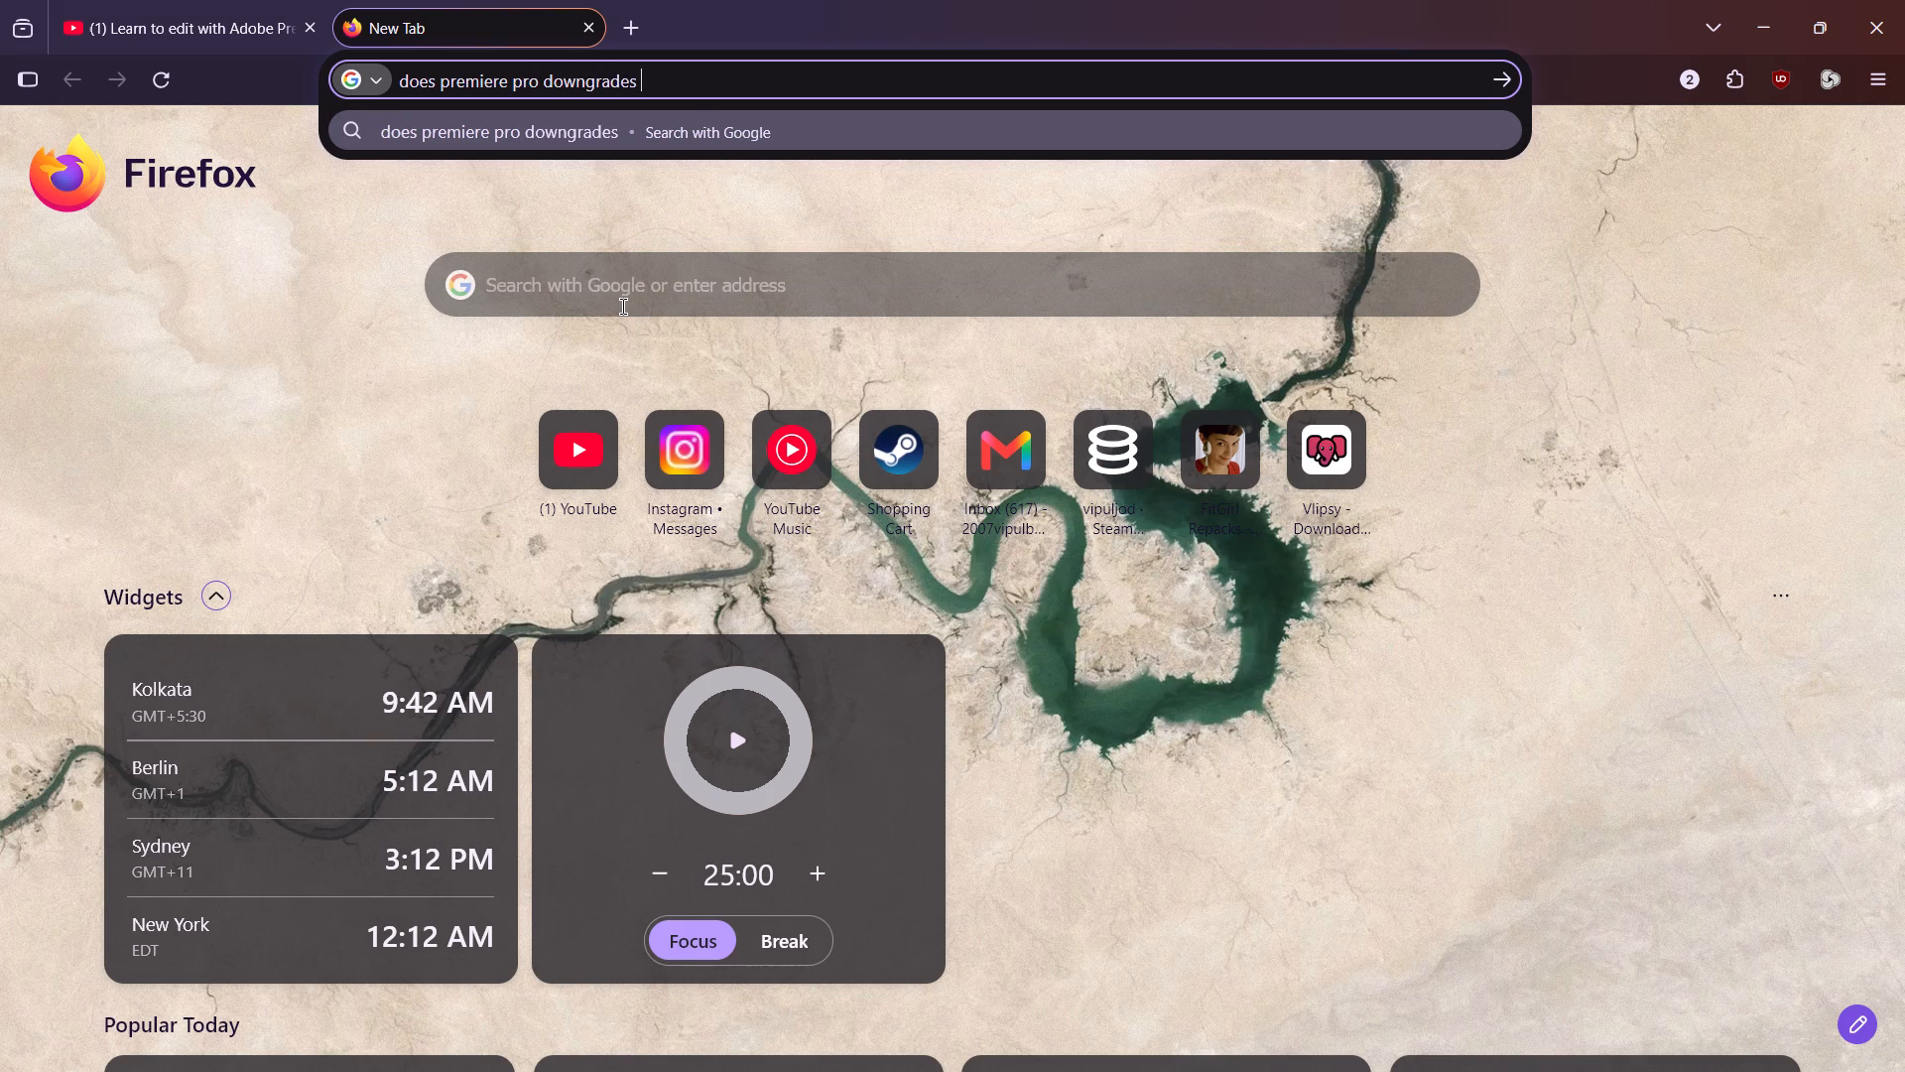
type("quality which we")
key("space")
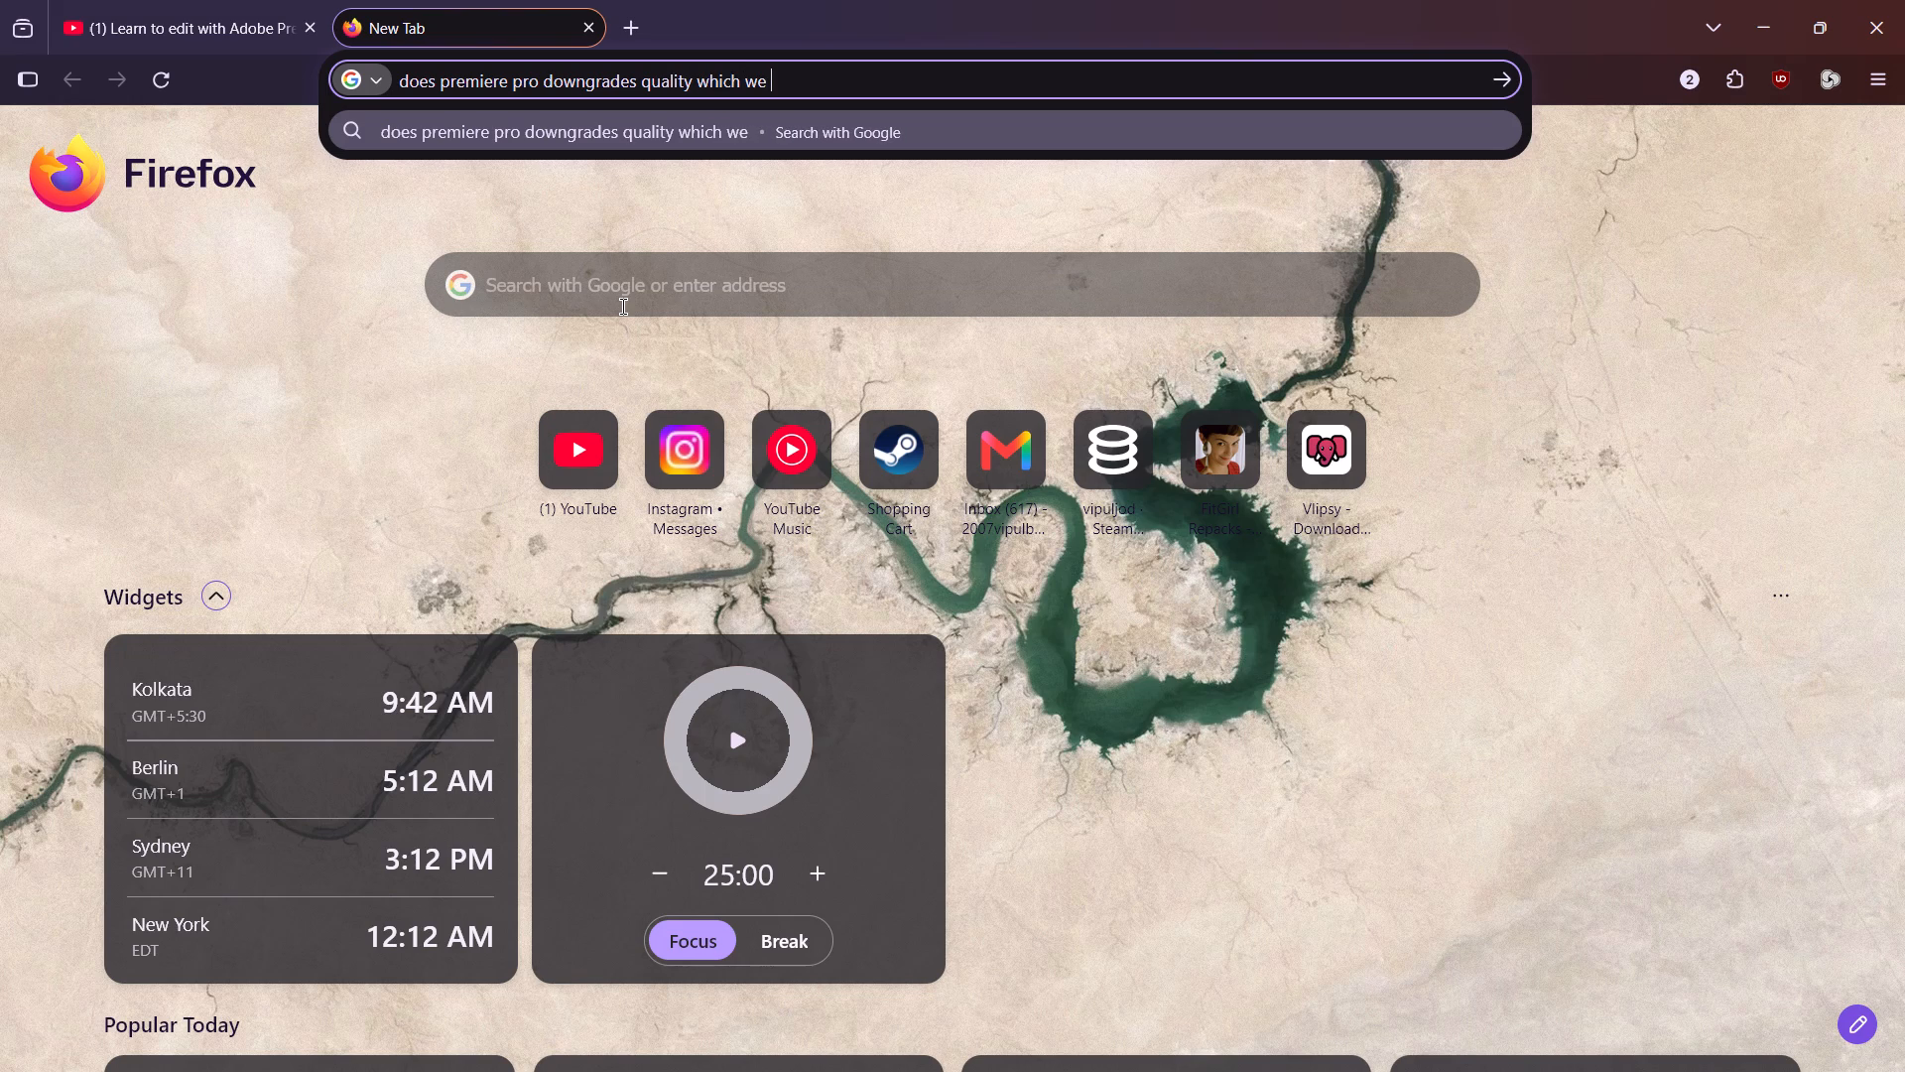
type("see w")
type("hil")
key("space")
key("BackSpace")
type("e")
key("space")
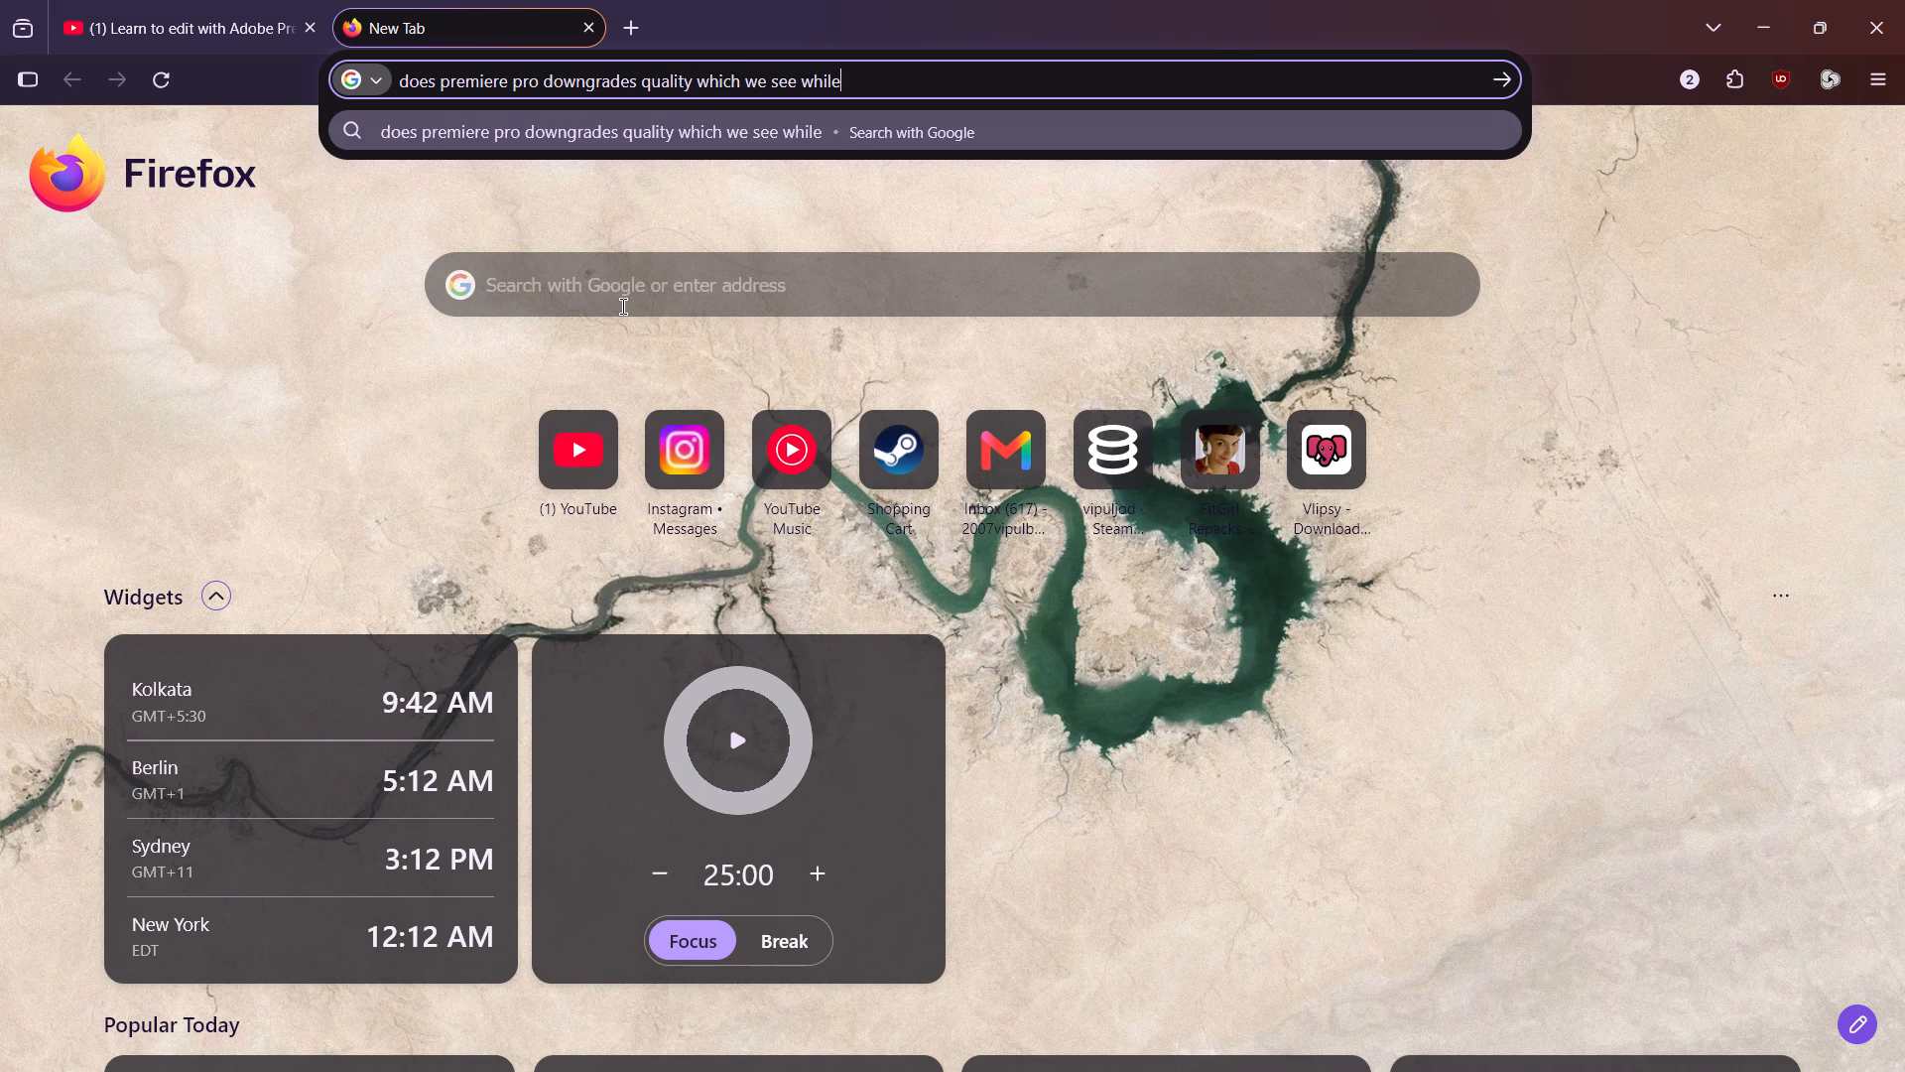
type("editing")
key("Return")
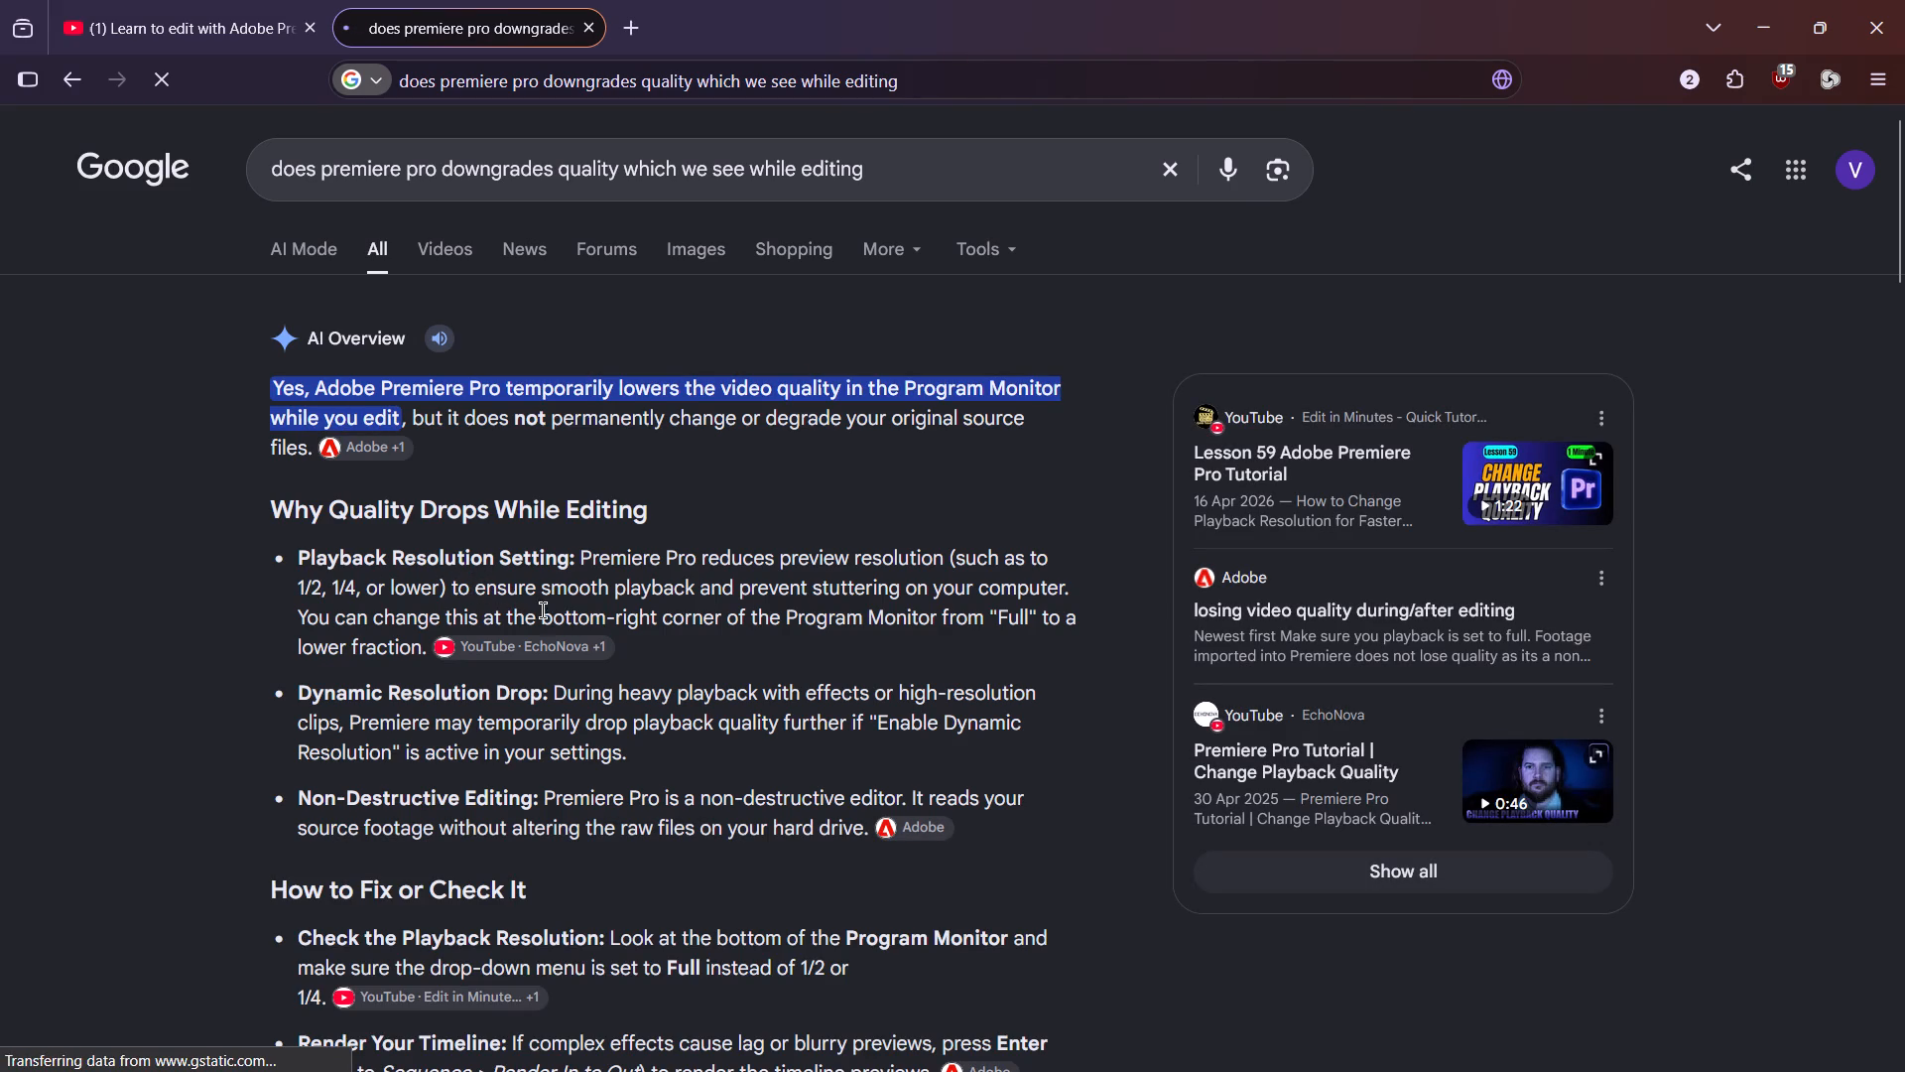
left_click(593, 23)
Resume the Premiere Pro tutorial video, set its playback speed to 1.25x and continue watching from its Sequence settings part.
left_click(723, 421)
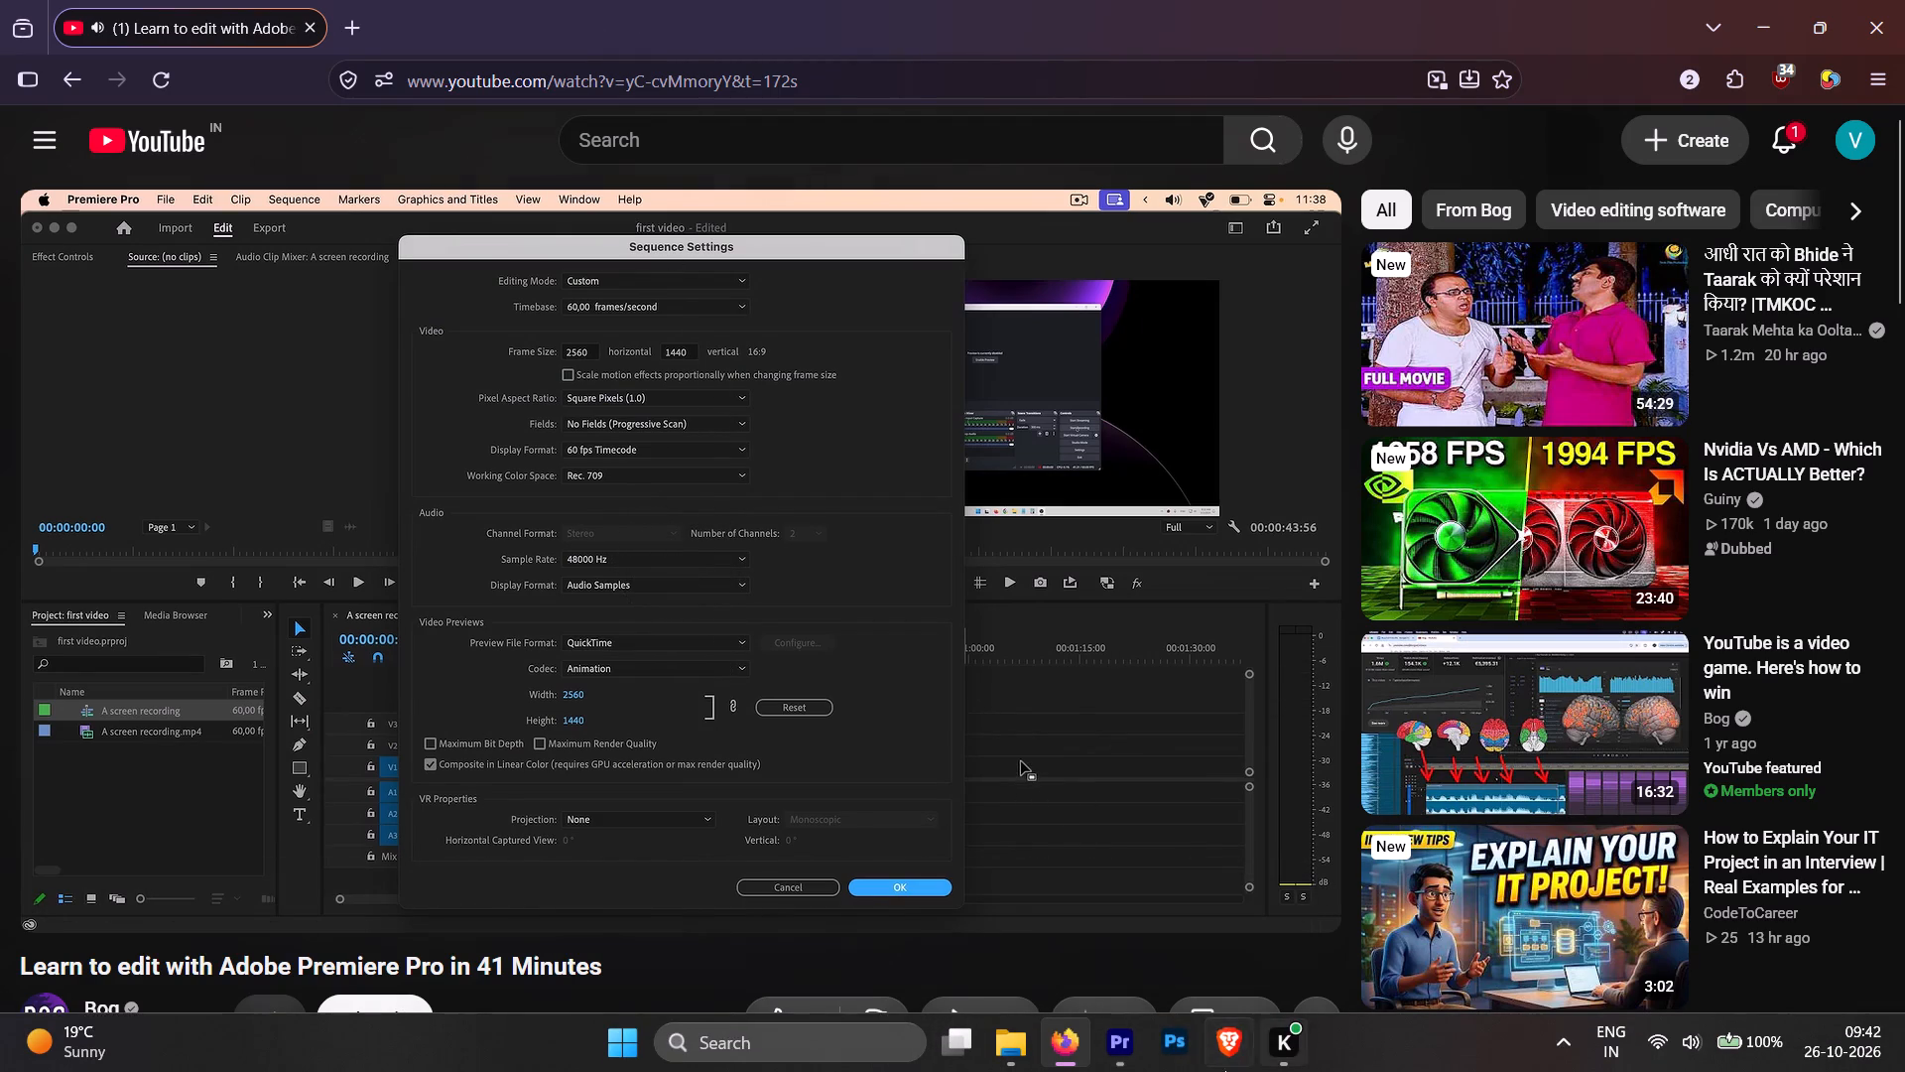
left_click(1124, 1054)
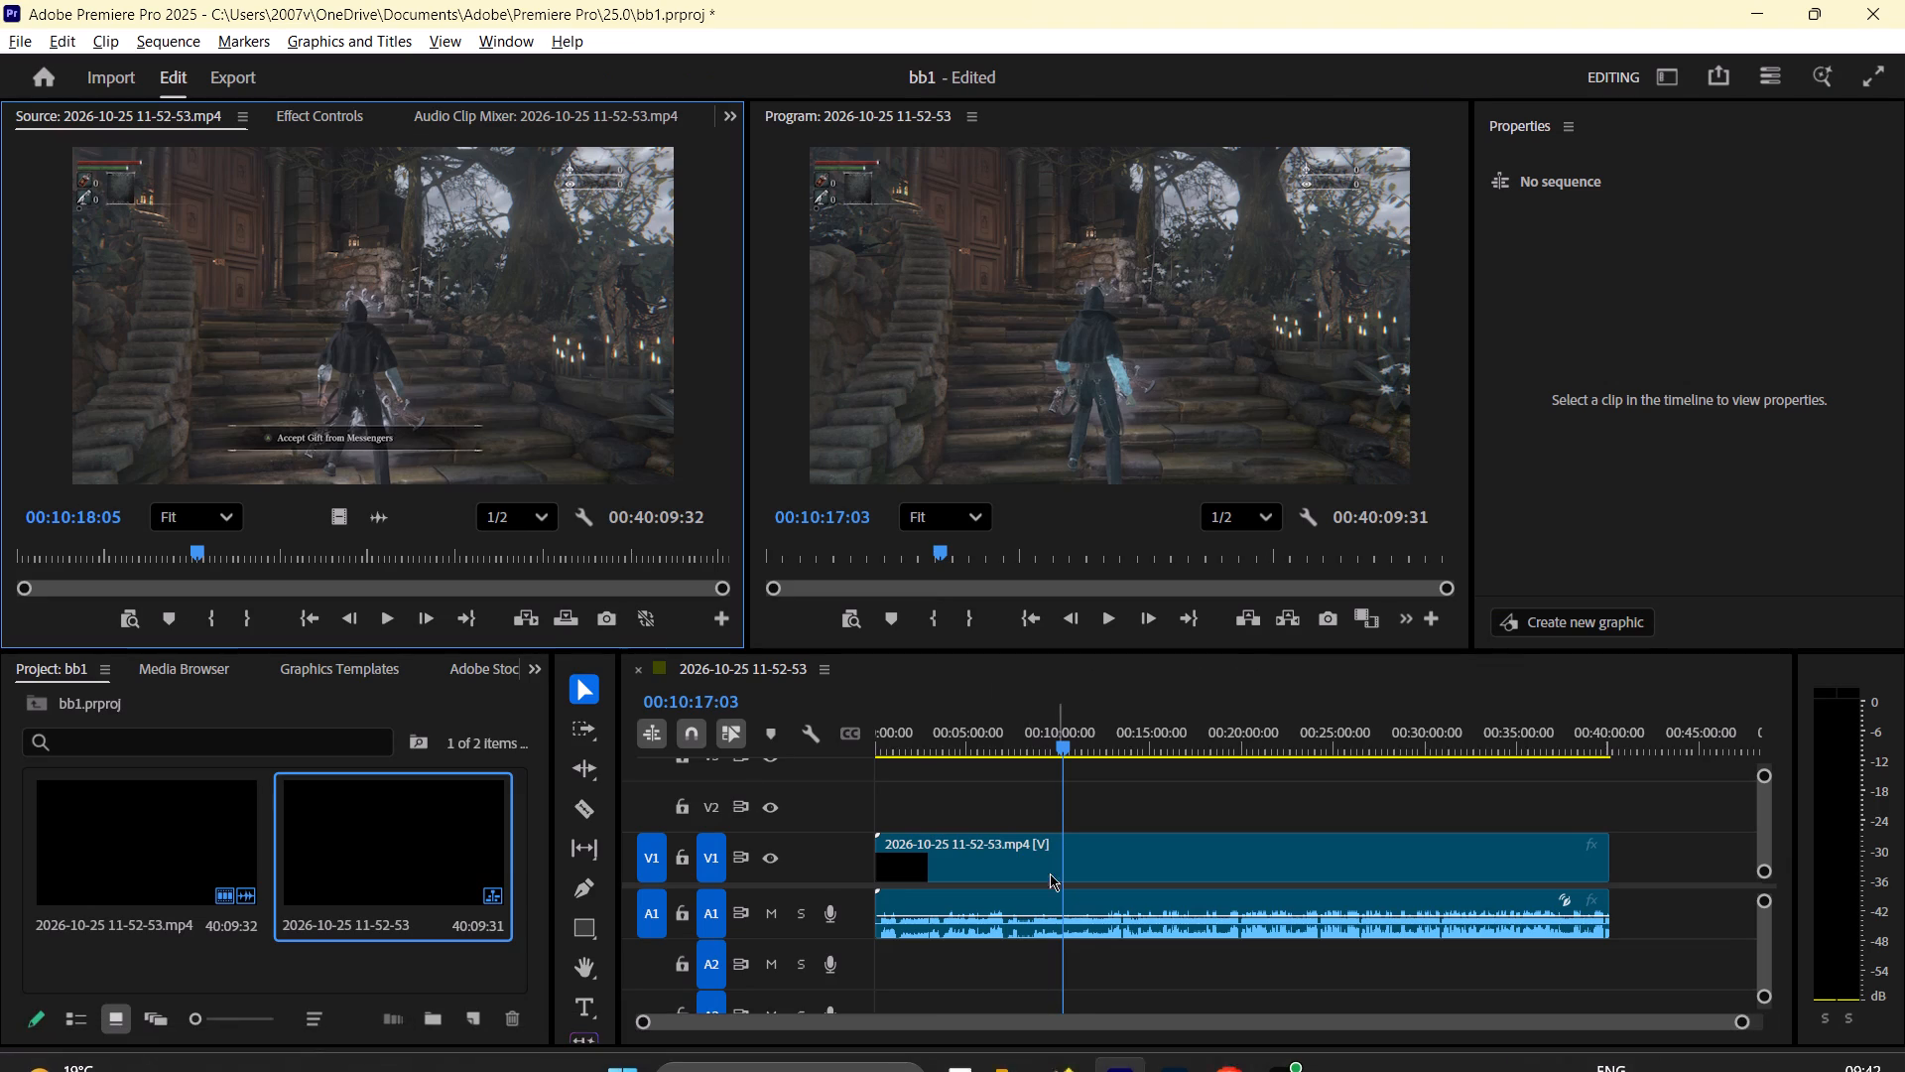
left_click(1063, 1046)
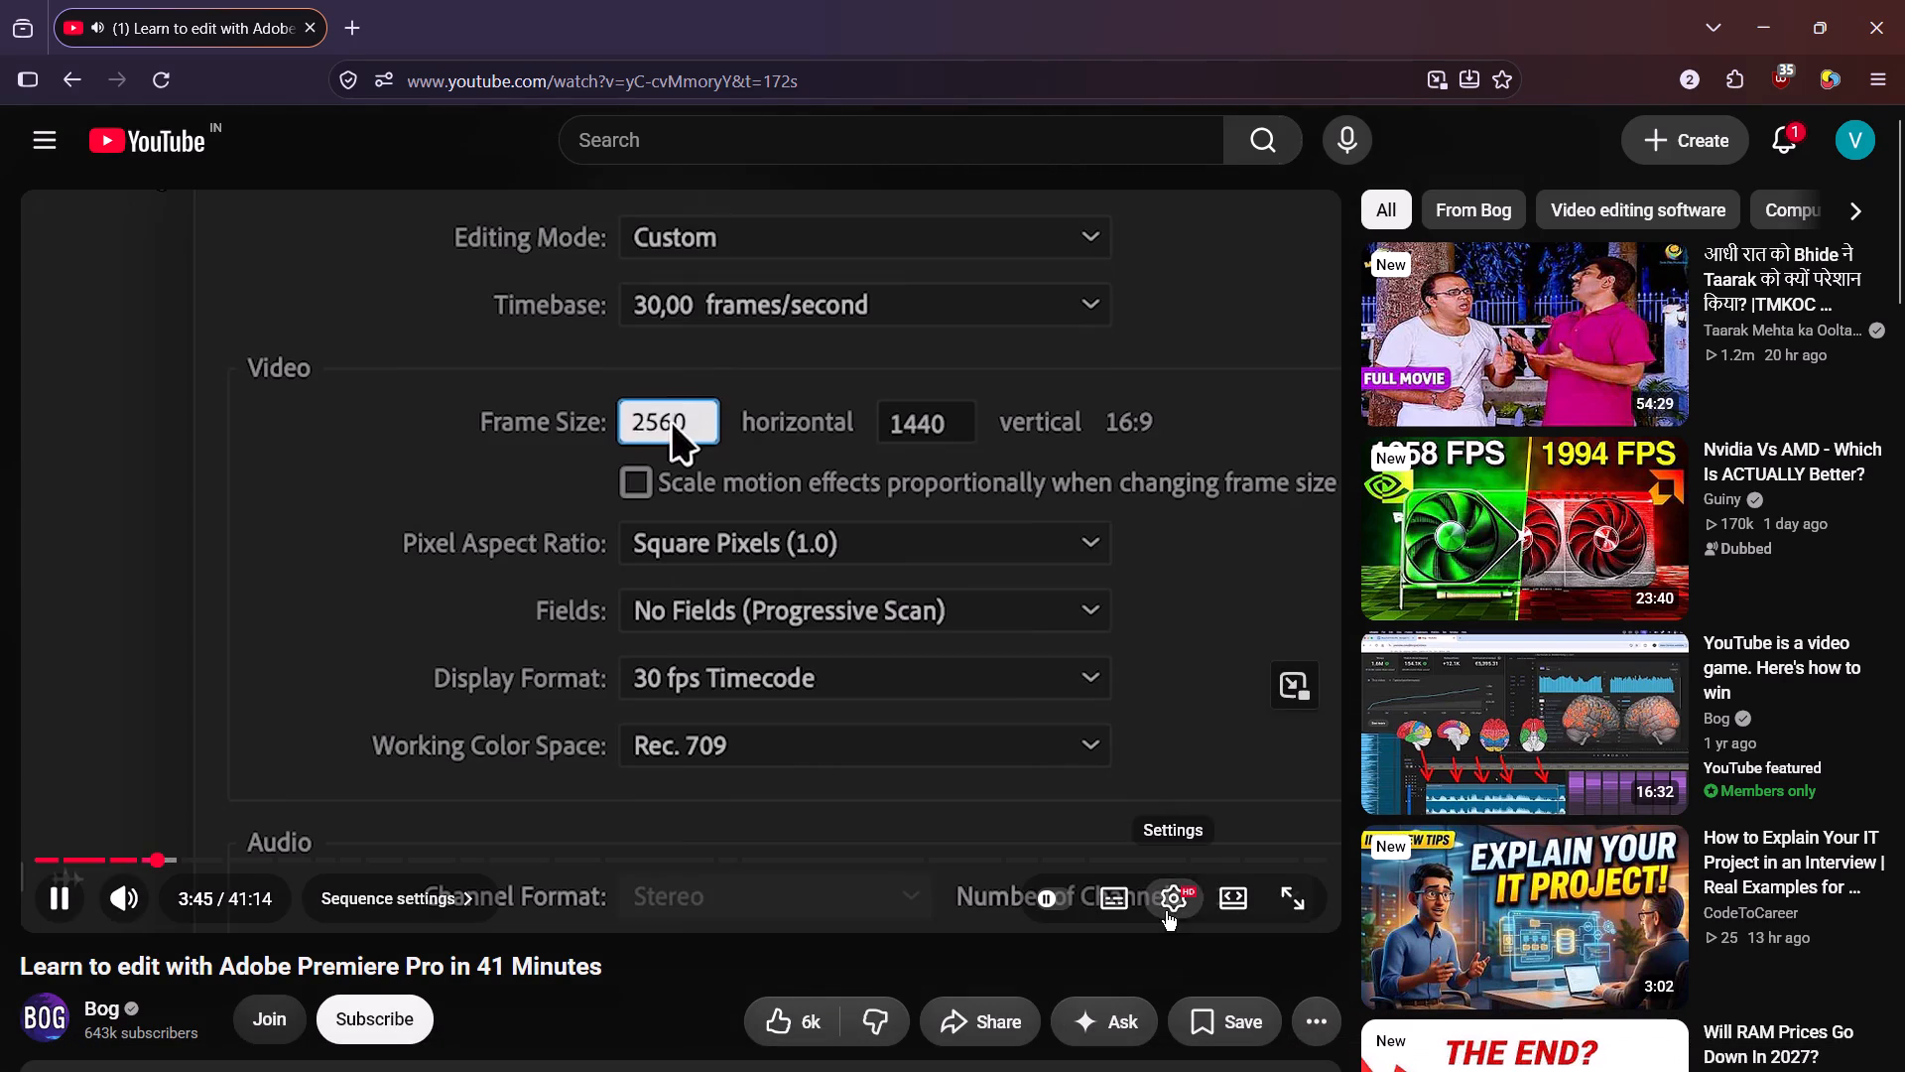
left_click(1166, 911)
left_click(1197, 770)
left_click(1057, 801)
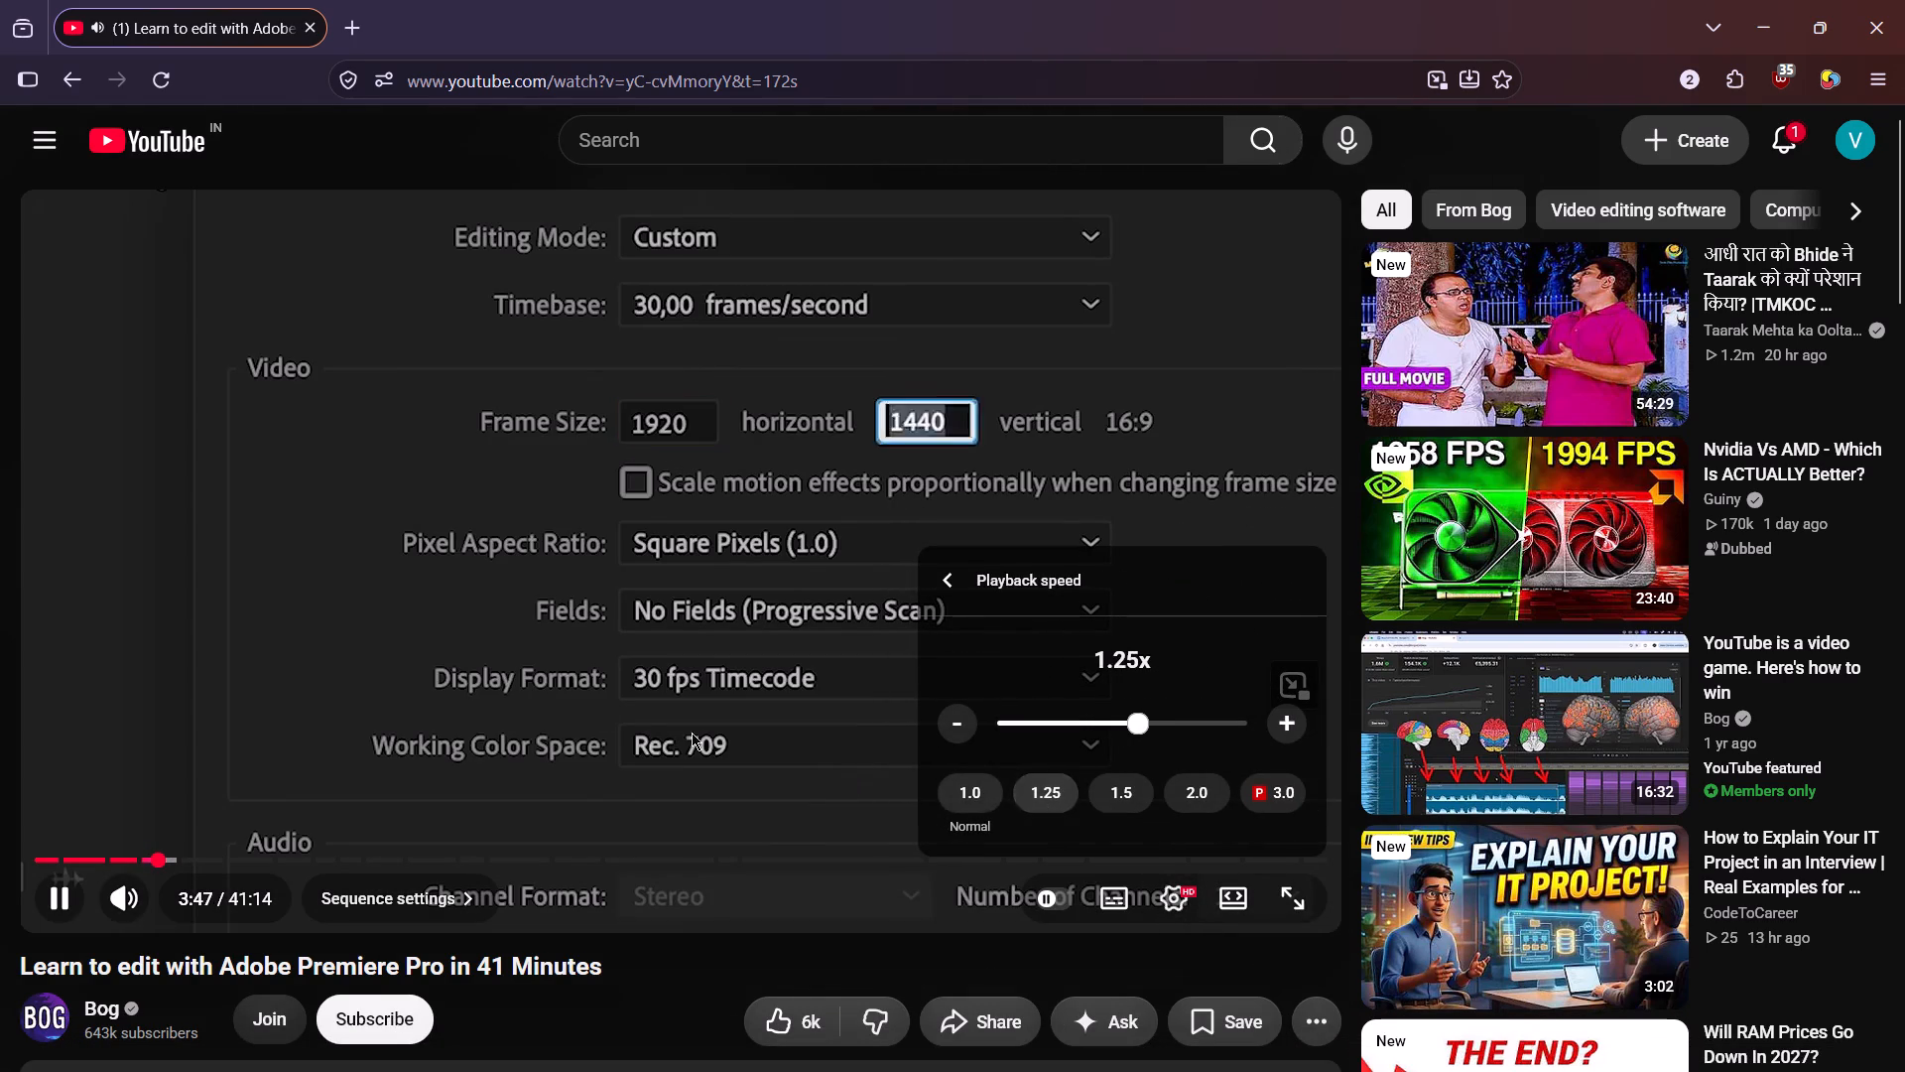
left_click(572, 697)
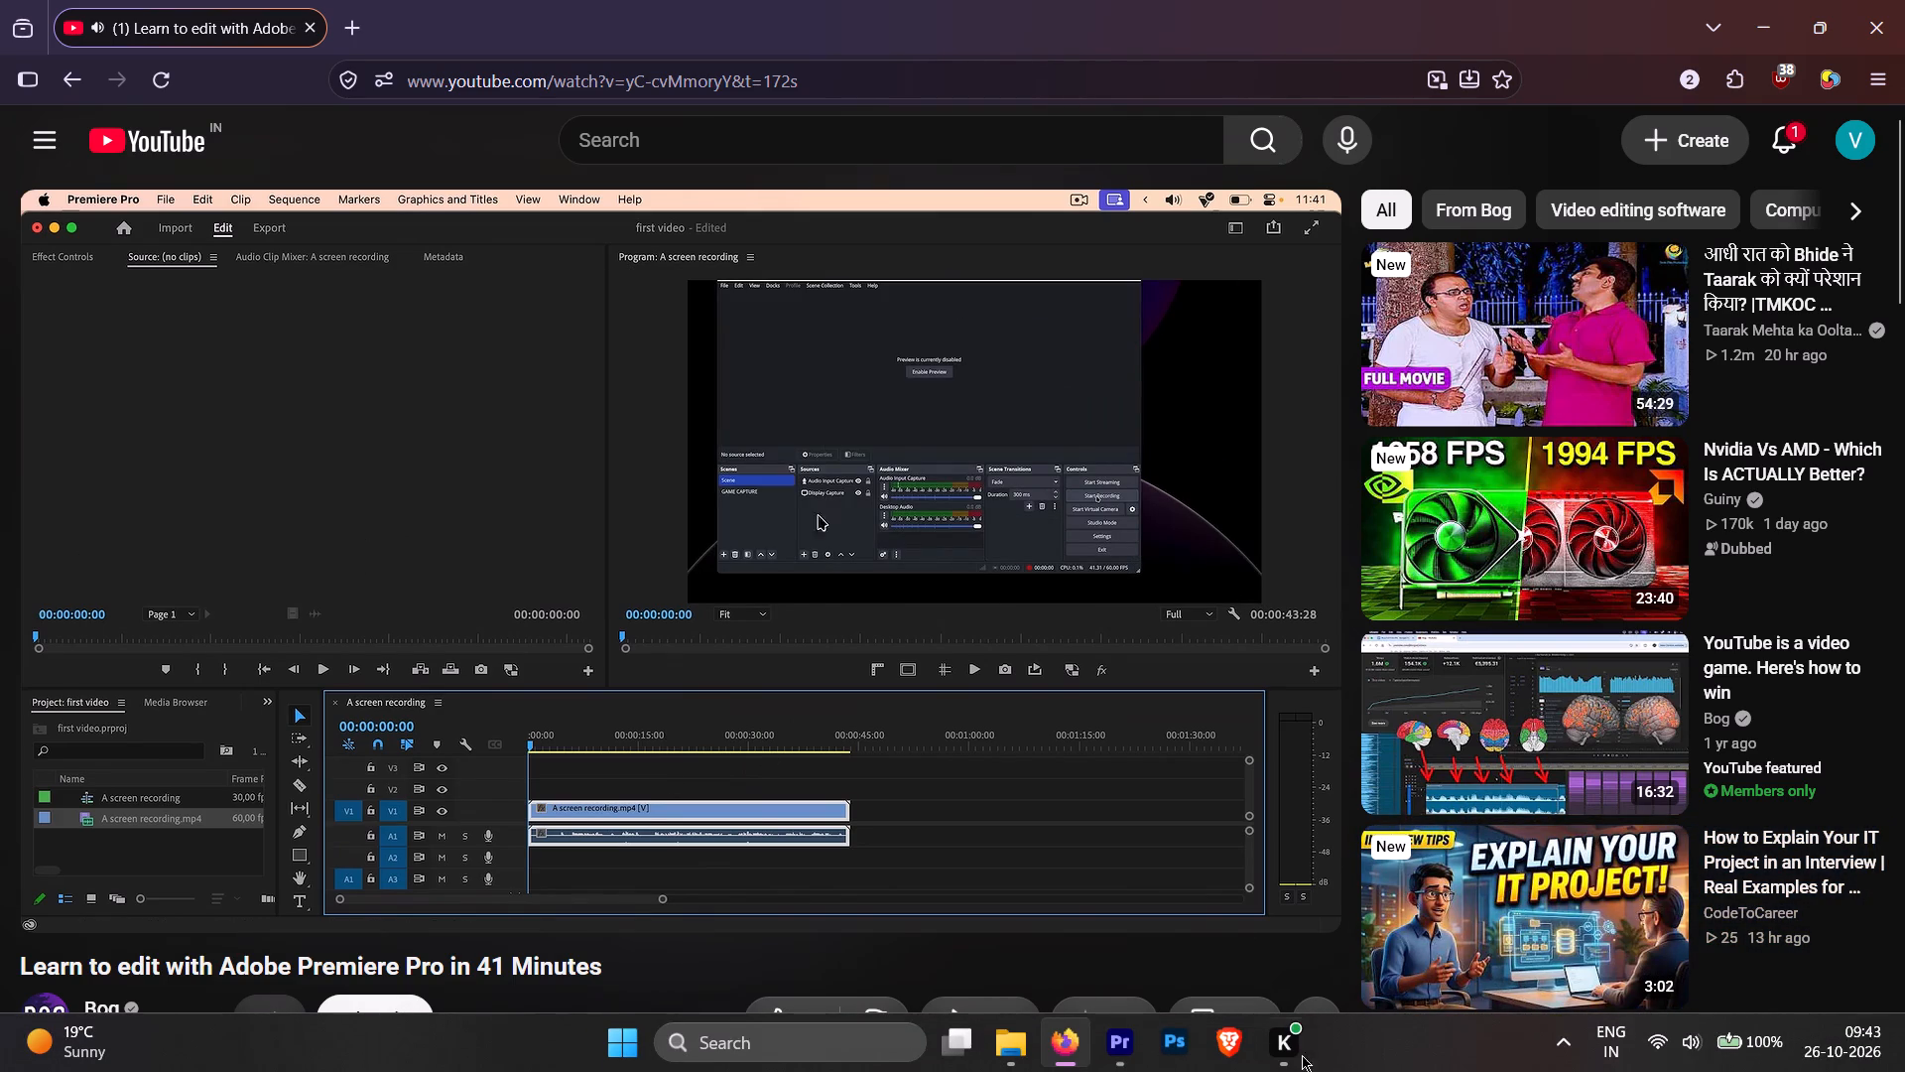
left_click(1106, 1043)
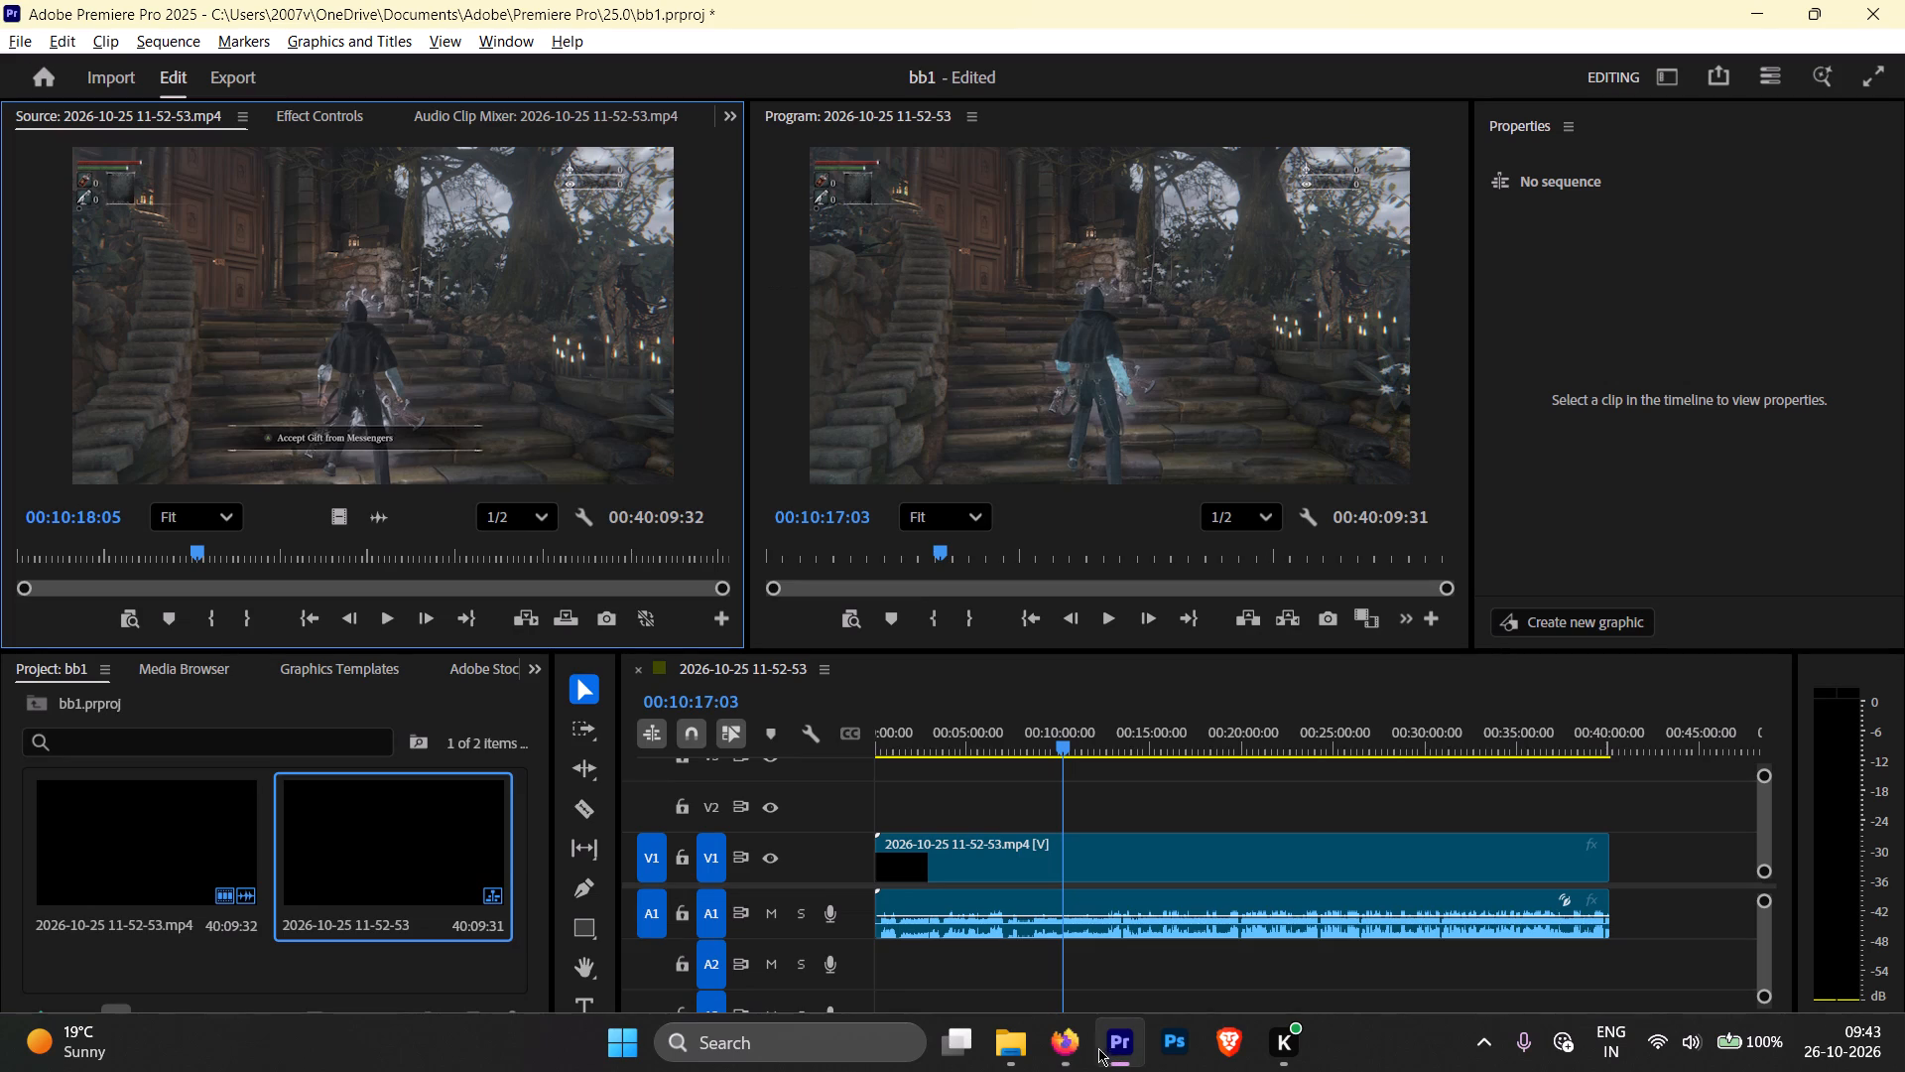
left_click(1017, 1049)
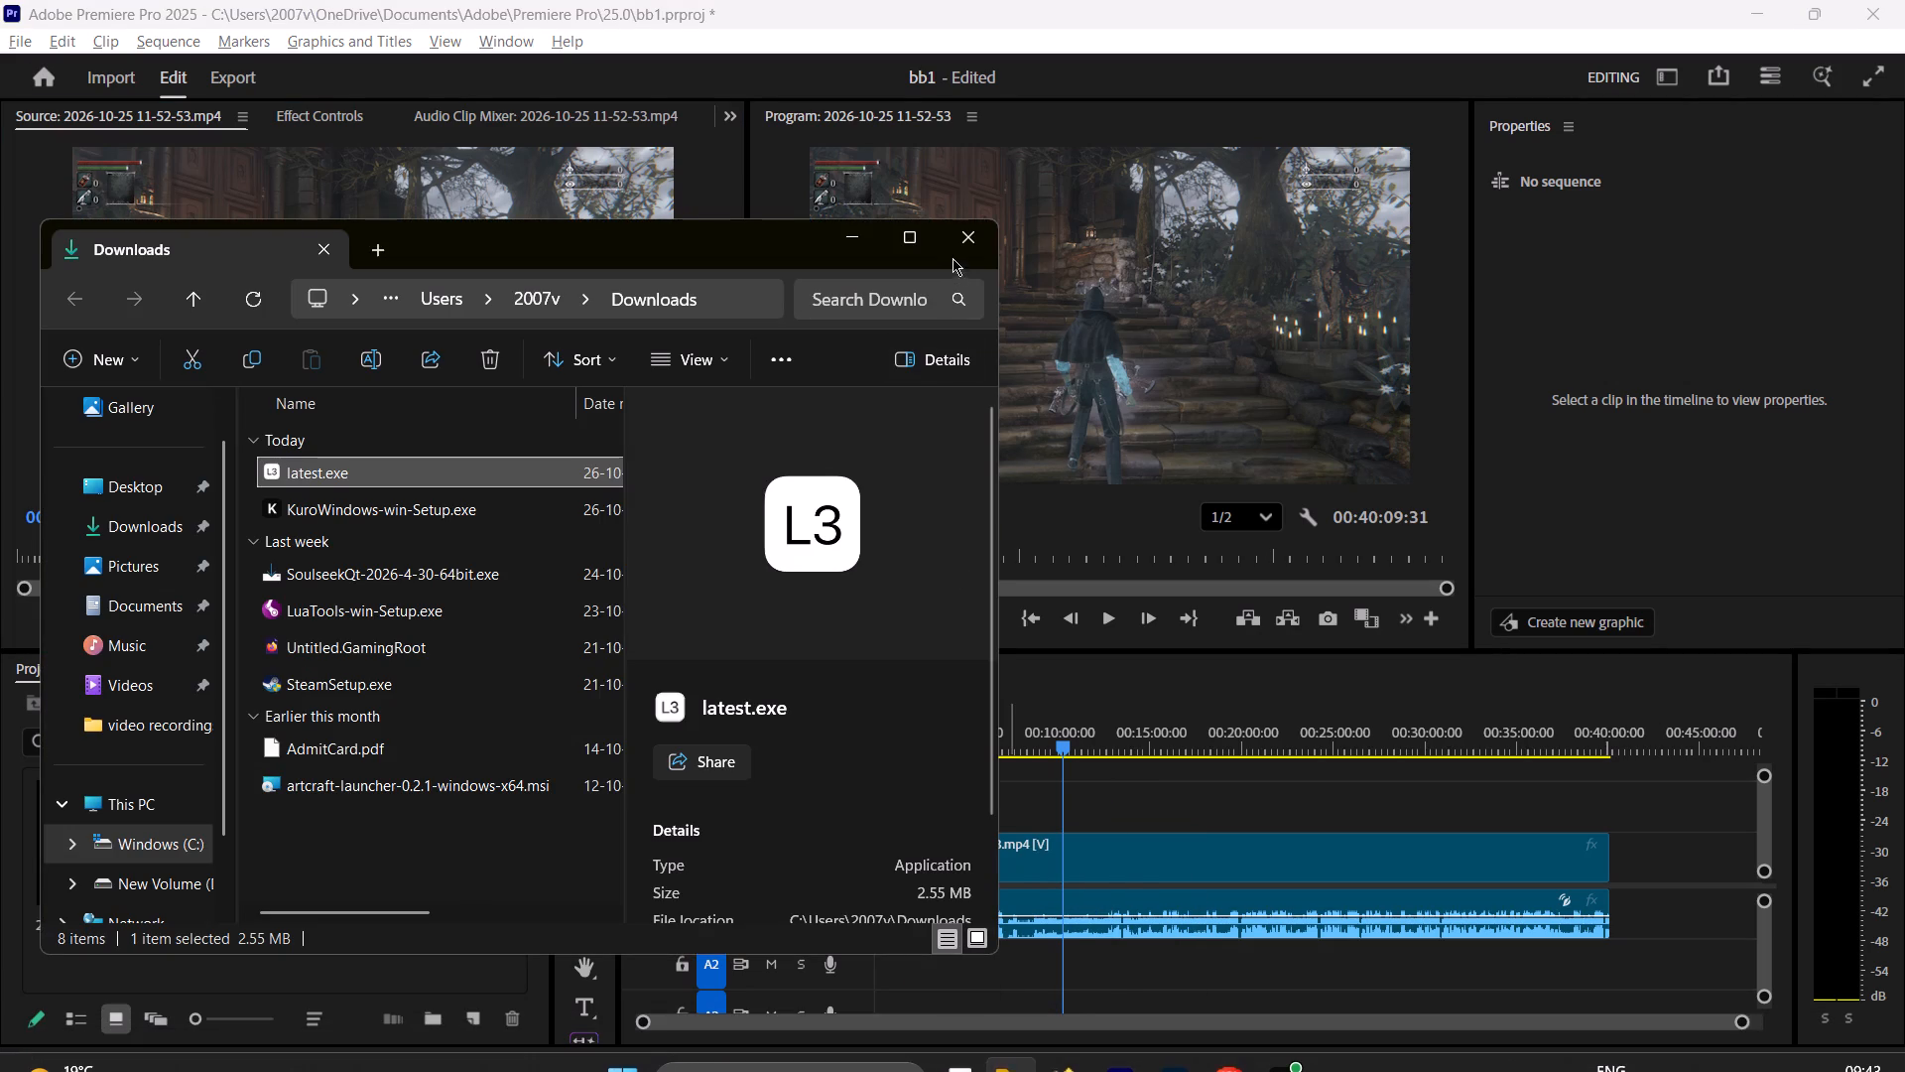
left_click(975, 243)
Return to Firefox and watch the tutorial's Motion and scaling part on the Effect Controls, briefly skimming the video page.
left_click(1074, 1056)
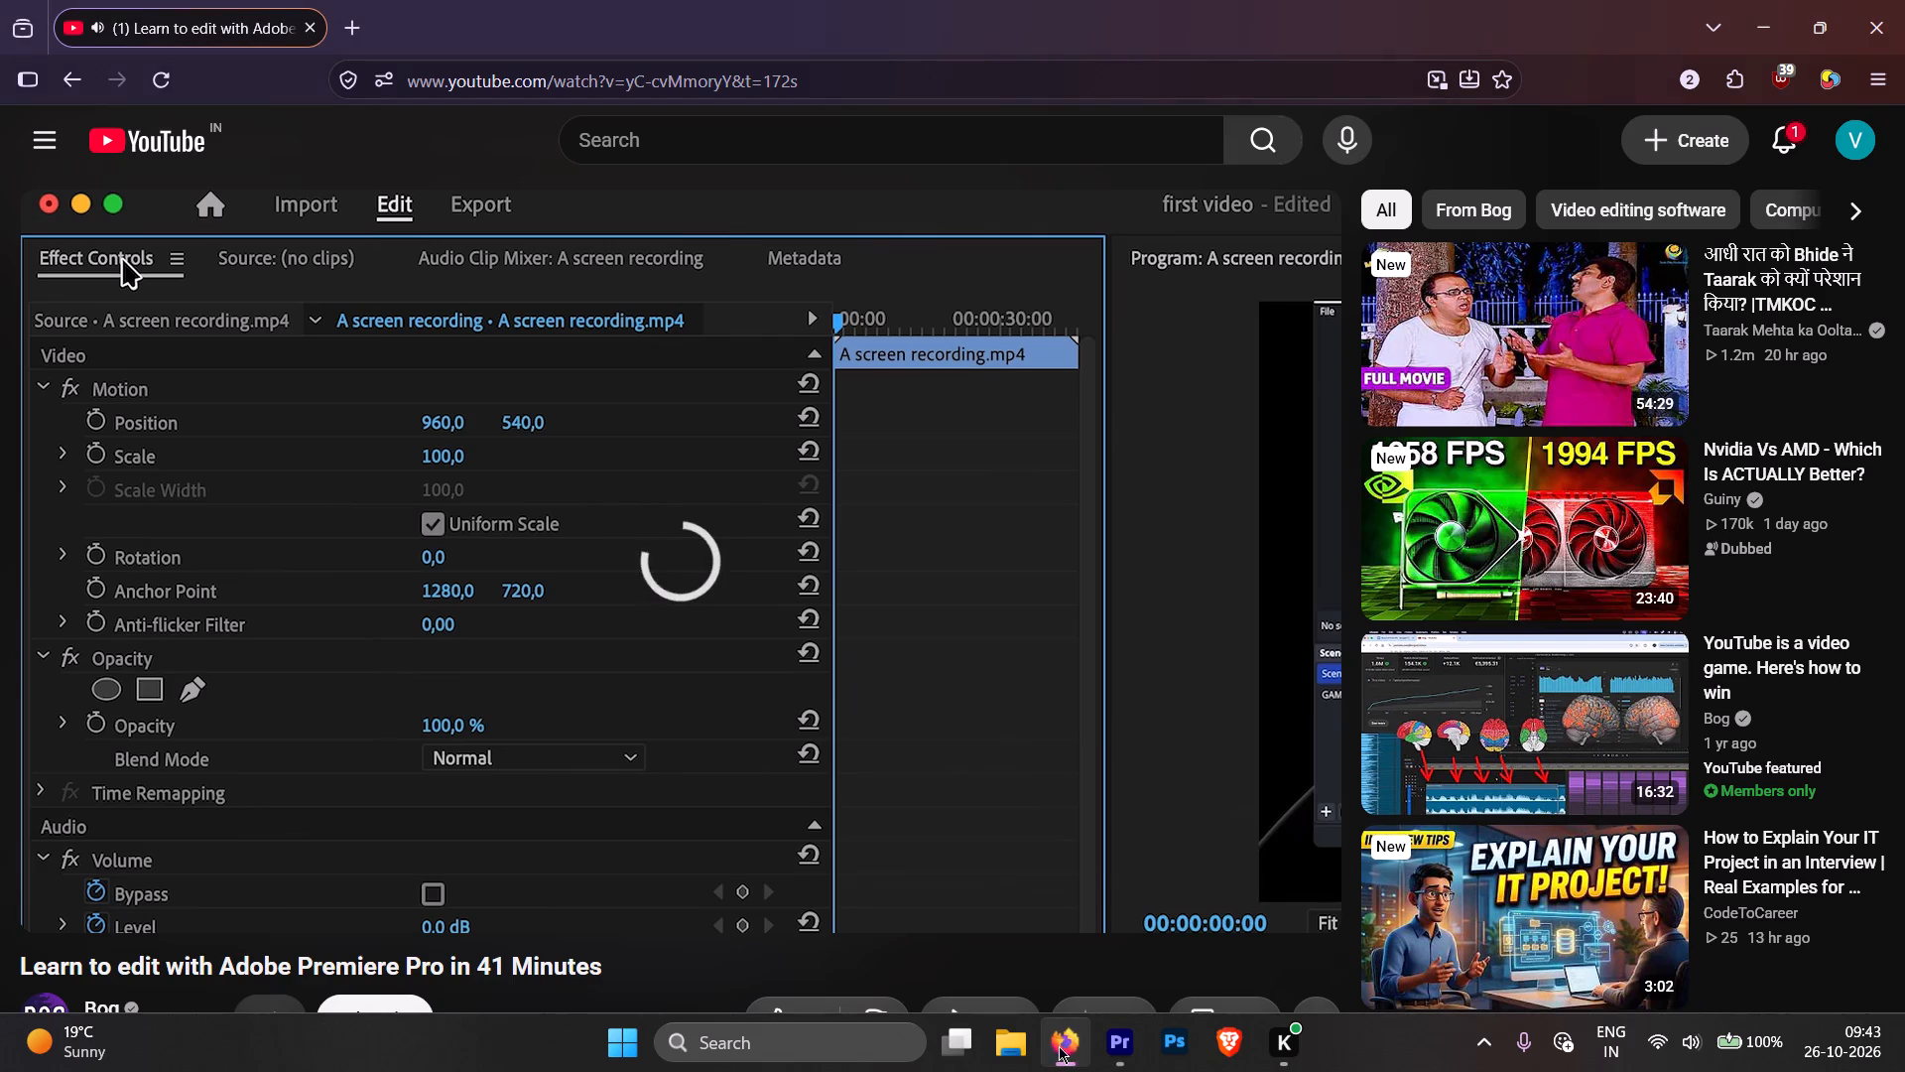
left_click(798, 691)
left_click_drag(927, 675, 936, 676)
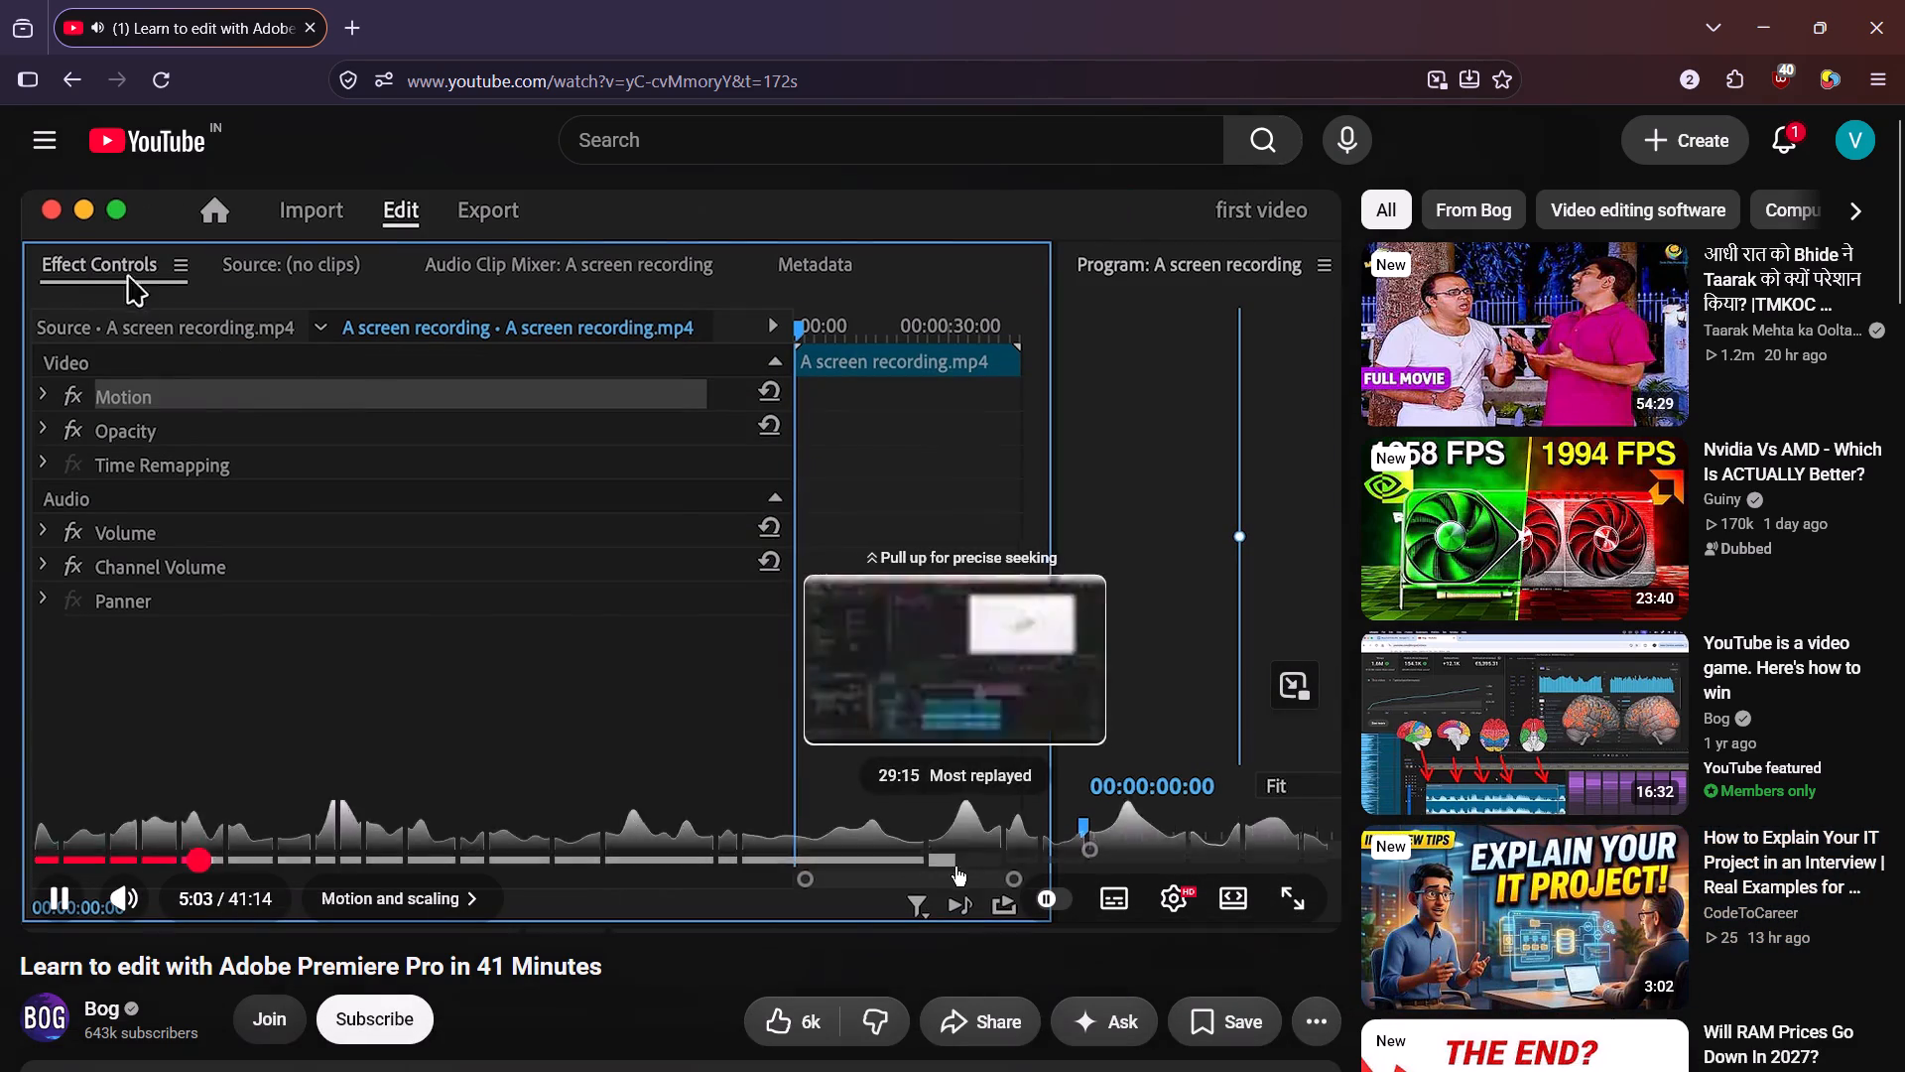
scroll(891, 730, "down", 5)
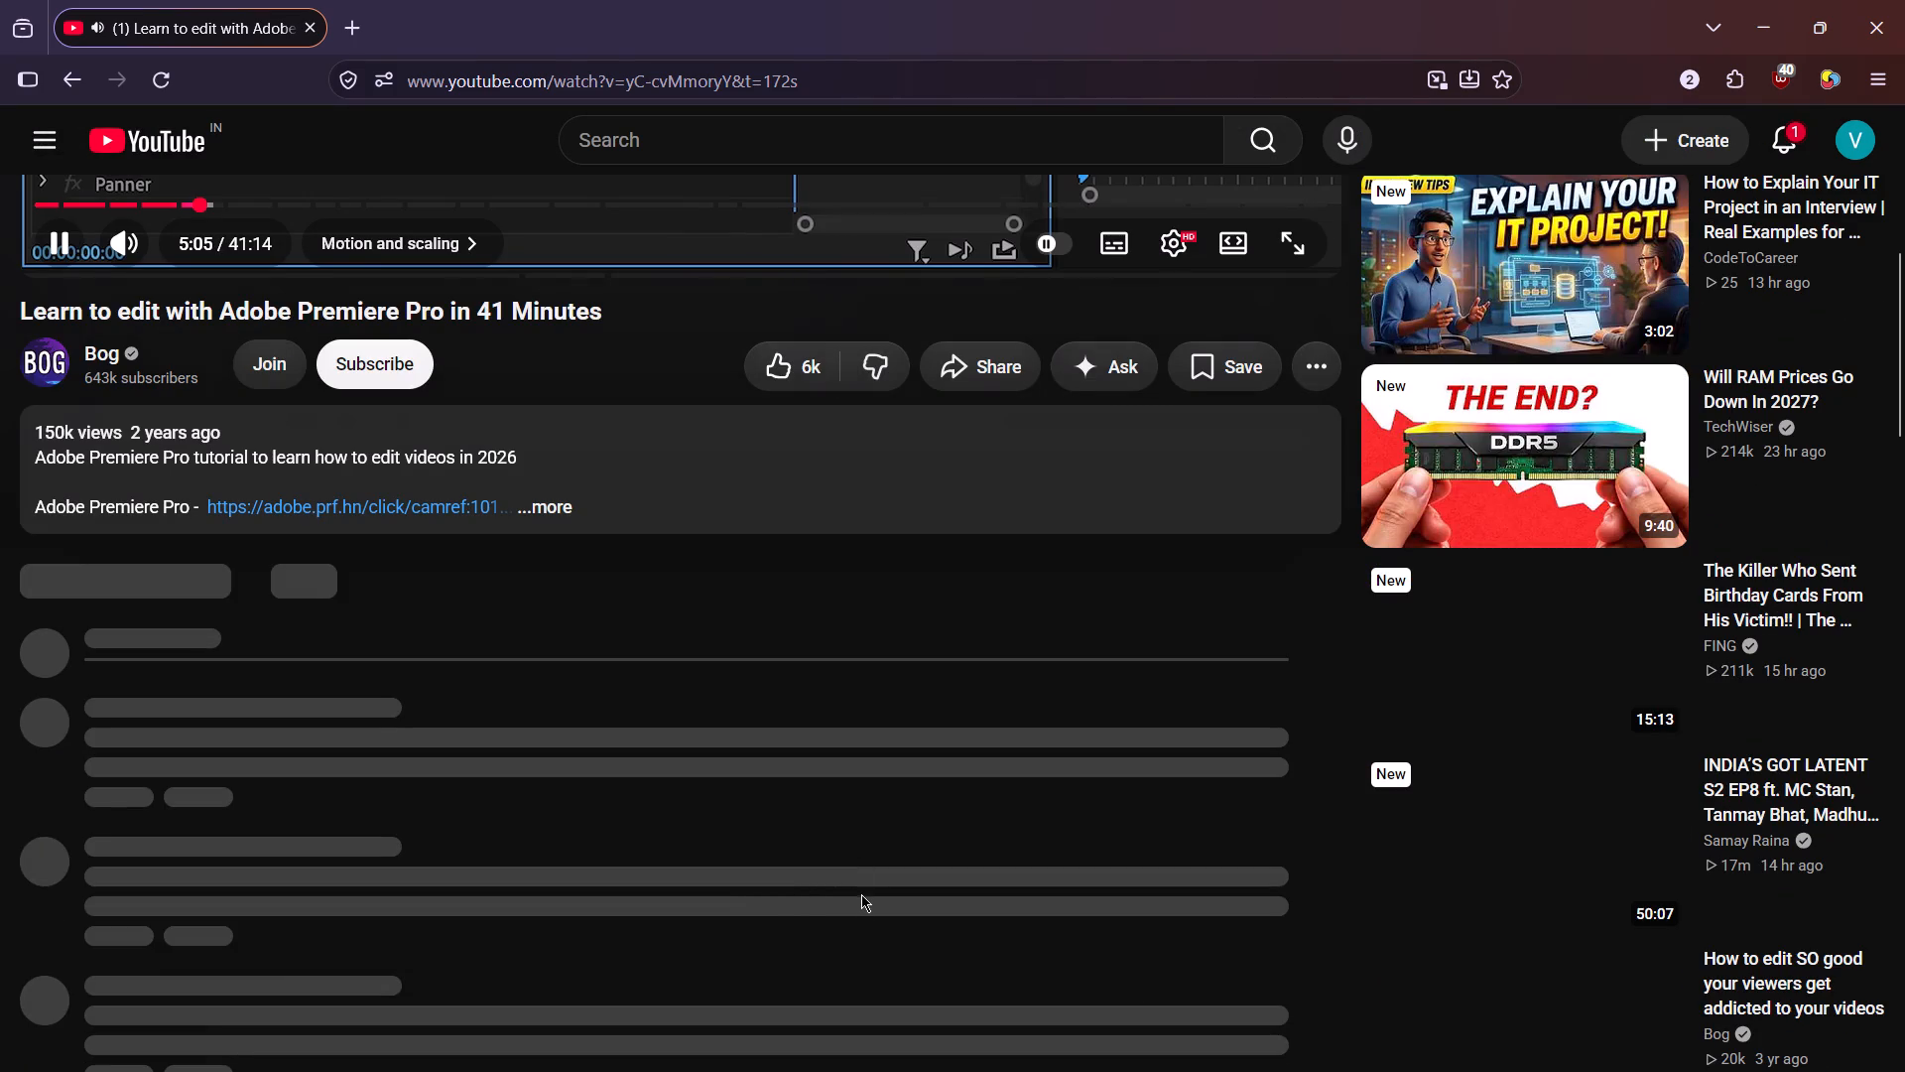
scroll(861, 895, "up", 5)
scroll(869, 899, "down", 5)
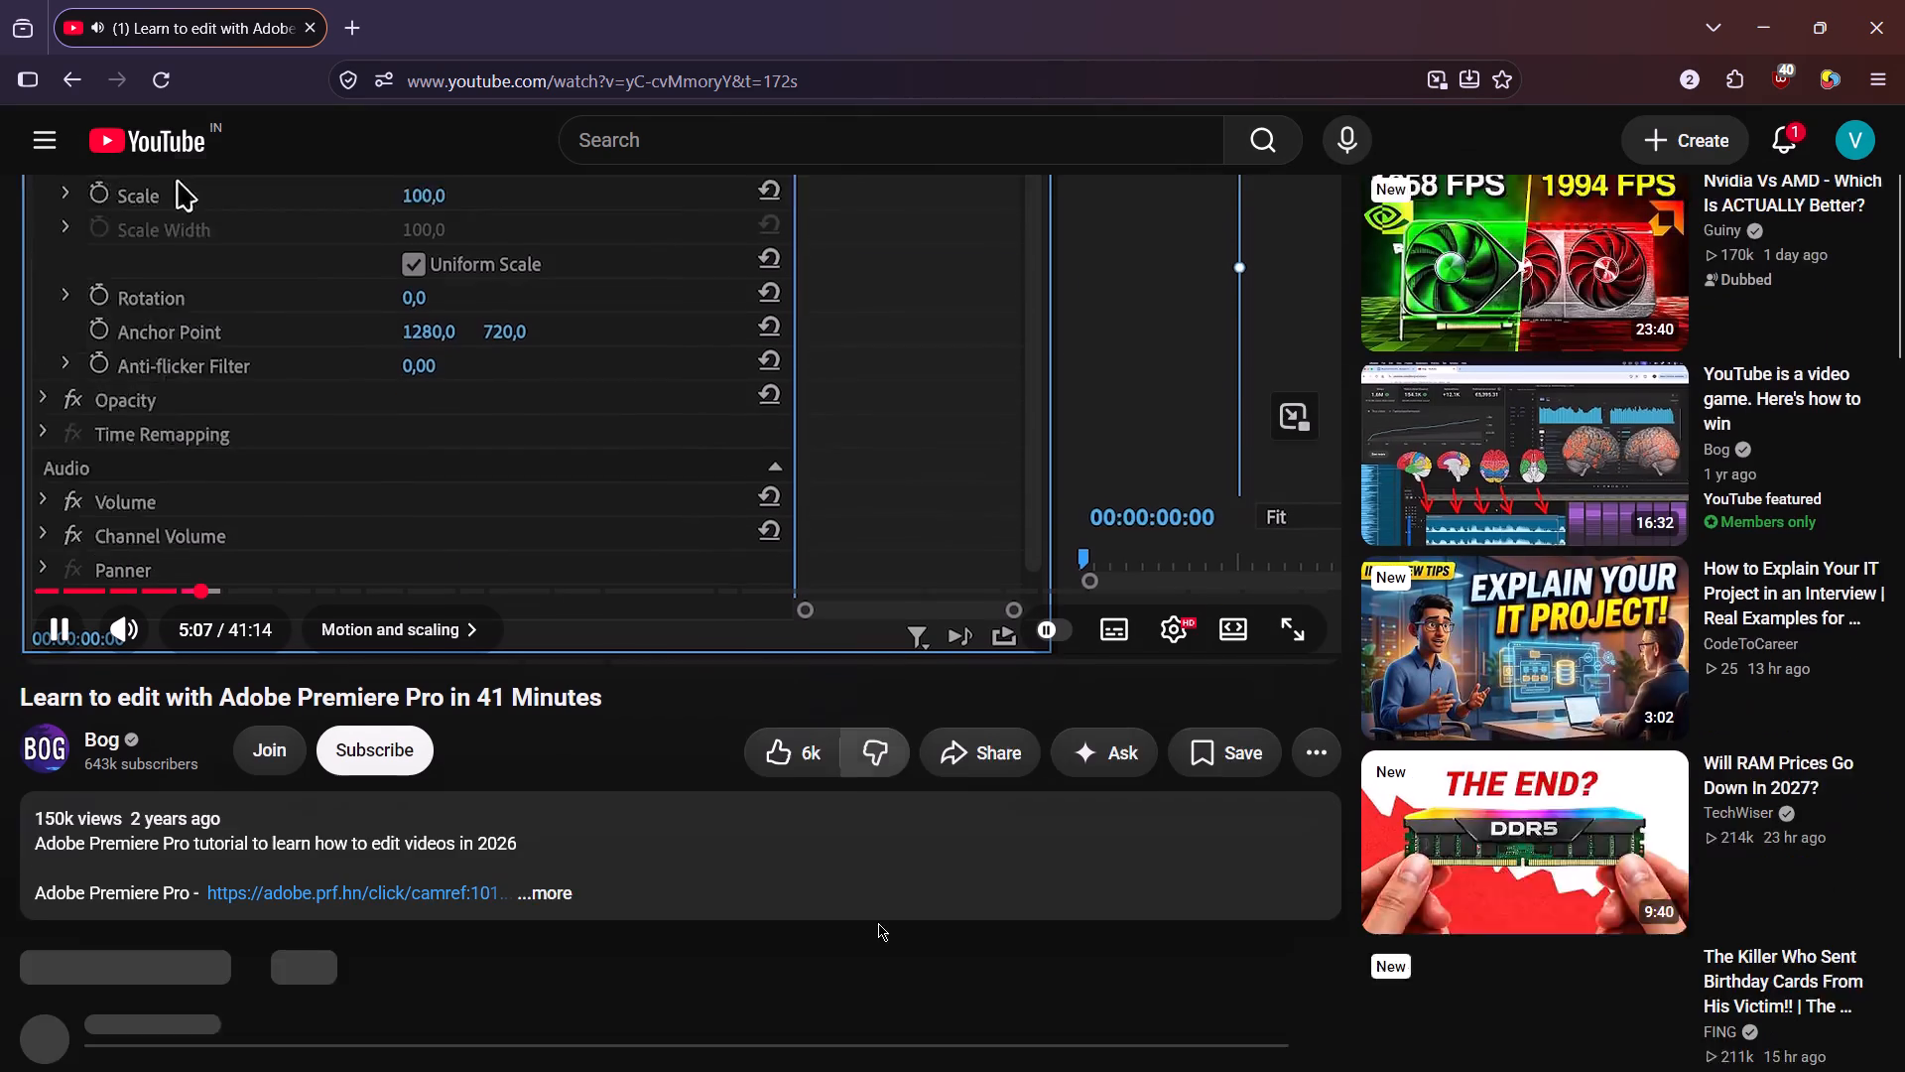
scroll(902, 924, "up", 3)
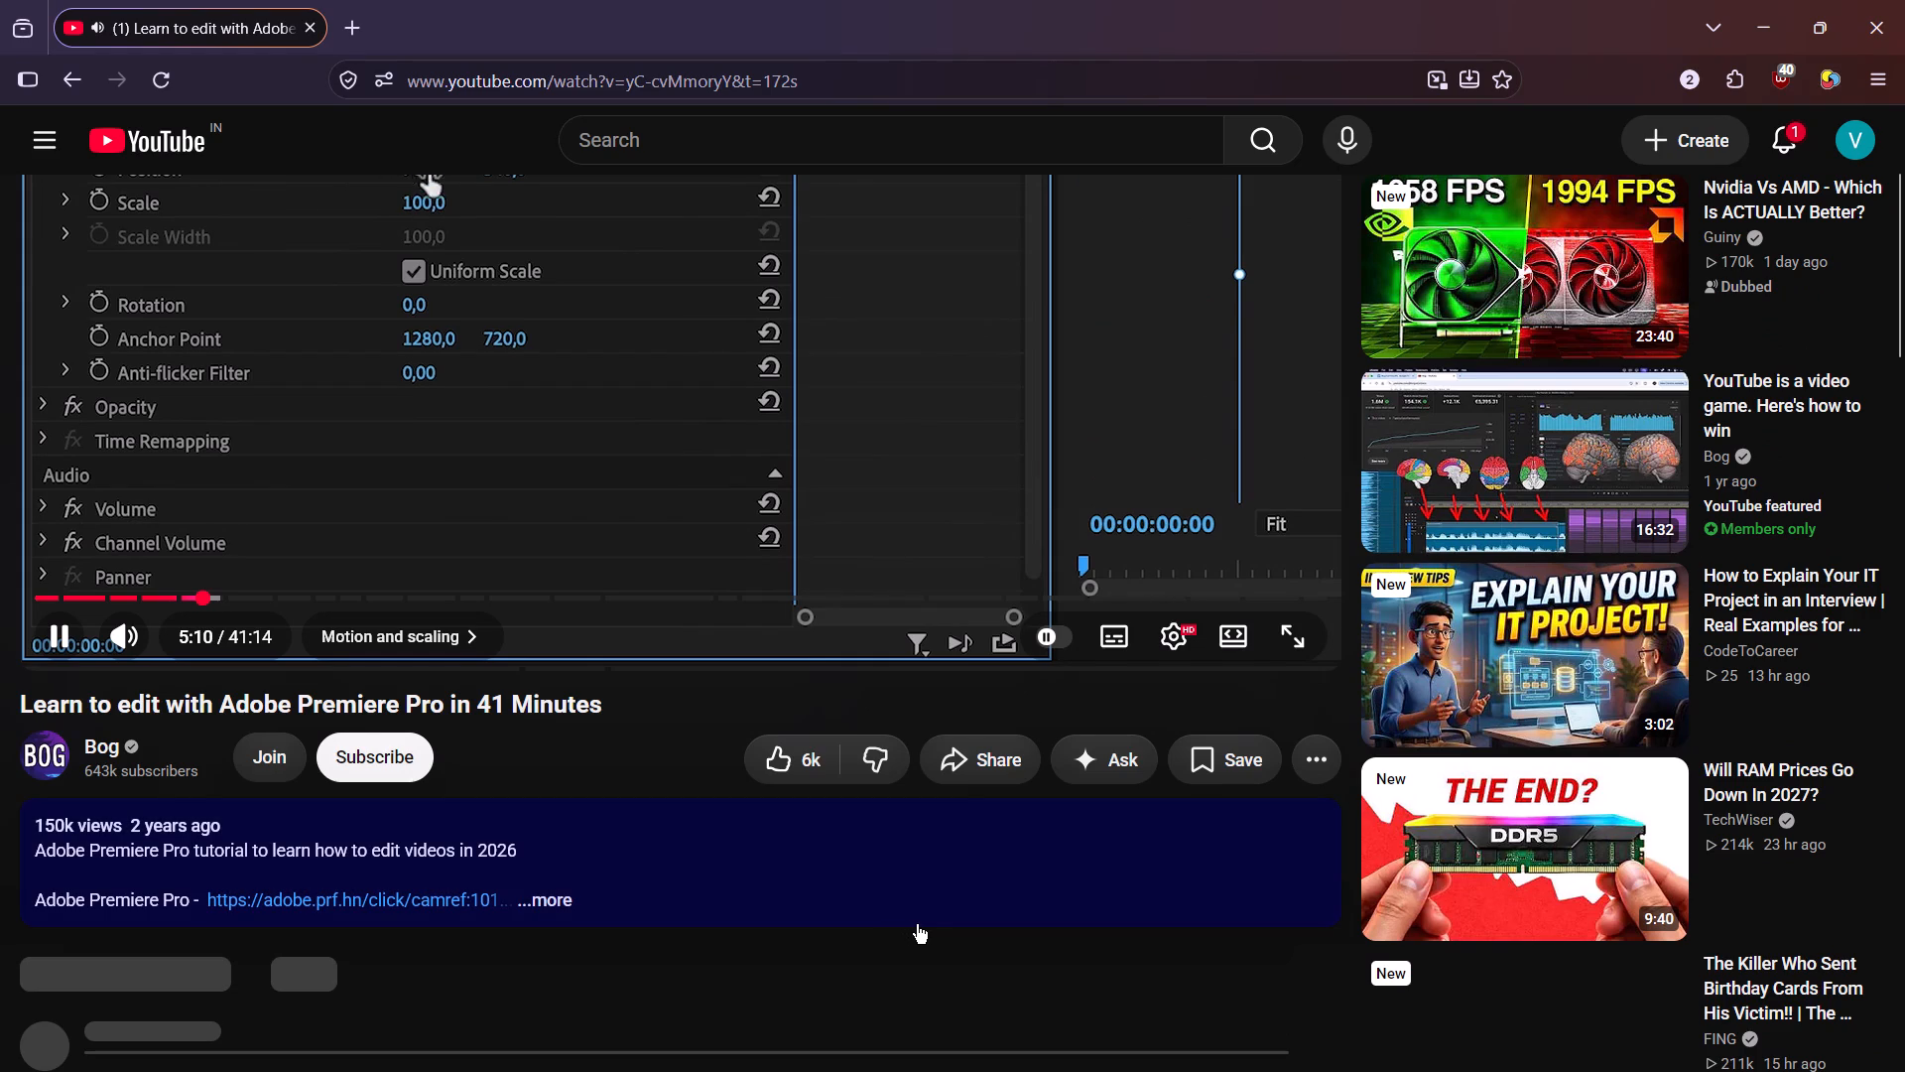
scroll(895, 932, "down", 4)
scroll(895, 941, "up", 4)
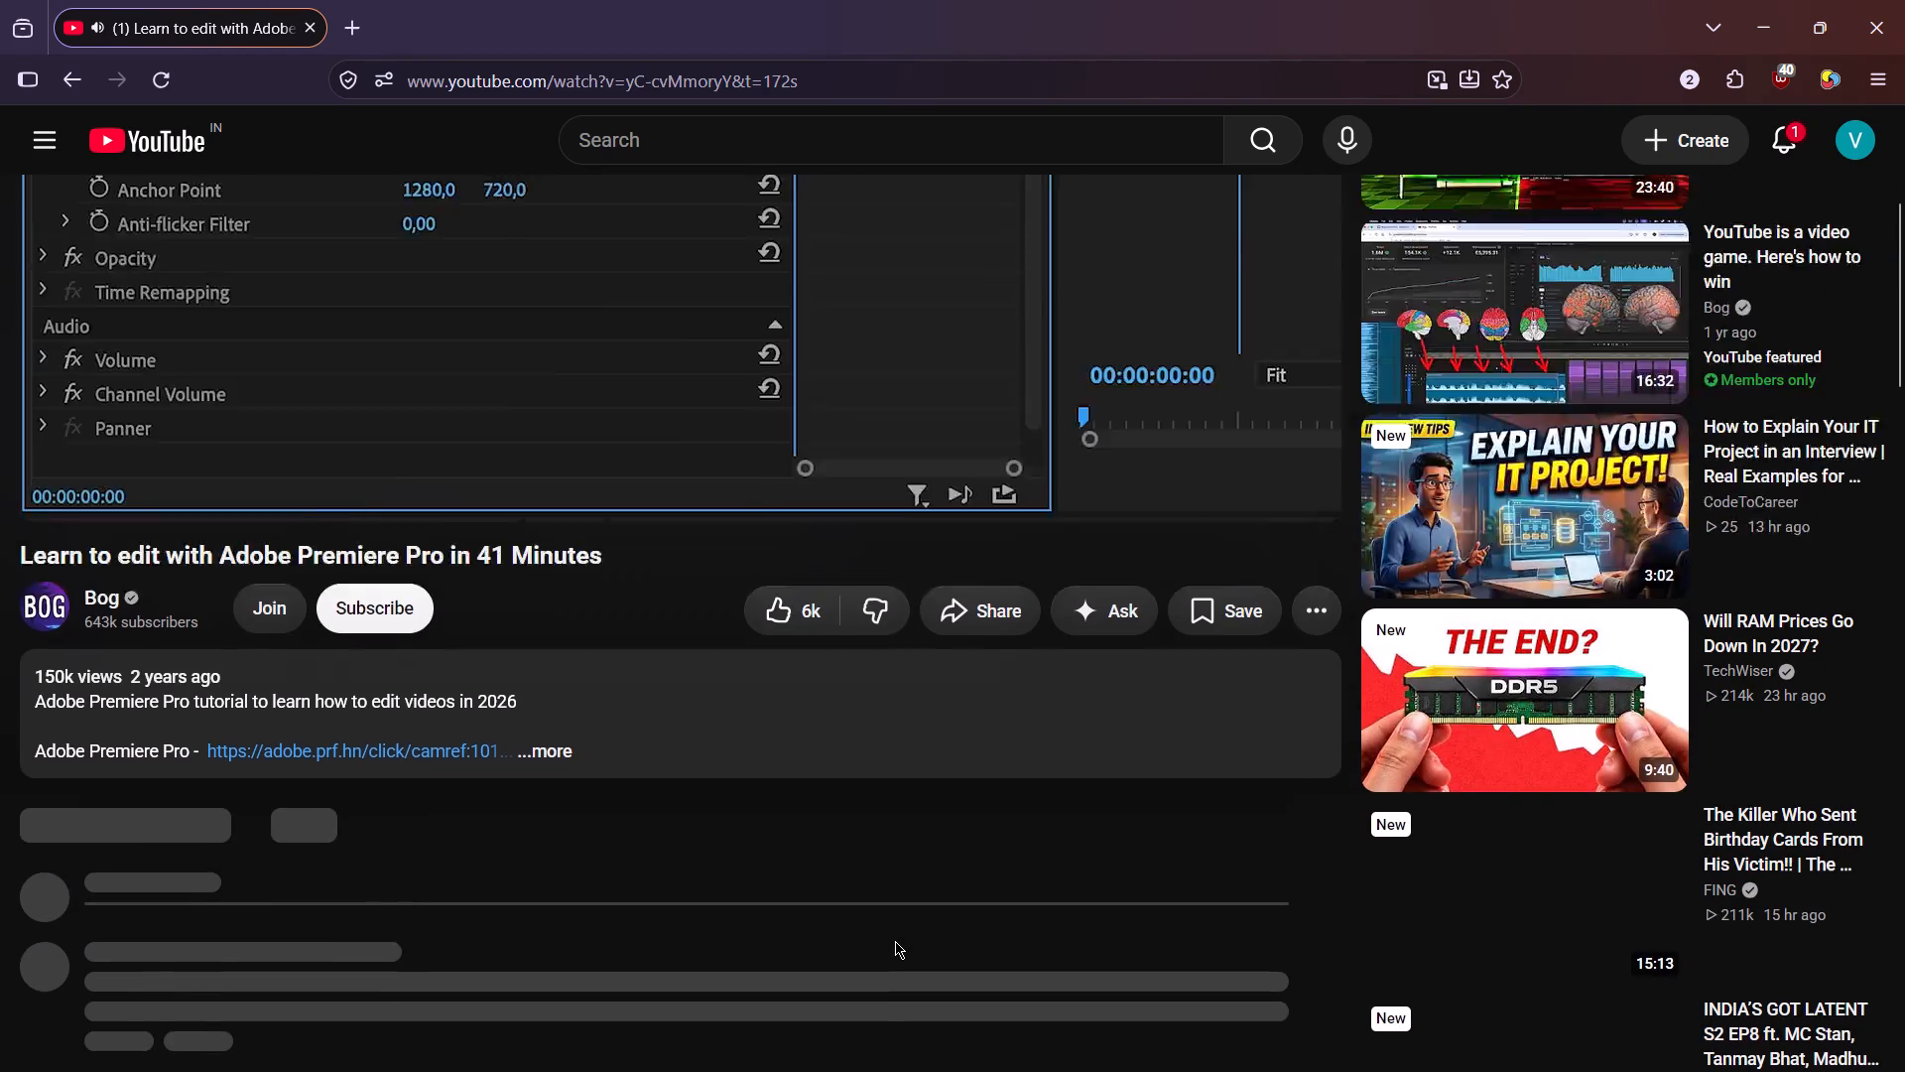
scroll(895, 941, "up", 4)
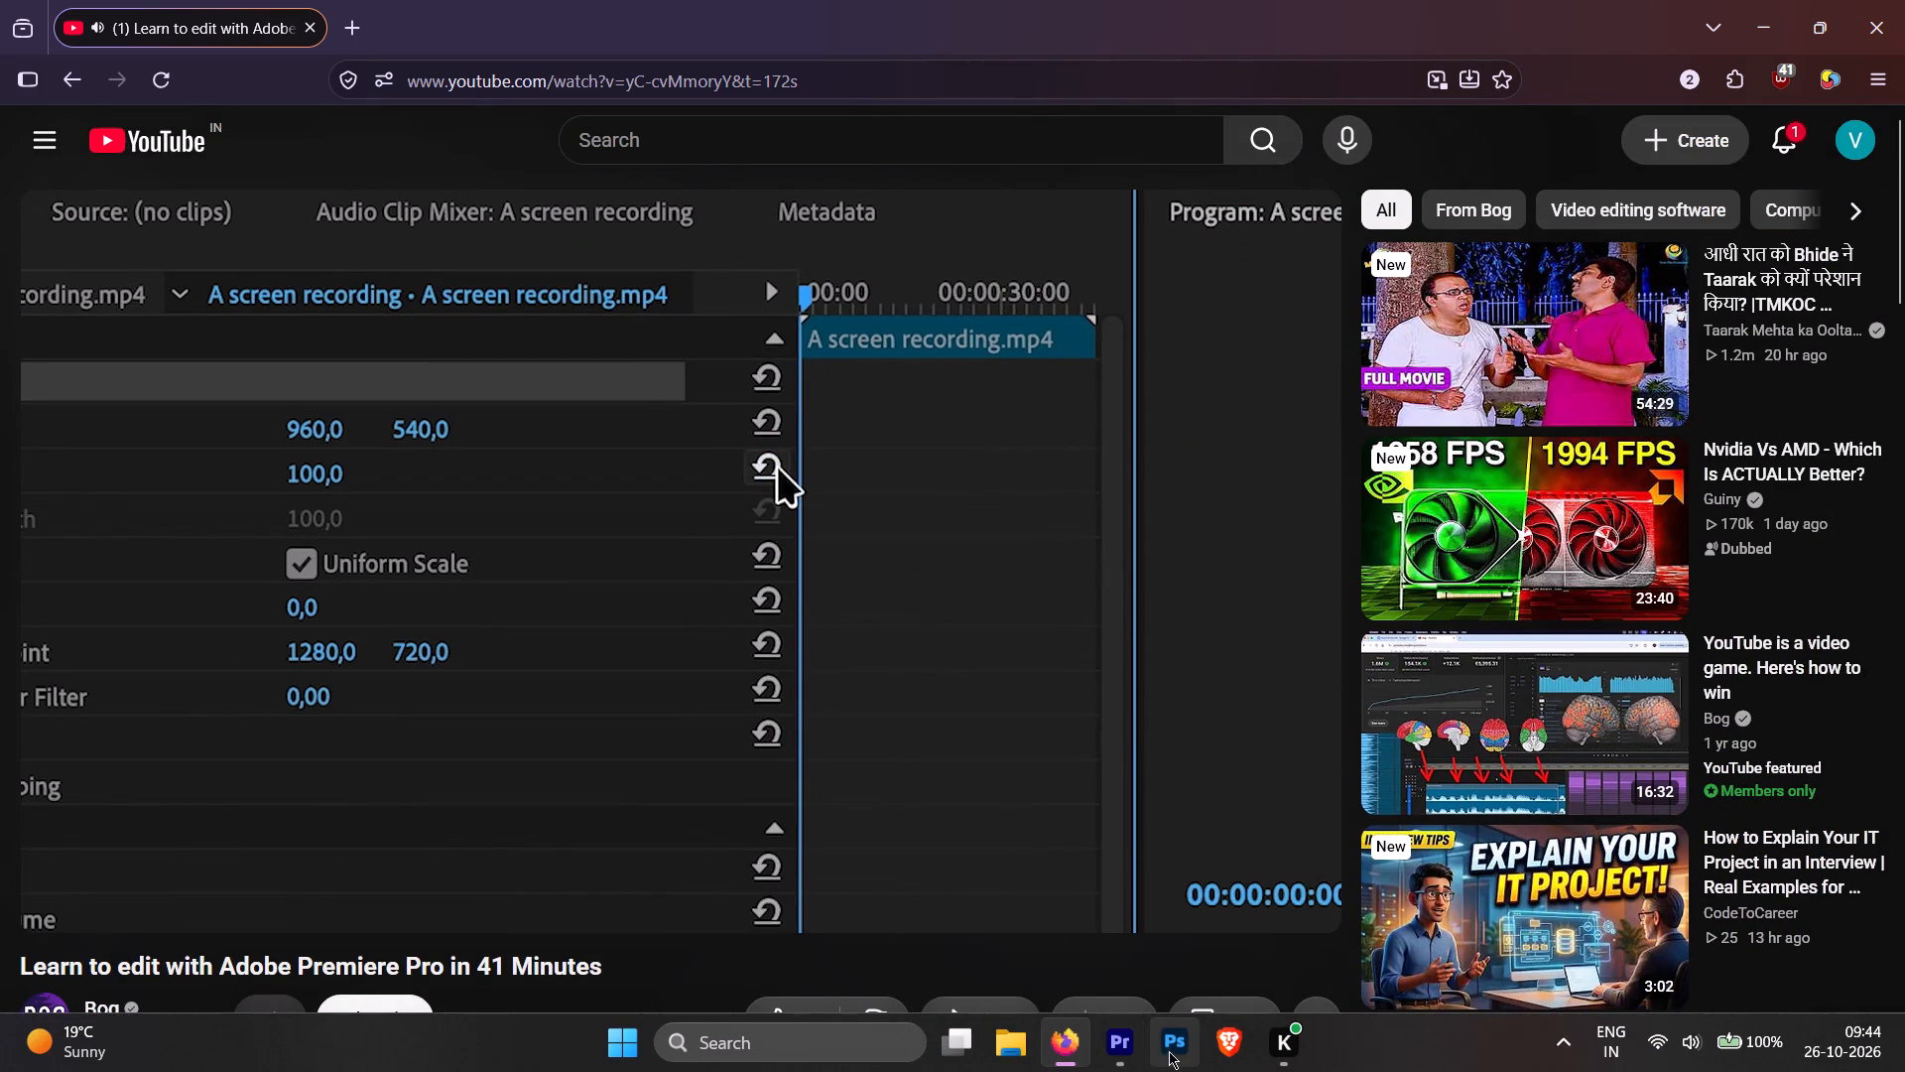
Pause the tutorial, switch to Premiere Pro and examine the gameplay clip's Motion properties in Effect Controls.
left_click(953, 737)
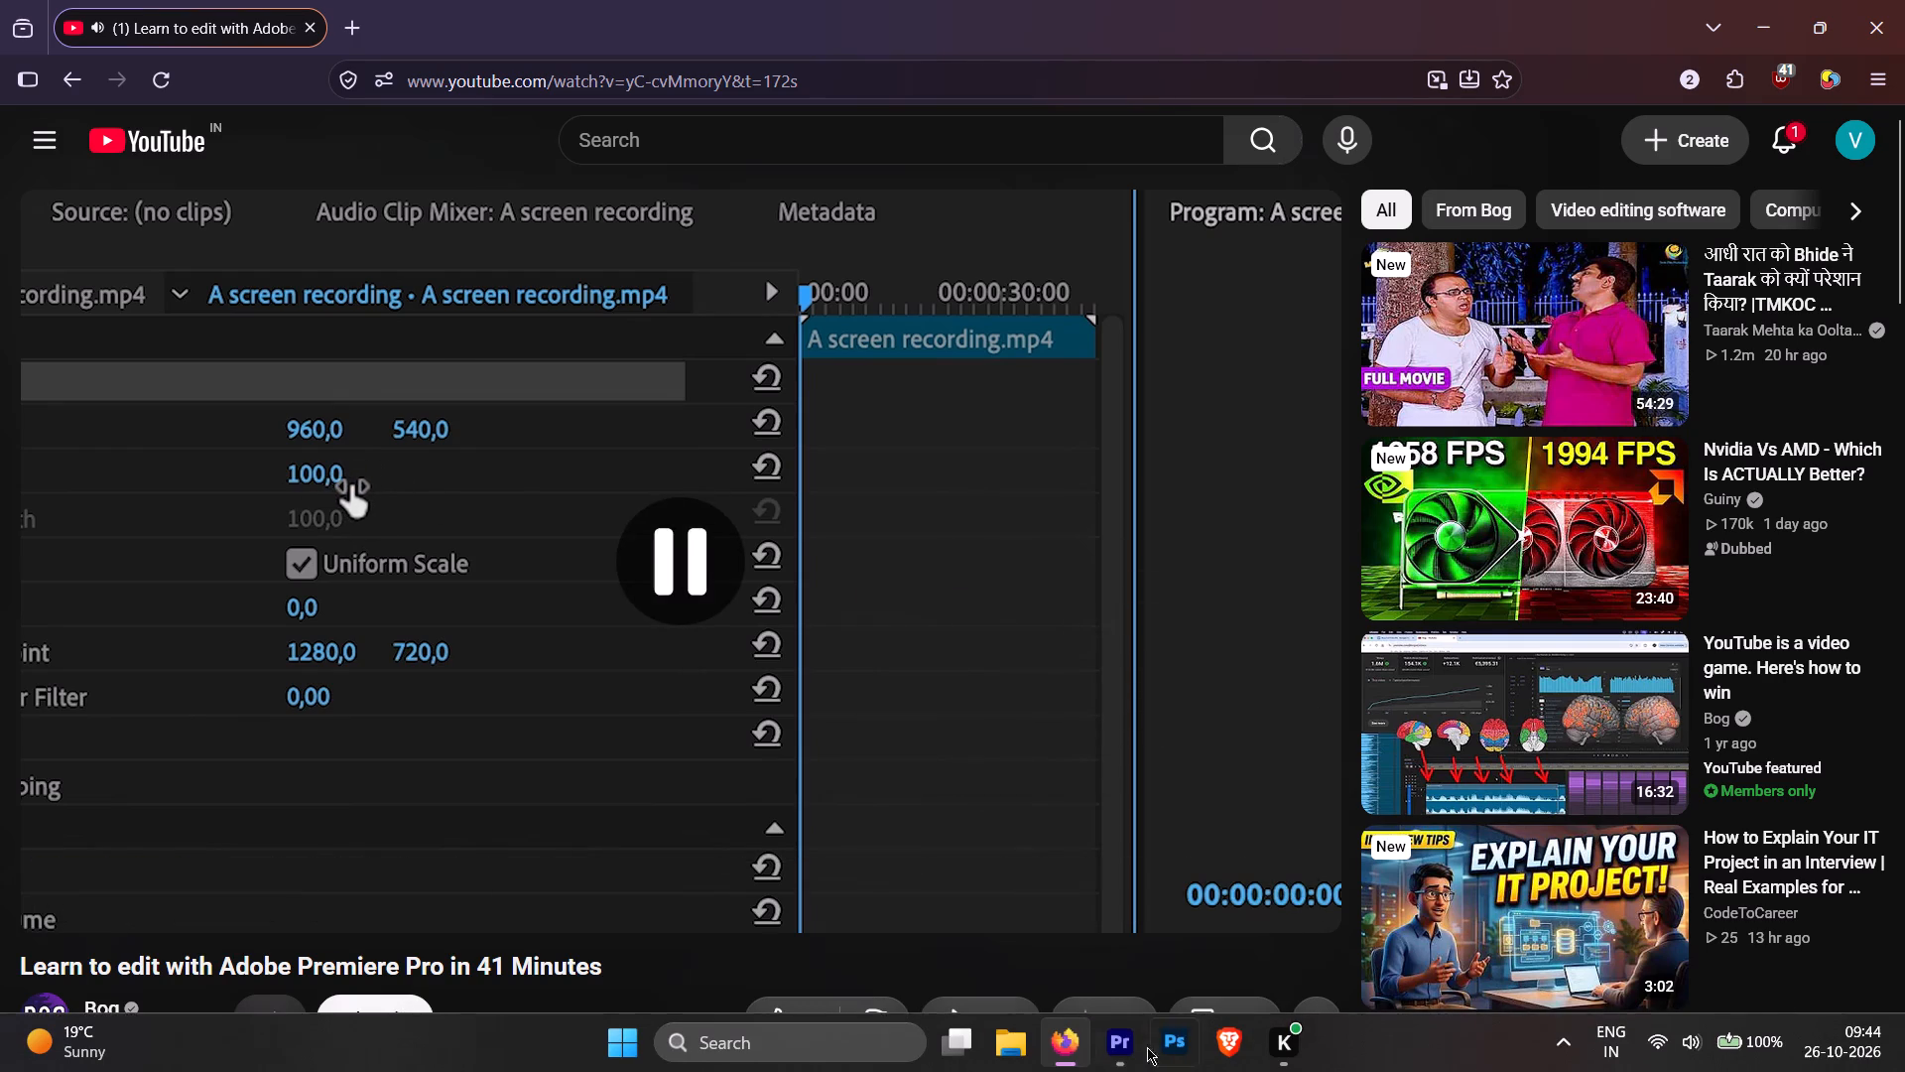
left_click(1111, 1044)
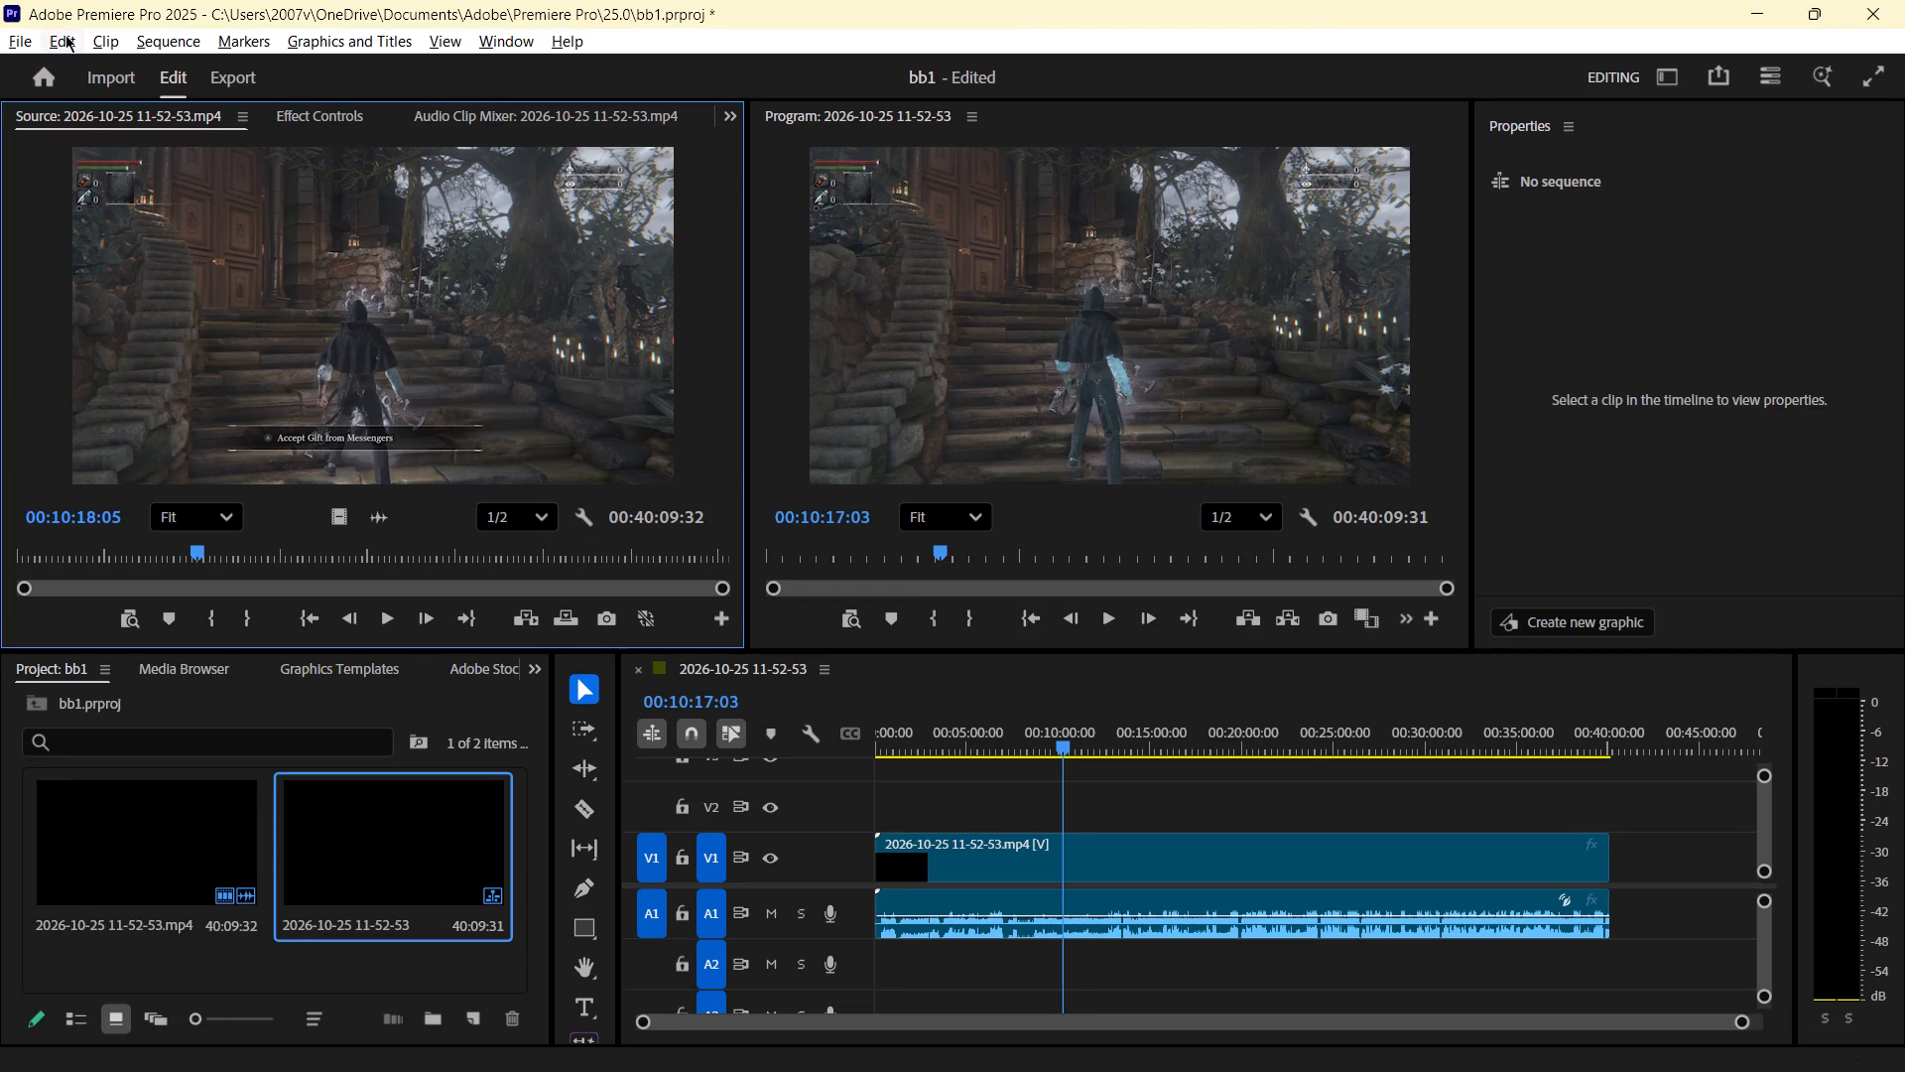
left_click(99, 46)
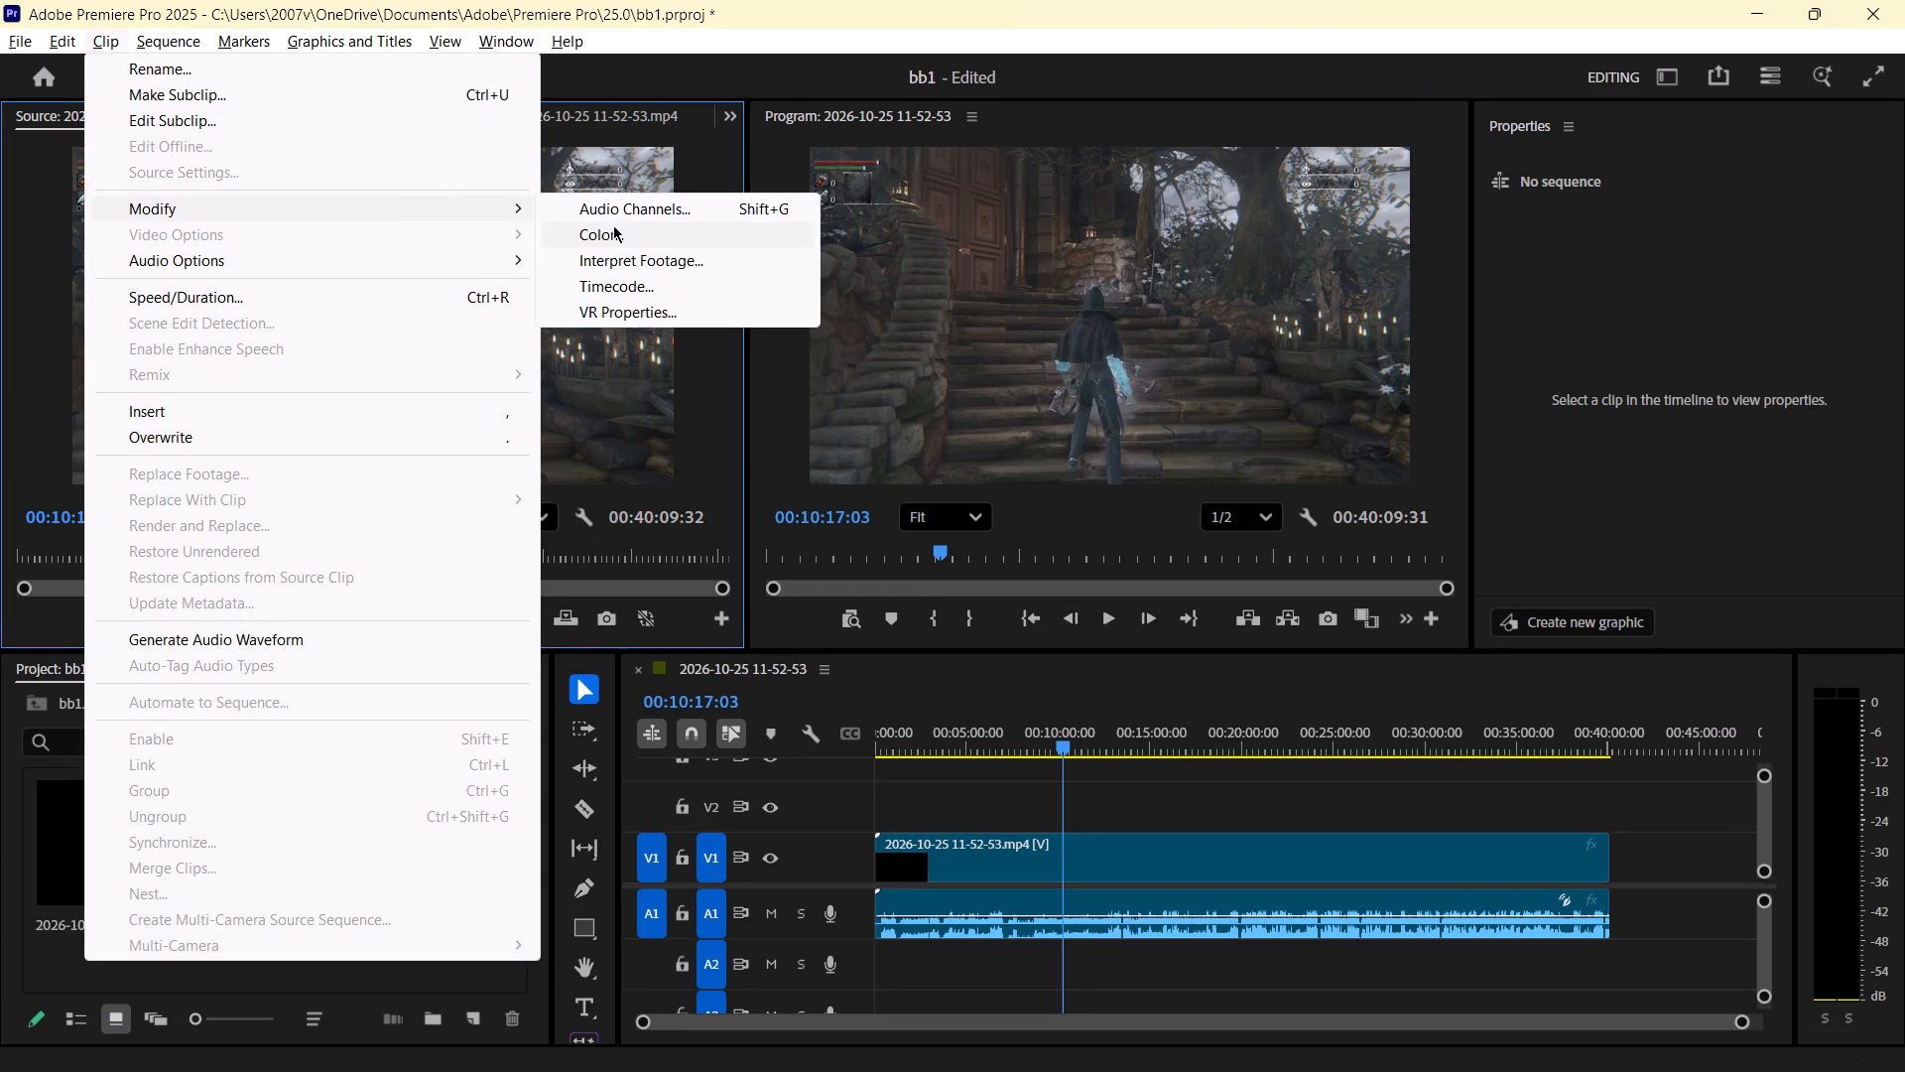
left_click(701, 167)
left_click(300, 108)
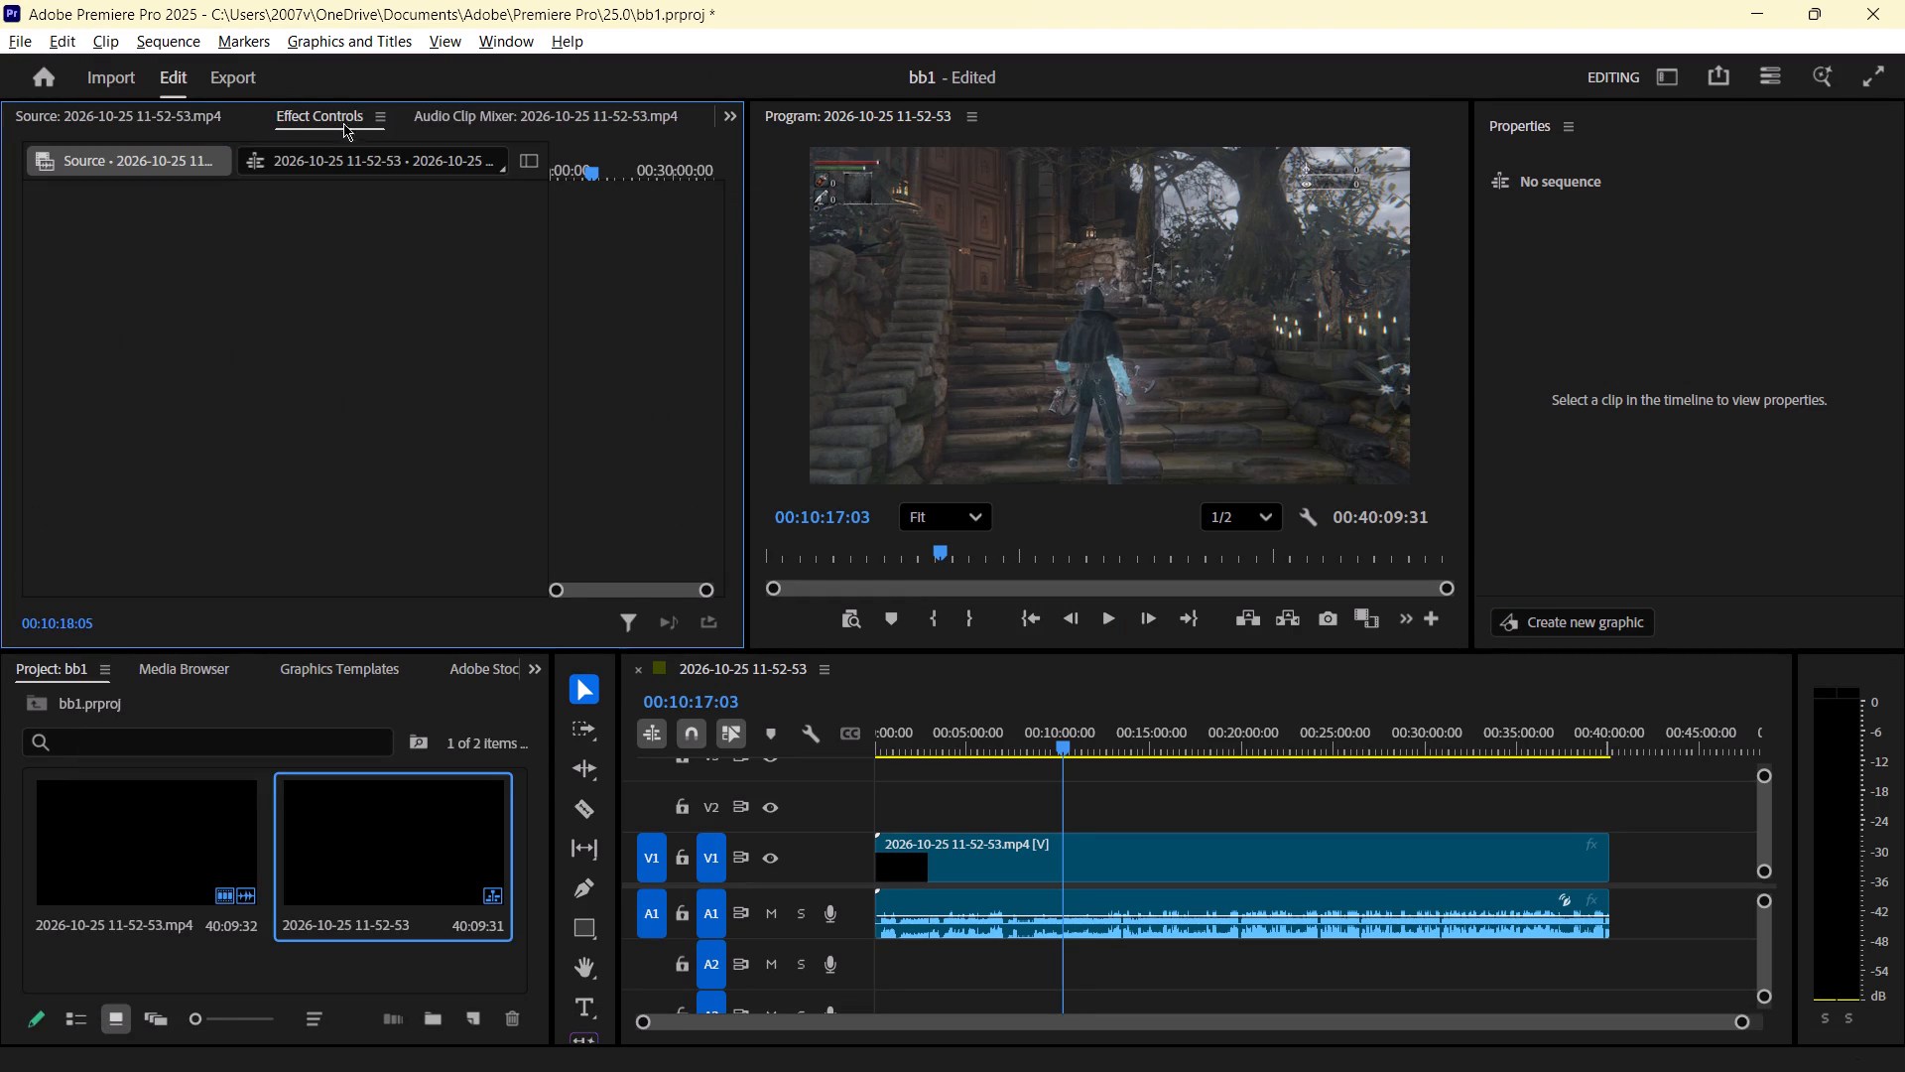
left_click(273, 158)
left_click(182, 153)
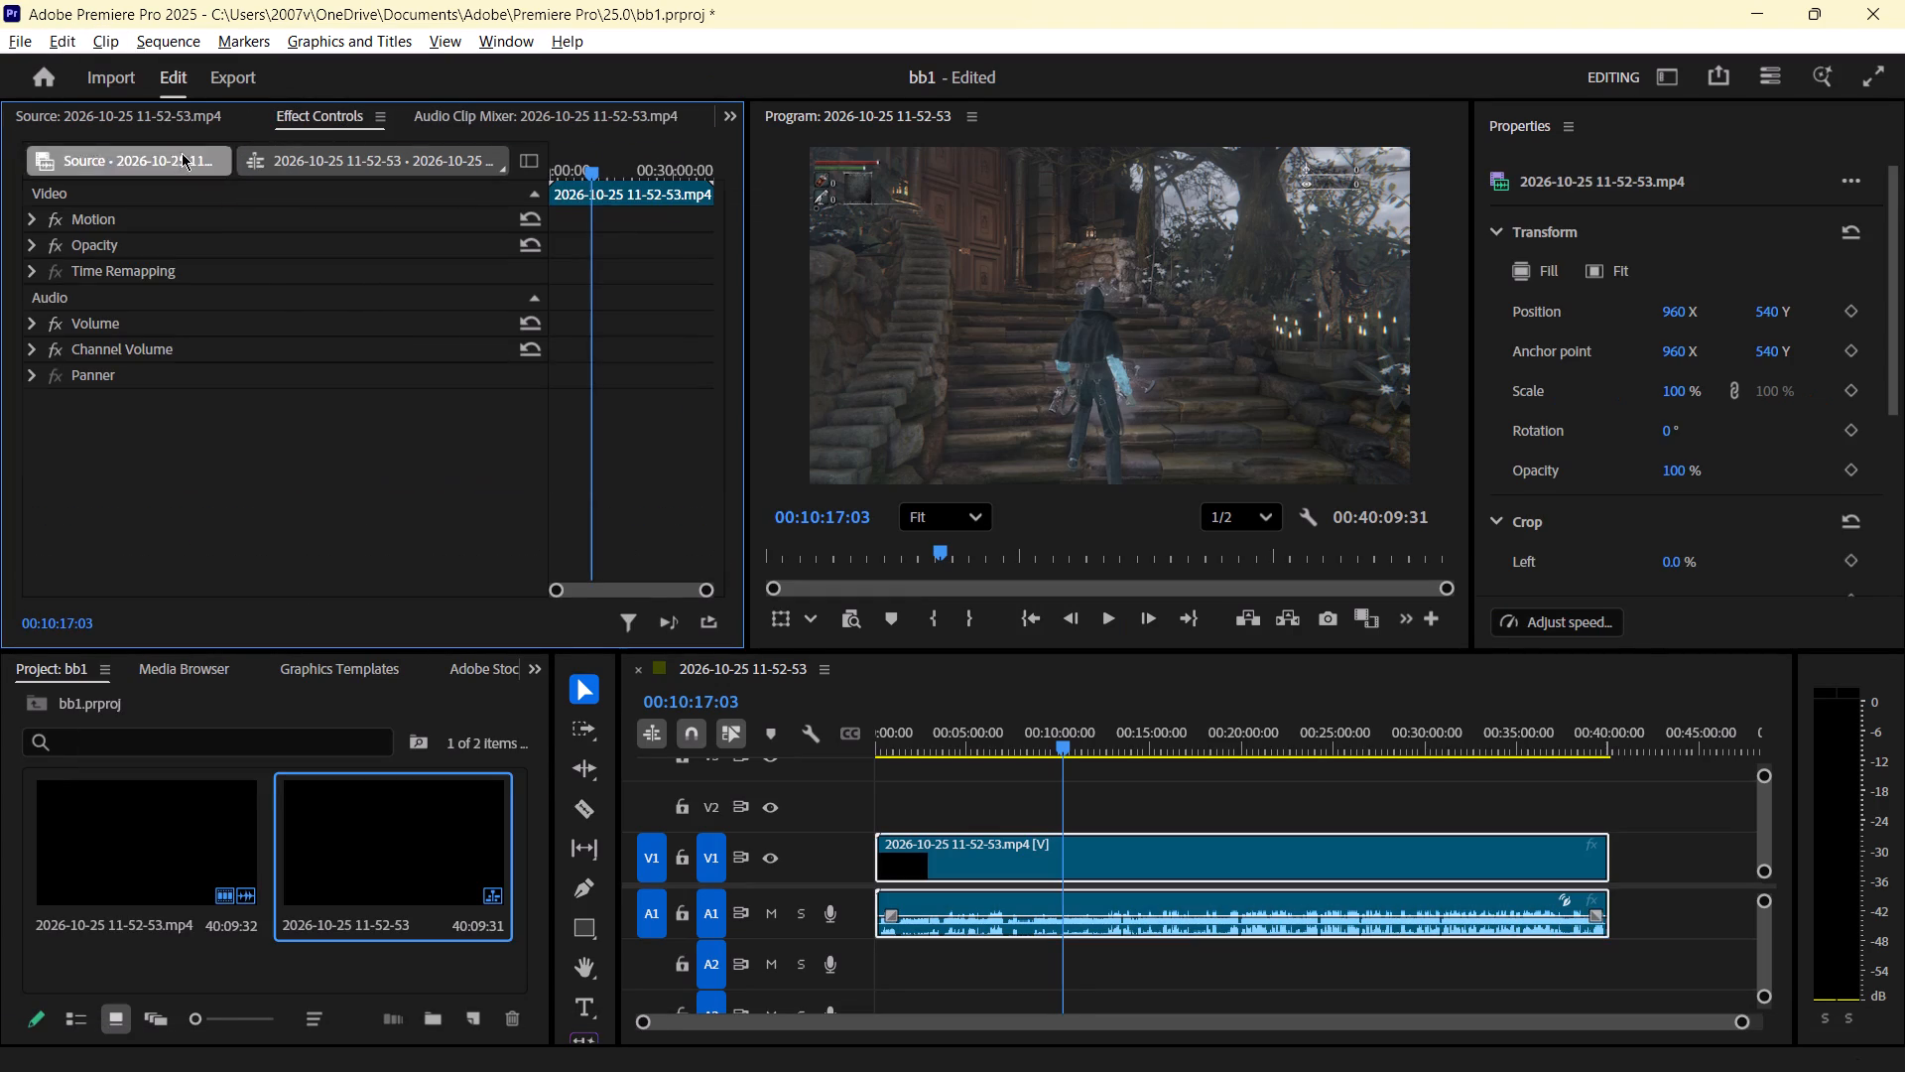
left_click(287, 159)
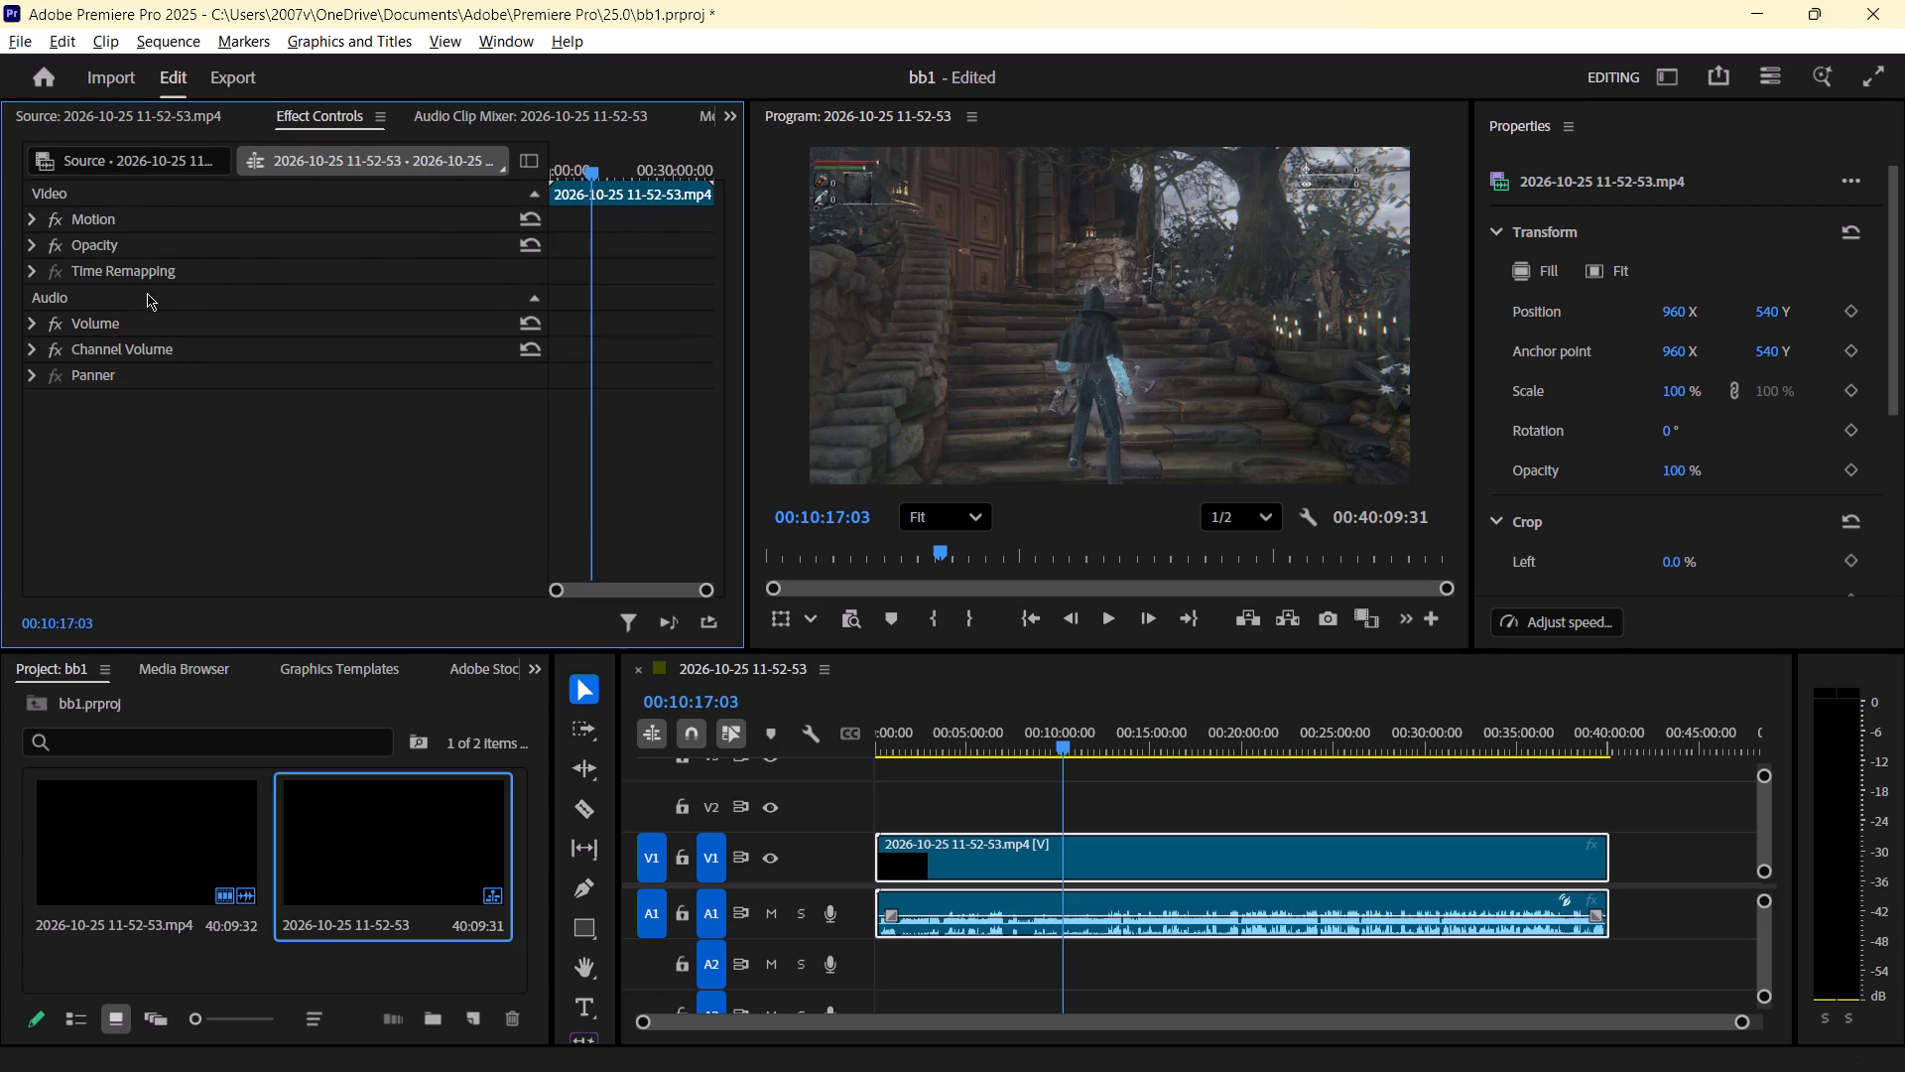
left_click(211, 217)
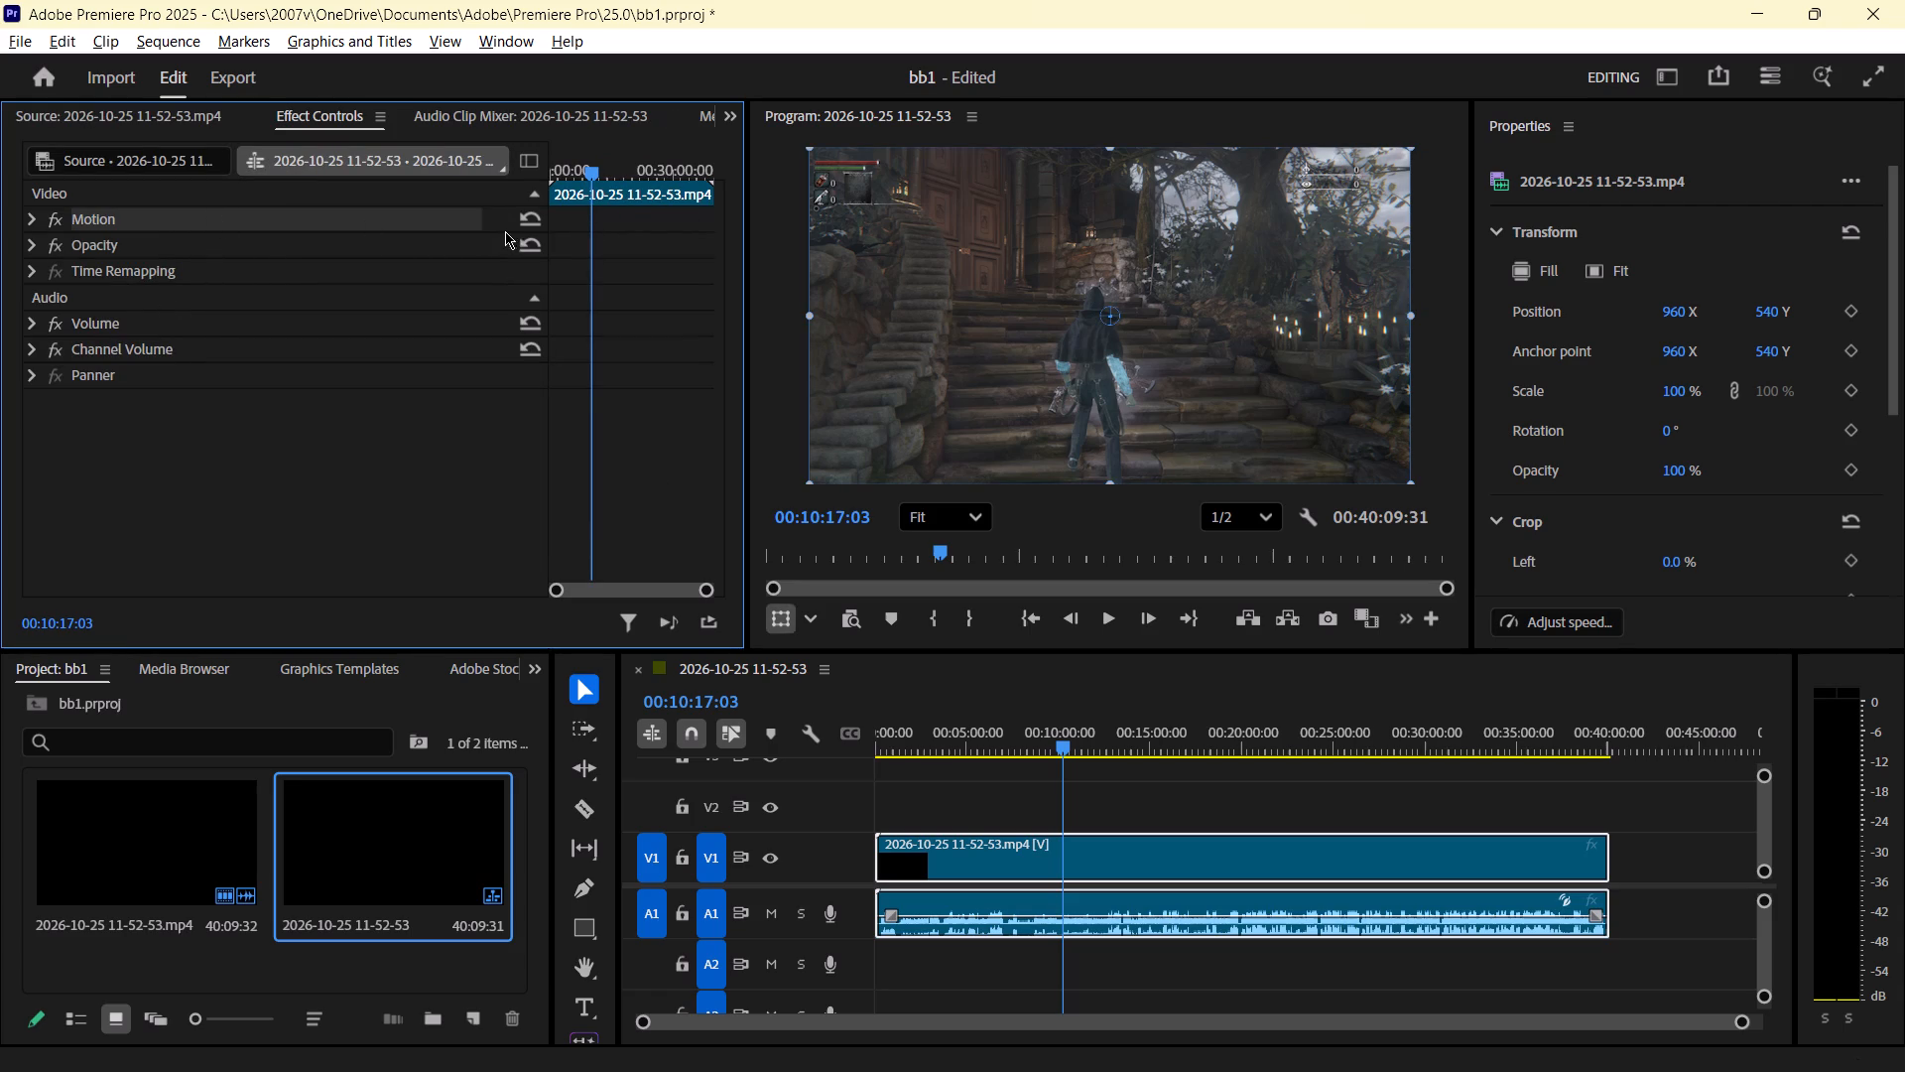
left_click(29, 212)
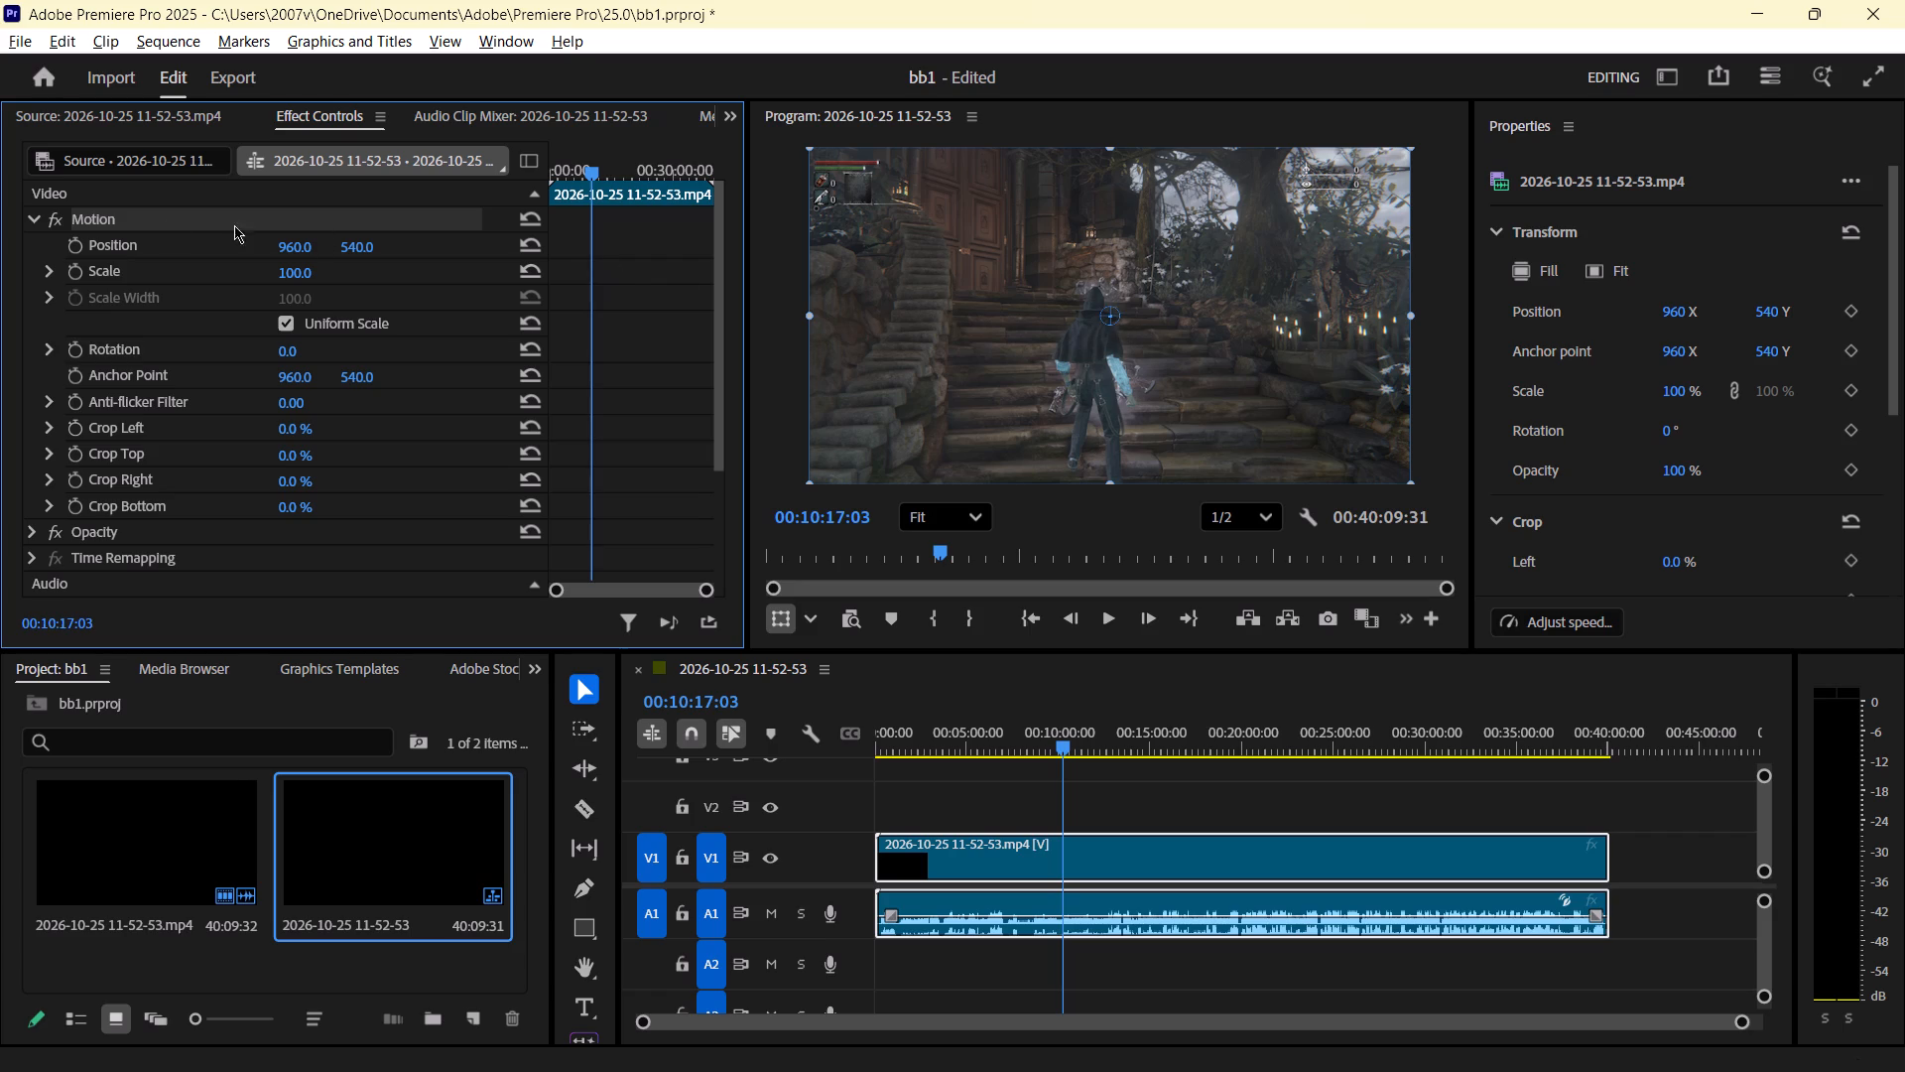
left_click(32, 213)
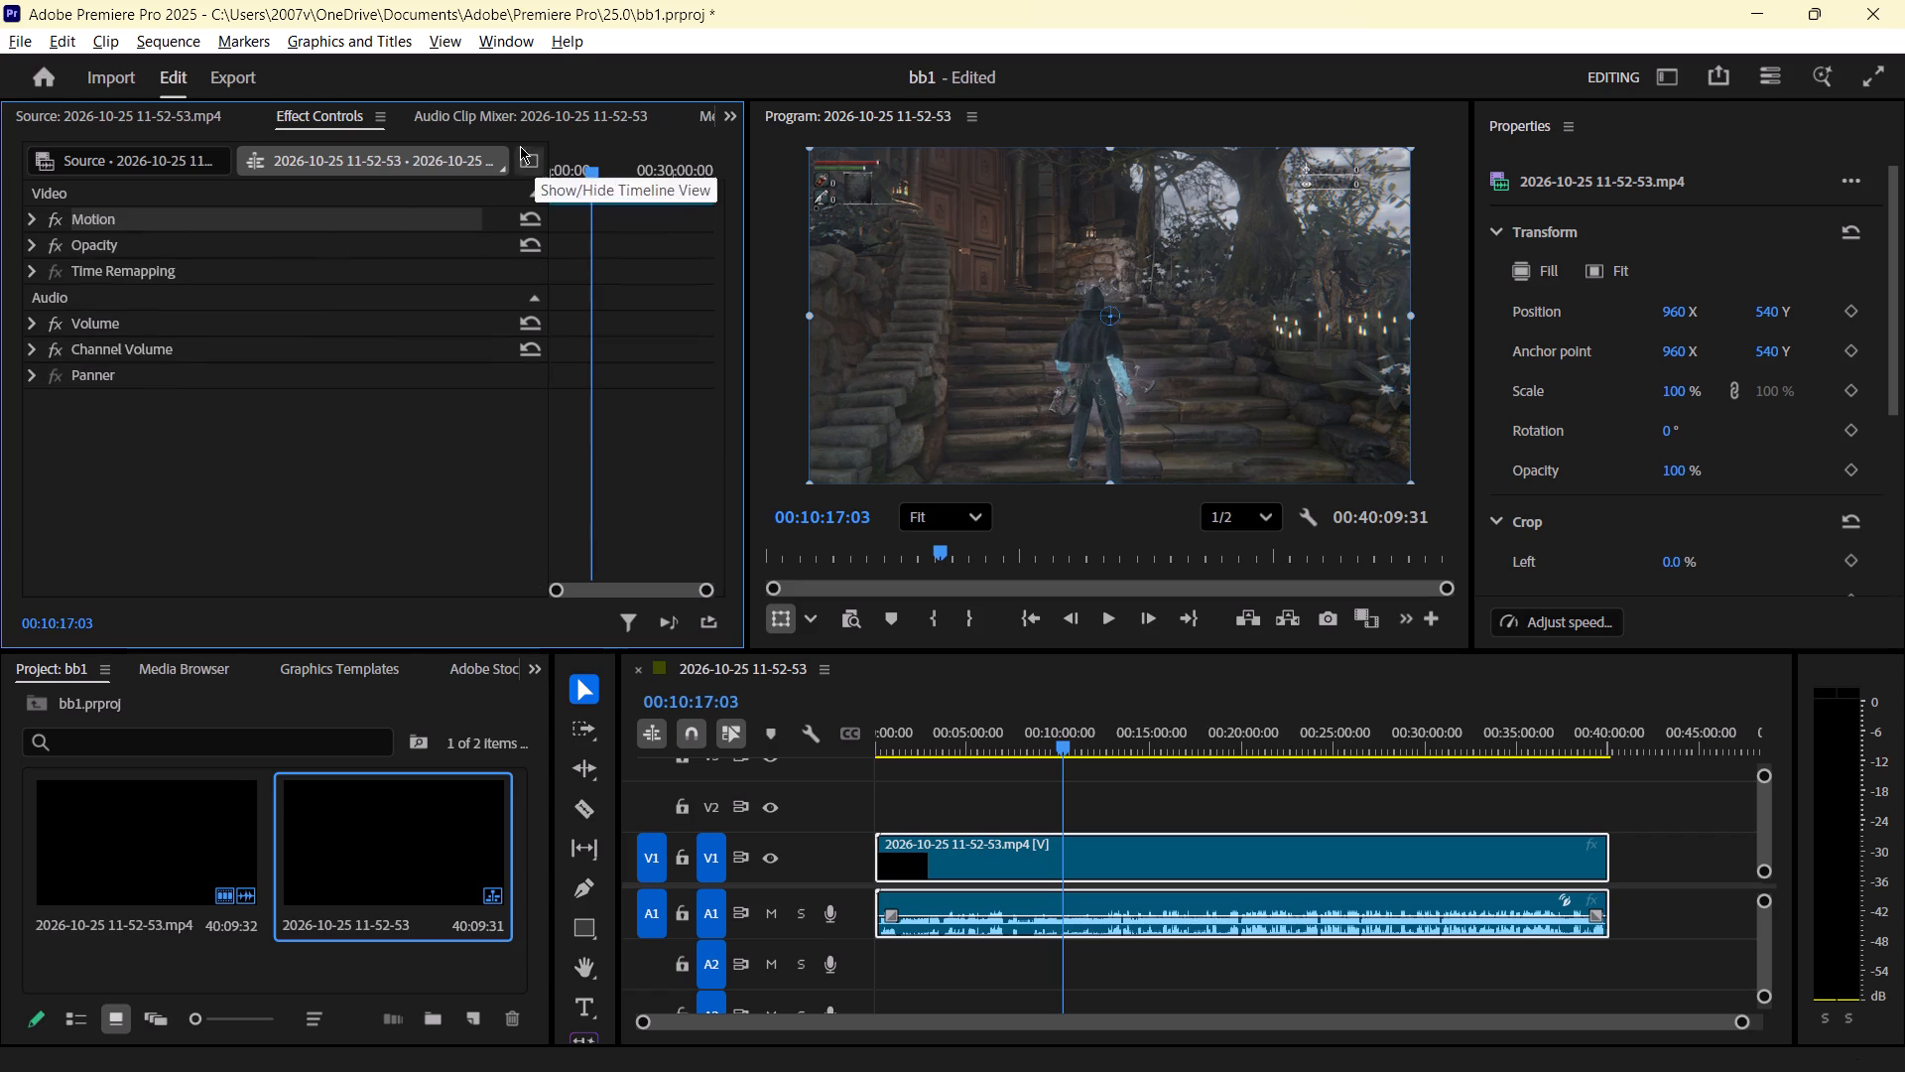
Close the Audio Clip Mixer and Metadata panels, and return to the Source monitor.
left_click(517, 122)
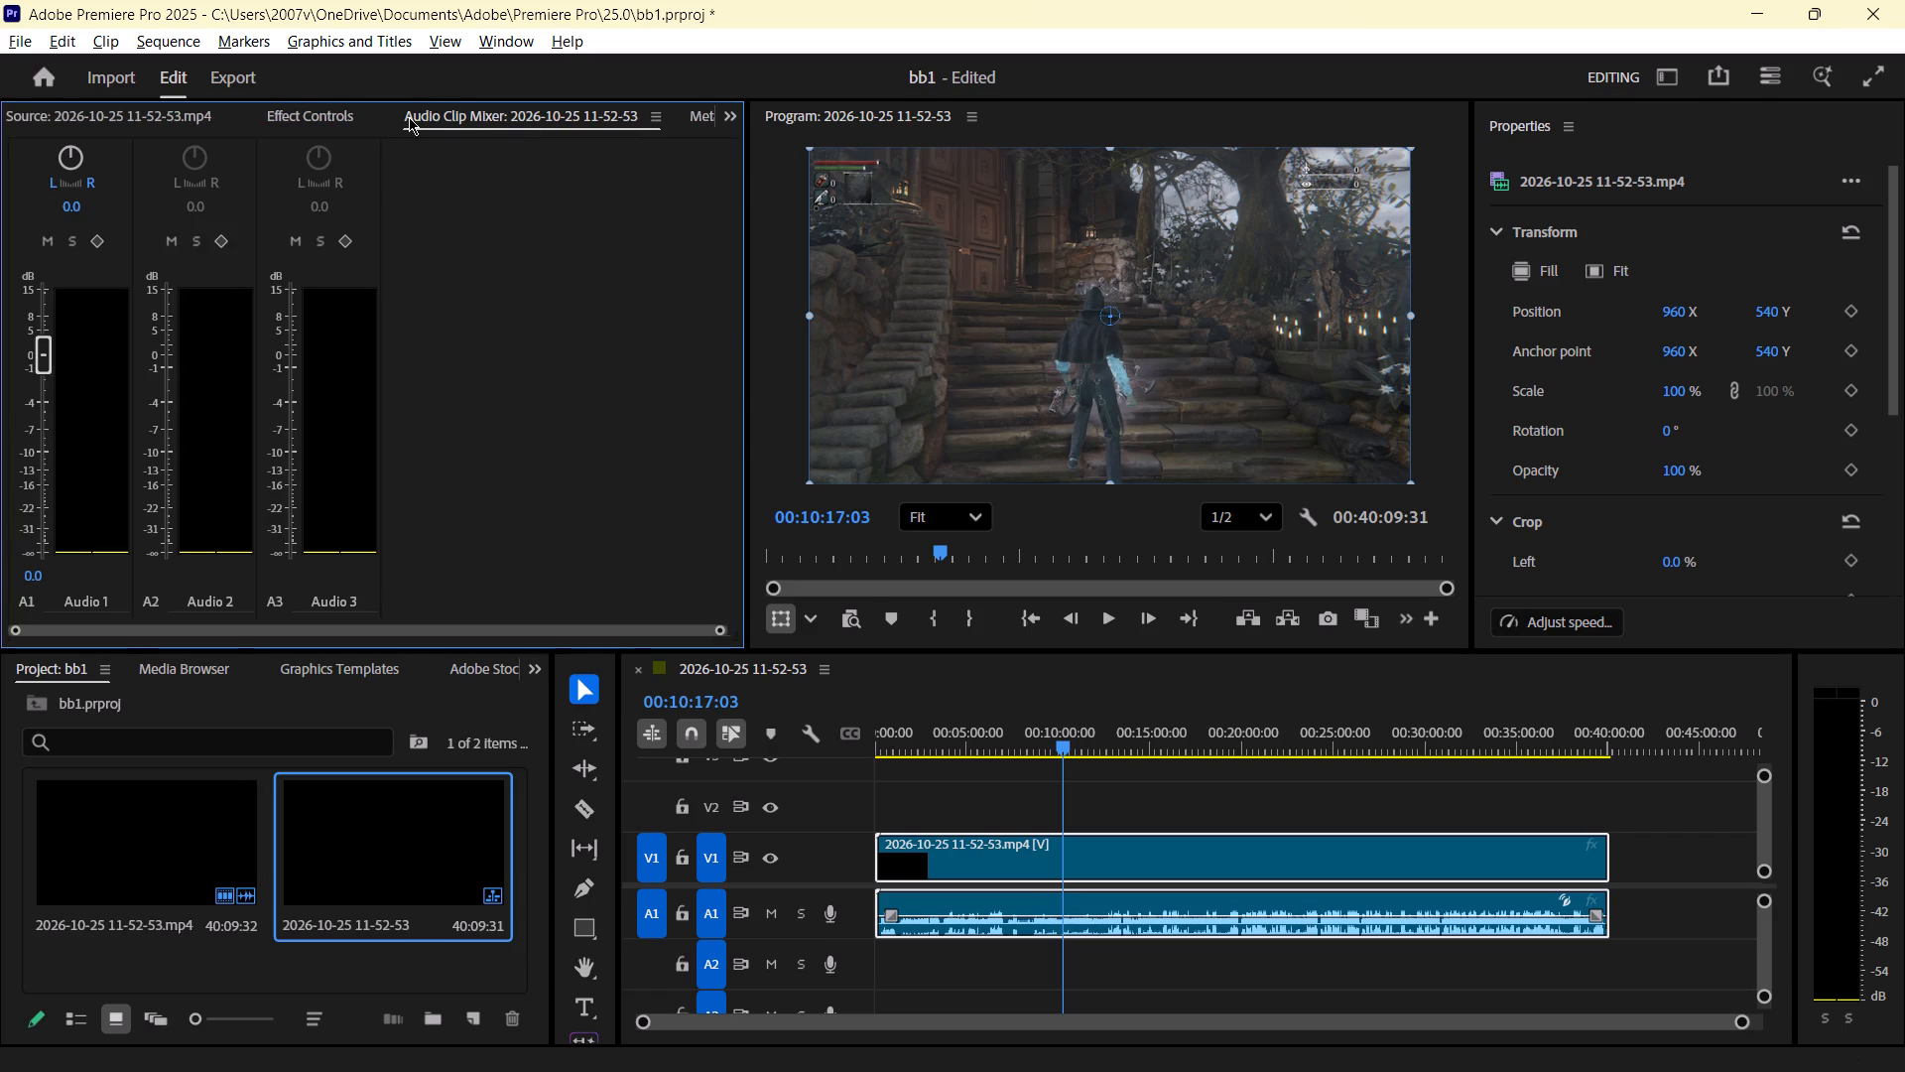
right_click(417, 114)
left_click(471, 130)
right_click(426, 117)
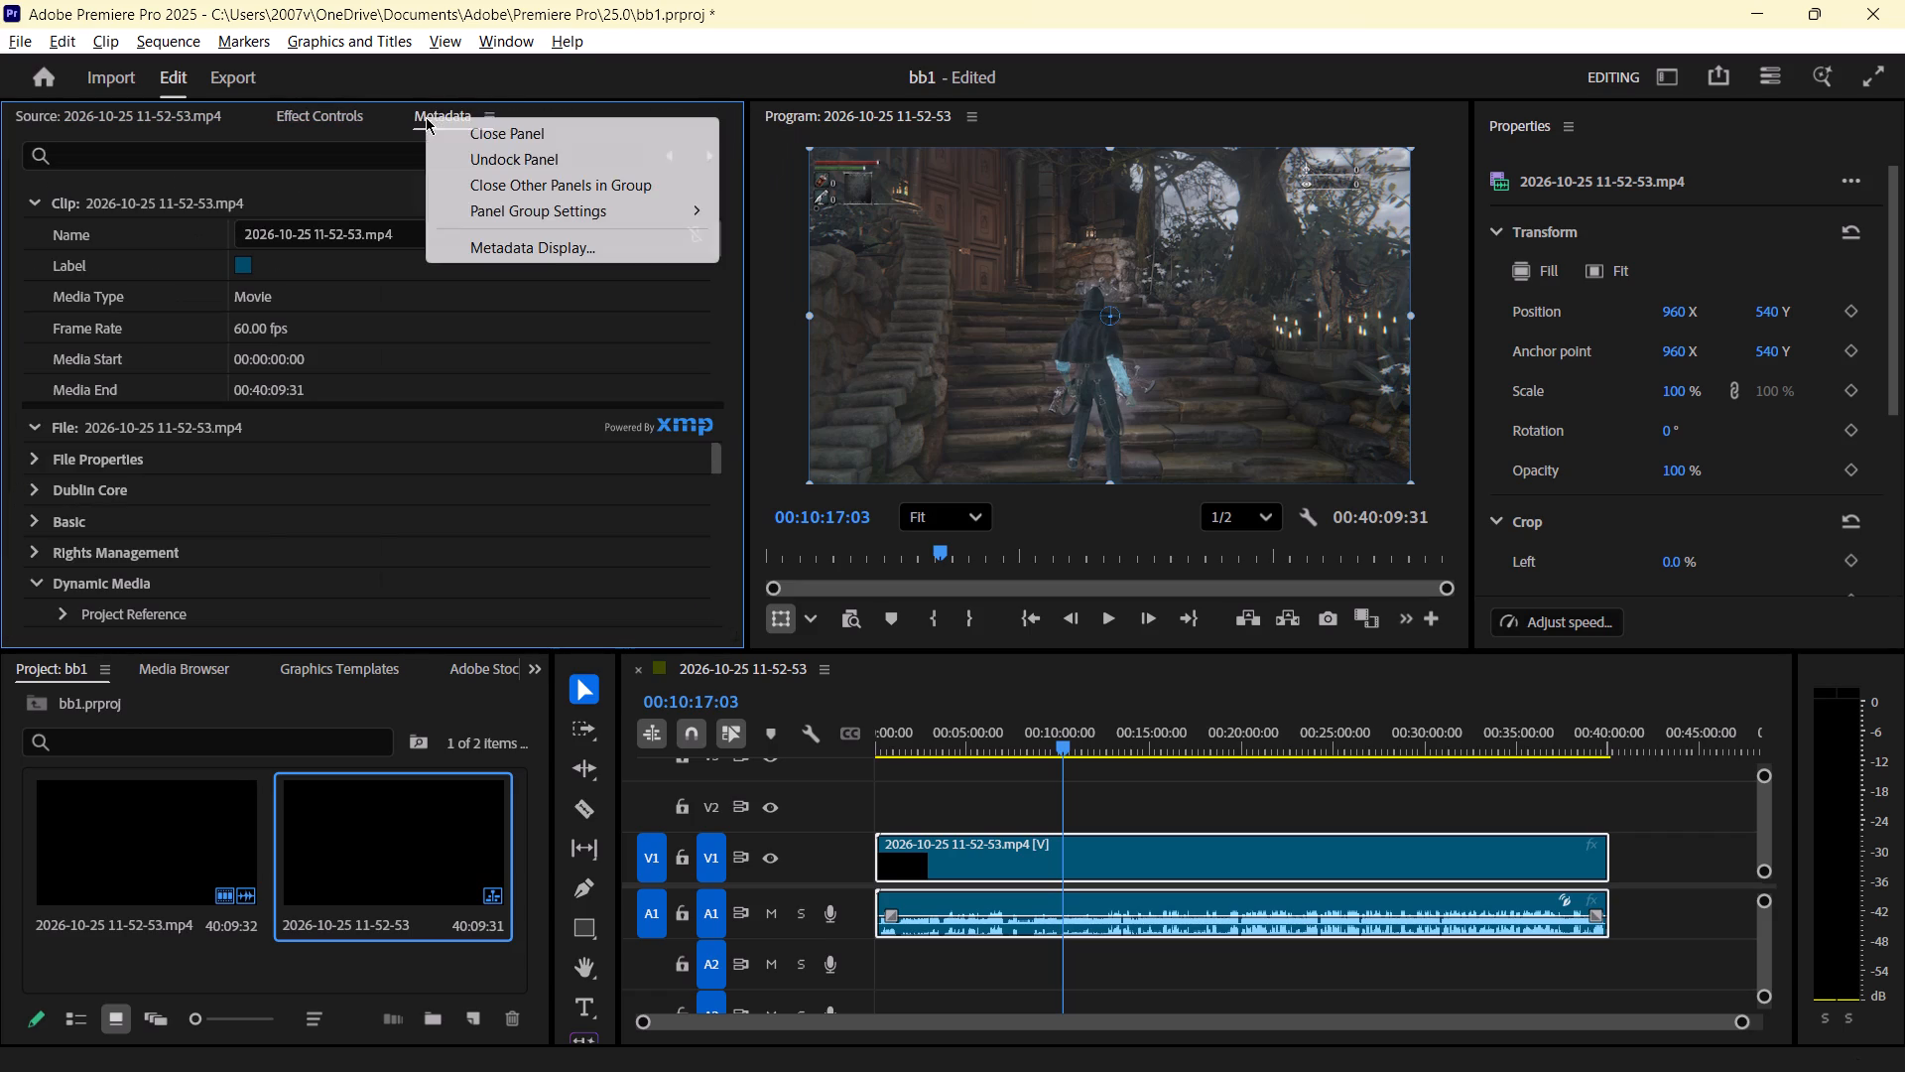
left_click(509, 128)
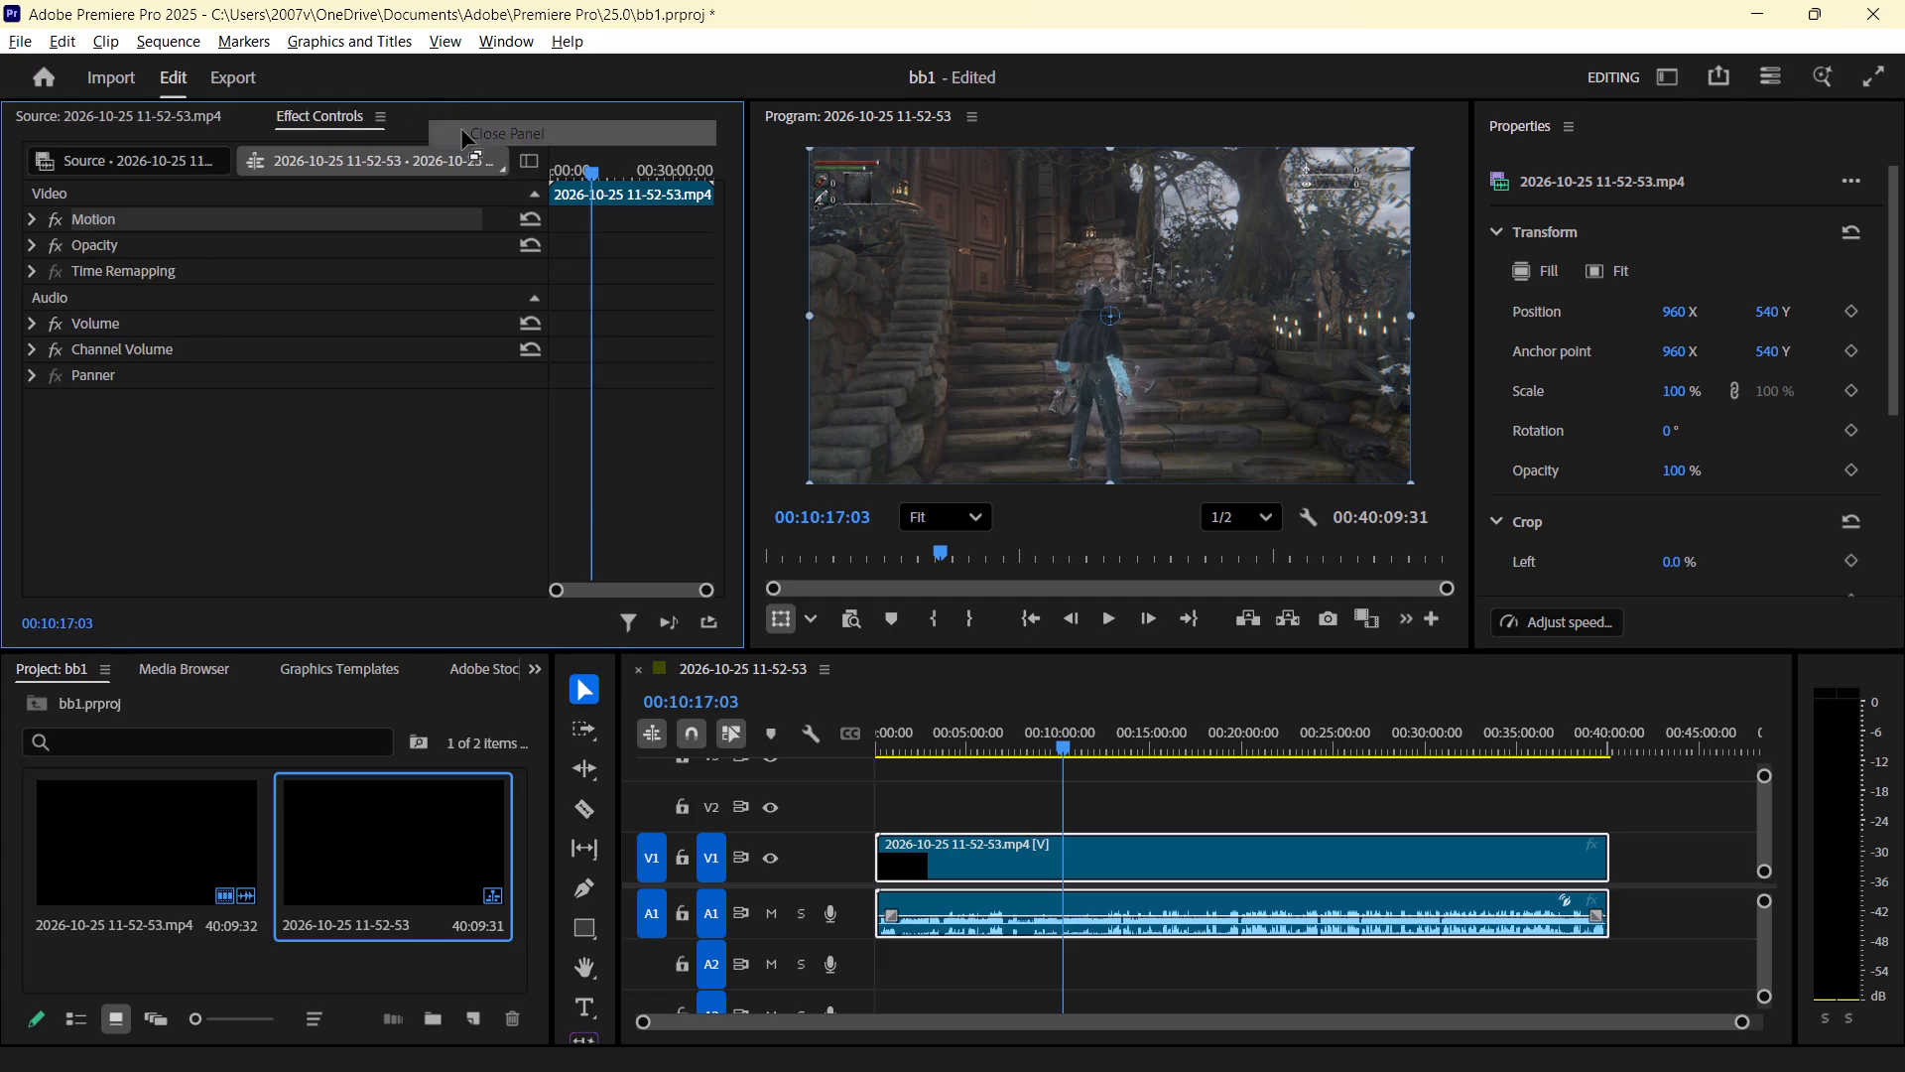
left_click(174, 114)
left_click(316, 121)
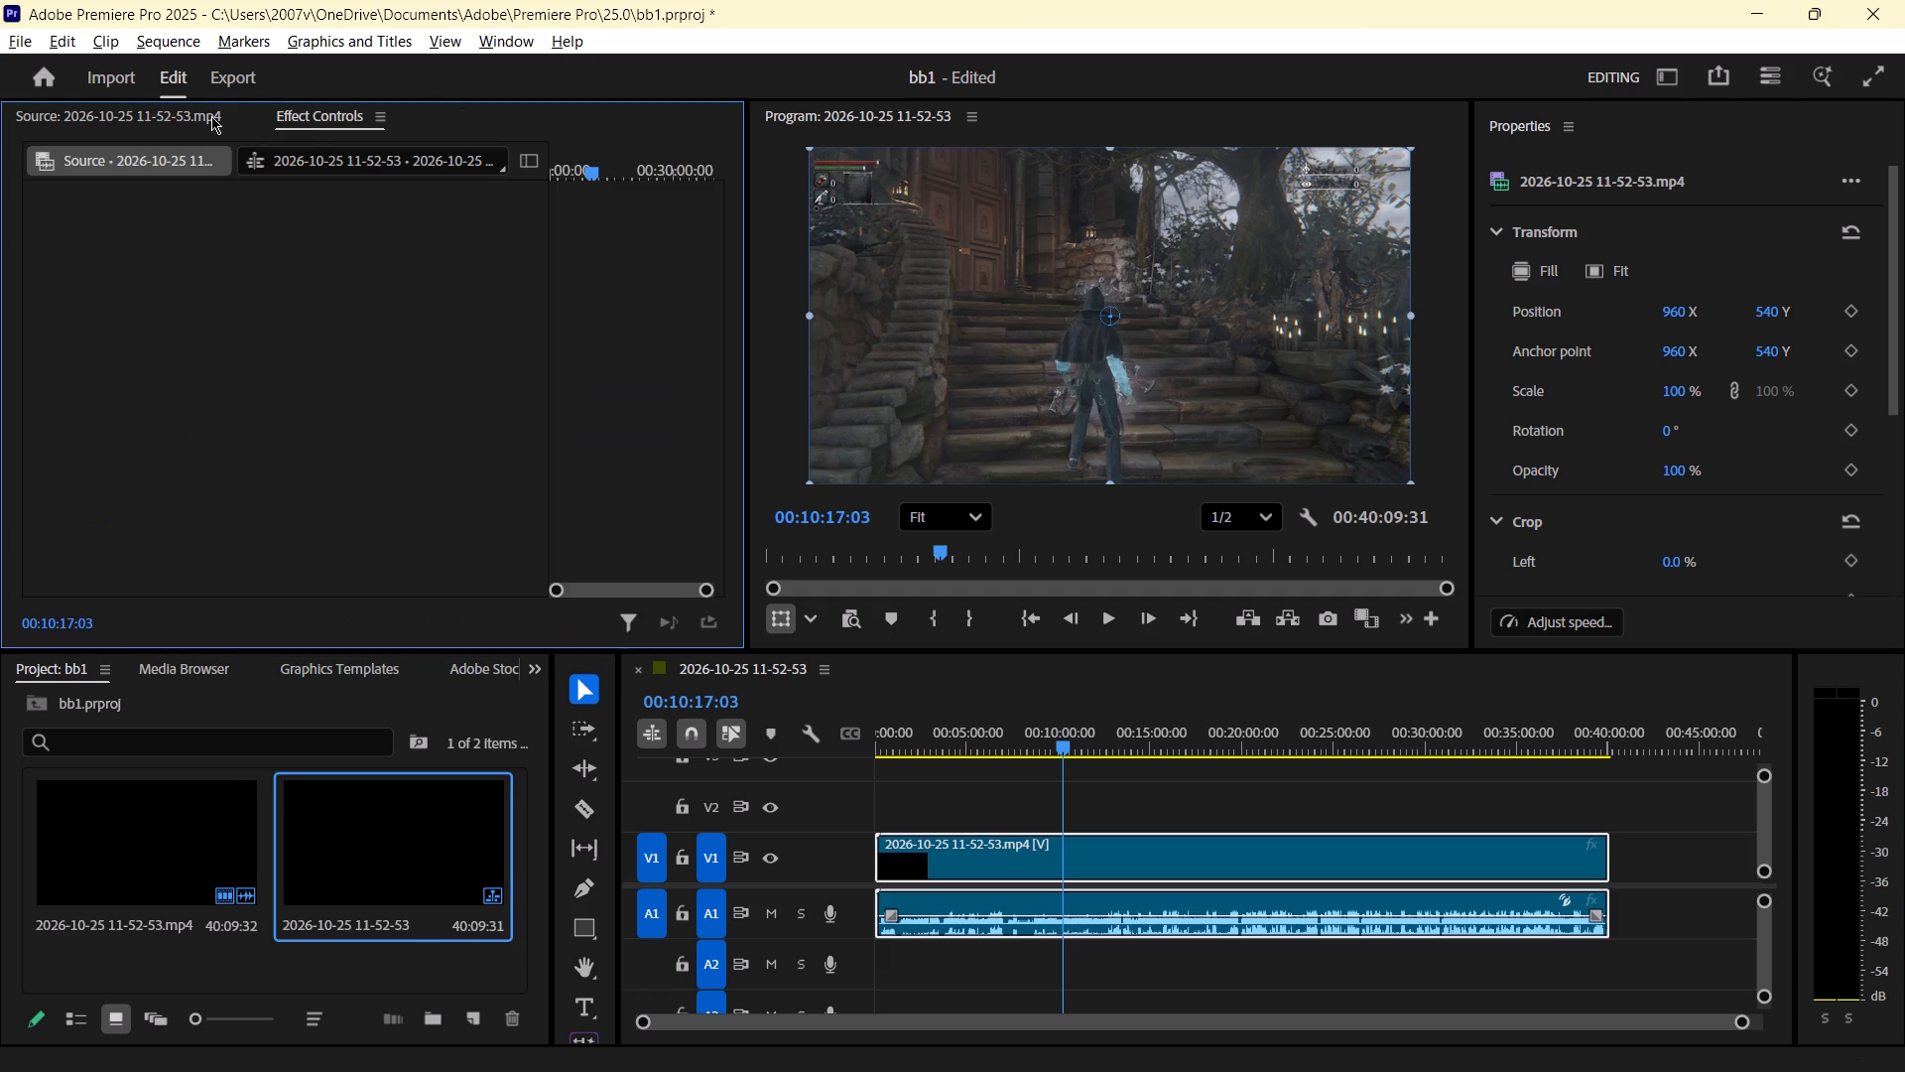
left_click(179, 112)
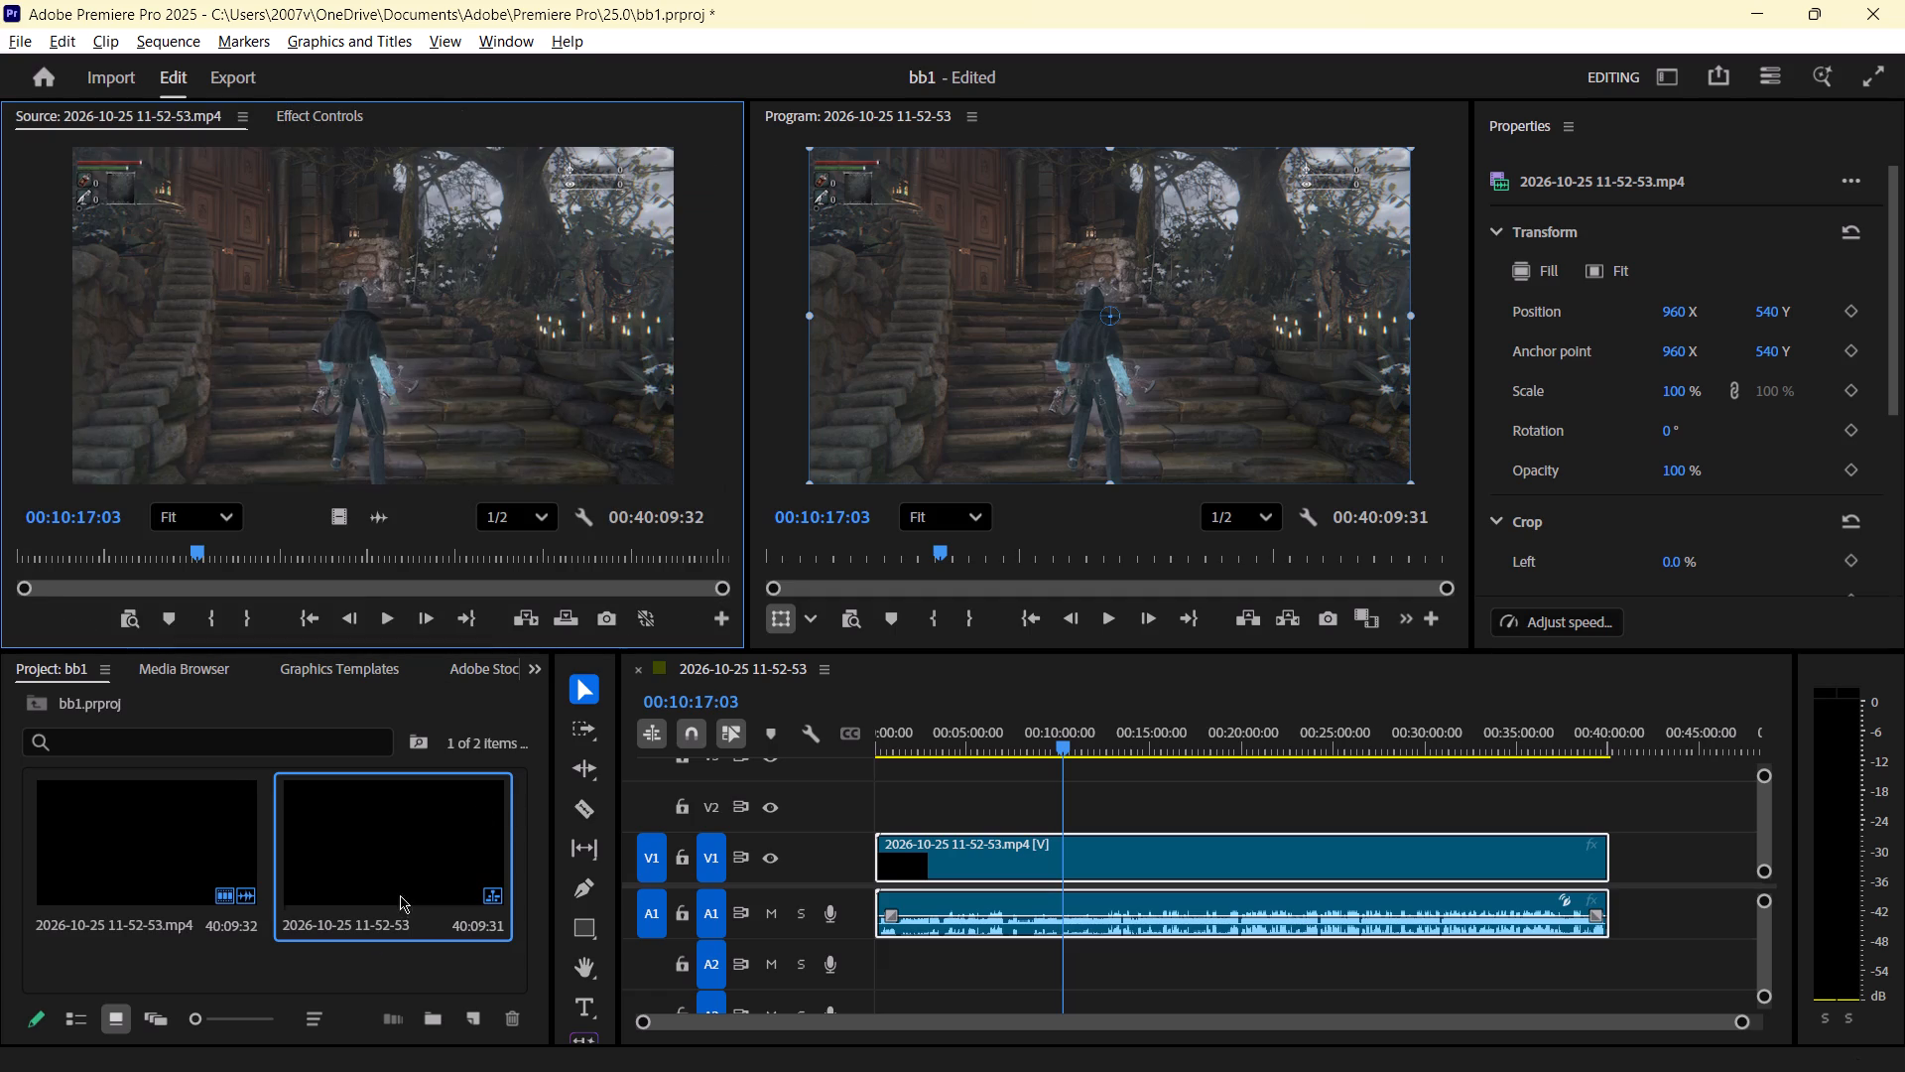
Try Freeform View for the project items, and switch the Project panel to List View.
left_click(150, 1023)
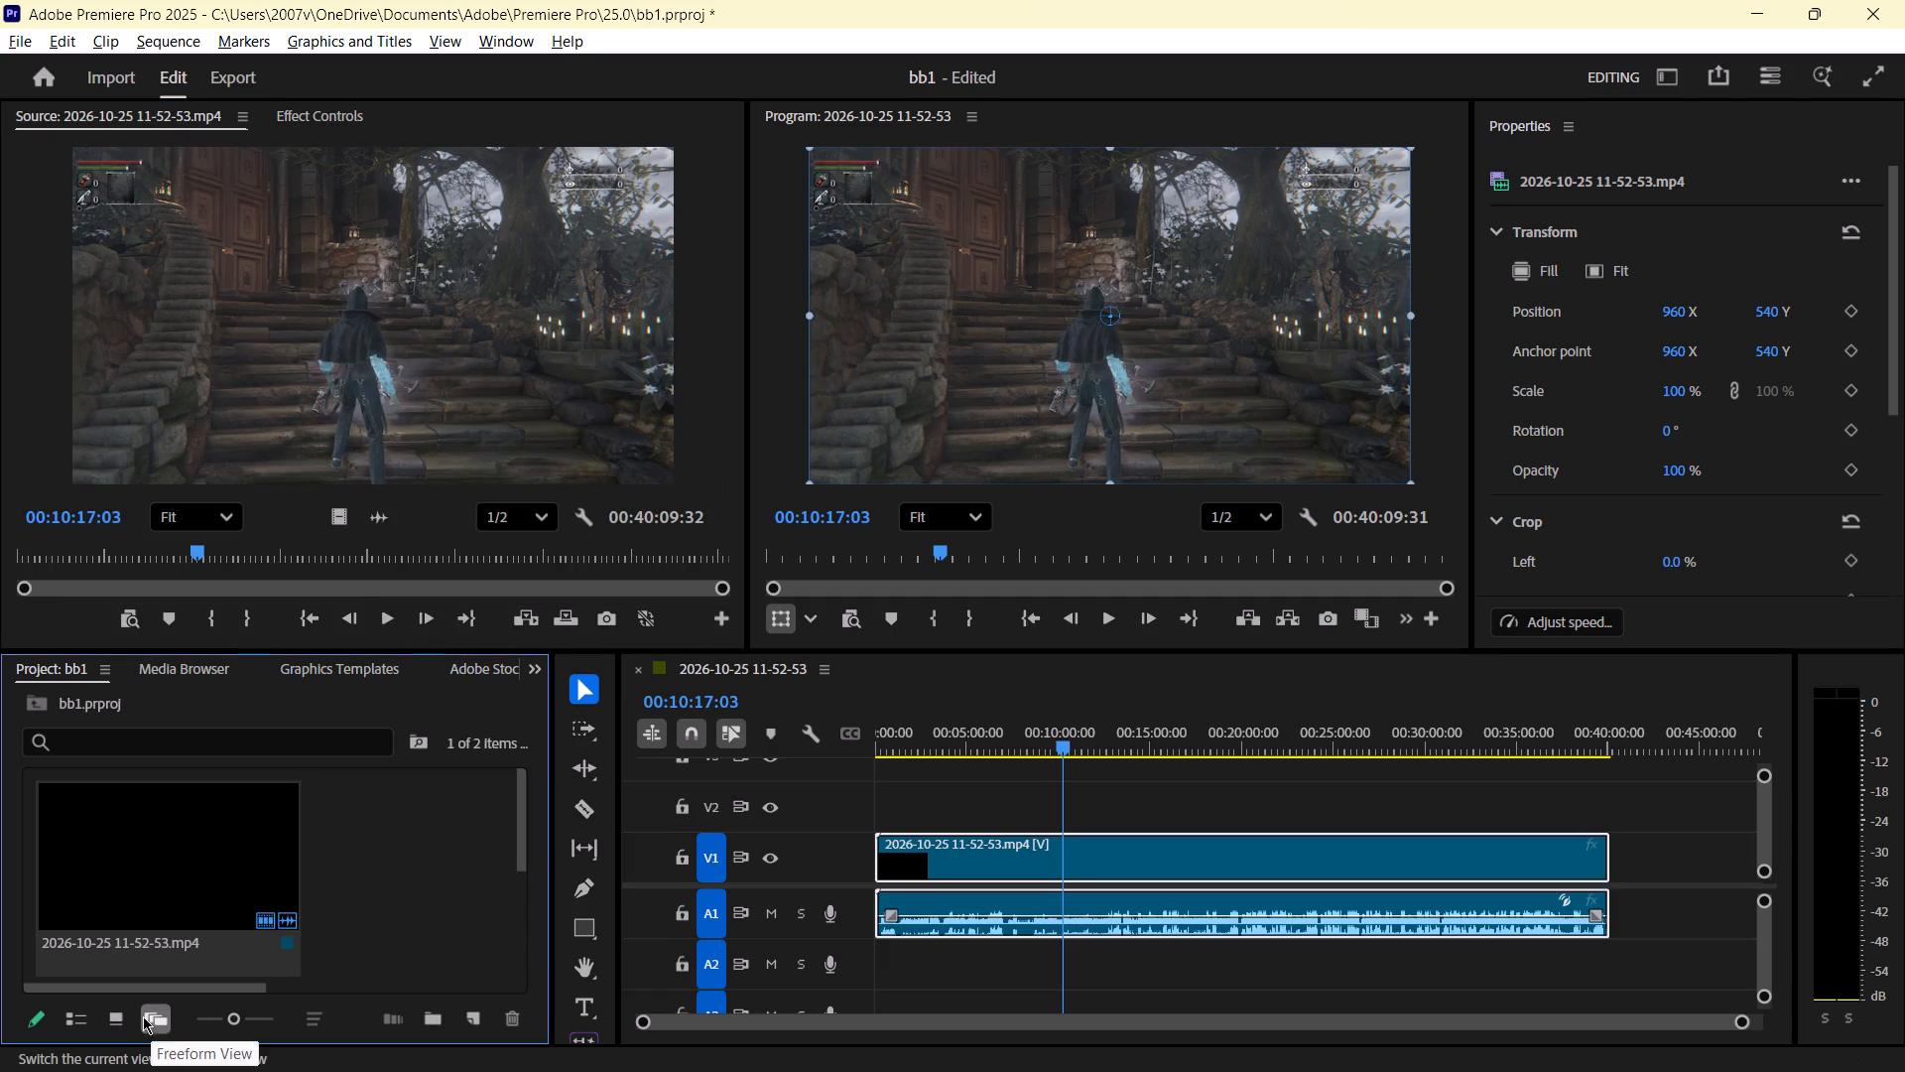
scroll(342, 931, "down", 3)
scroll(364, 927, "up", 4)
scroll(367, 925, "down", 4)
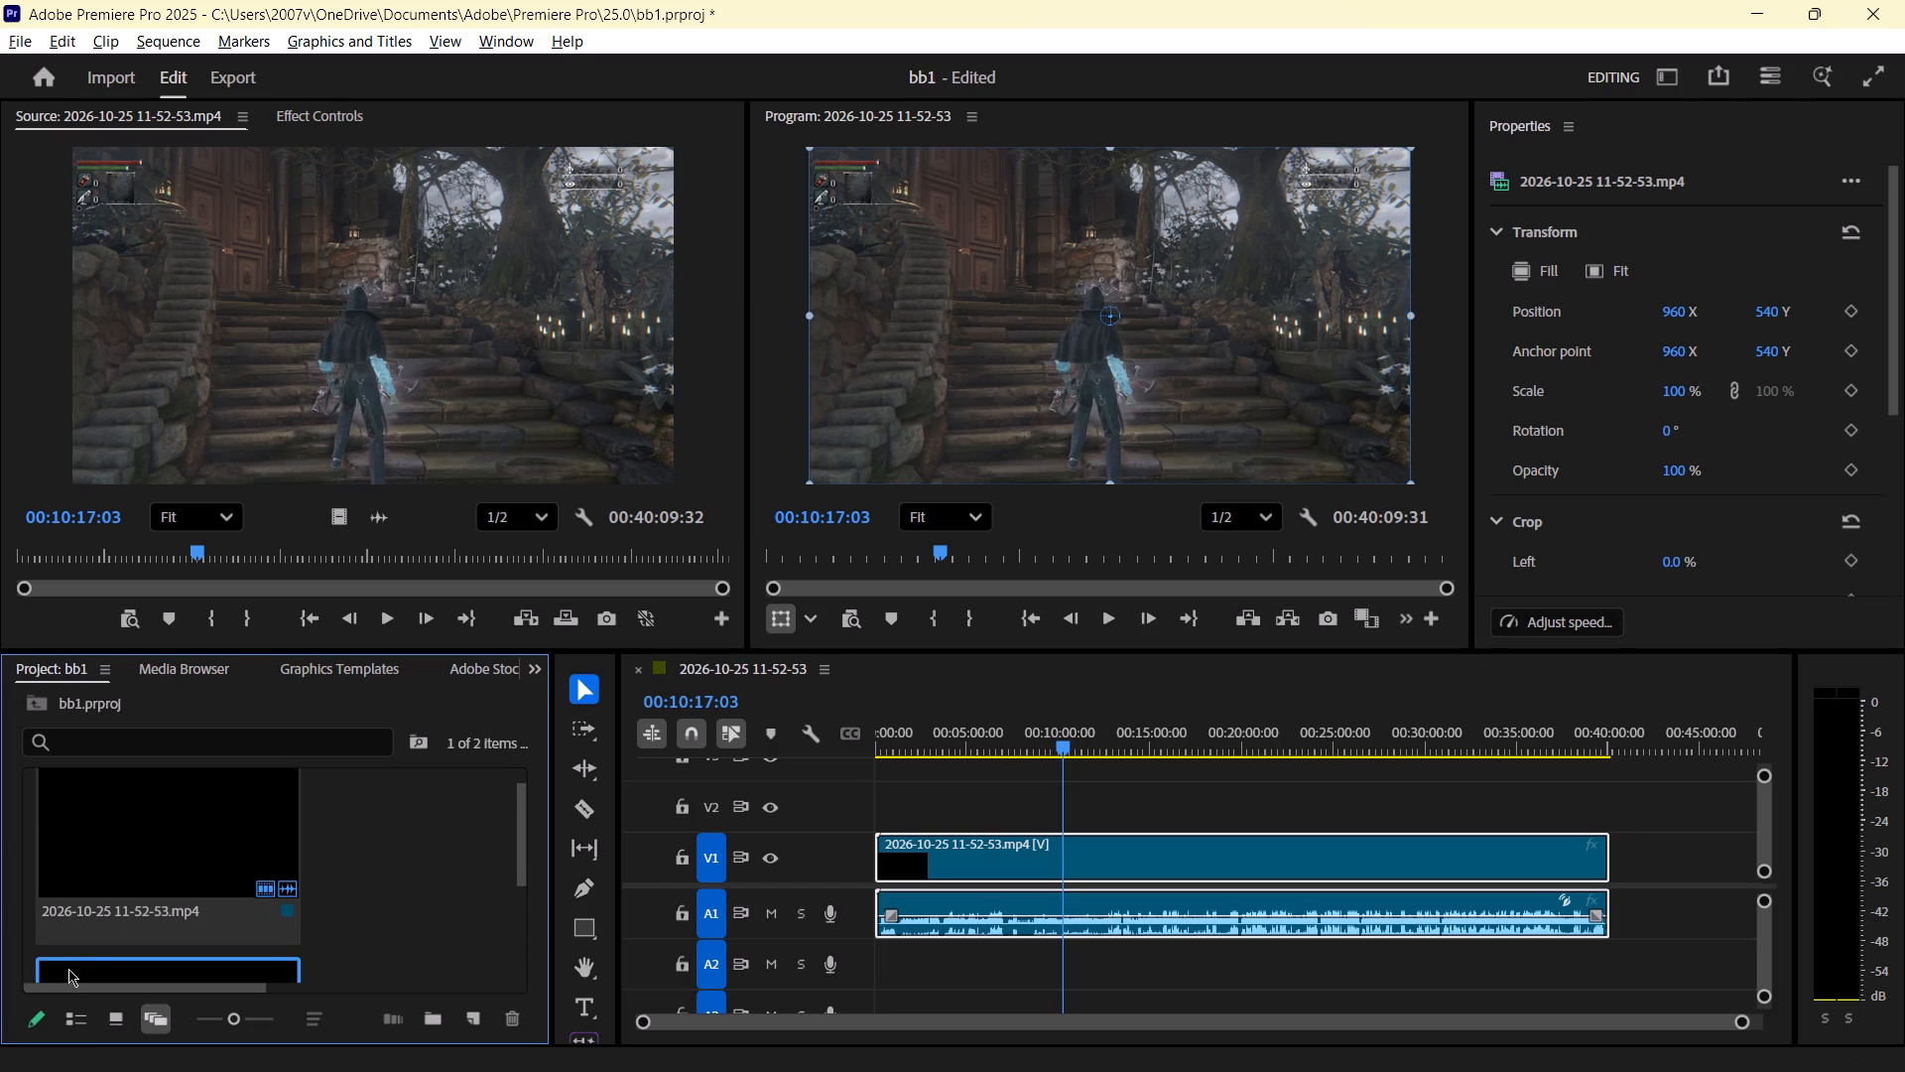
left_click(80, 1018)
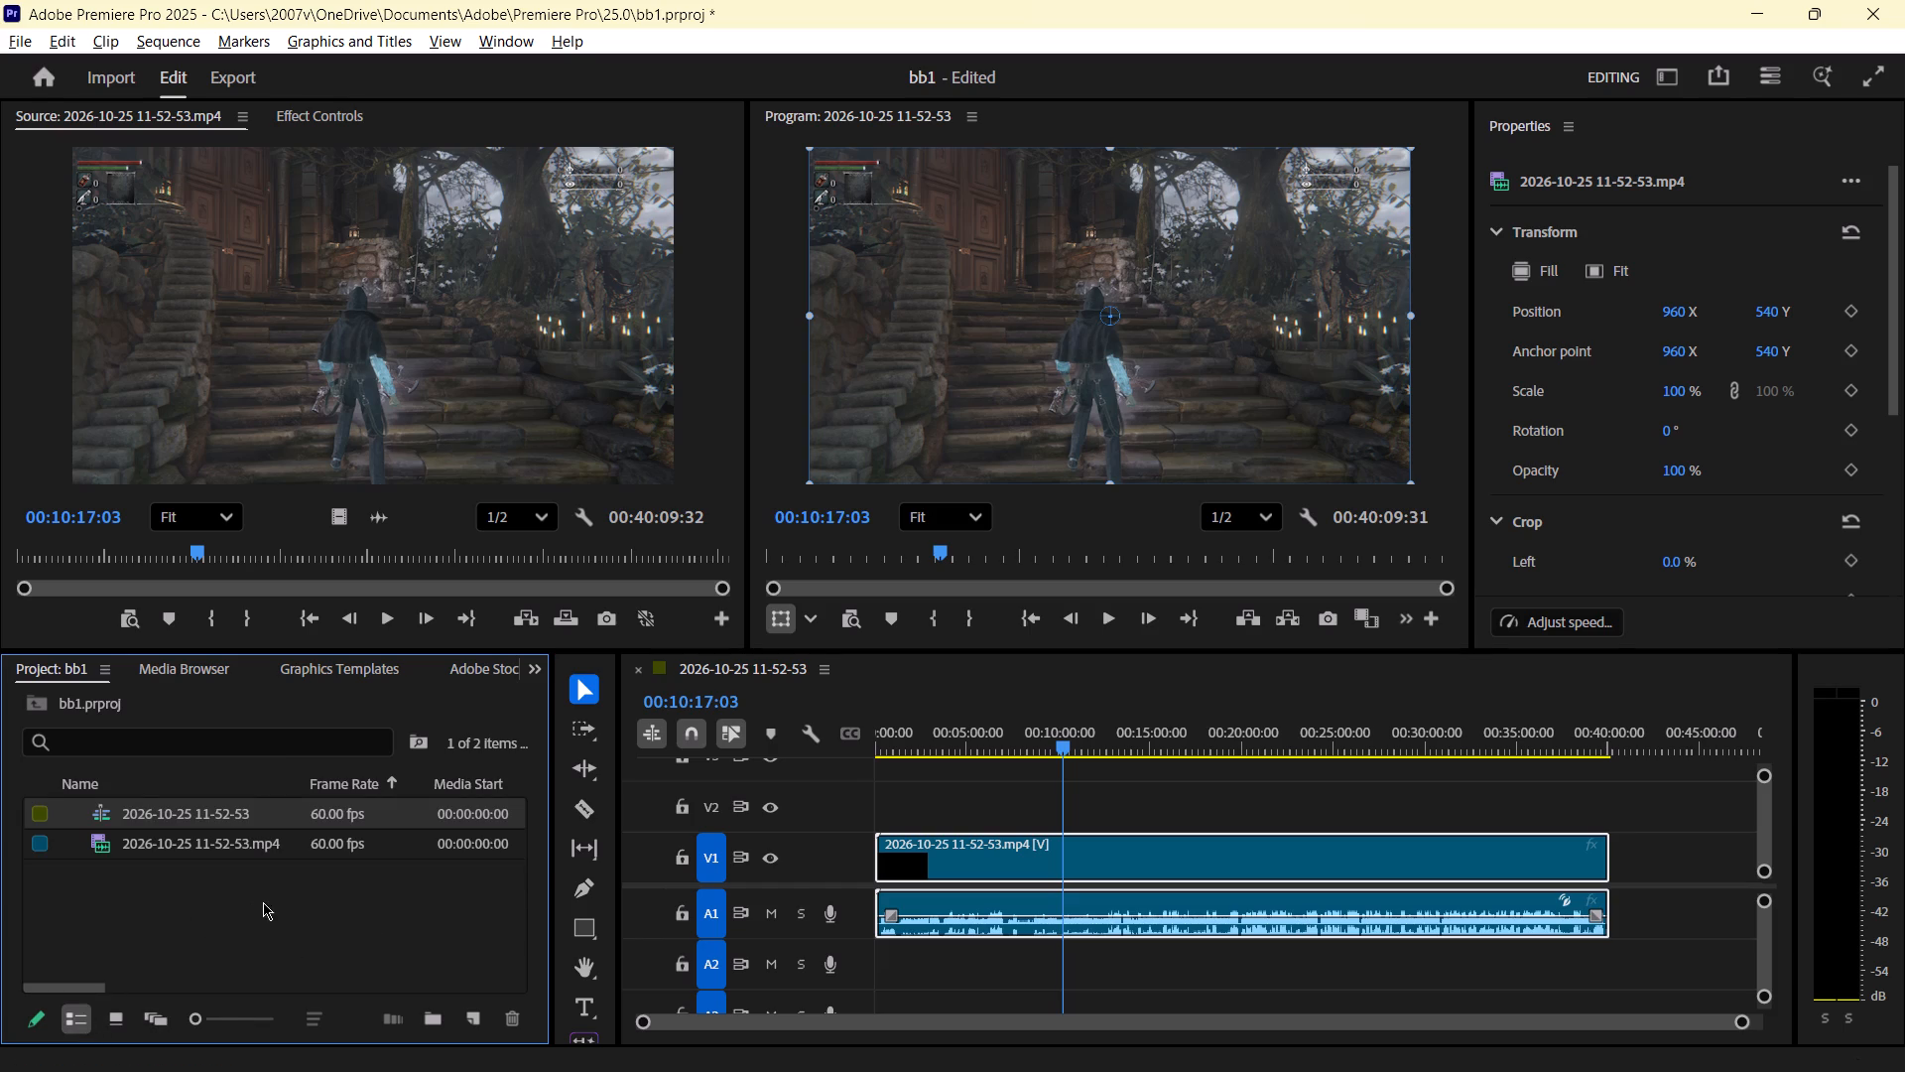
left_click(170, 837)
left_click(190, 813)
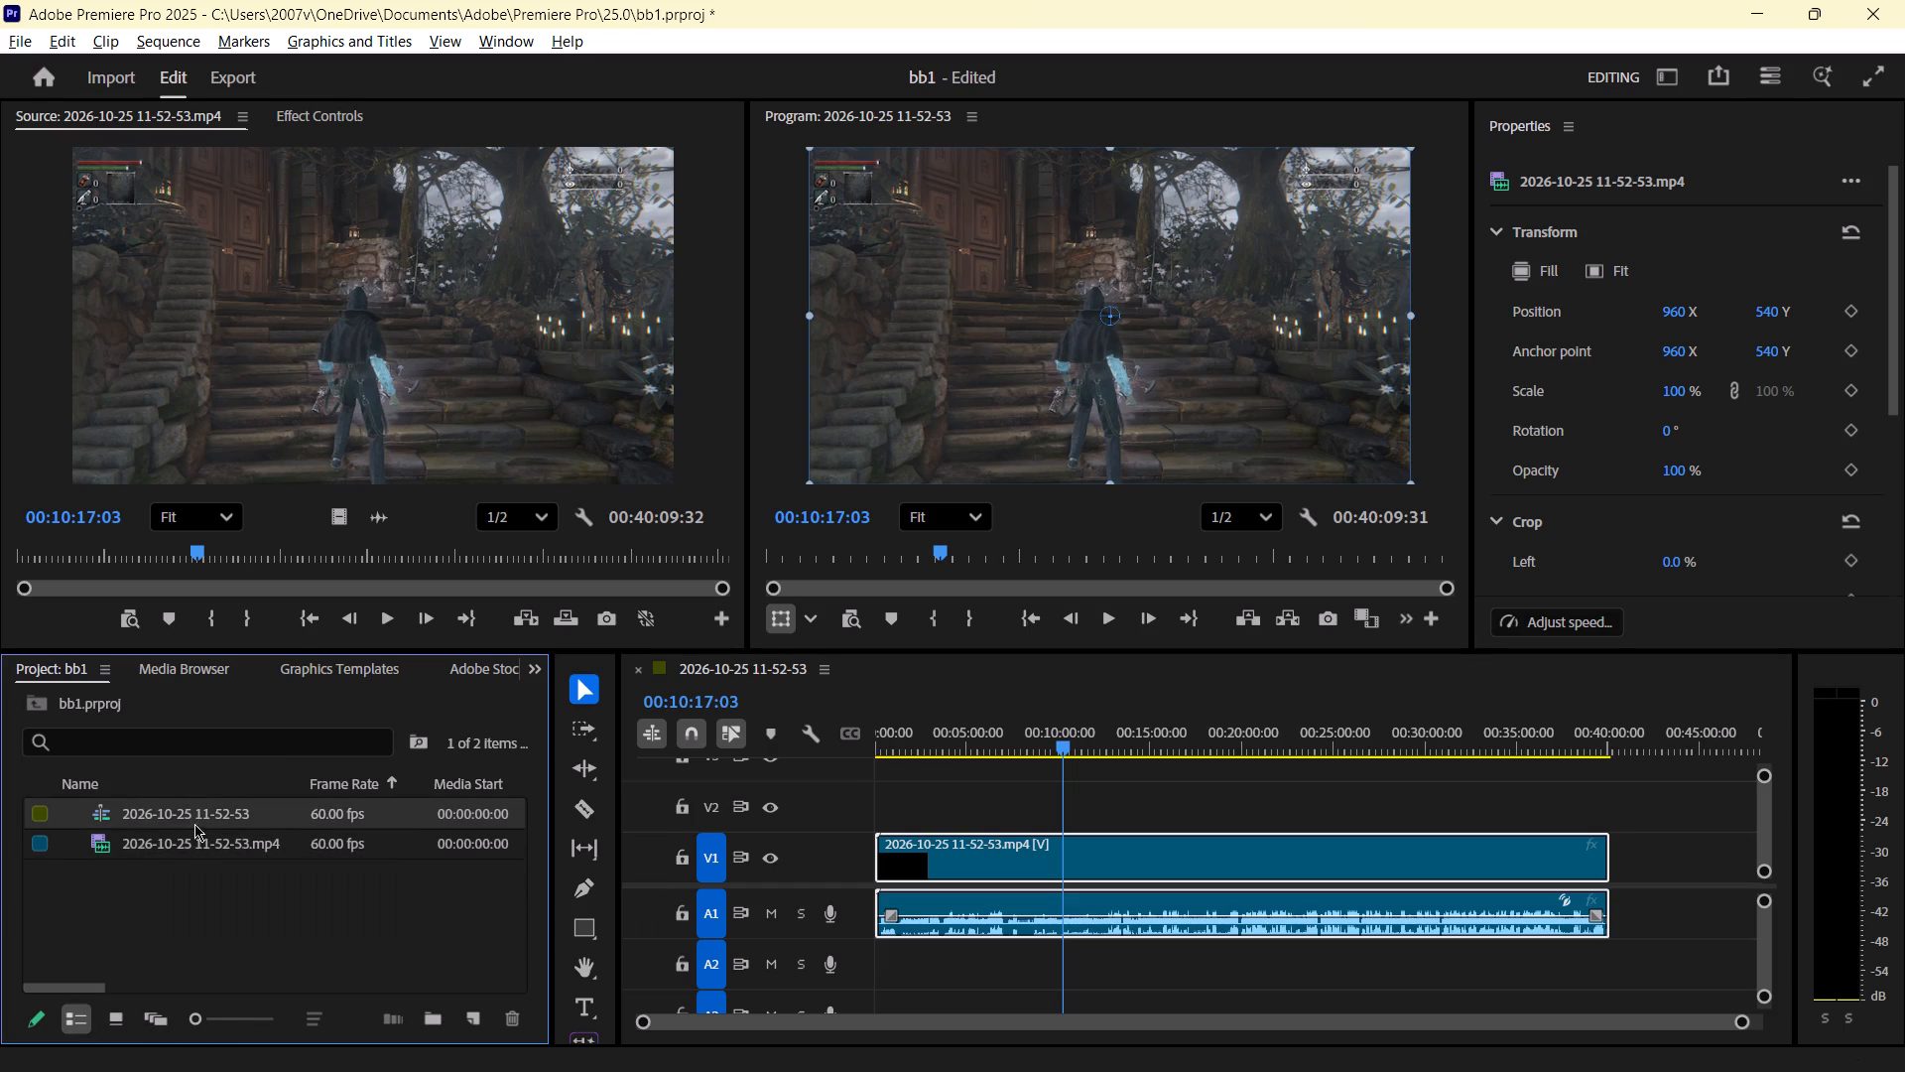
left_click(196, 847)
scroll(1291, 1010, "down", 2)
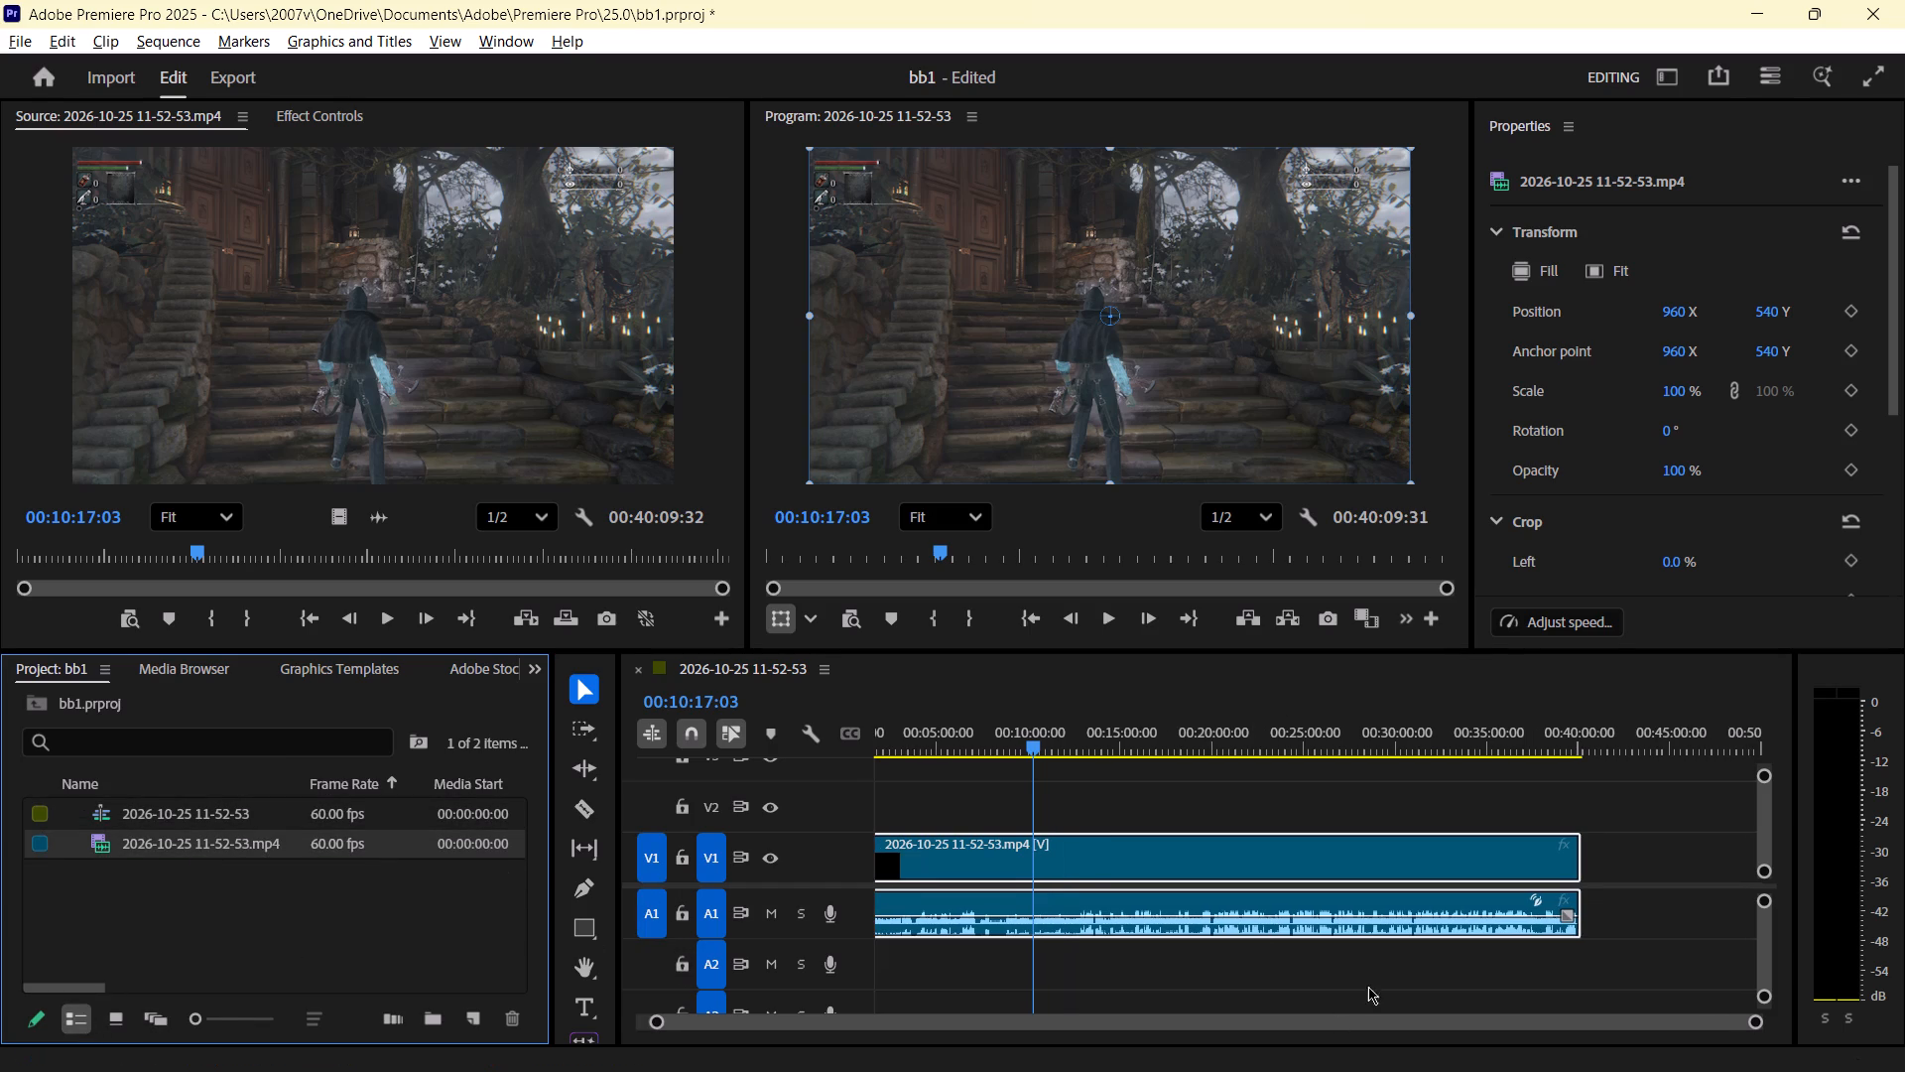
scroll(1408, 969, "up", 4)
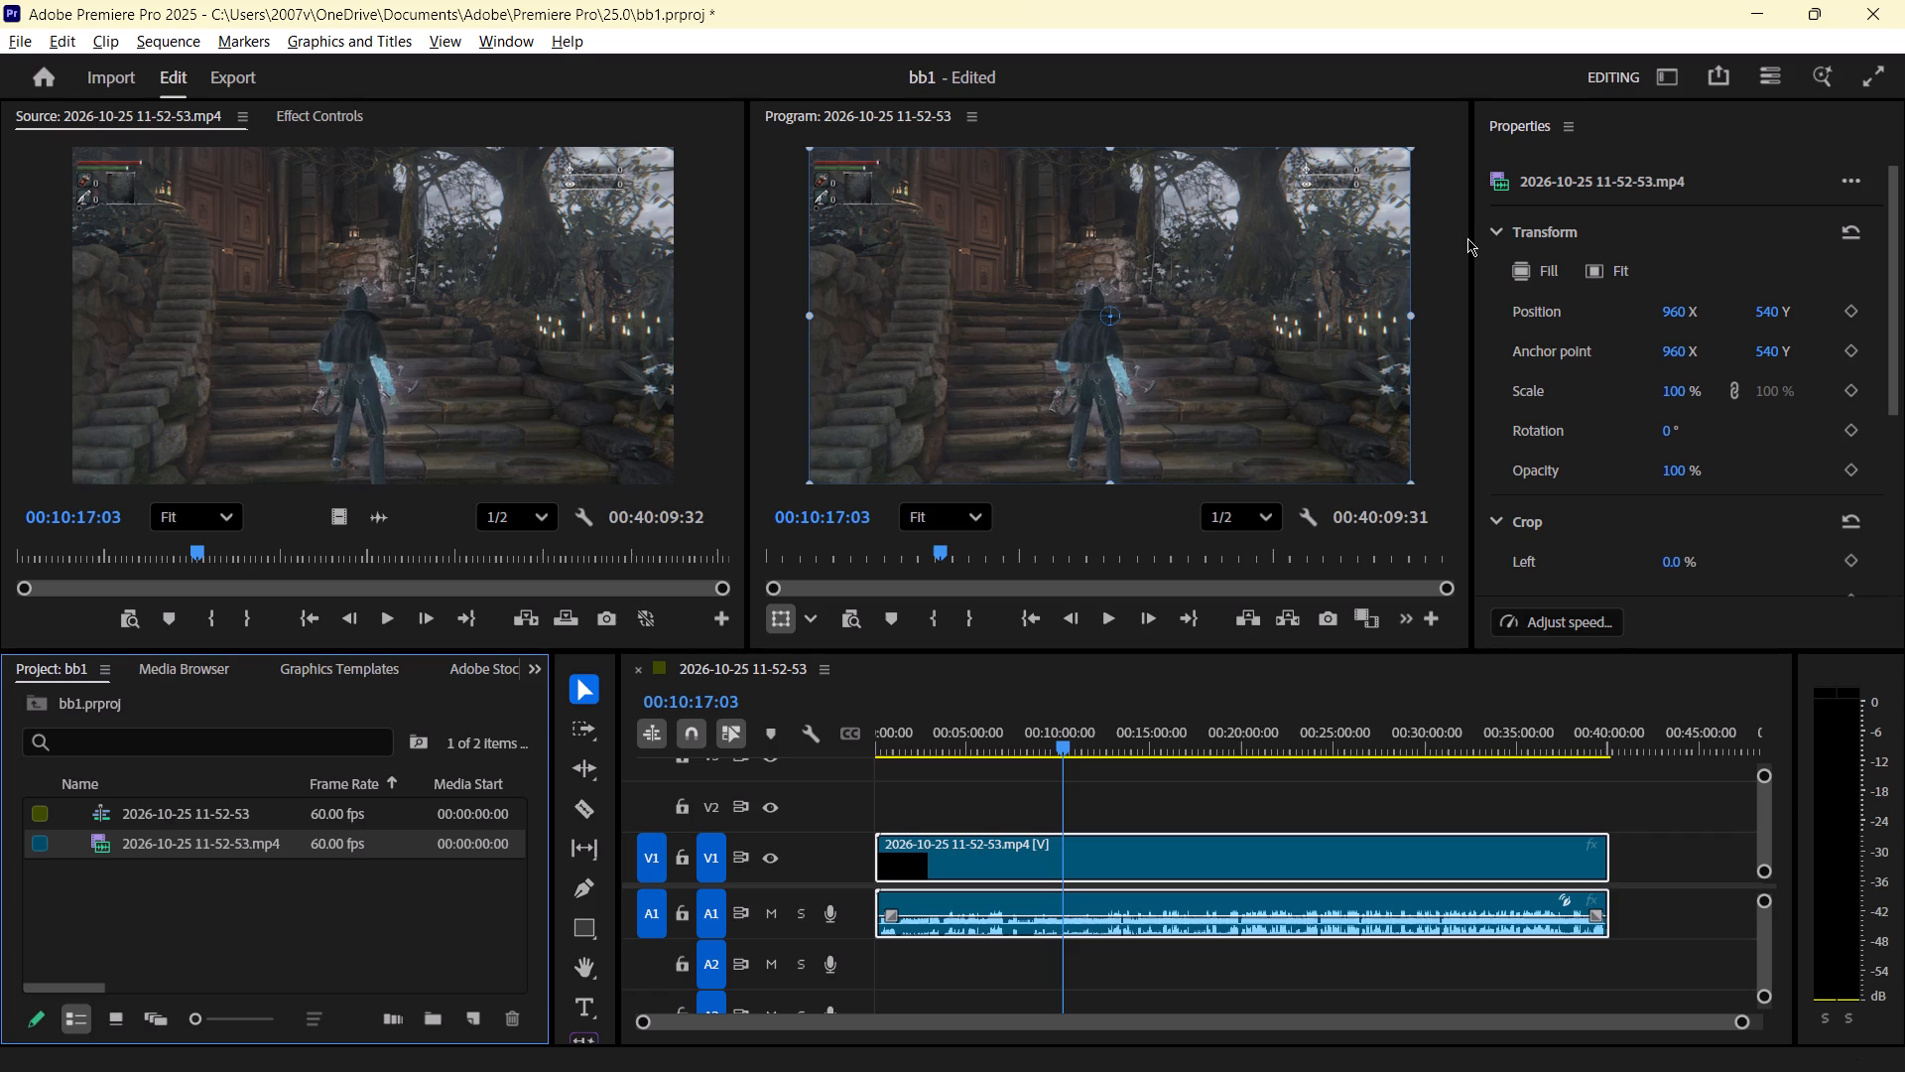
Widen the Program monitor by narrowing the Properties panel.
left_click_drag(1472, 242, 1671, 238)
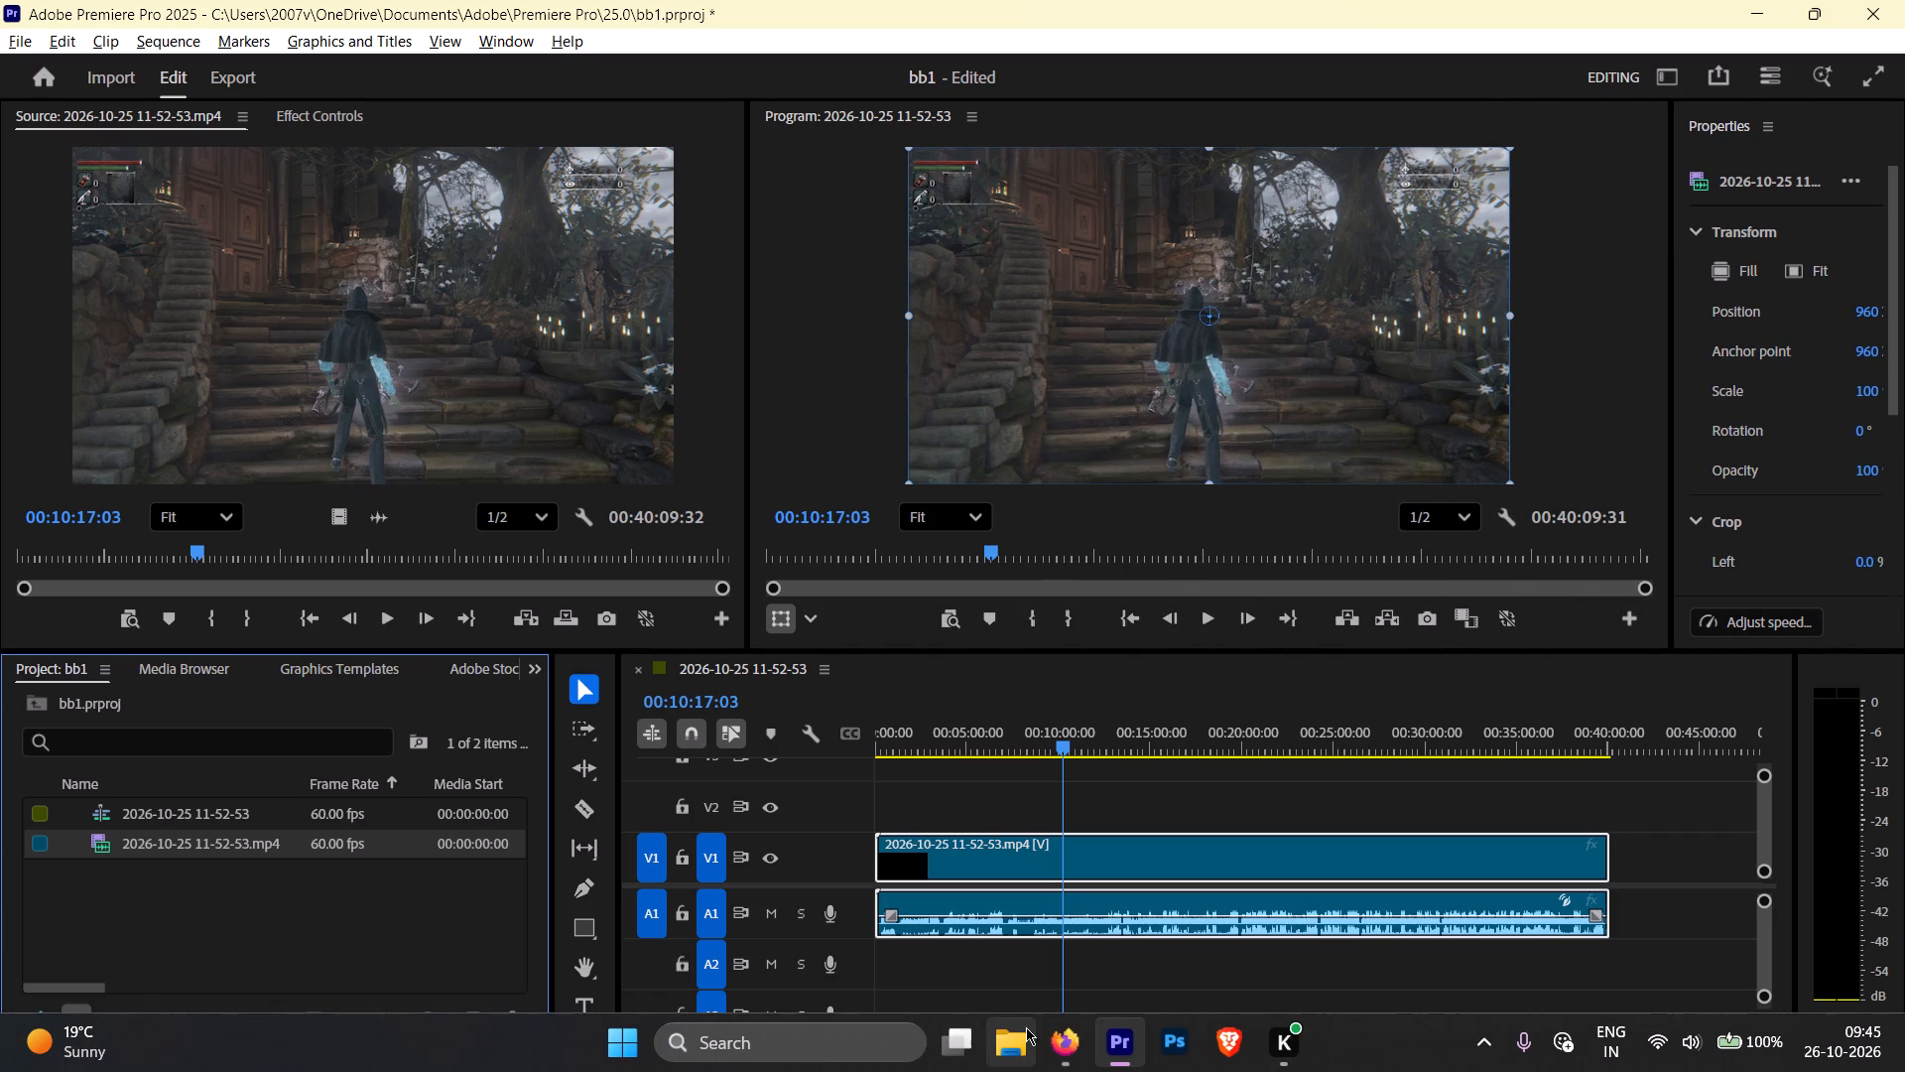
Switch to Firefox, resume the tutorial, show its chapter list and watch up to about 6:05 in Timeline navigation and cuts.
left_click(1079, 1043)
left_click(709, 584)
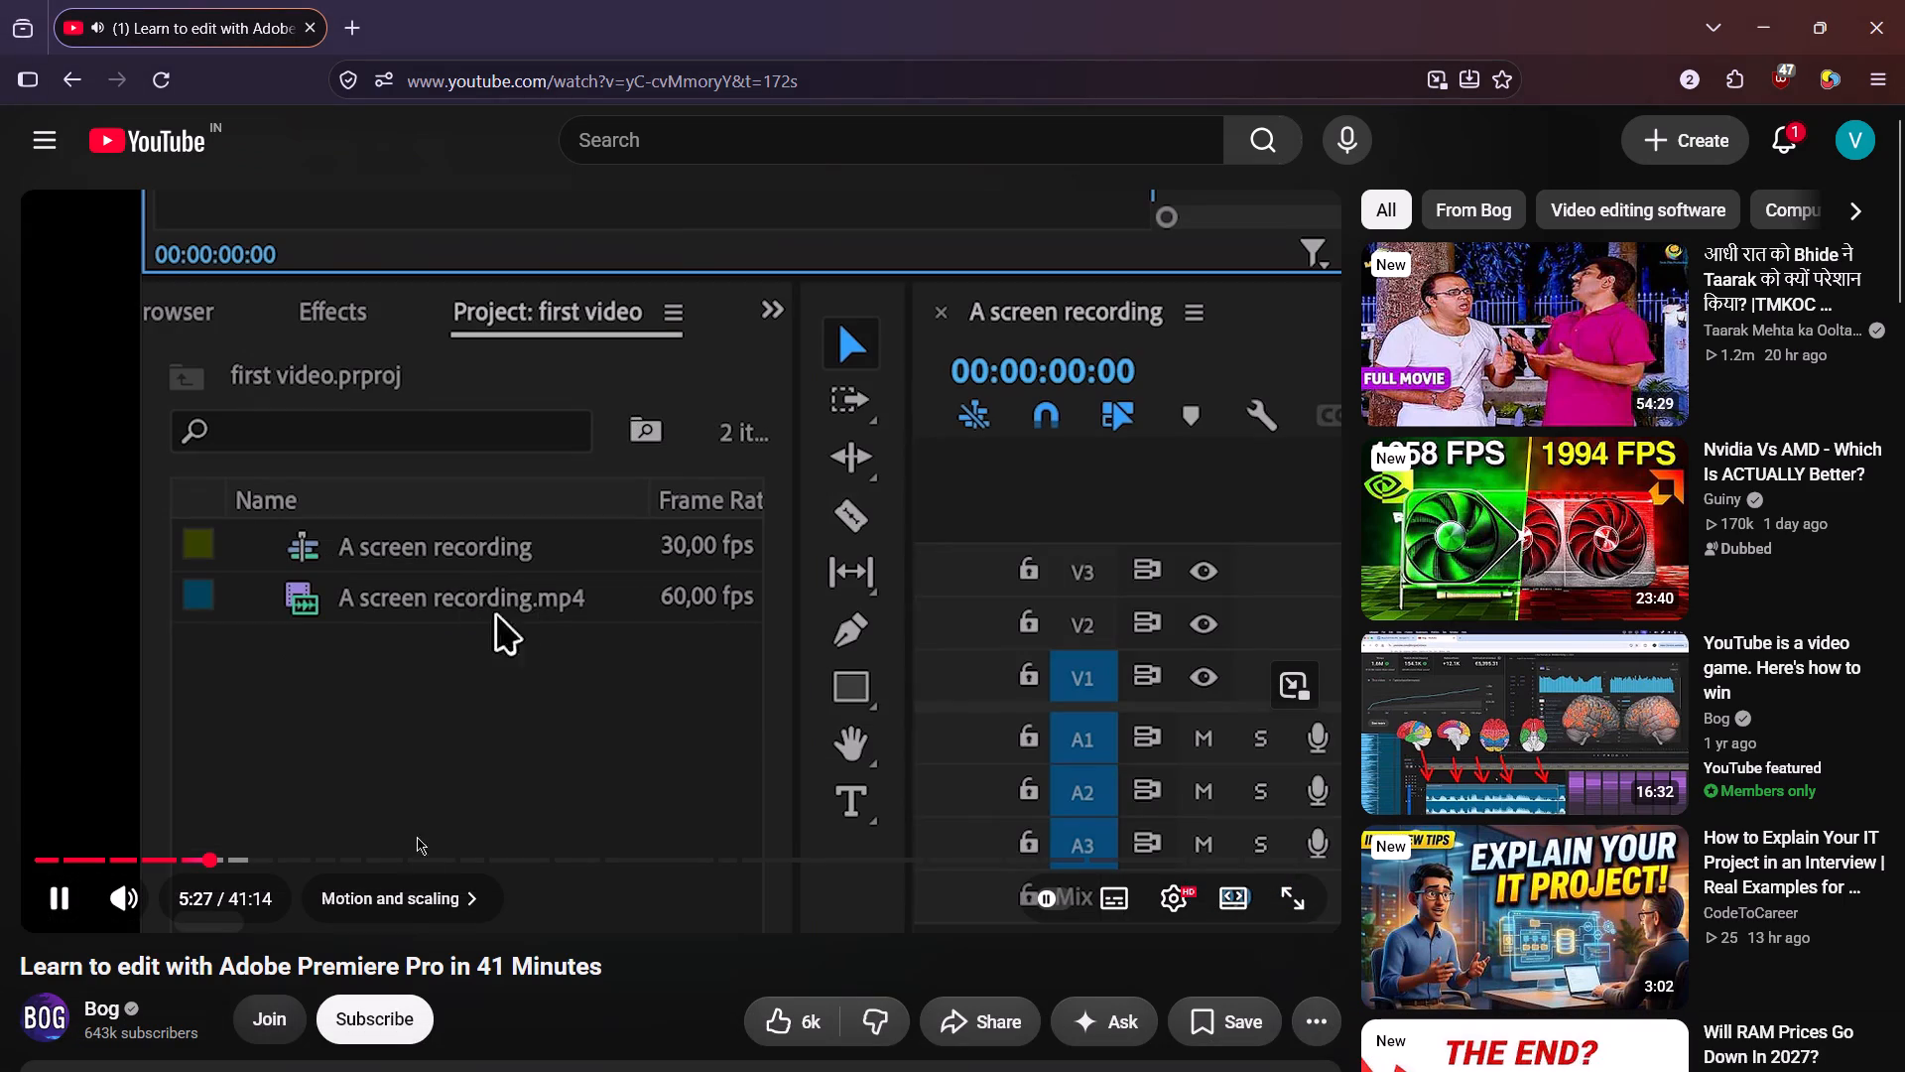
left_click(419, 893)
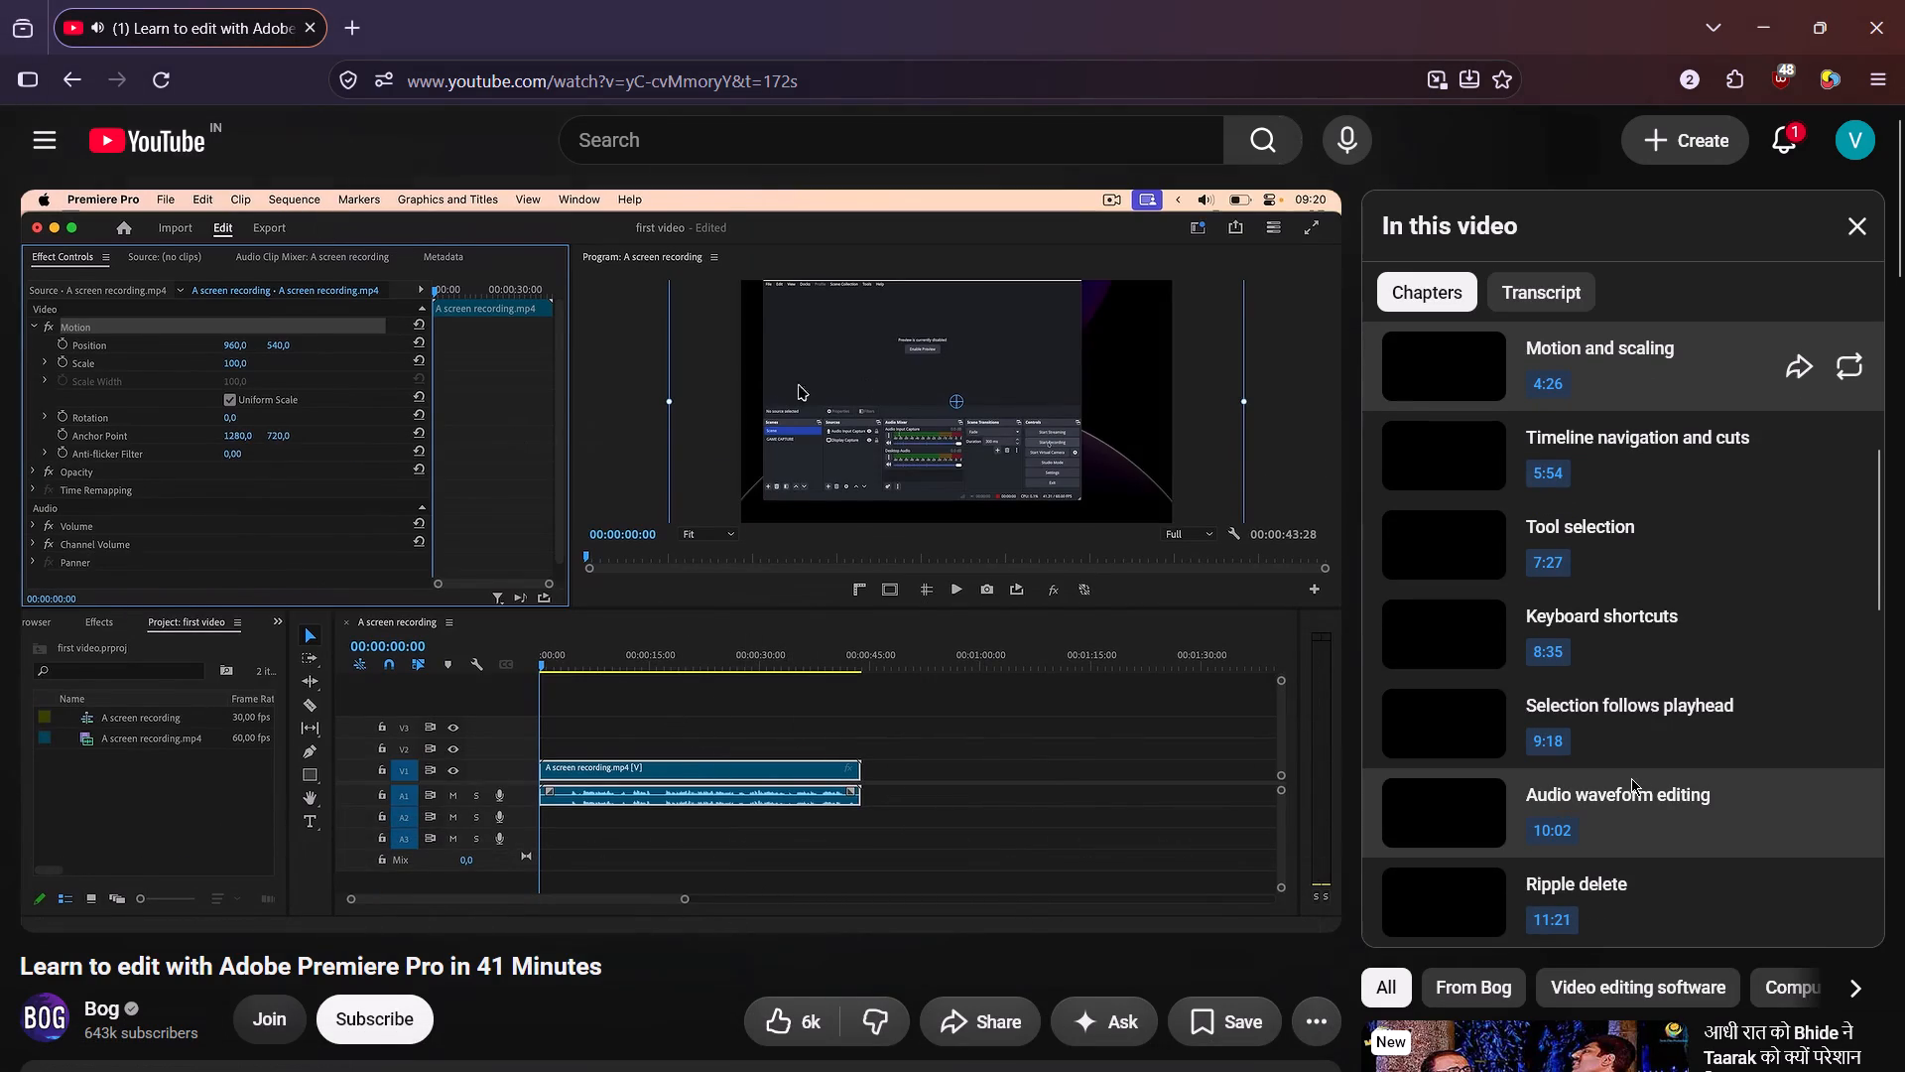
scroll(1671, 802, "down", 4)
scroll(1658, 796, "up", 8)
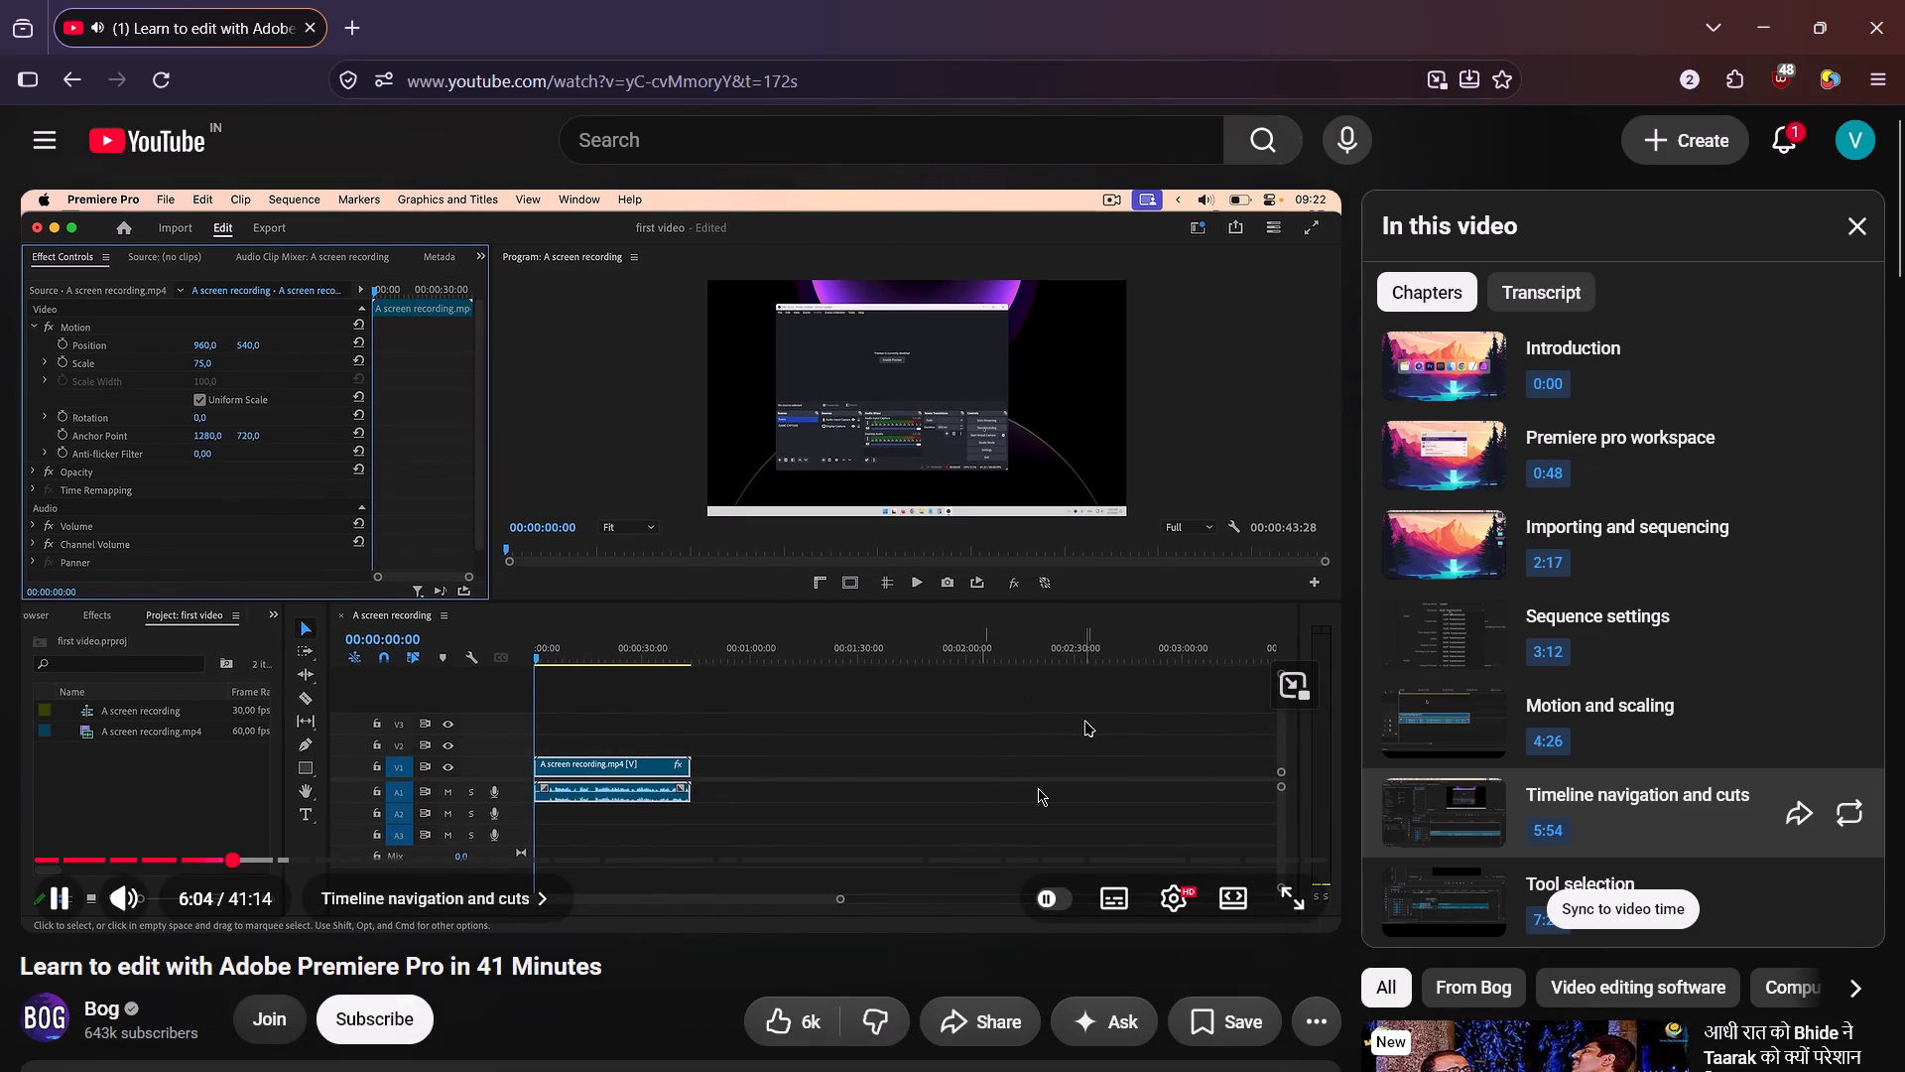
left_click(1014, 760)
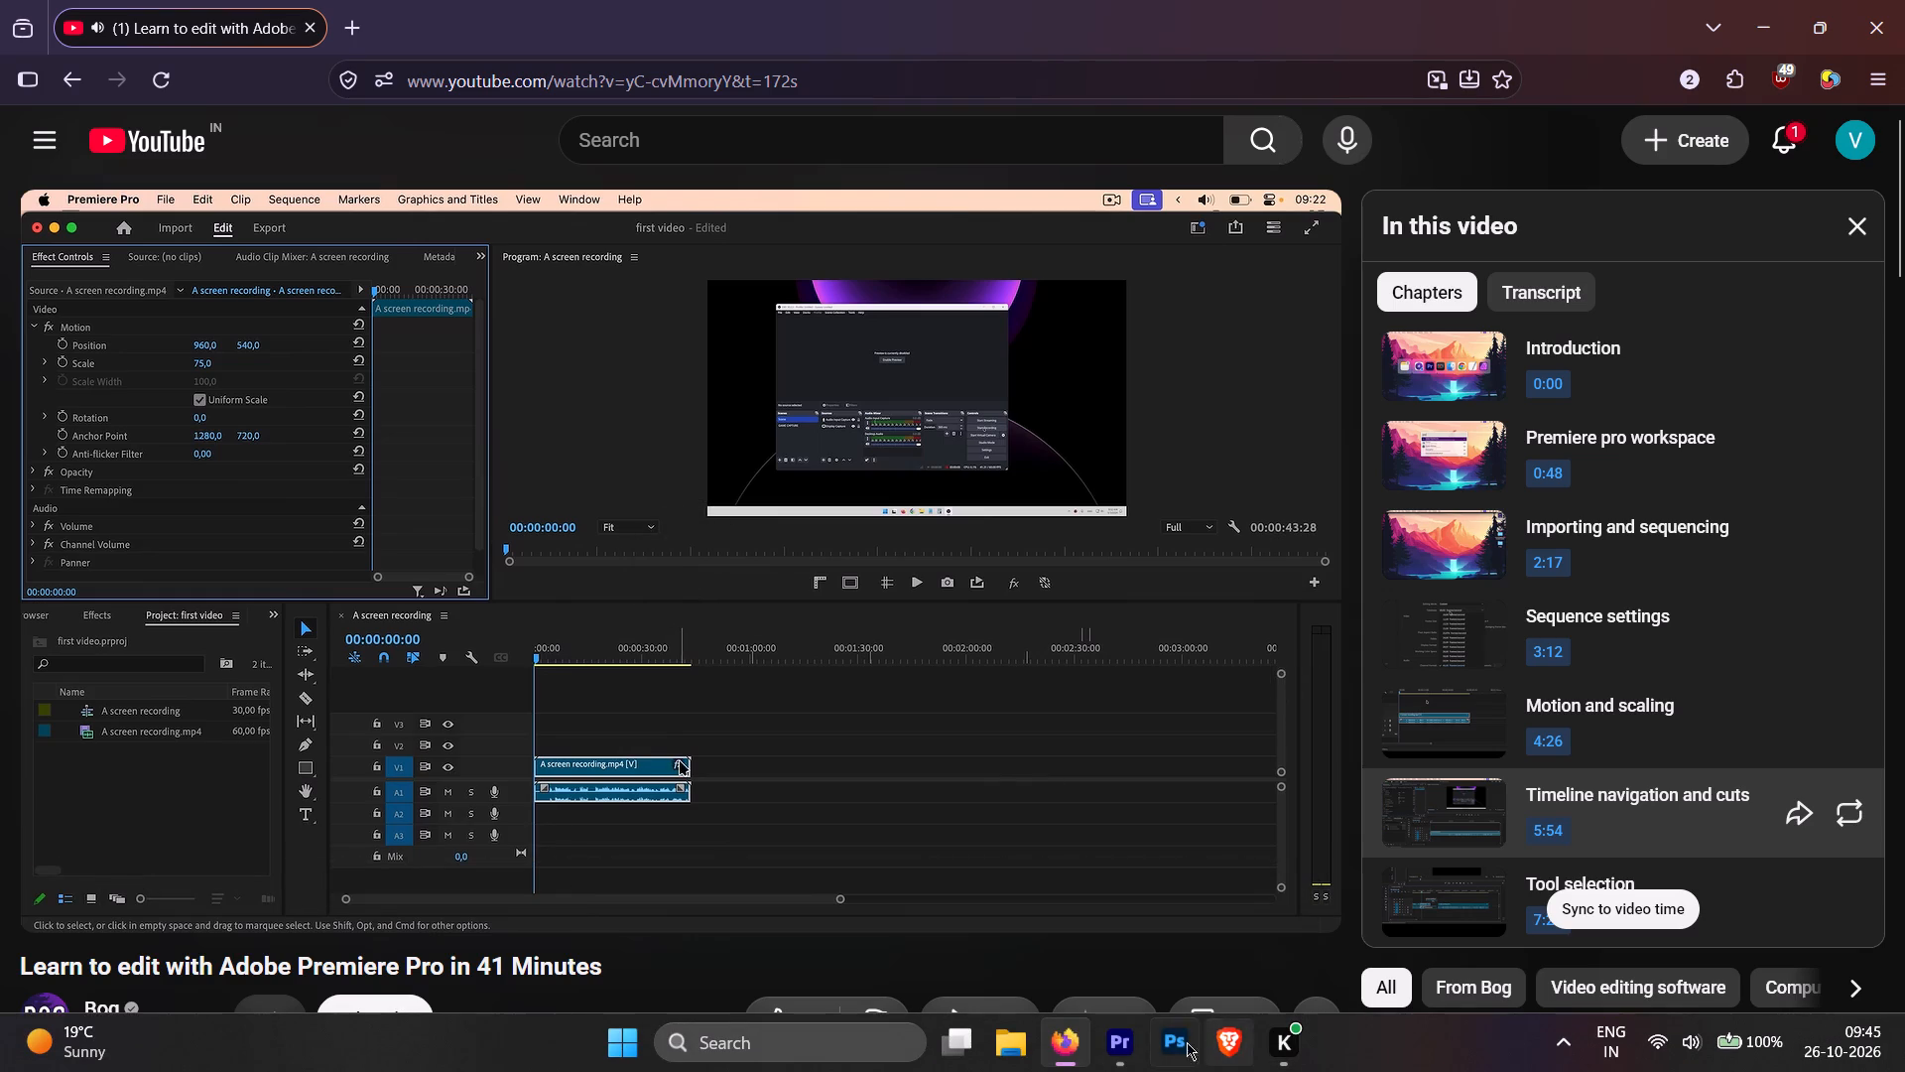
Switch to Premiere Pro and try zooming the timeline around the gameplay clip.
left_click(1116, 1037)
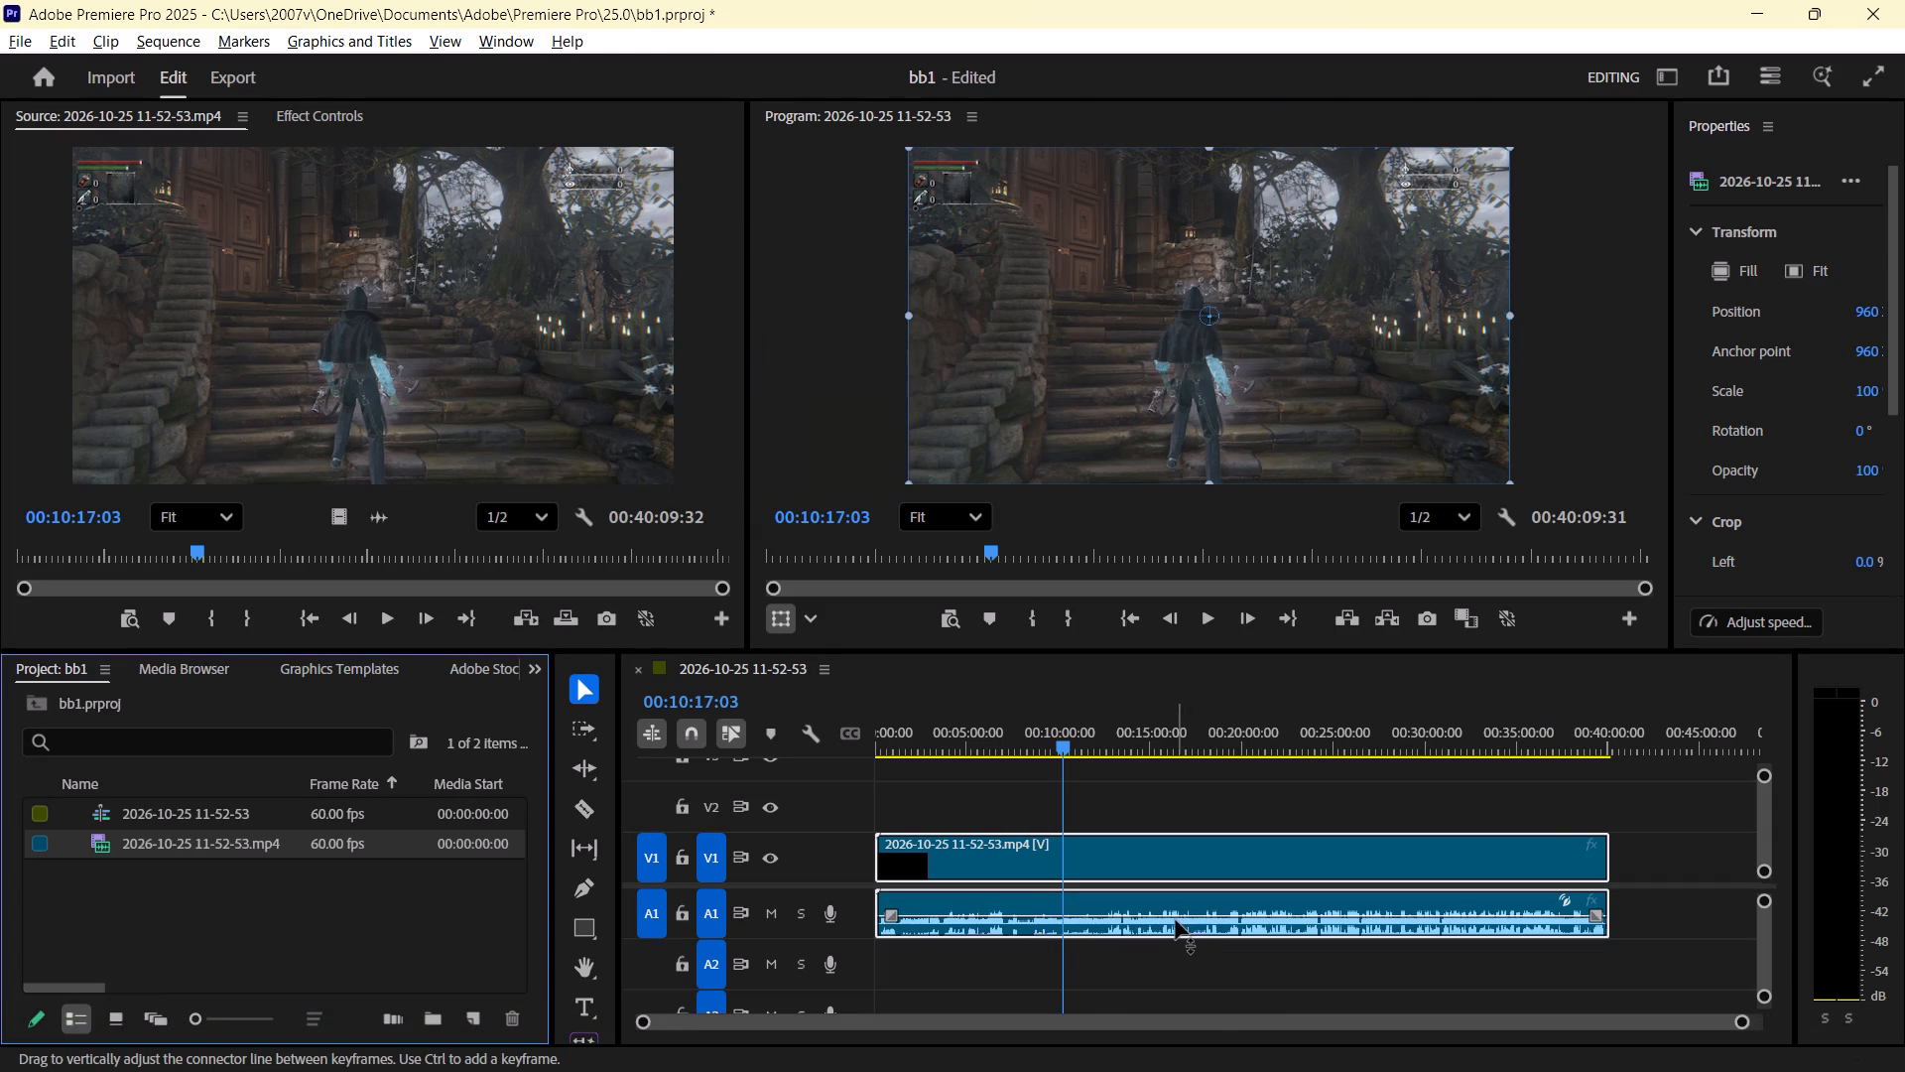
left_click(1017, 905, "ctrl")
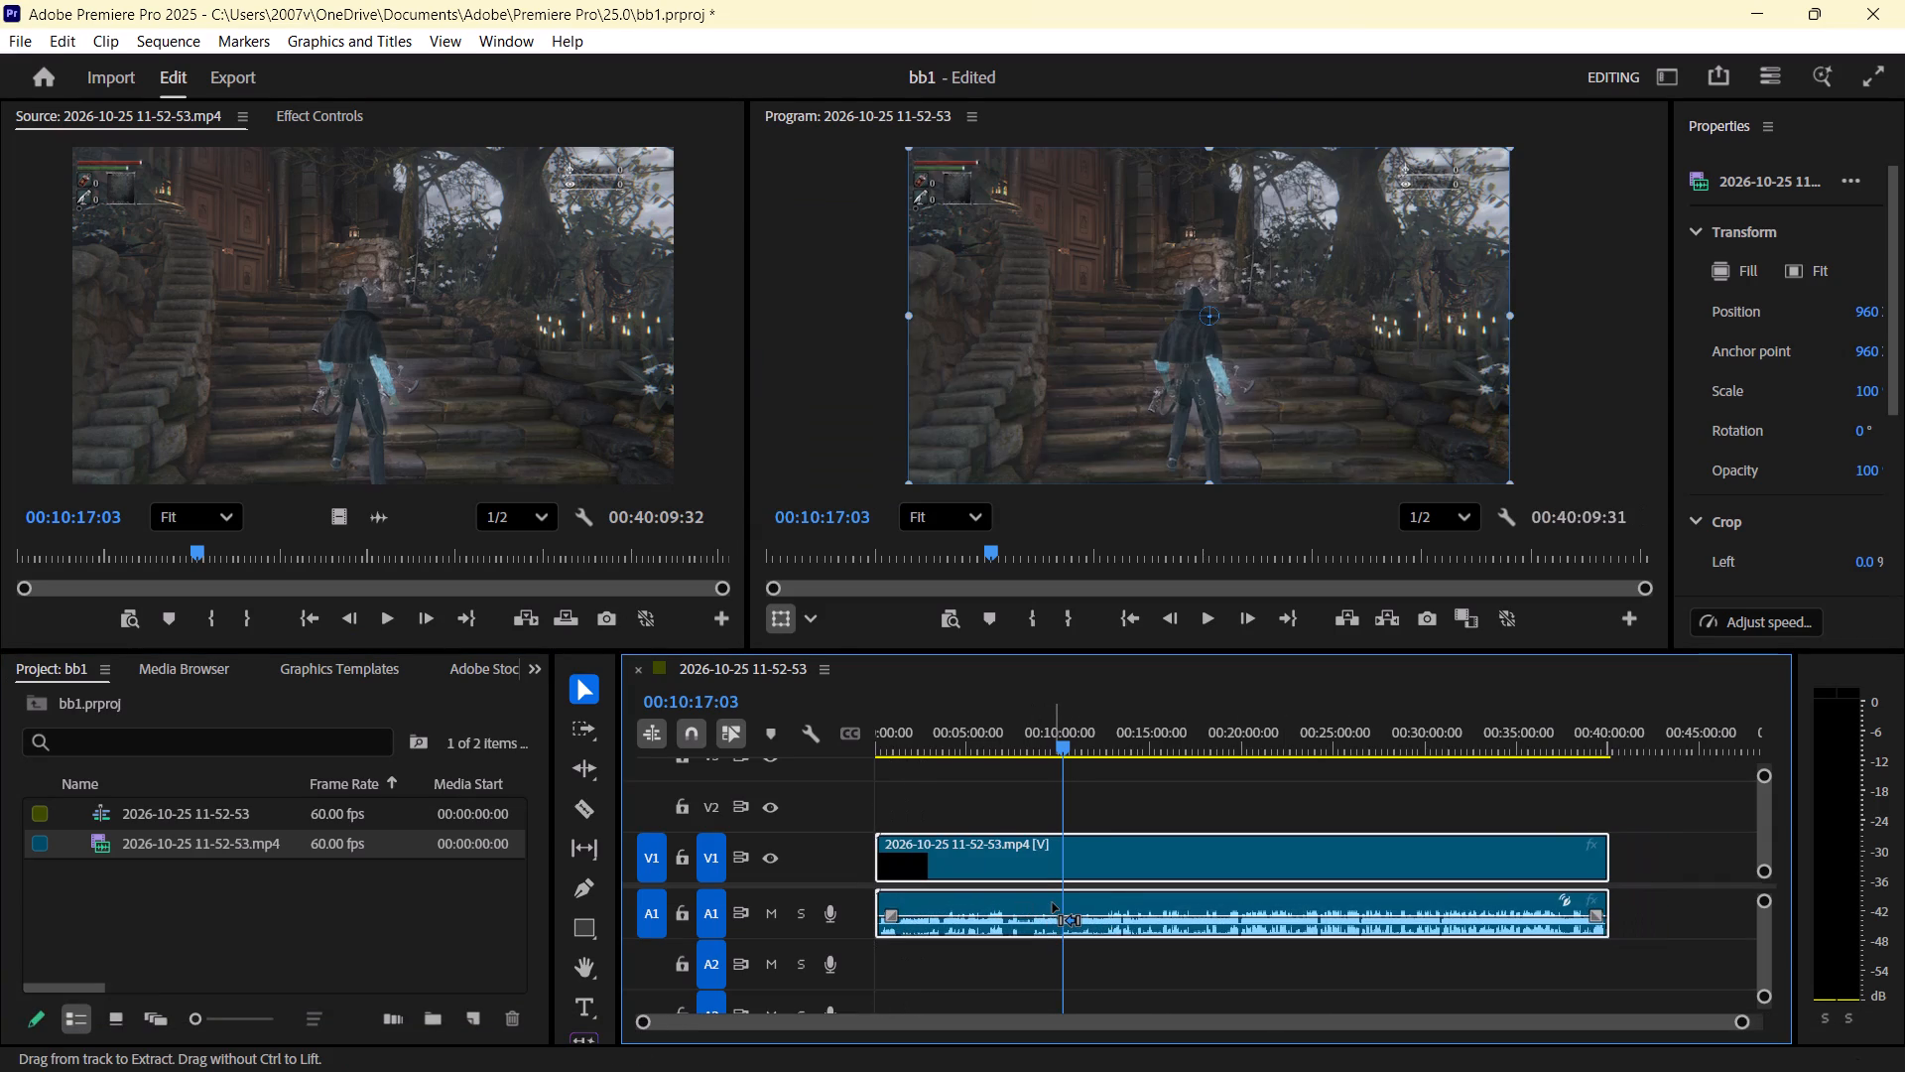
scroll(1053, 903, "up", 2, "ctrl")
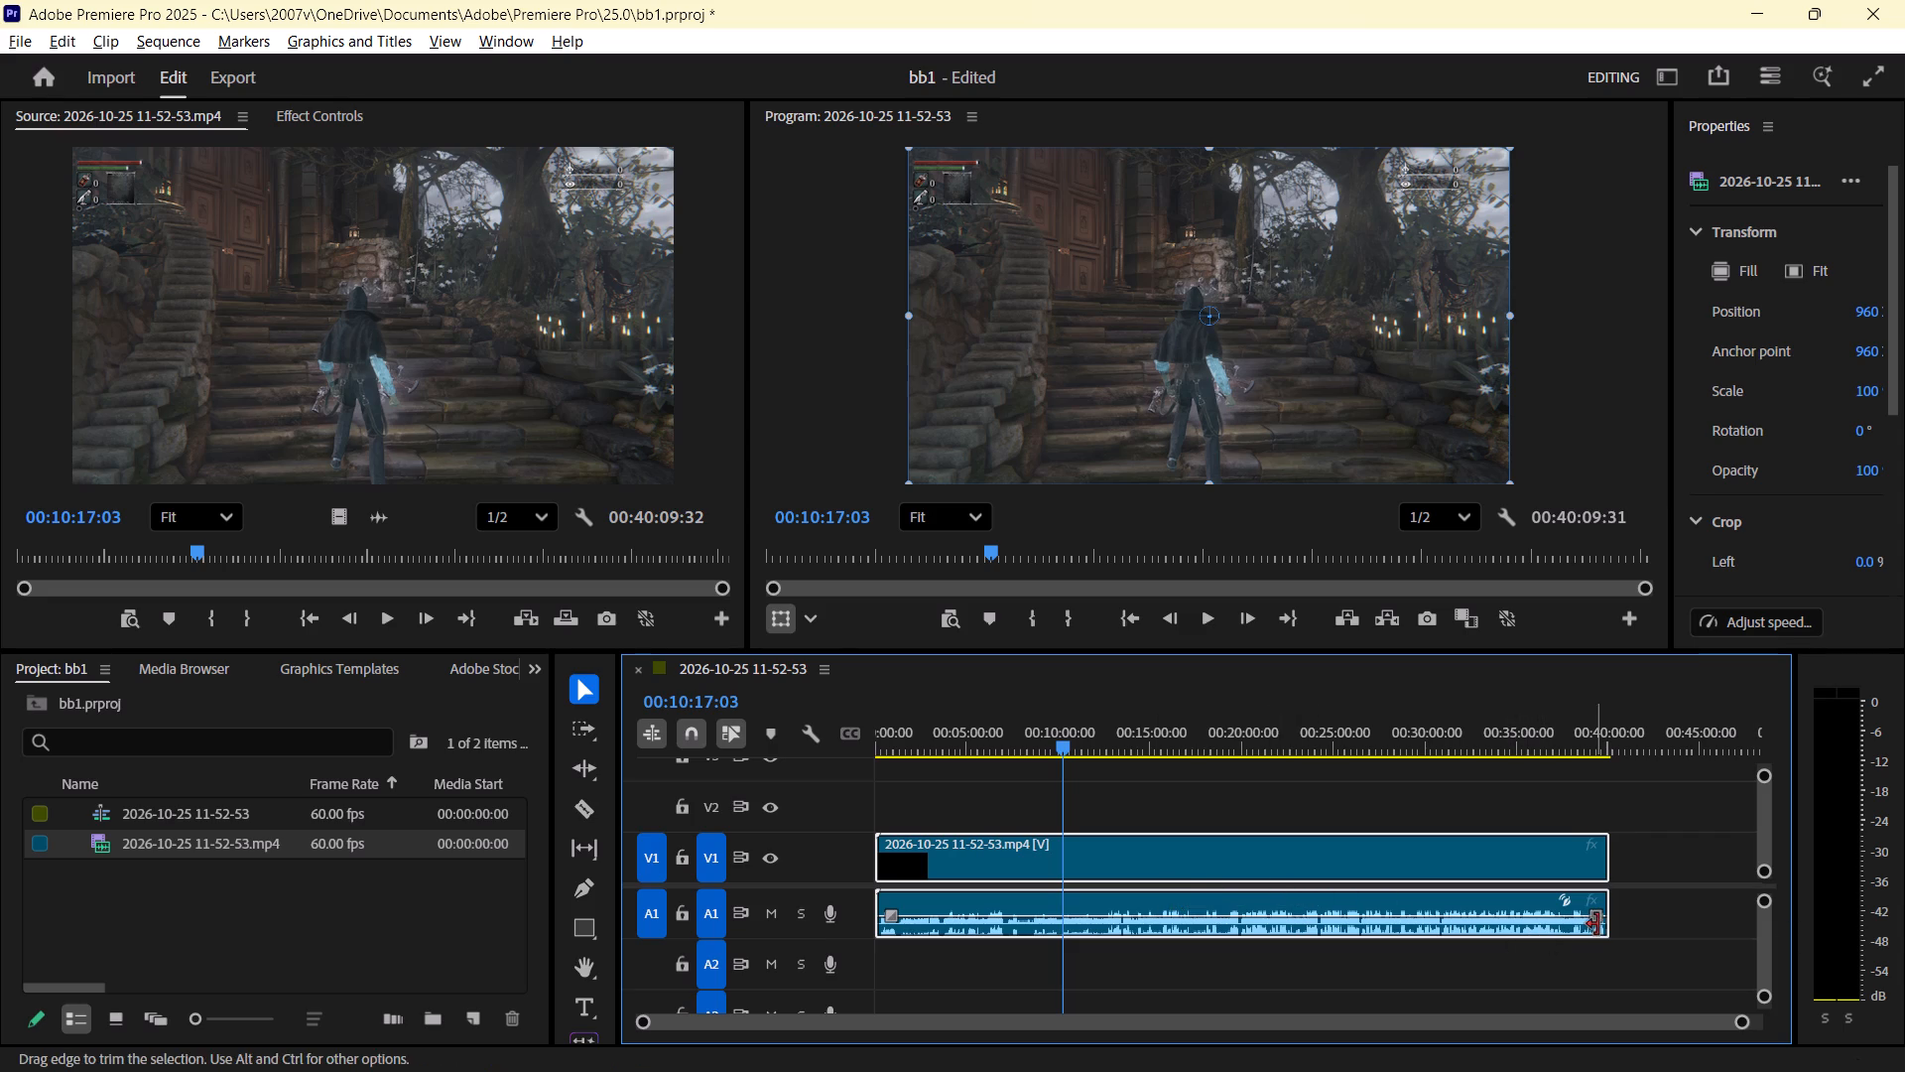
Return to Firefox and replay the tutorial from about 5:47 to the timeline zoom demonstration at 6:00, pausing it there.
left_click(1074, 1030)
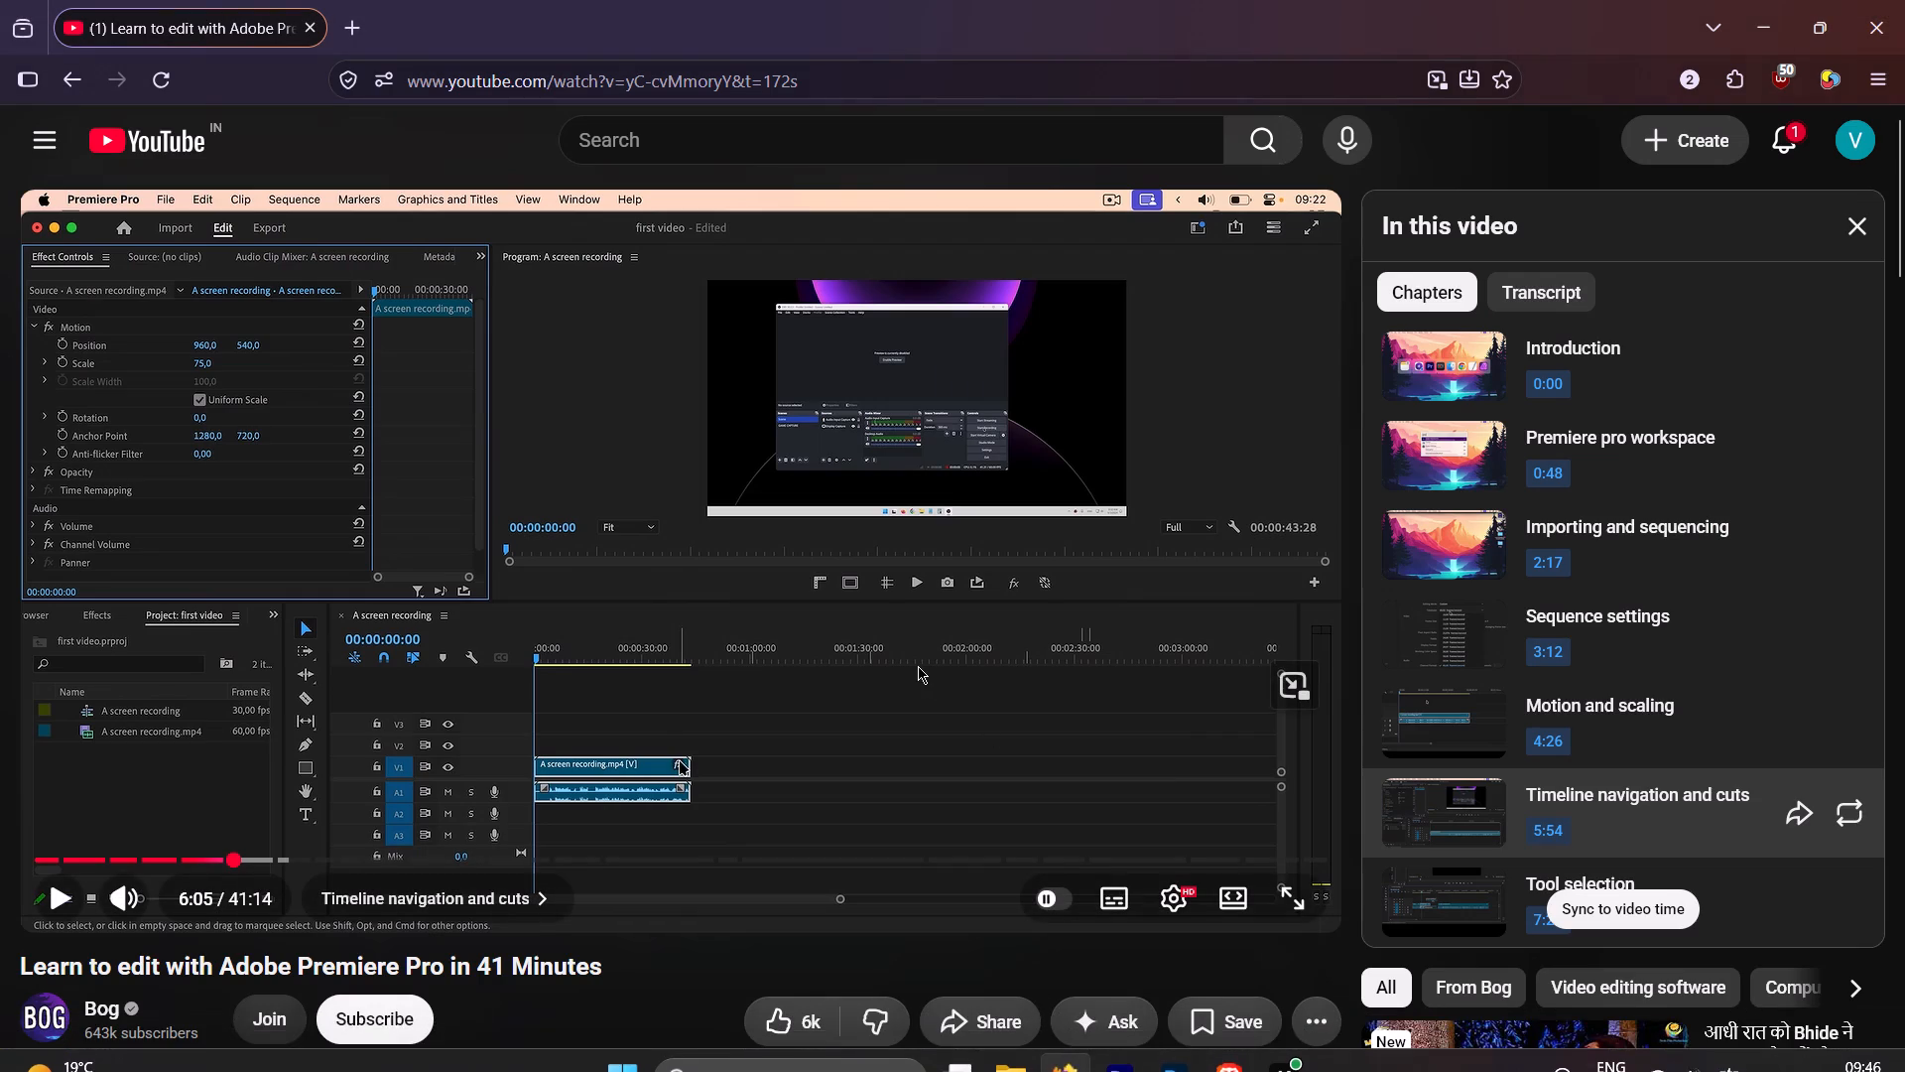
key("Left")
key("Left")
key("Left")
key("space")
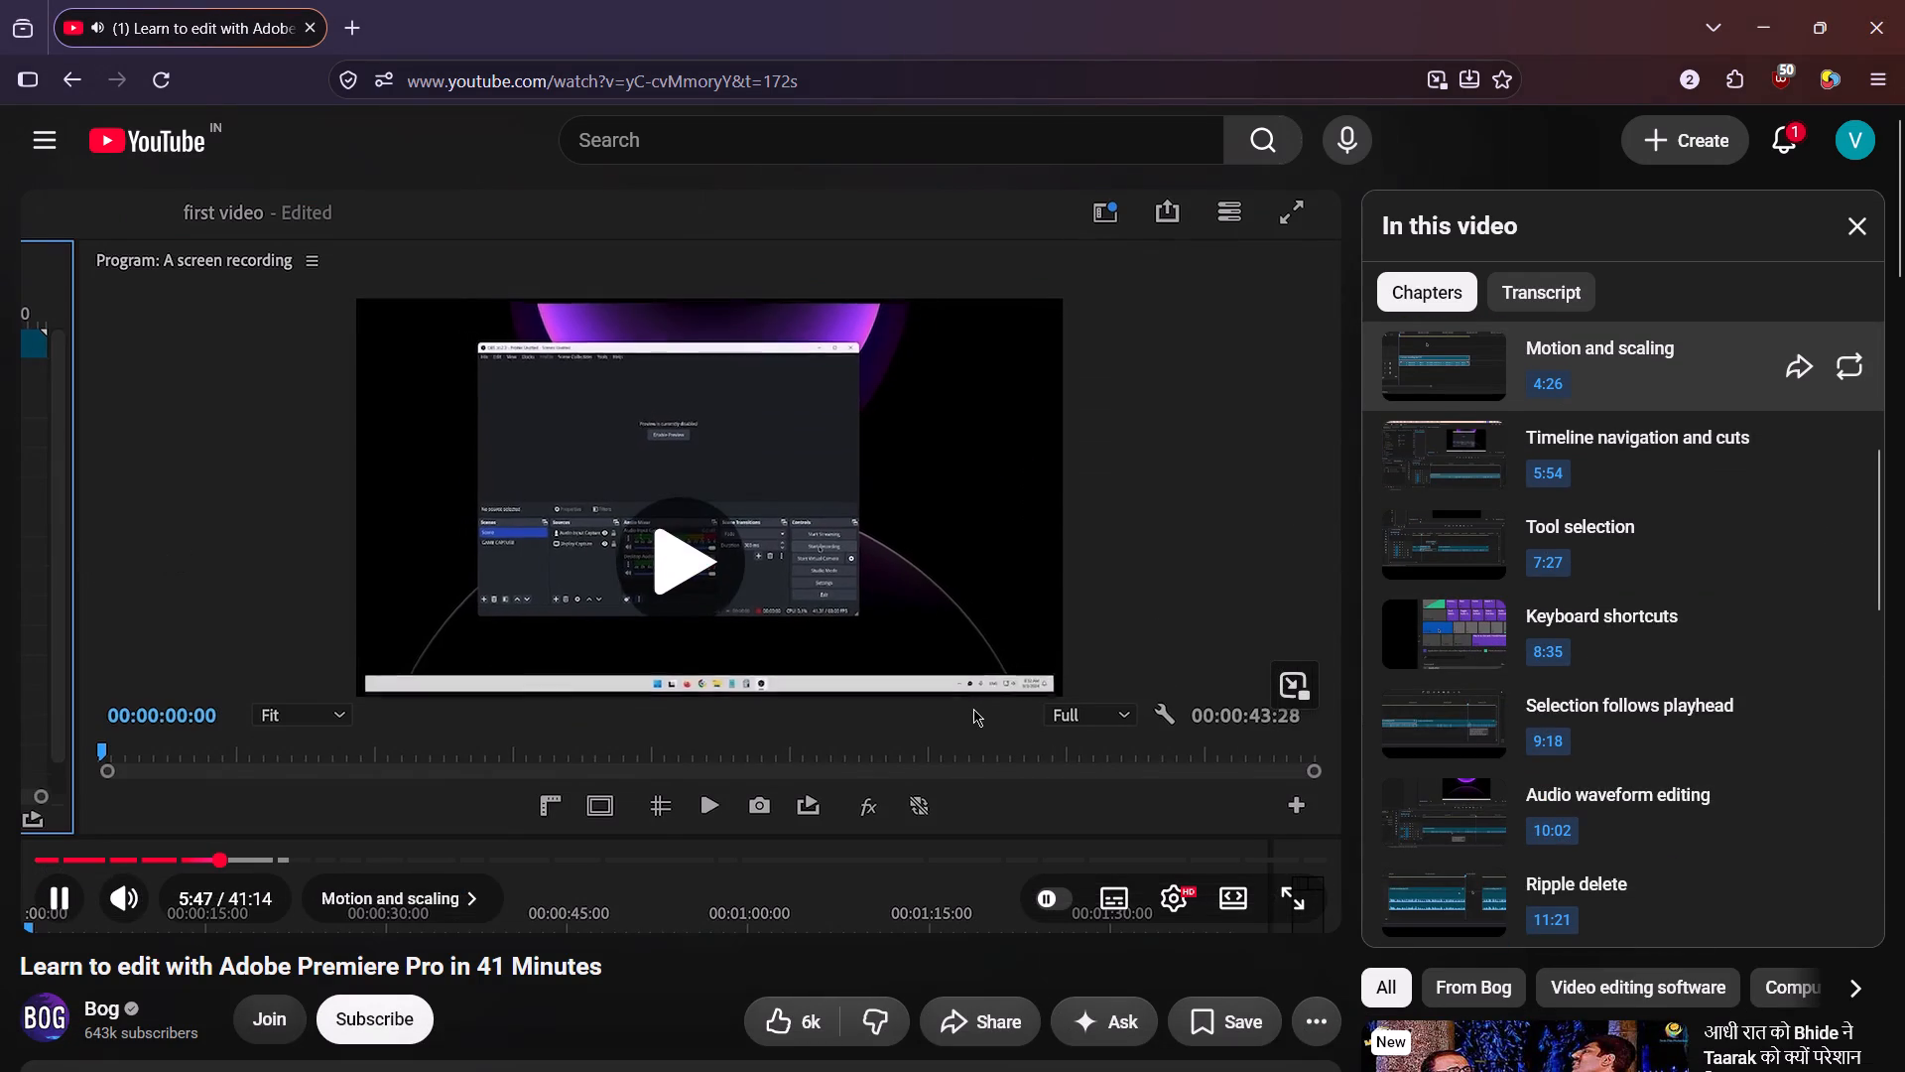
key("Right")
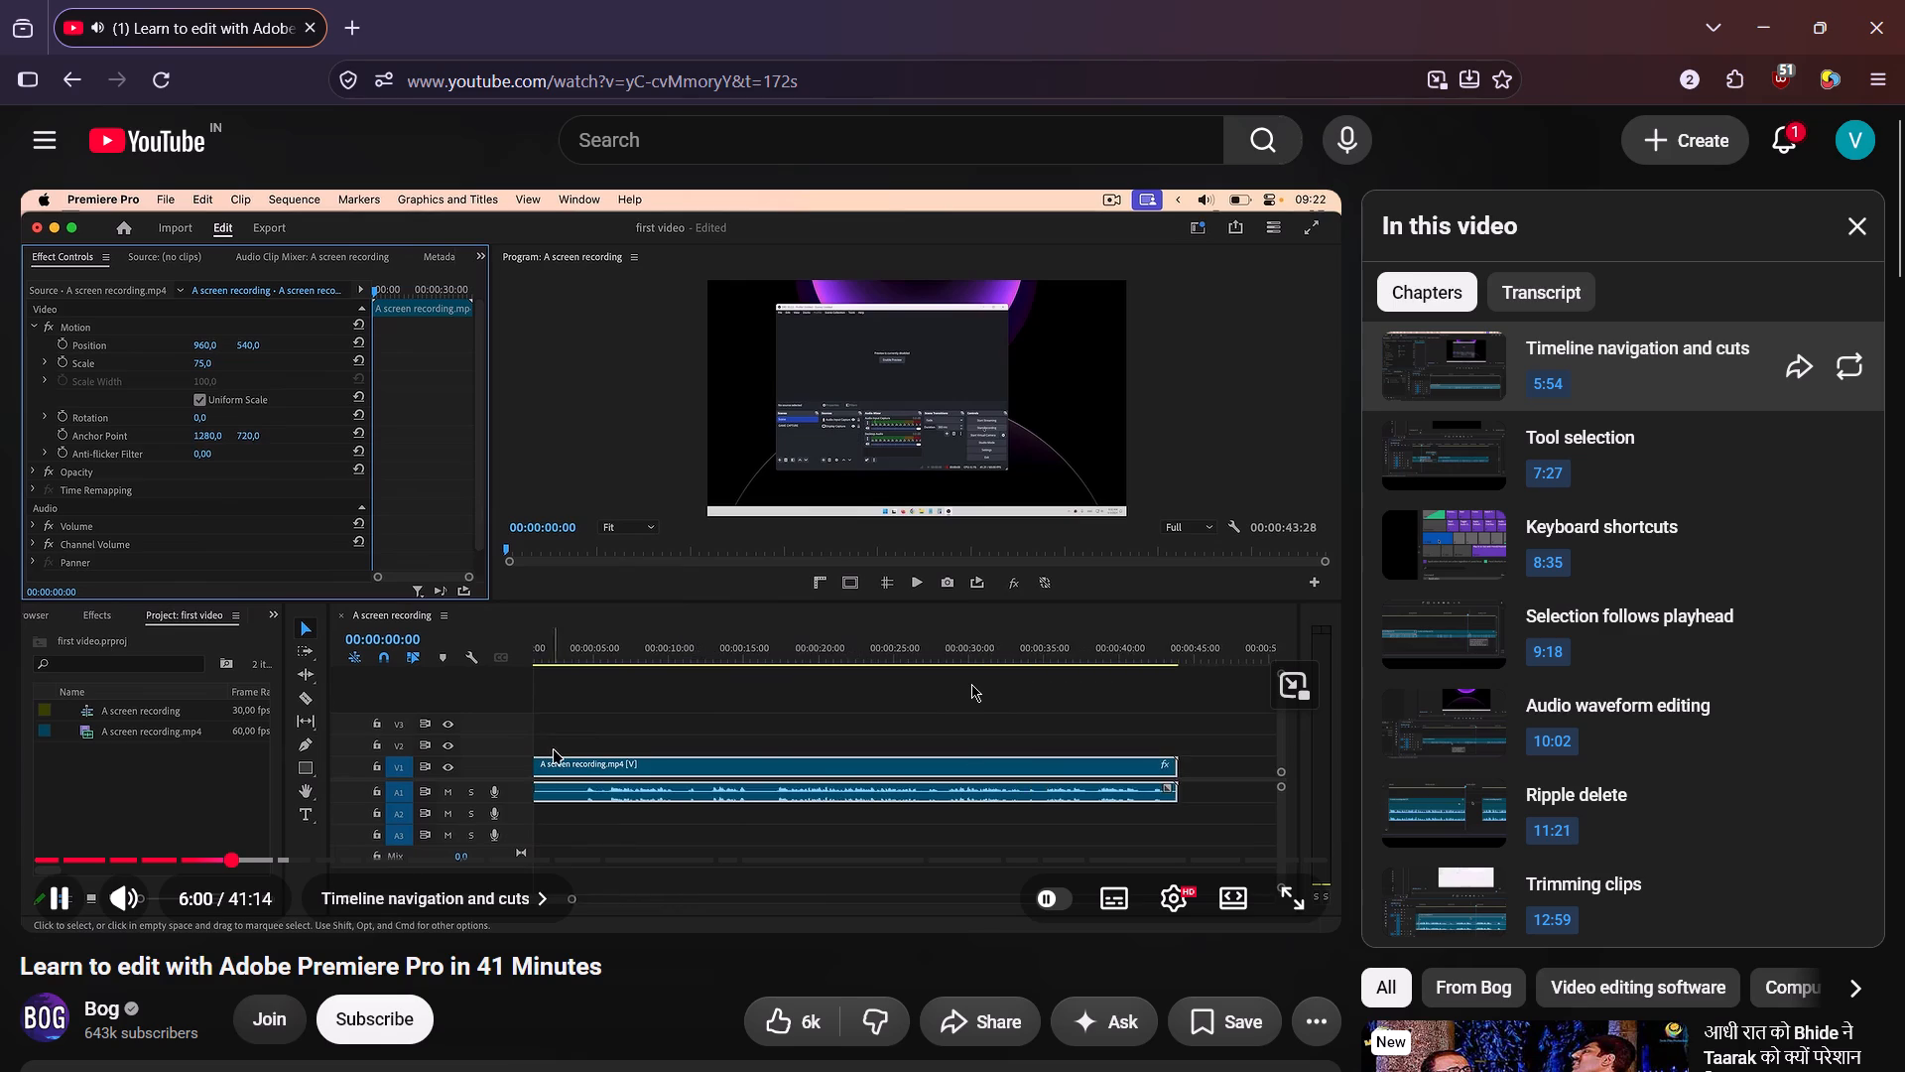
left_click(971, 684)
Switch to Premiere Pro and practise zooming the sequence timeline in and out.
left_click(1109, 1027)
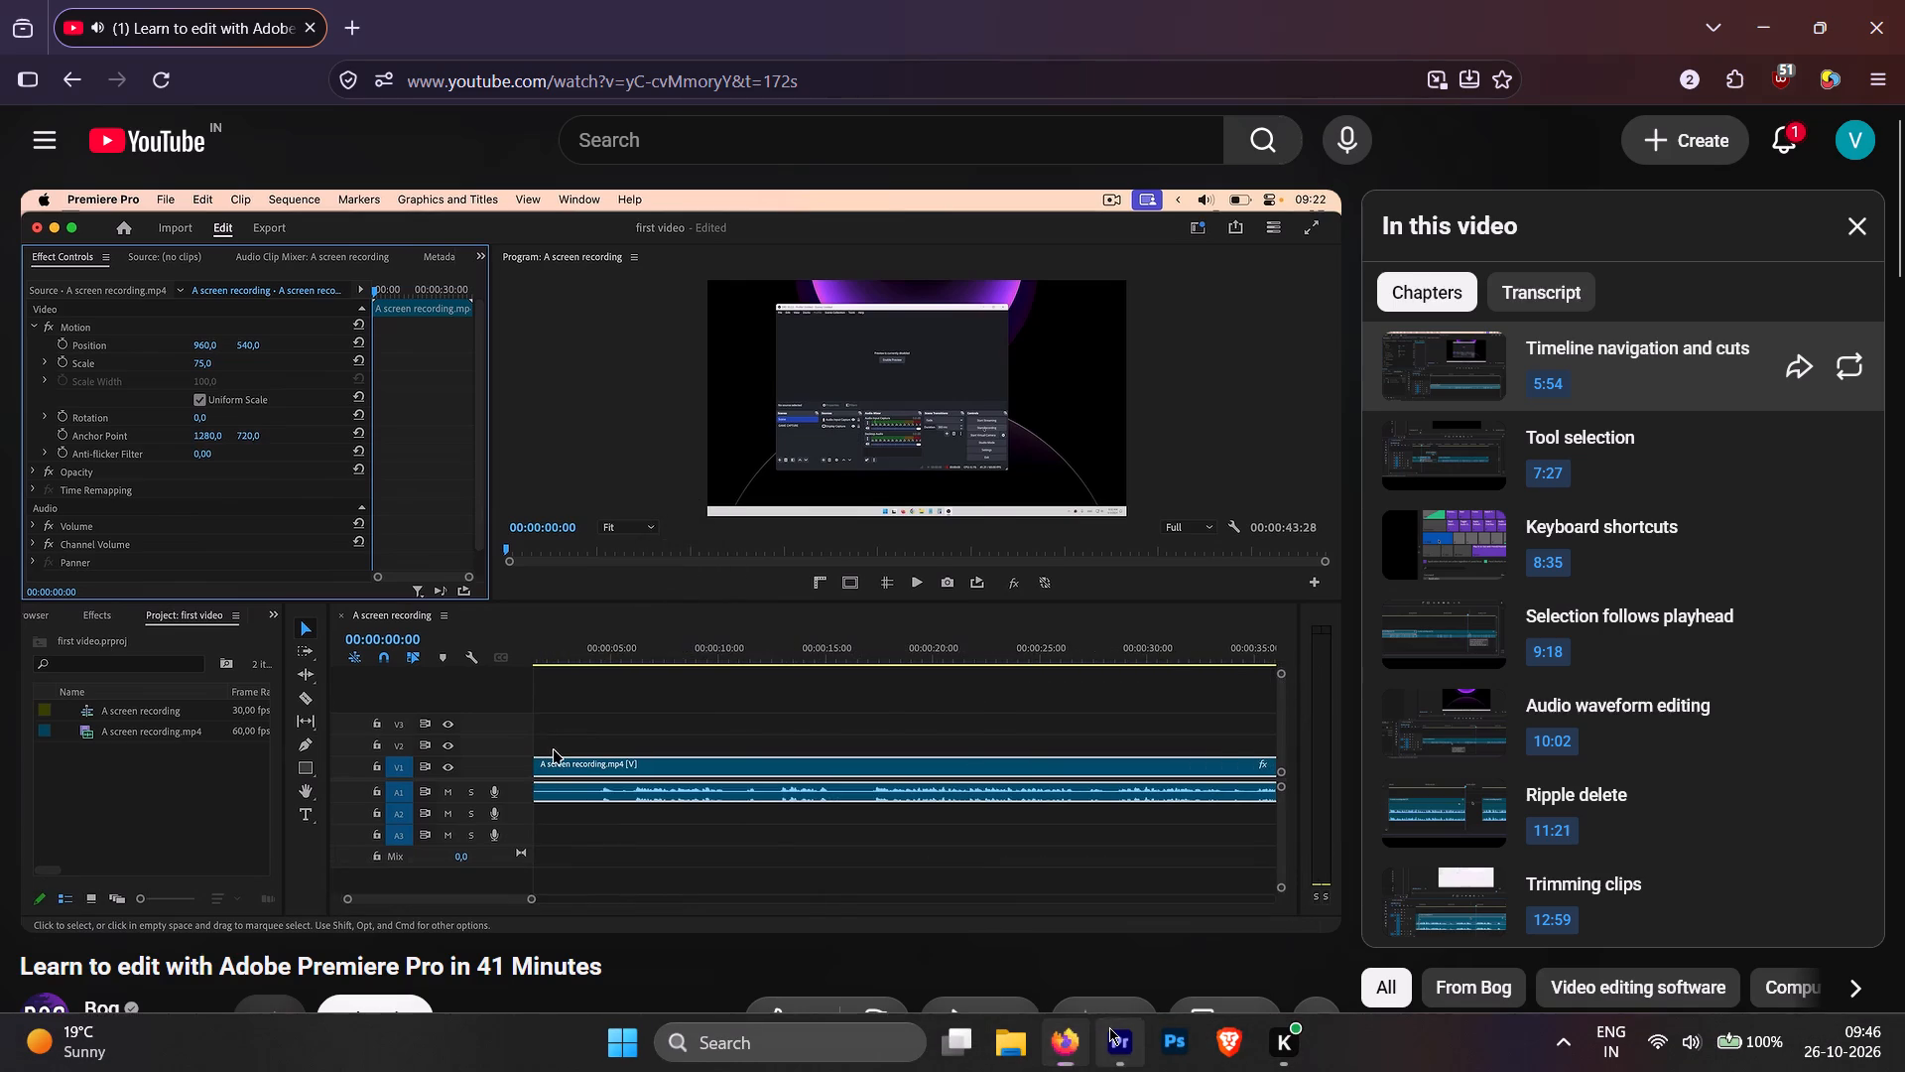
scroll(804, 886, "up", 1, "alt")
scroll(1061, 867, "up", 2, "alt")
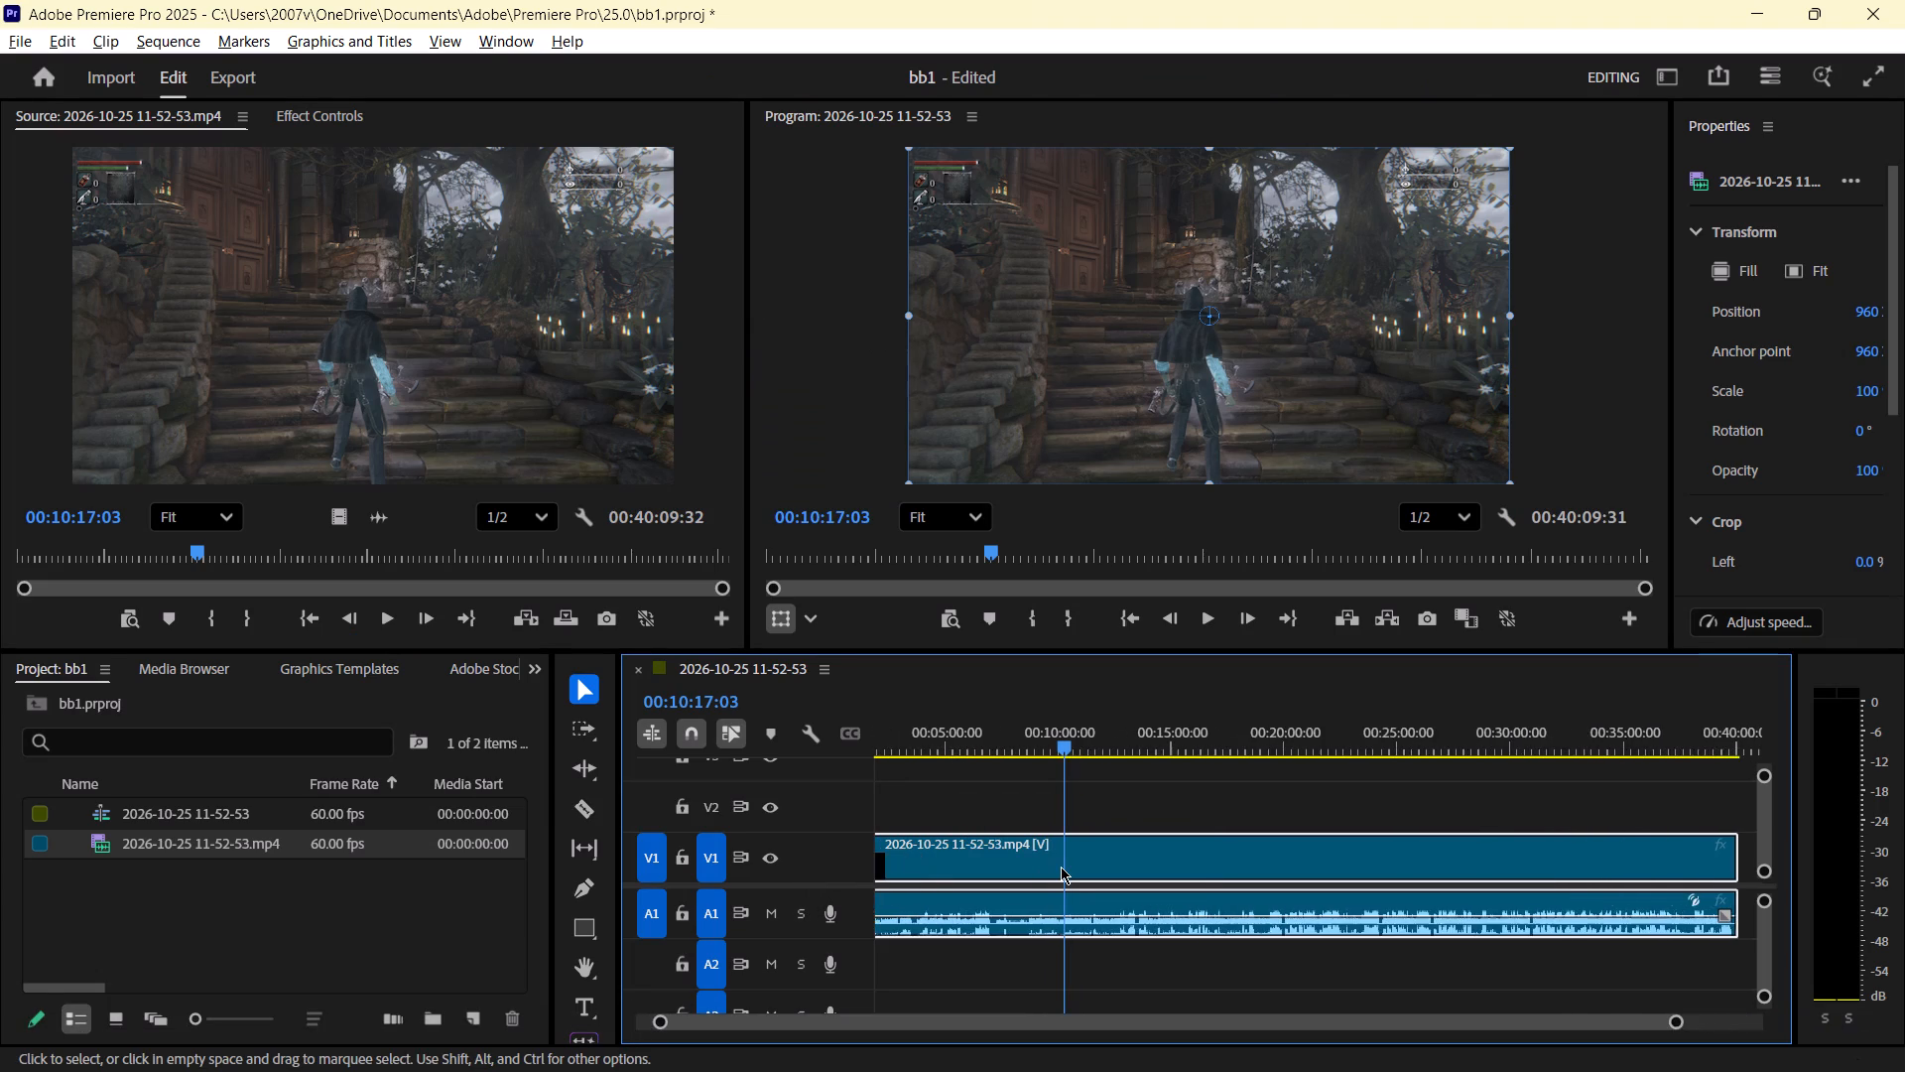
scroll(1061, 867, "down", 3, "alt")
scroll(1061, 867, "up", 2, "alt")
scroll(1061, 867, "down", 2, "alt")
scroll(1062, 867, "up", 2, "alt")
scroll(1062, 866, "down", 2, "alt")
scroll(1063, 868, "up", 1, "alt")
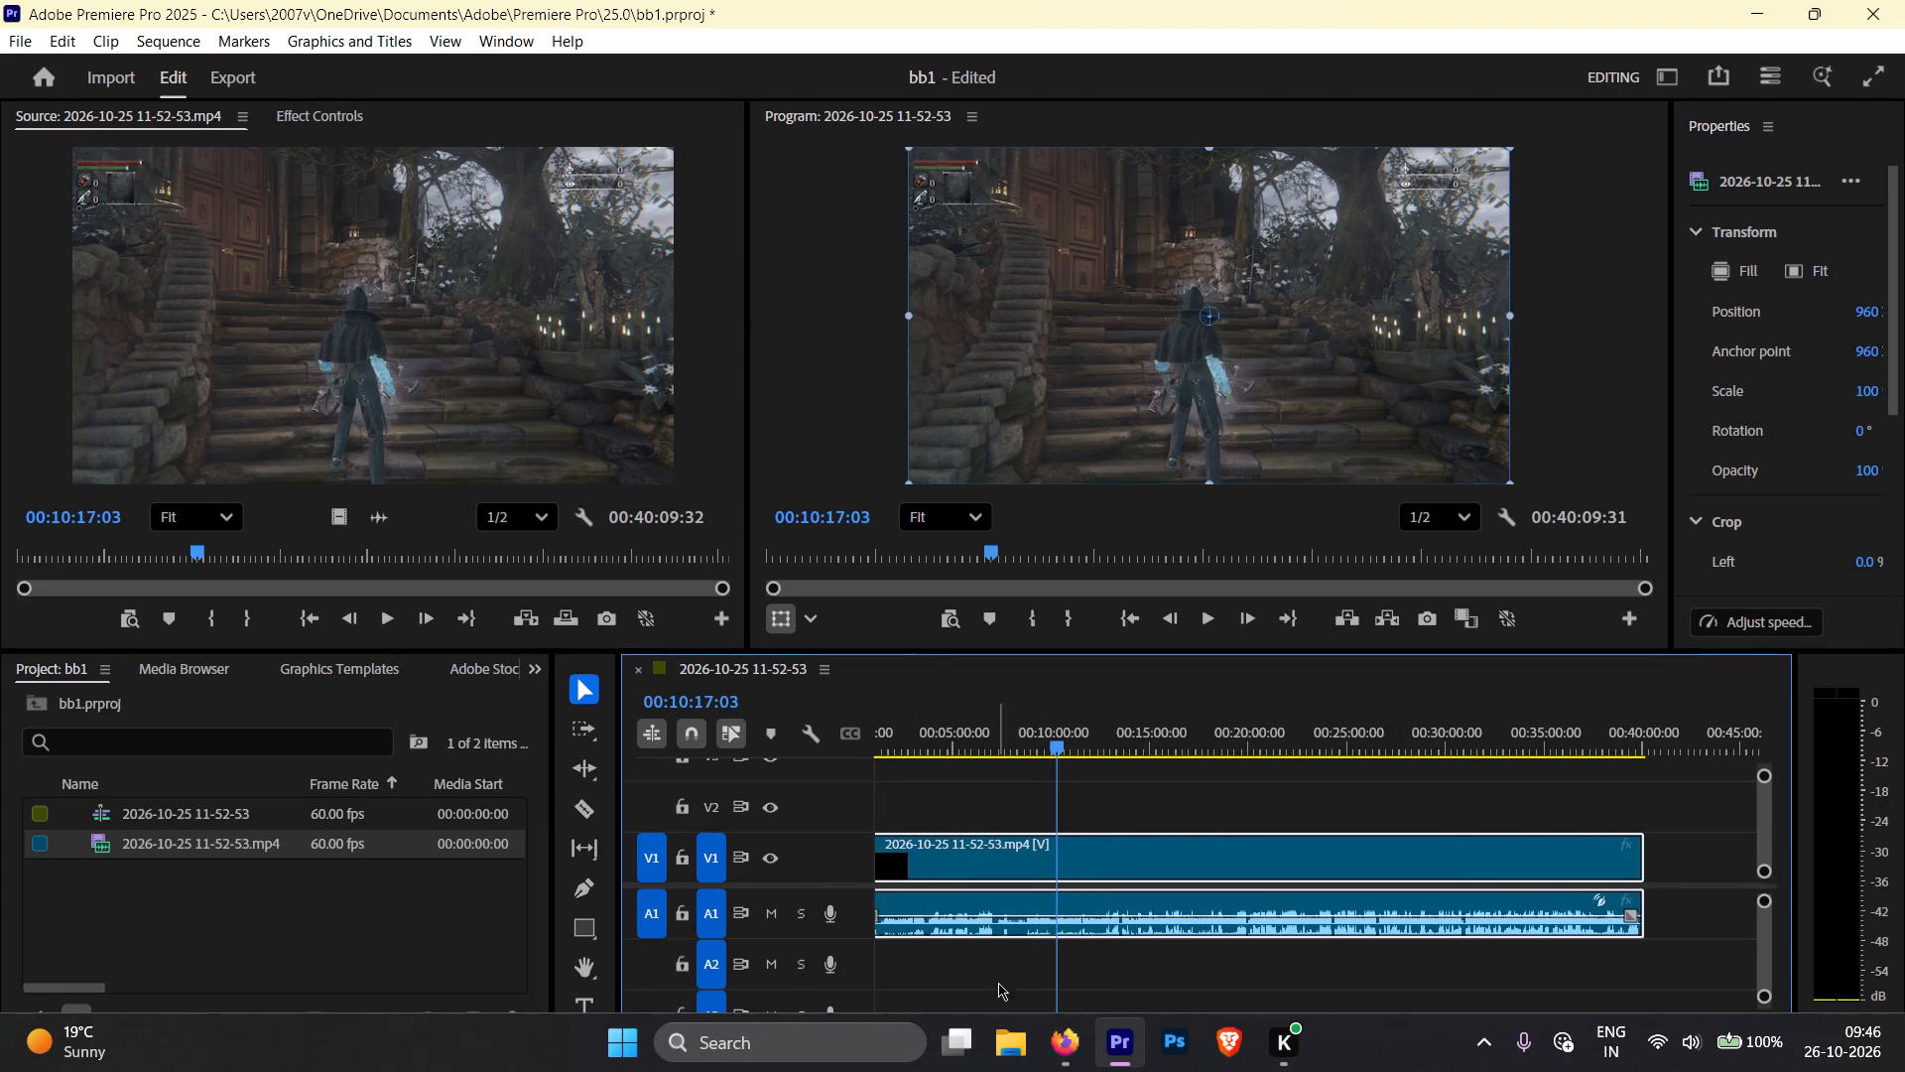
Switch to Firefox, resume the tutorial and watch from about 6:05 into the Tool selection chapter, pausing at about 7:50.
left_click(1060, 1053)
left_click(761, 685)
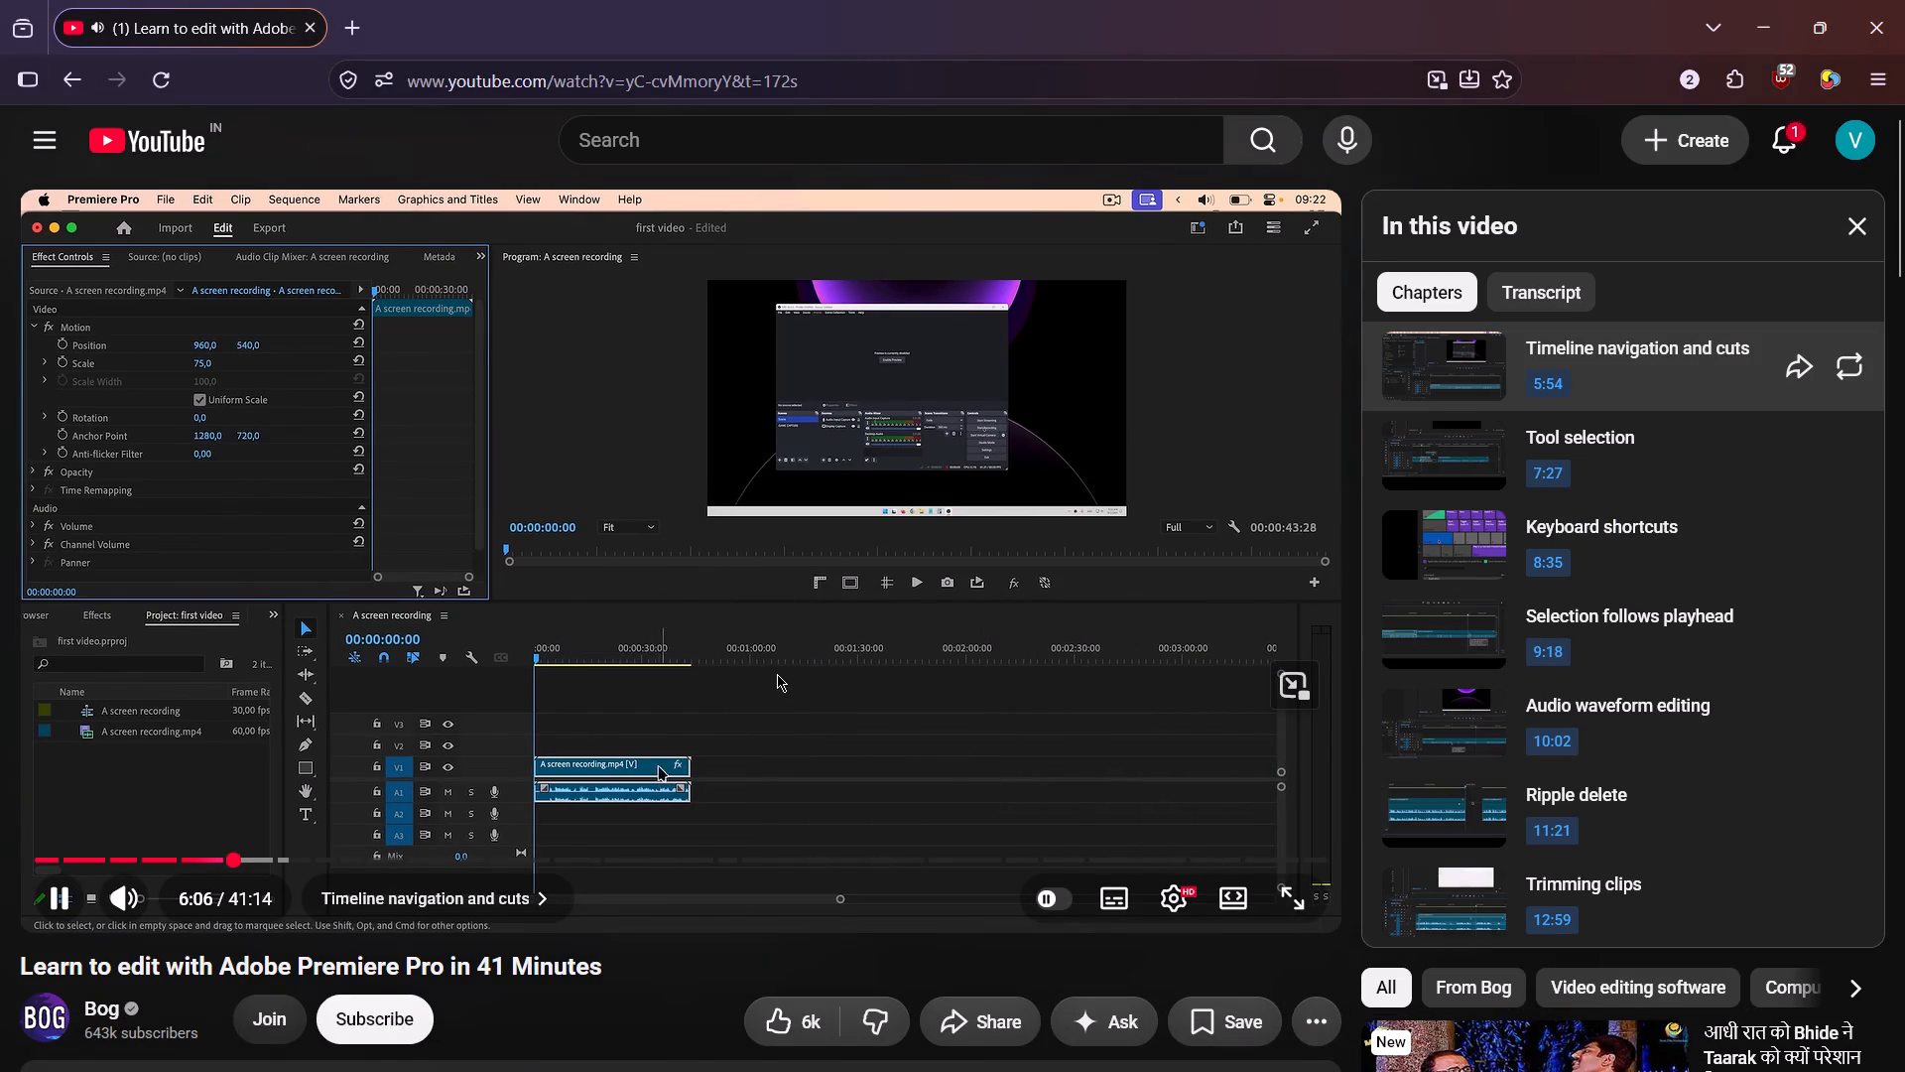
key("Tab")
key("Tab")
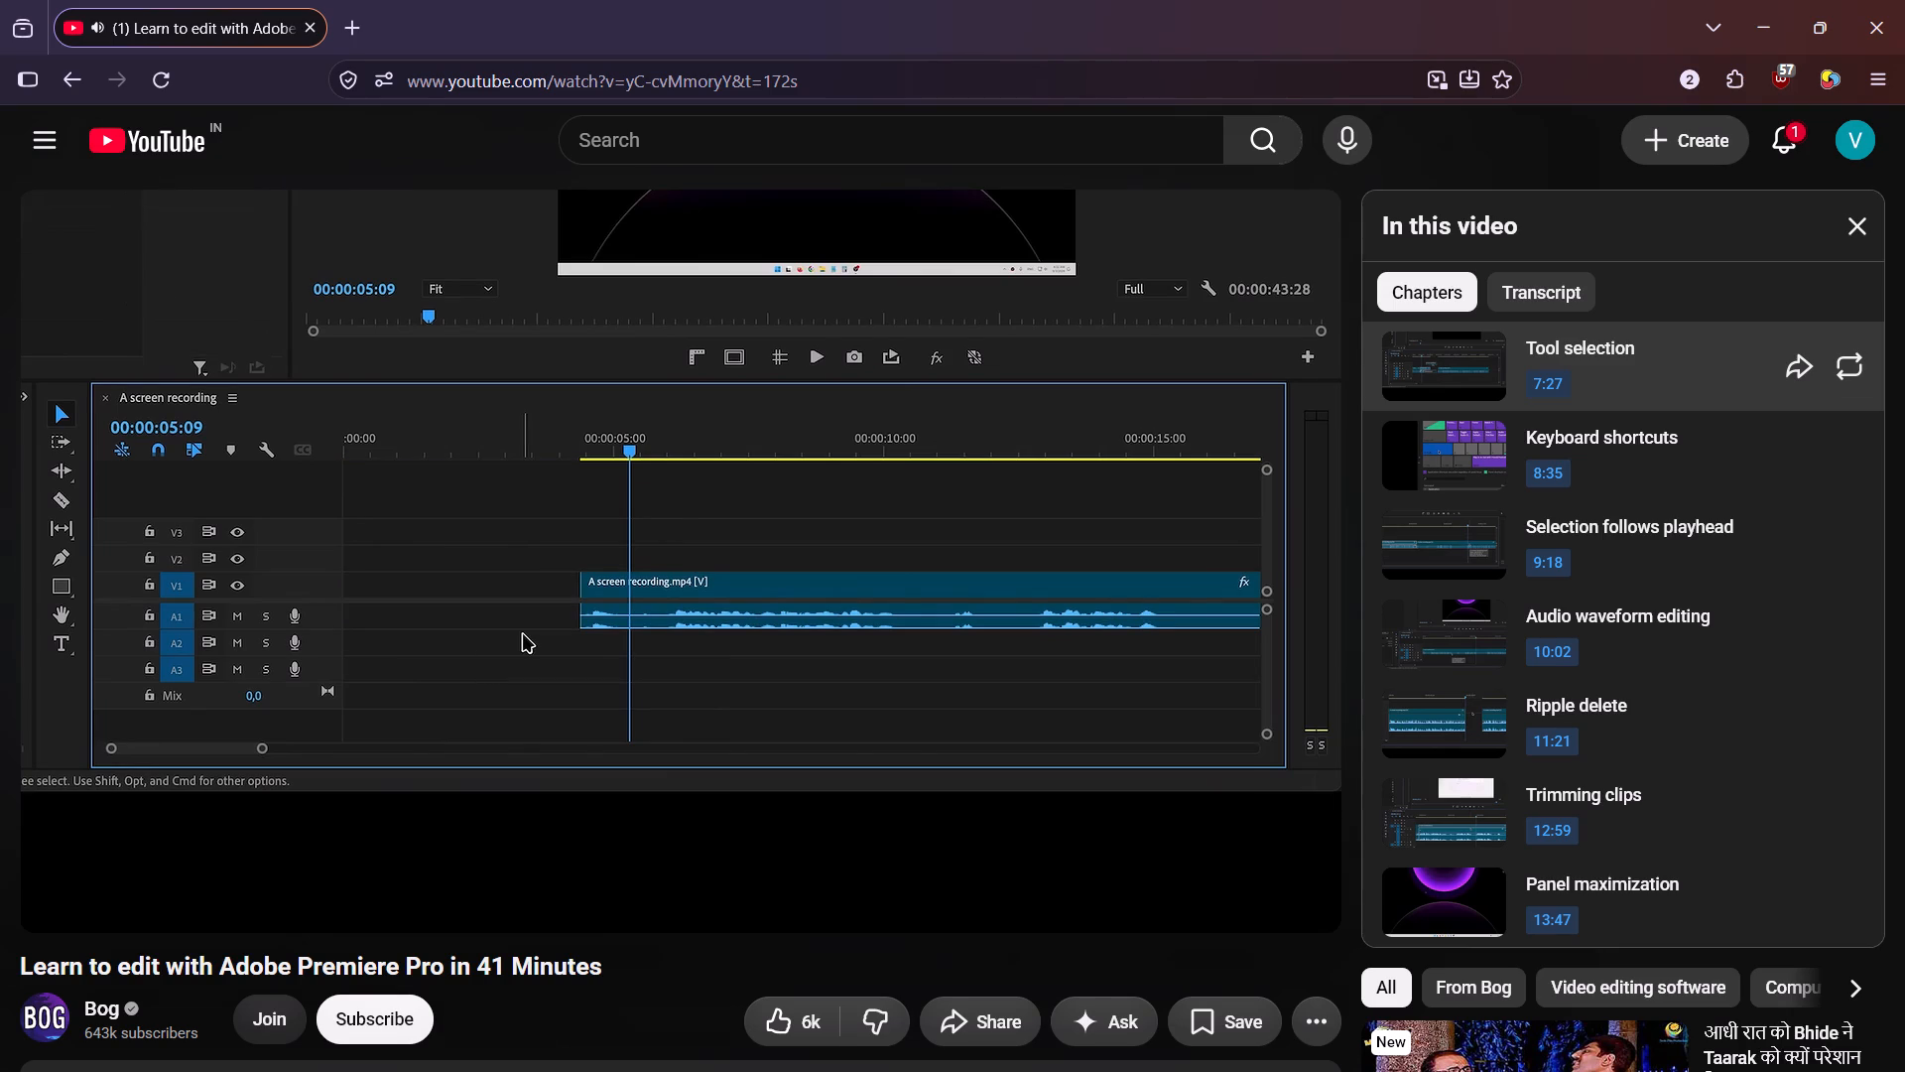
left_click(771, 713)
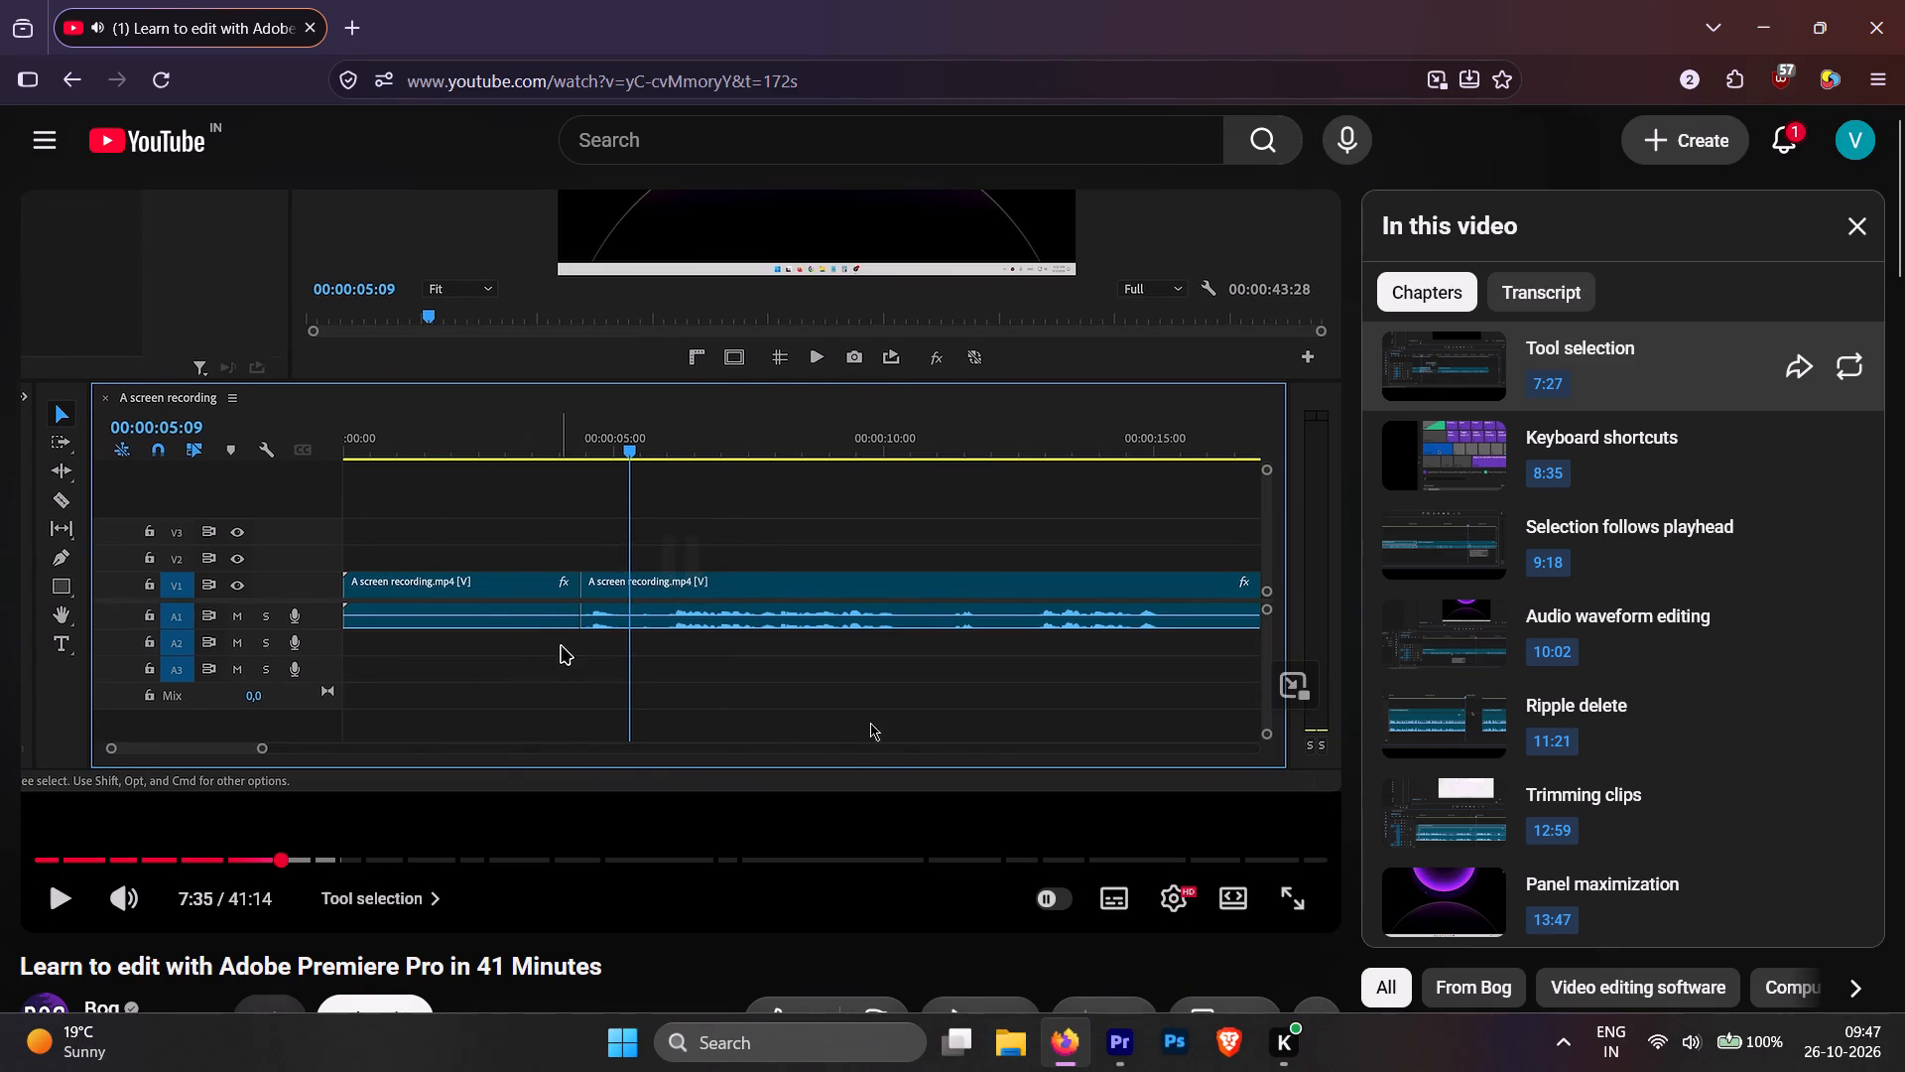
left_click(865, 682)
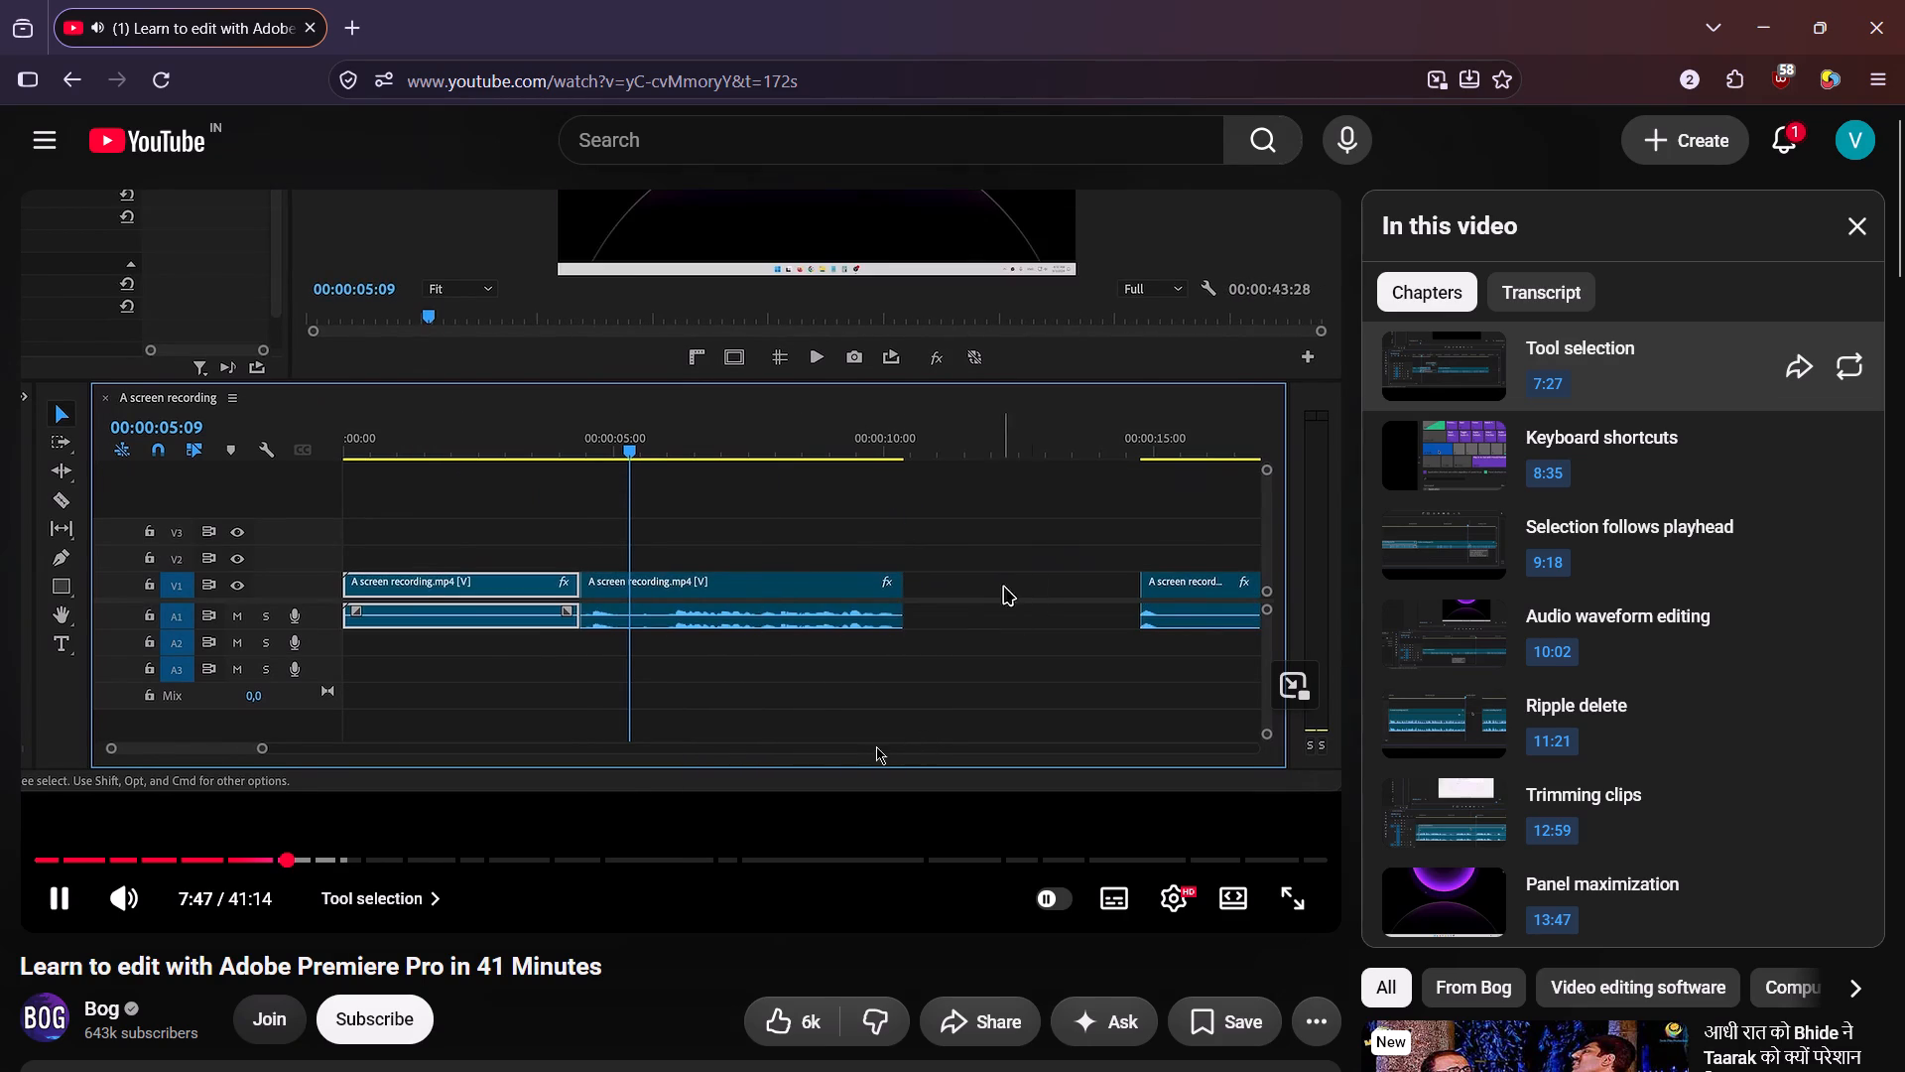
left_click(930, 723)
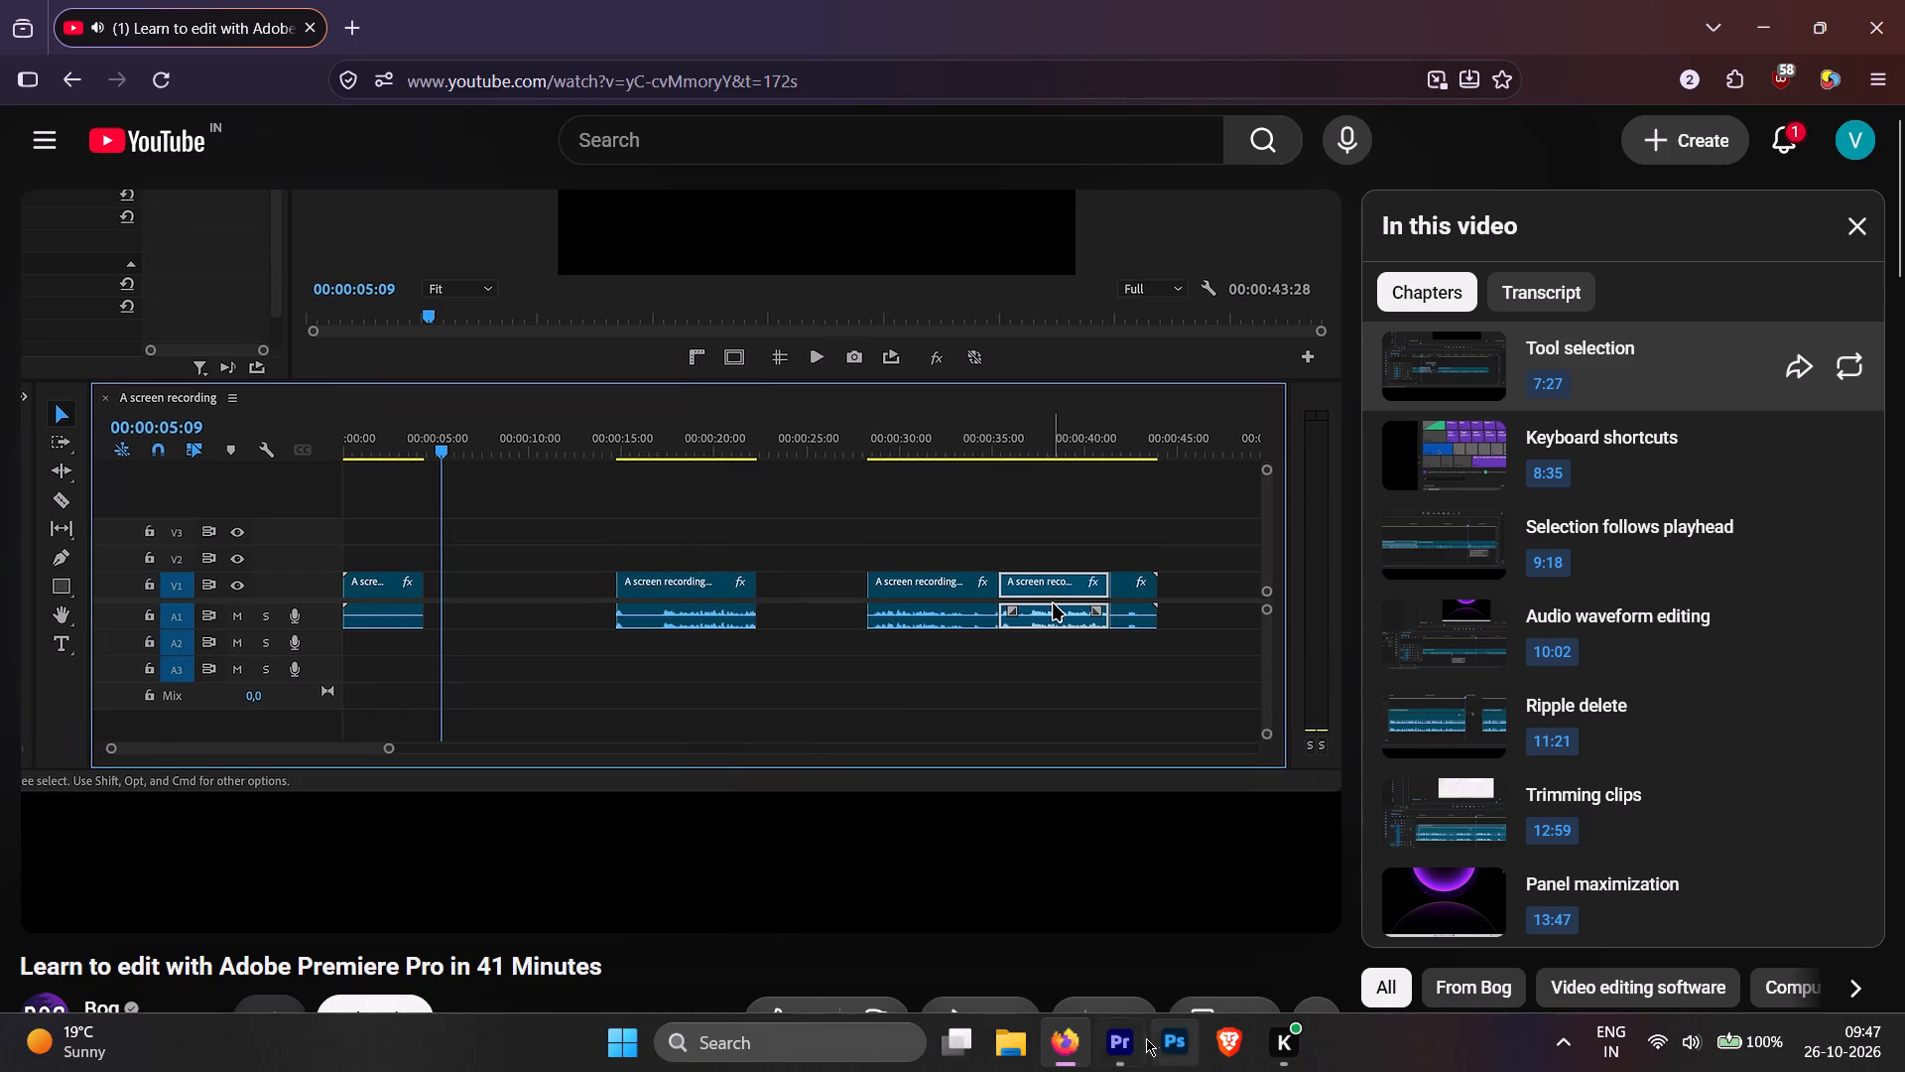
Switch to Premiere Pro, return the playhead to the start of the sequence and play the opening logos to about 00:00:11:50.
left_click(1130, 1037)
left_click(1173, 375)
left_click_drag(988, 554, 862, 568)
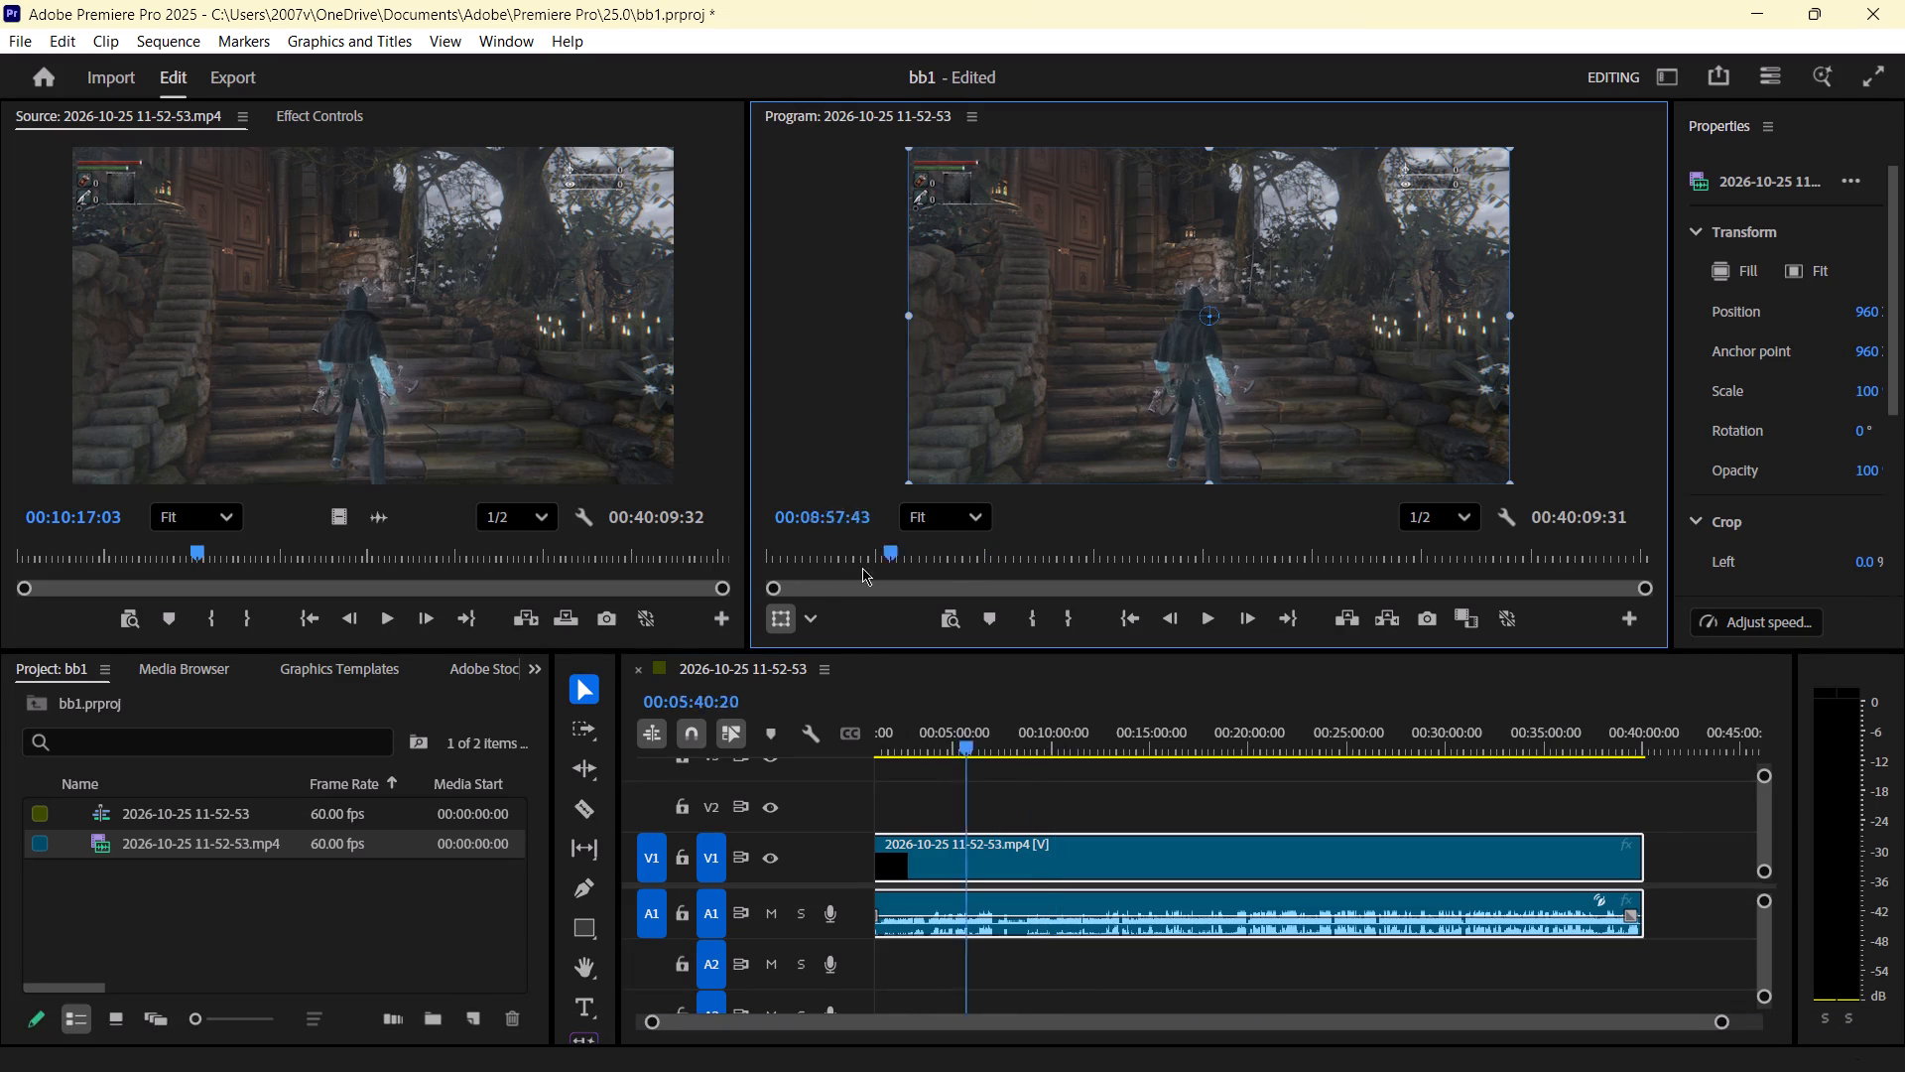
left_click_drag(862, 568, 753, 579)
key("space")
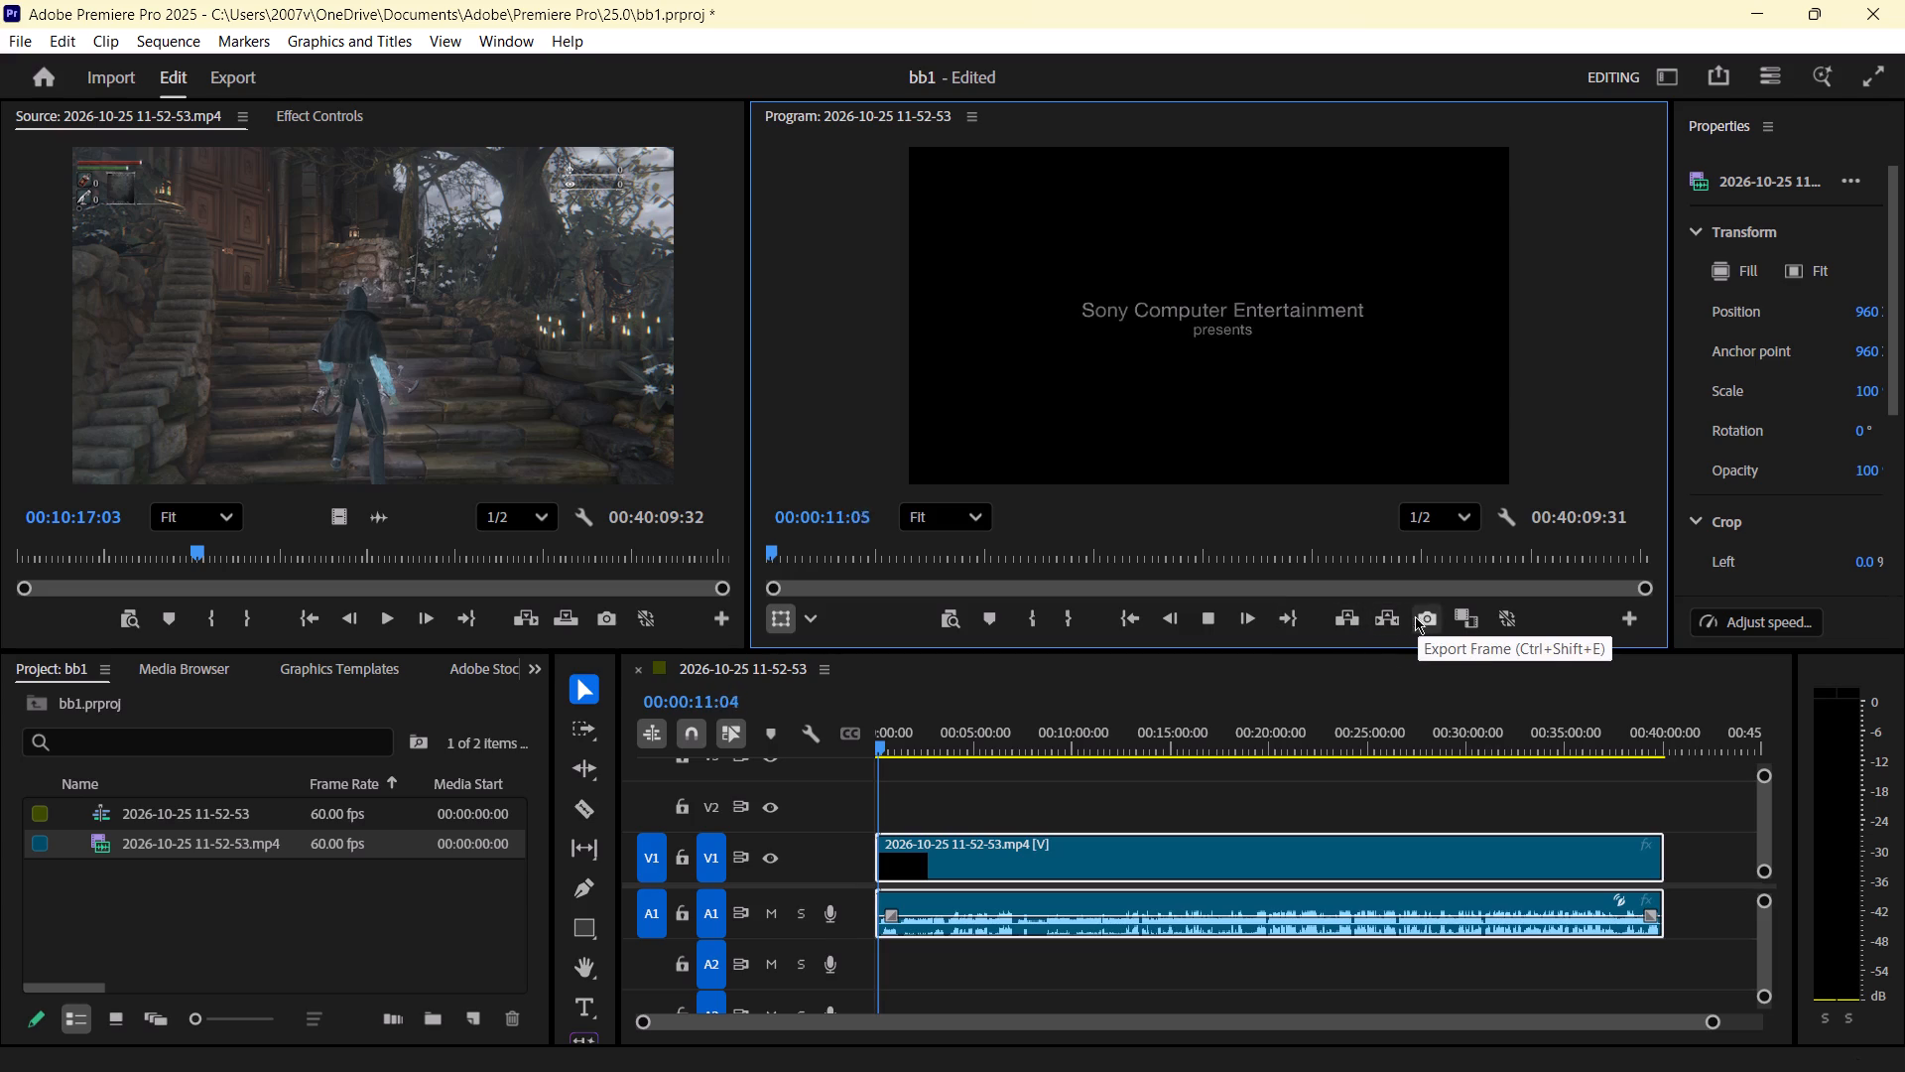
key("space")
key("space")
key("space")
key("space")
key("space")
key("space")
key("space")
key("space")
key("space")
key("space")
key("space")
key("space")
key("space")
key("space")
key("space")
key("space")
key("space")
key("space")
key("space")
key("space")
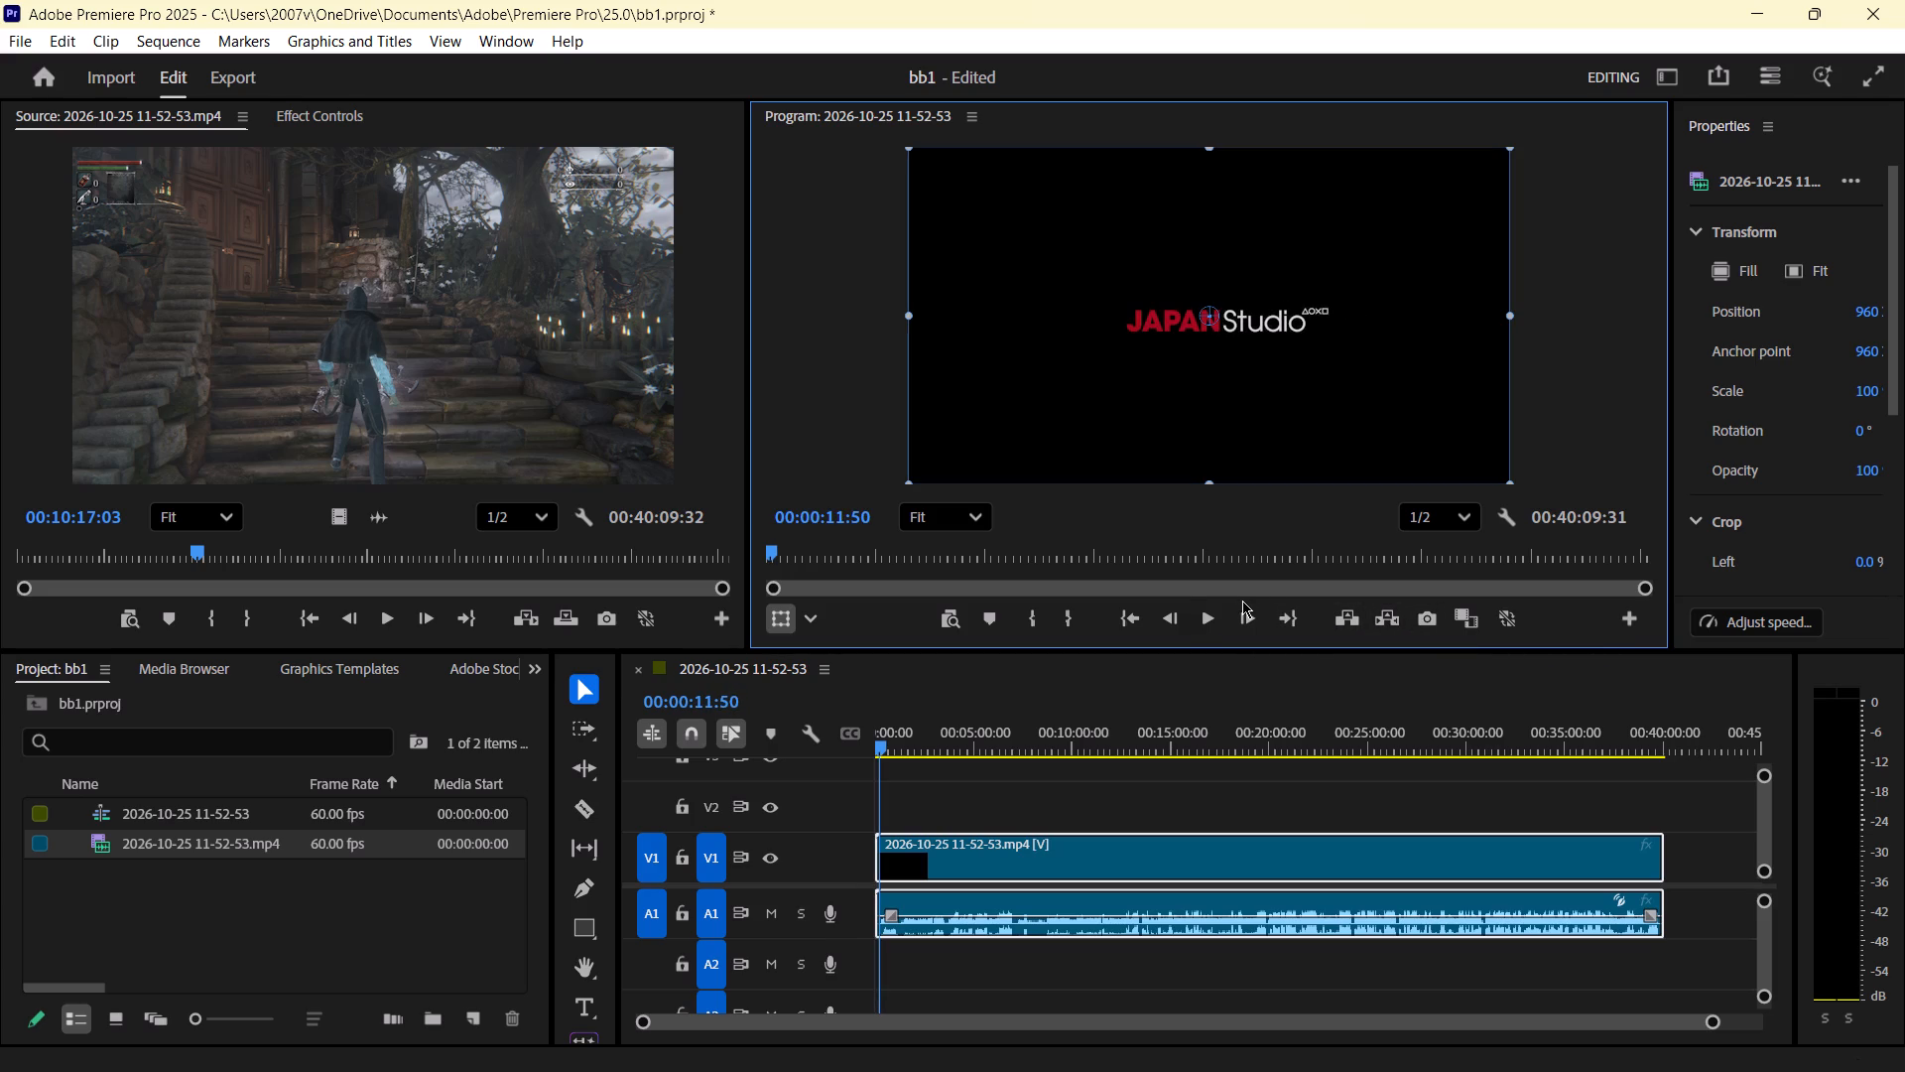
Enlarge the program preview to 40% and play the sequence on to about 00:00:14:11.
scroll(1231, 451, "up", 3)
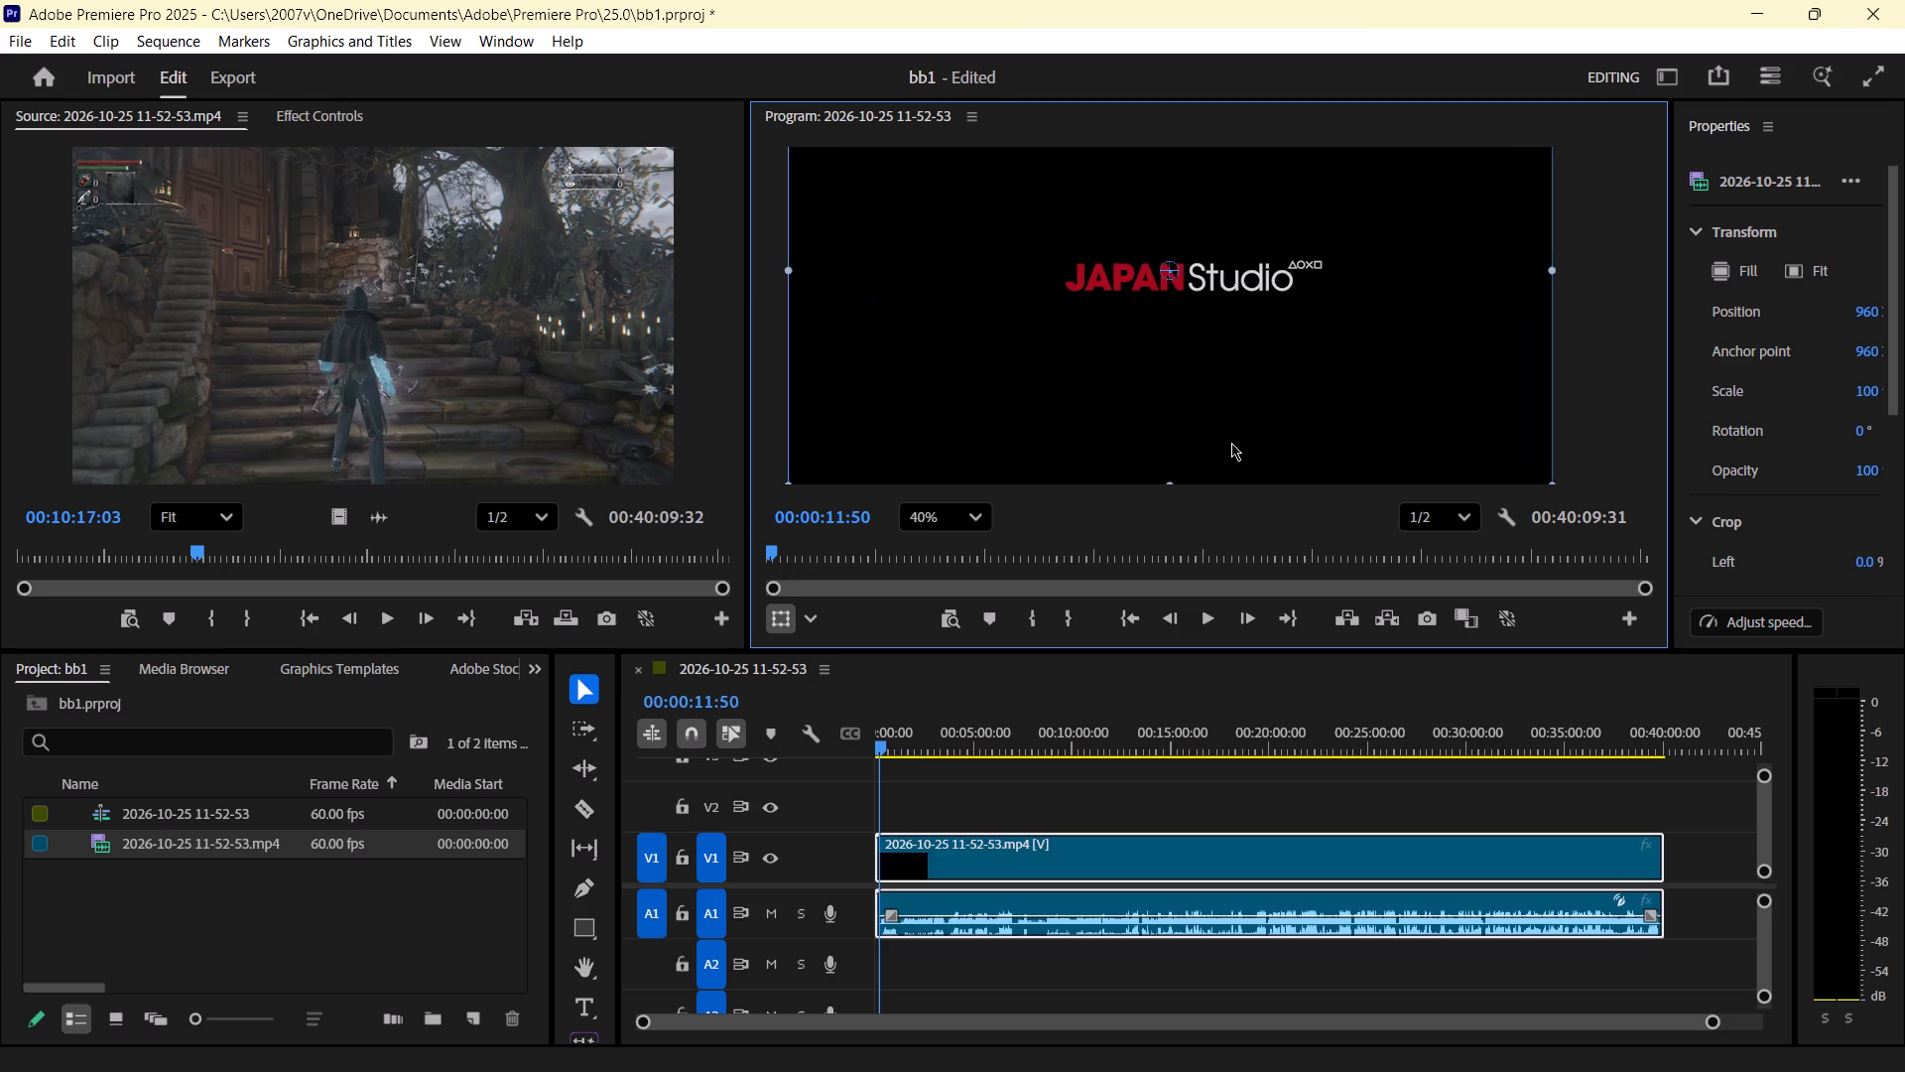
key("space")
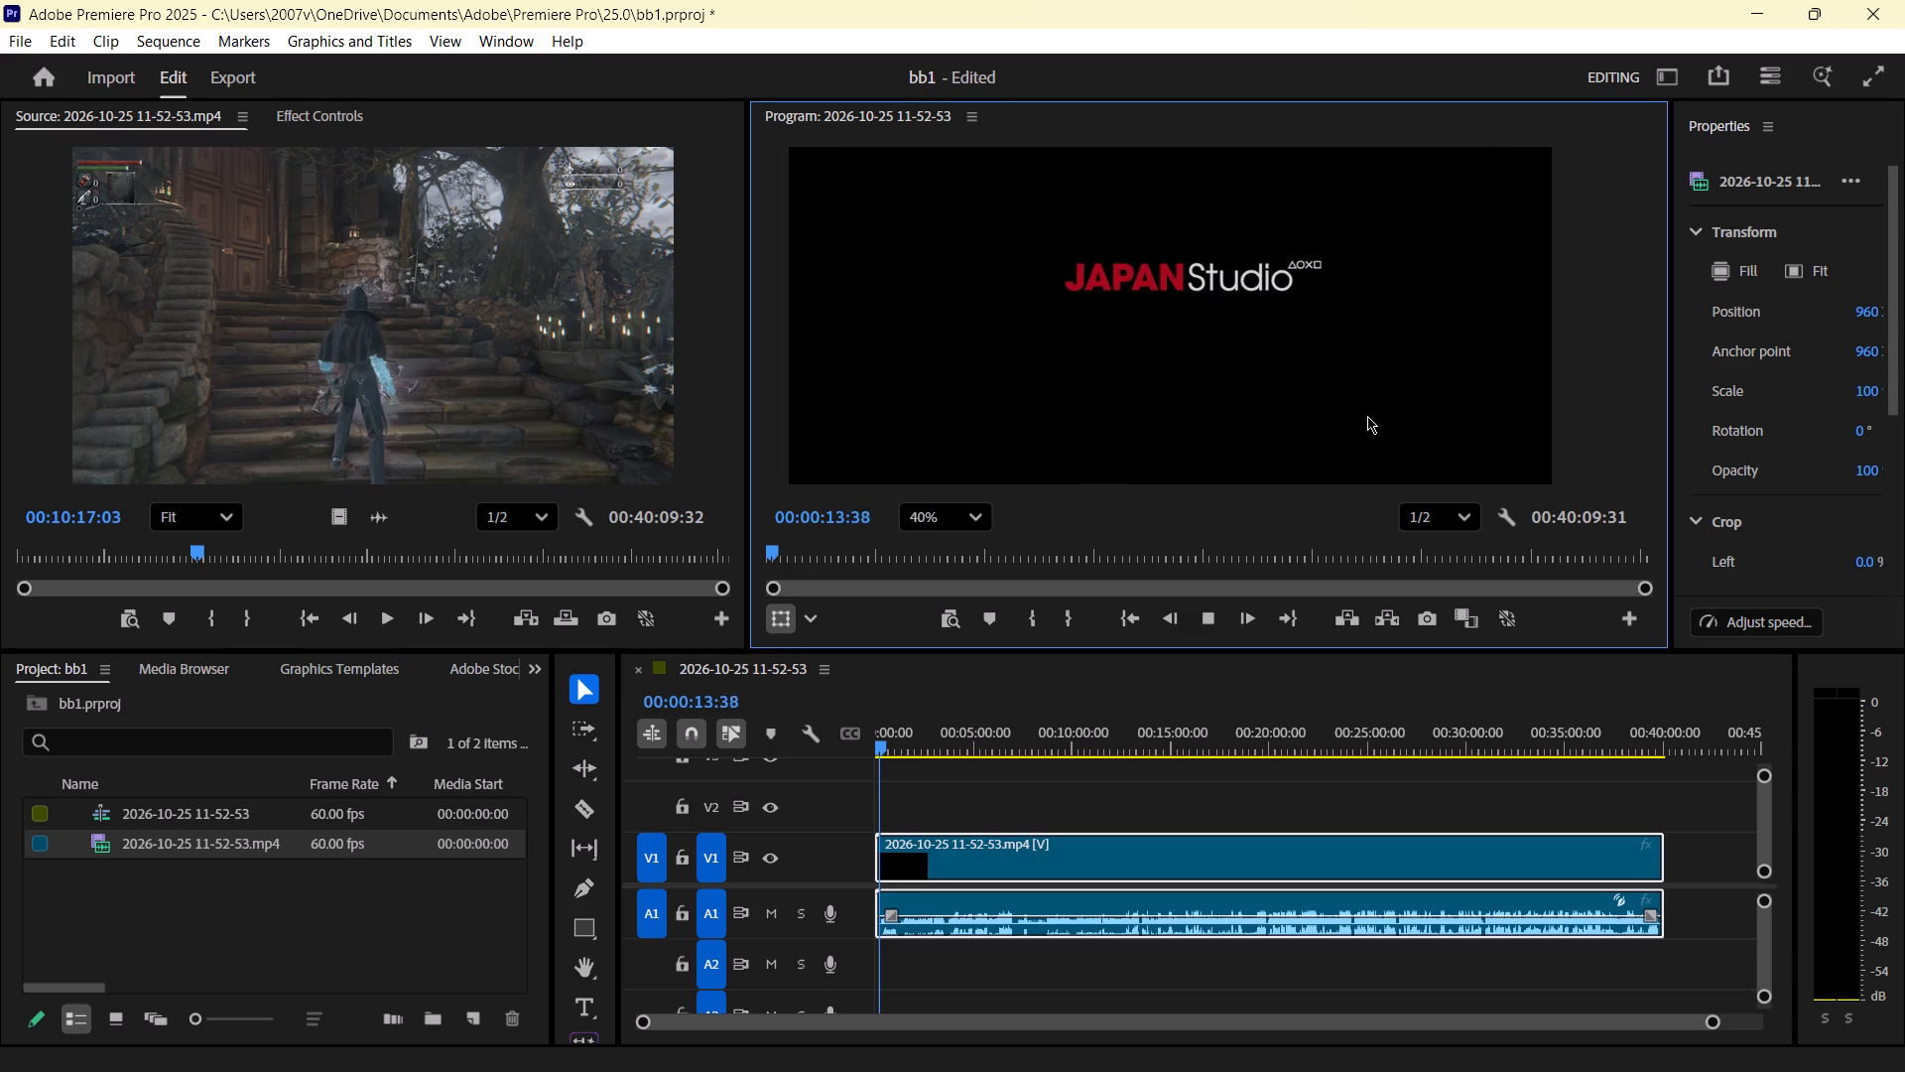
key("space")
key("space")
key("space")
key("space")
key("space")
key("space")
key("space")
key("space")
key("space")
key("space")
key("space")
key("space")
key("space")
key("space")
key("space")
key("space")
key("space")
key("space")
key("space")
key("space")
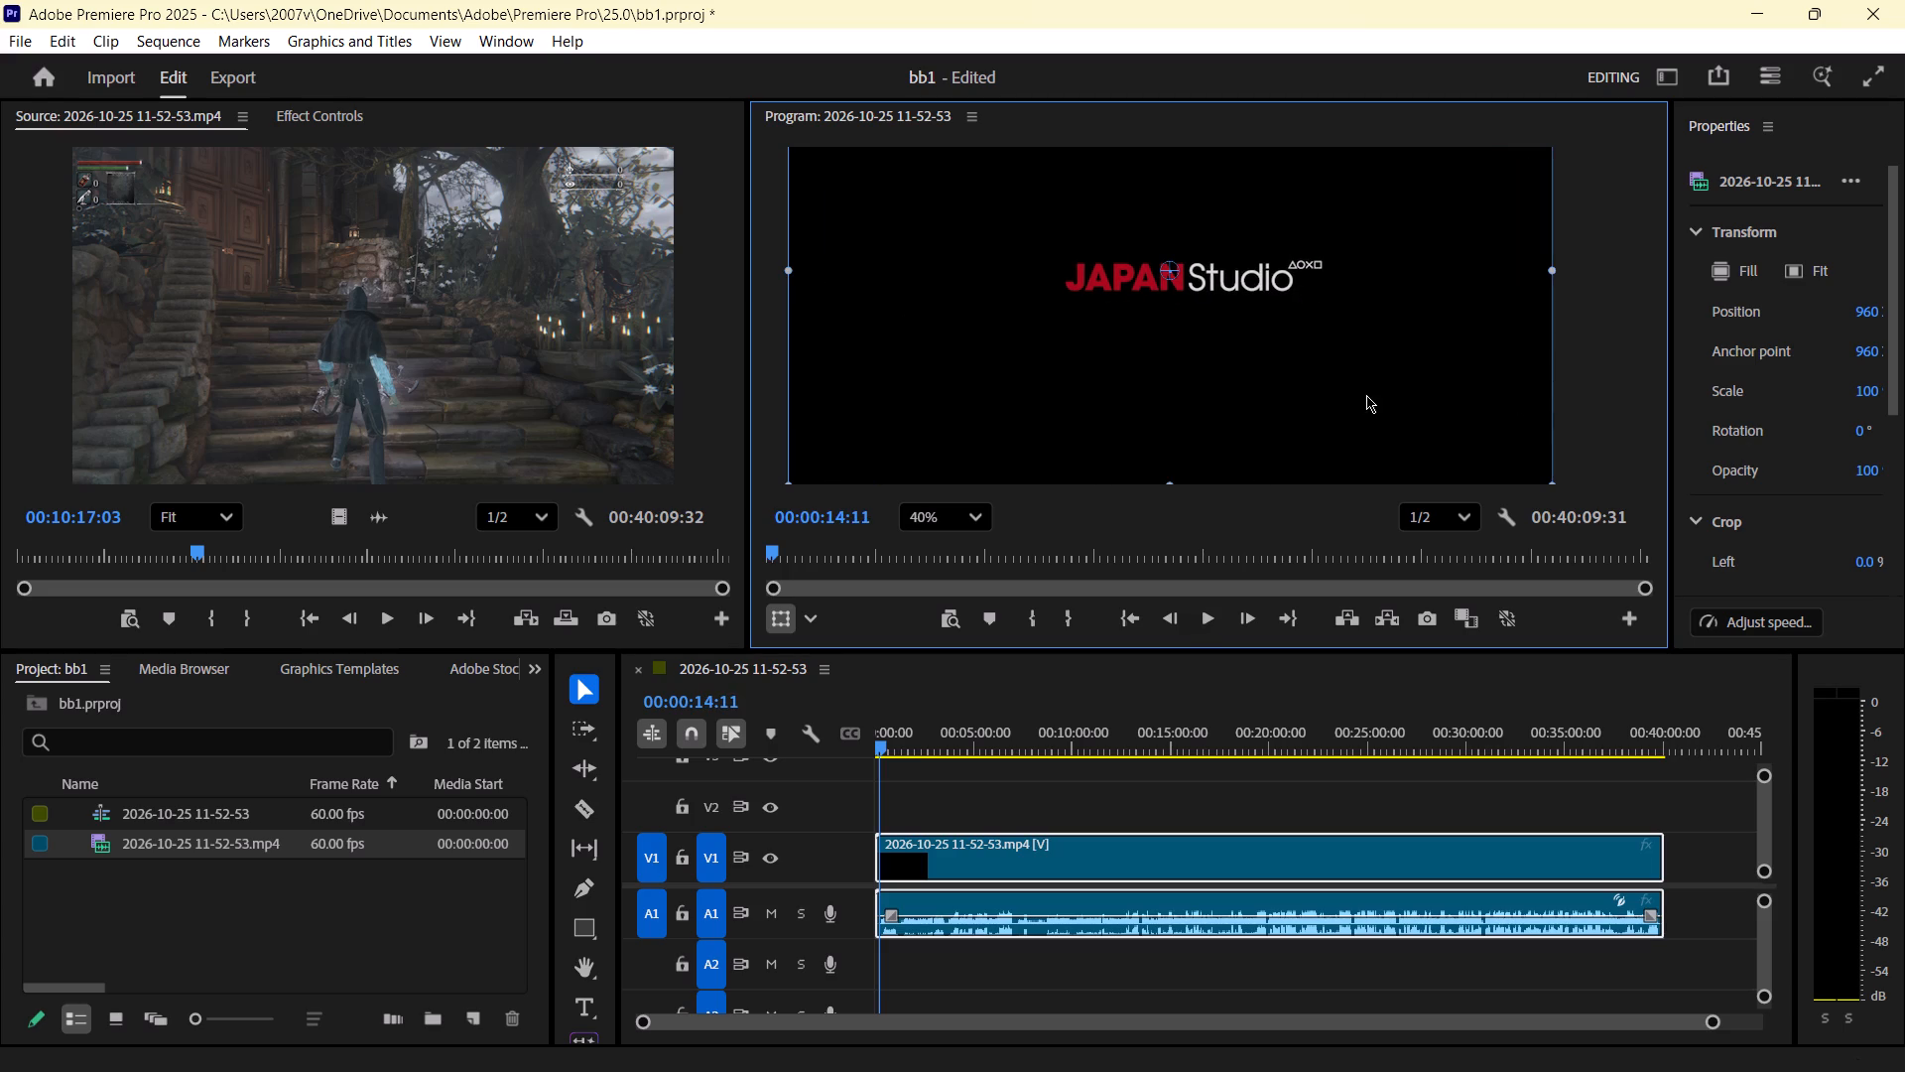
Reposition the gameplay picture within the program frame, ending at a horizontal position of about 944.
left_click_drag(1360, 395, 1418, 405)
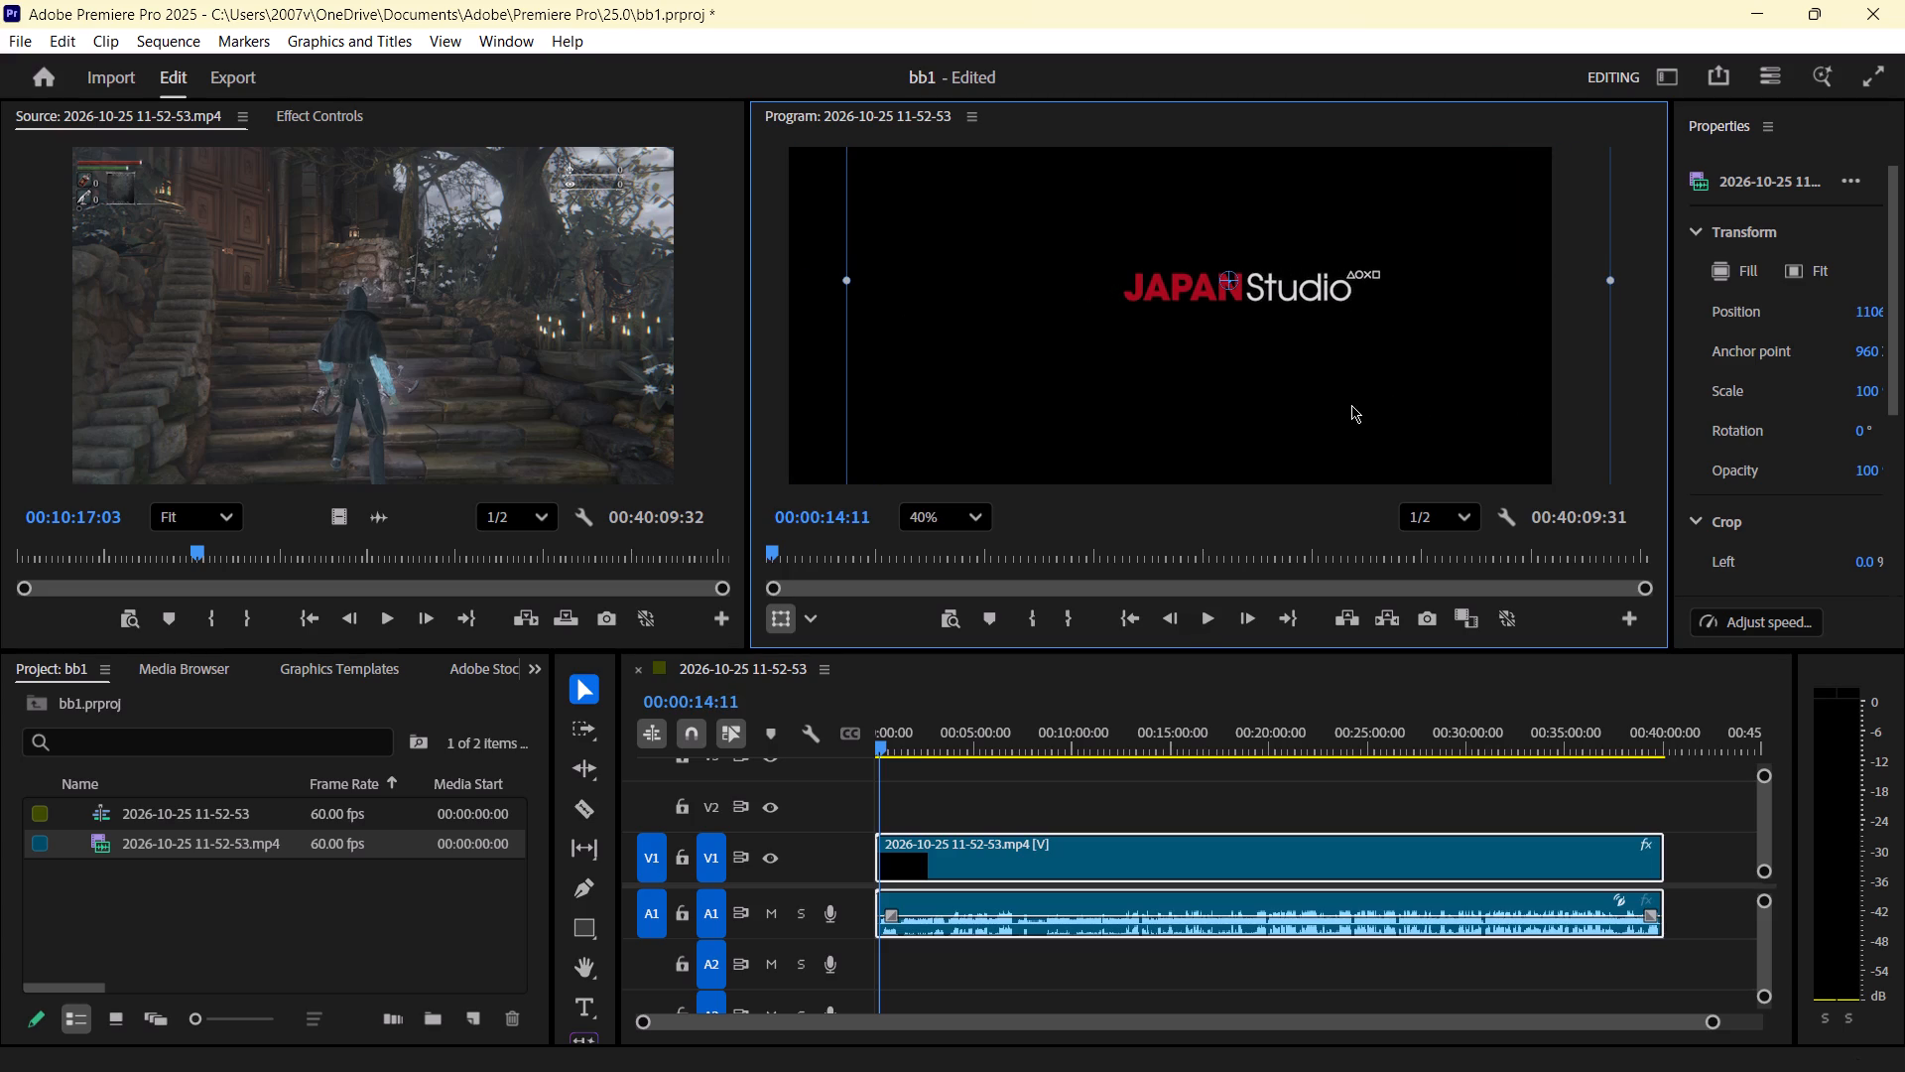
left_click_drag(1351, 404, 1287, 403)
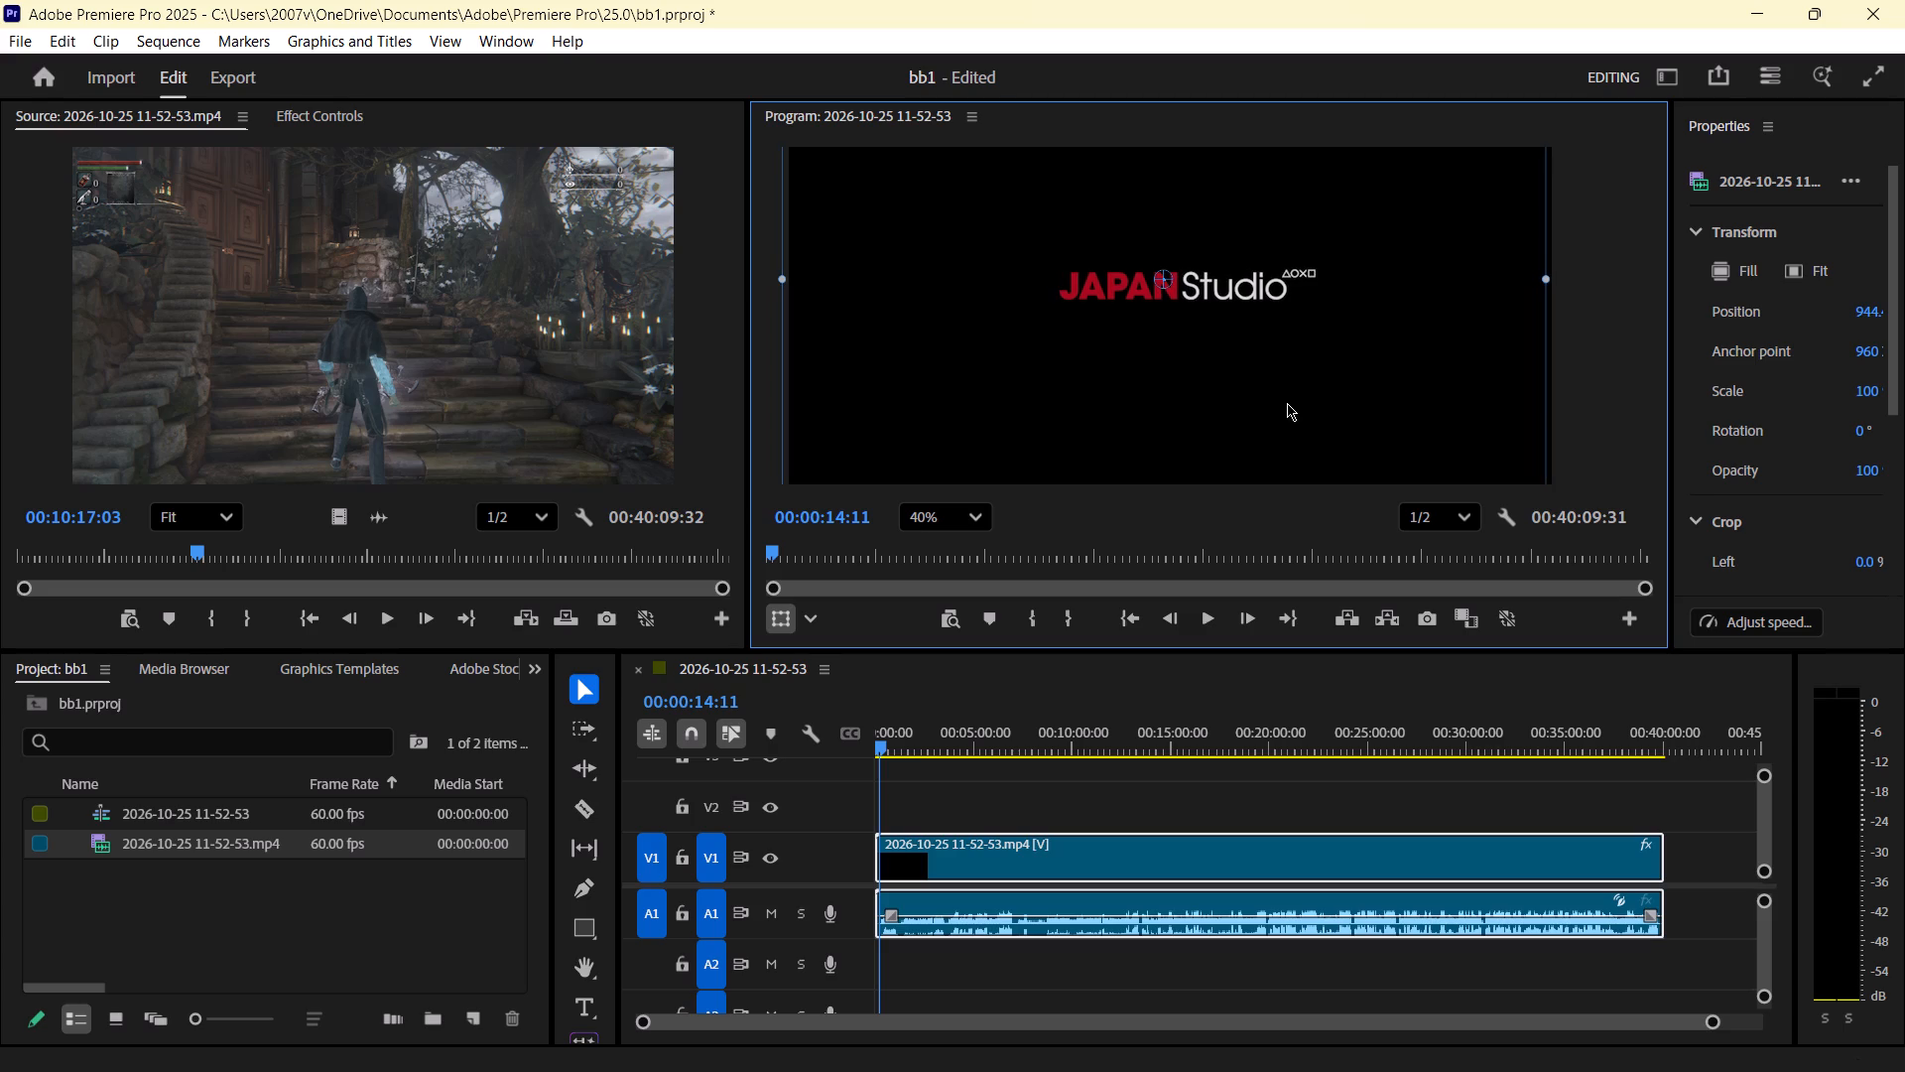
Play the intro on to the Bloodborne title screen at about 00:00:21:38, with the program preview at 37%.
key("space")
key("space")
key("space")
key("space")
key("space")
key("space")
key("space")
key("space")
key("space")
key("space")
key("space")
key("space")
key("space")
key("space")
key("space")
key("space")
key("space")
key("space")
key("space")
key("space")
scroll(1287, 403, "up", 2)
scroll(1287, 403, "down", 3)
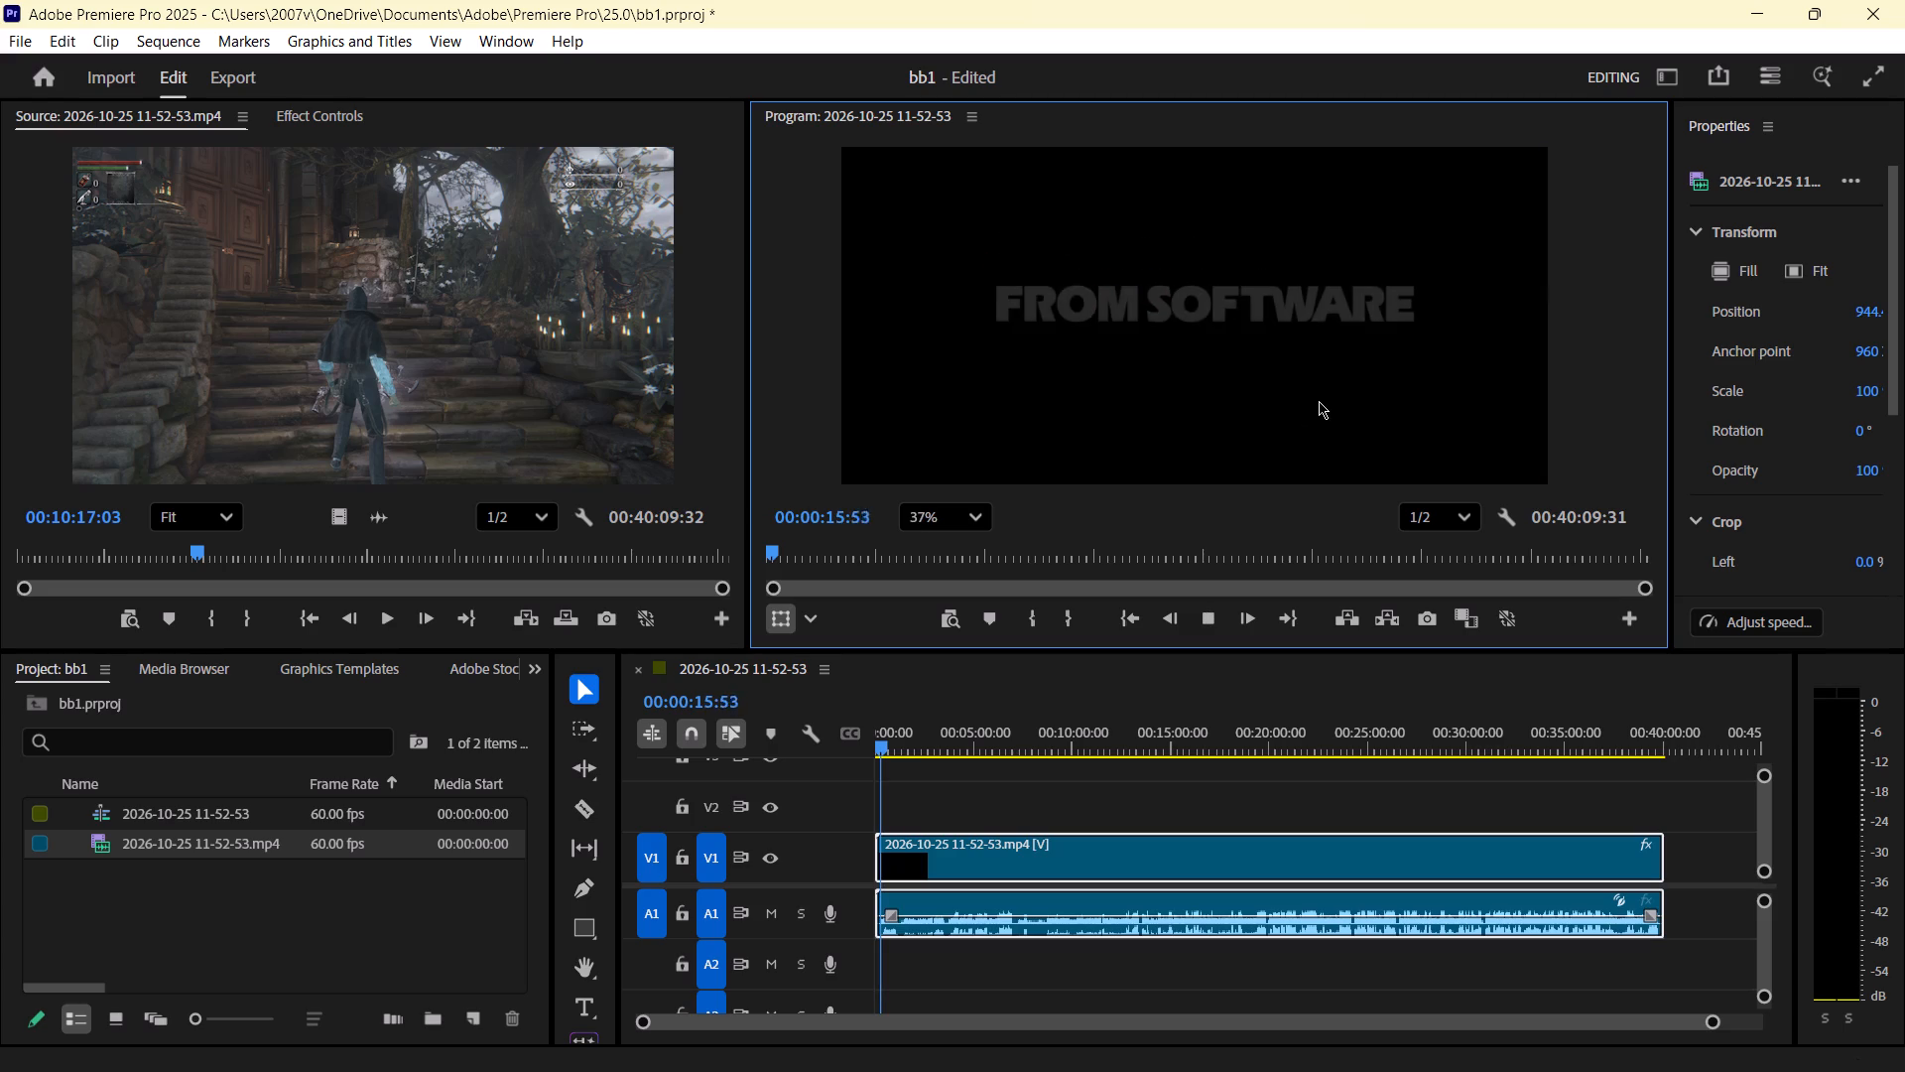
left_click(773, 546)
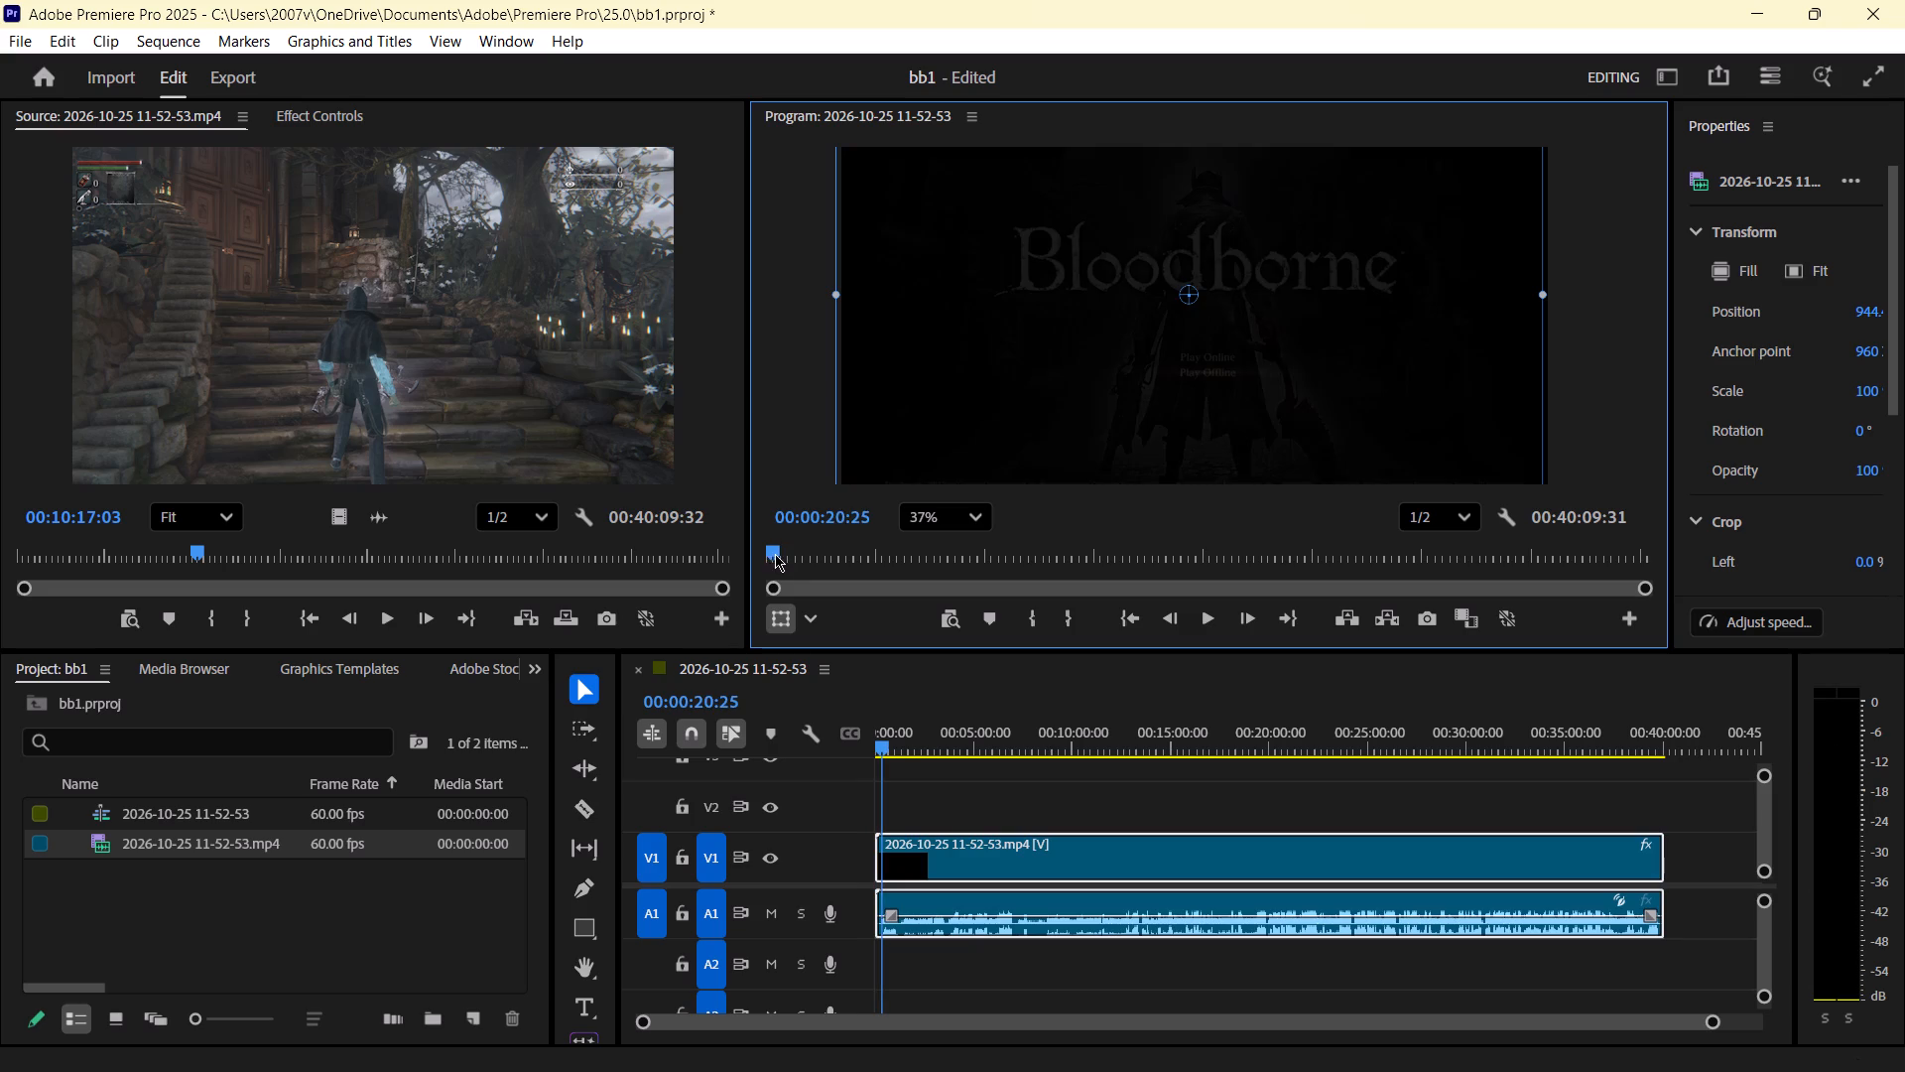
key("space")
key("space")
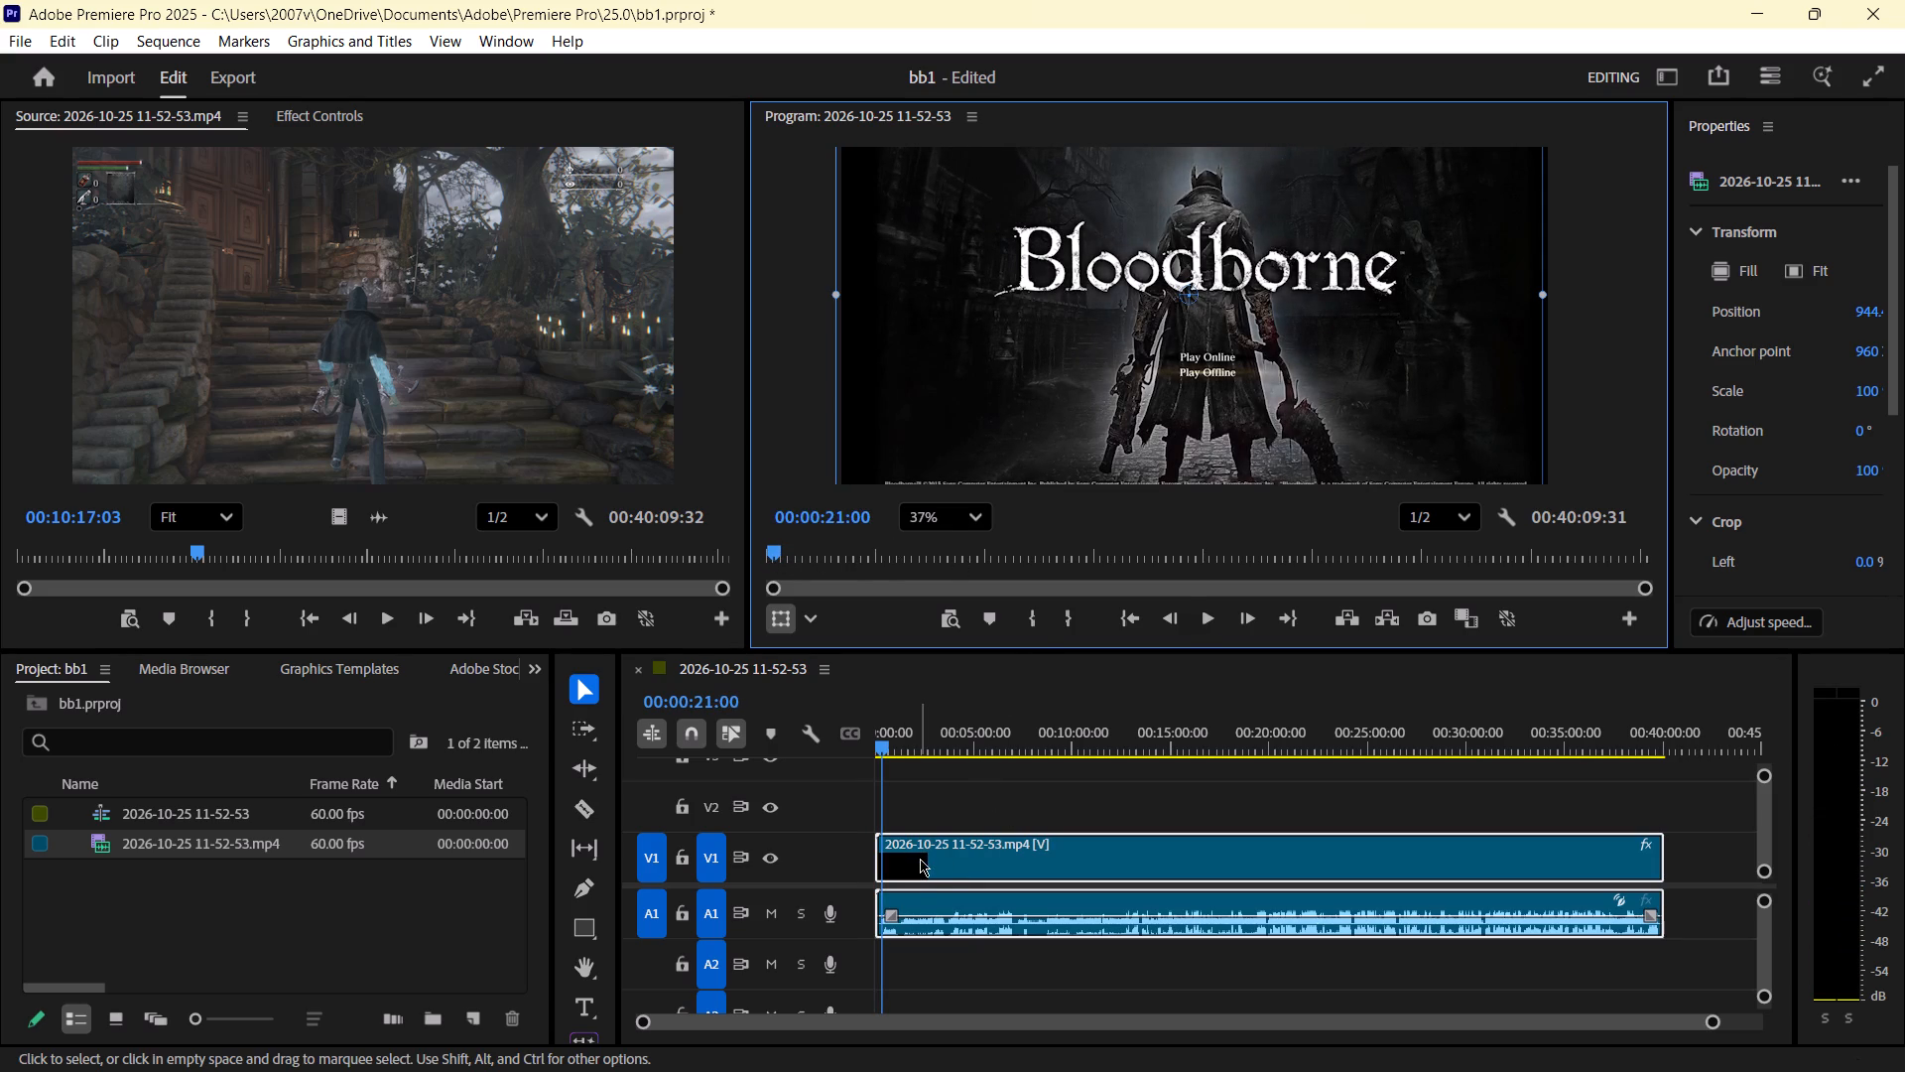
key("space")
key("space")
Shift the gameplay clip later along the timeline, then pull it back so it starts at the 00:00:21:38 playhead.
scroll(932, 859, "up", 6, "alt")
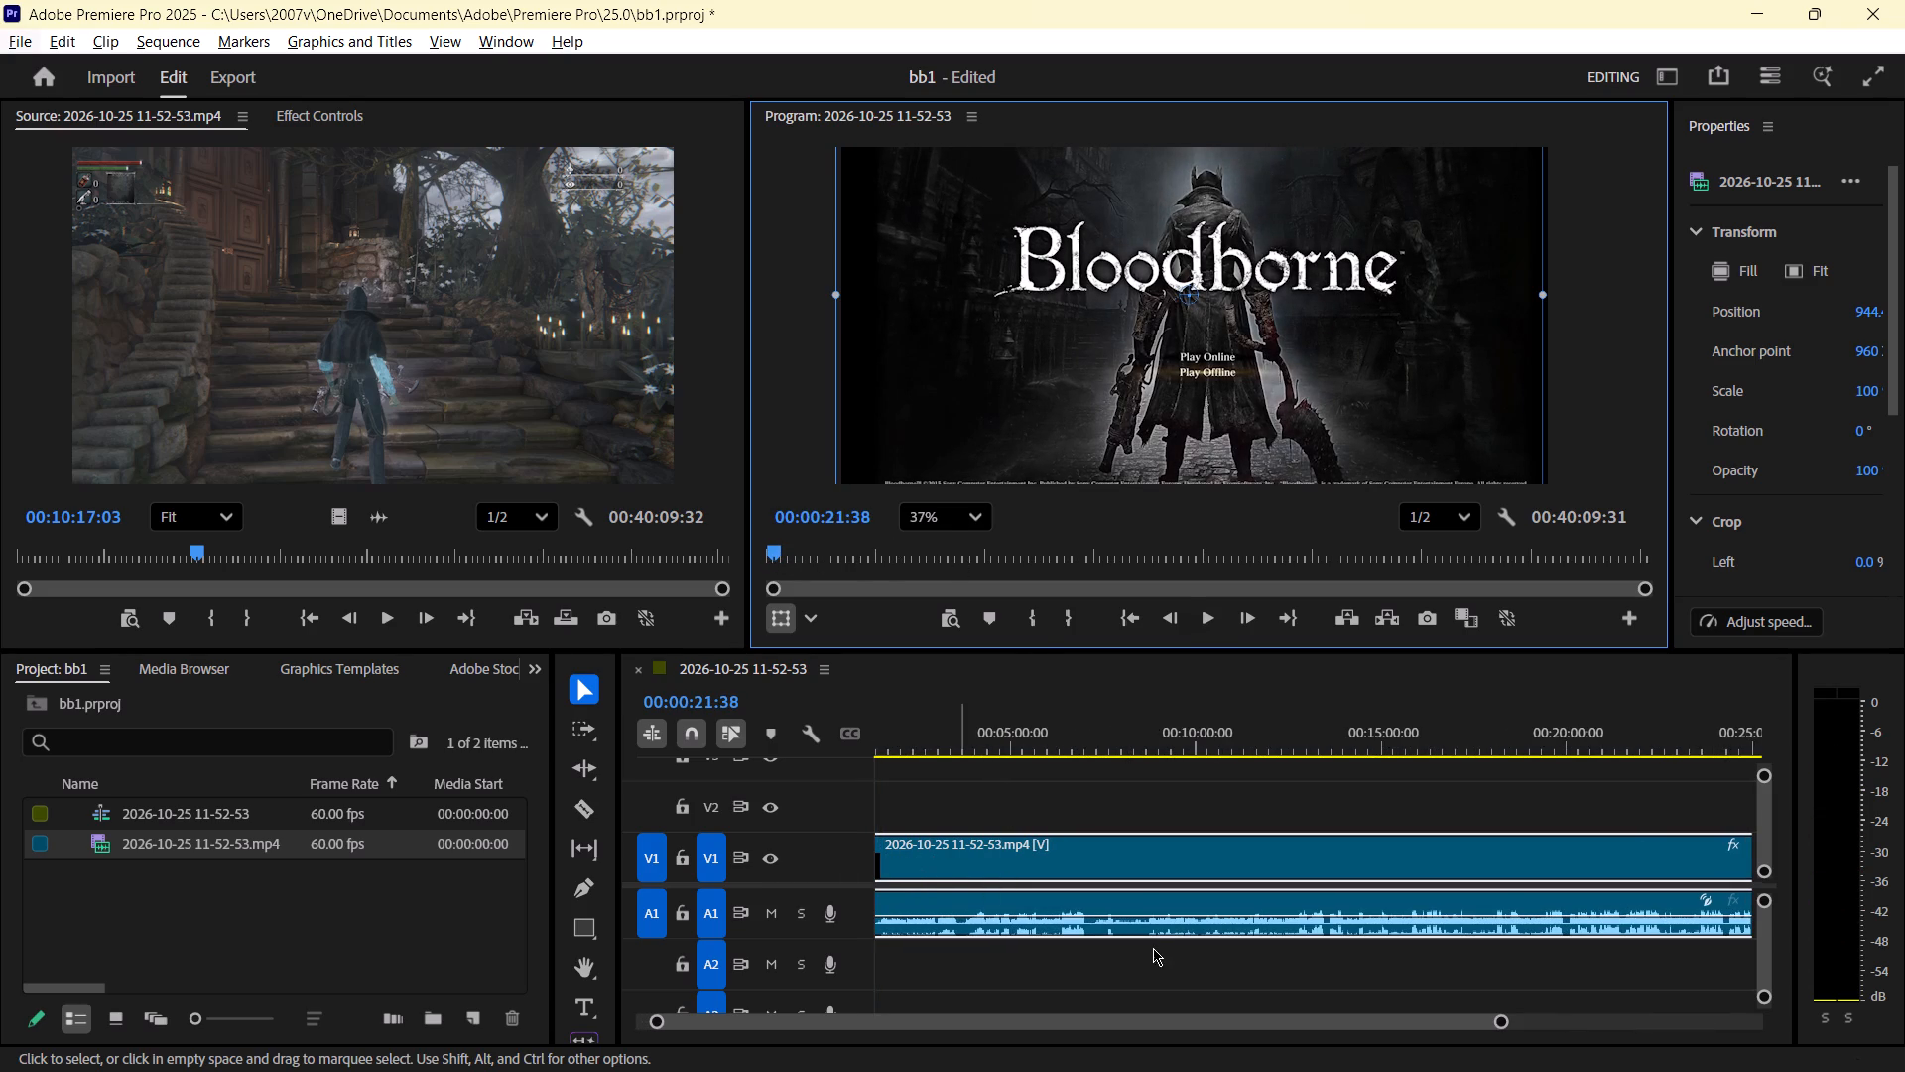
left_click_drag(950, 872, 953, 872)
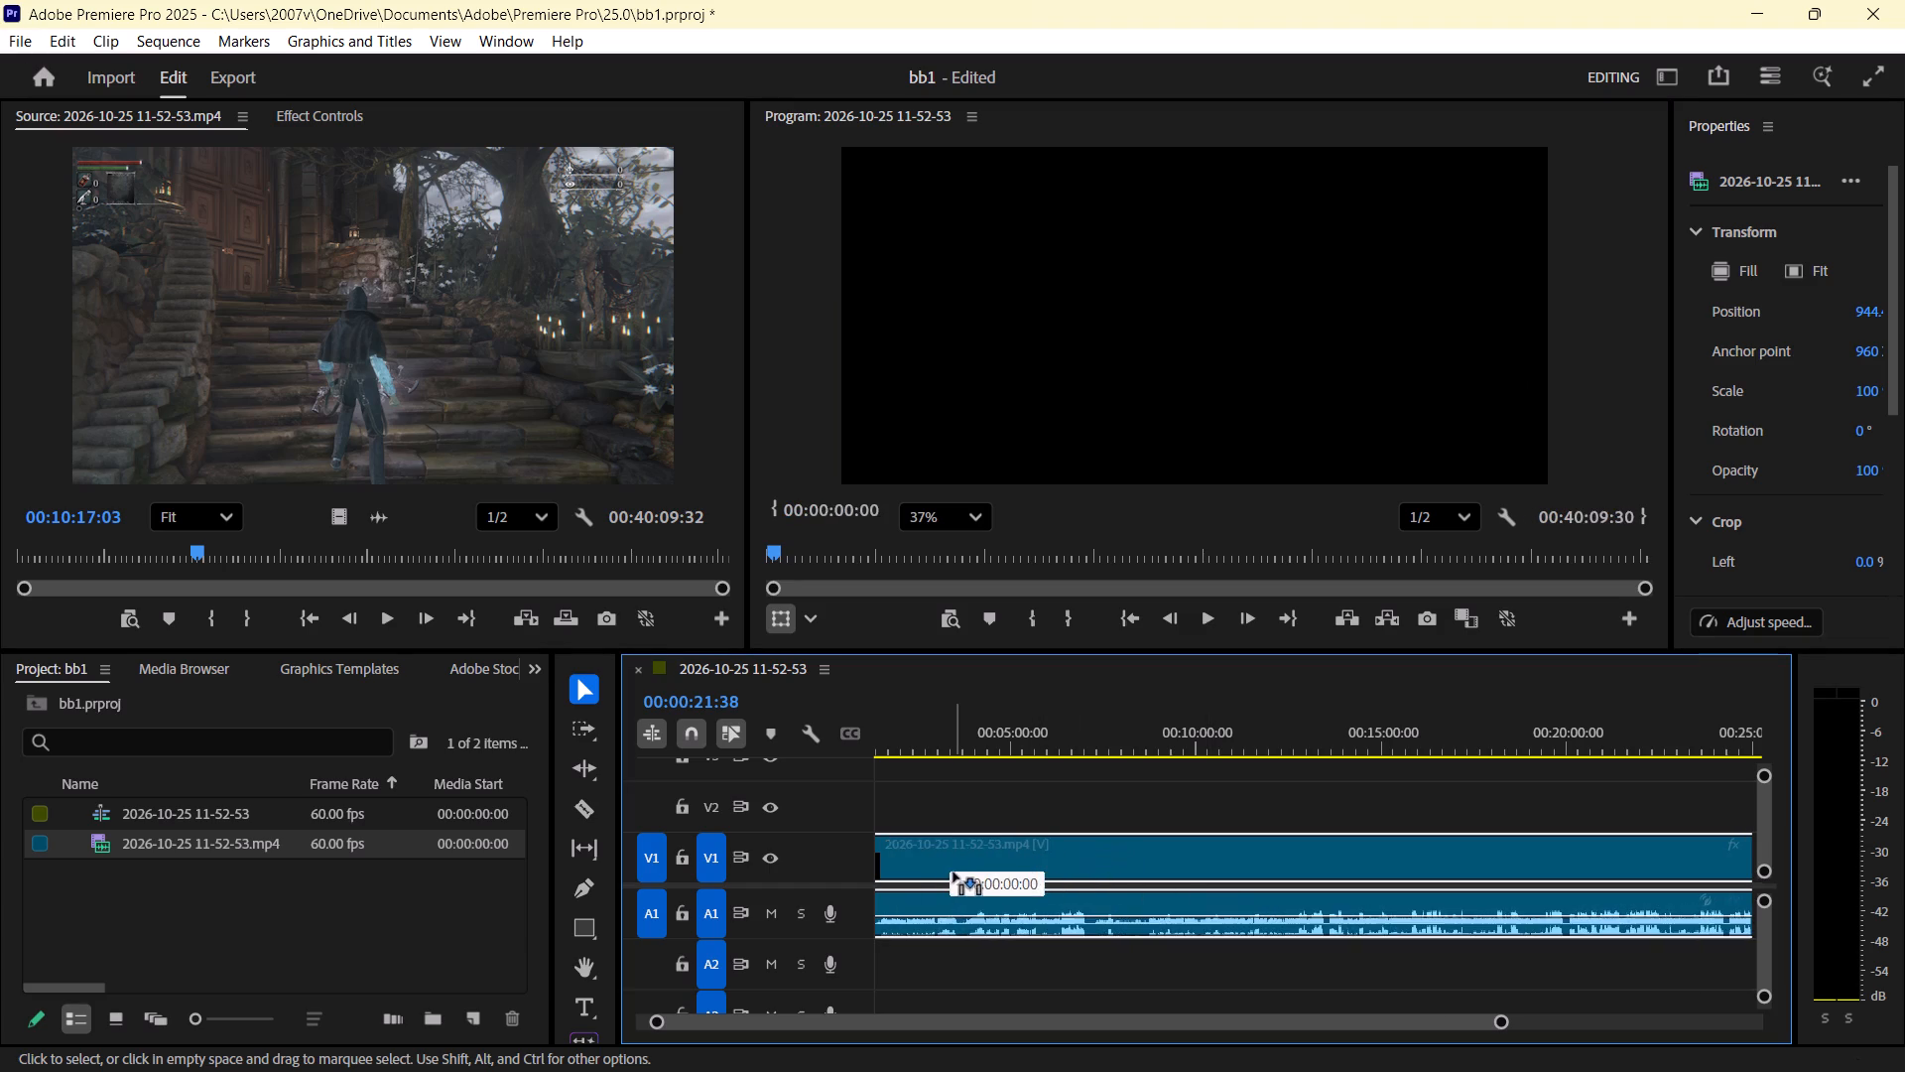
left_click_drag(953, 872, 983, 876)
scroll(975, 866, "up", 3)
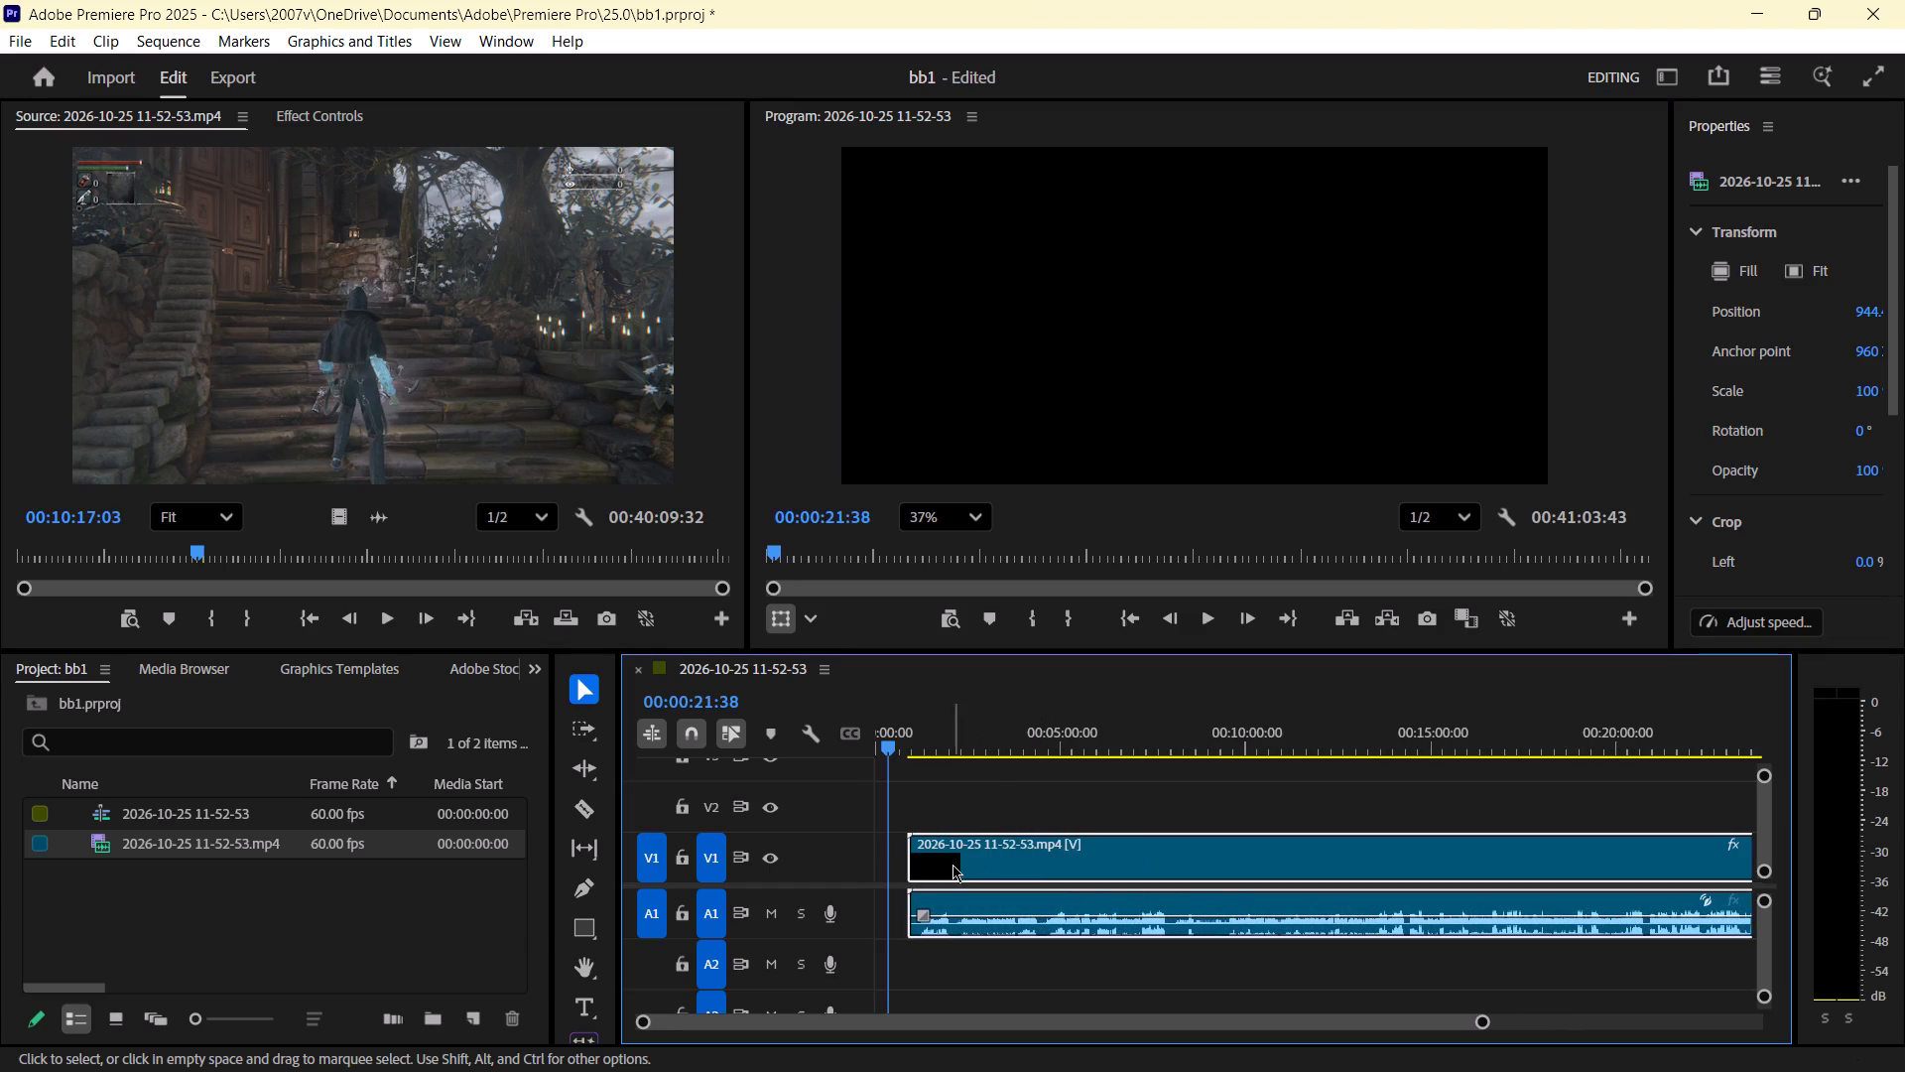
left_click_drag(1039, 869, 852, 862)
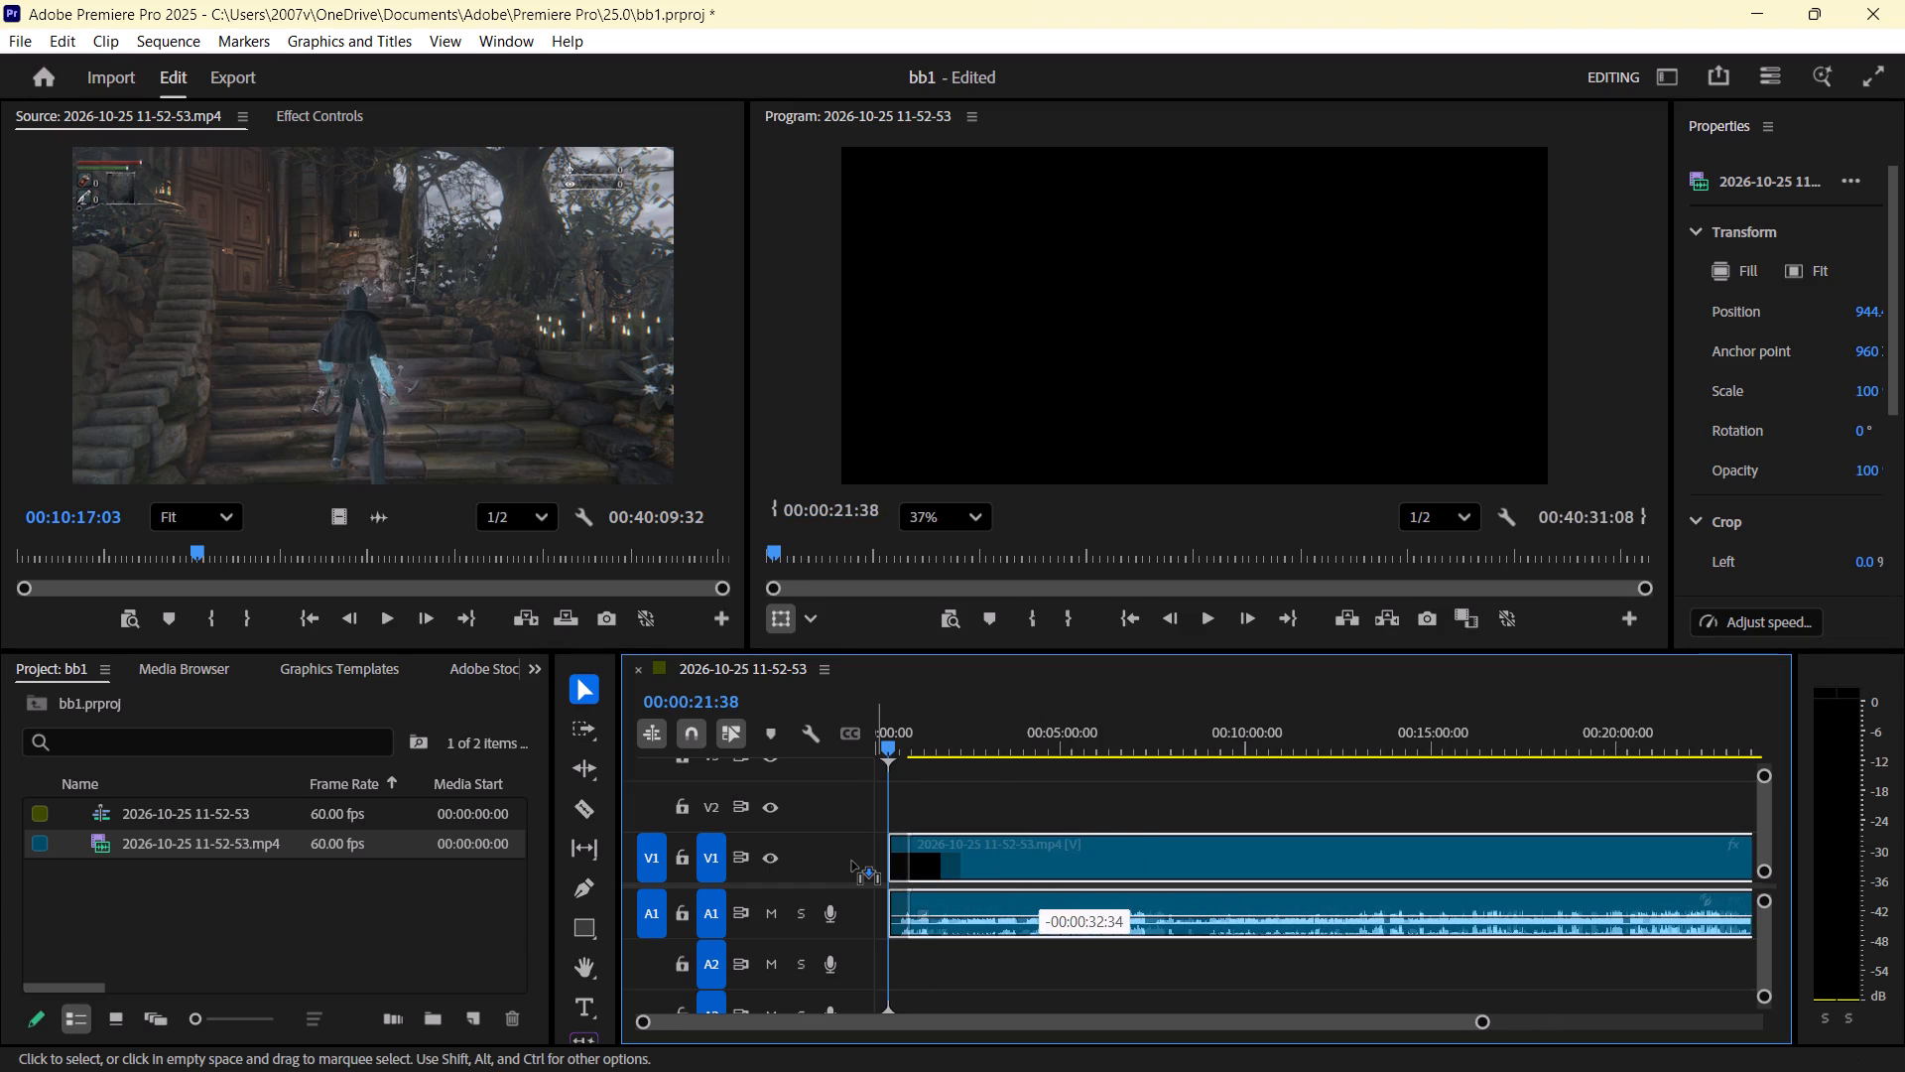
left_click_drag(852, 862, 850, 861)
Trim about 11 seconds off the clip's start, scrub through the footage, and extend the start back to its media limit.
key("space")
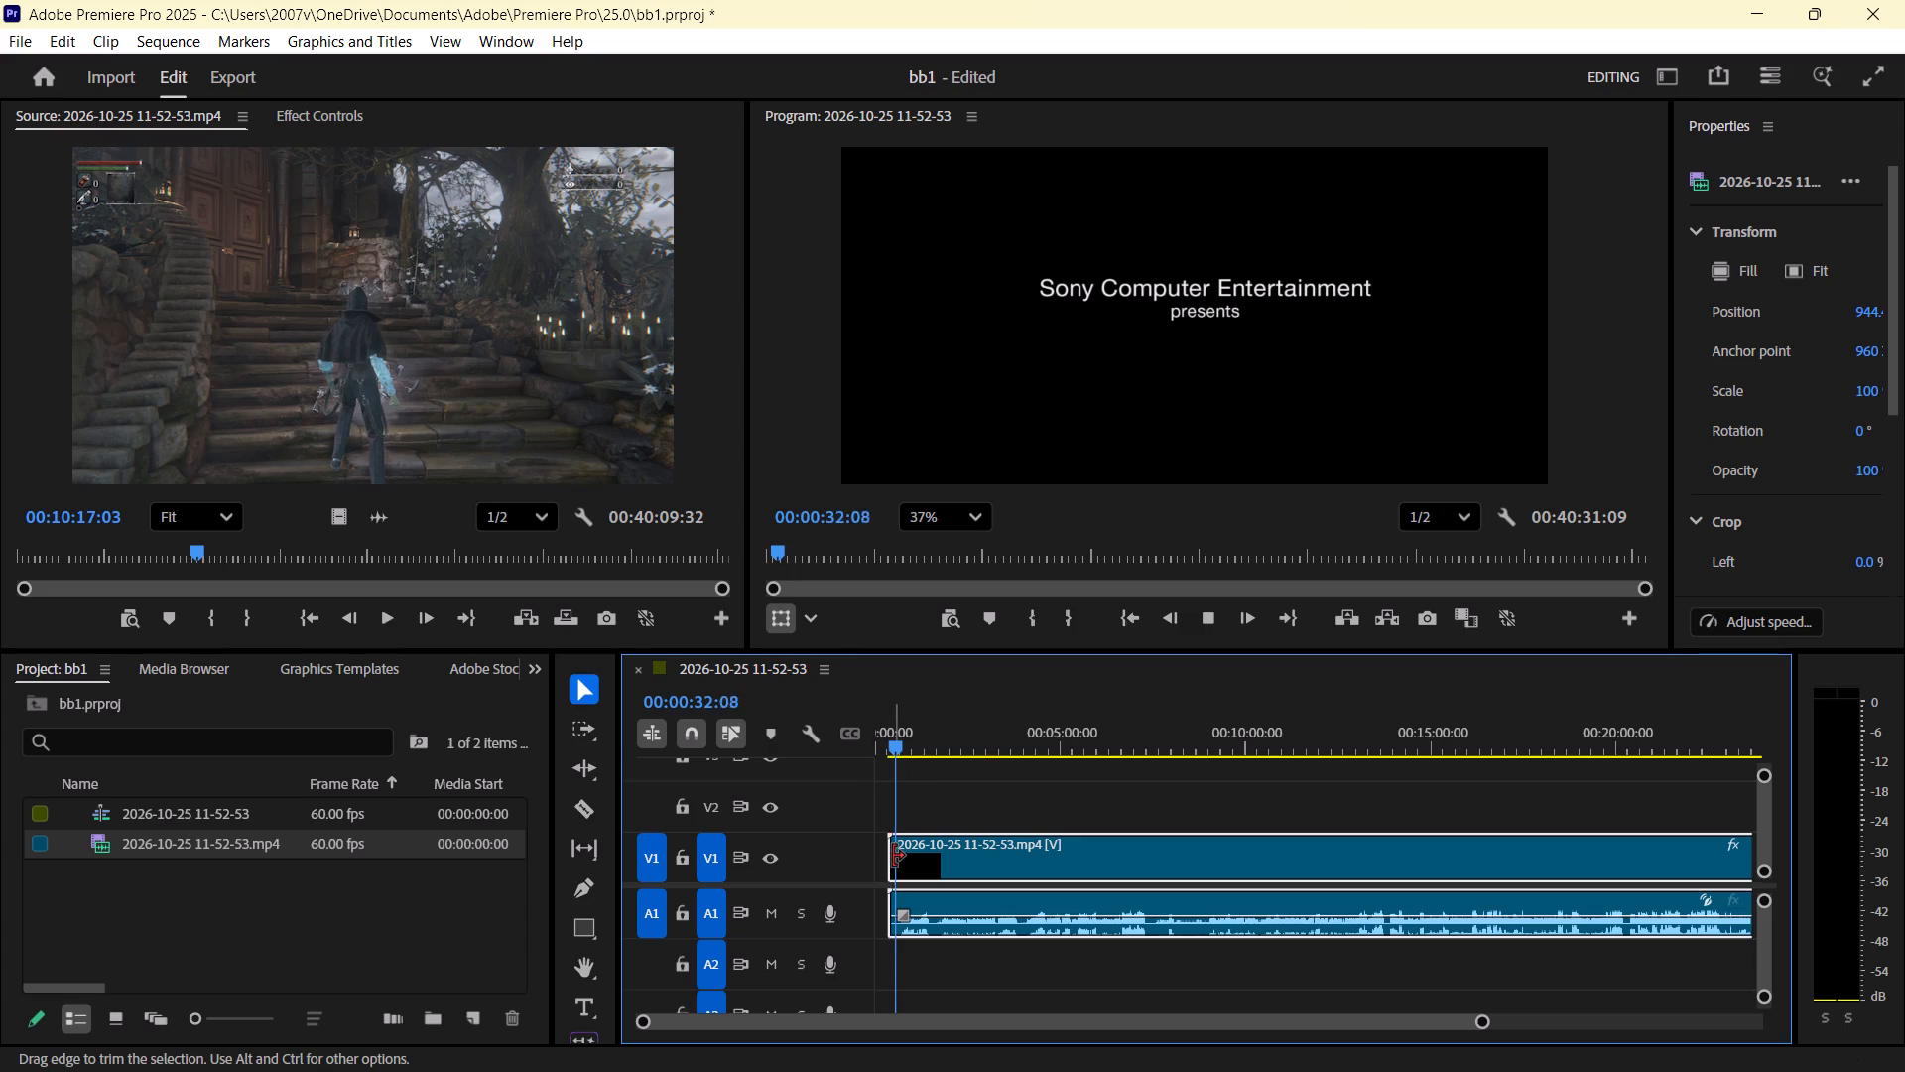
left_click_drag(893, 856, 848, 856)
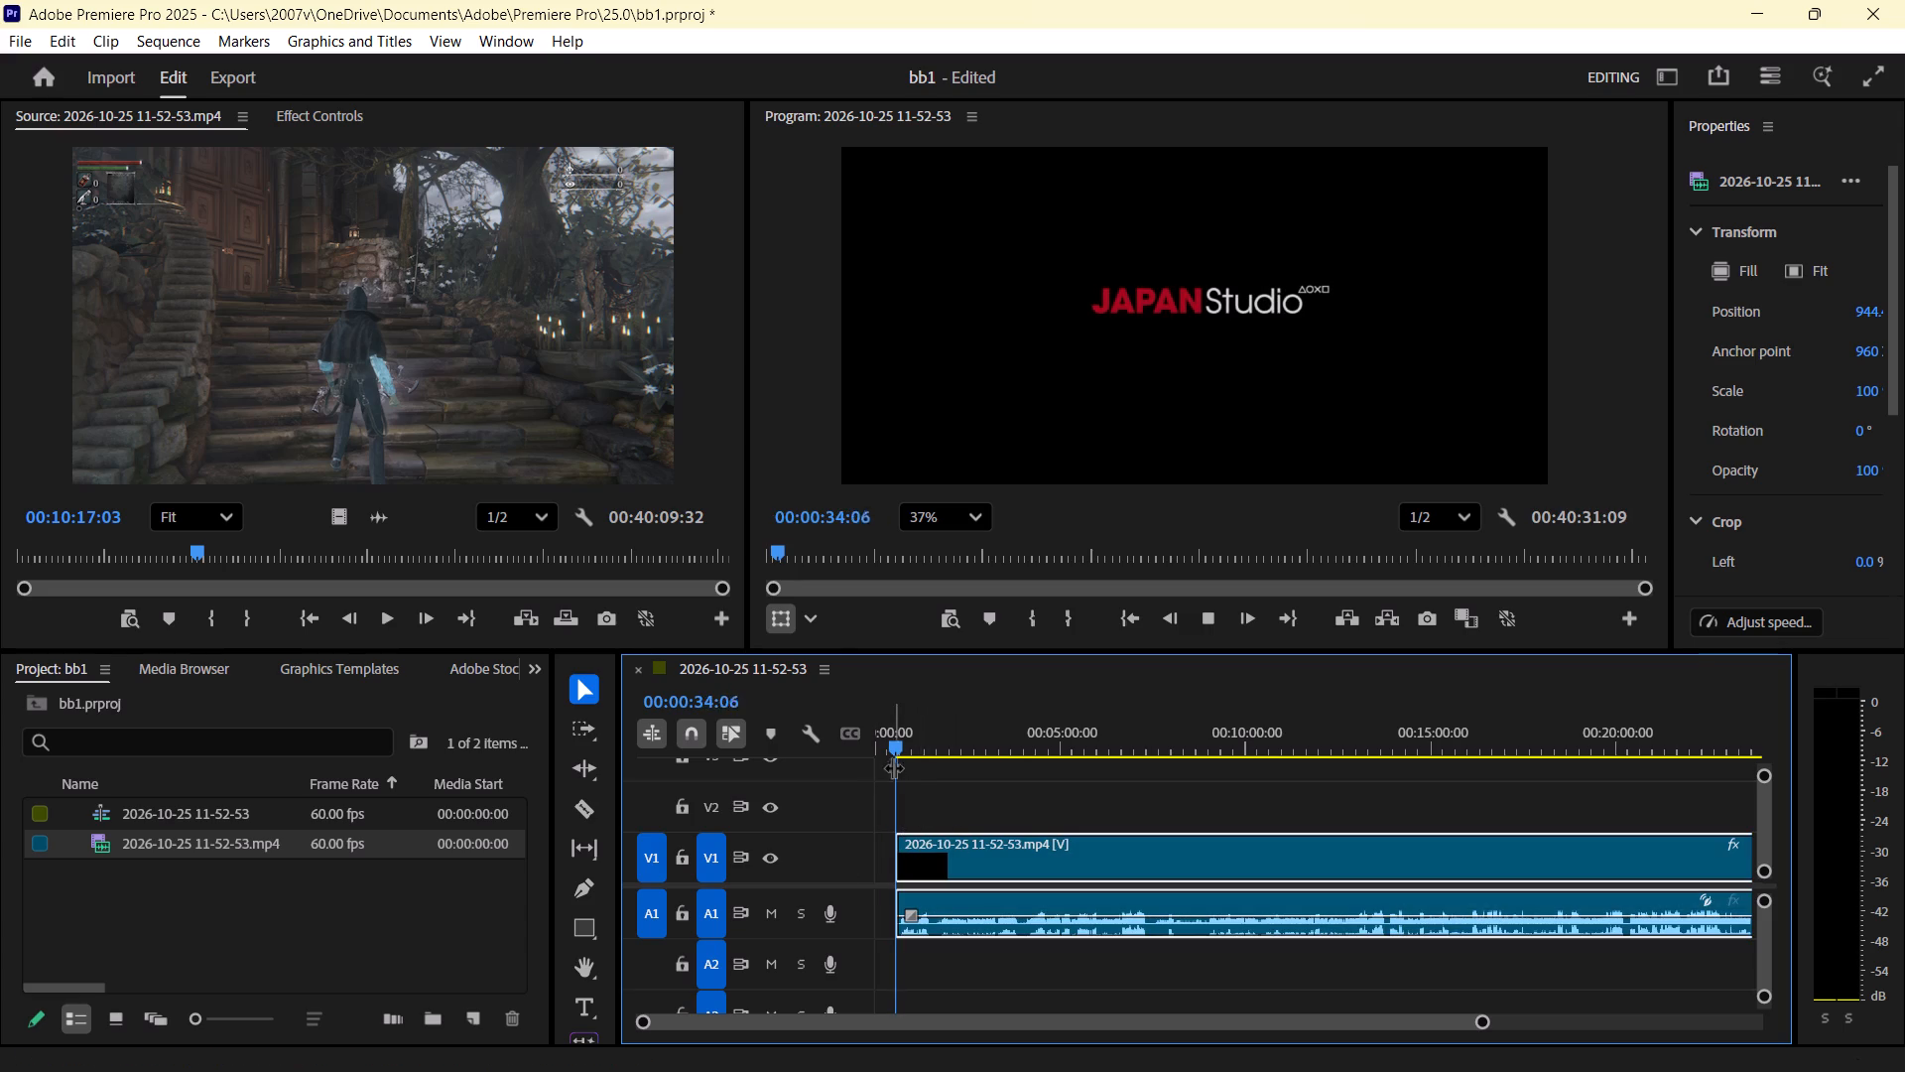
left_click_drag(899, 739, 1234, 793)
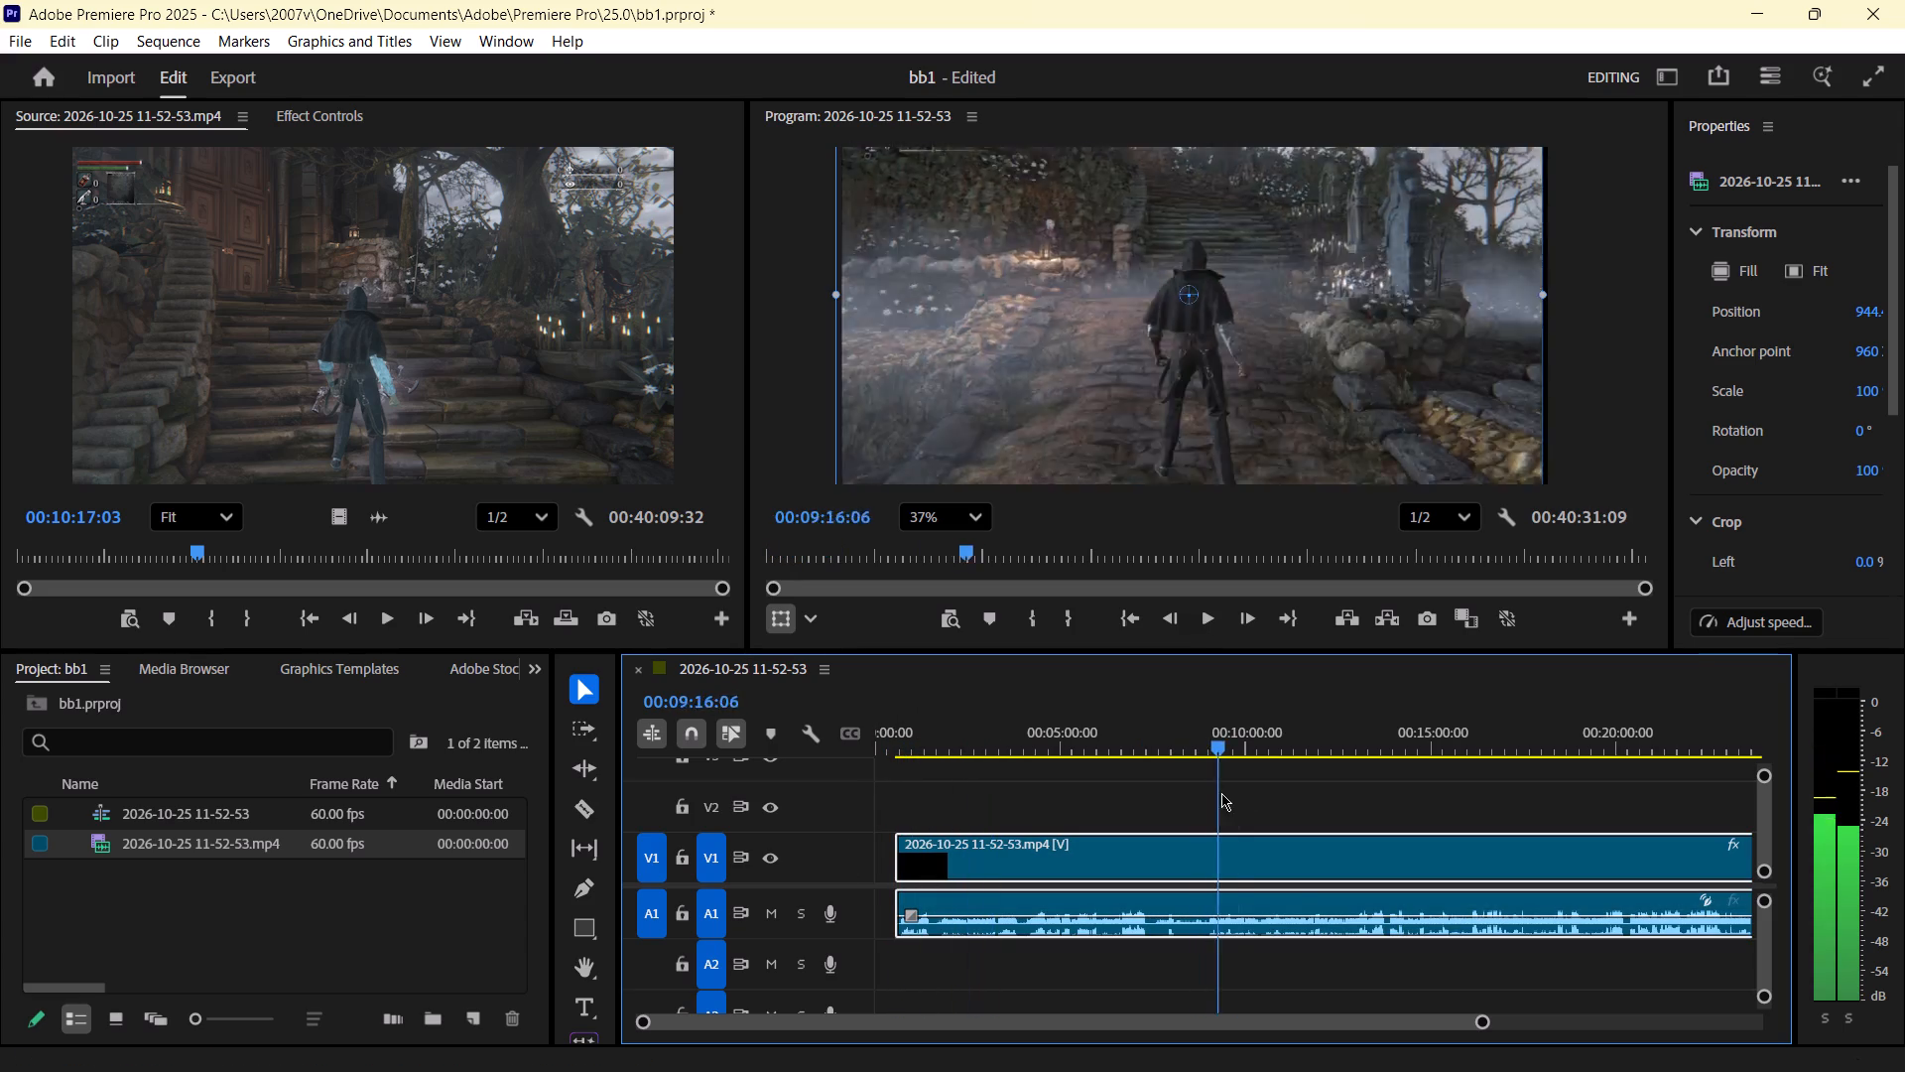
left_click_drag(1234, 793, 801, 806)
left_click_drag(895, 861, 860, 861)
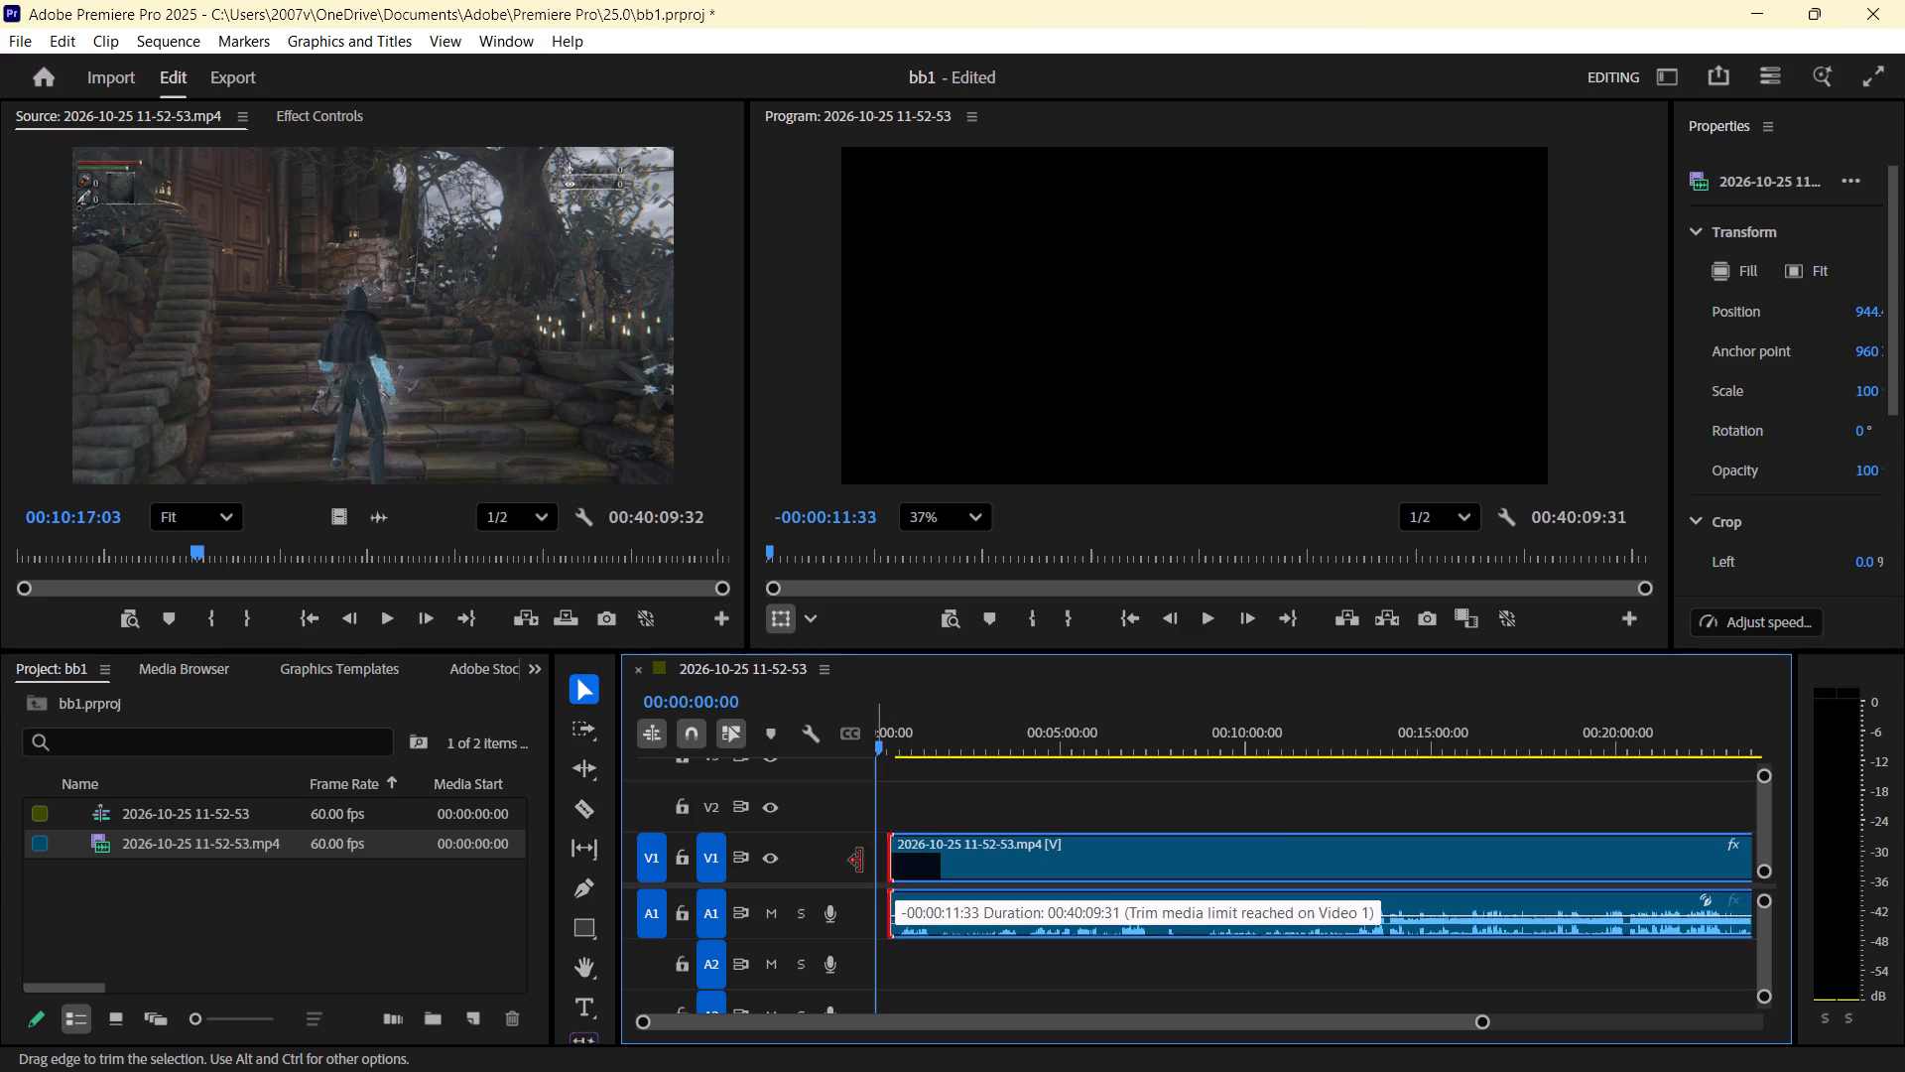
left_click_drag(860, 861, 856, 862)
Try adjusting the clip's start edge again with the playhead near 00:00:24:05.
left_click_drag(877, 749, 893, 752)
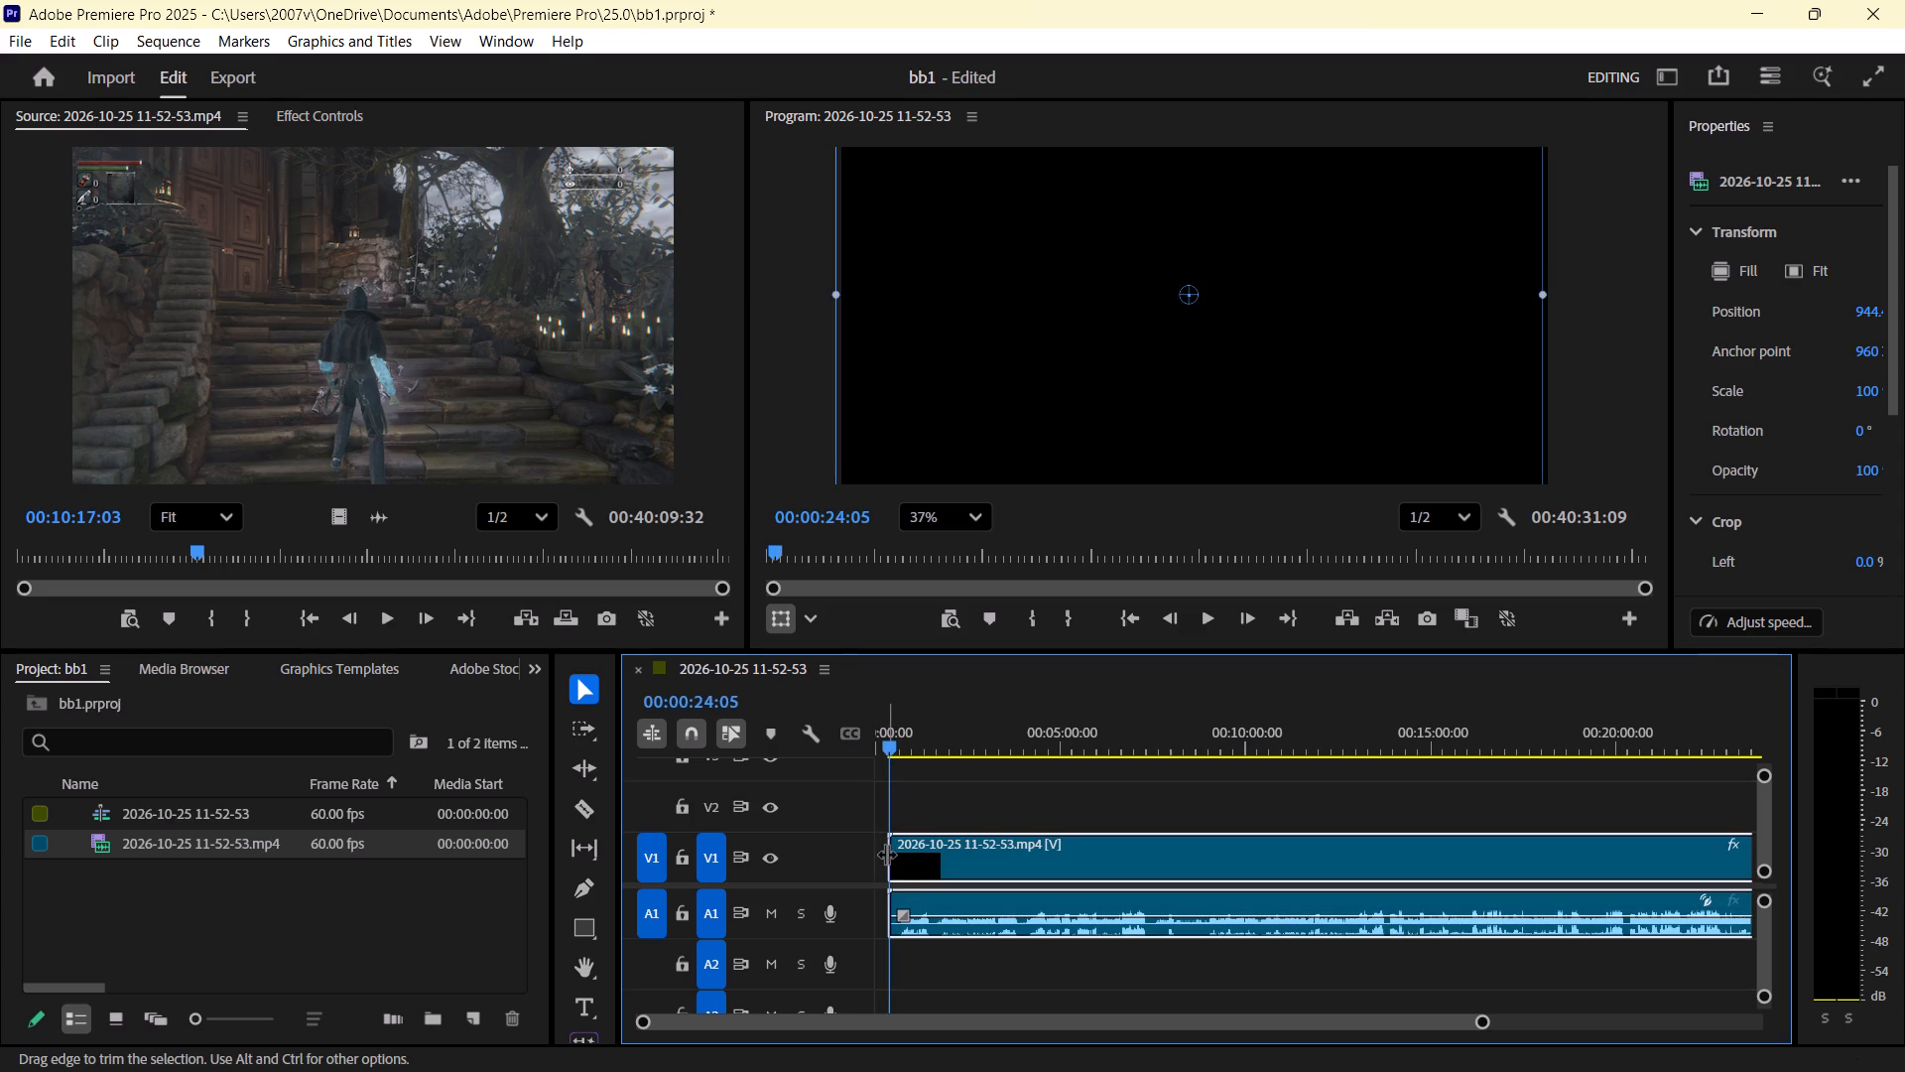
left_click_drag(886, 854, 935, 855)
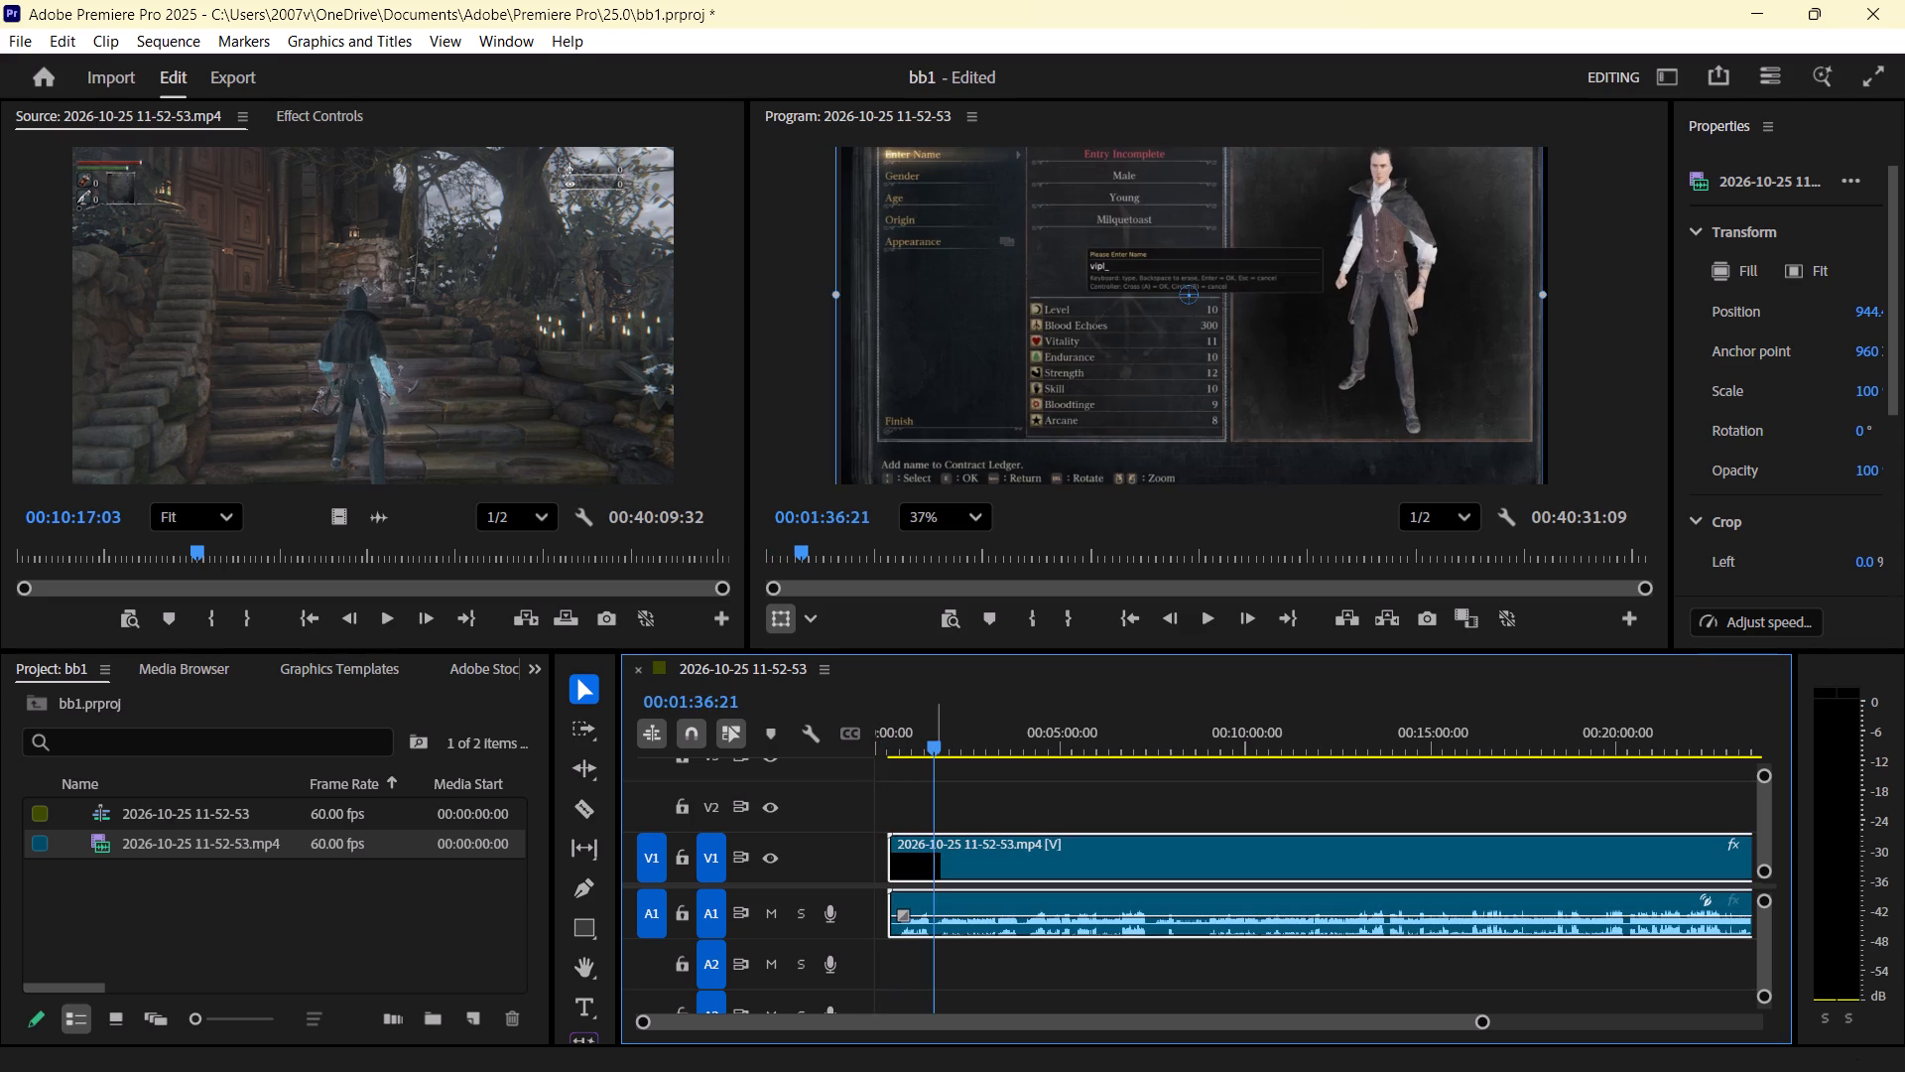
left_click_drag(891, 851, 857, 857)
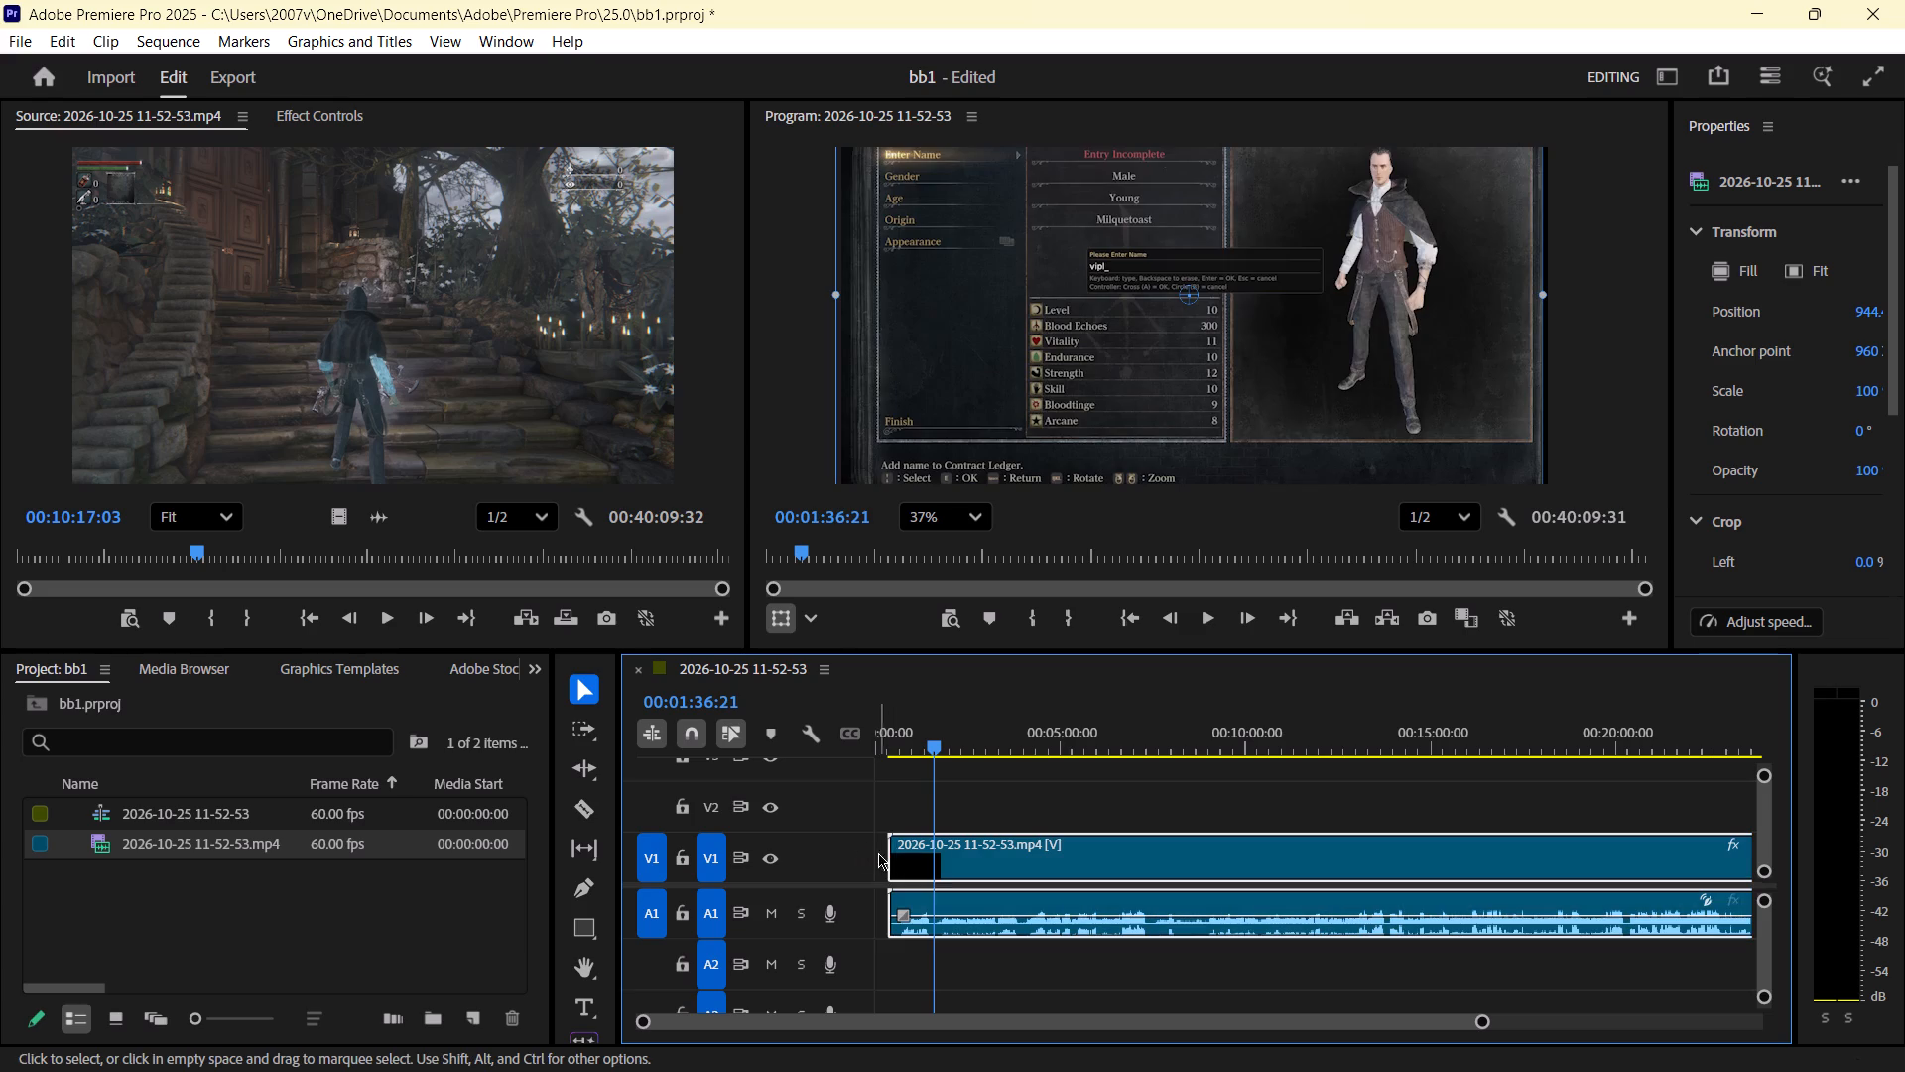
Play back the opening from near the clip's start, then from the beginning of the sequence to review the leading gap.
left_click_drag(932, 746, 900, 751)
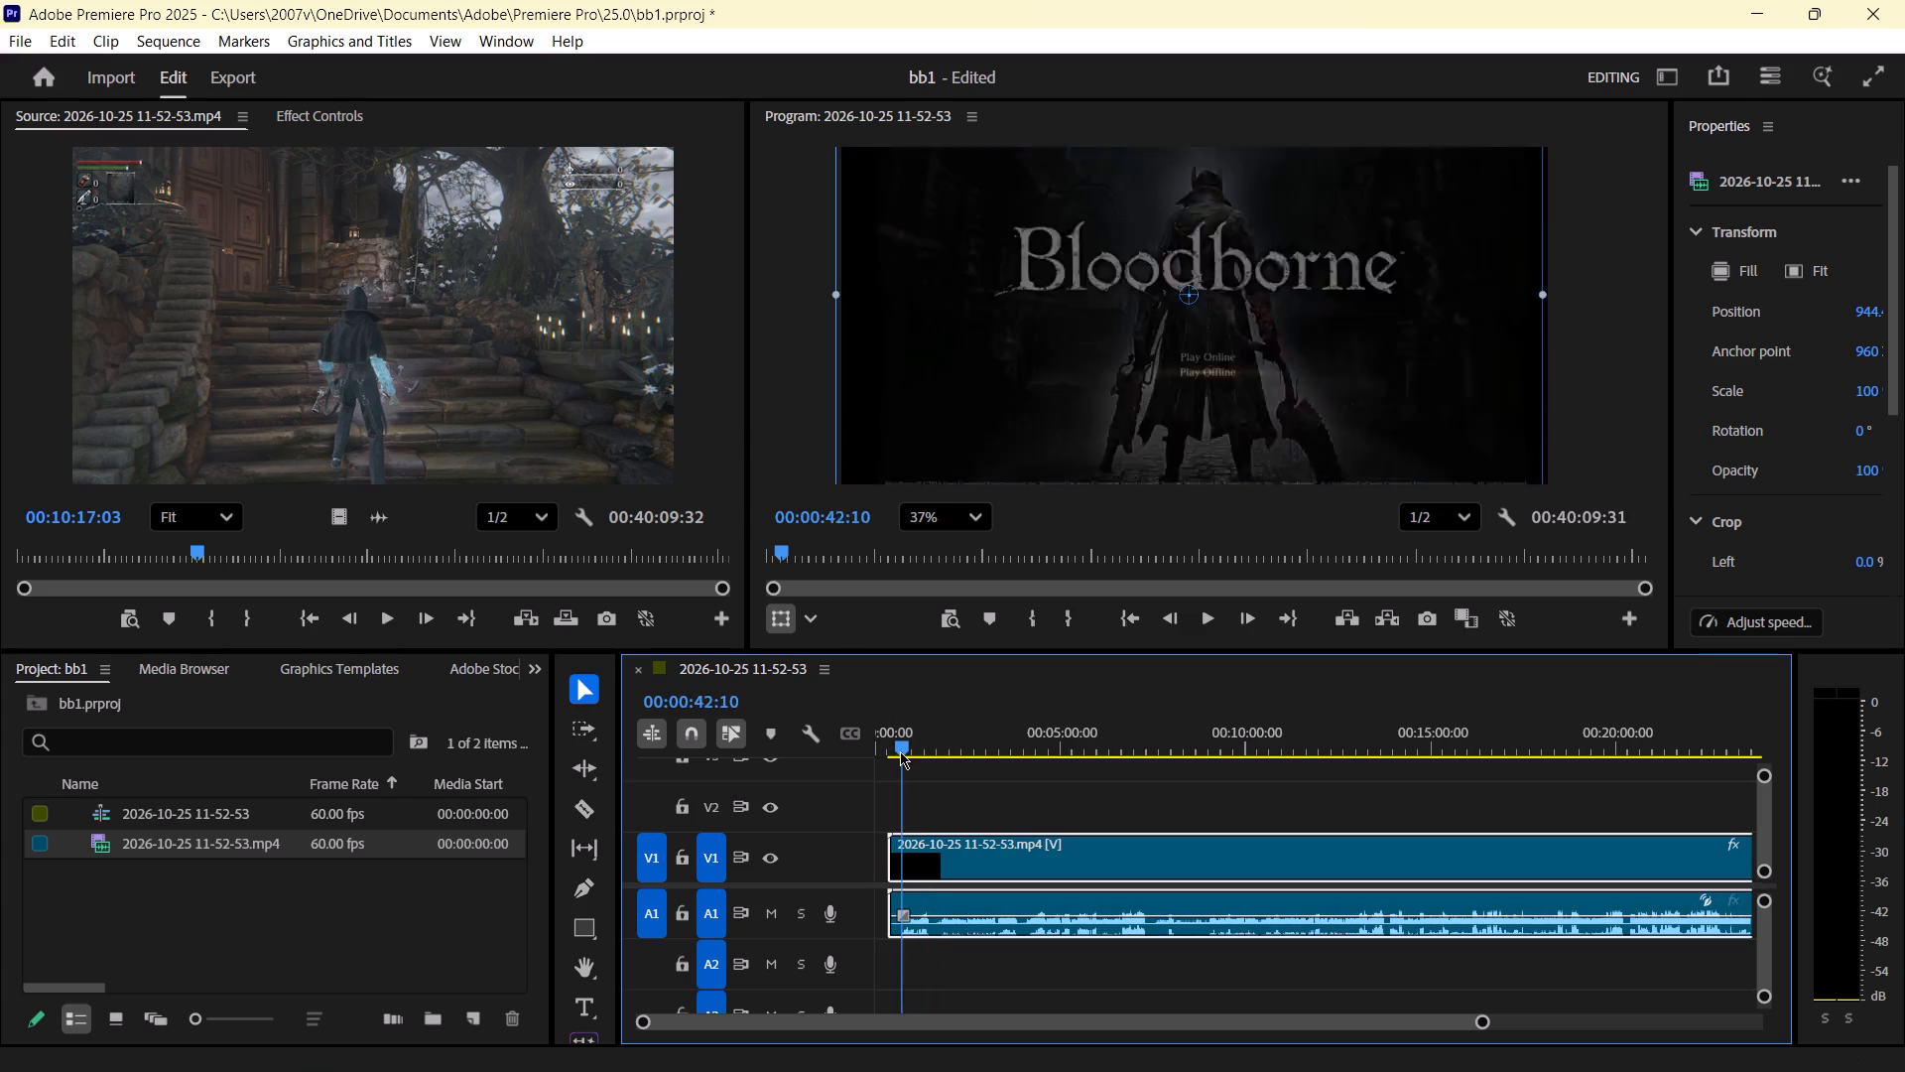
left_click_drag(900, 751, 891, 751)
key("space")
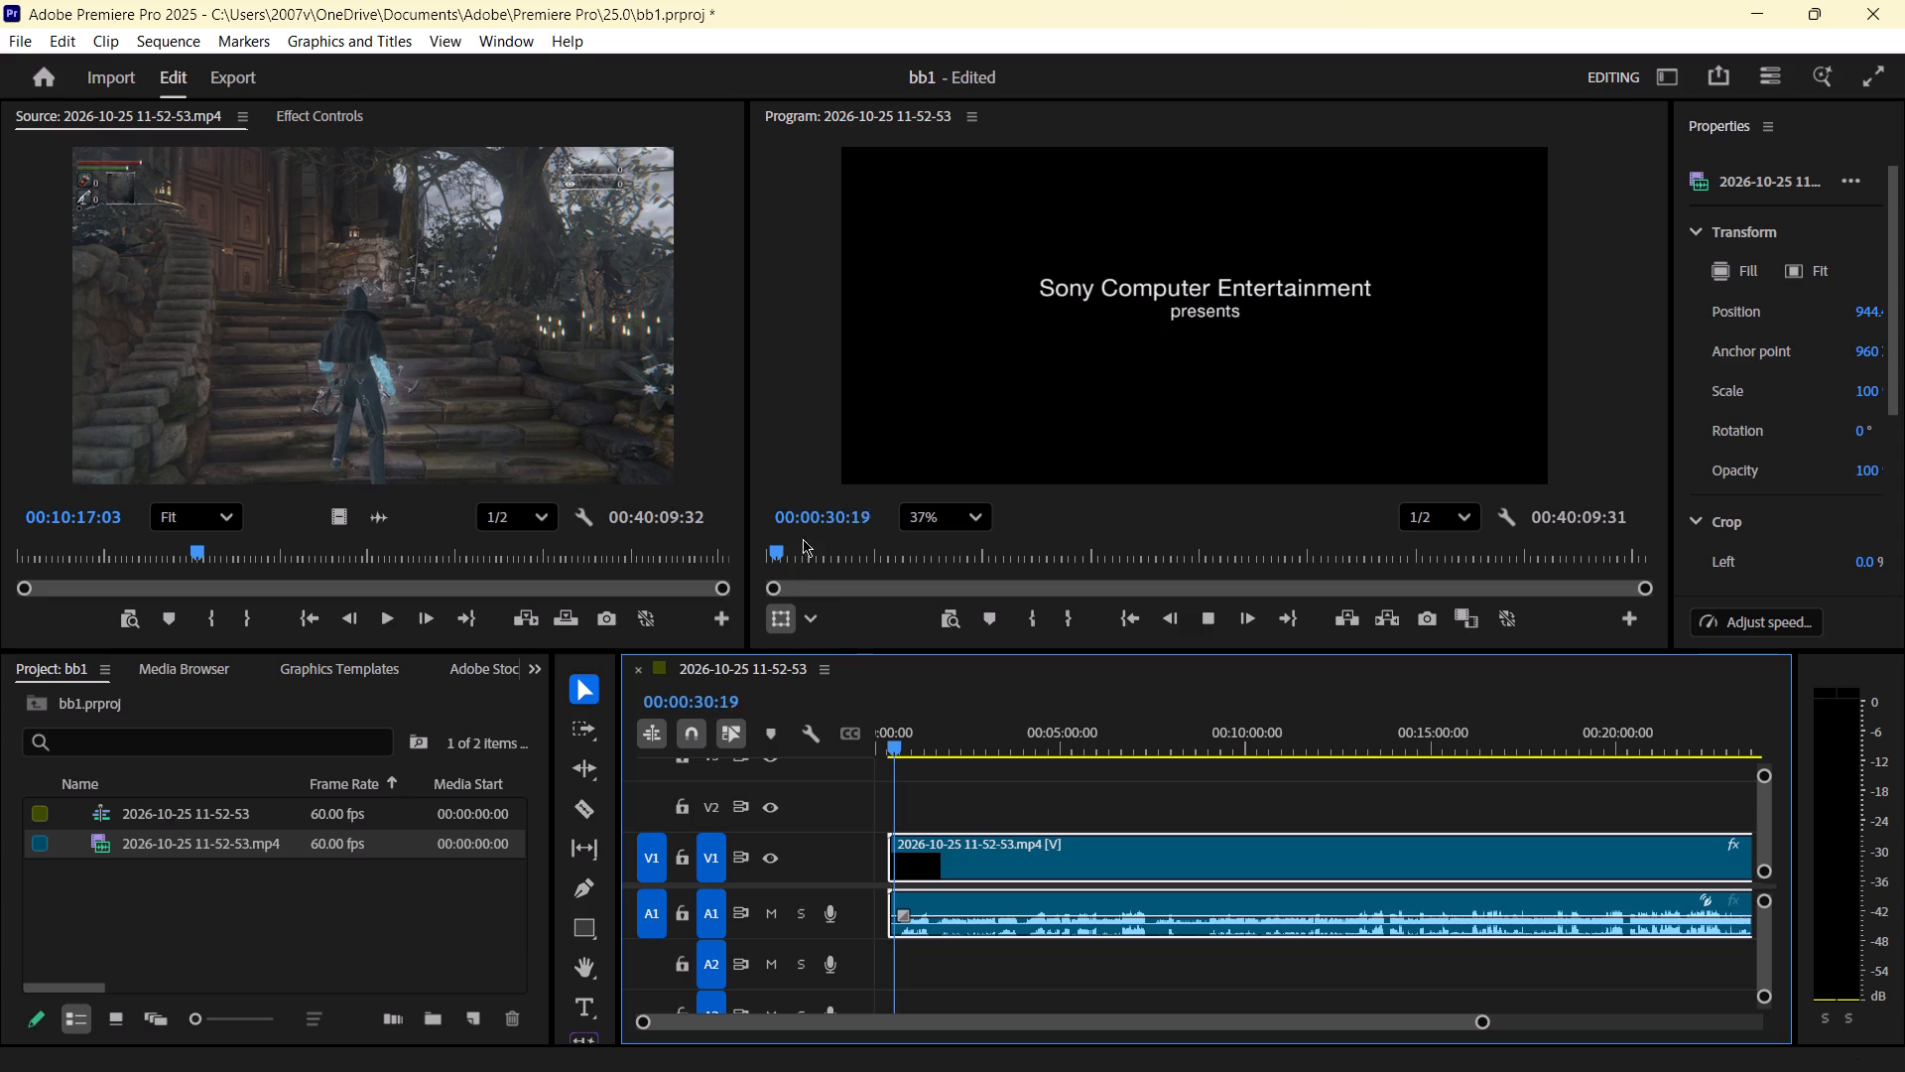
left_click_drag(778, 551, 726, 553)
key("space")
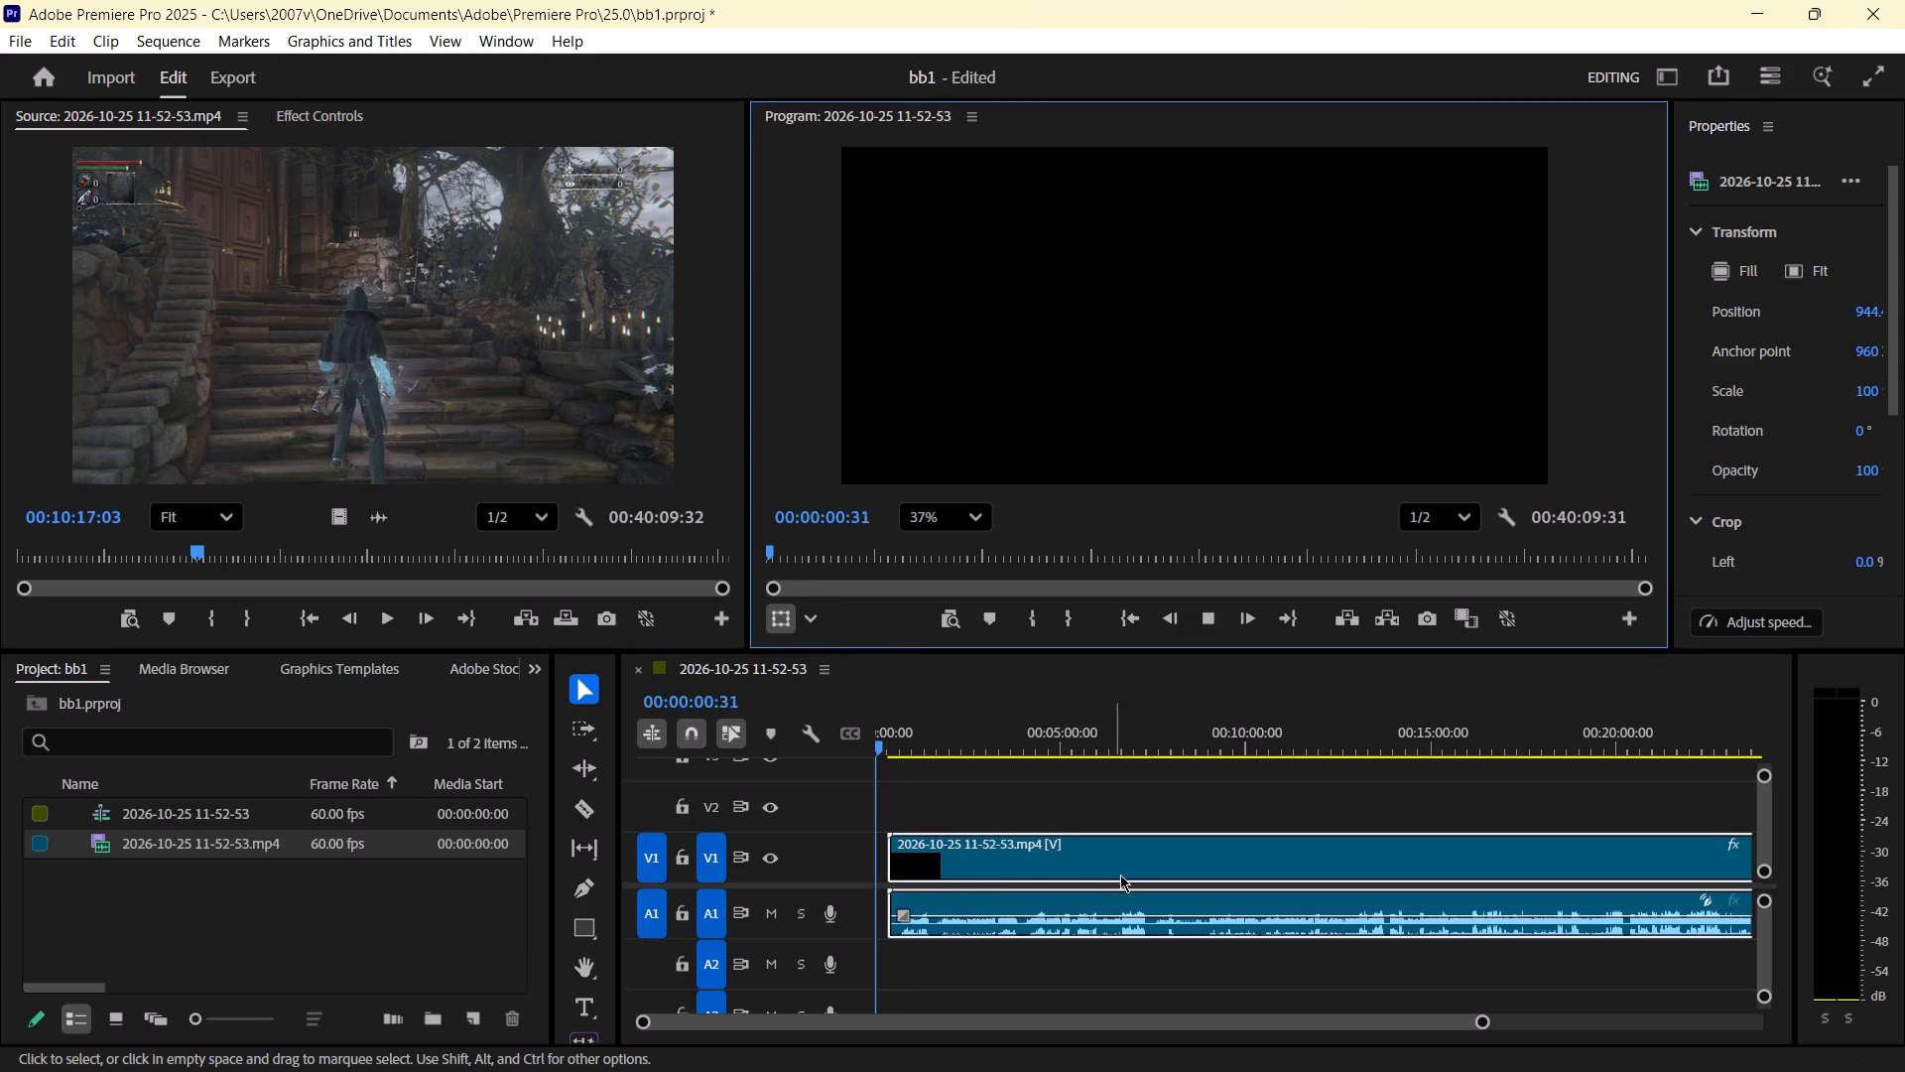
Ripple delete the empty gap before the gameplay clip.
right_click(881, 856)
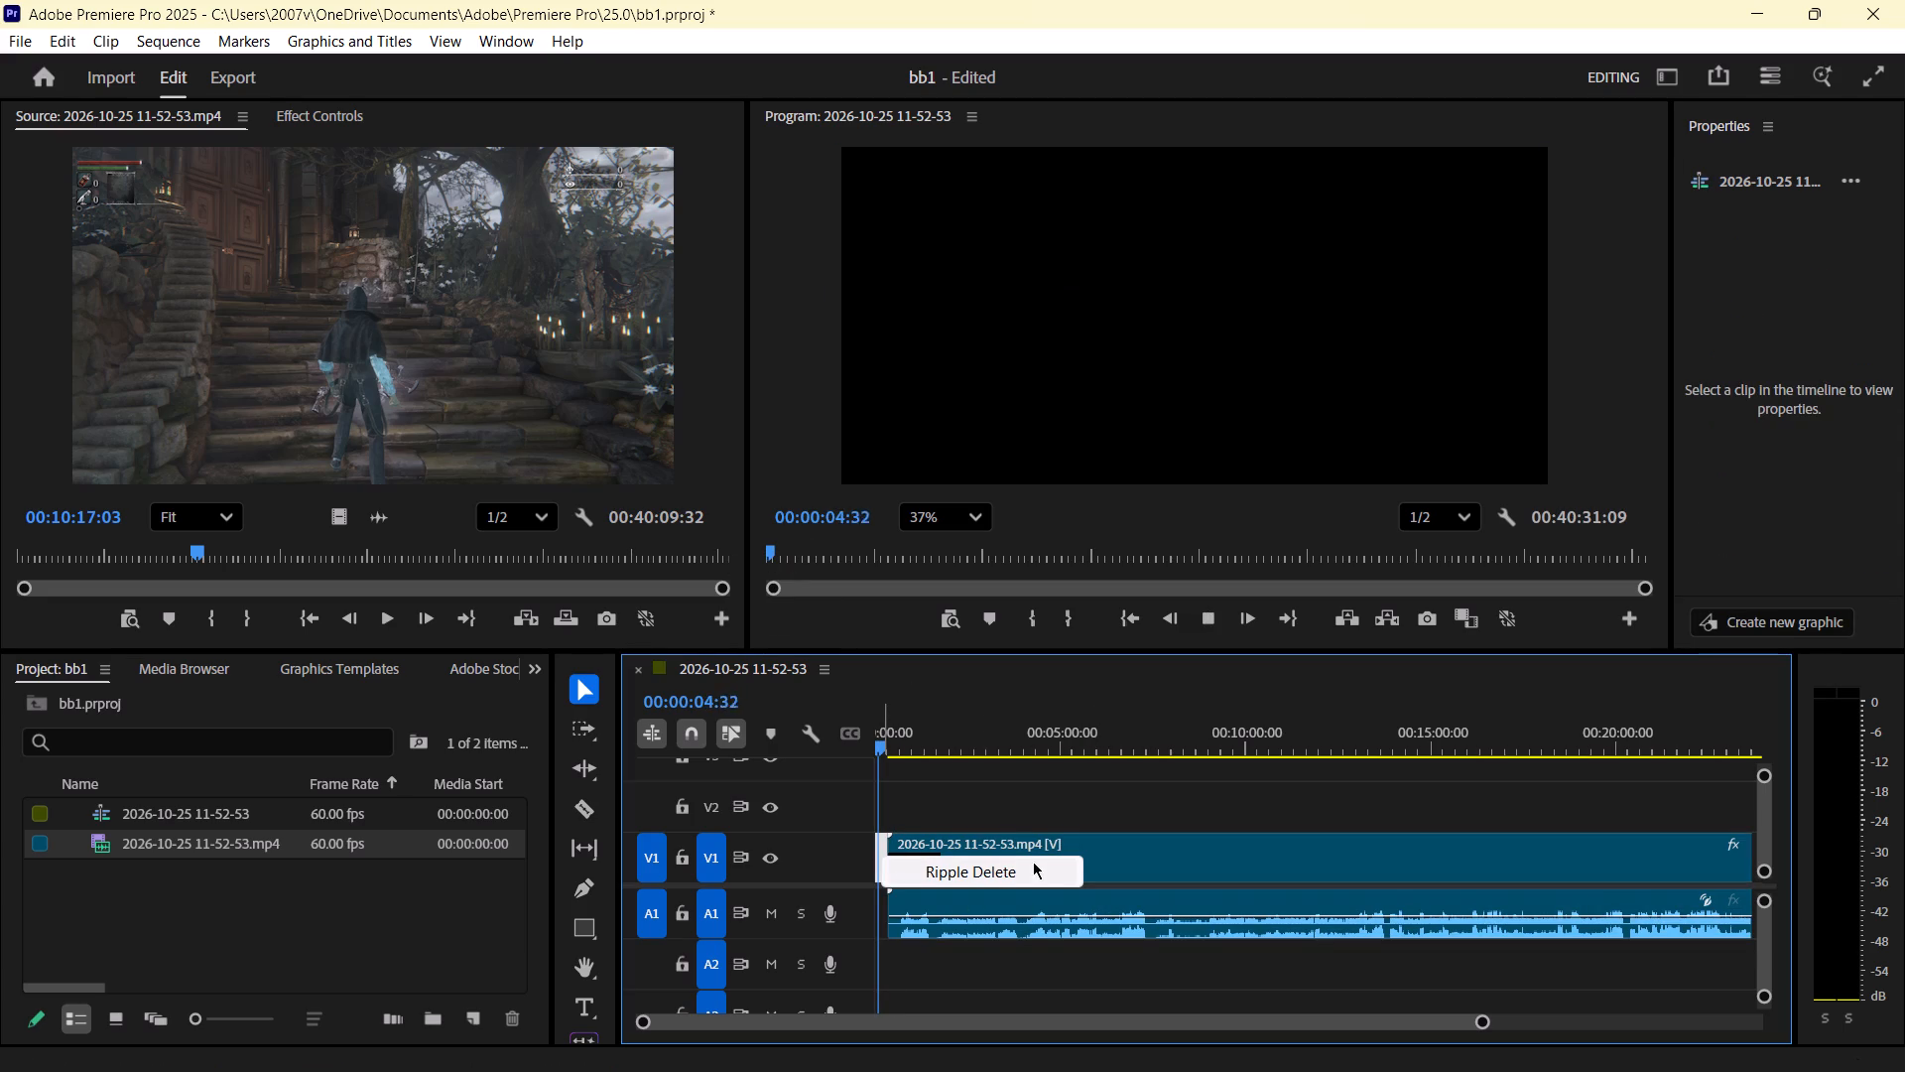
left_click(977, 869)
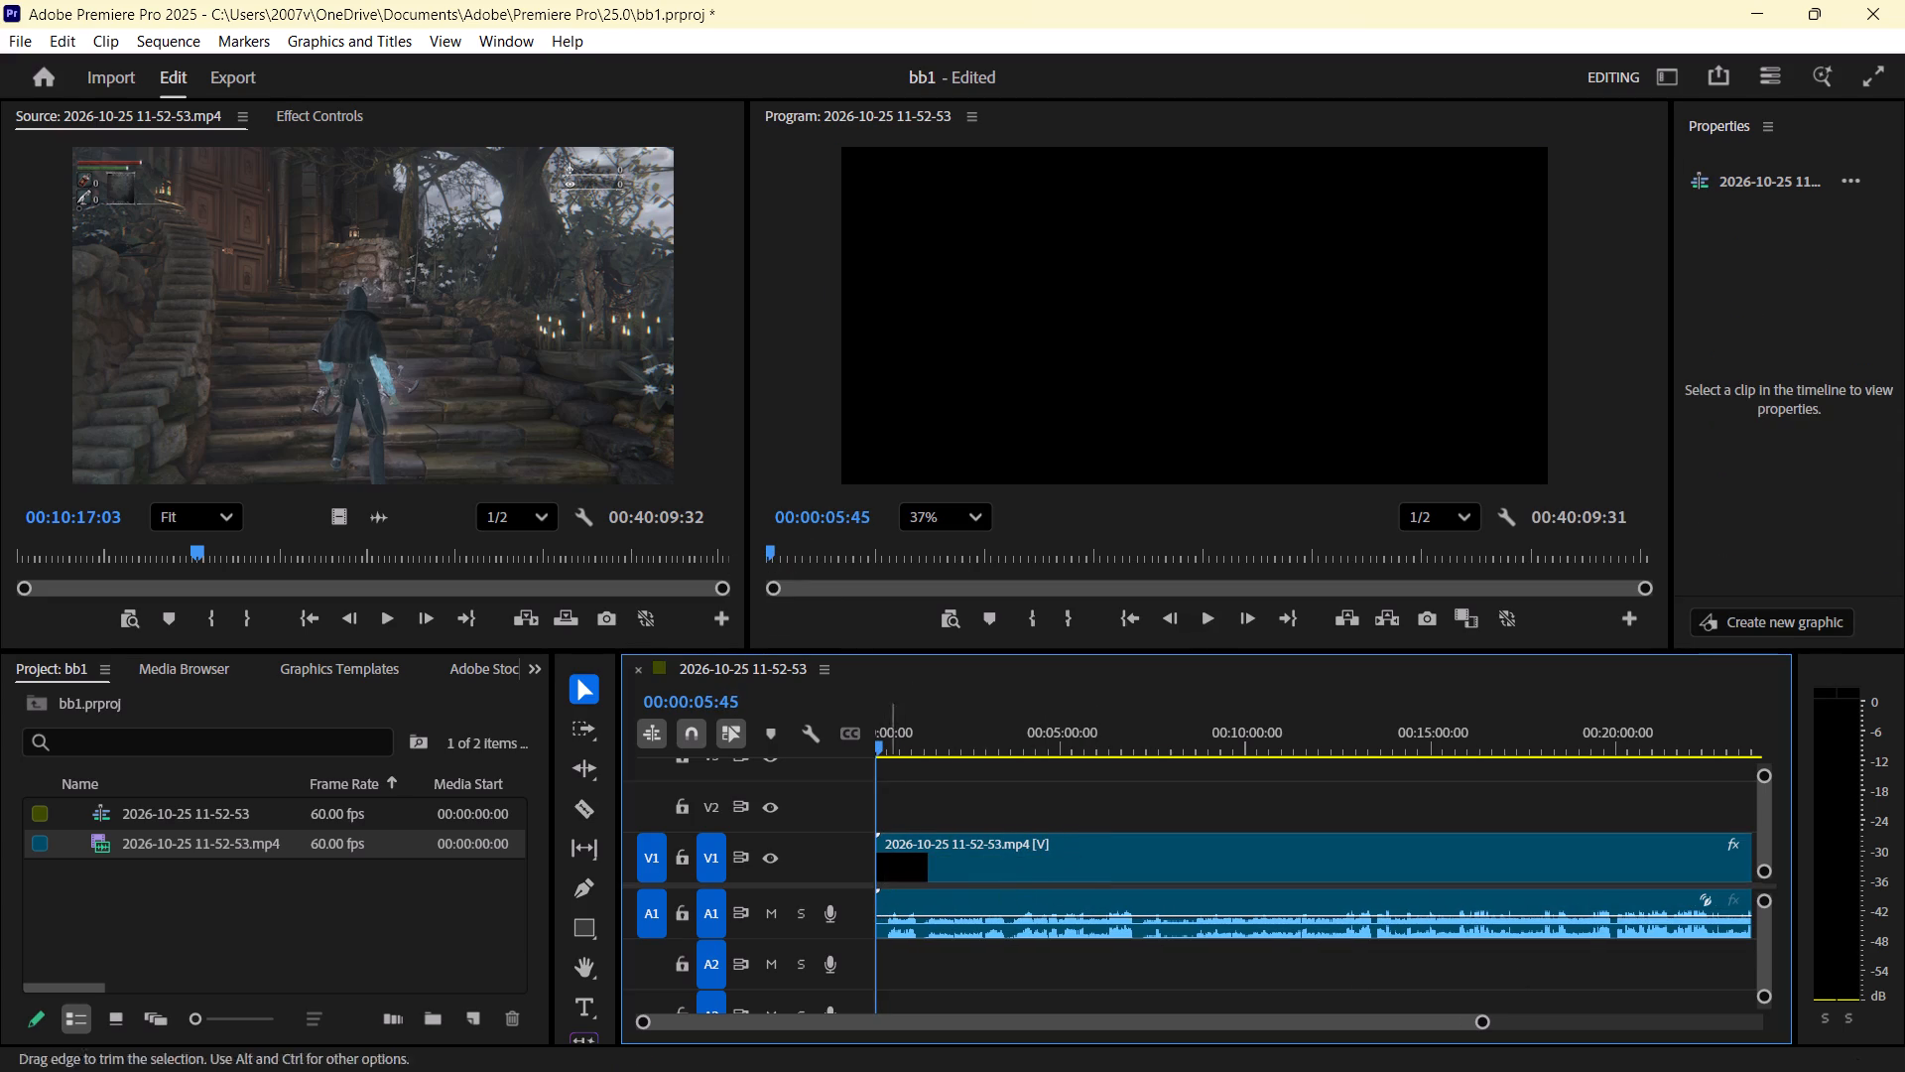
Replay the sequence from the start with the gameplay clip selected, through the opening logos to about 00:00:19:13.
left_click(947, 797)
key("space")
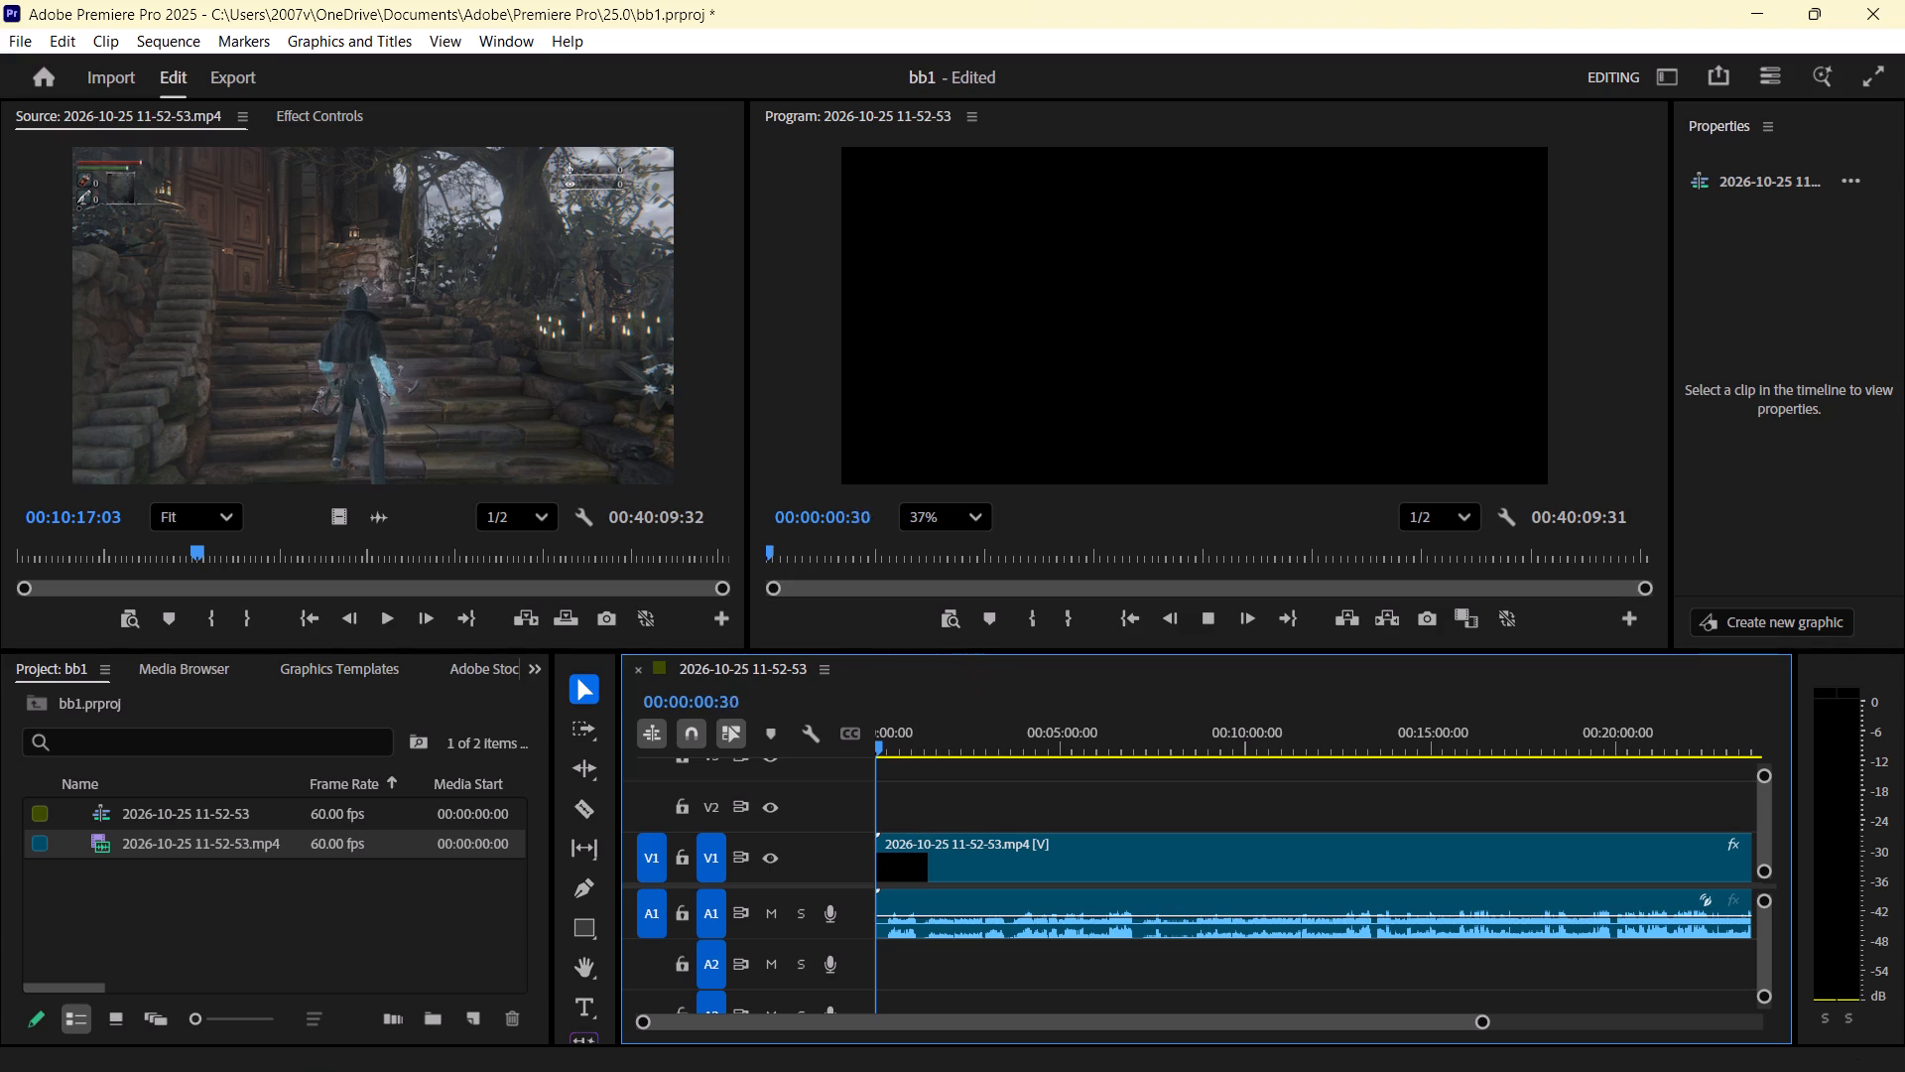
left_click(901, 862)
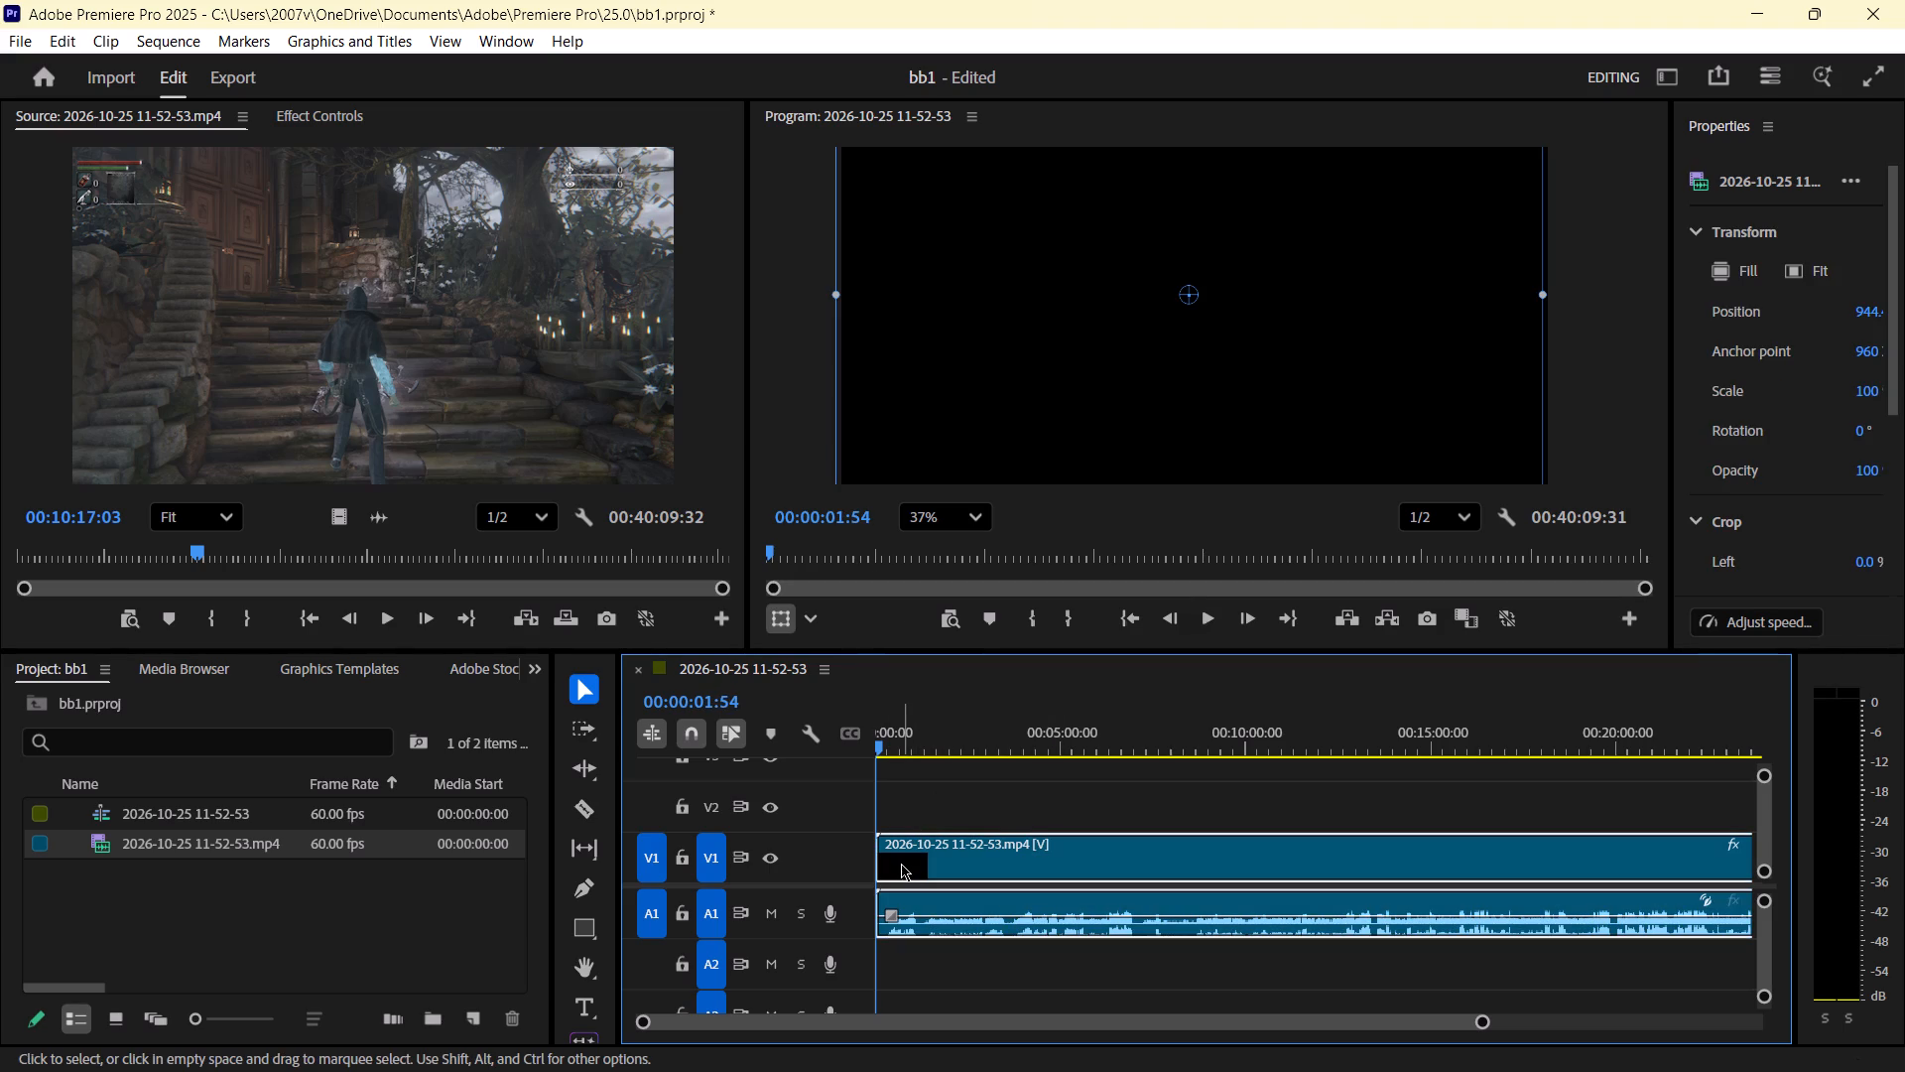
key("space")
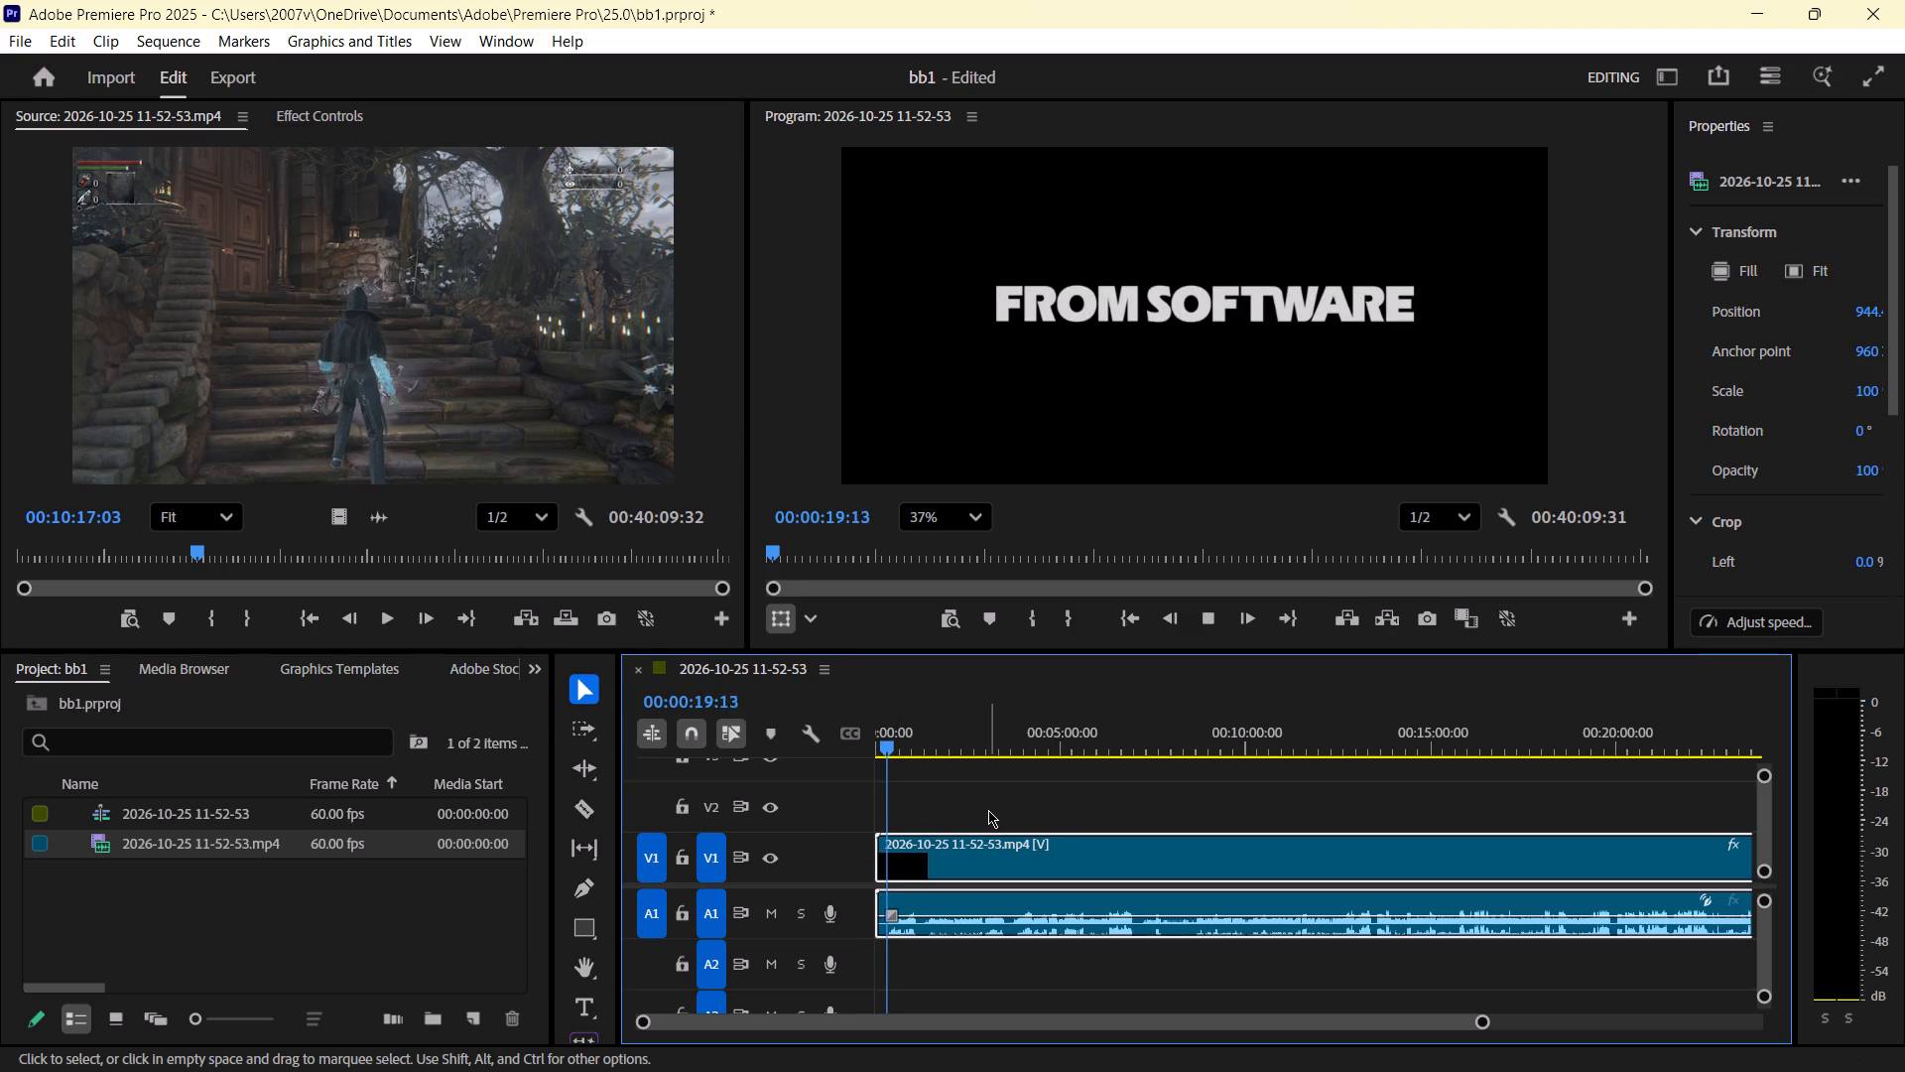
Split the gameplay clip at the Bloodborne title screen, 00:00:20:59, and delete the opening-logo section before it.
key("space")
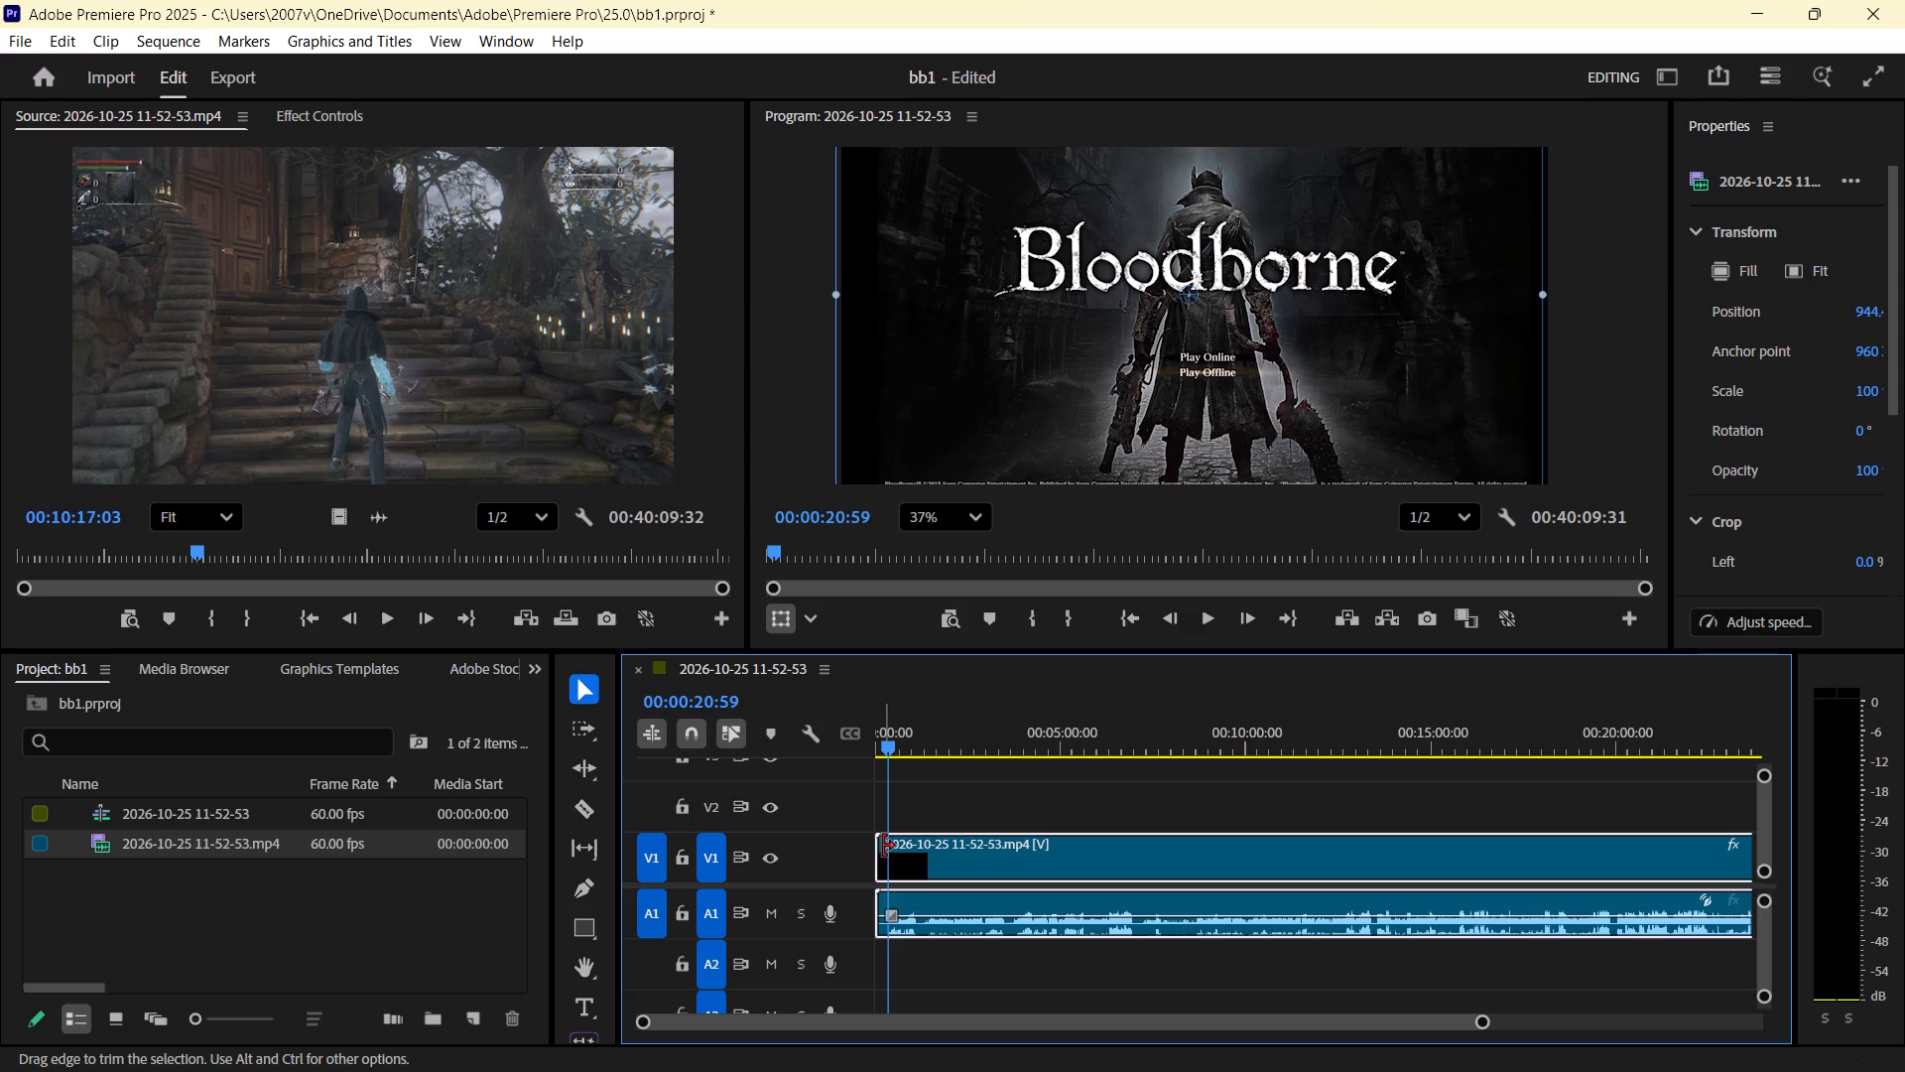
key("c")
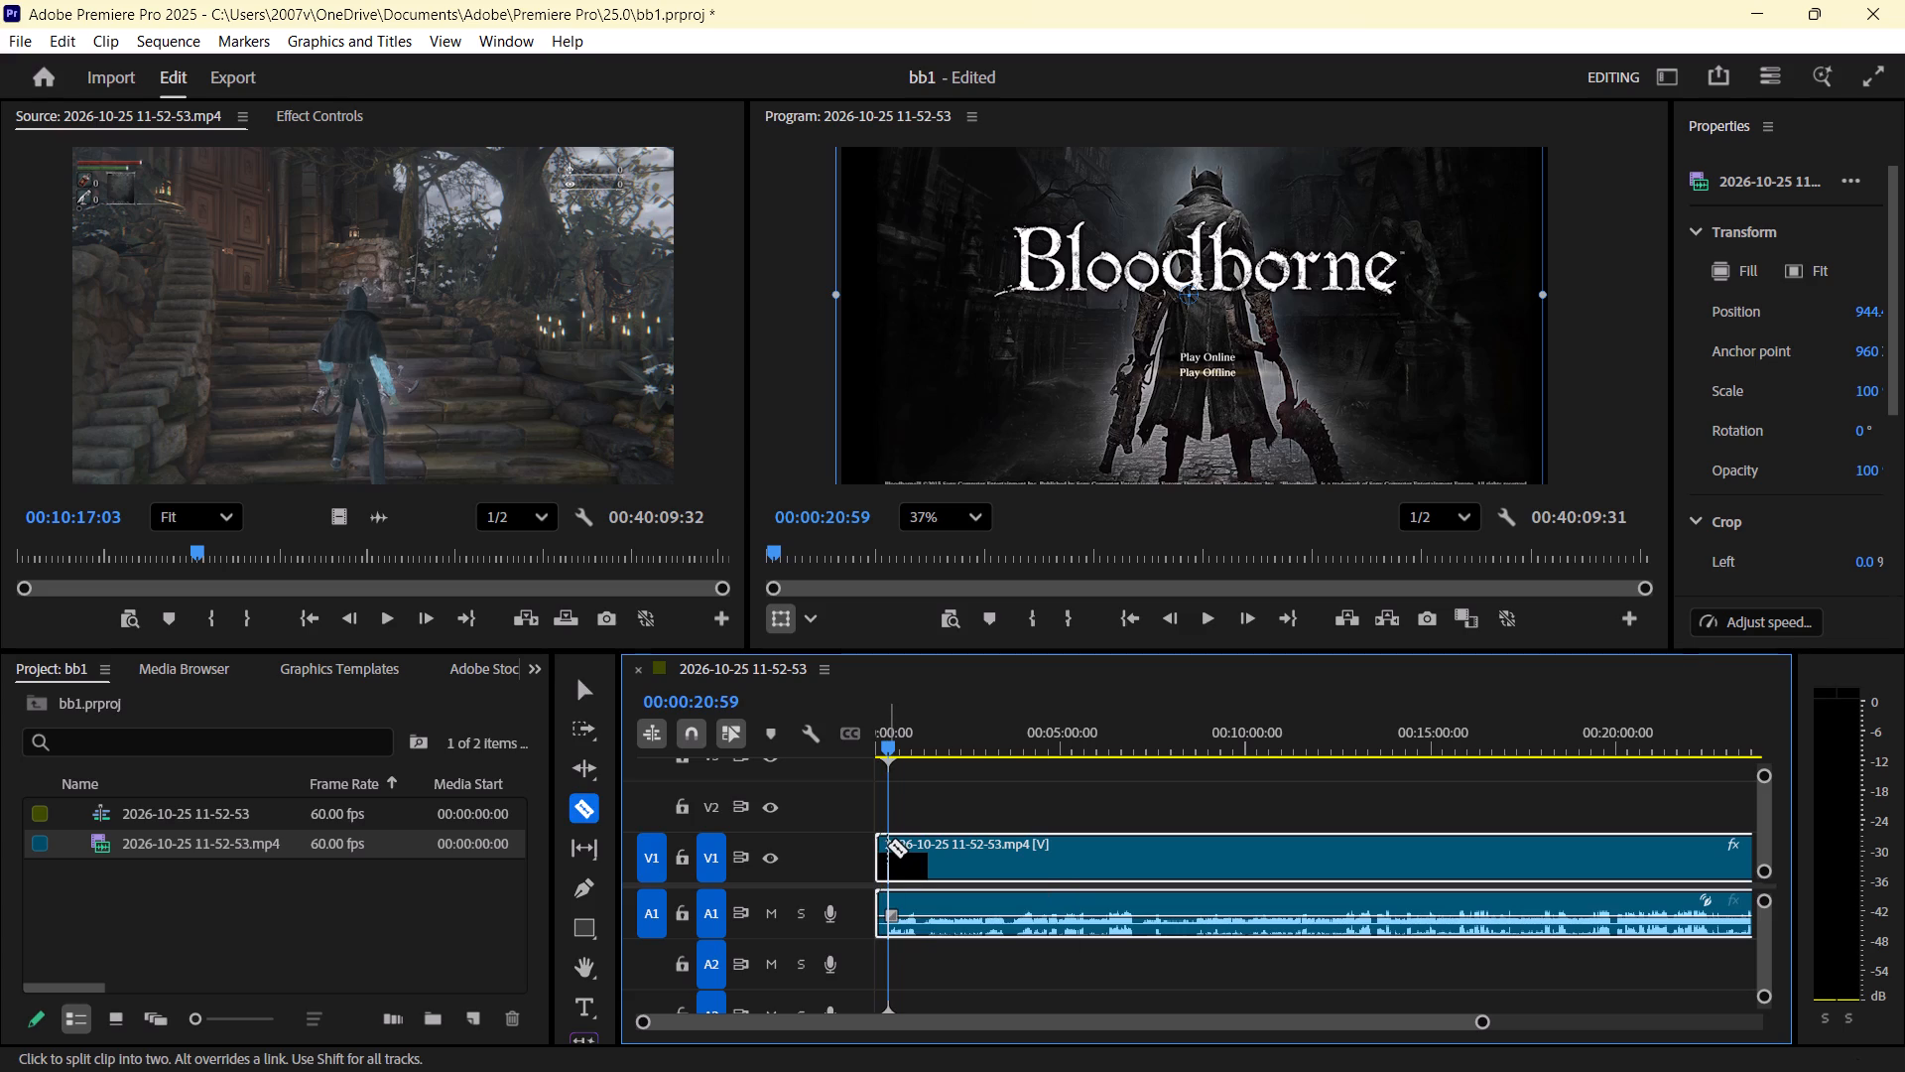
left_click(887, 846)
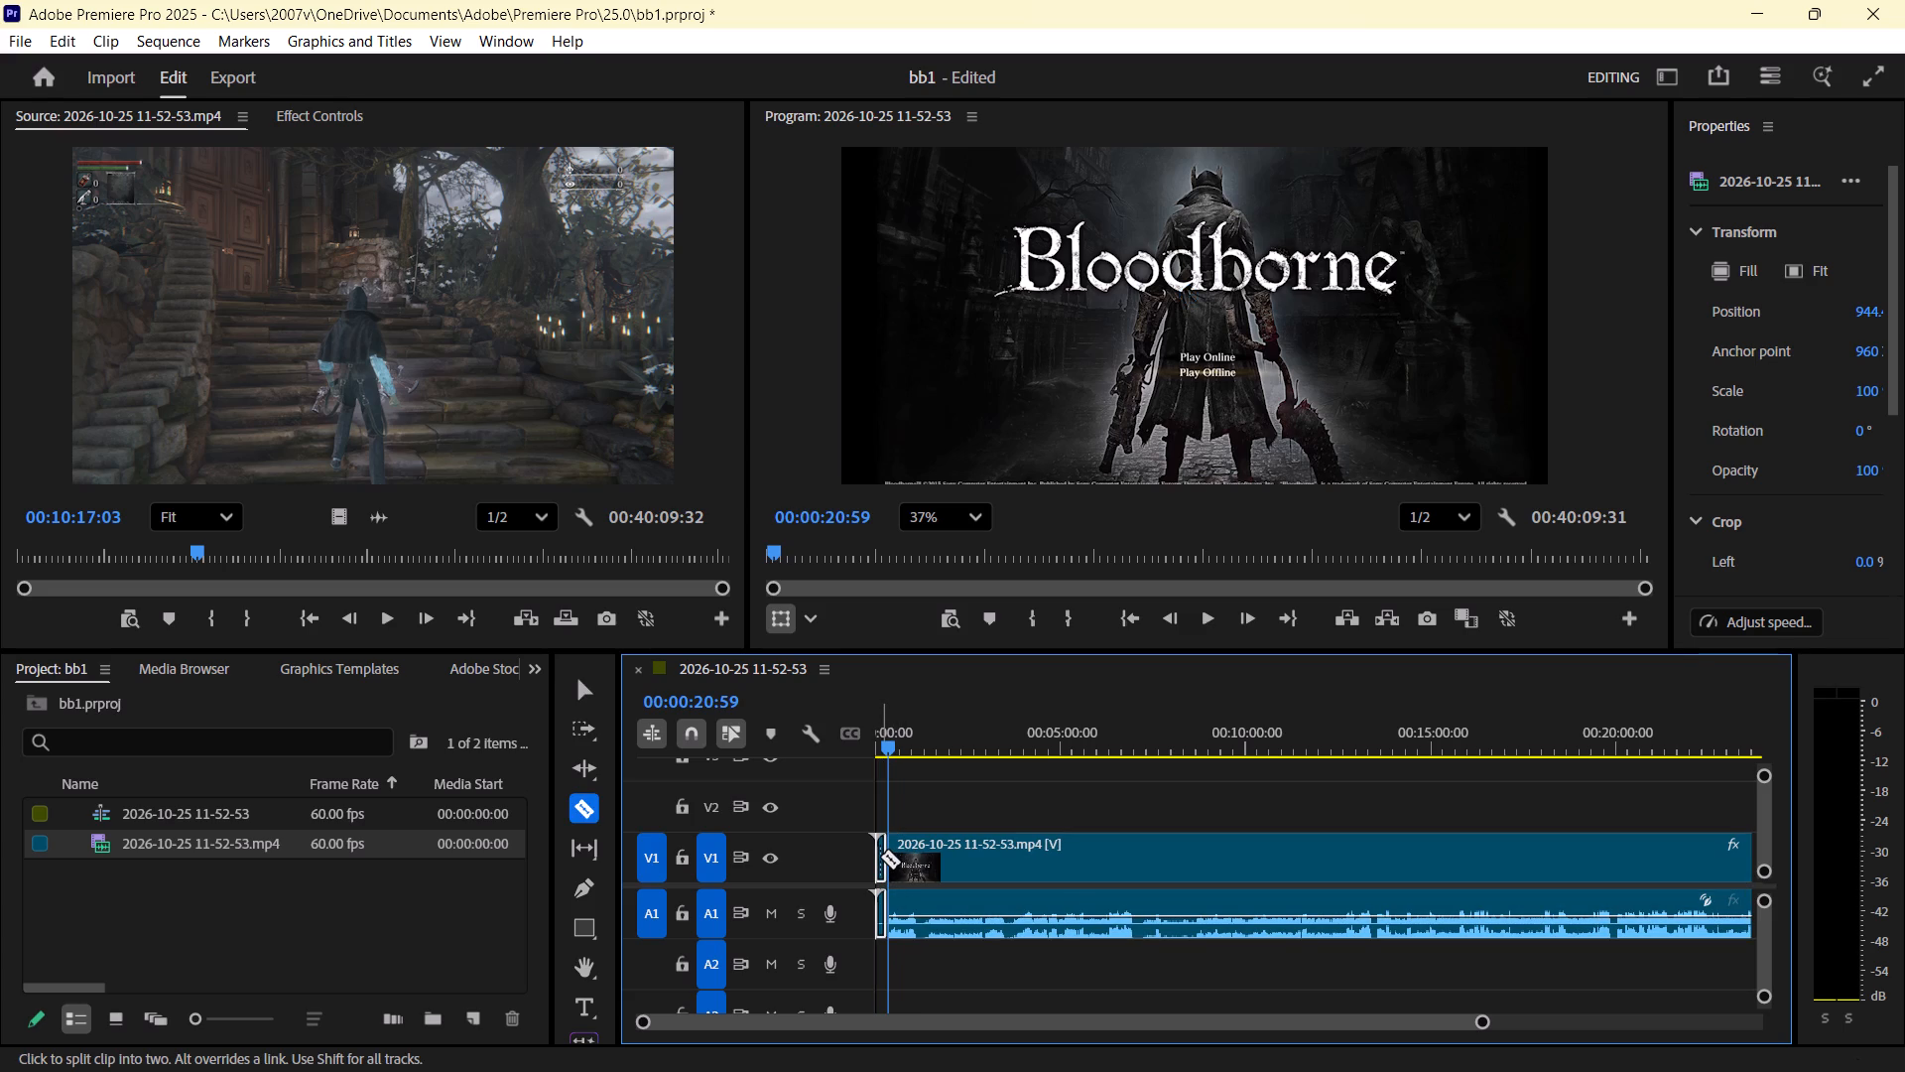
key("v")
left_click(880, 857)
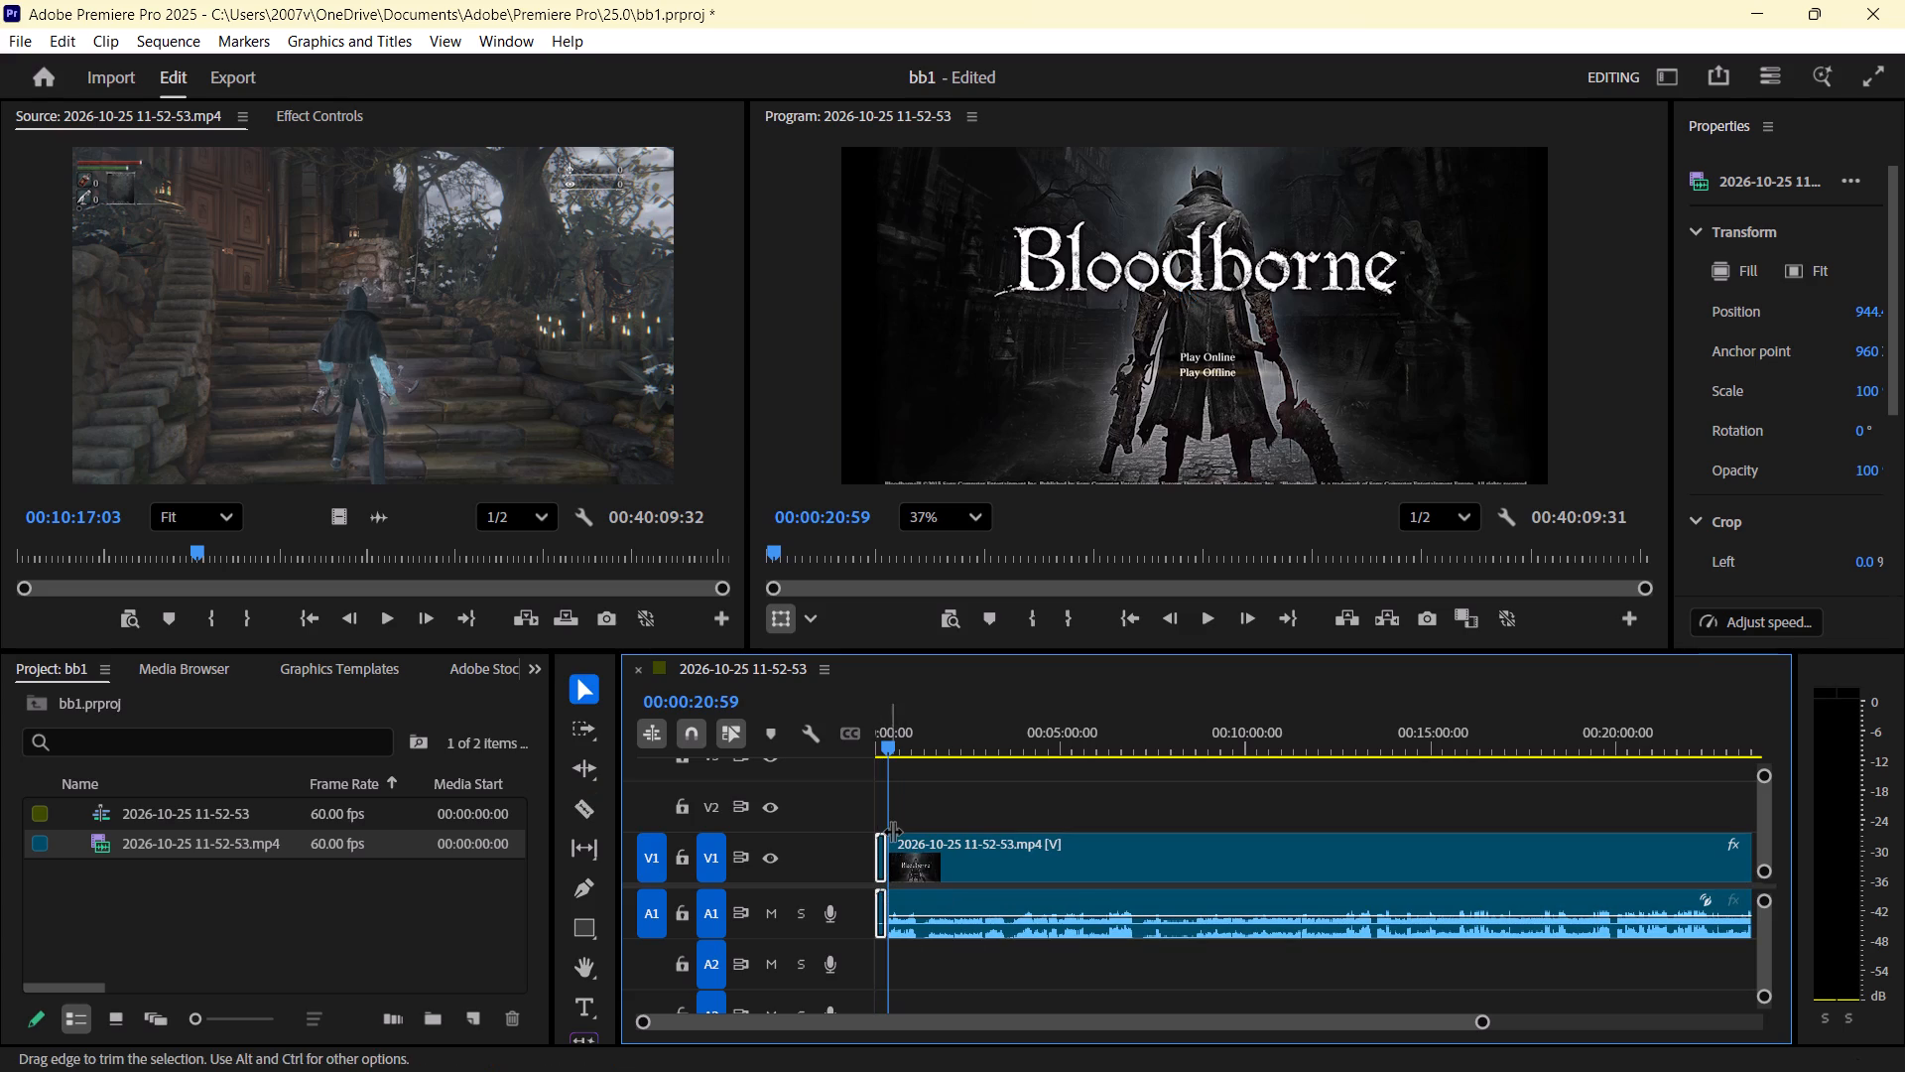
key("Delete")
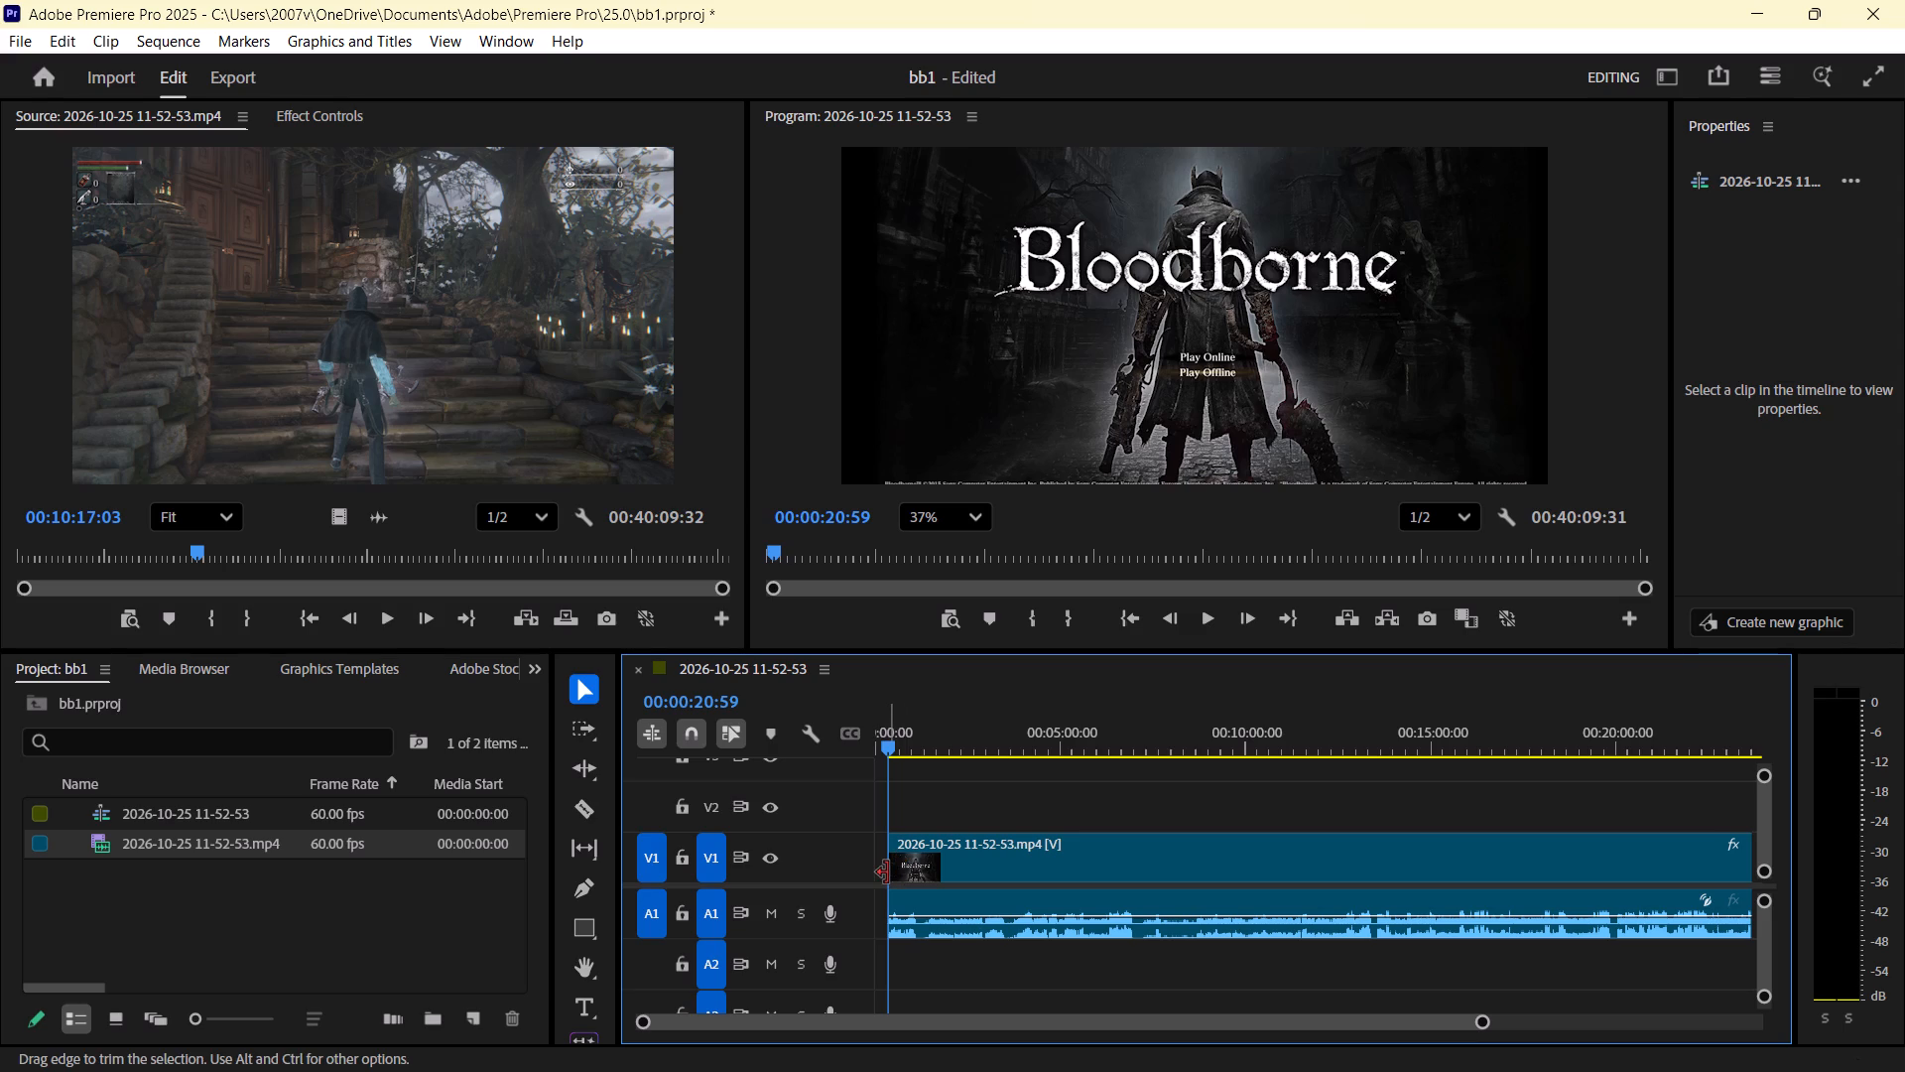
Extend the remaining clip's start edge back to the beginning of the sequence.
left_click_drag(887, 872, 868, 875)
Play the sequence through the opening cutscene and split the gameplay clip at 00:00:54:32.
key("space")
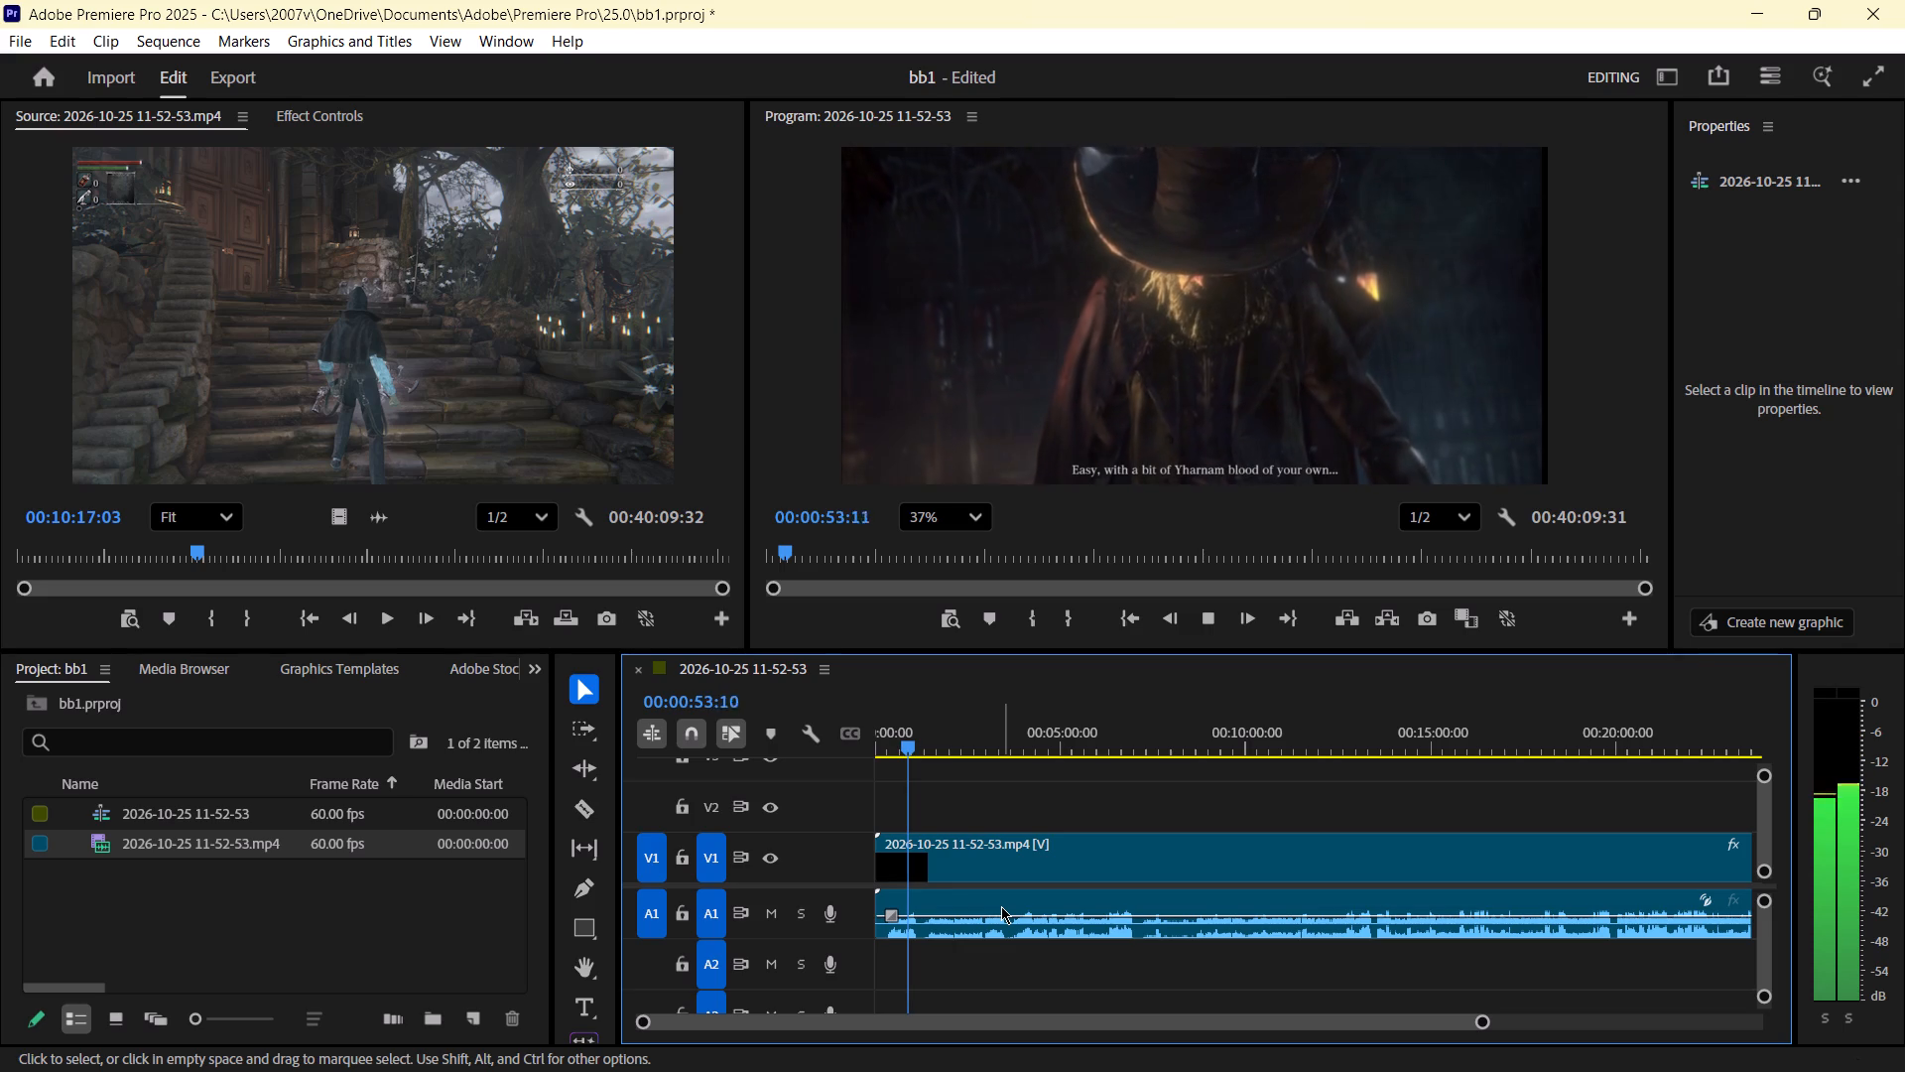
key("space")
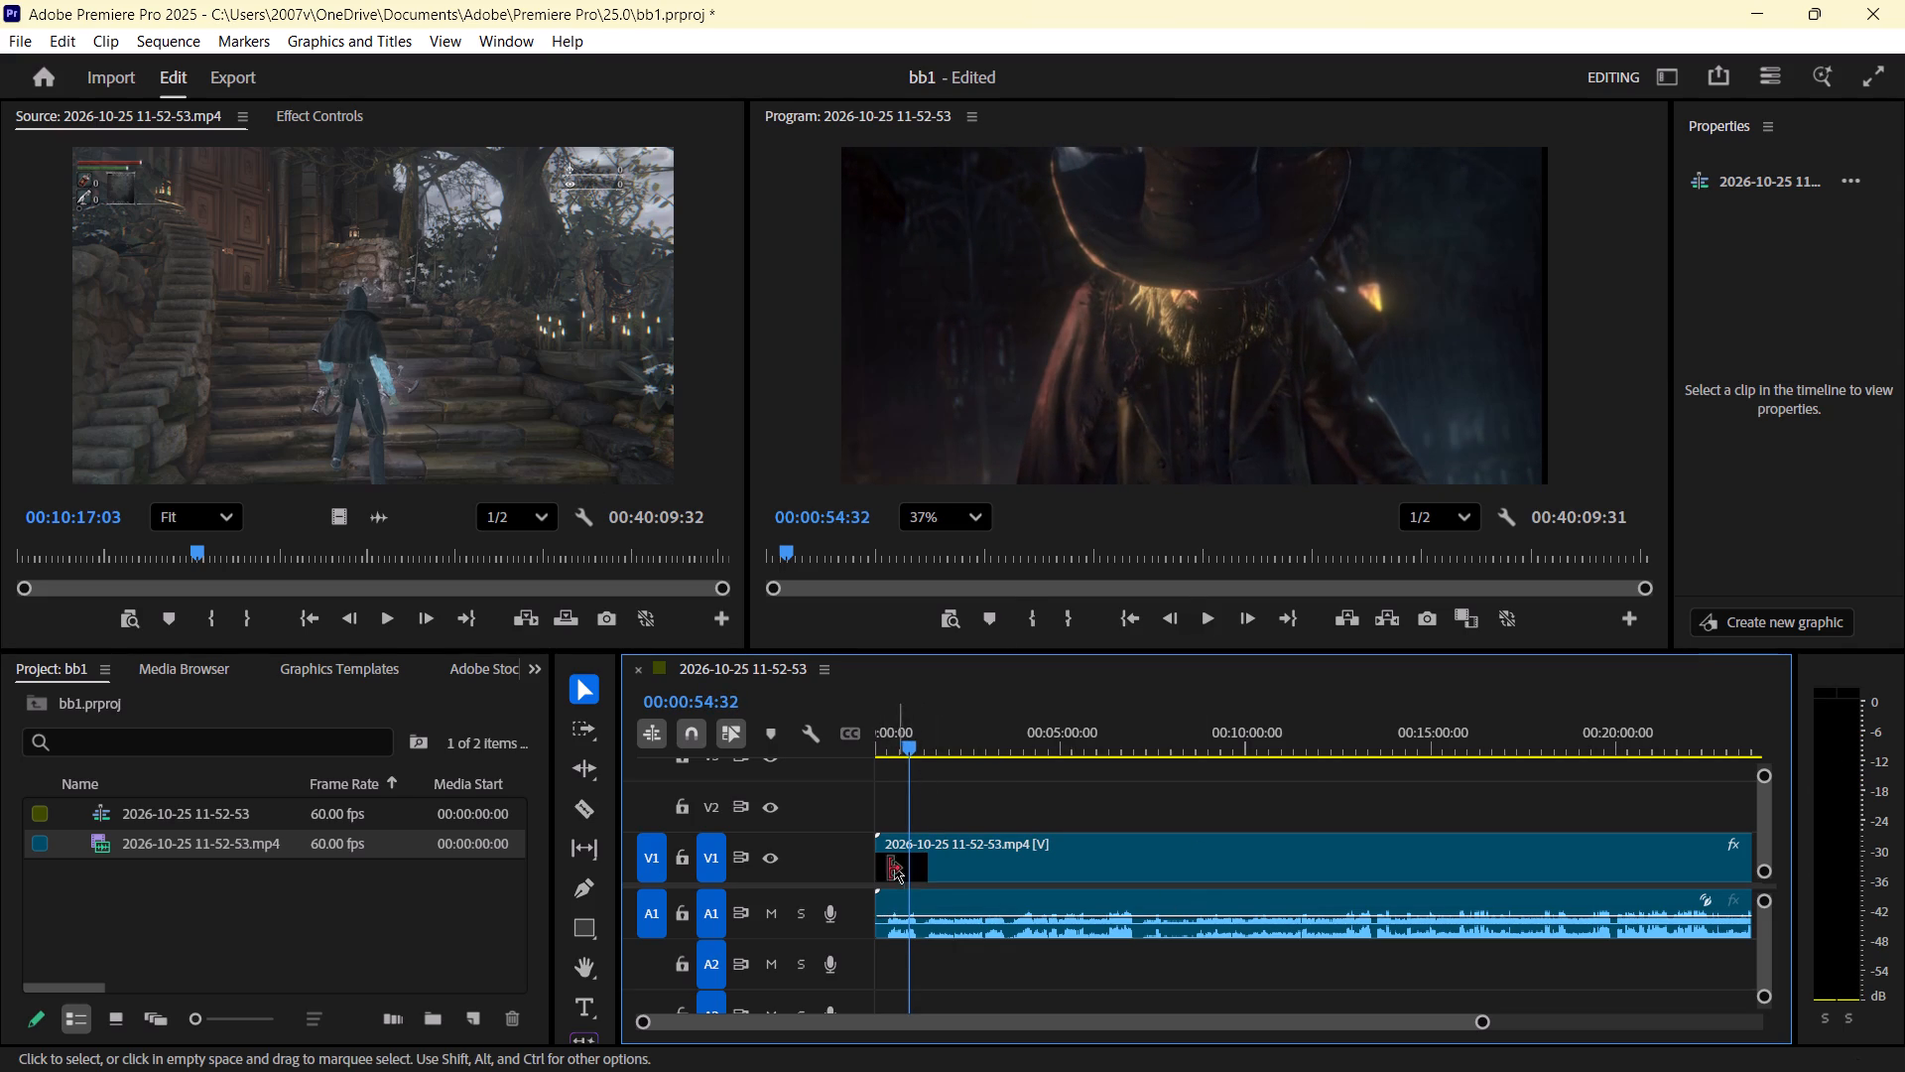
key("c")
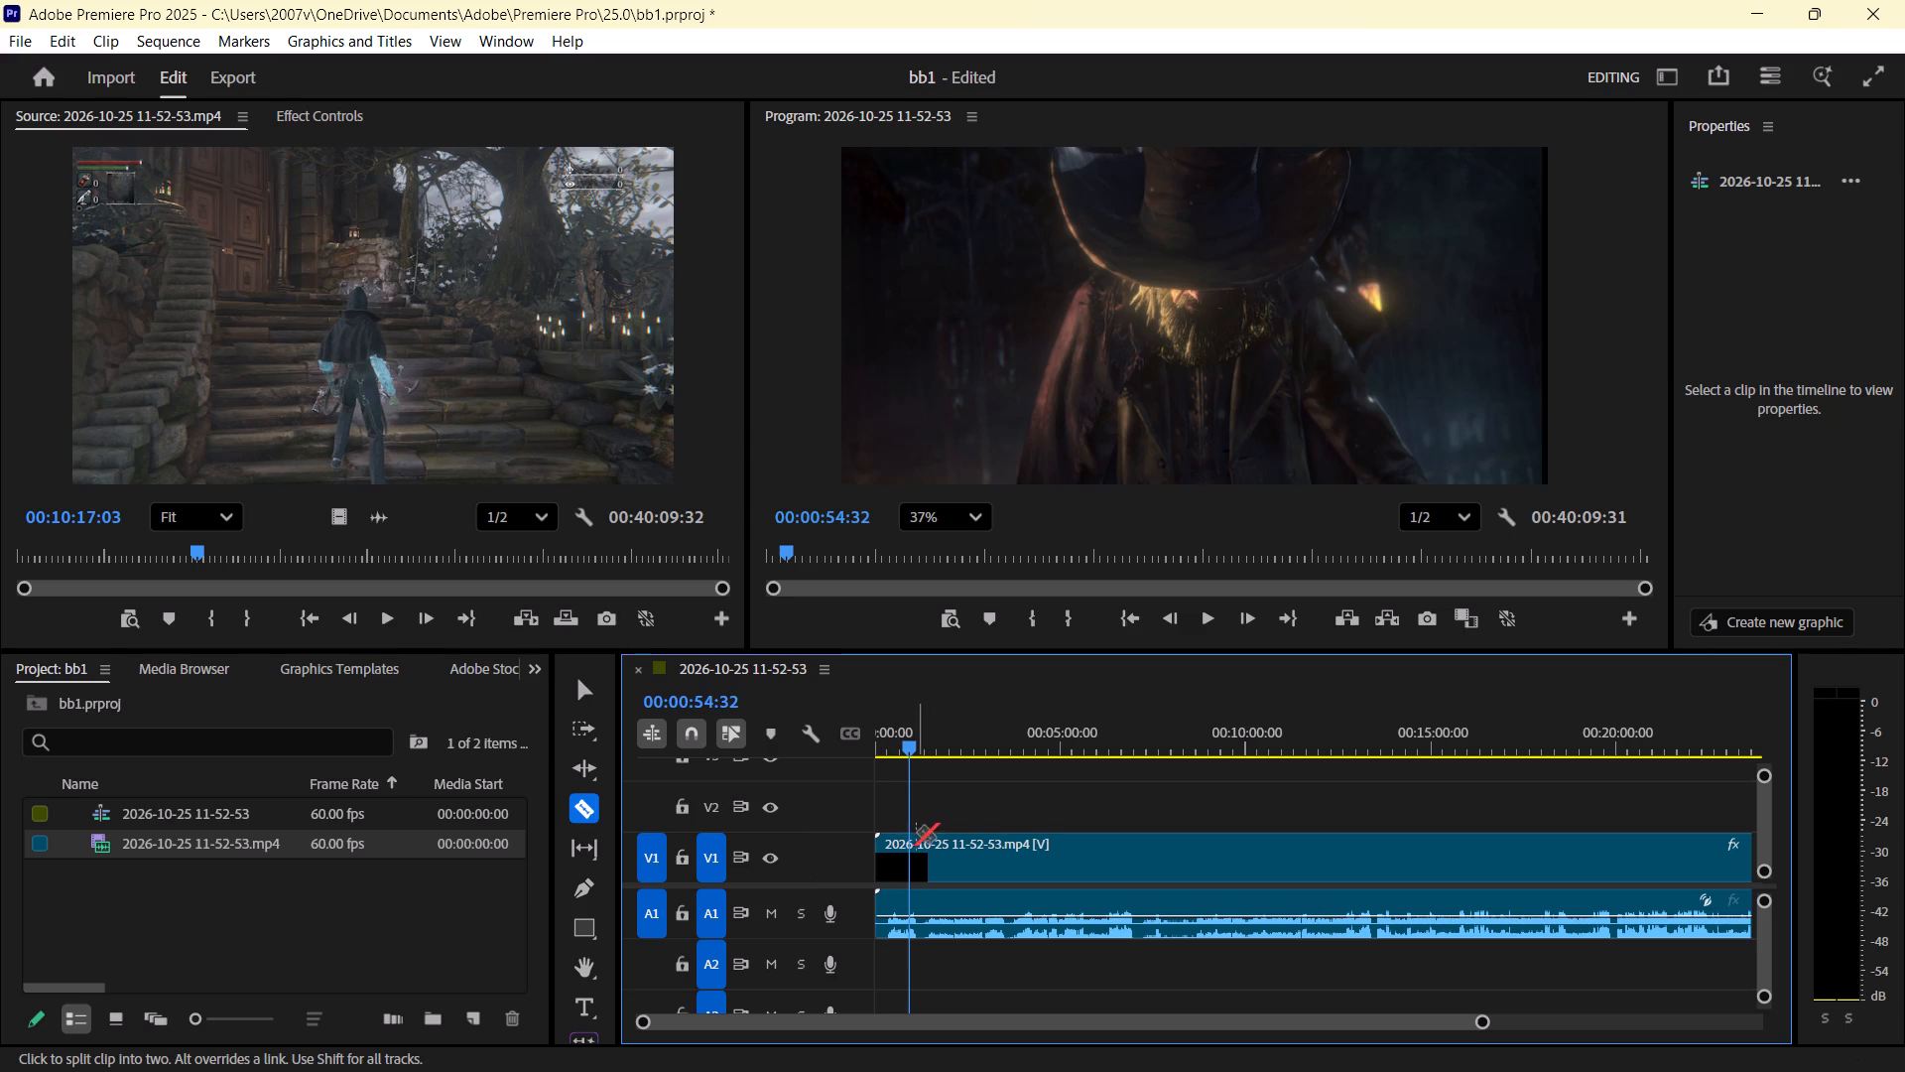
left_click(909, 841)
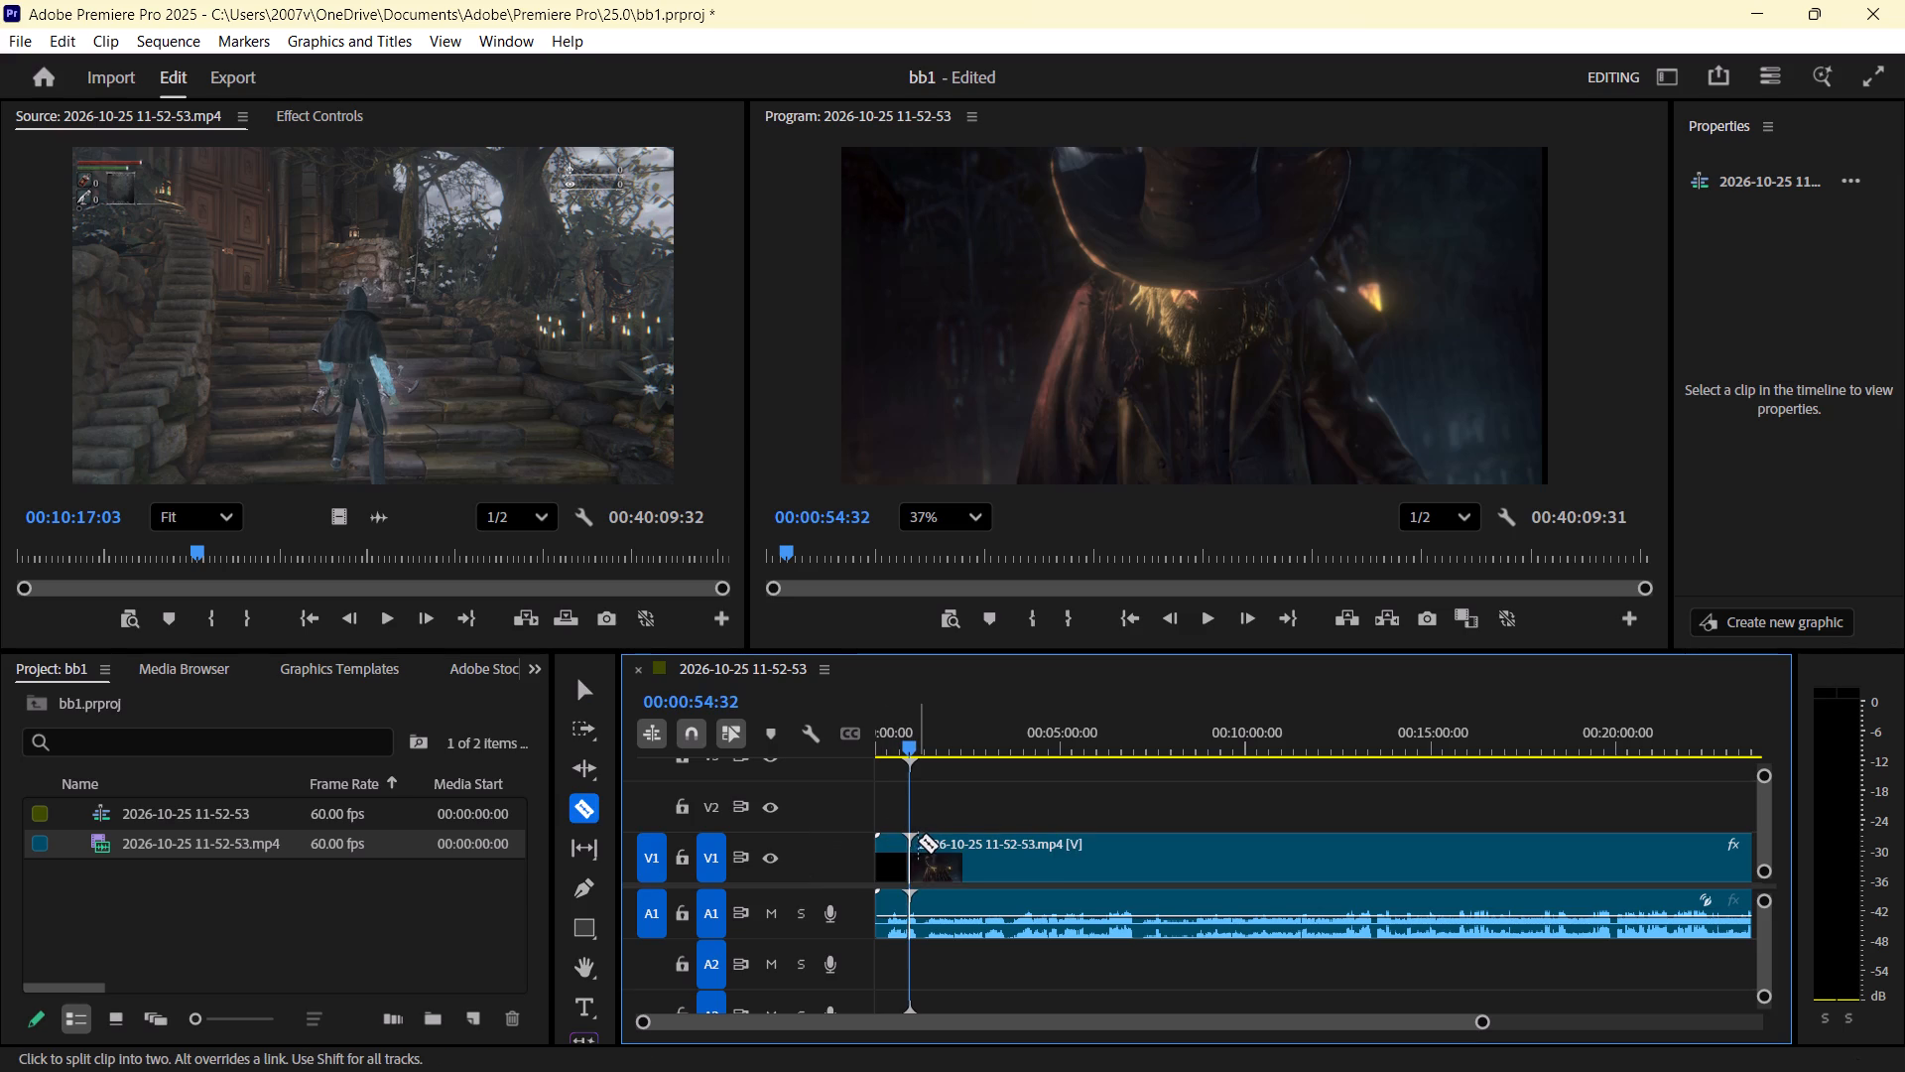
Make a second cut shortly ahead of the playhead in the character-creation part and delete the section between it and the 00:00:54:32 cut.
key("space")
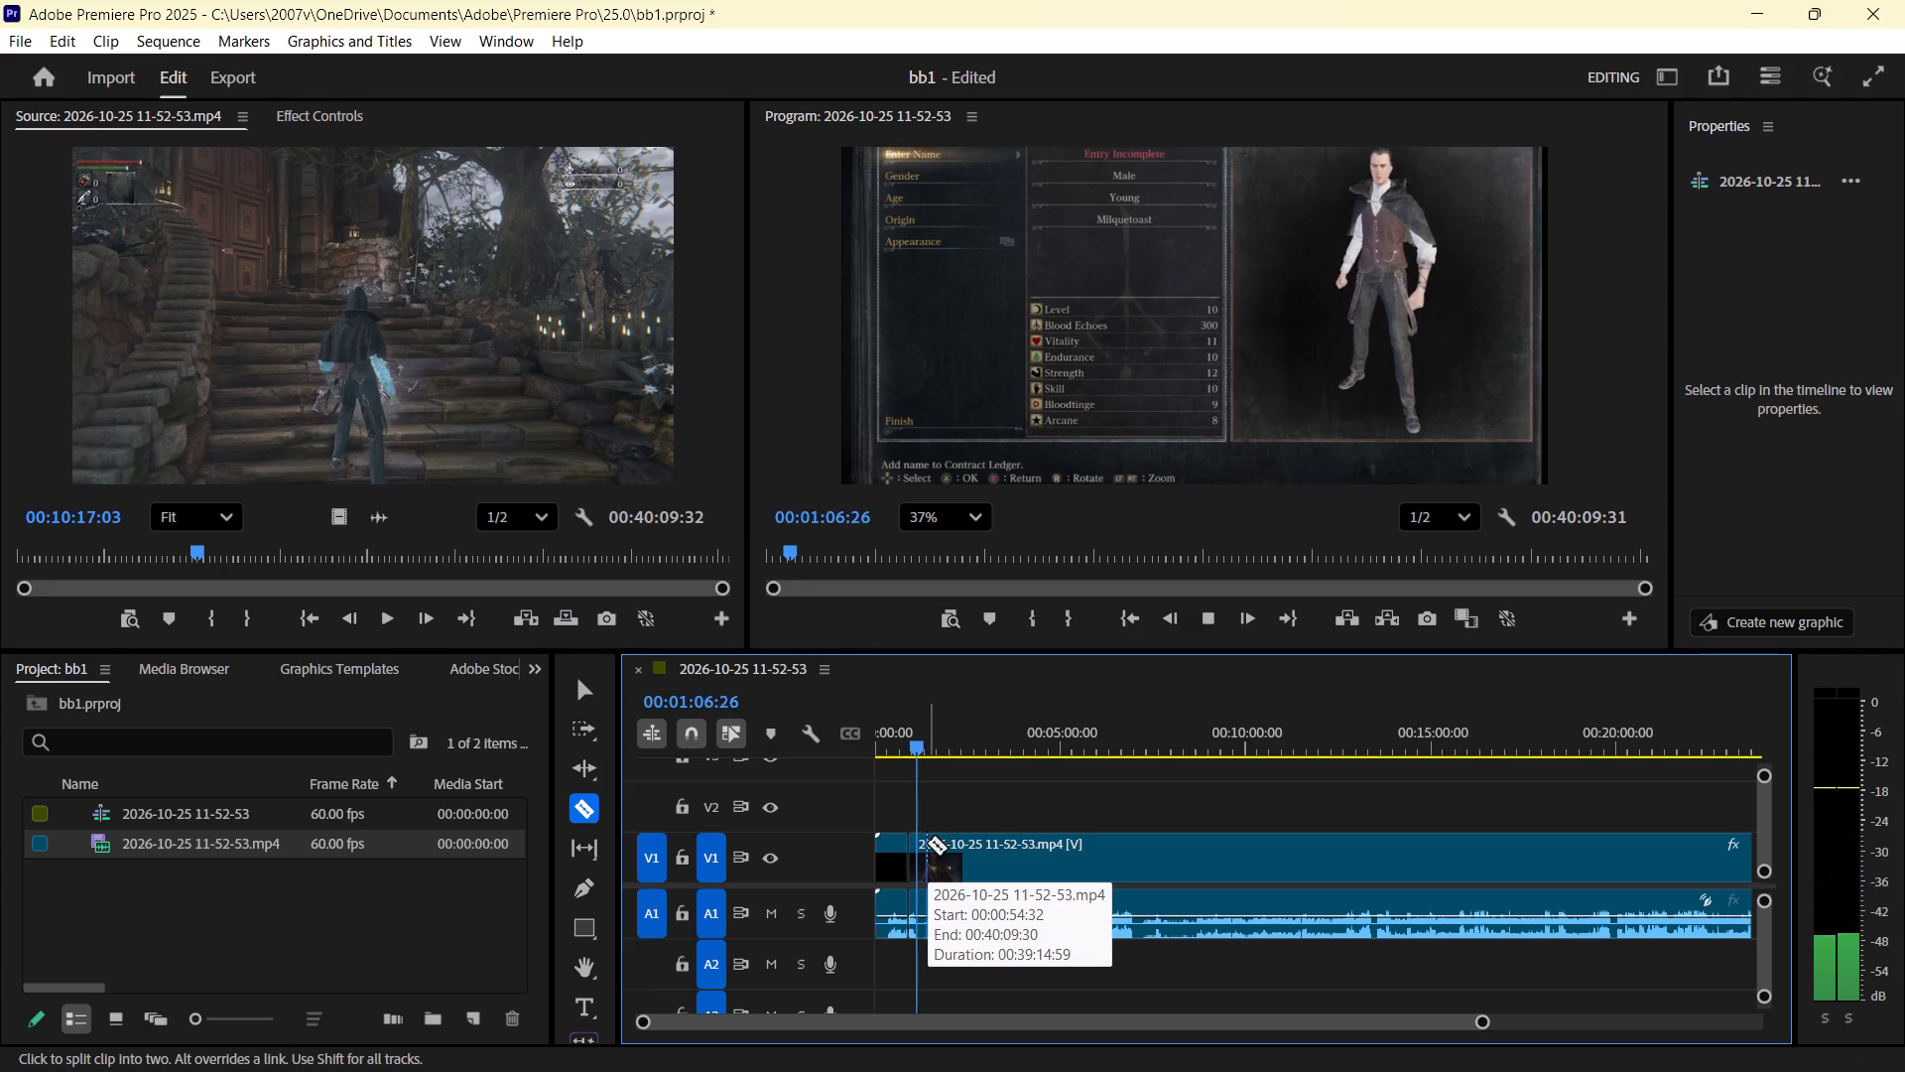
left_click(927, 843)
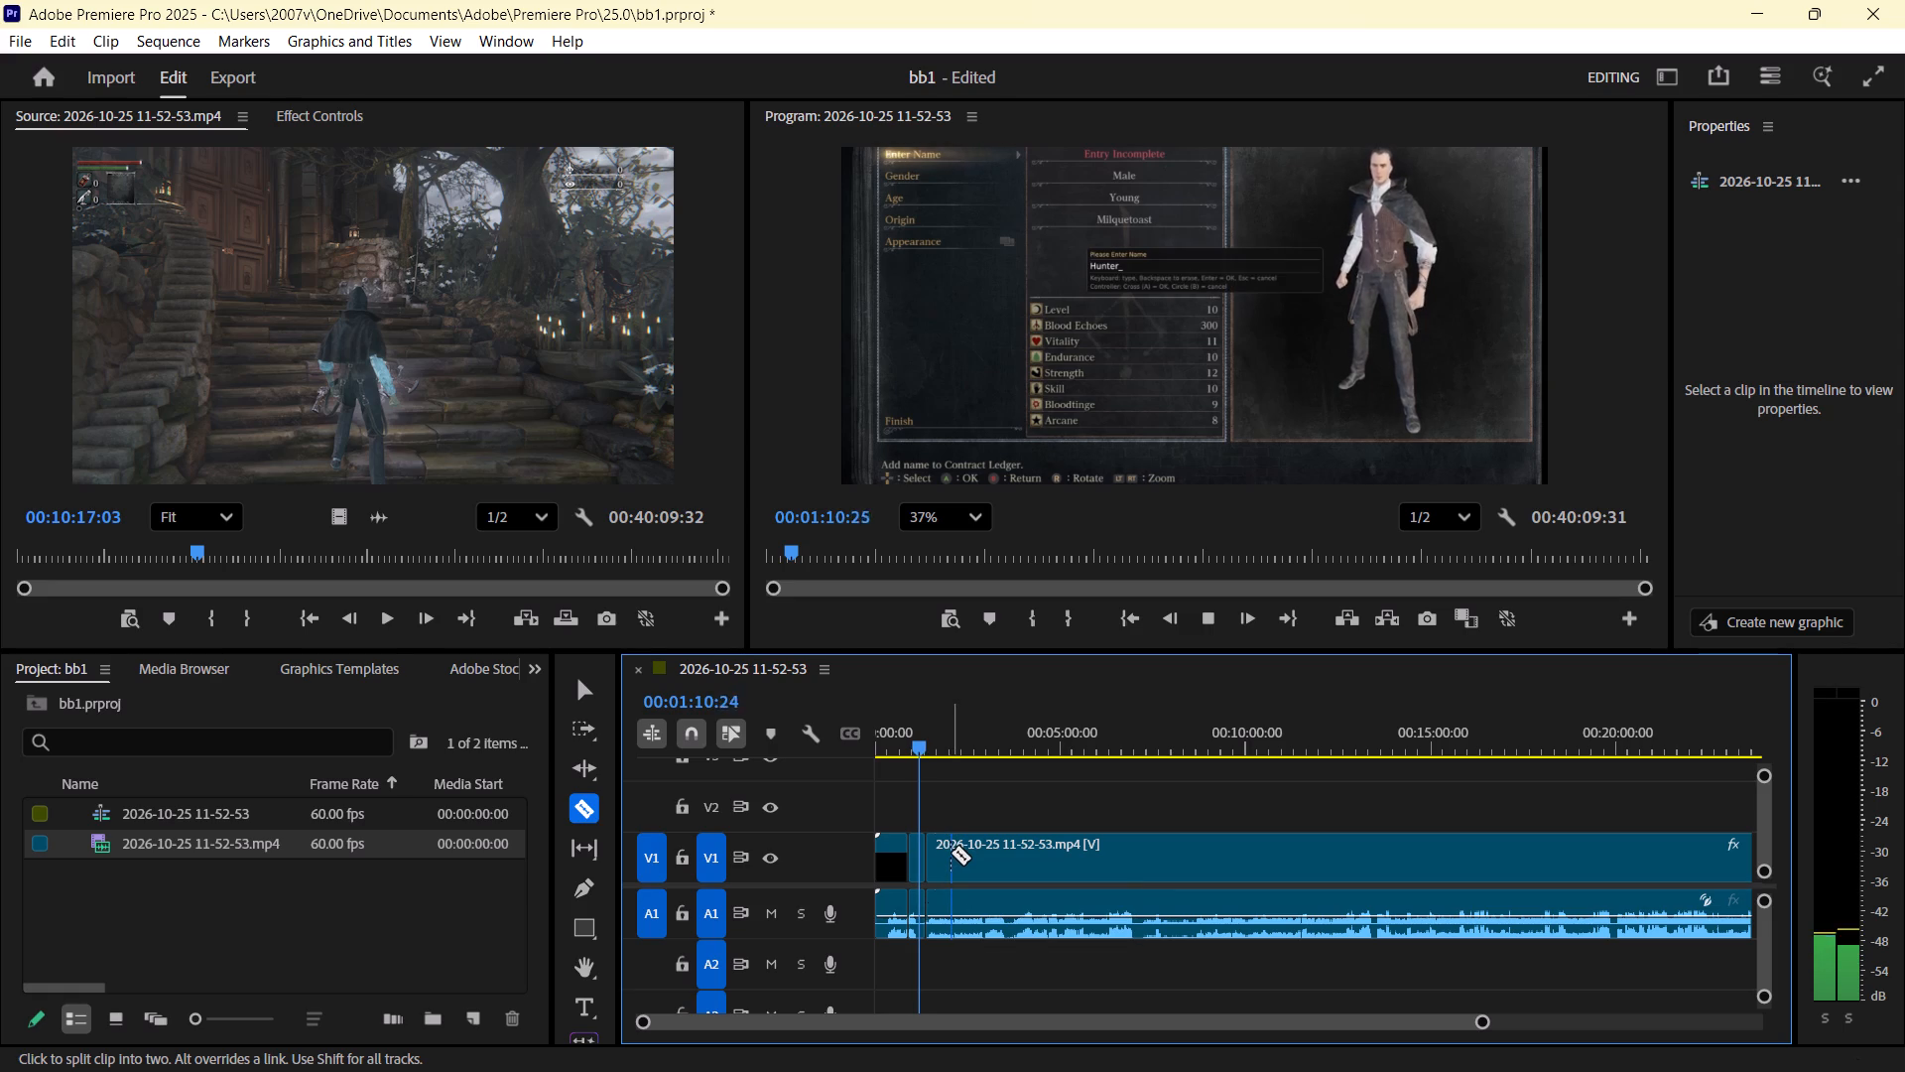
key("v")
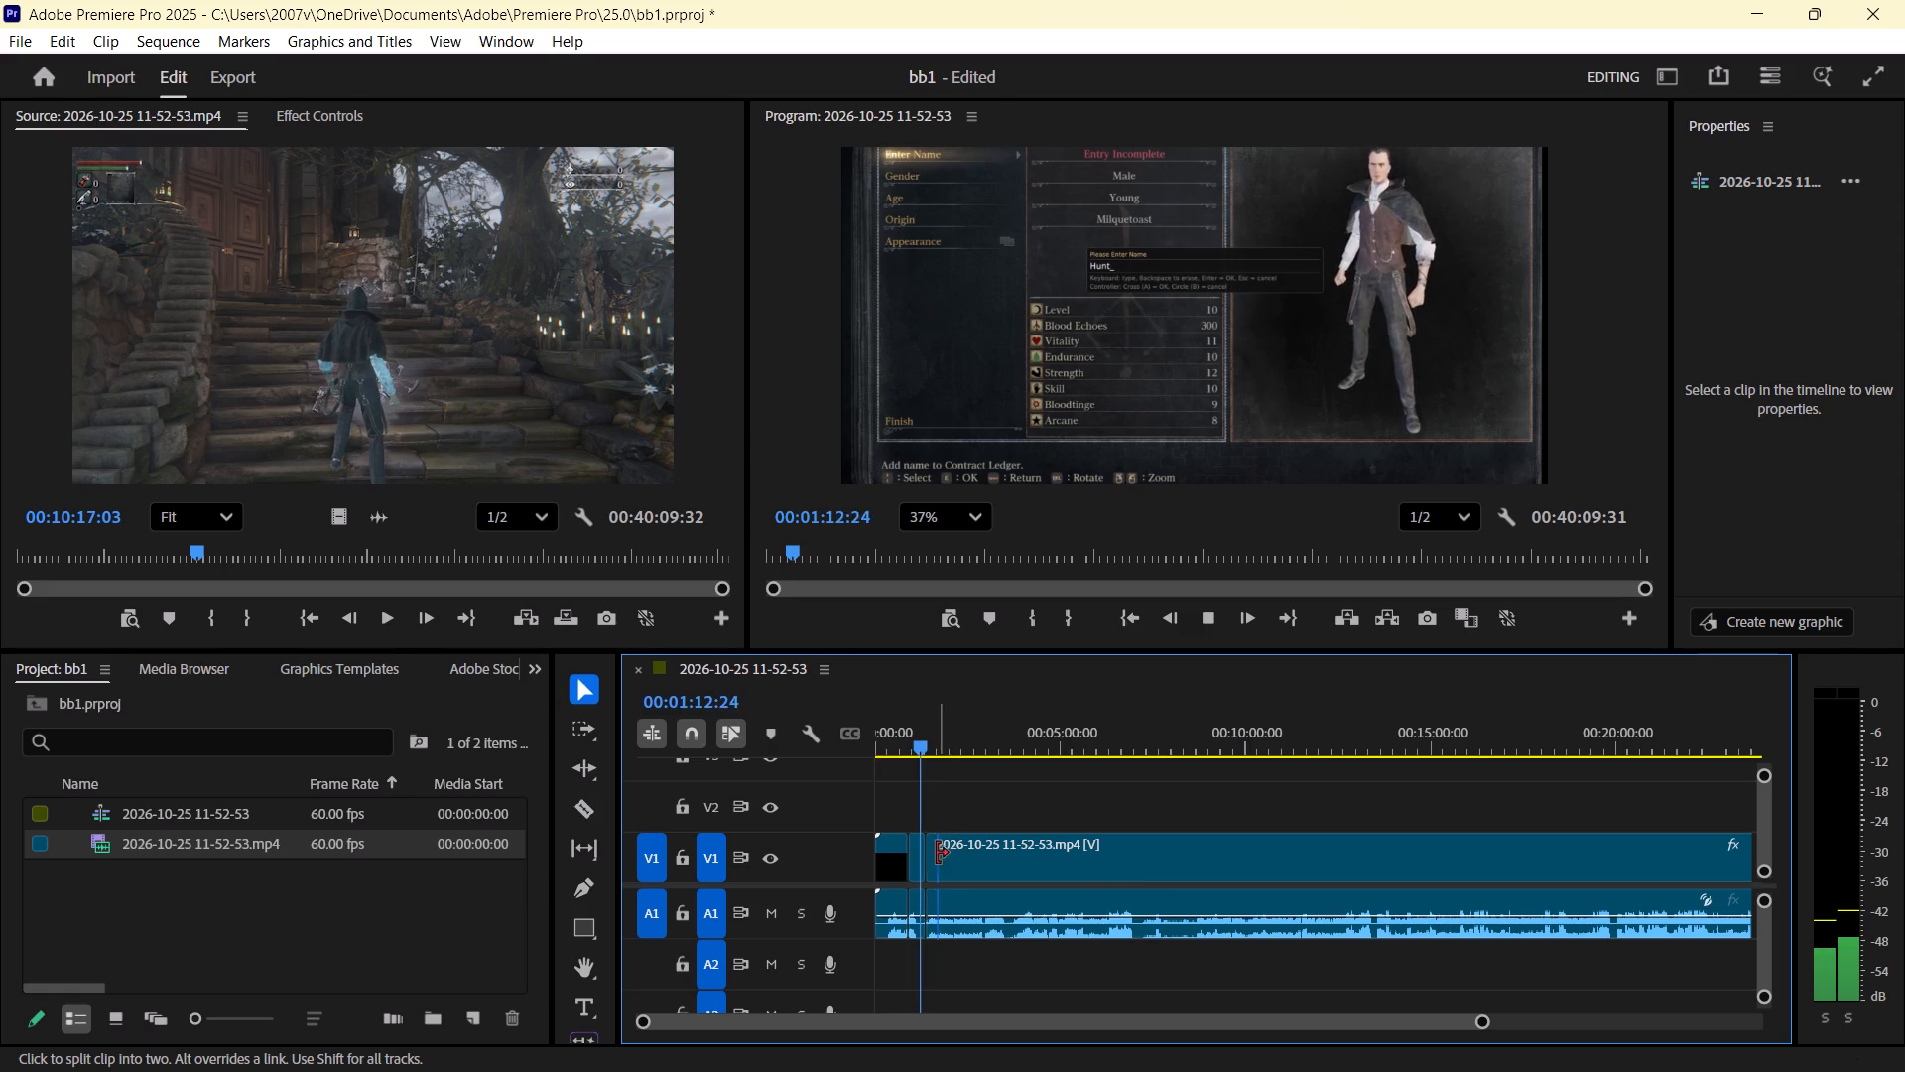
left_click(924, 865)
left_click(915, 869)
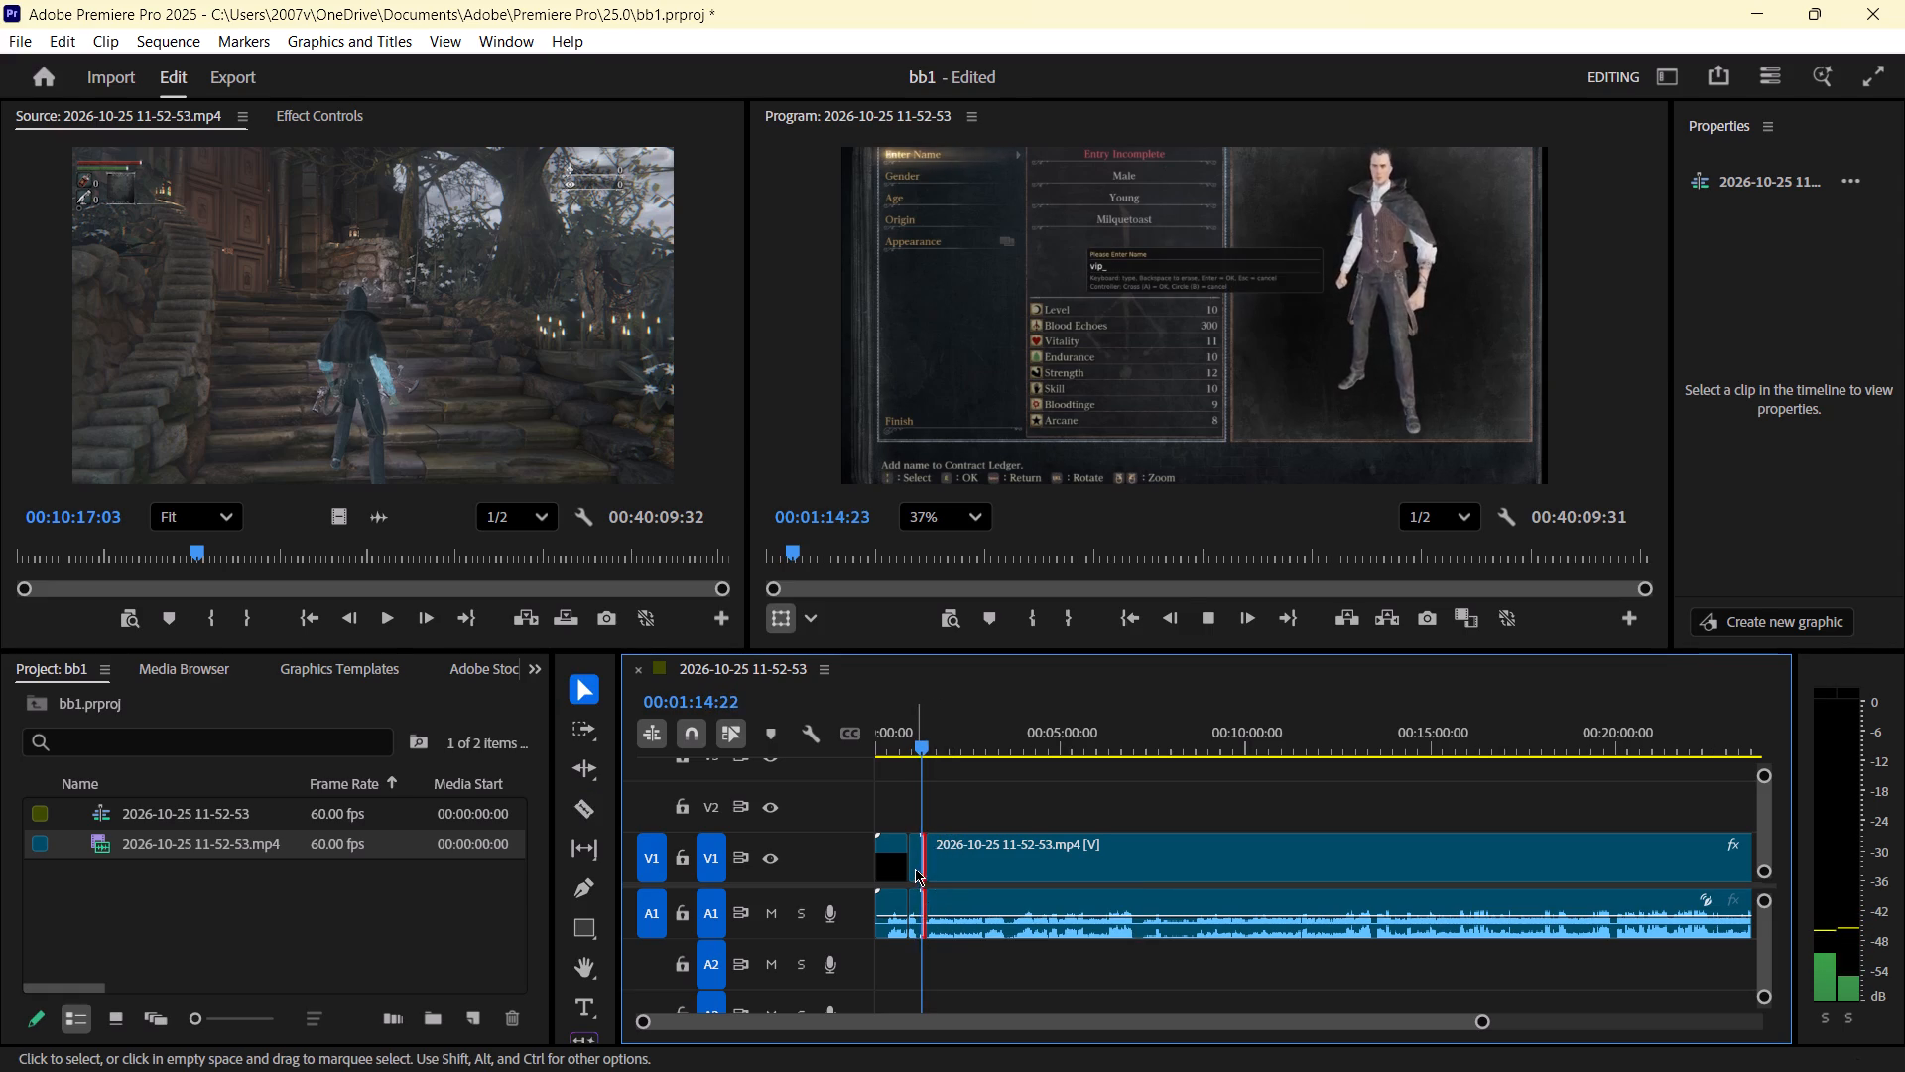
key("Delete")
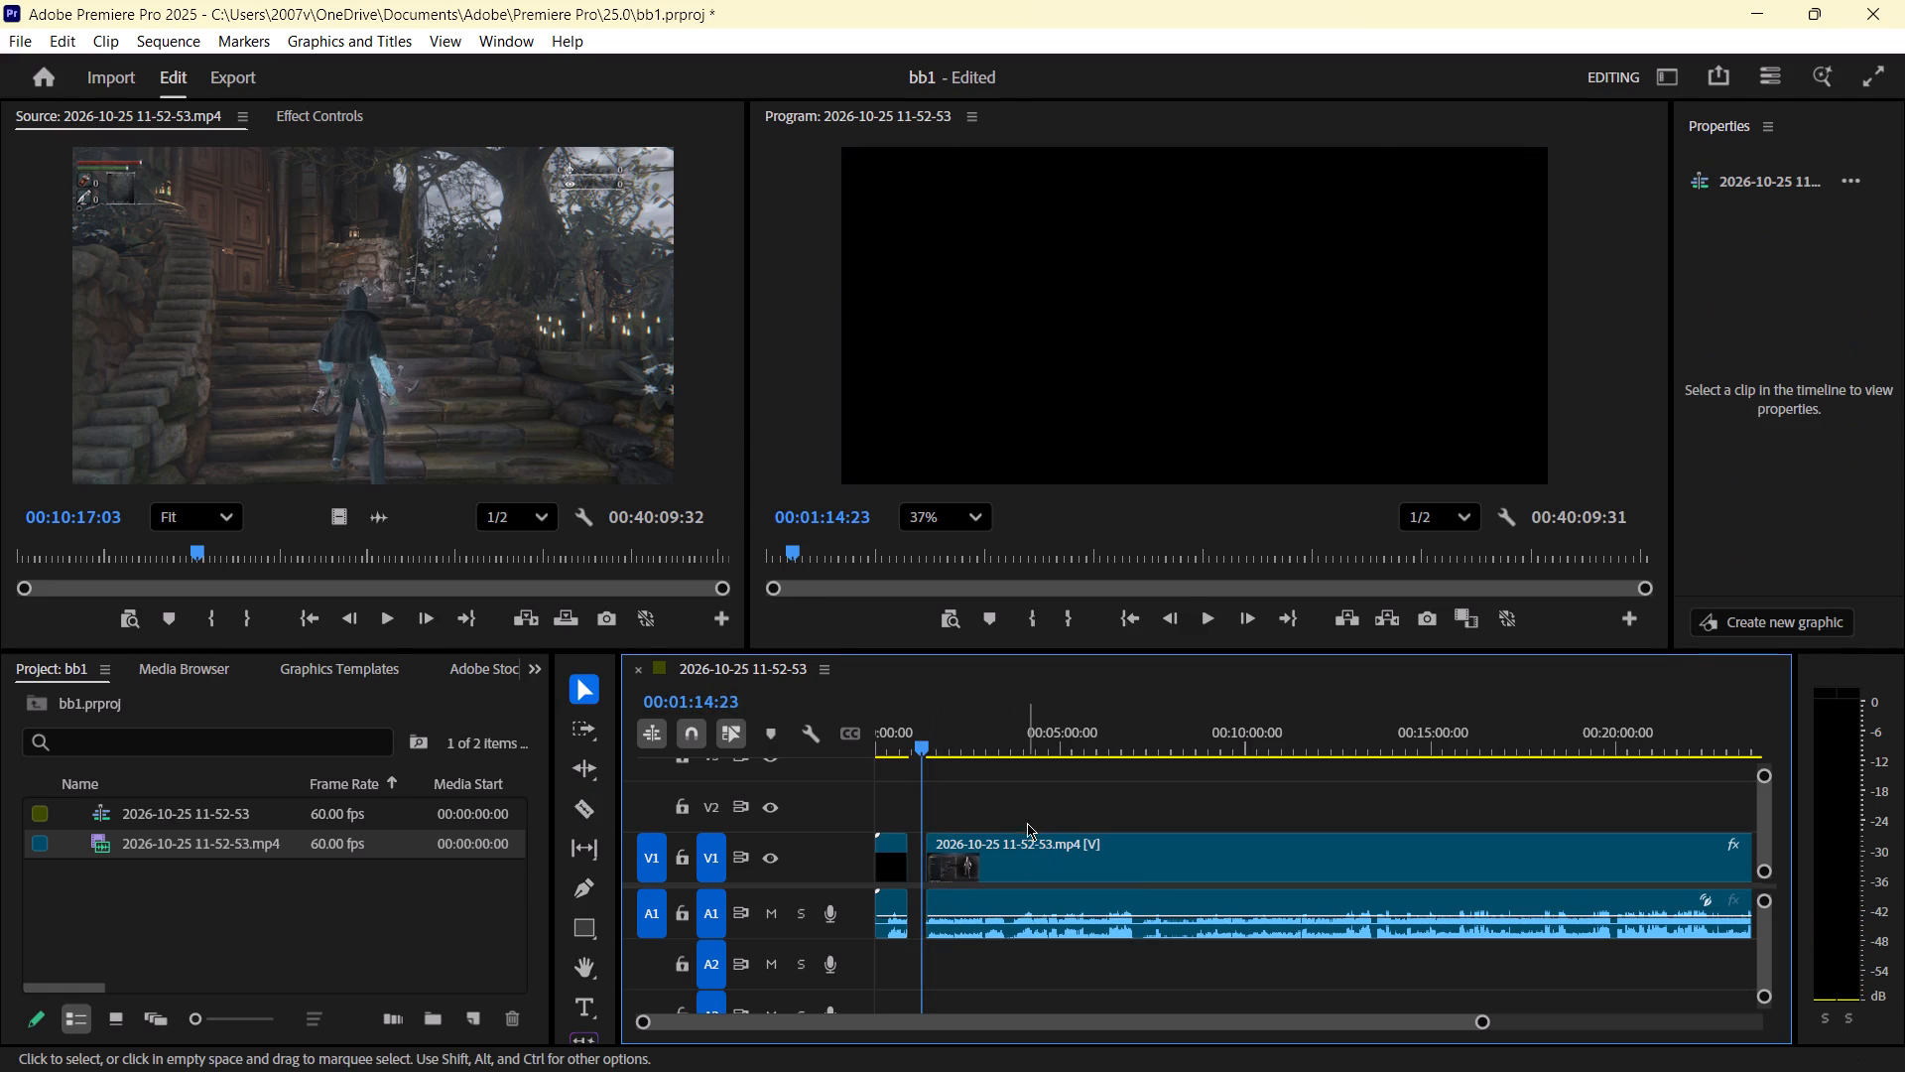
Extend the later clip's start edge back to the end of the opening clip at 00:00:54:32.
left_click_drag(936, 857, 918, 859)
Play back the name-entry section and step backward frame by frame around 00:01:21:59.
key("space")
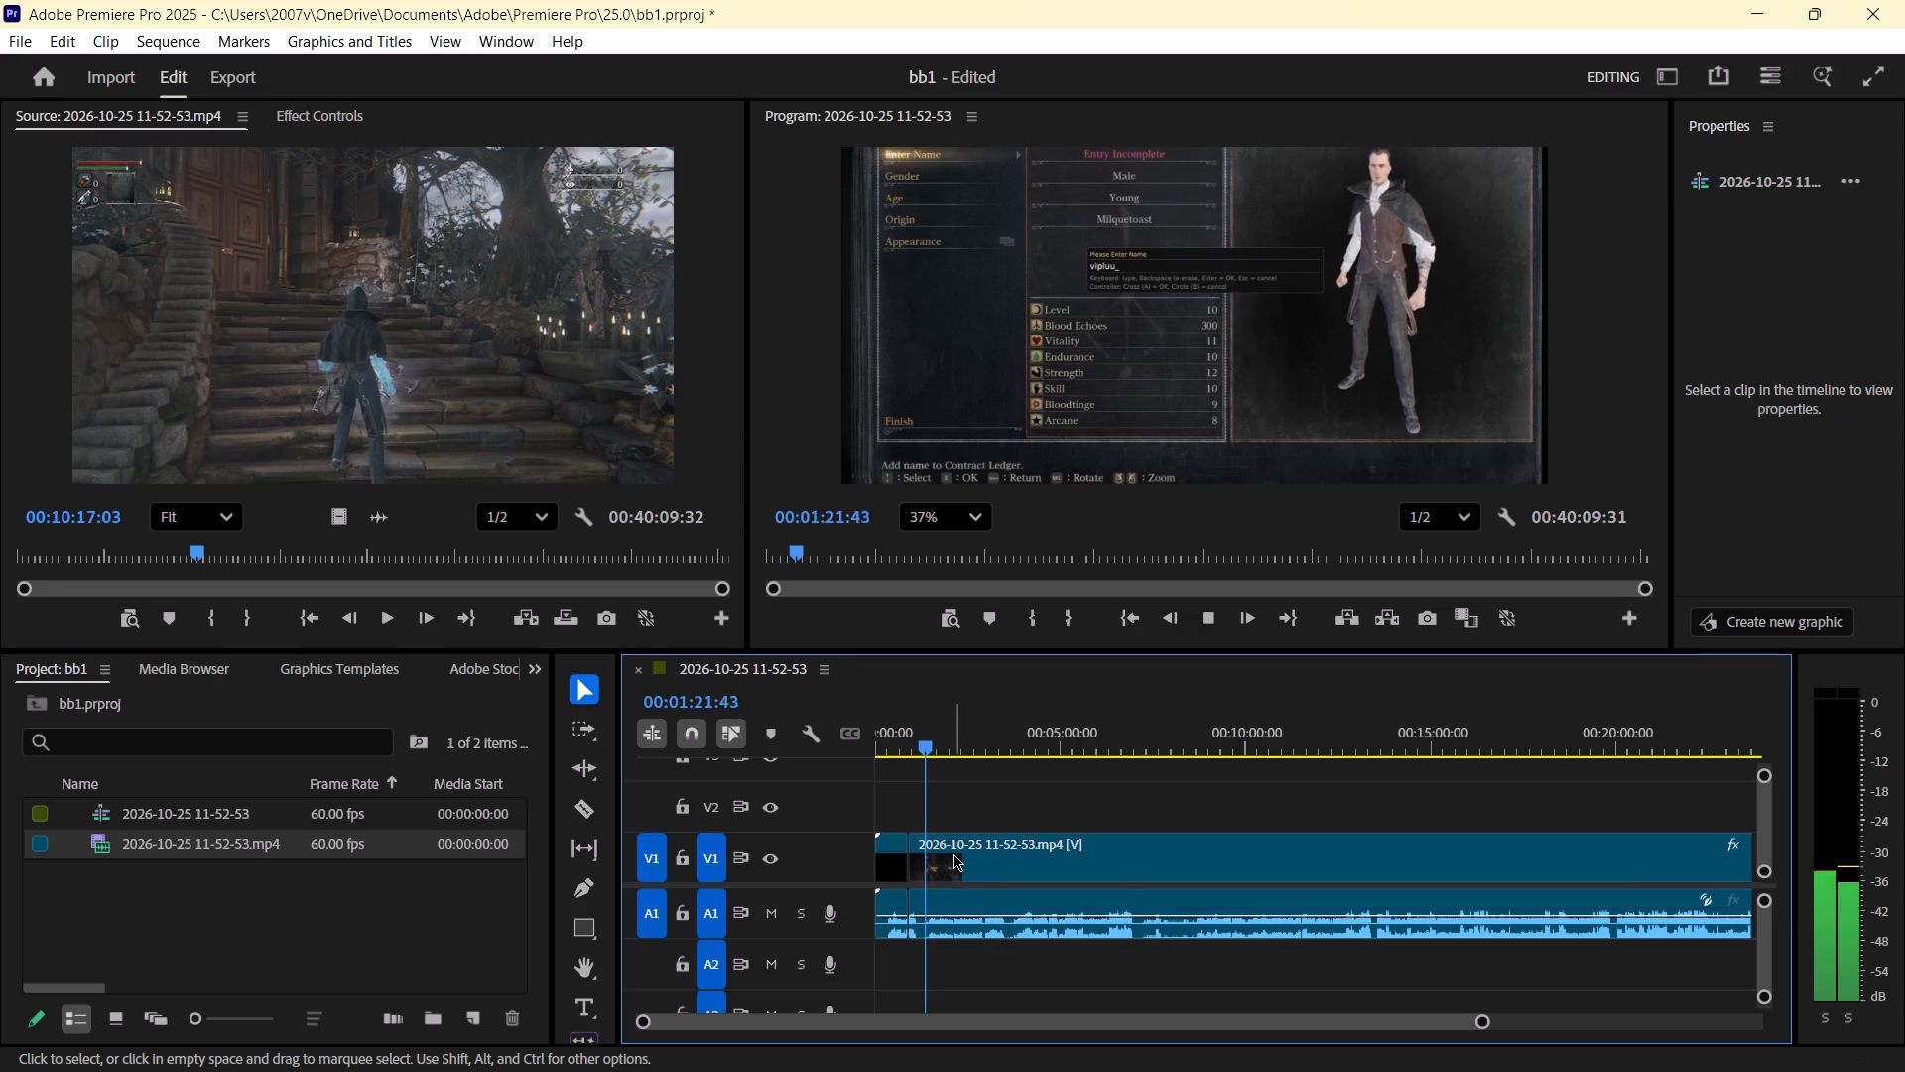
key("Left")
key("Left")
key("Left")
key("Left")
key("Left")
key("Left")
key("Left")
key("Left")
key("Left")
key("Left")
key("Left")
key("Left")
key("Left")
key("Left")
key("Left")
key("Left")
key("Left")
key("Left")
key("Left")
key("Left")
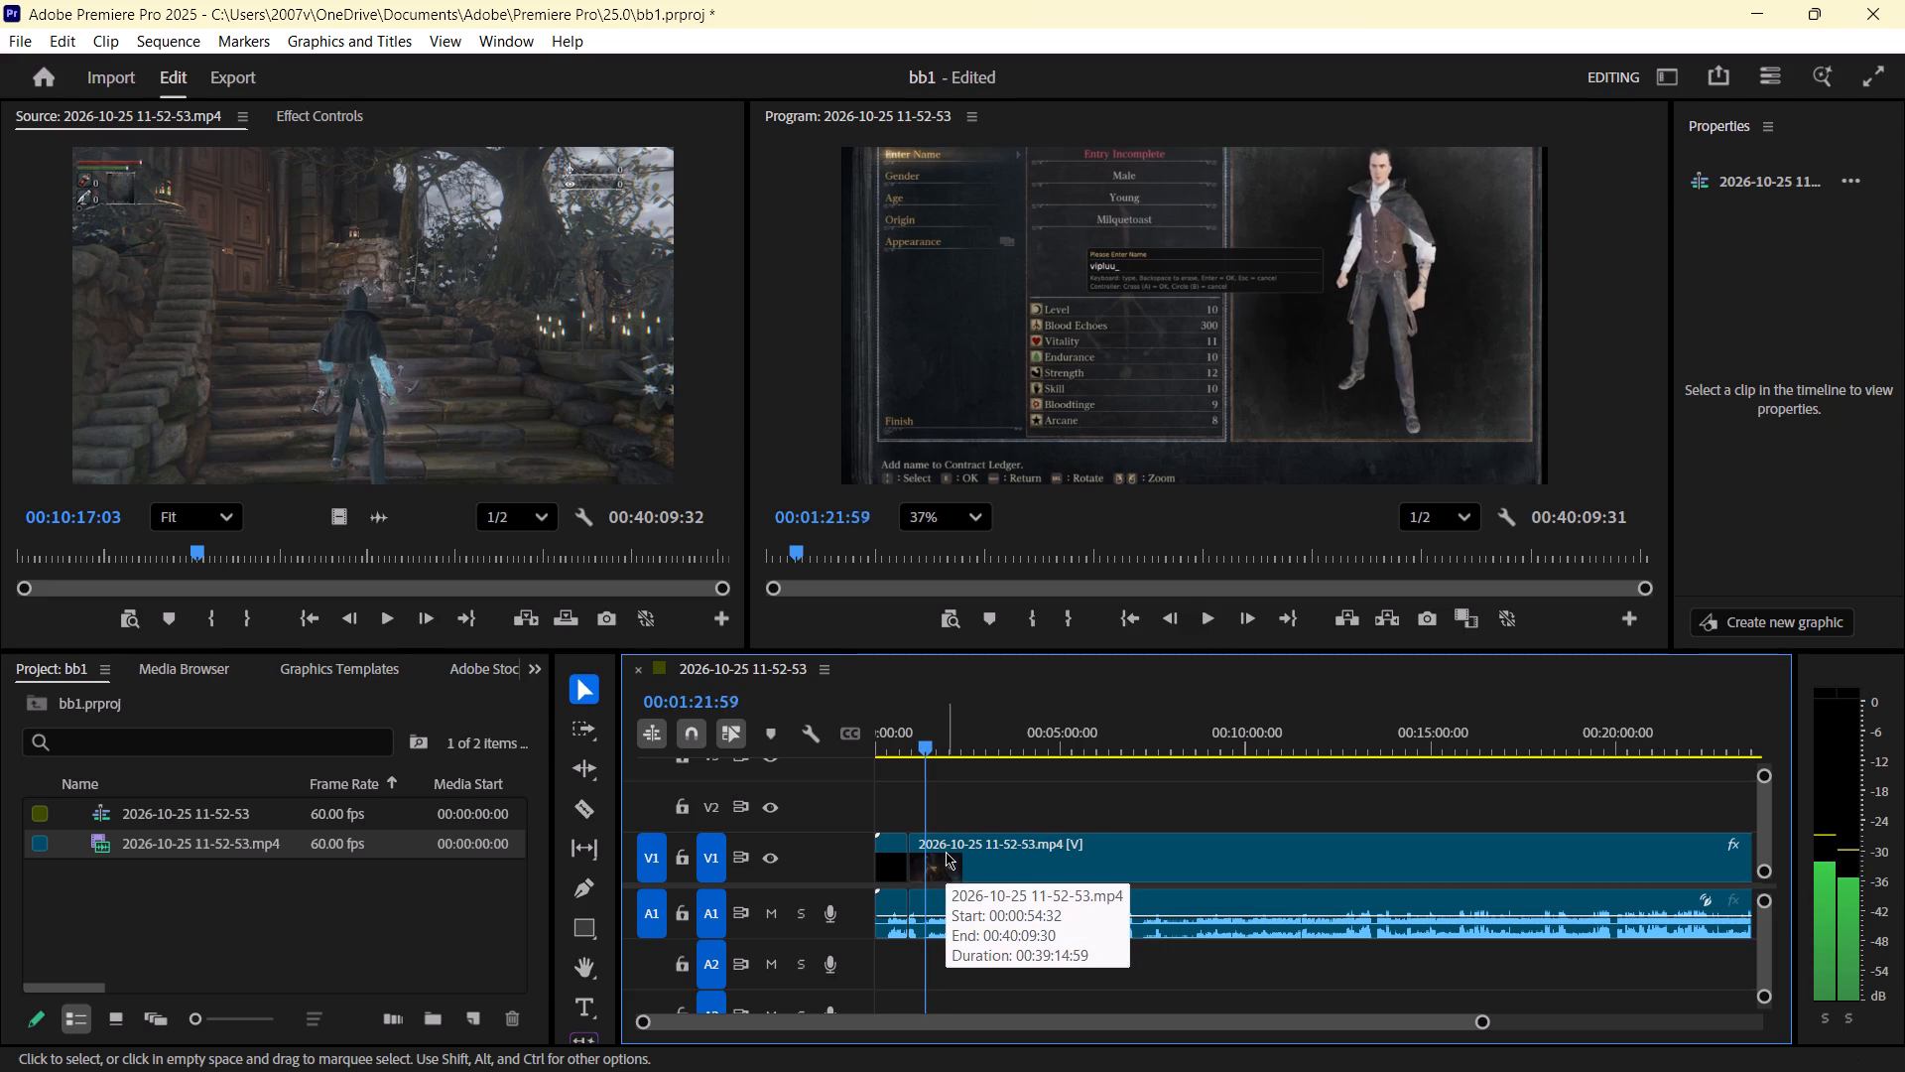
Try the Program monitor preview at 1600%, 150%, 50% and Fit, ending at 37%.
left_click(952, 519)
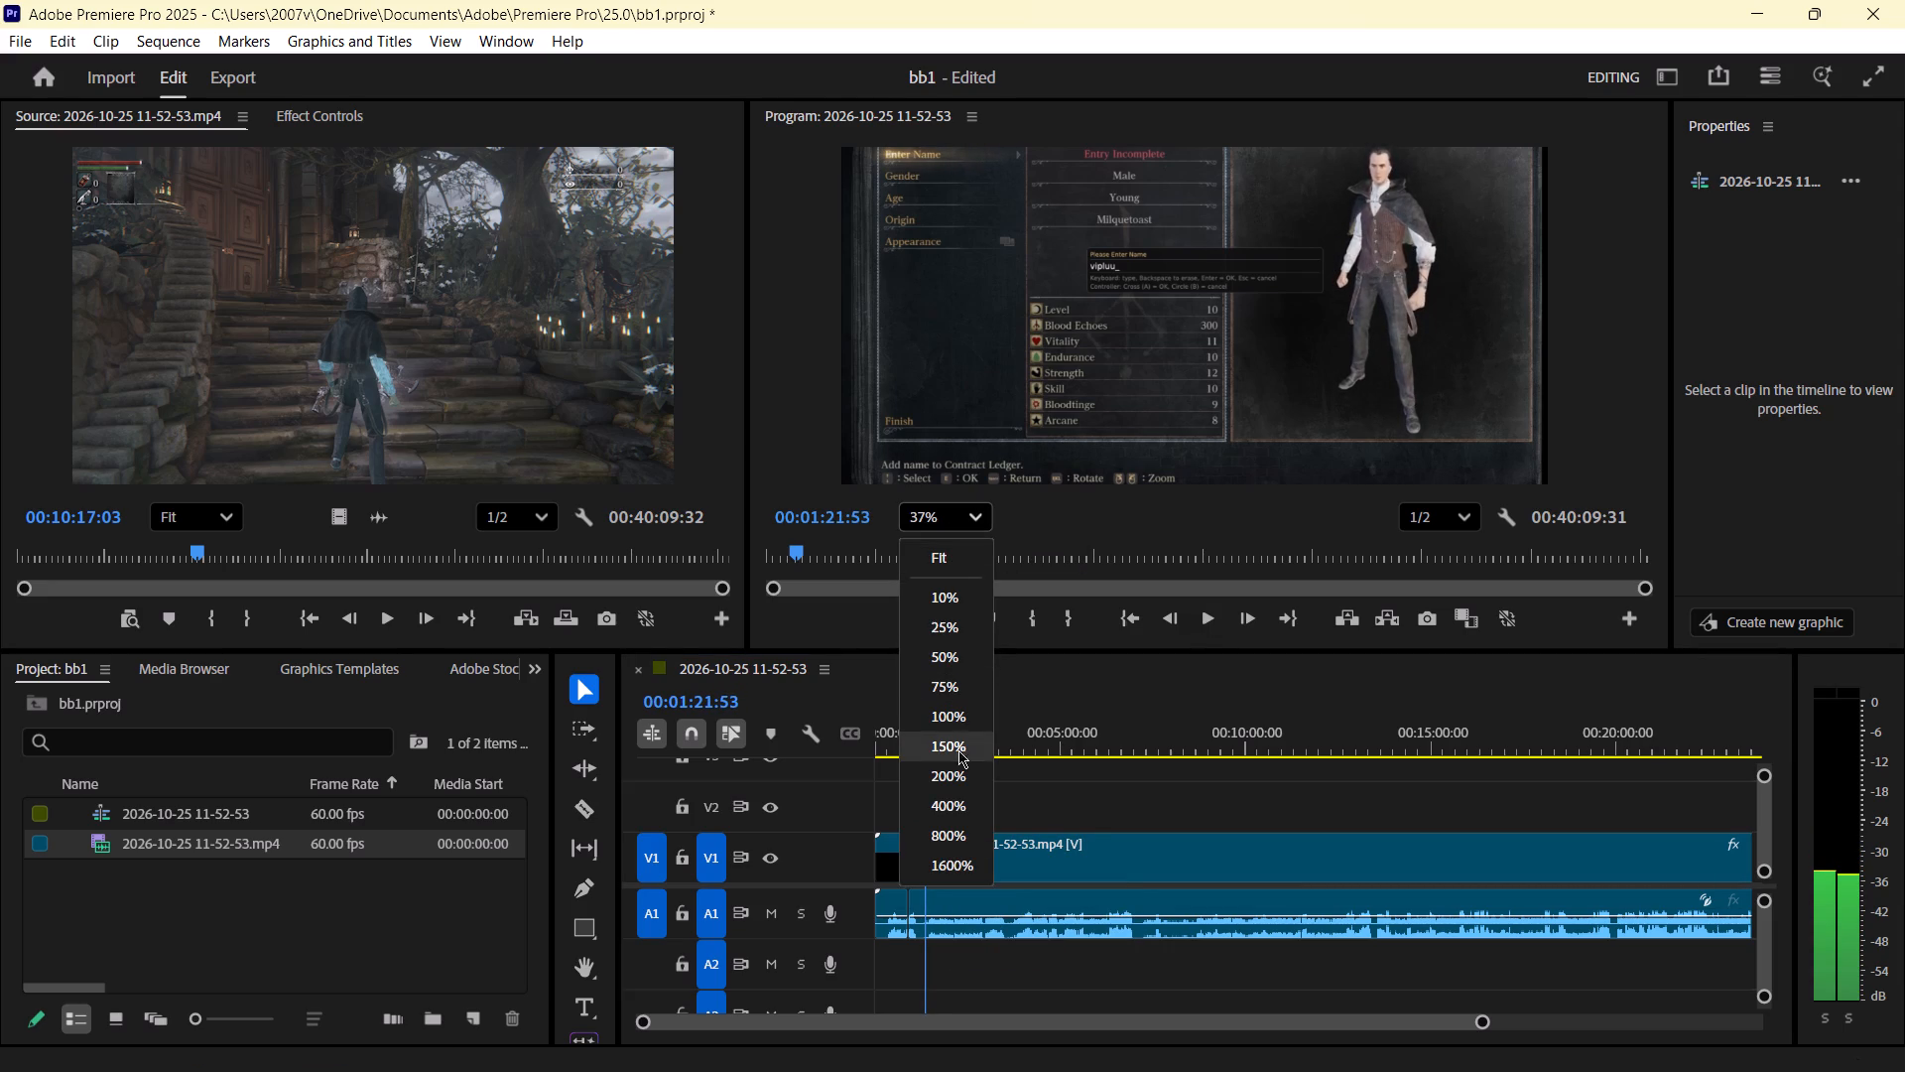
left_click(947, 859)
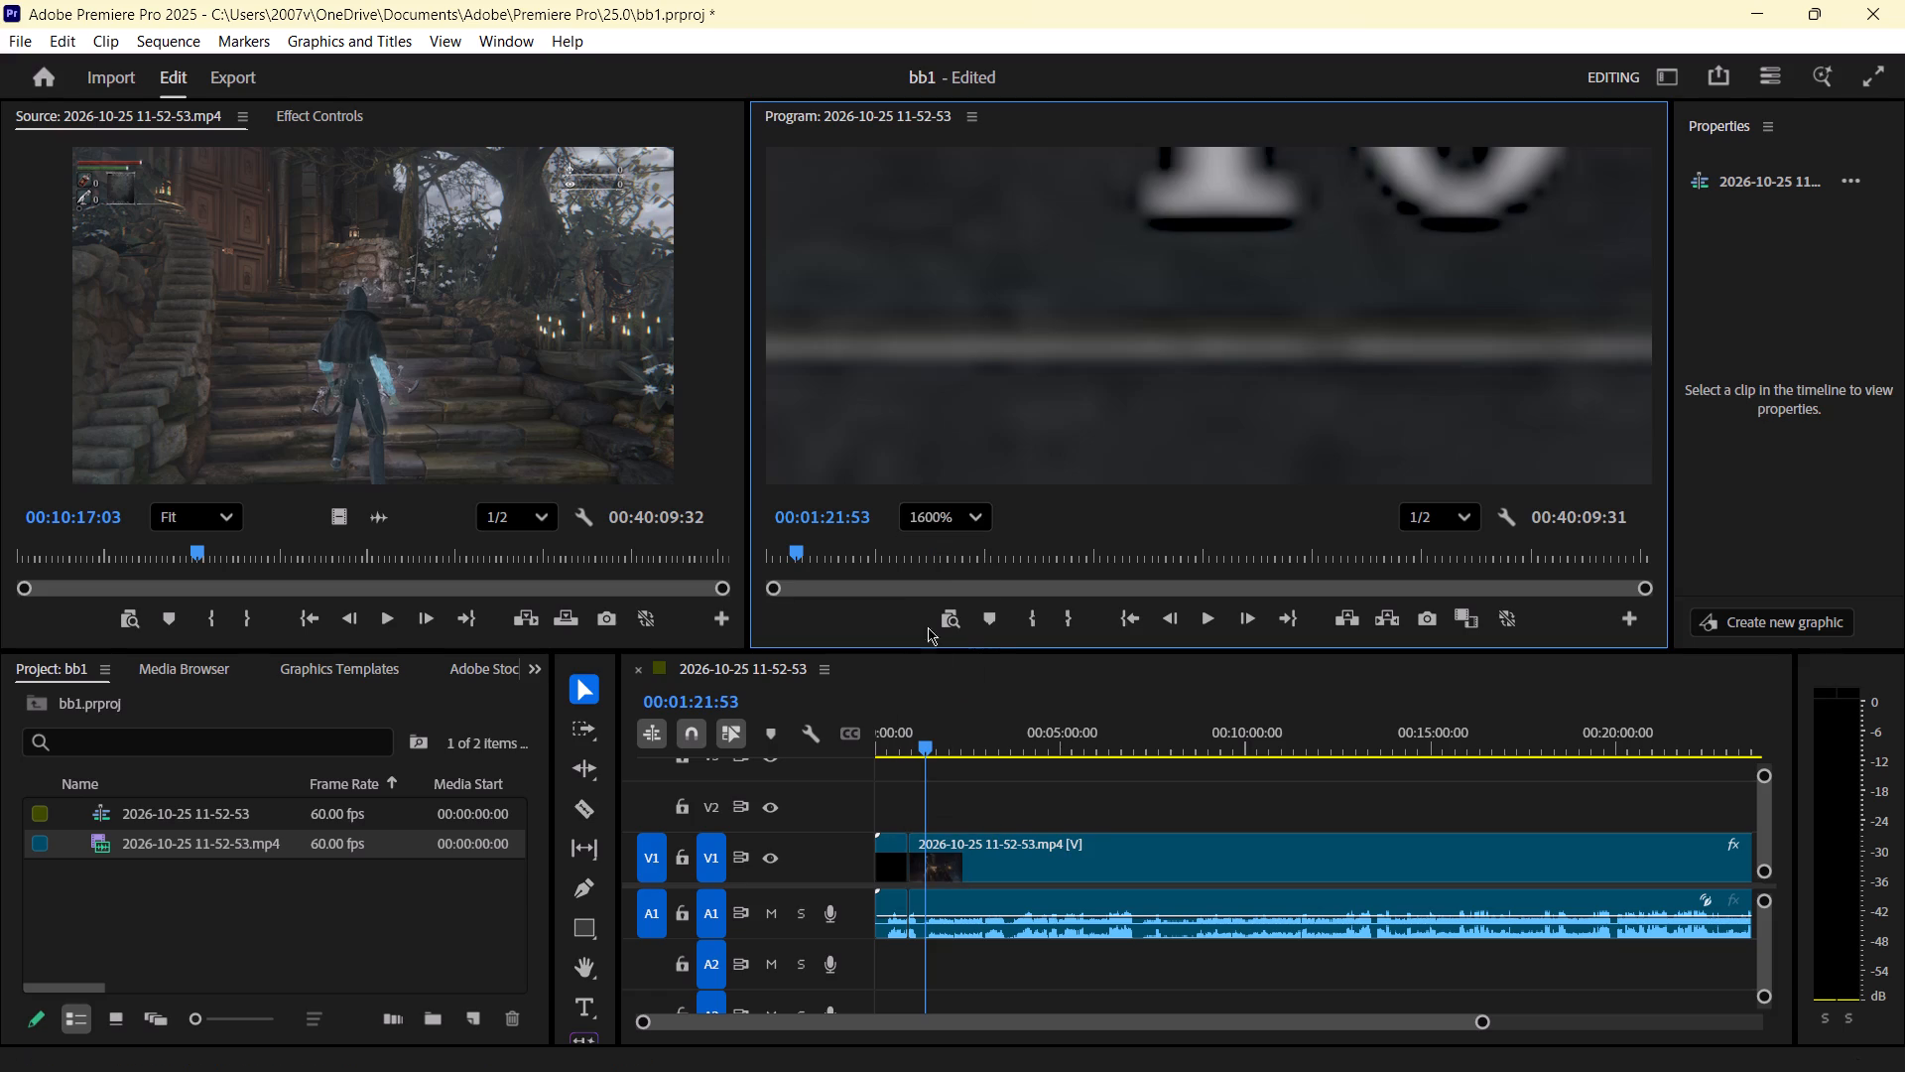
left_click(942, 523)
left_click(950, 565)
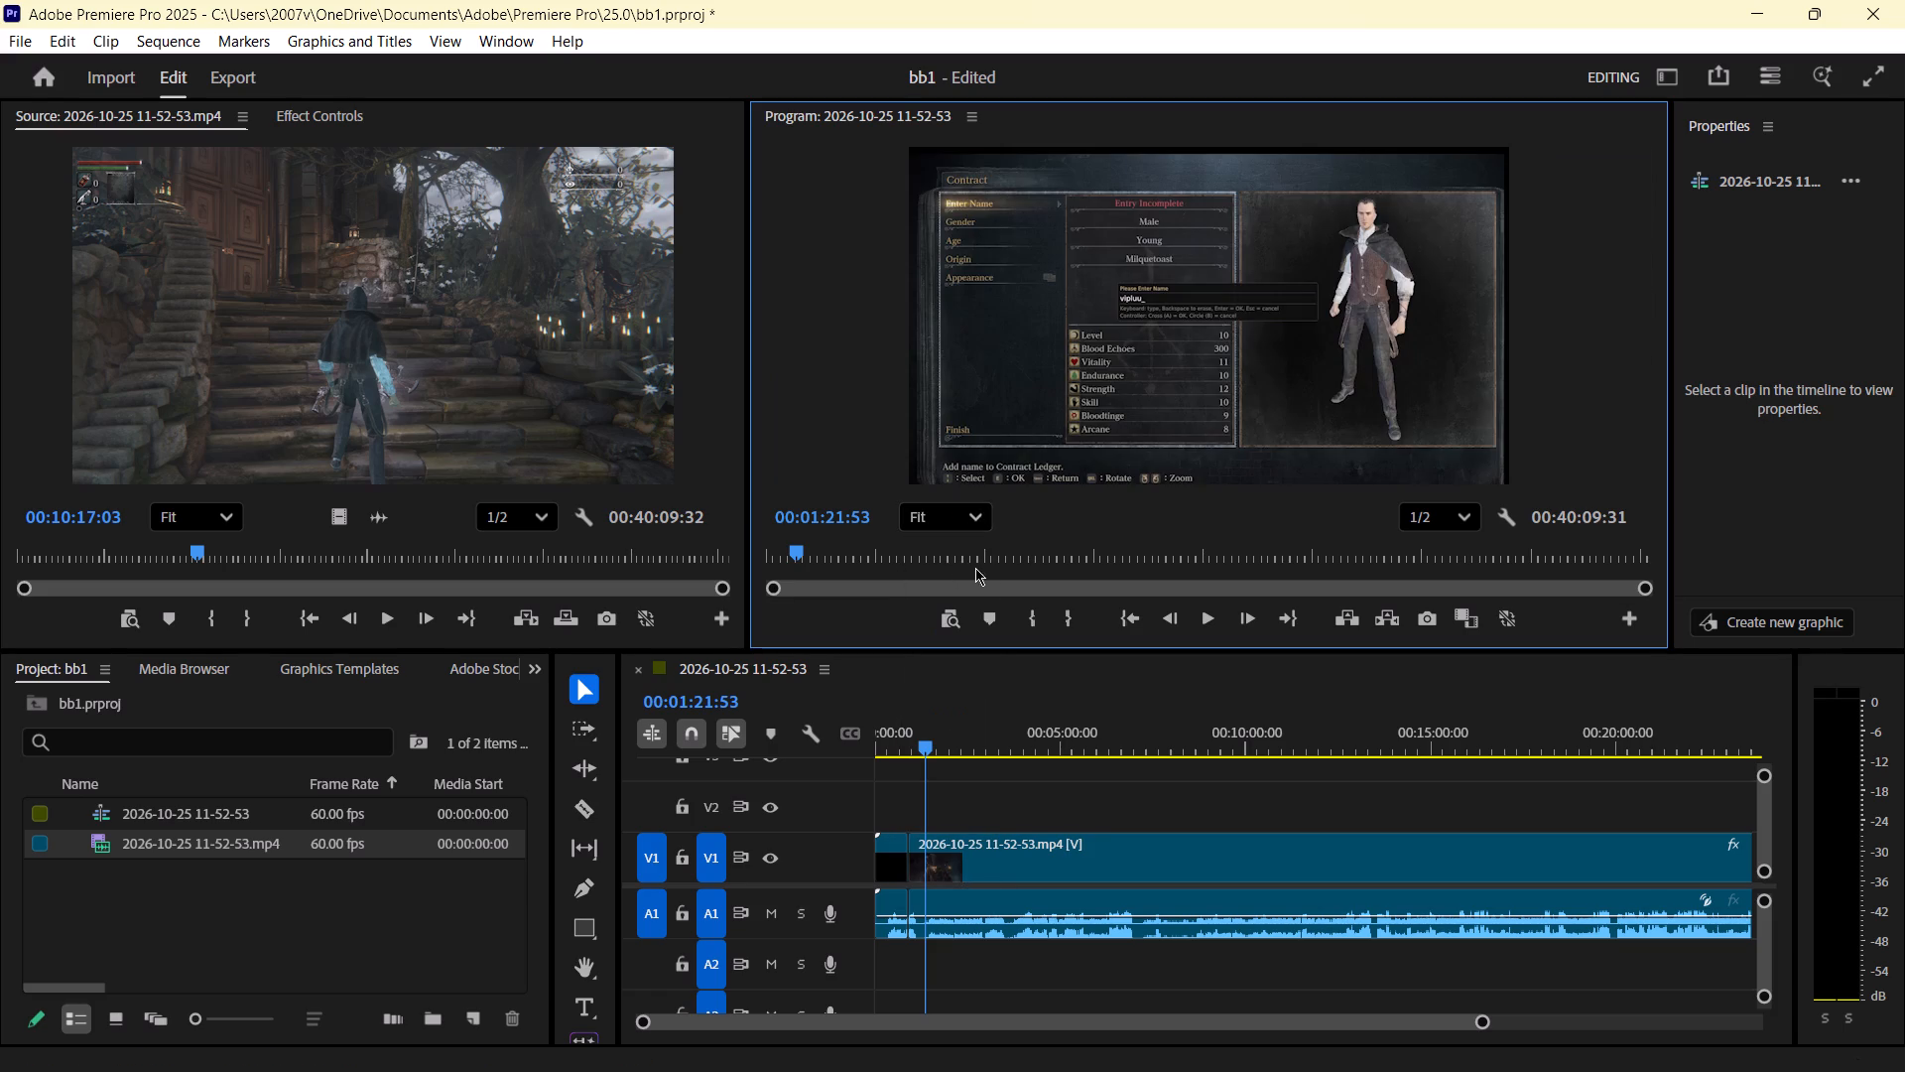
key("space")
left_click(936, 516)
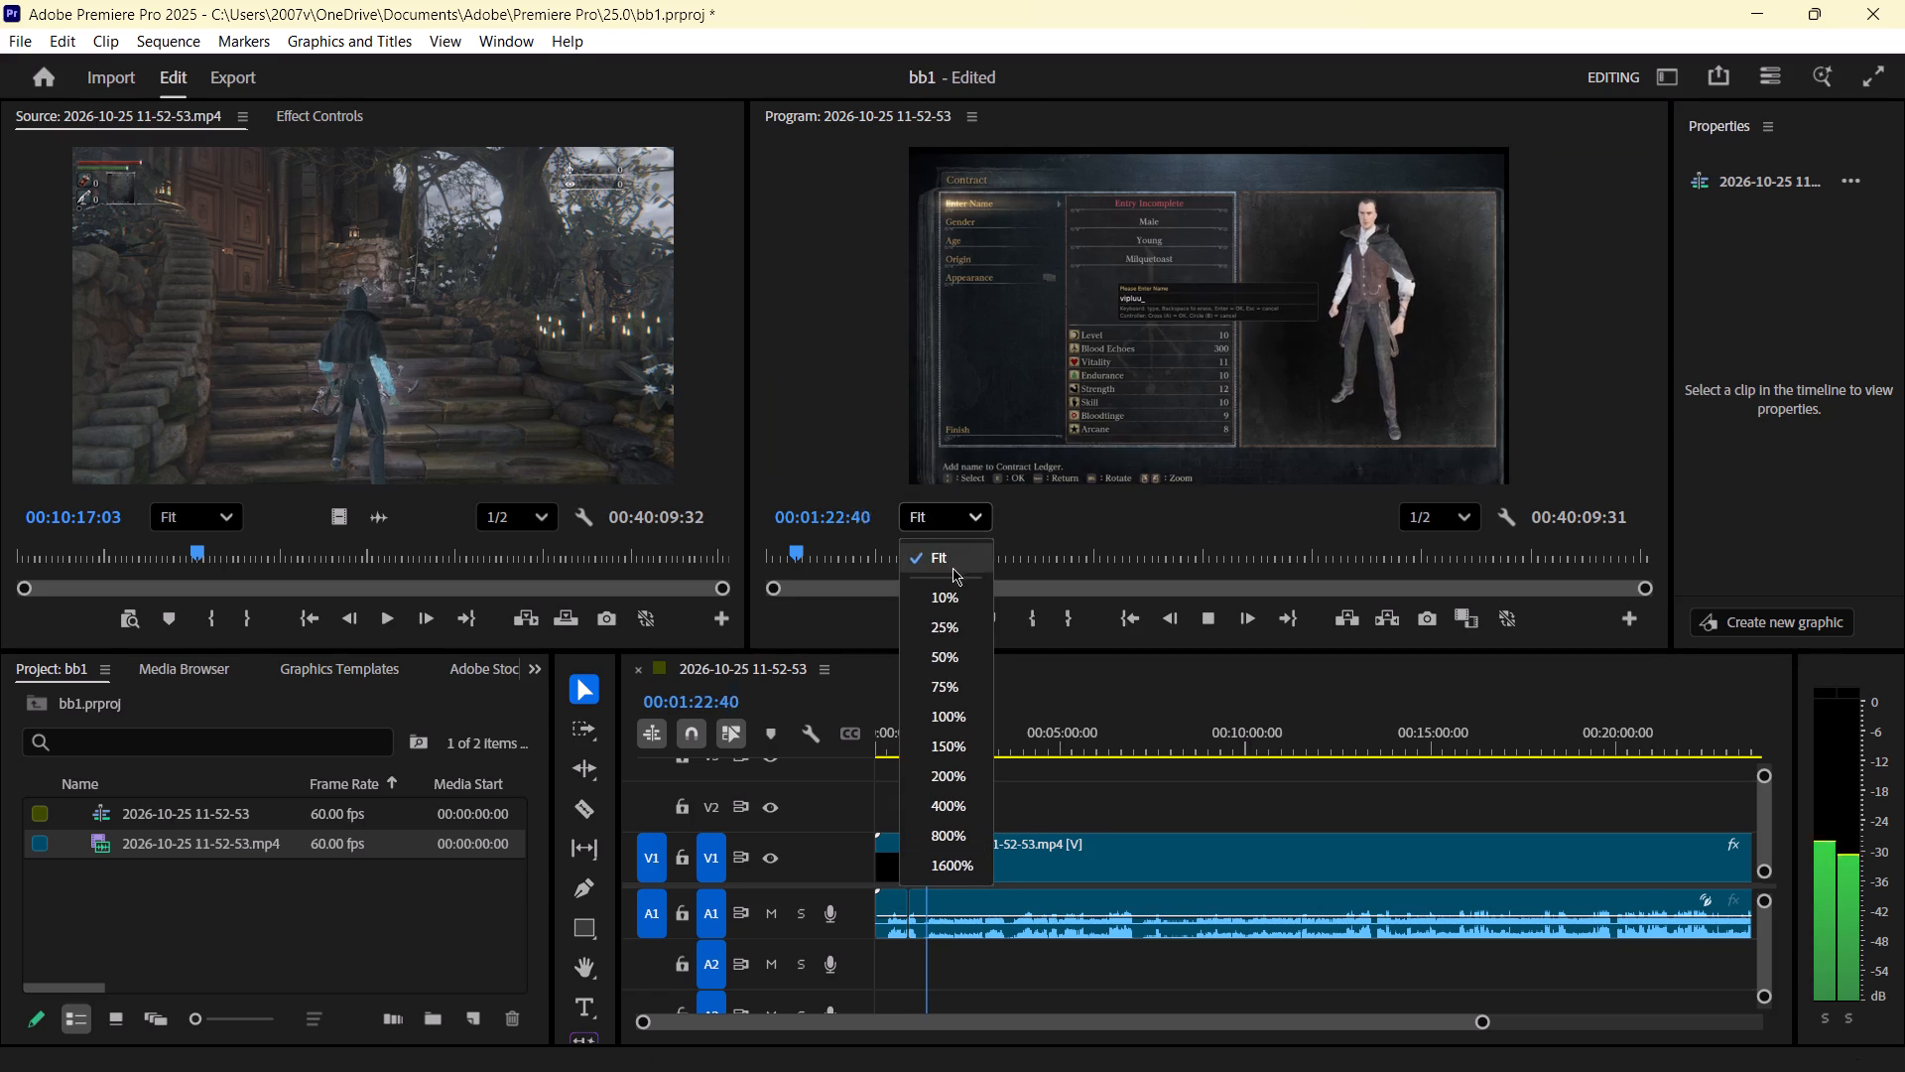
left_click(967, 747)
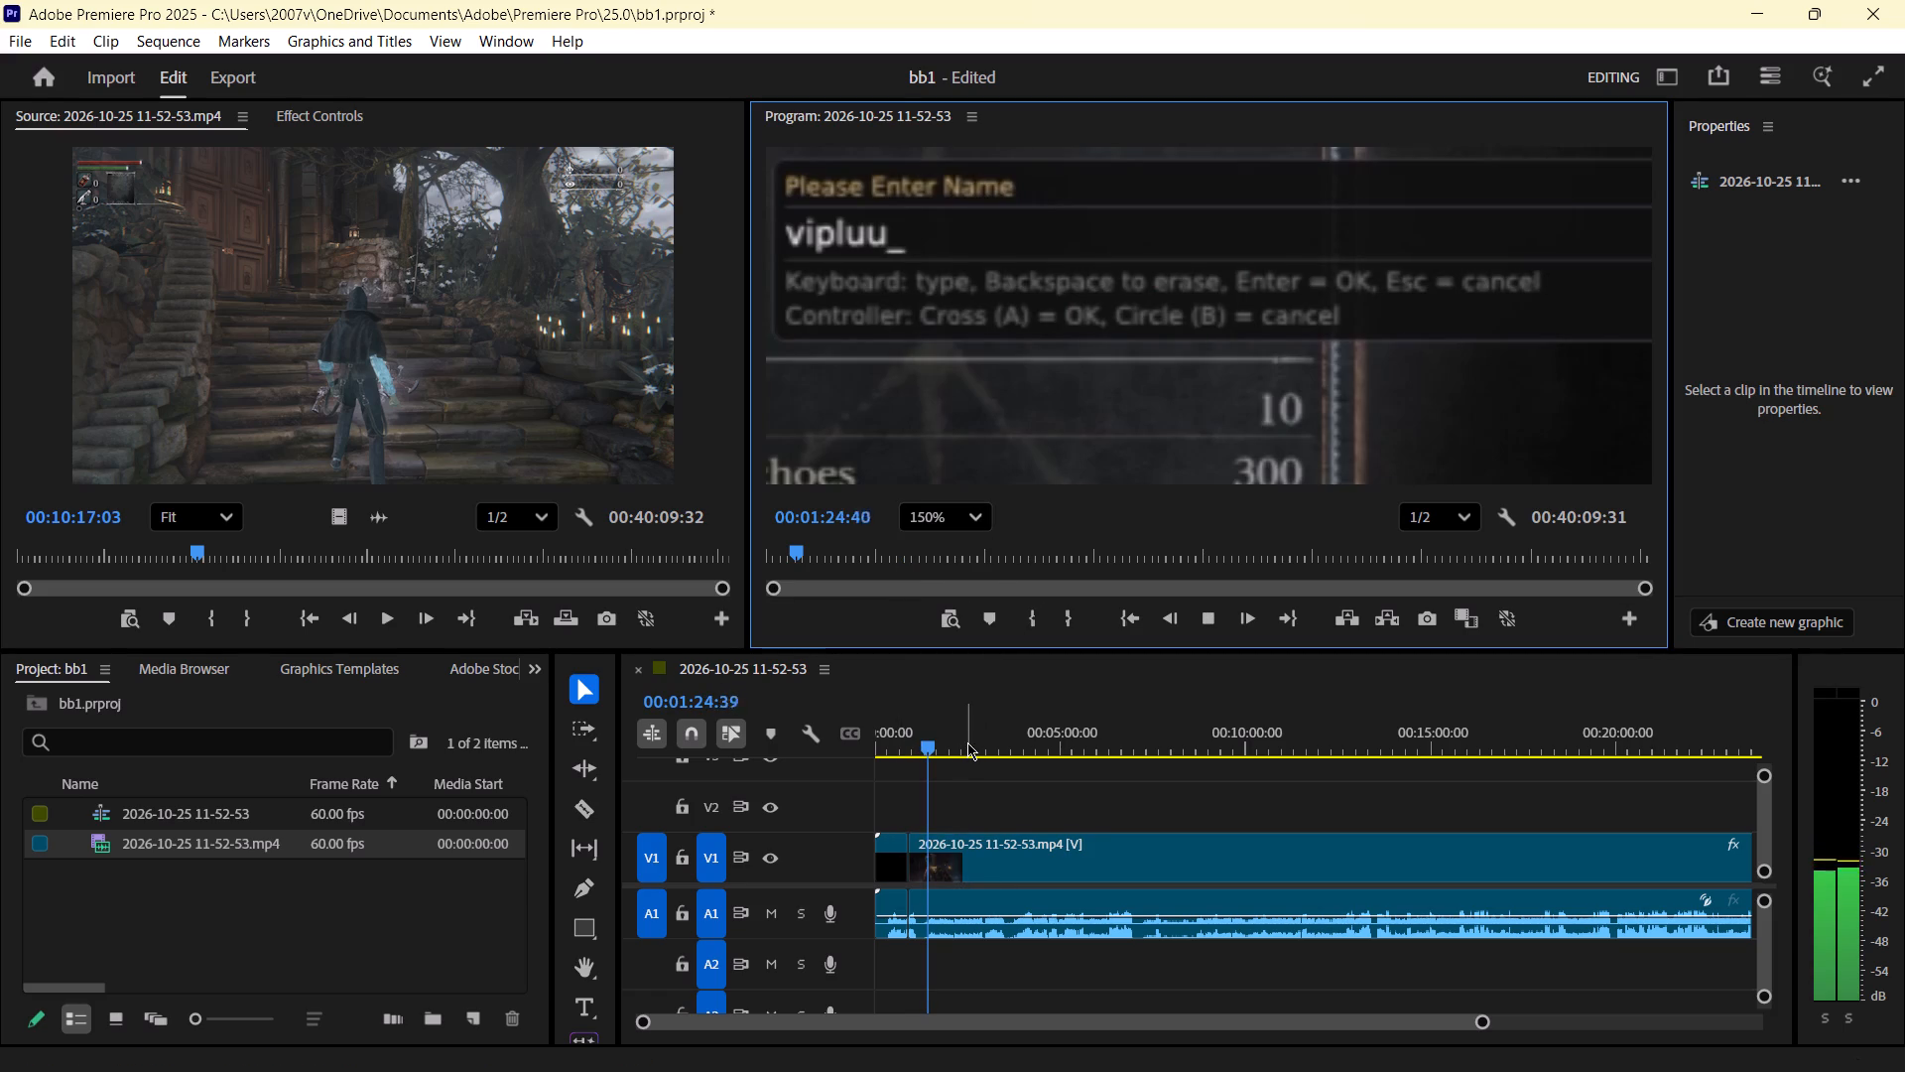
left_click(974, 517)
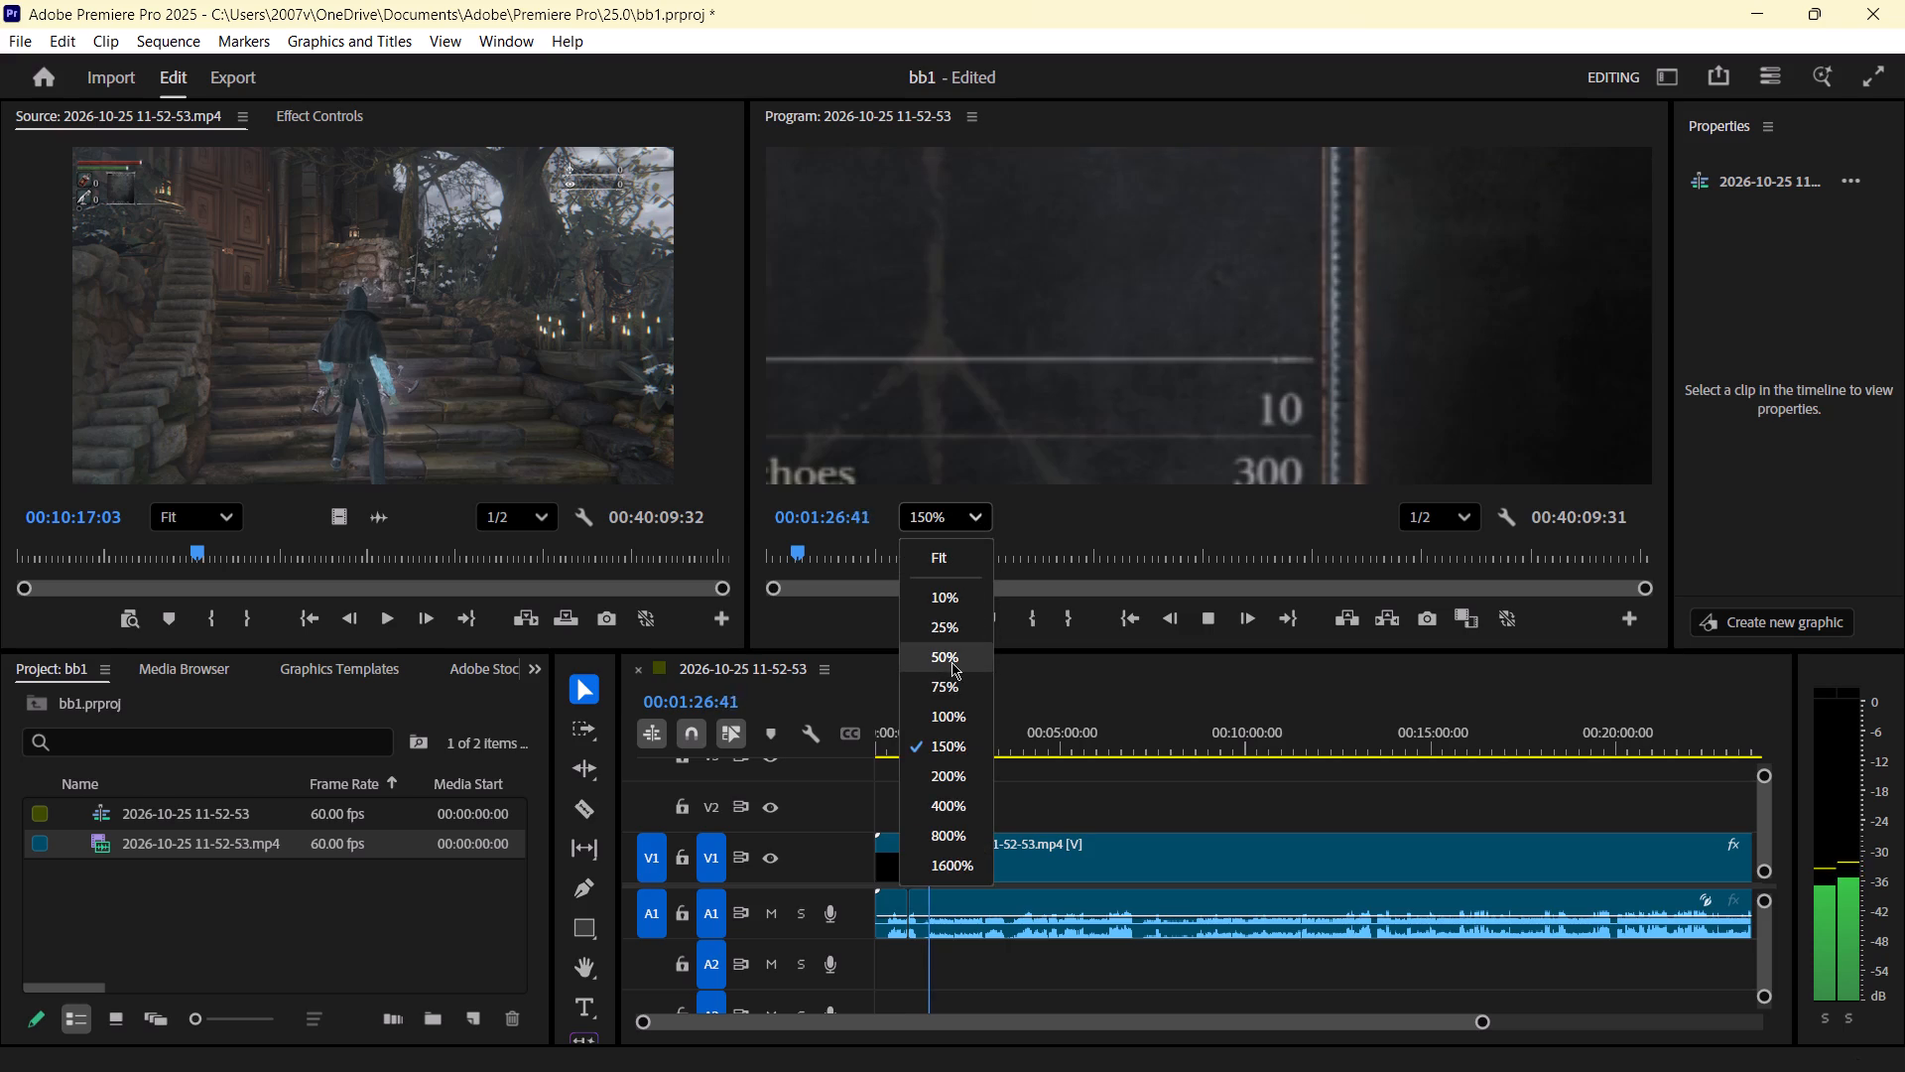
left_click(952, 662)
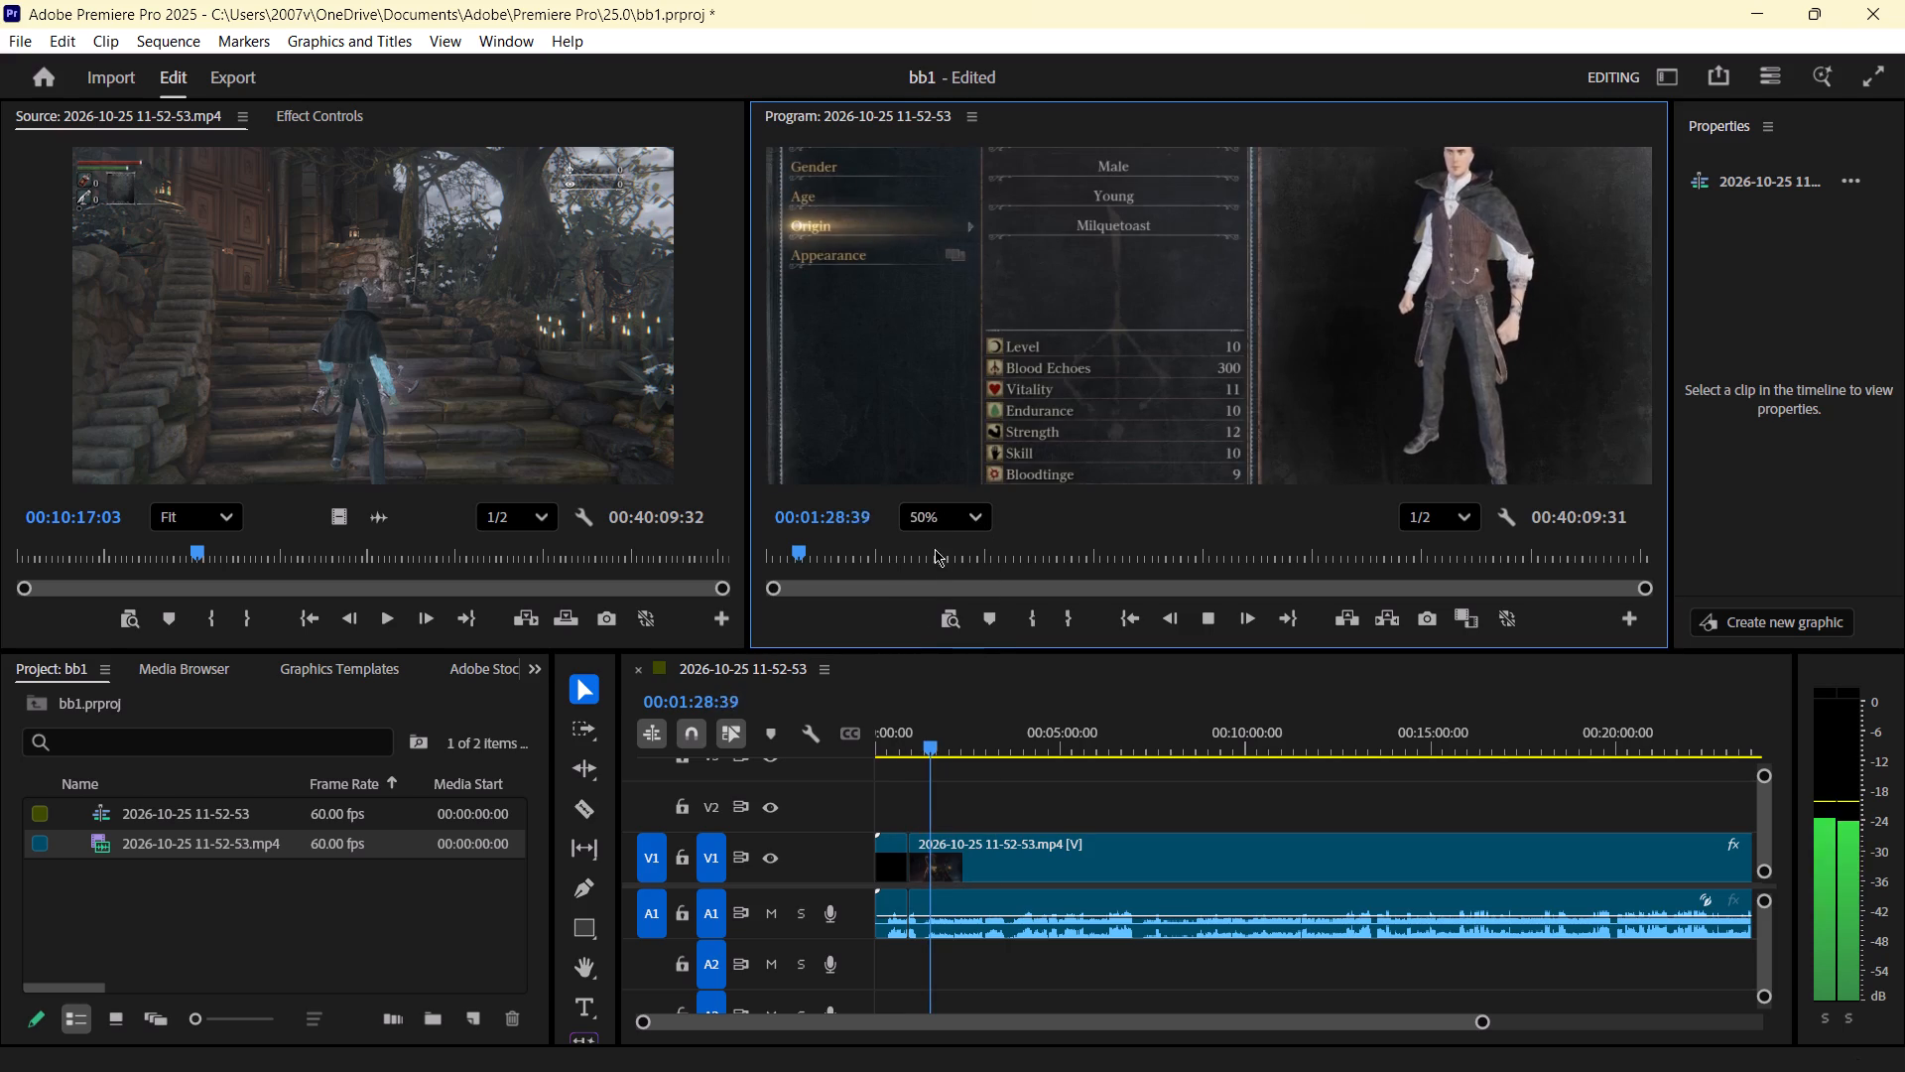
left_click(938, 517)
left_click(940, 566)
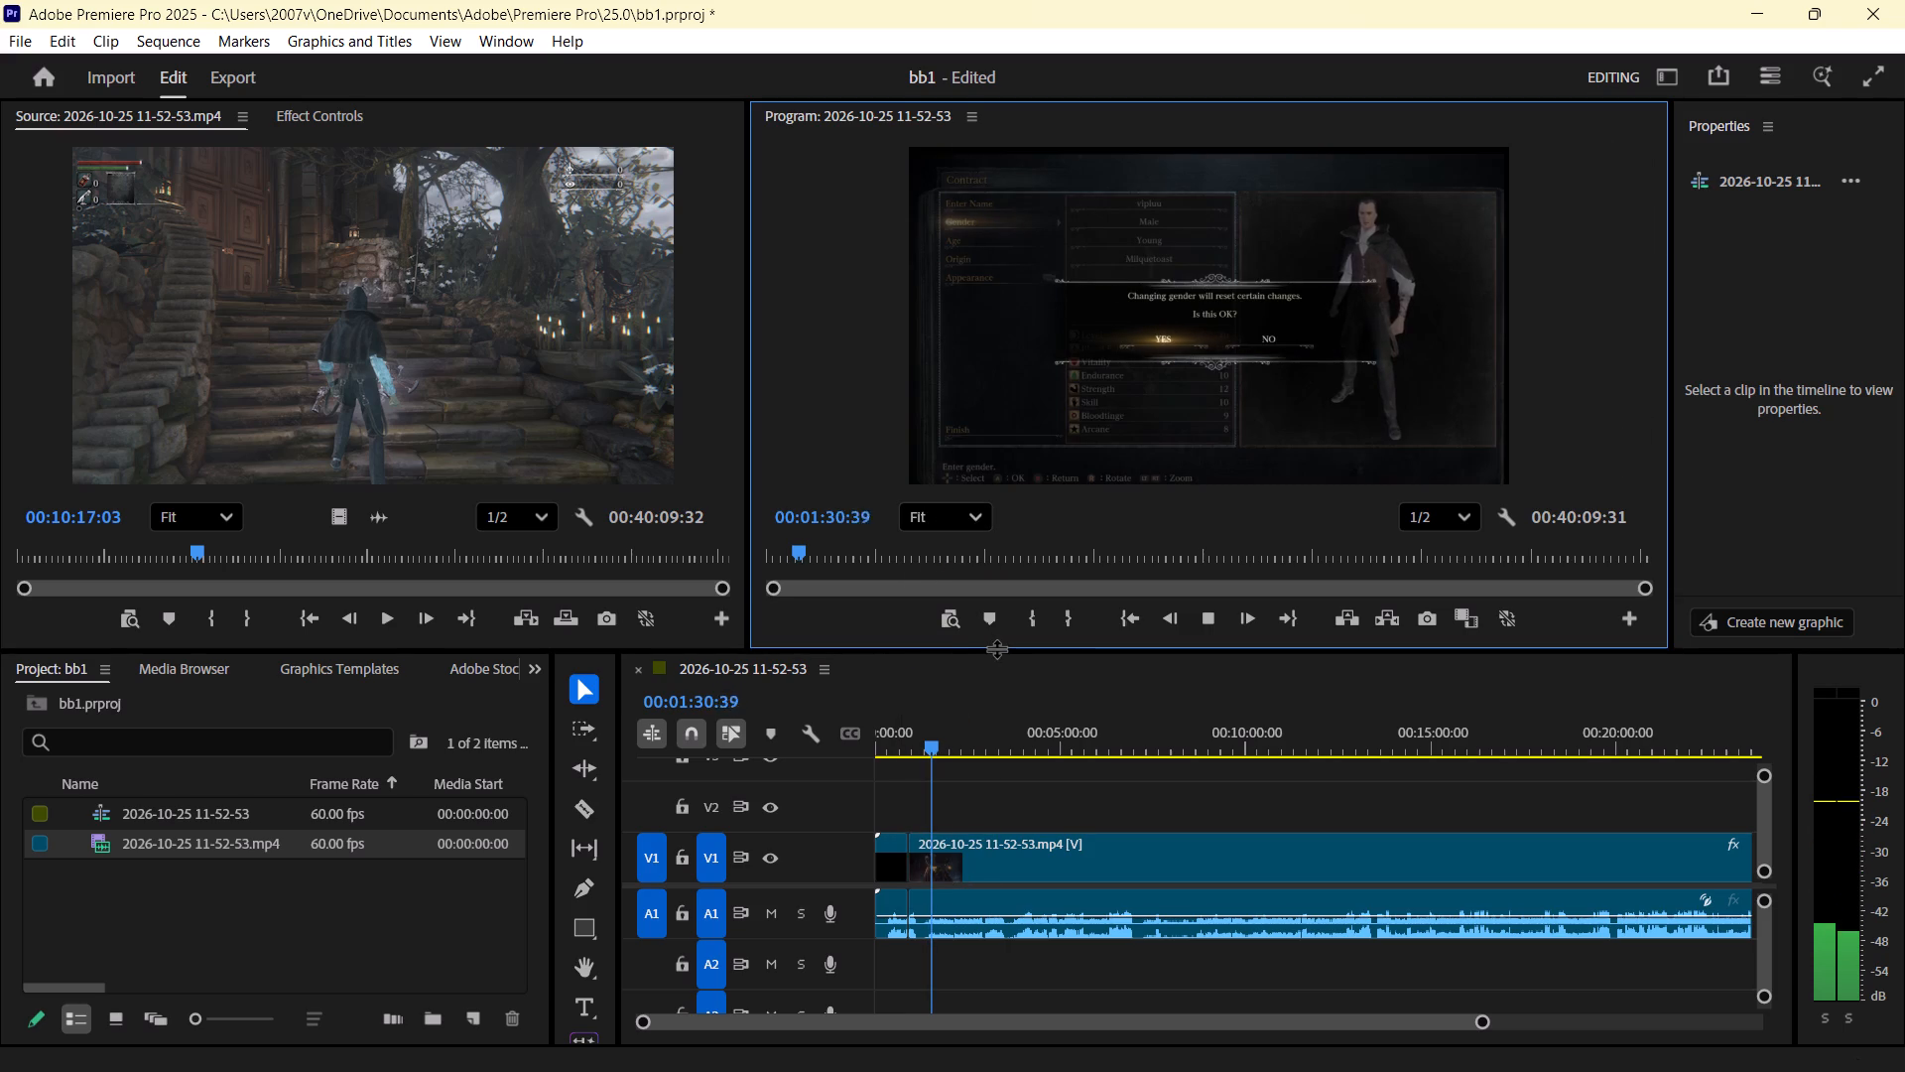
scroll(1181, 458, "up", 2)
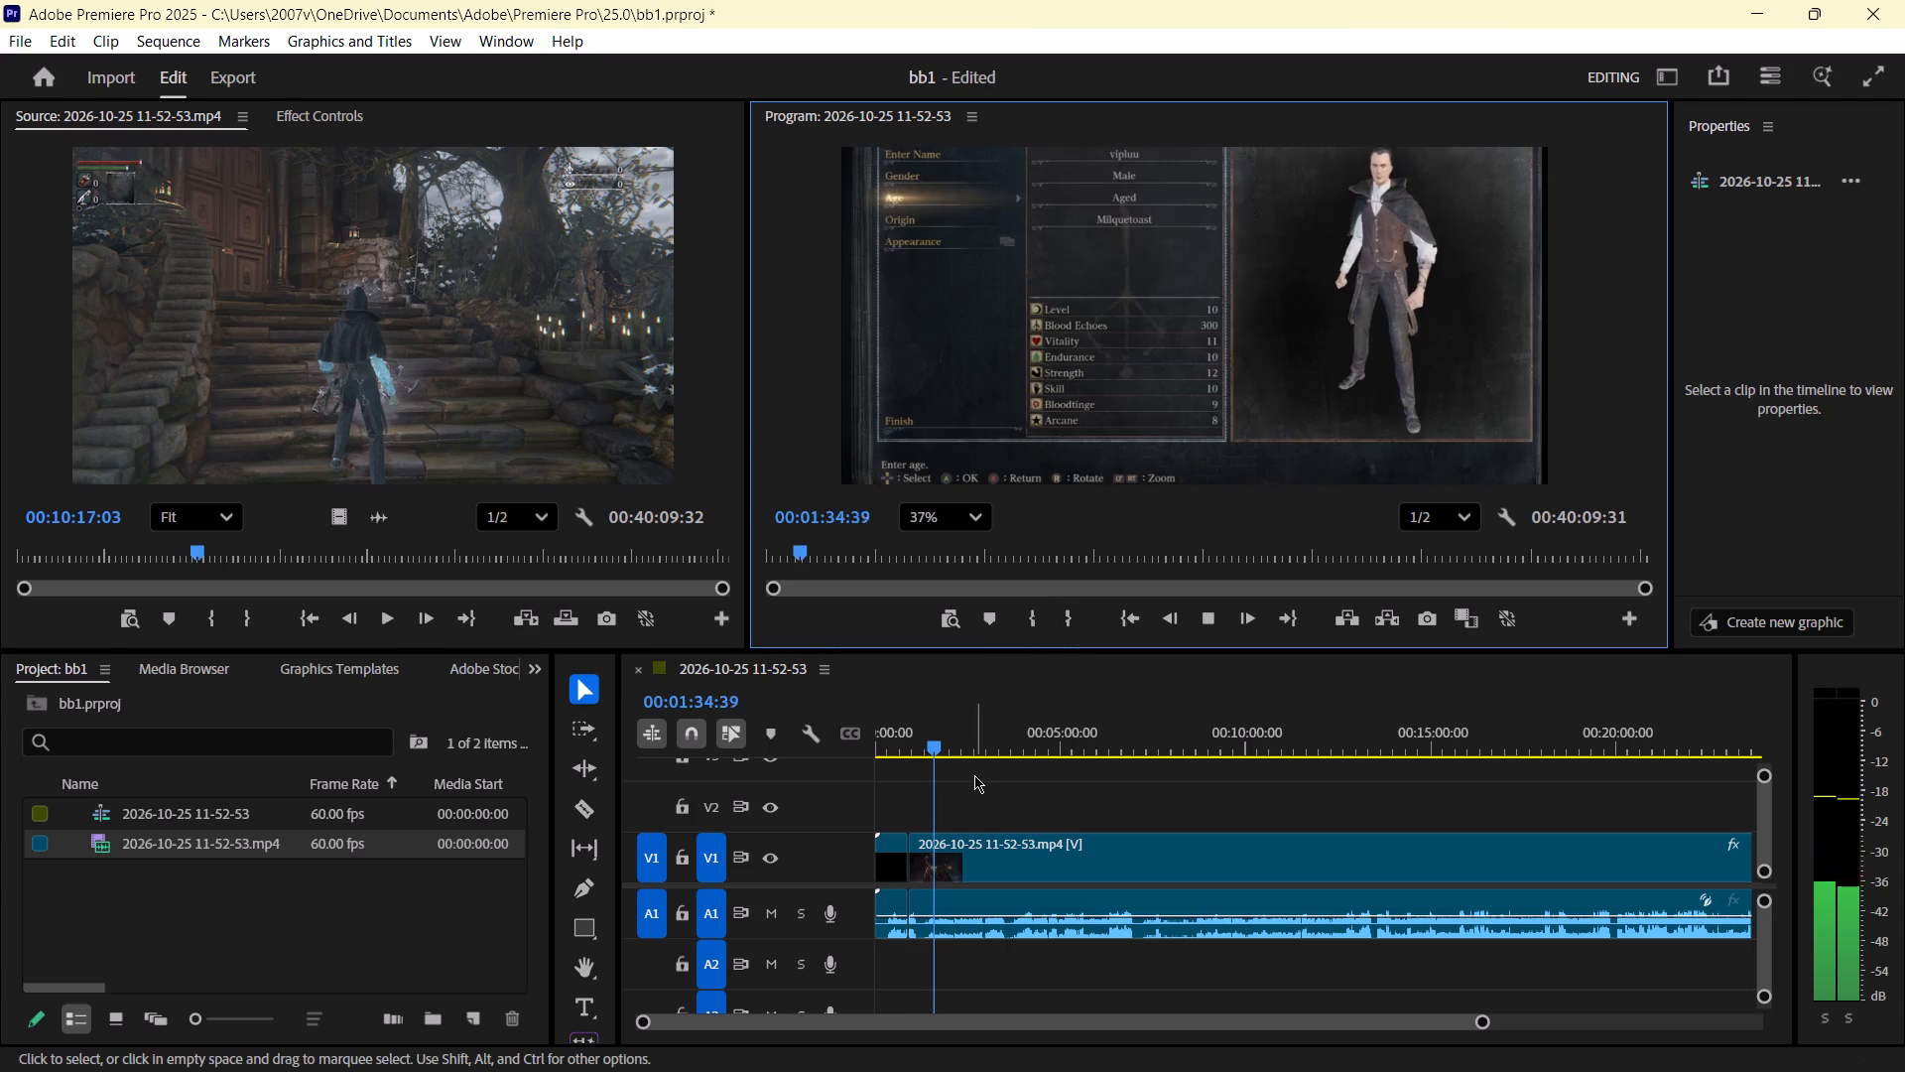
Step backward by frames near 00:01:34:35, move the playhead back toward the 00:00:54:32 cut and replay from there.
key("Left")
key("Left")
key("Left")
key("Left")
key("Left")
key("Left")
key("Left")
key("Left")
key("Left")
key("Left")
key("Left")
key("Left")
key("Left")
key("Left")
key("Left")
key("Left")
key("Left")
key("Left")
key("Left")
key("Left")
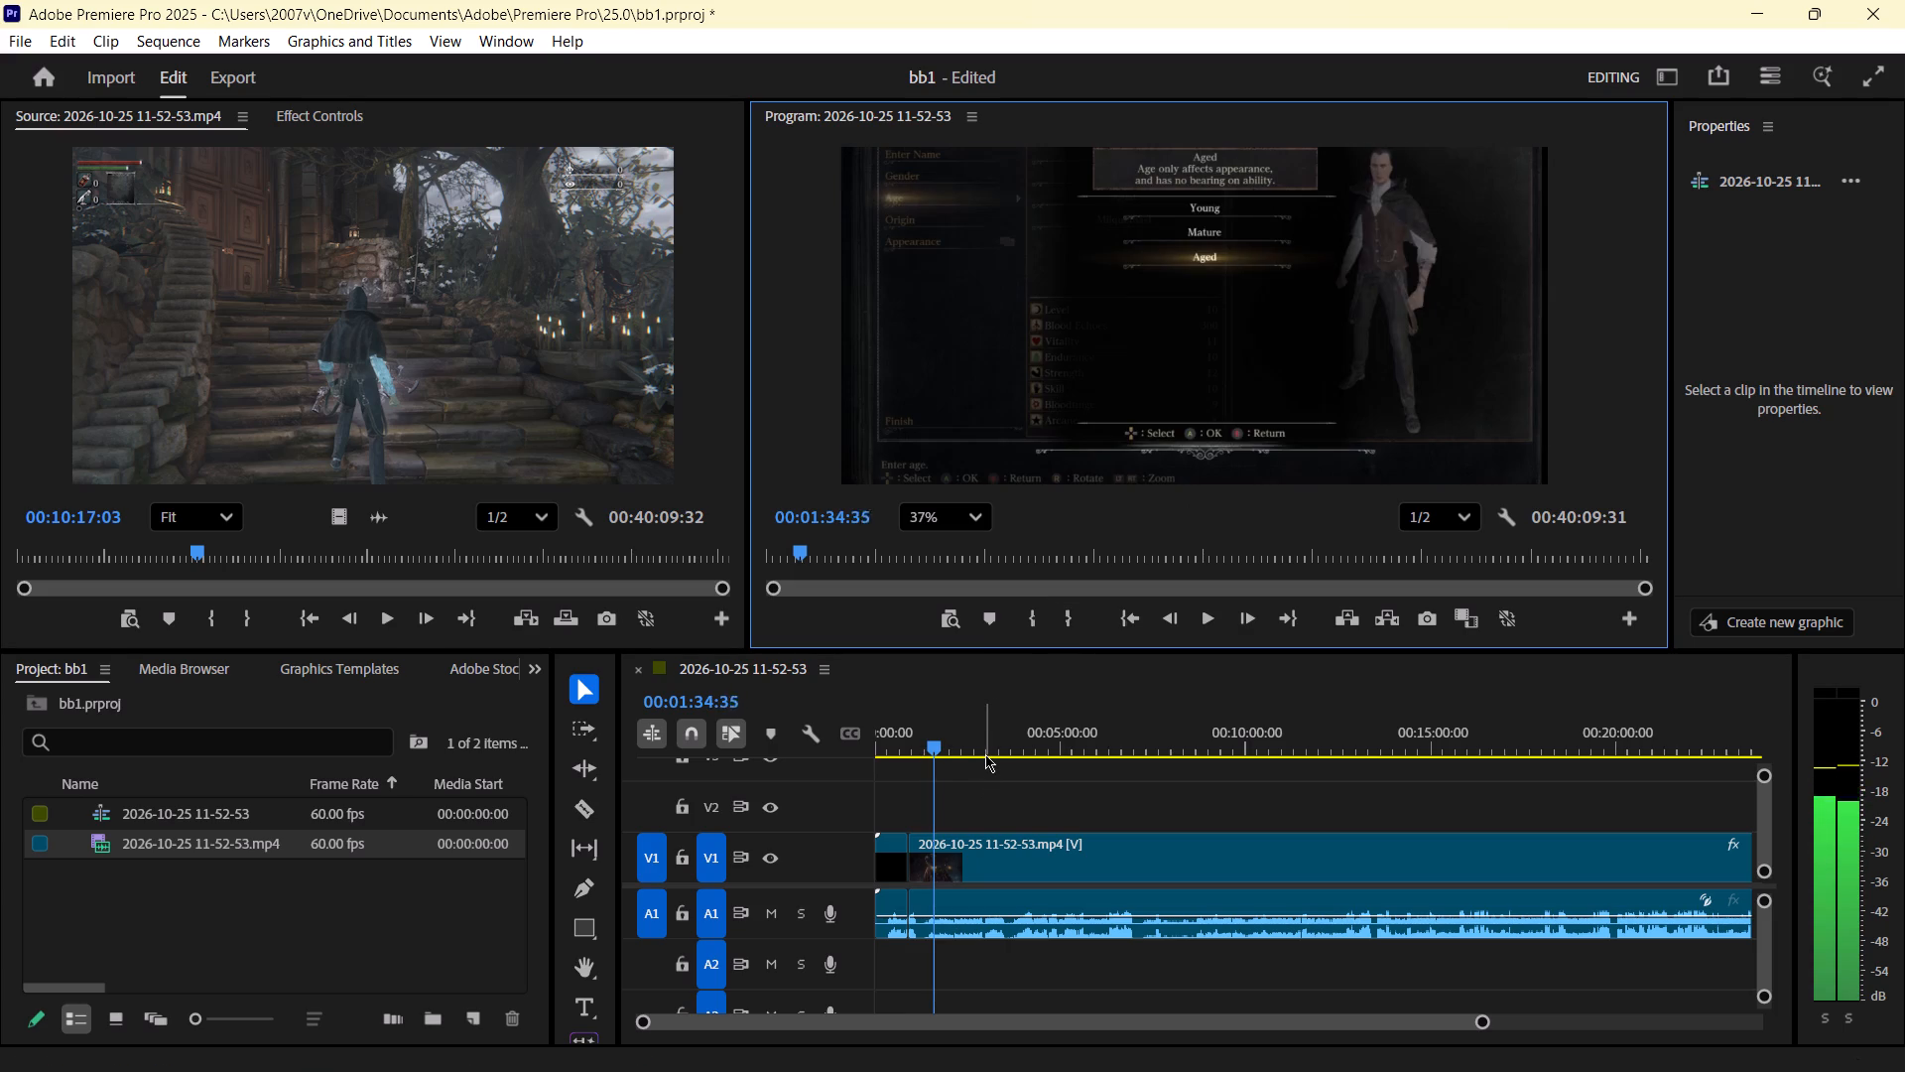
left_click_drag(805, 550, 790, 553)
key("space")
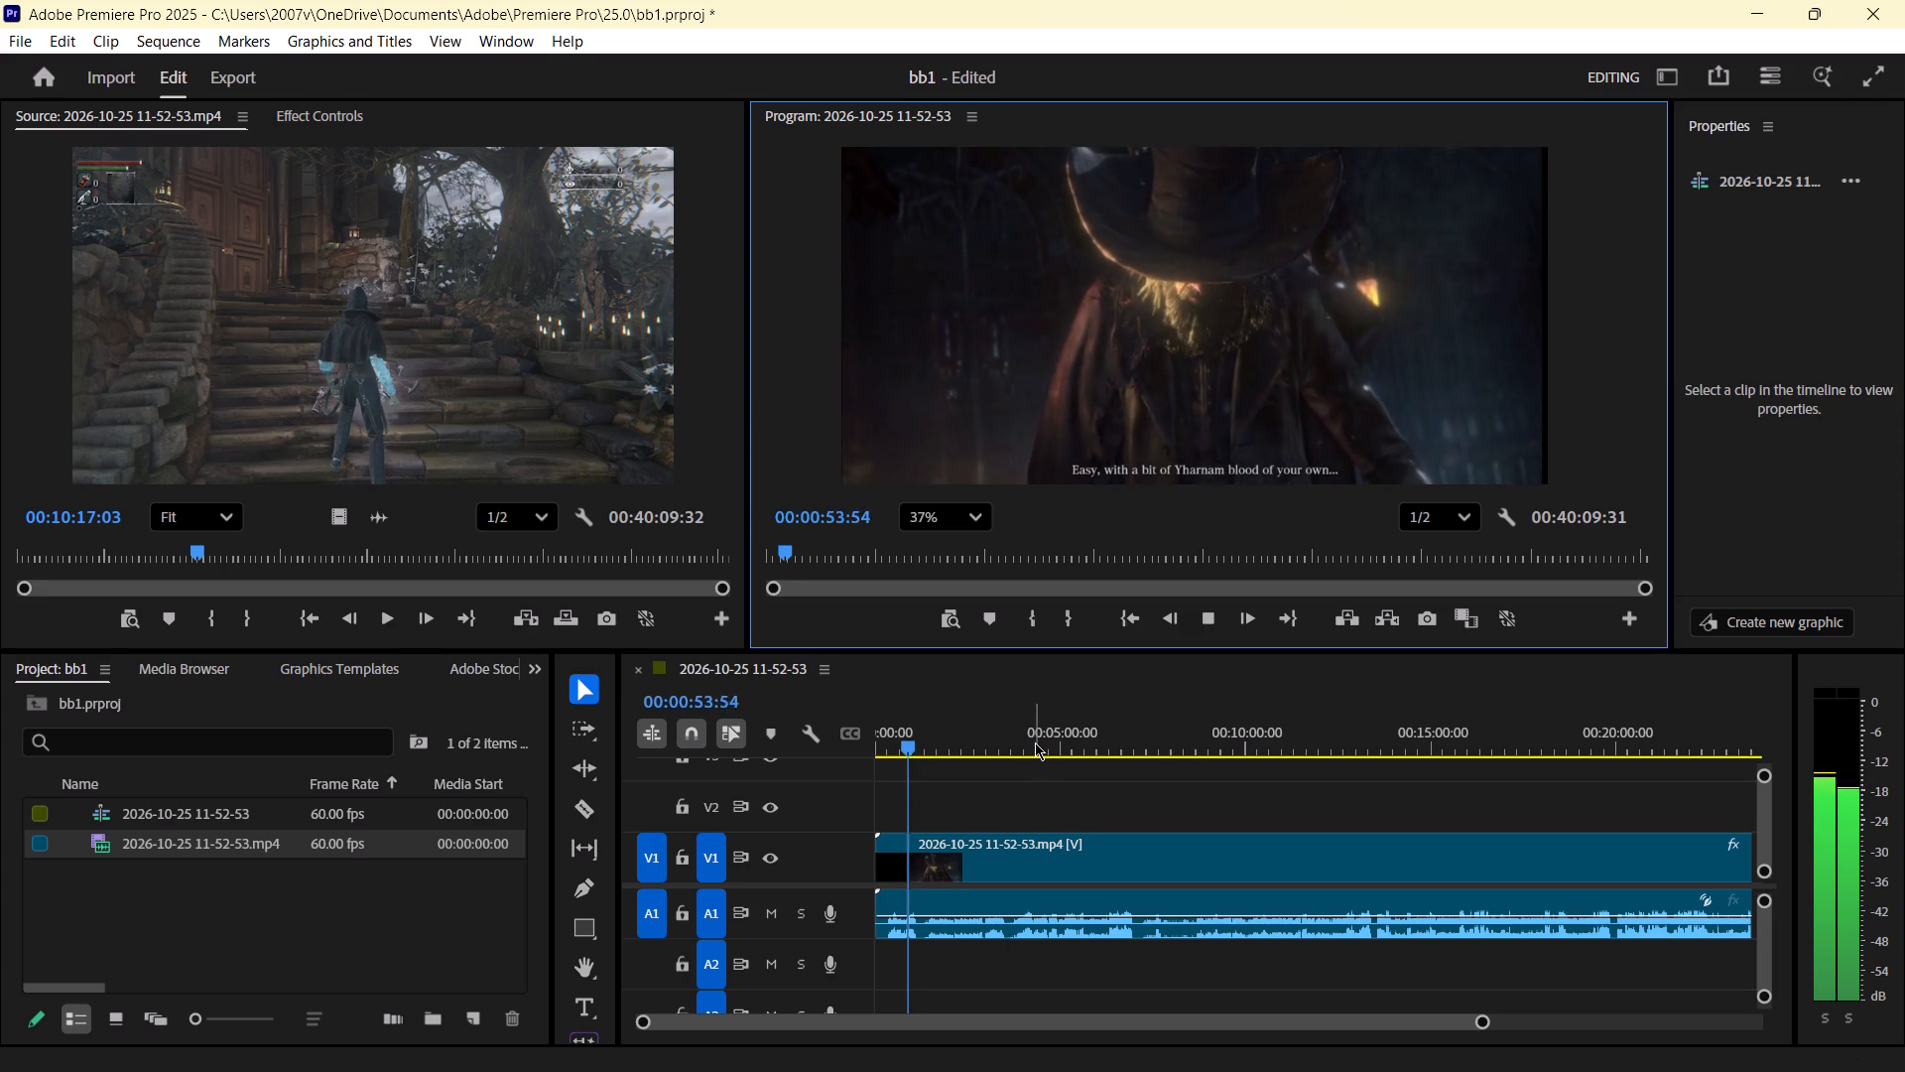
Select the opening clip, return the playhead to the sequence start and replay the first seconds.
left_click(888, 852)
key("space")
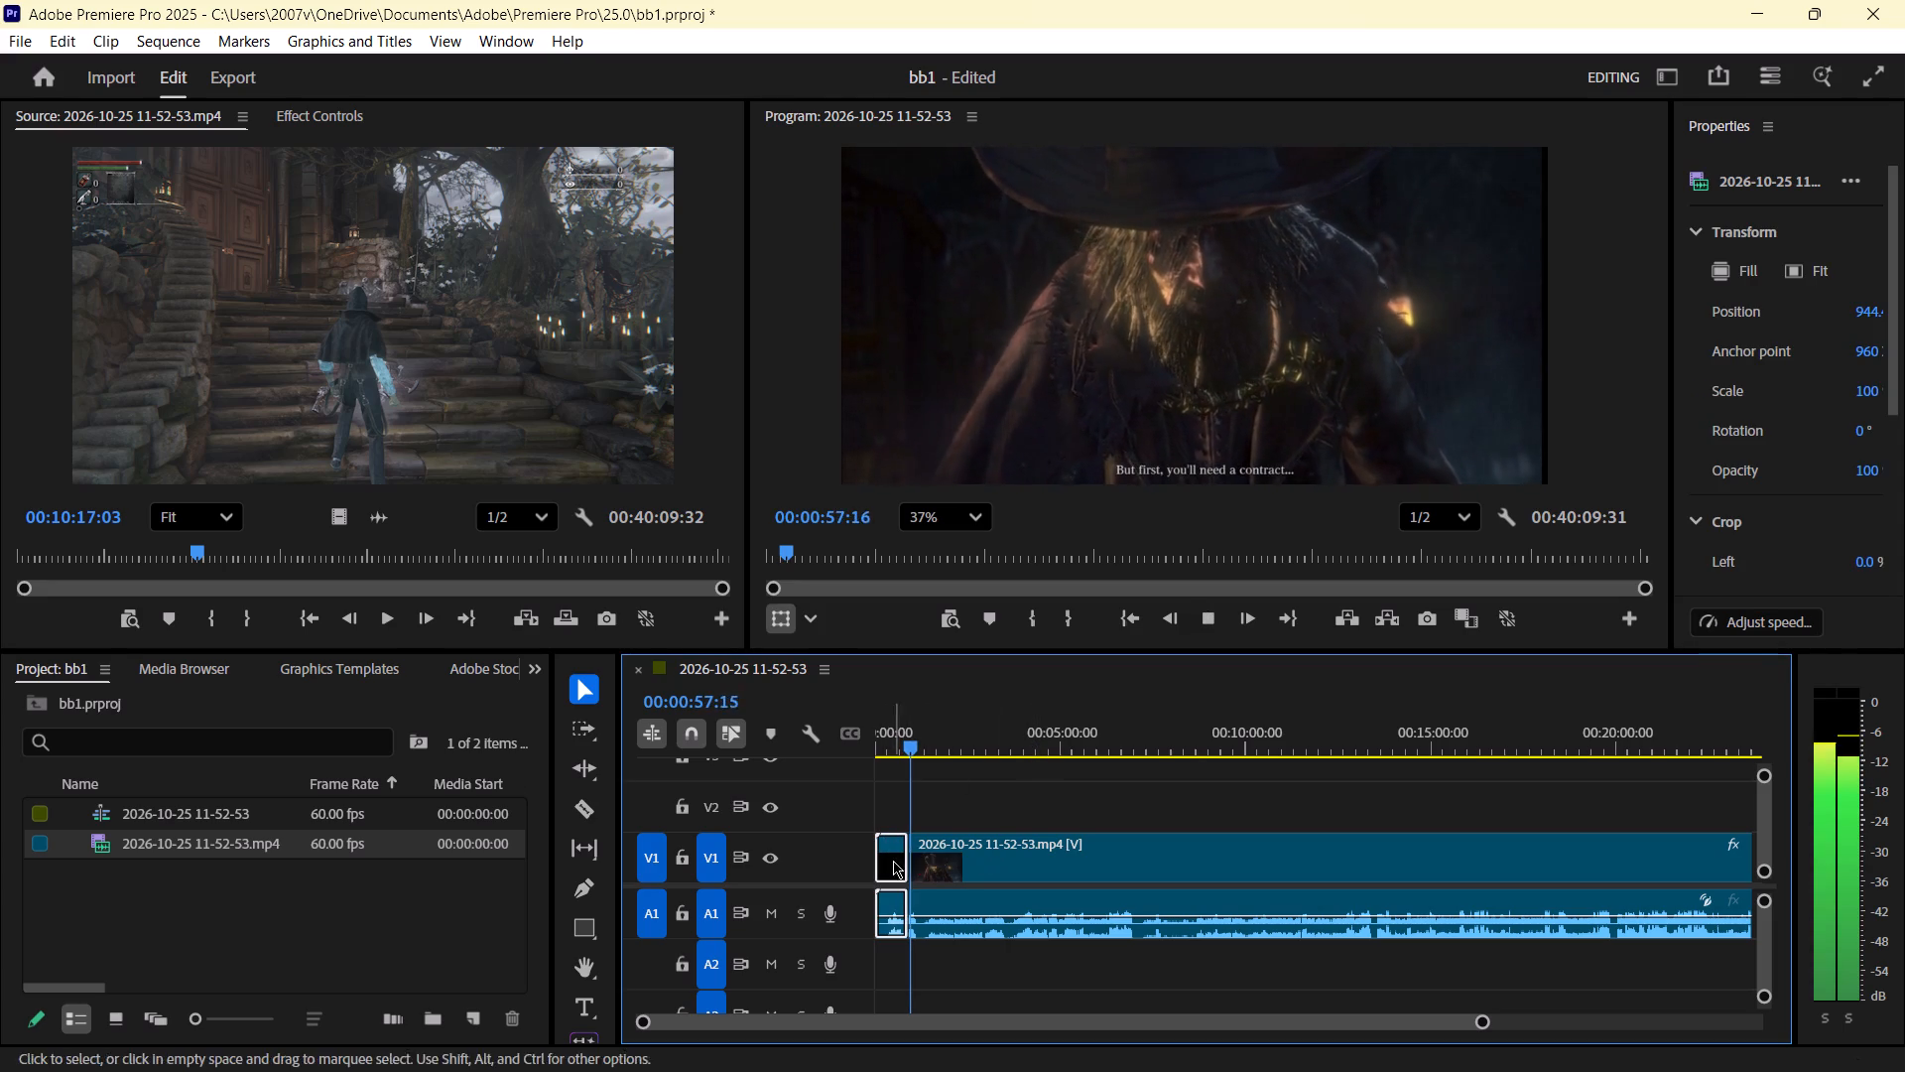
left_click_drag(915, 739, 832, 758)
key("space")
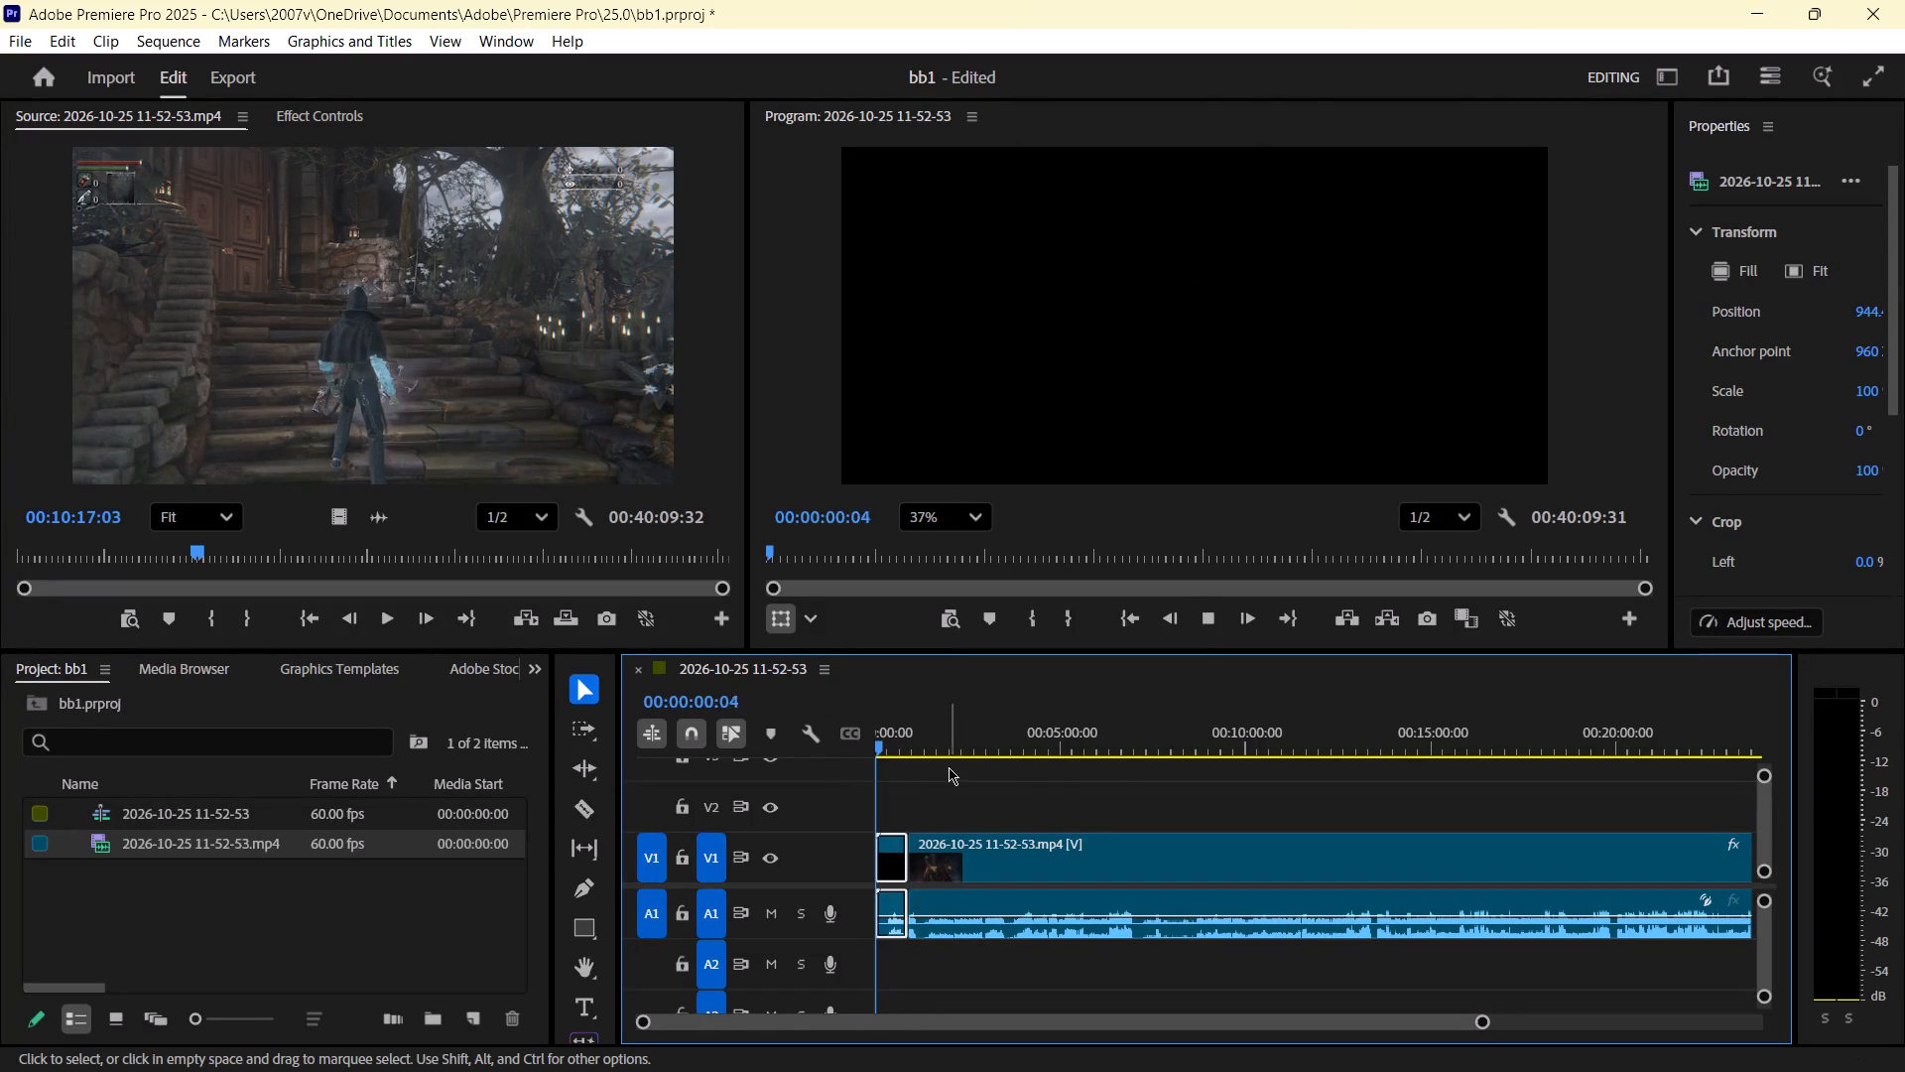
key("space")
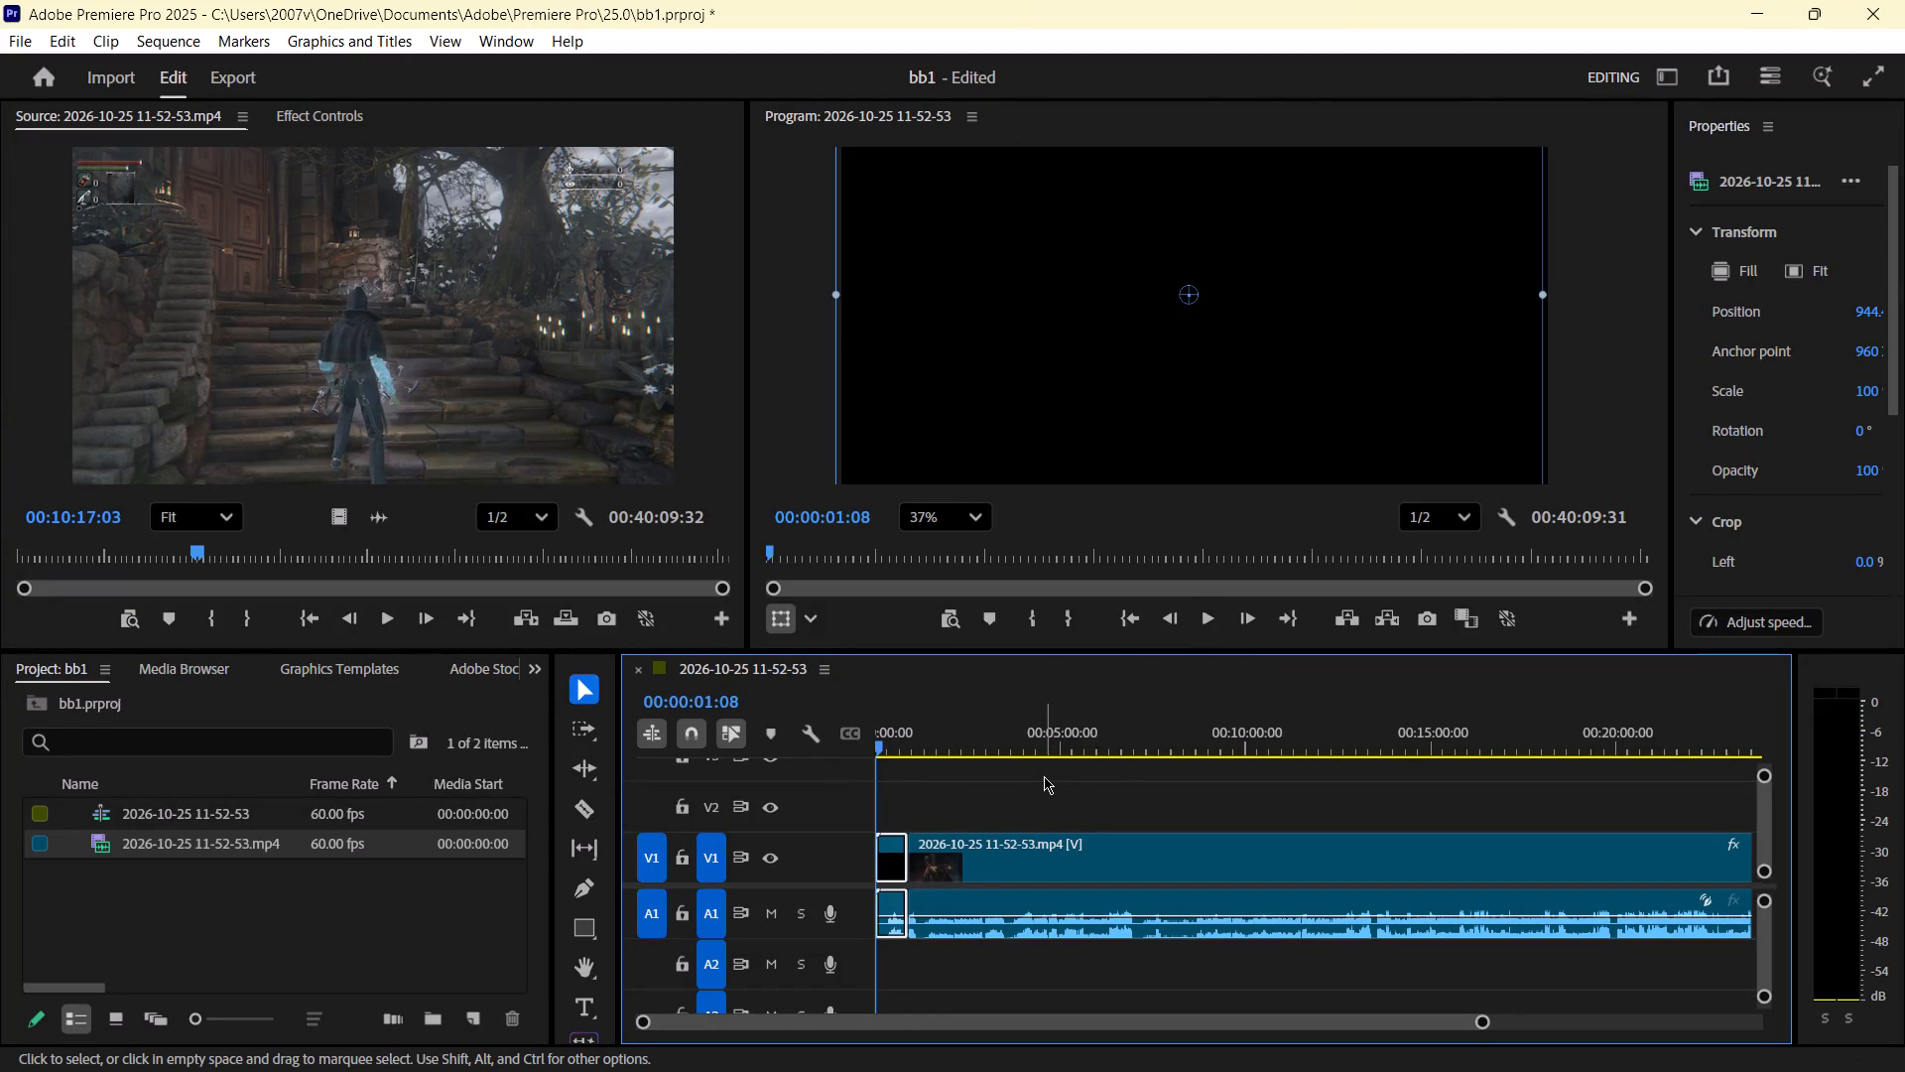
key("space")
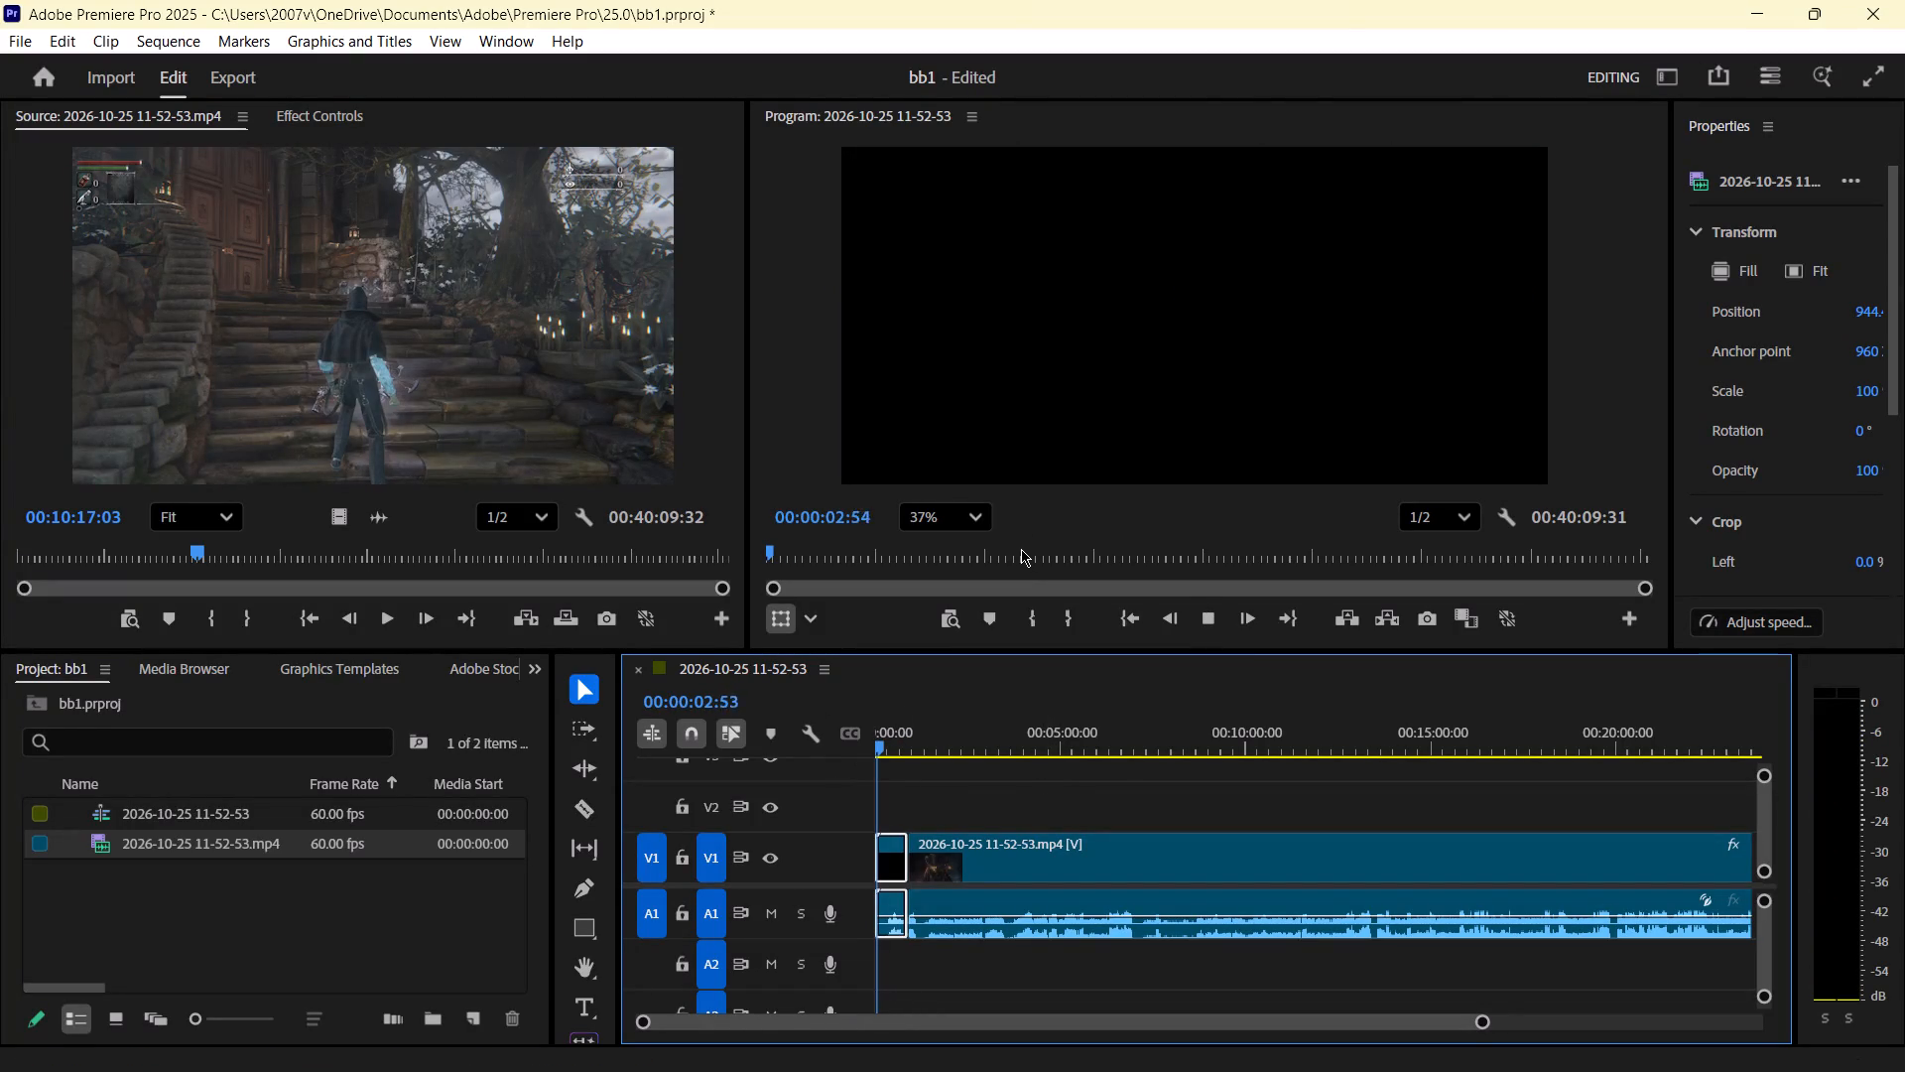
key("space")
key("space")
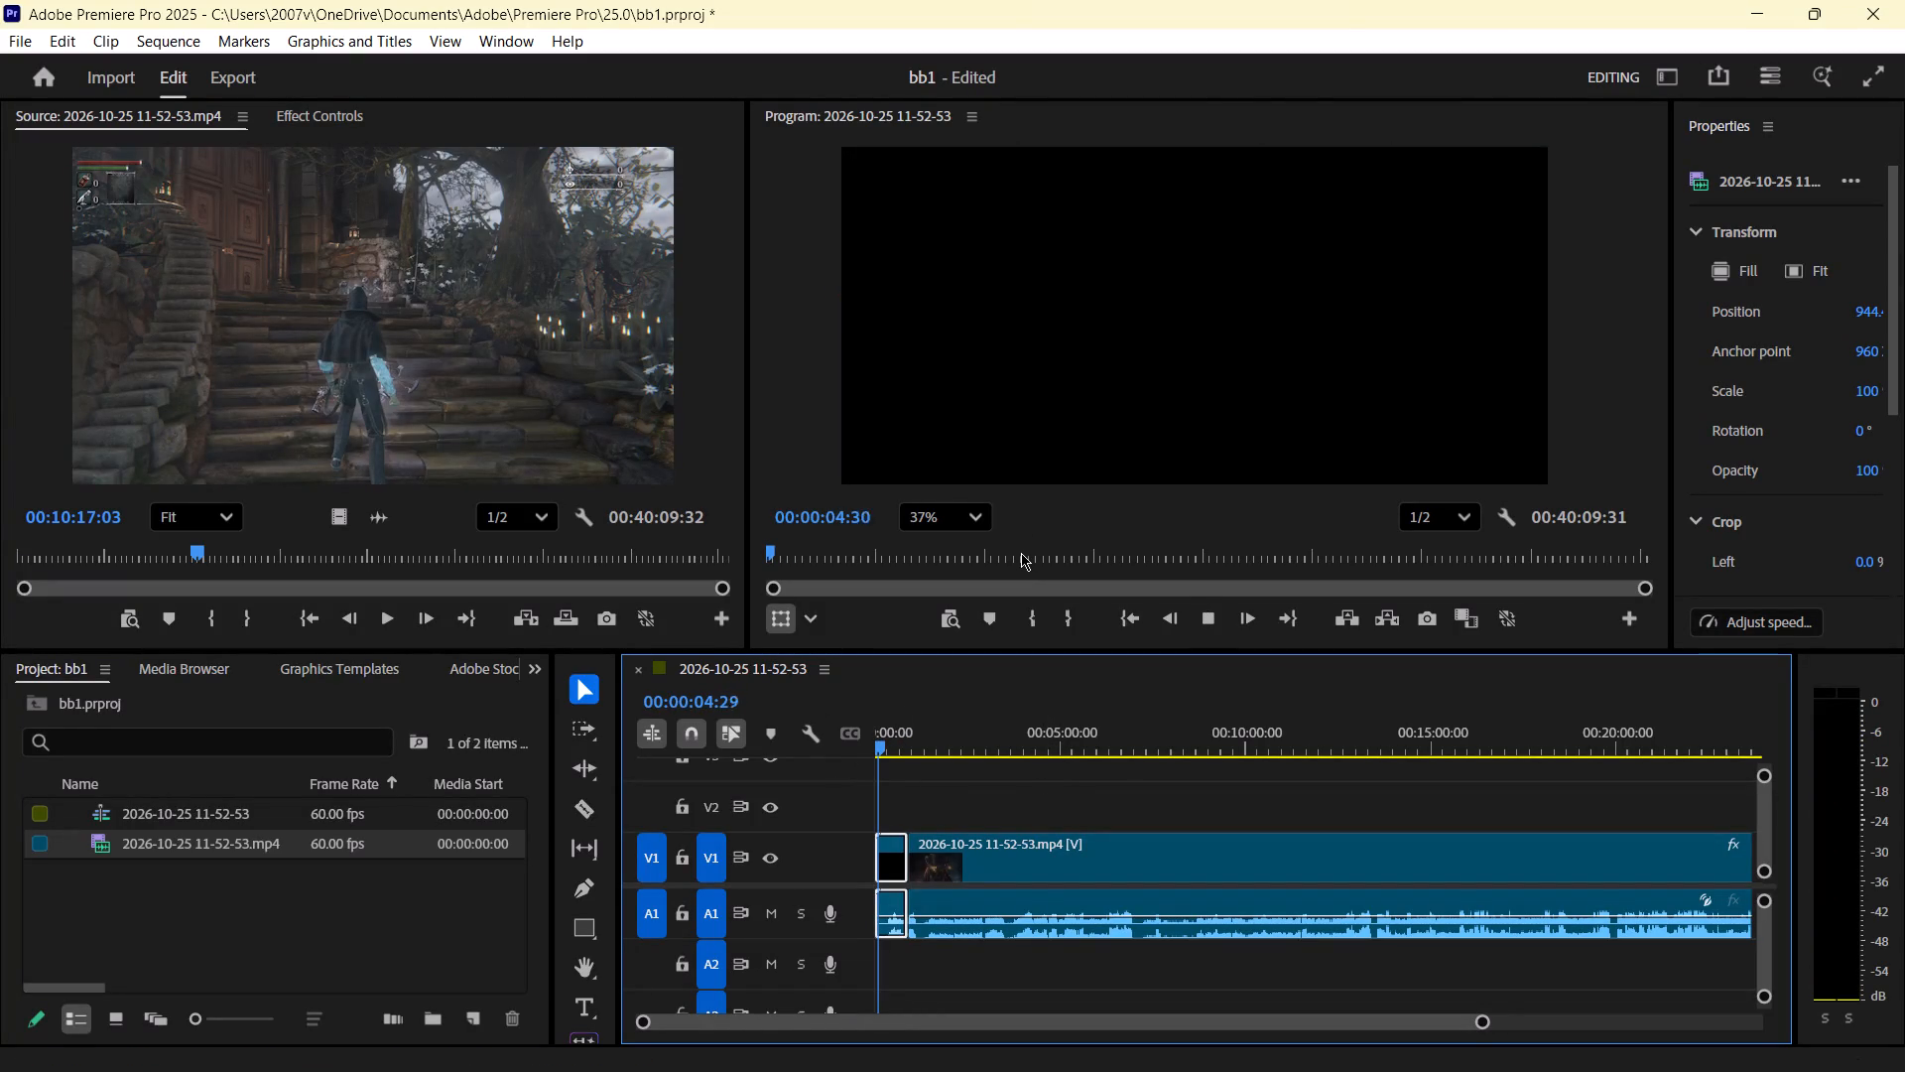
Split the opening clip on V1 and A1 at 00:00:21:10, on the Bloodborne title screen.
left_click(906, 863)
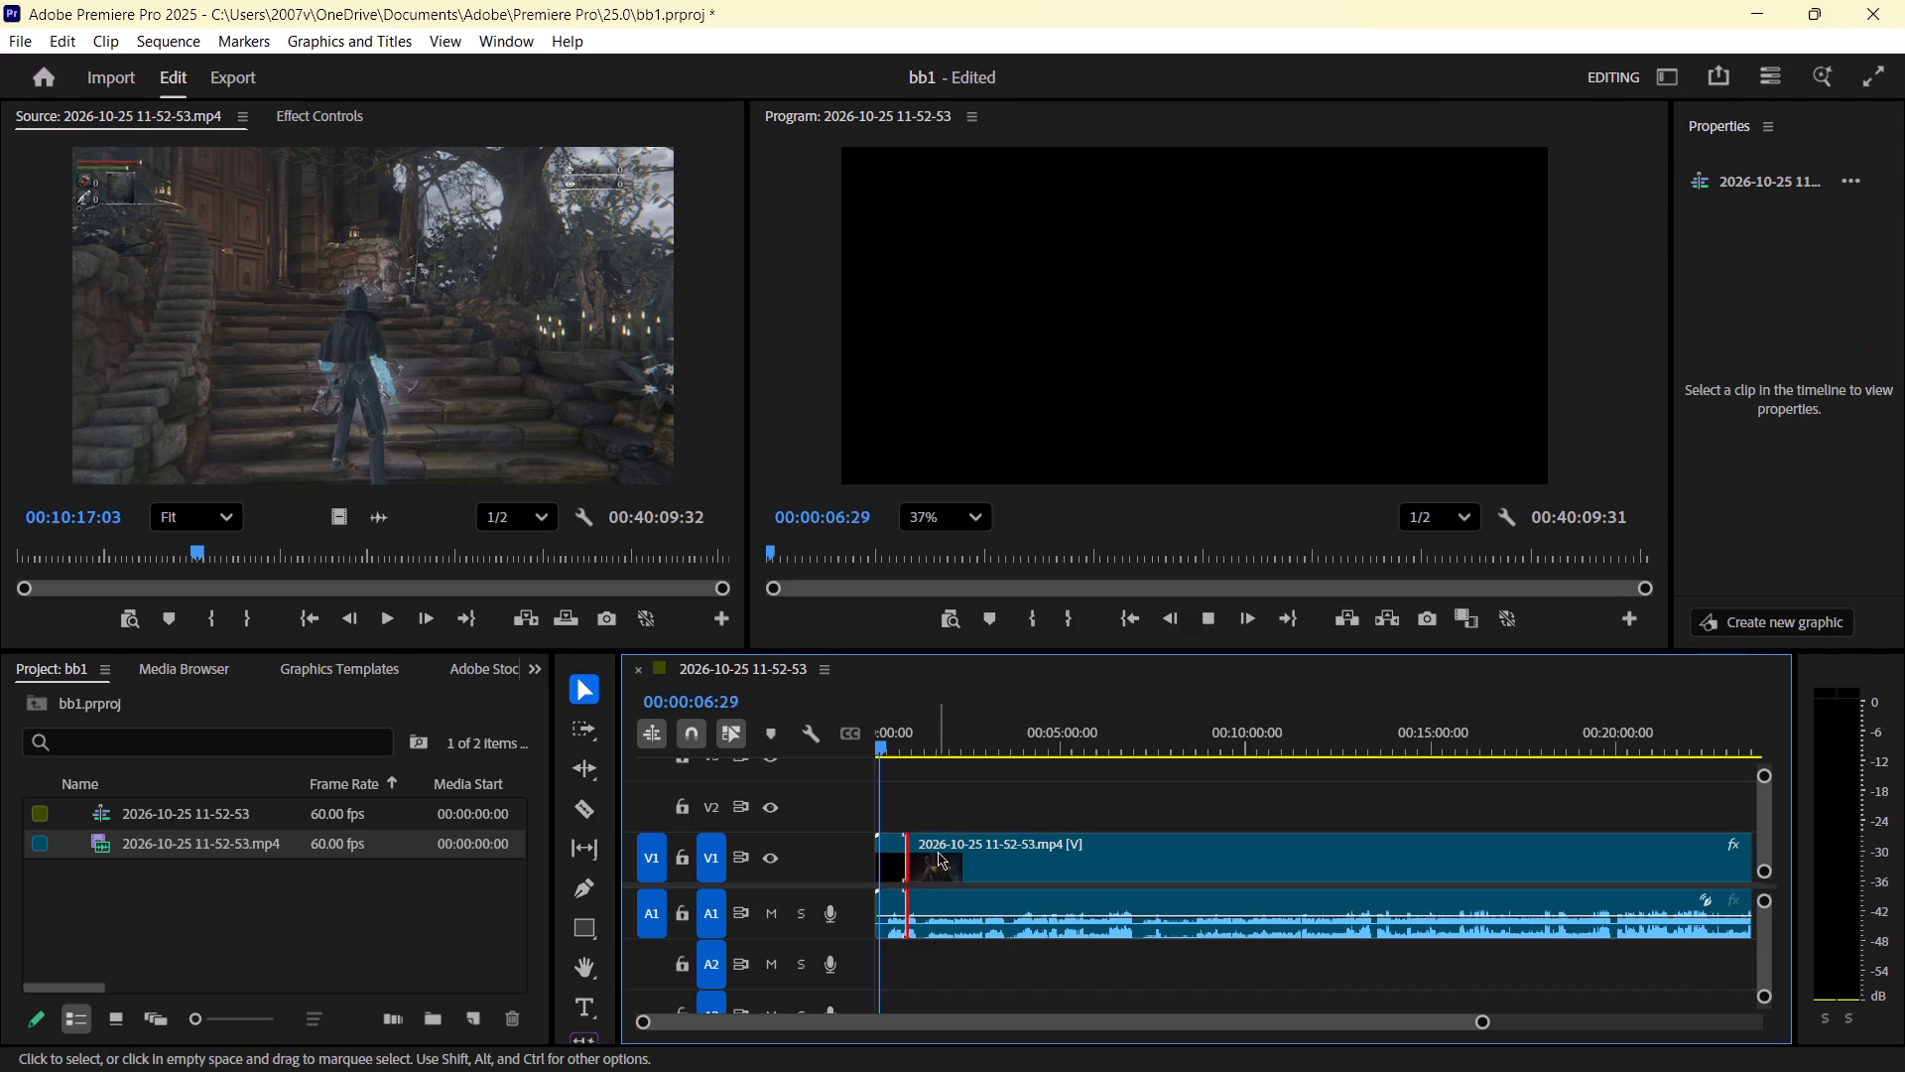
left_click(899, 849)
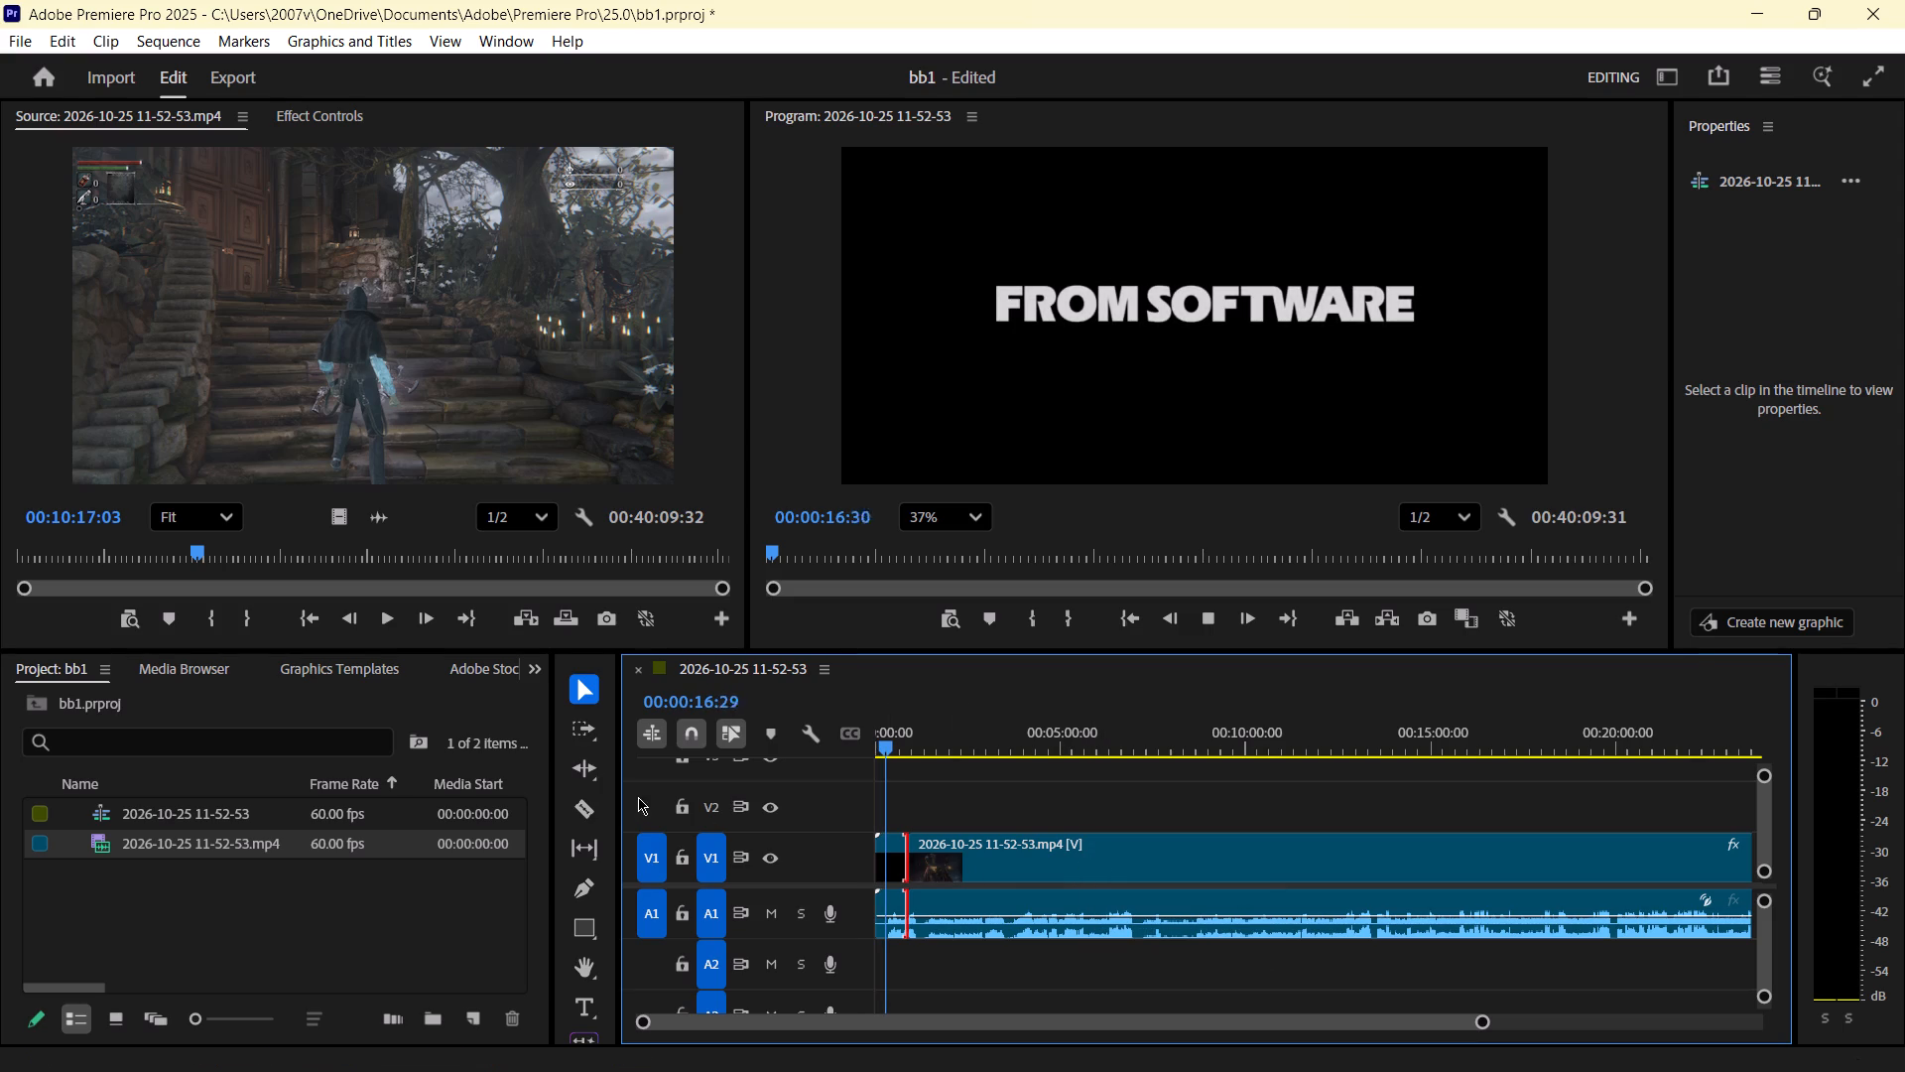
key("c")
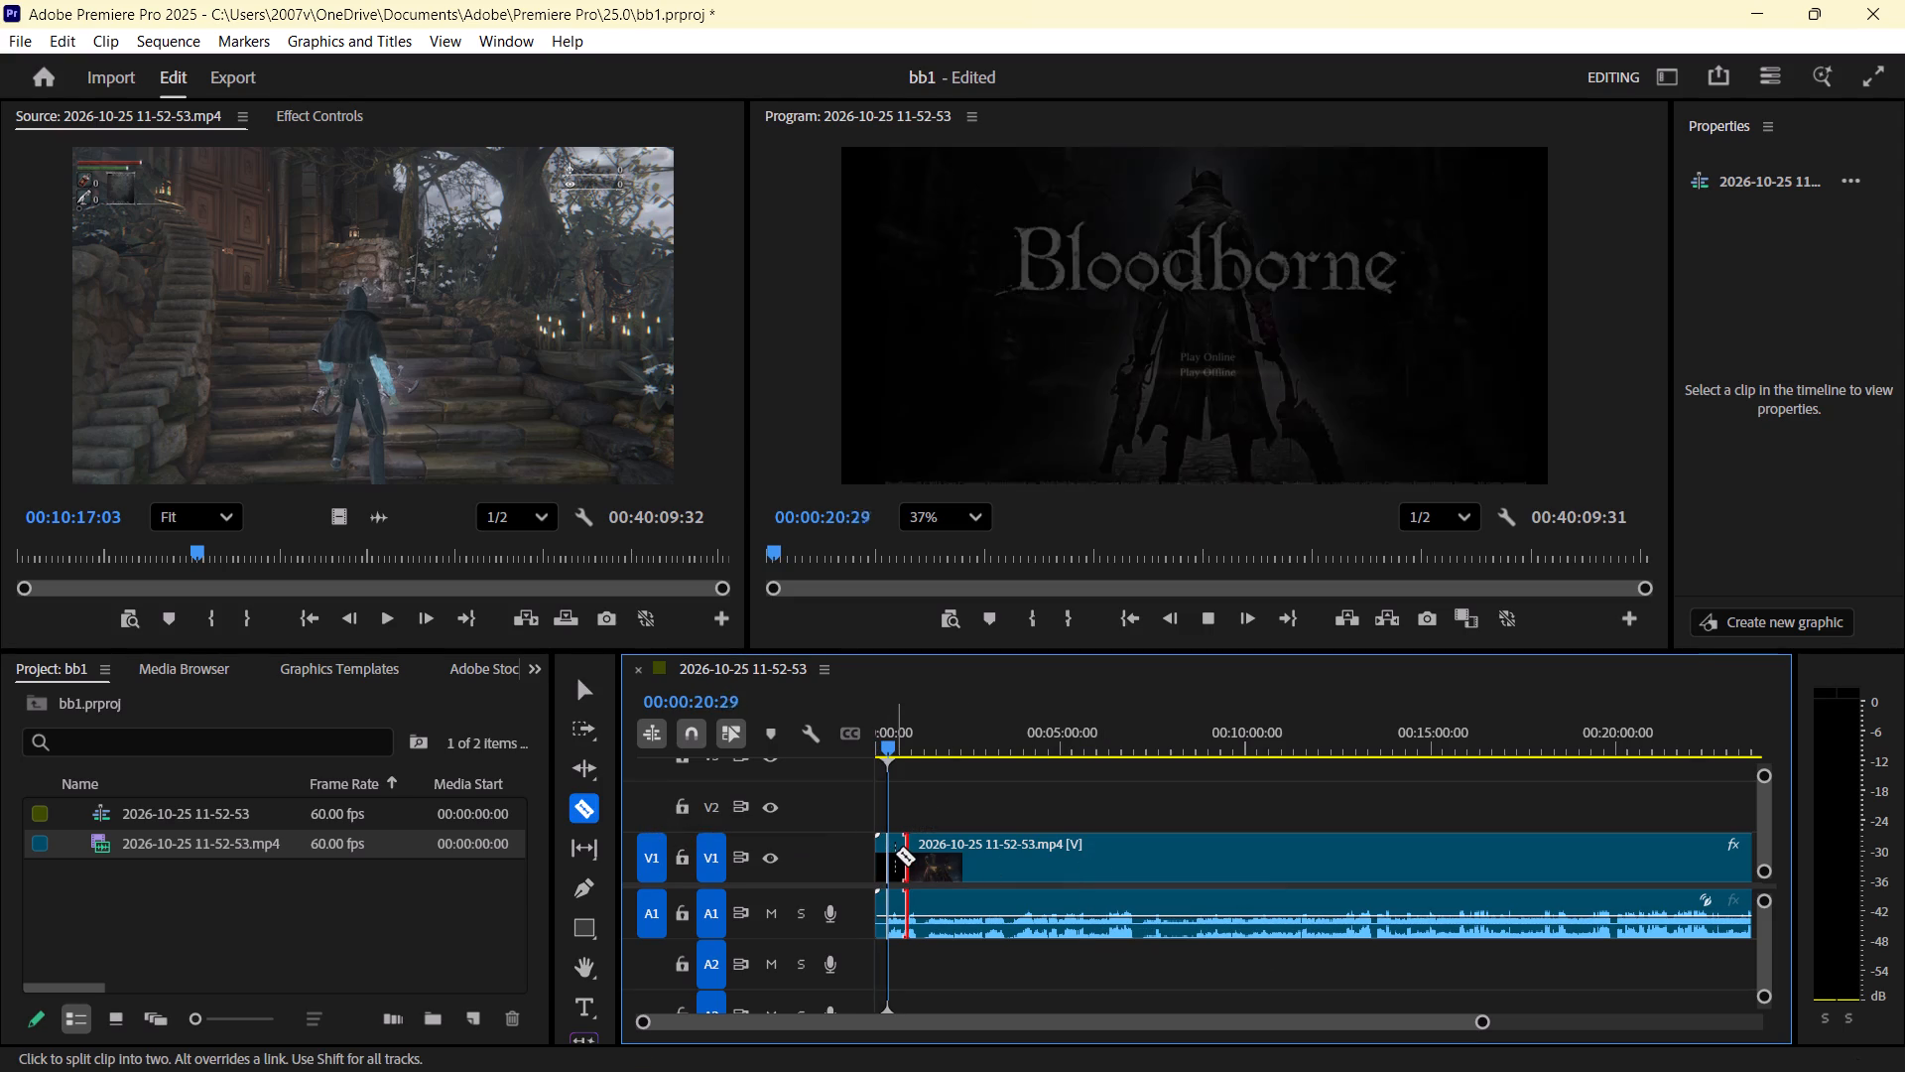
key("space")
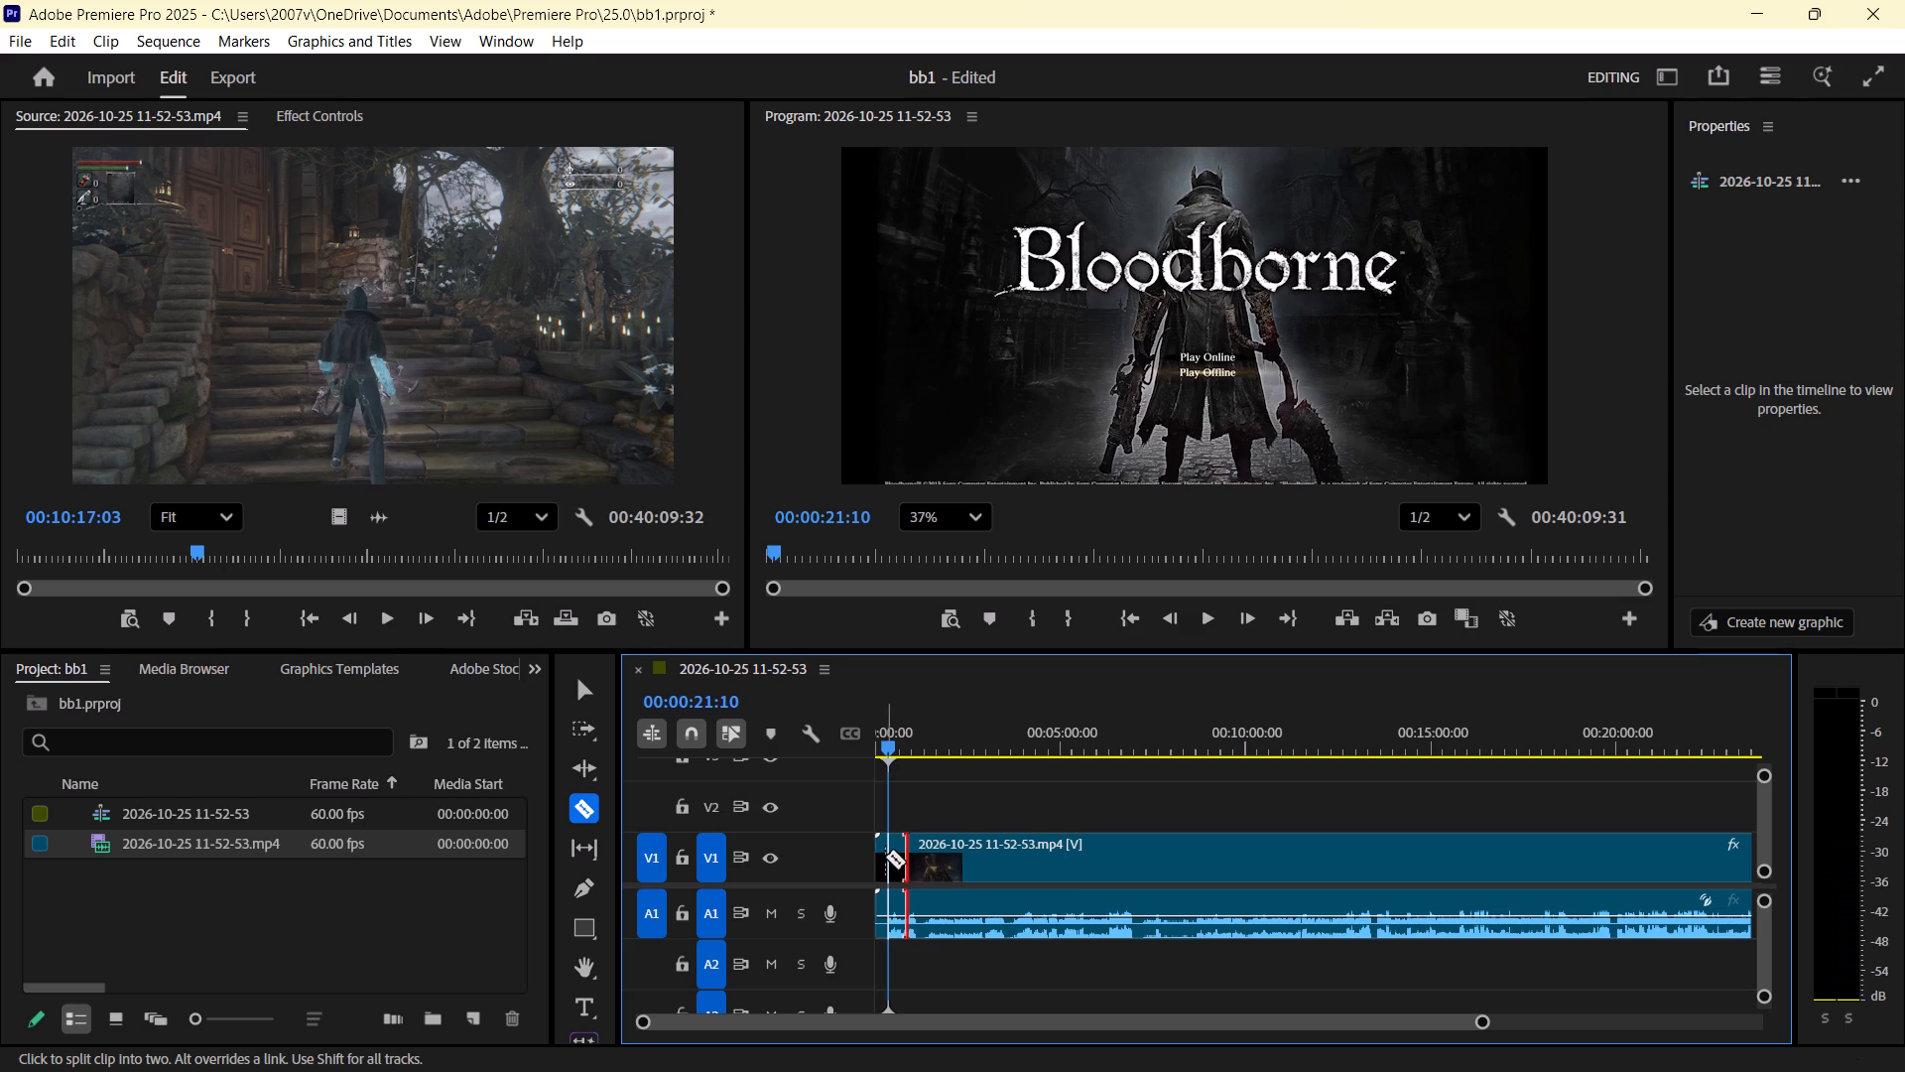
left_click(888, 856)
key("v")
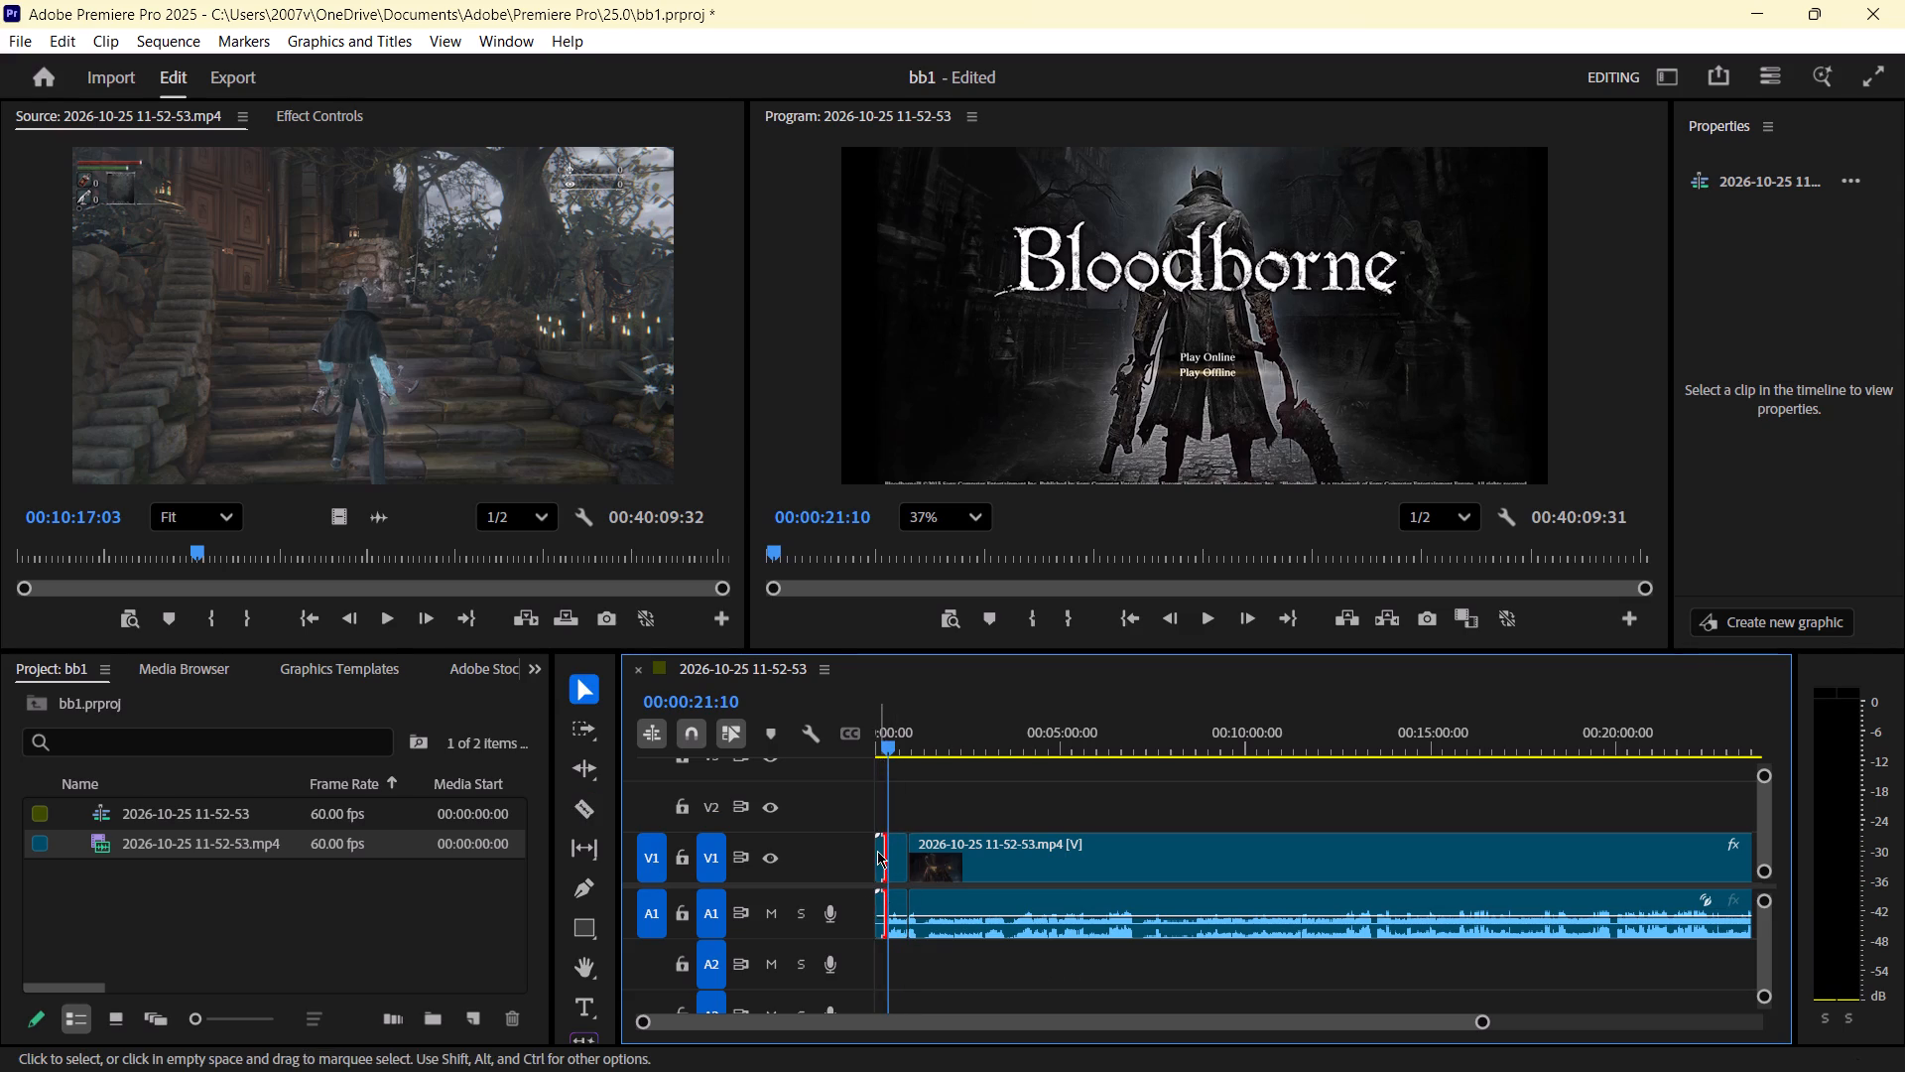
Delete the section before the 00:00:21:10 cut, leaving its gap open.
left_click(876, 851)
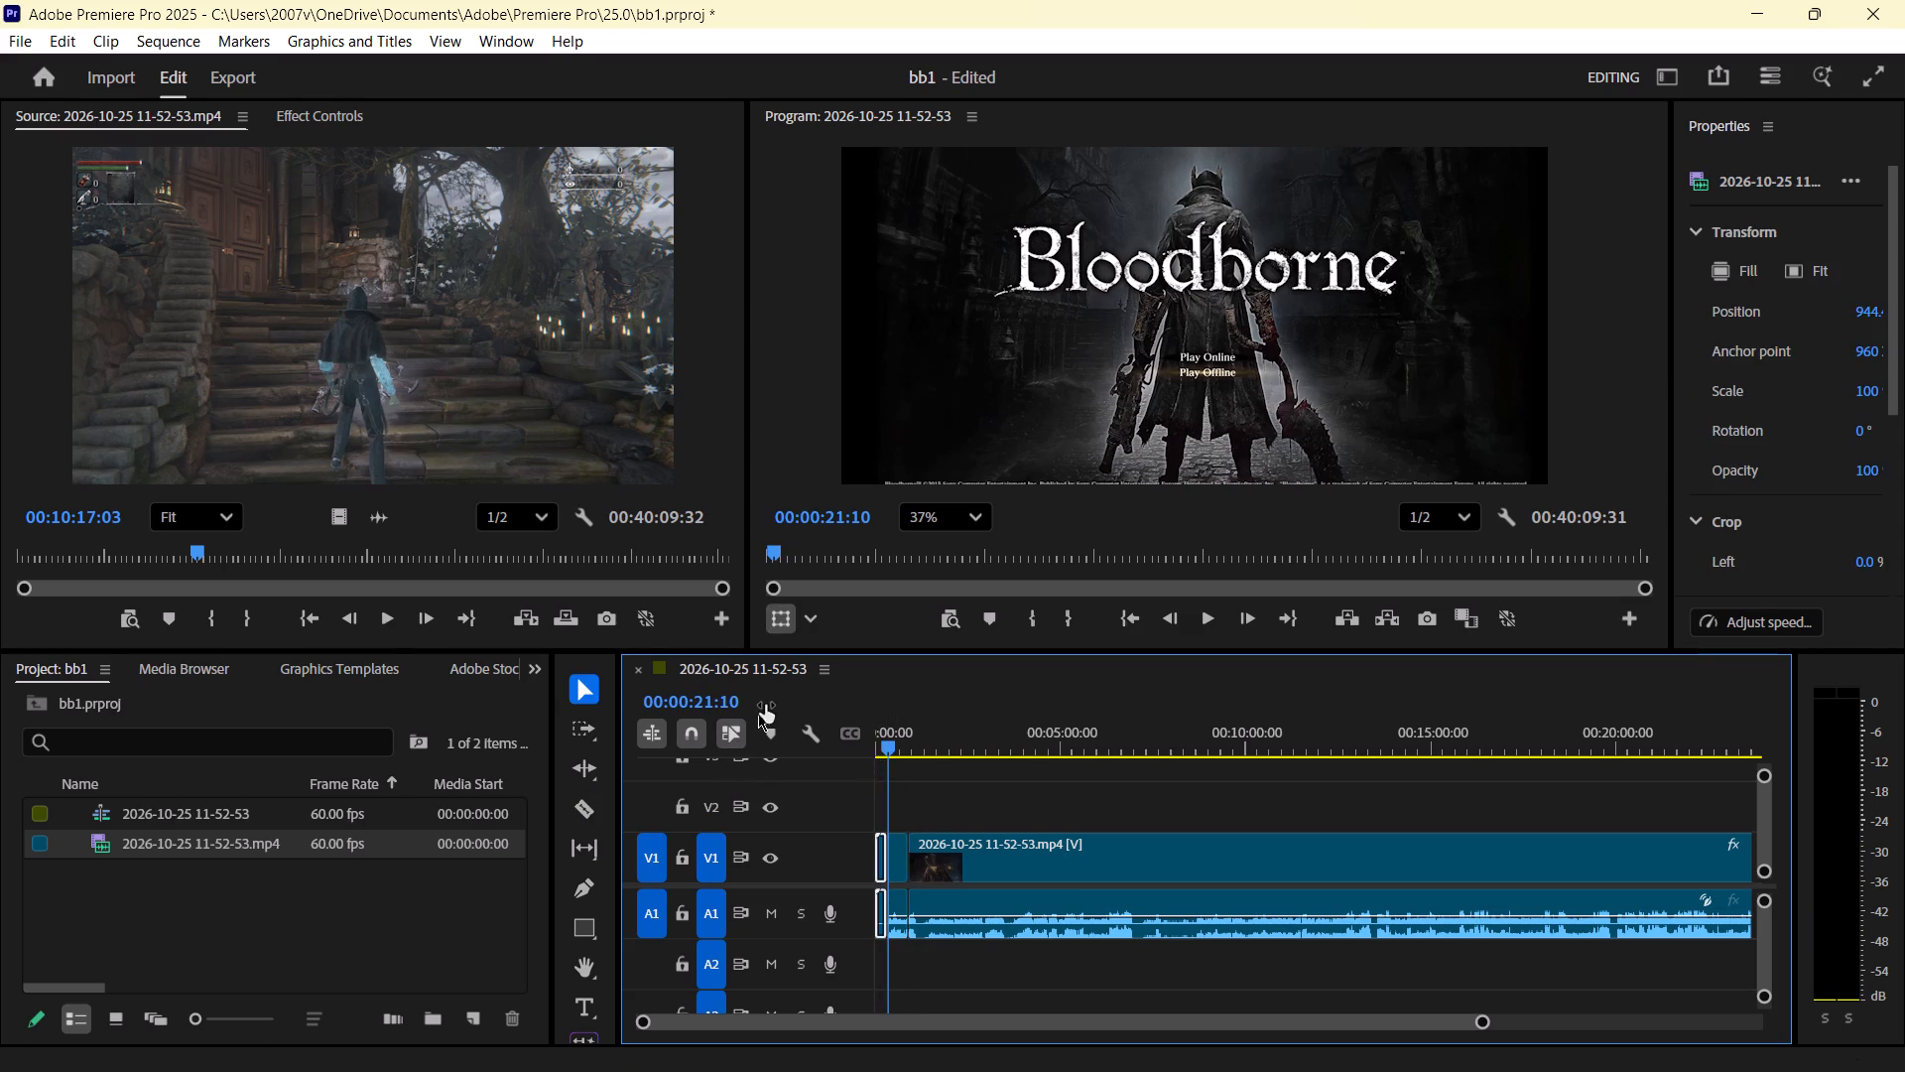
key("Delete")
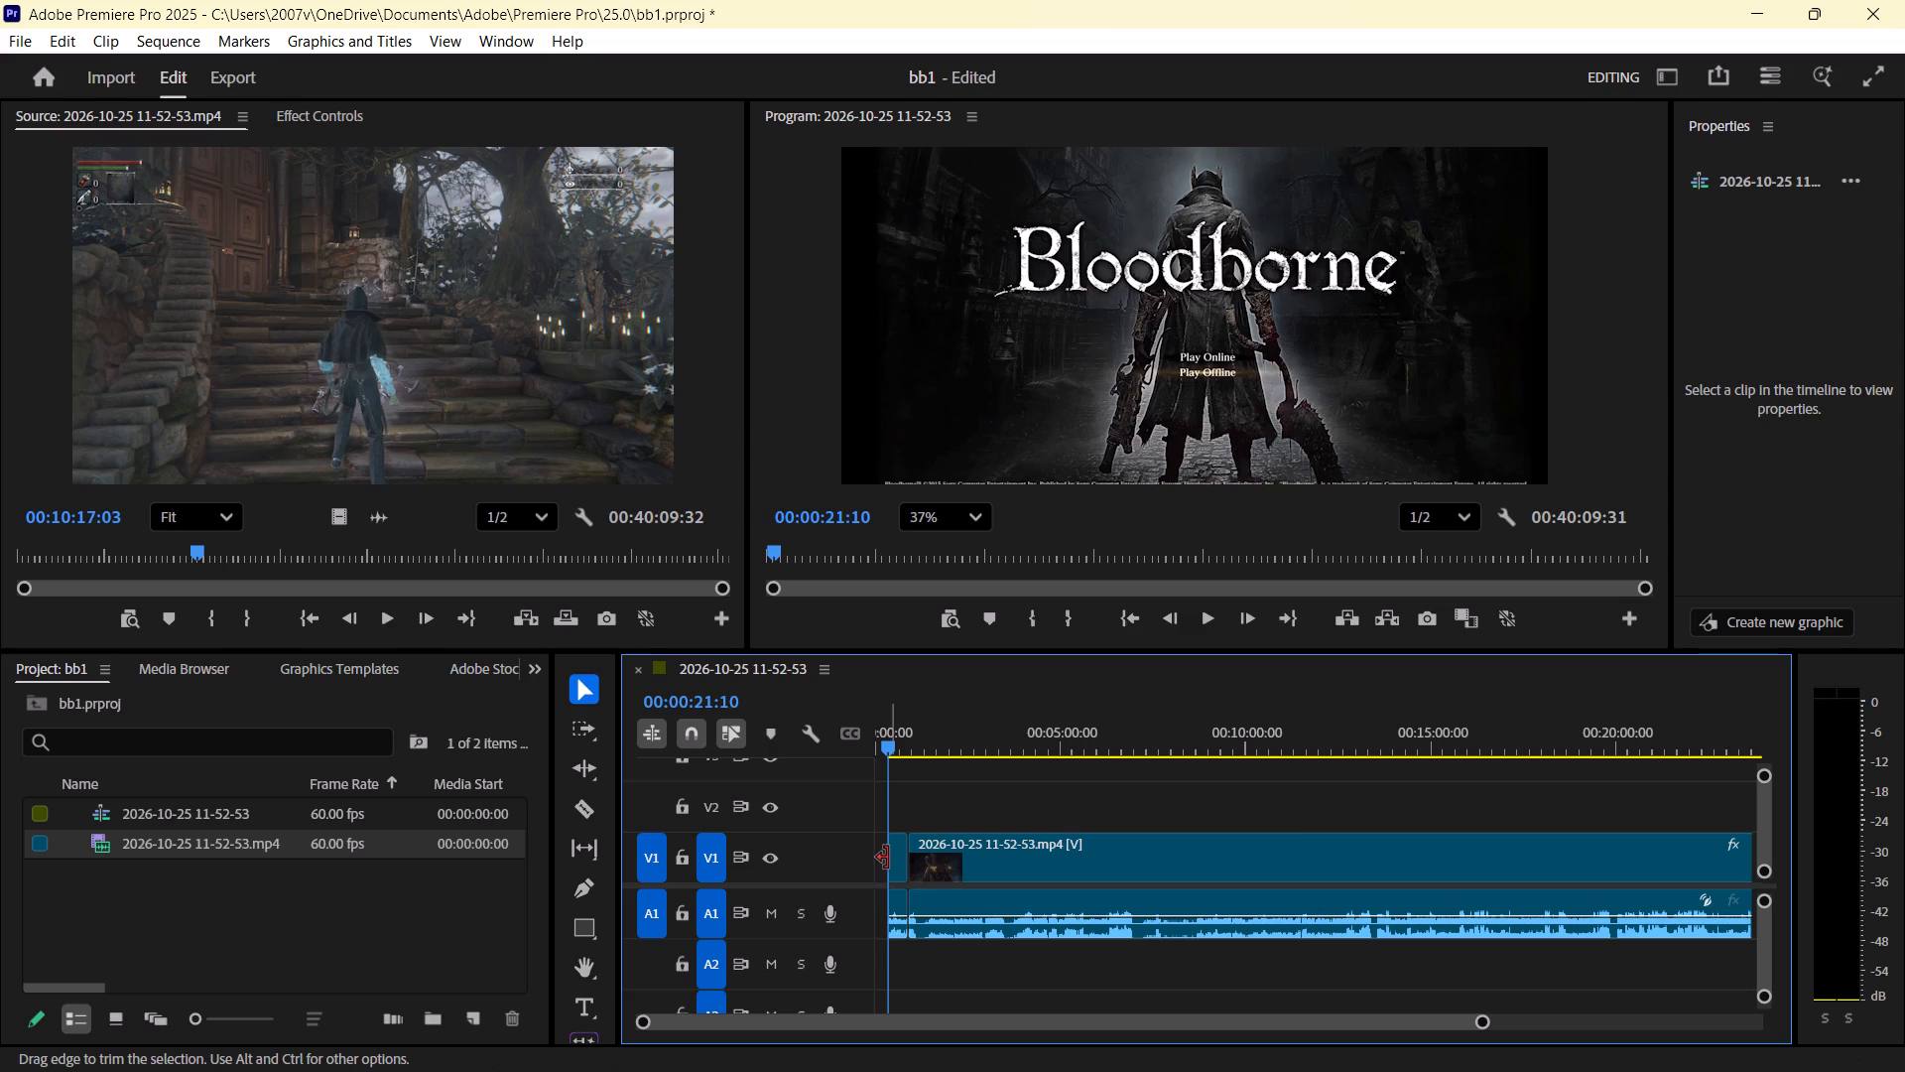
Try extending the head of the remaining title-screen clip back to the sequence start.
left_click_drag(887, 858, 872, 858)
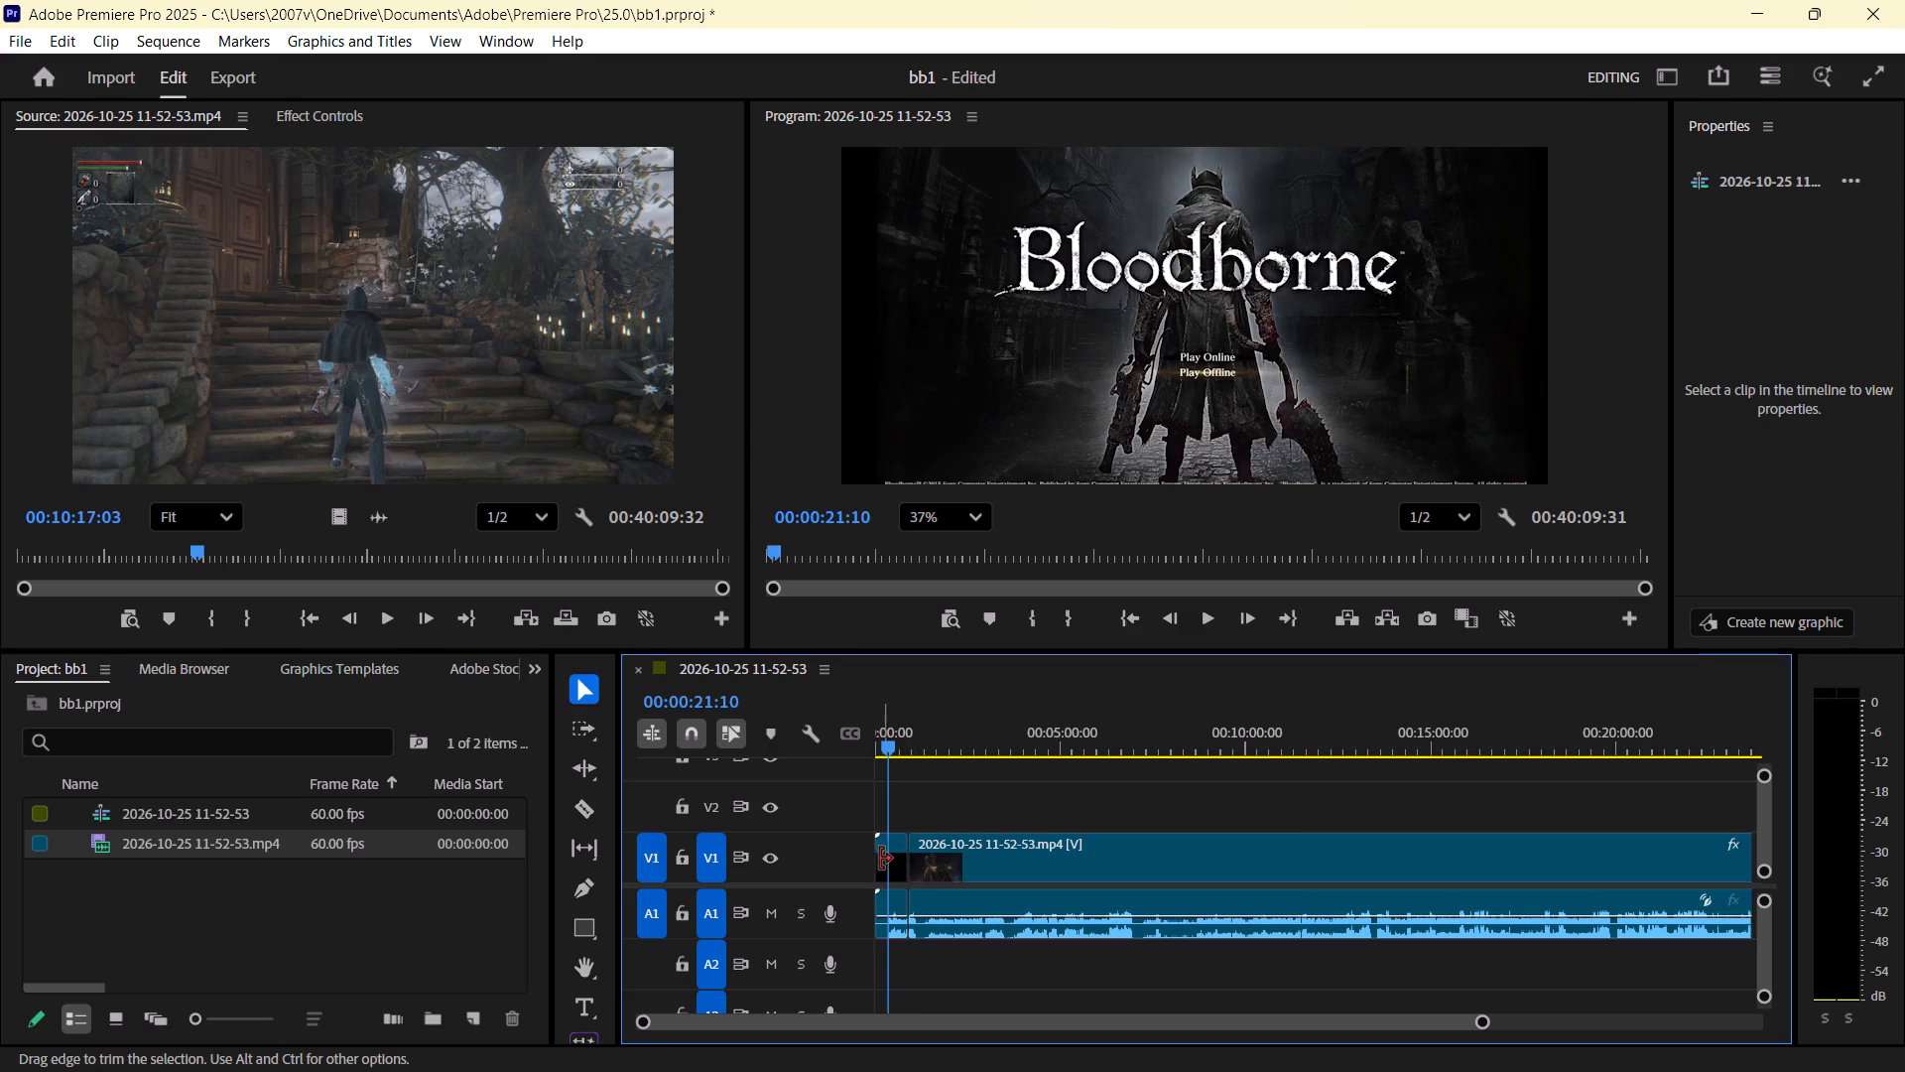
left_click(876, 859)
Move the title-screen clip to the sequence start and shift the long gameplay clip back against it to close the gap.
left_click(999, 857)
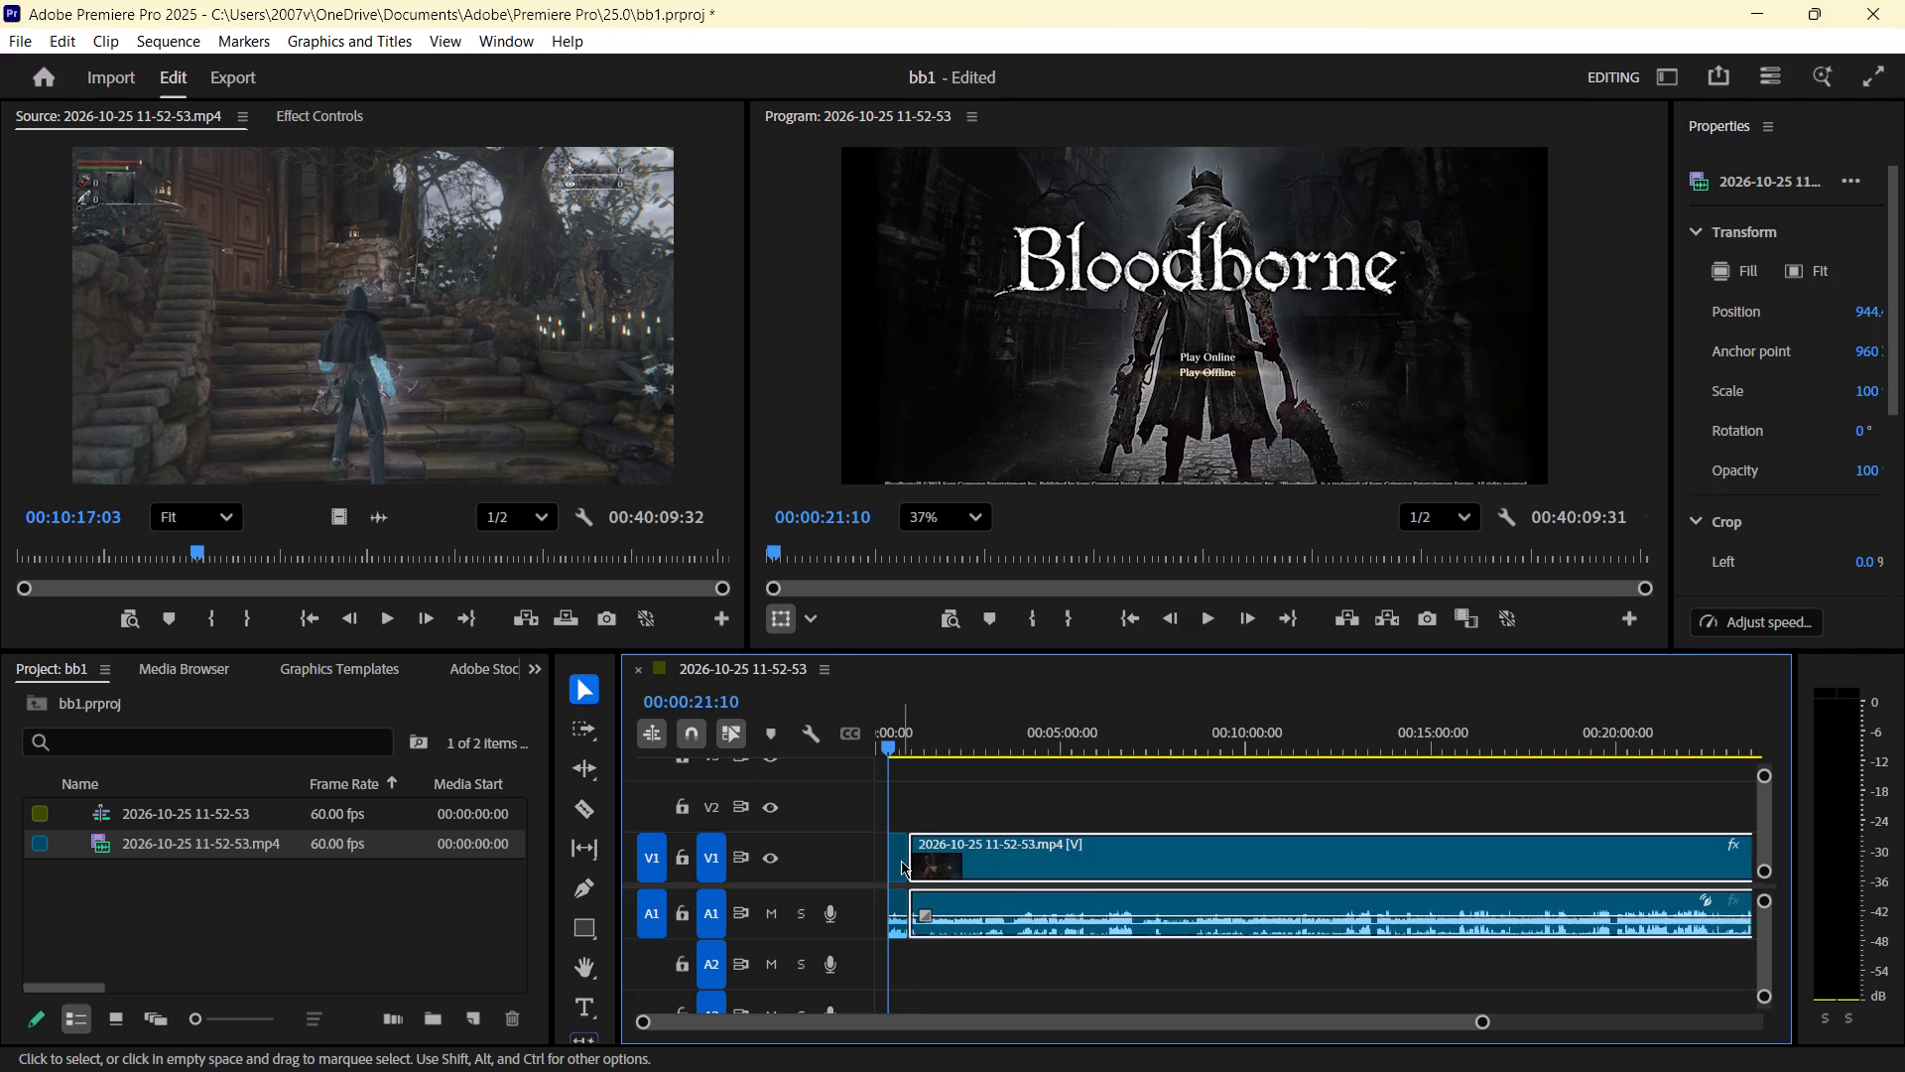
left_click_drag(897, 852, 880, 852)
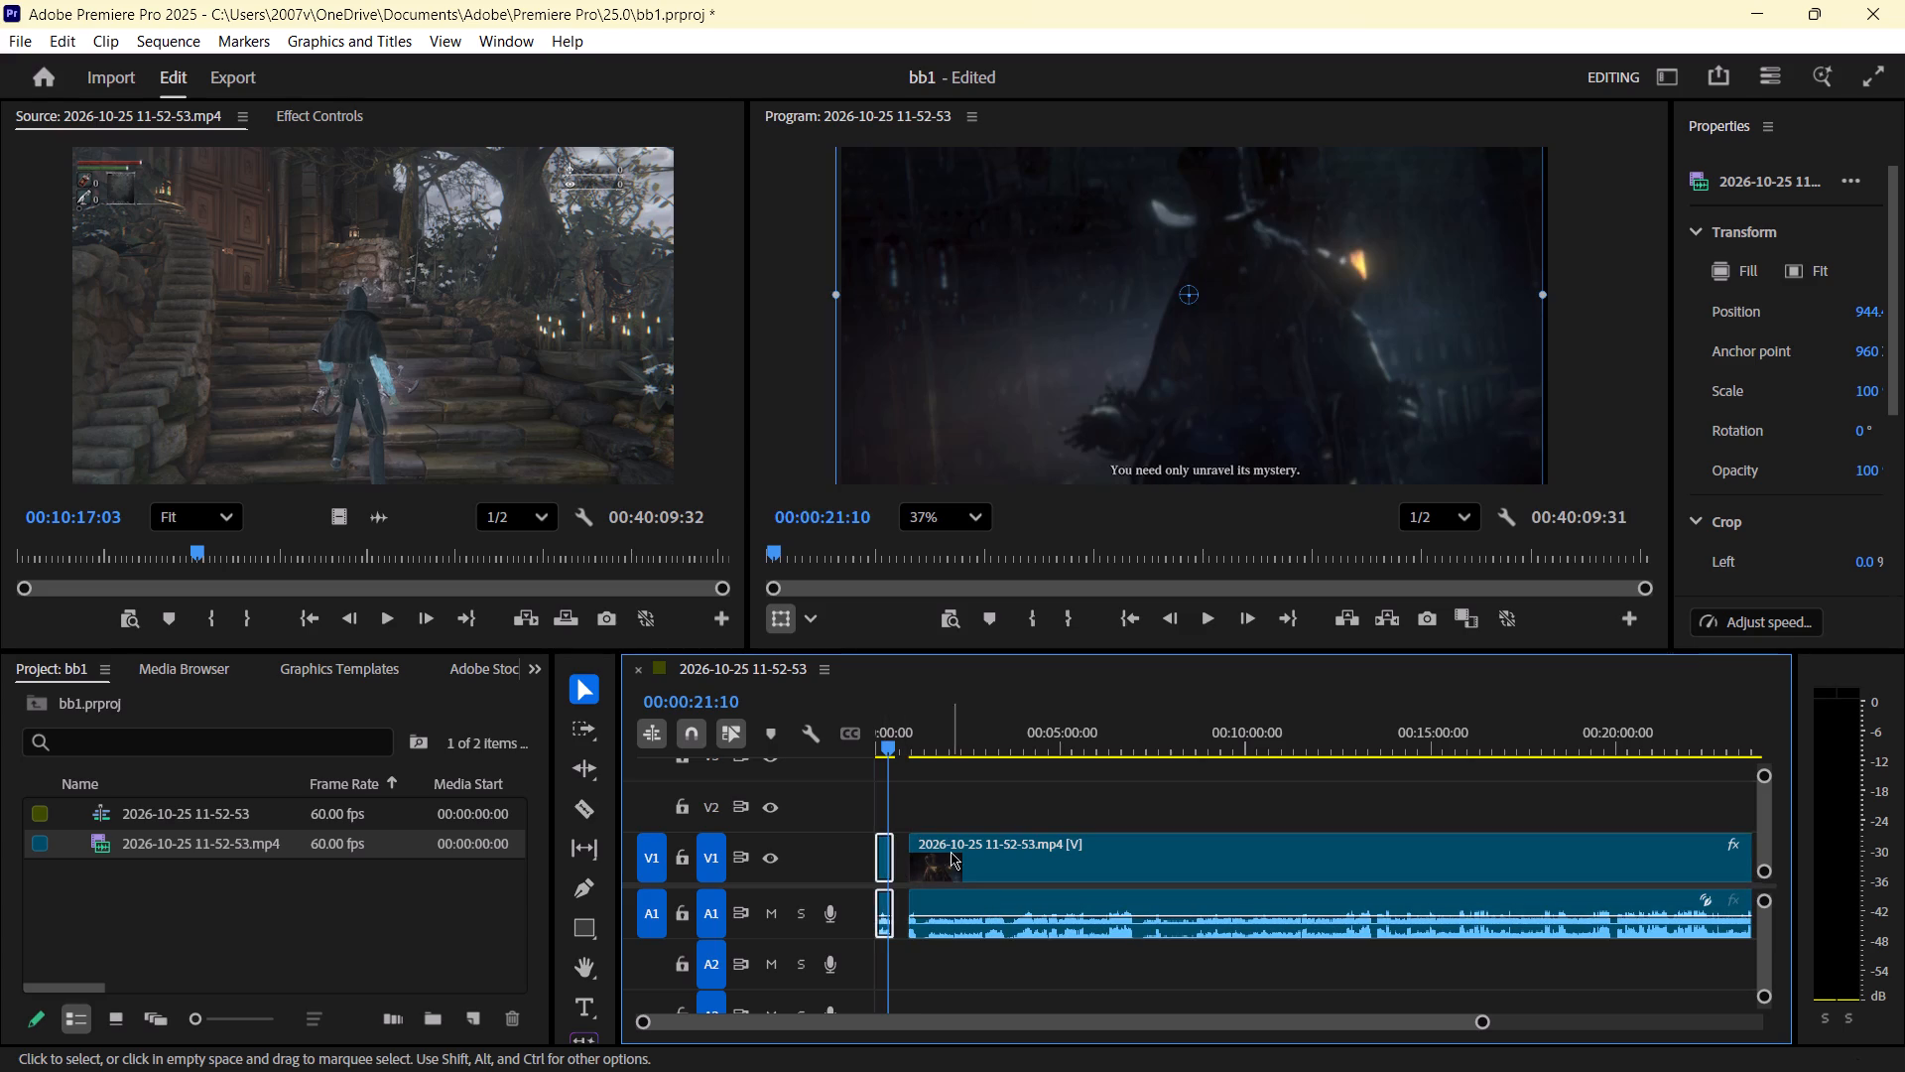
left_click(947, 856)
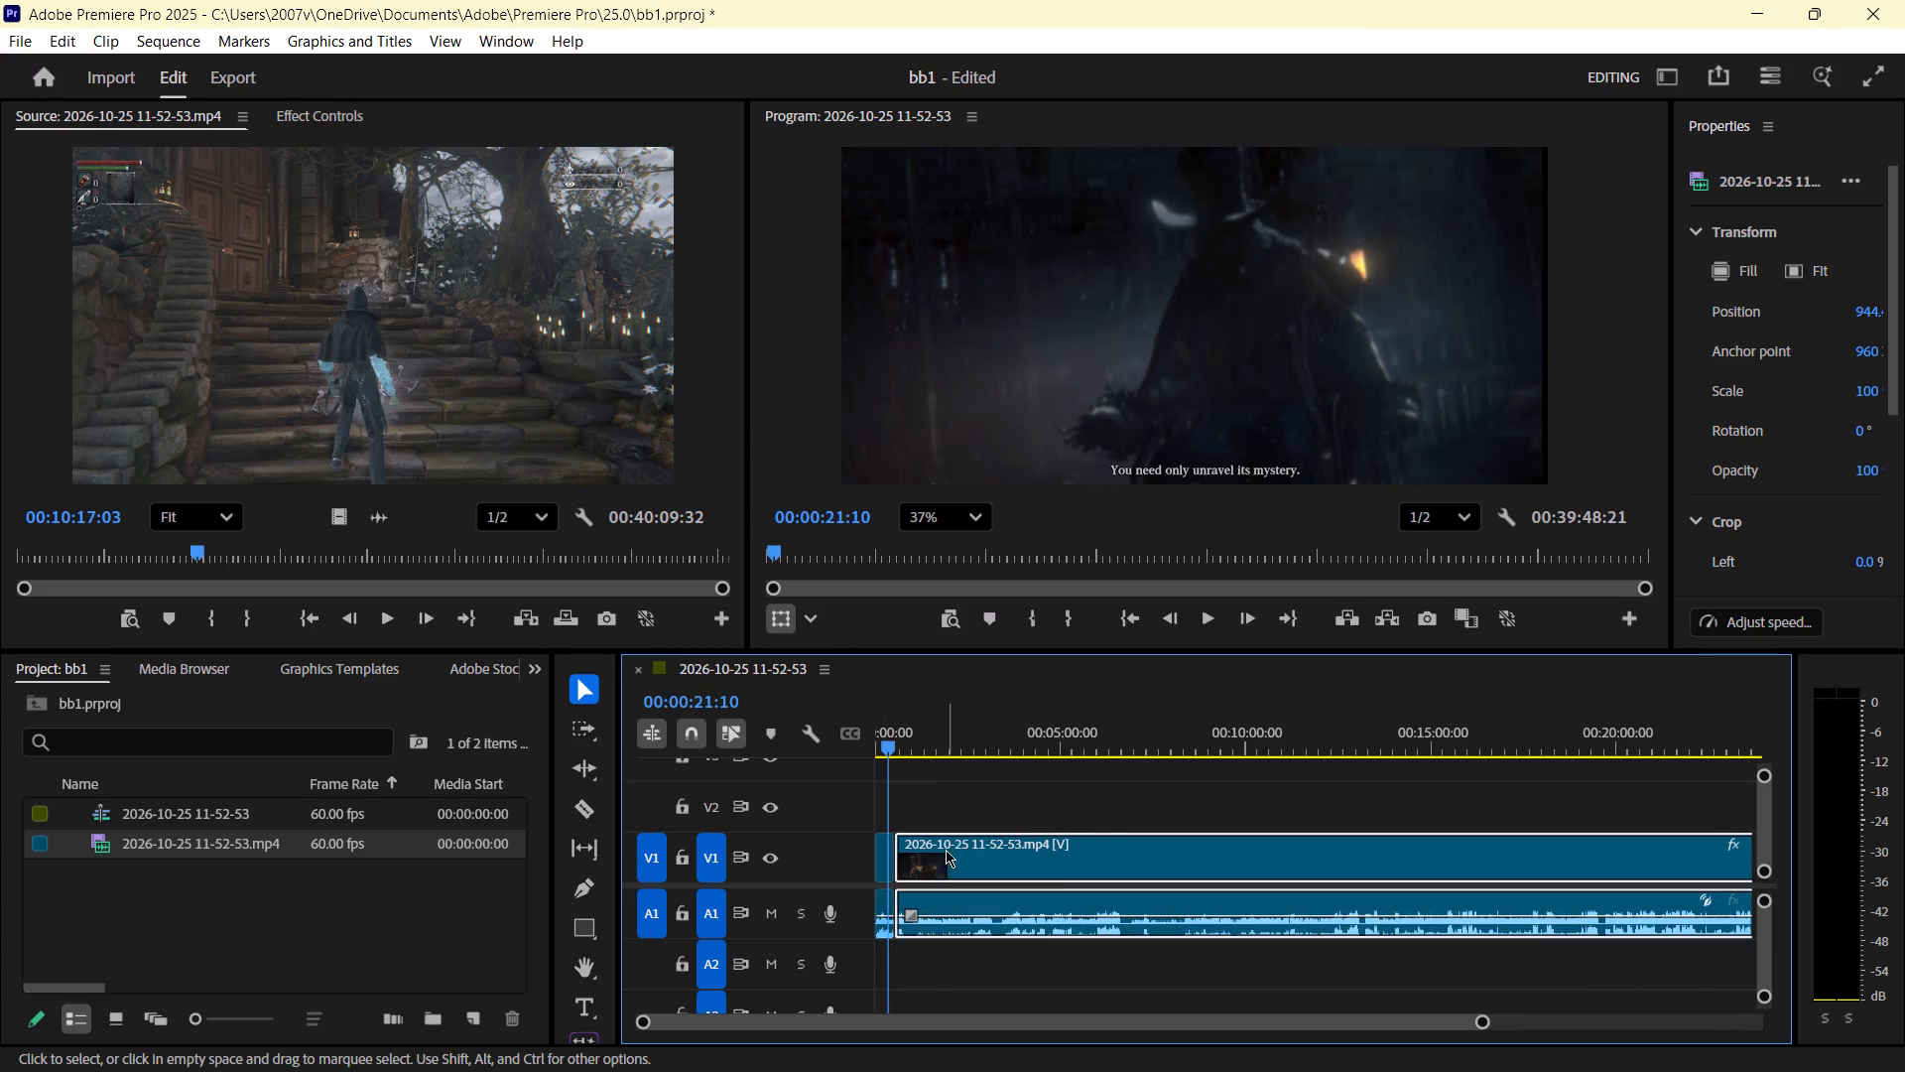
Select the opening clip, return the playhead to the sequence start and replay the first seconds, pausing at 00:00:05:18.
key("space")
left_click(886, 871)
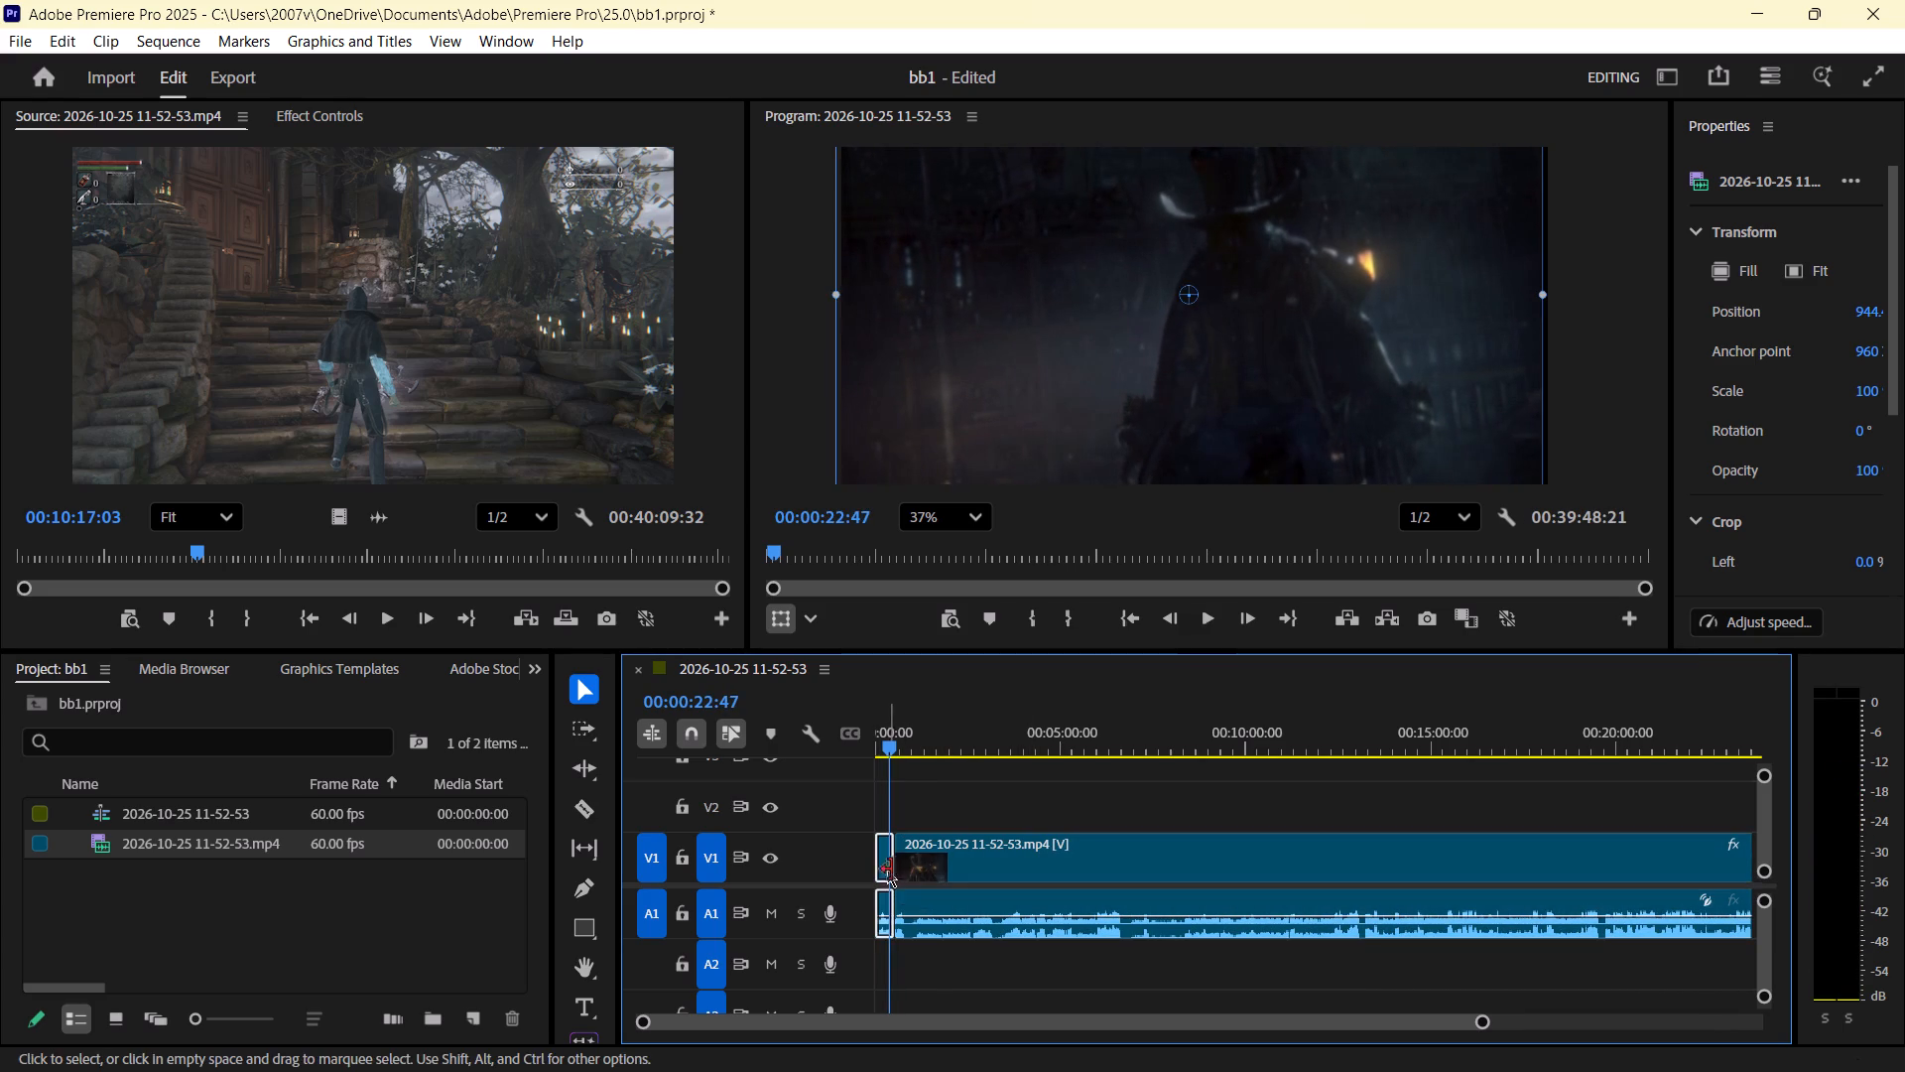
key("space")
left_click_drag(780, 552, 742, 552)
key("space")
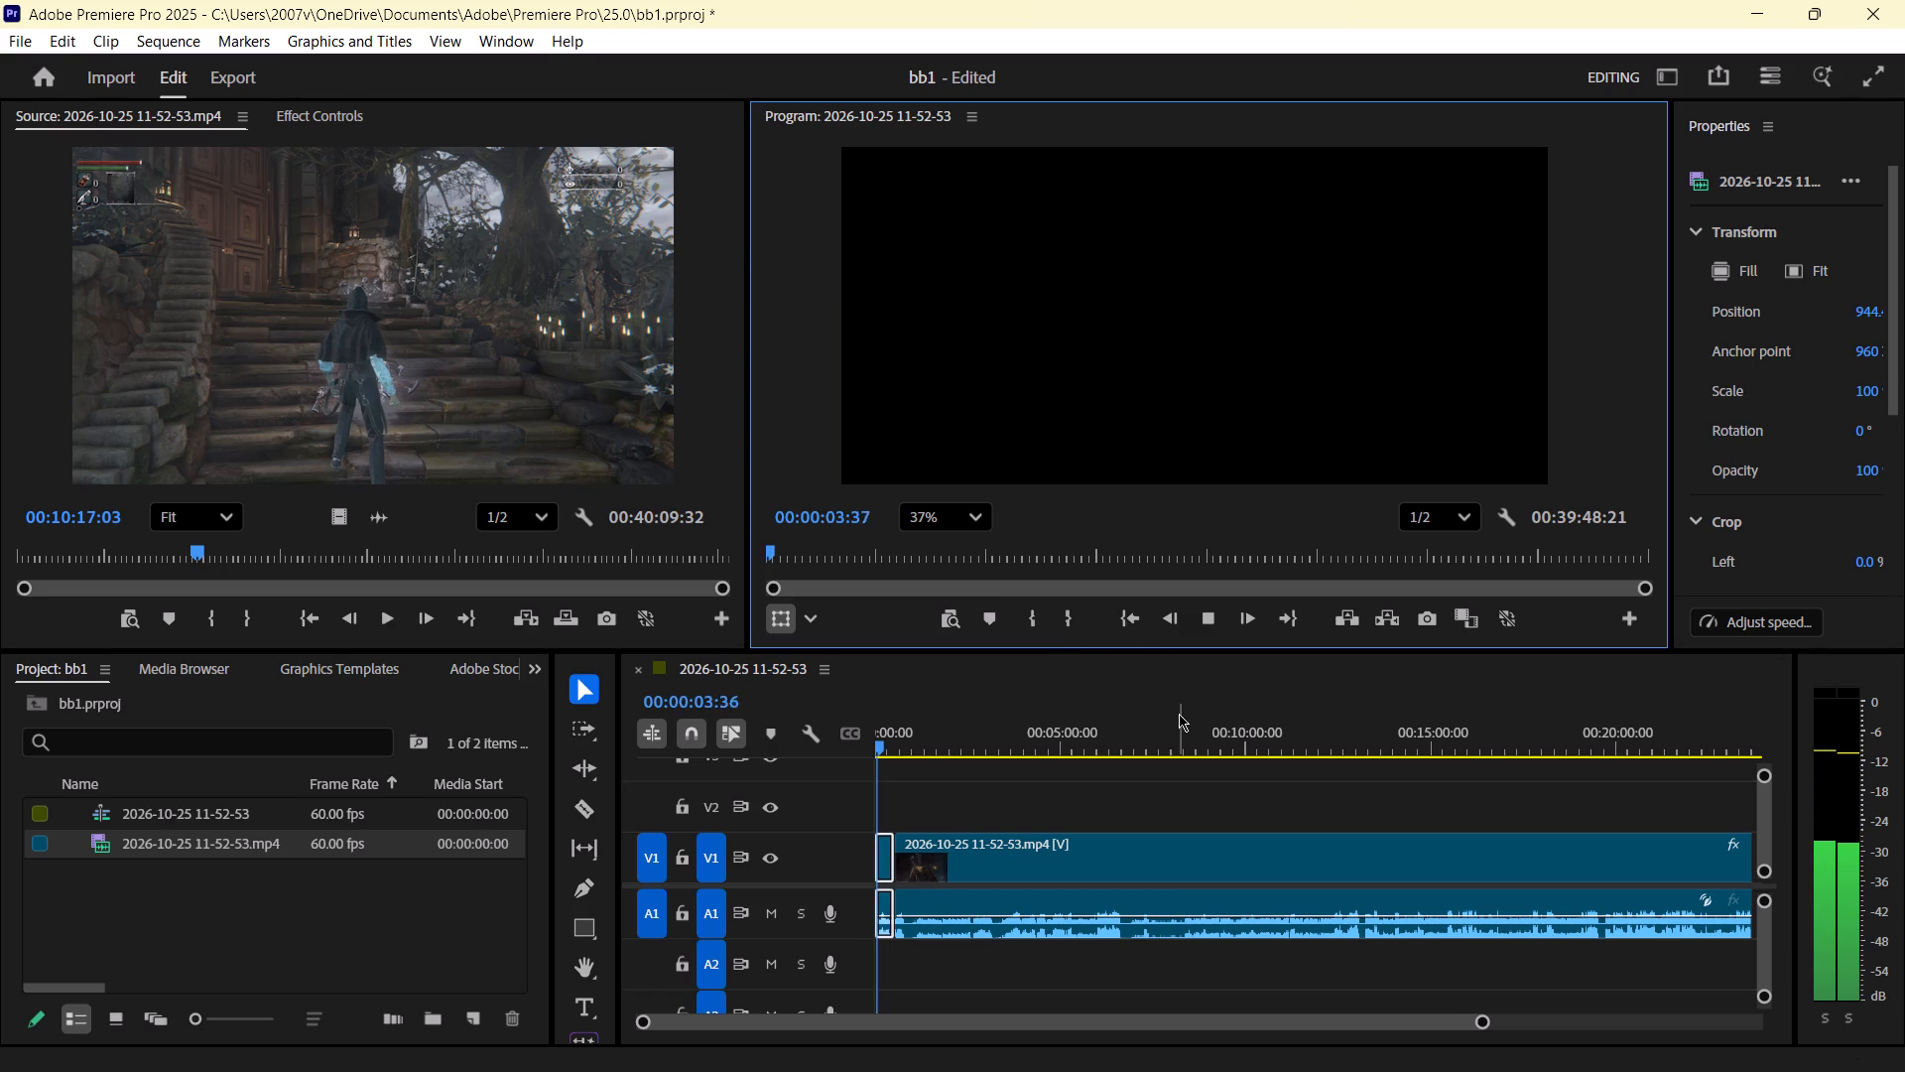
key("space")
key("space")
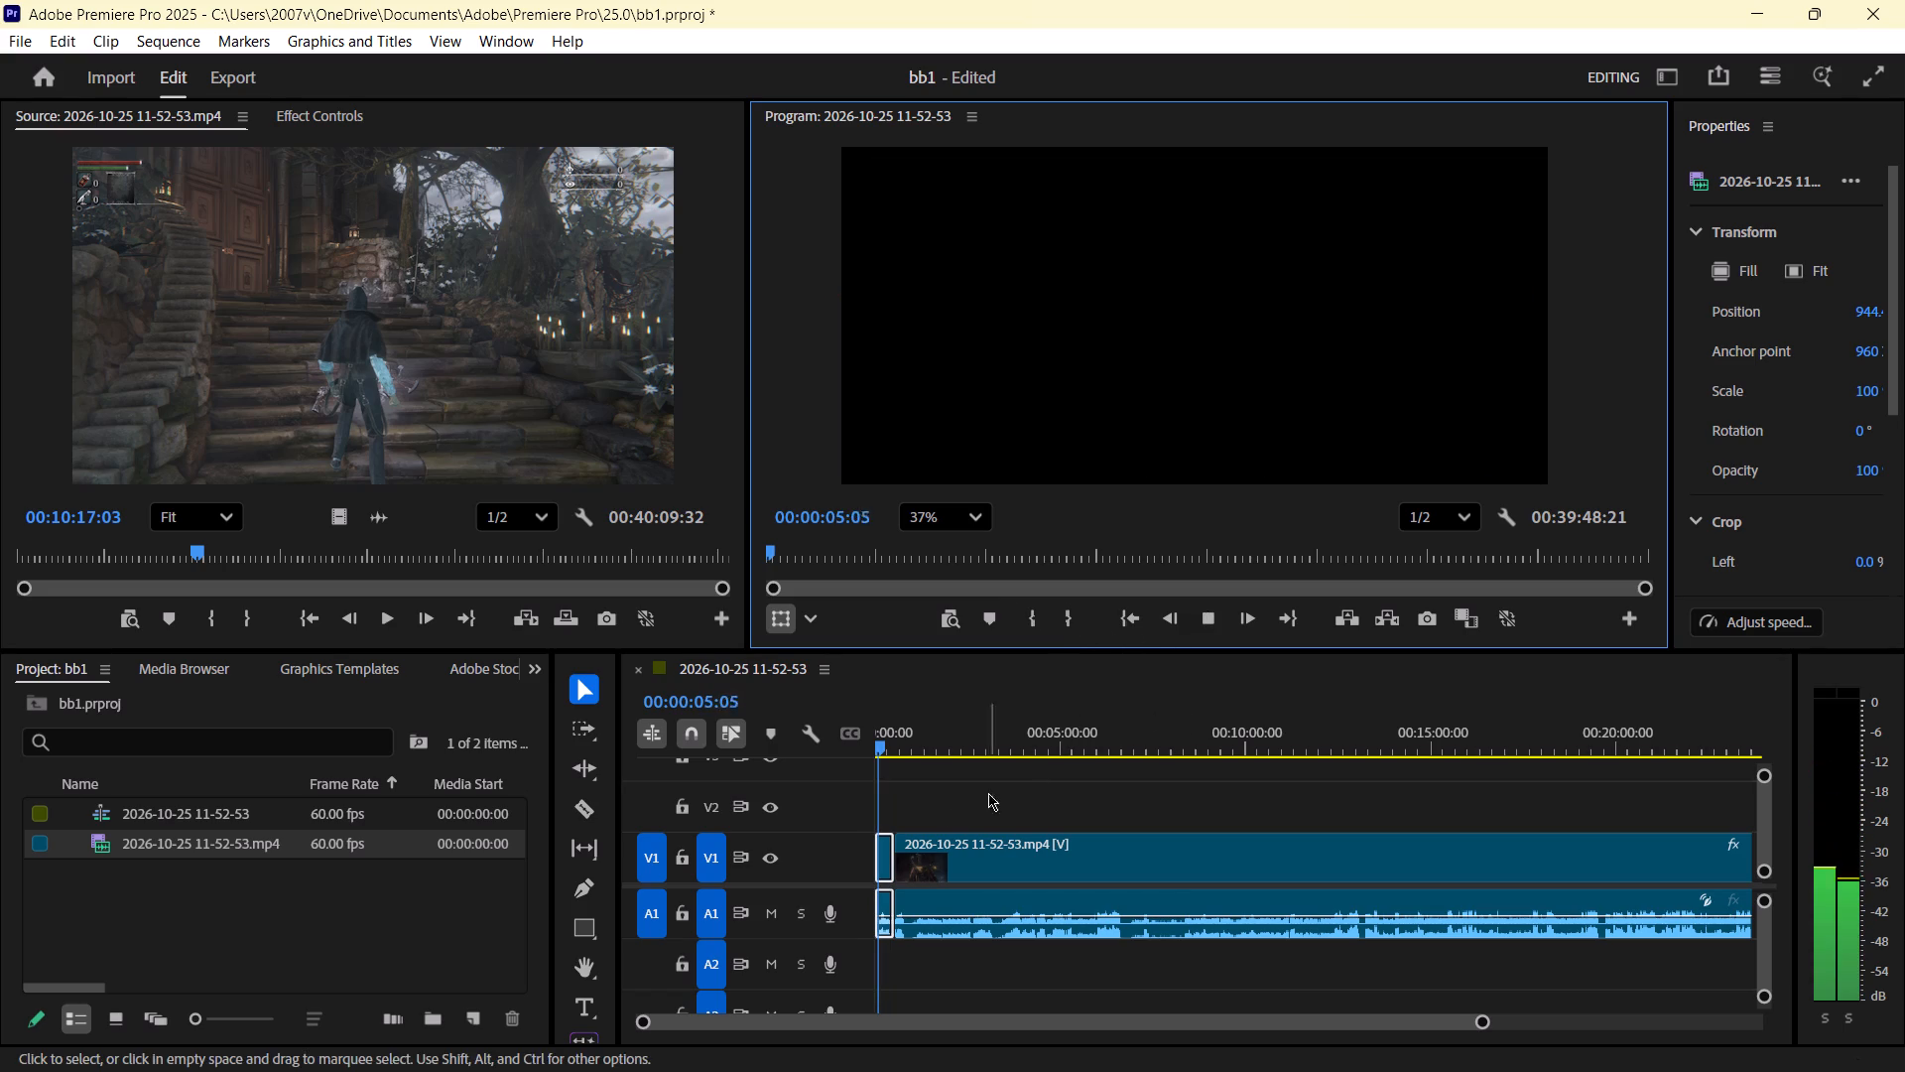
key("space")
Enlarge the timeline around the opening clip, continue playback and step back a few frames near 00:00:07:59.
scroll(920, 860, "up", 3, "alt")
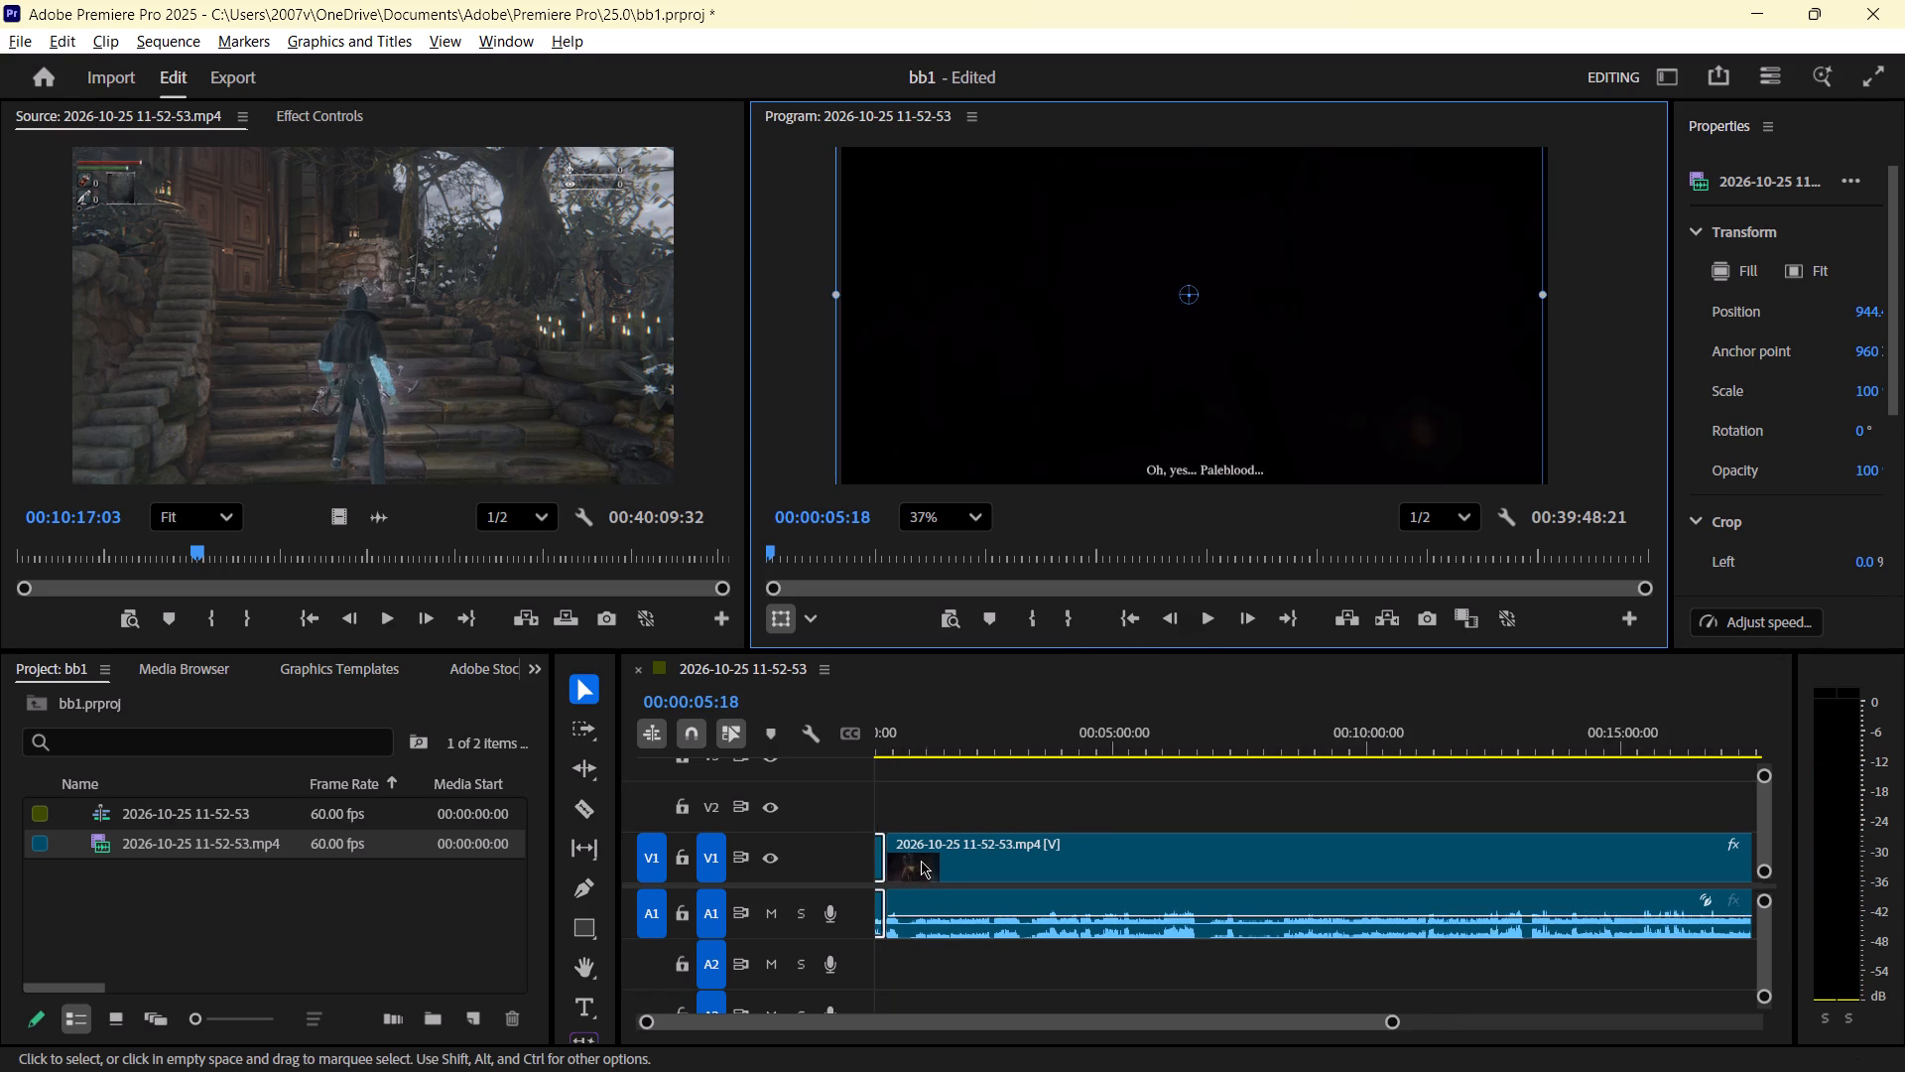
scroll(924, 861, "up", 3, "alt")
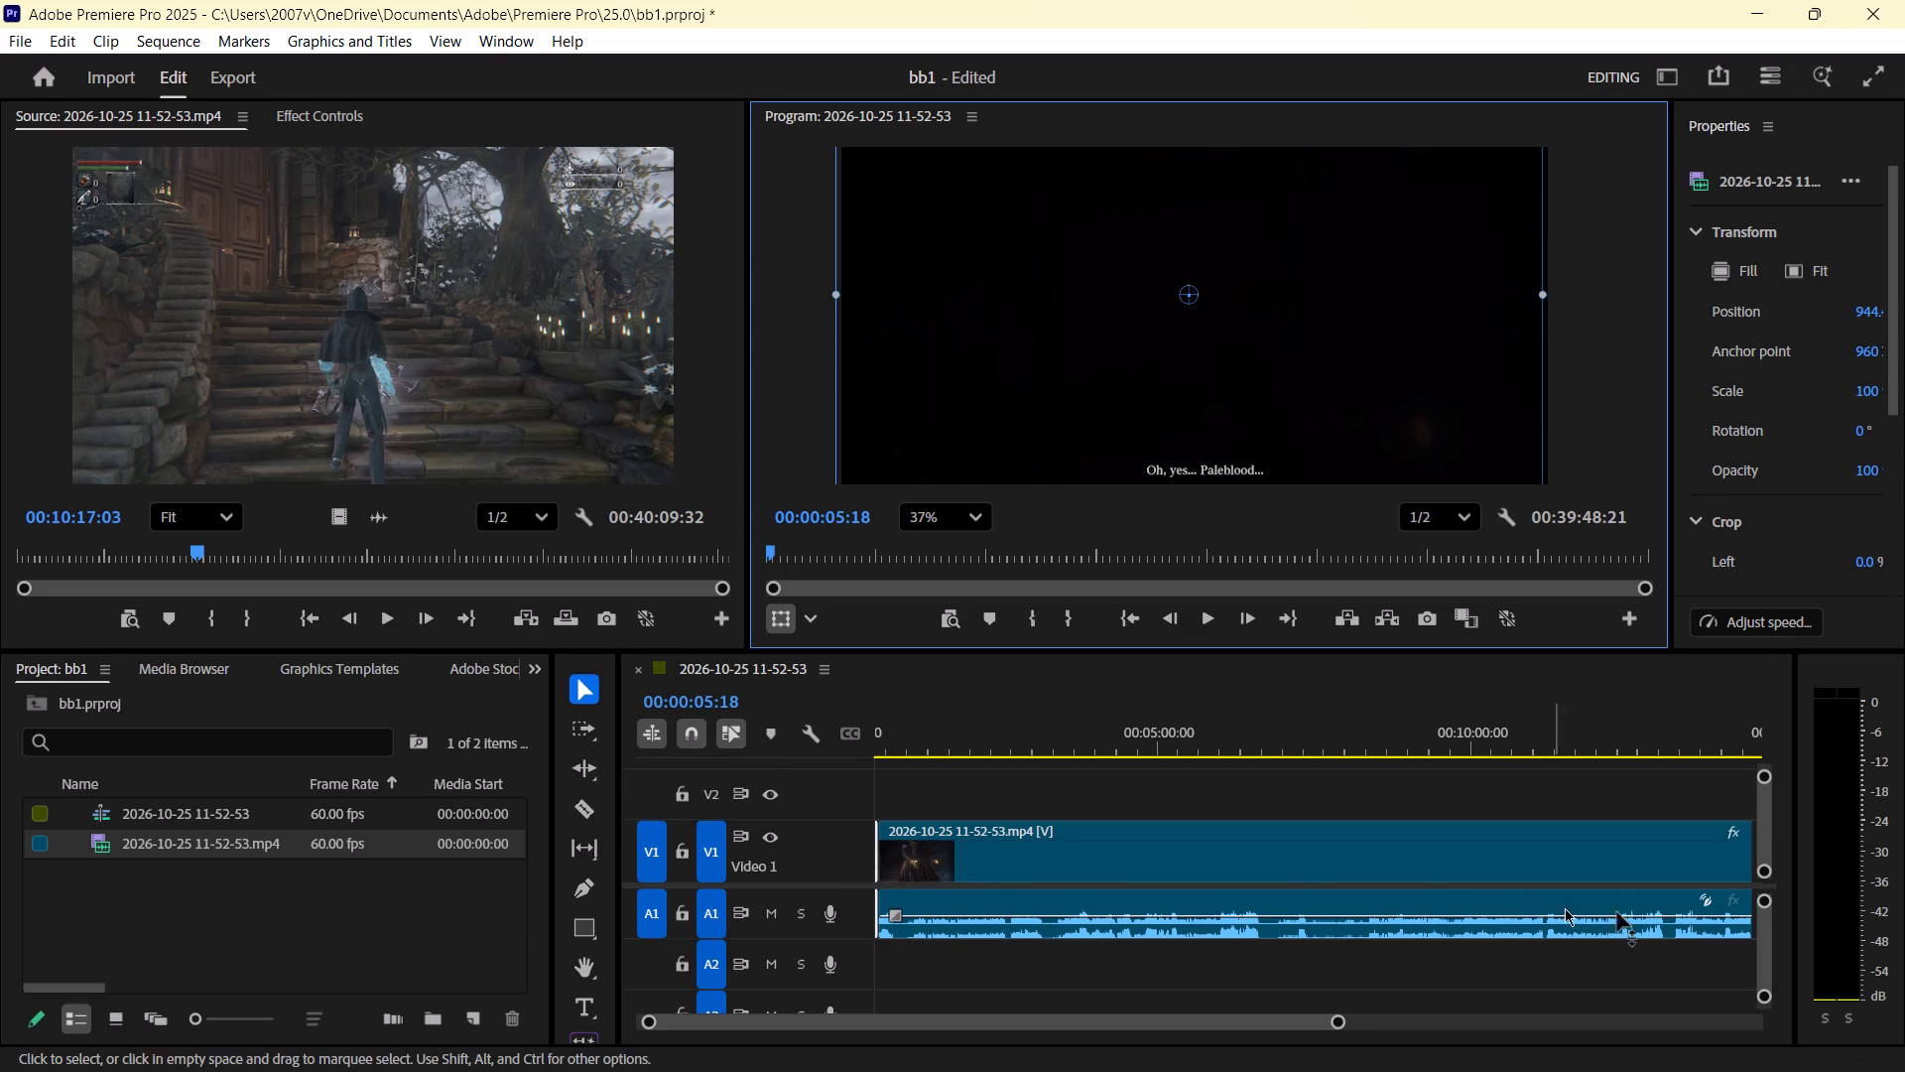
left_click_drag(1334, 1013, 1285, 1024)
left_click(1340, 1026)
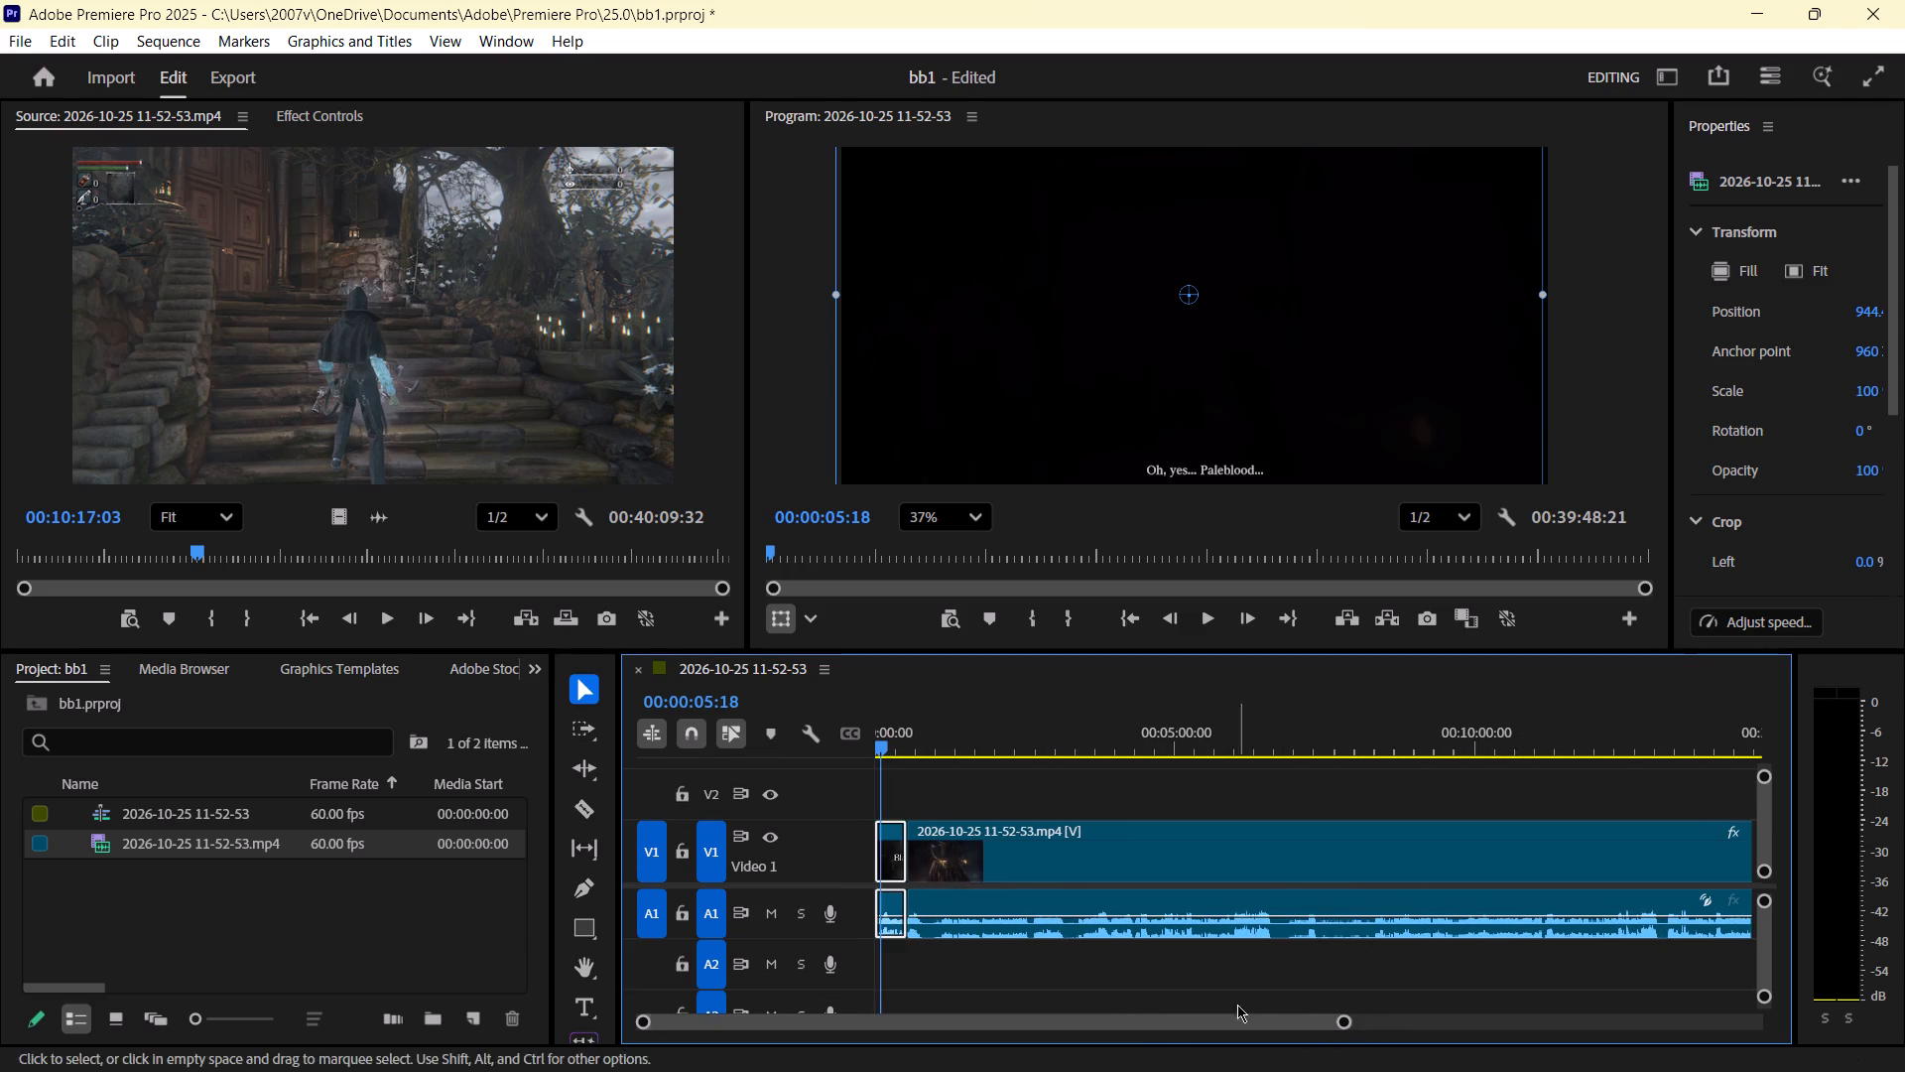
scroll(911, 827, "up", 4)
key("space")
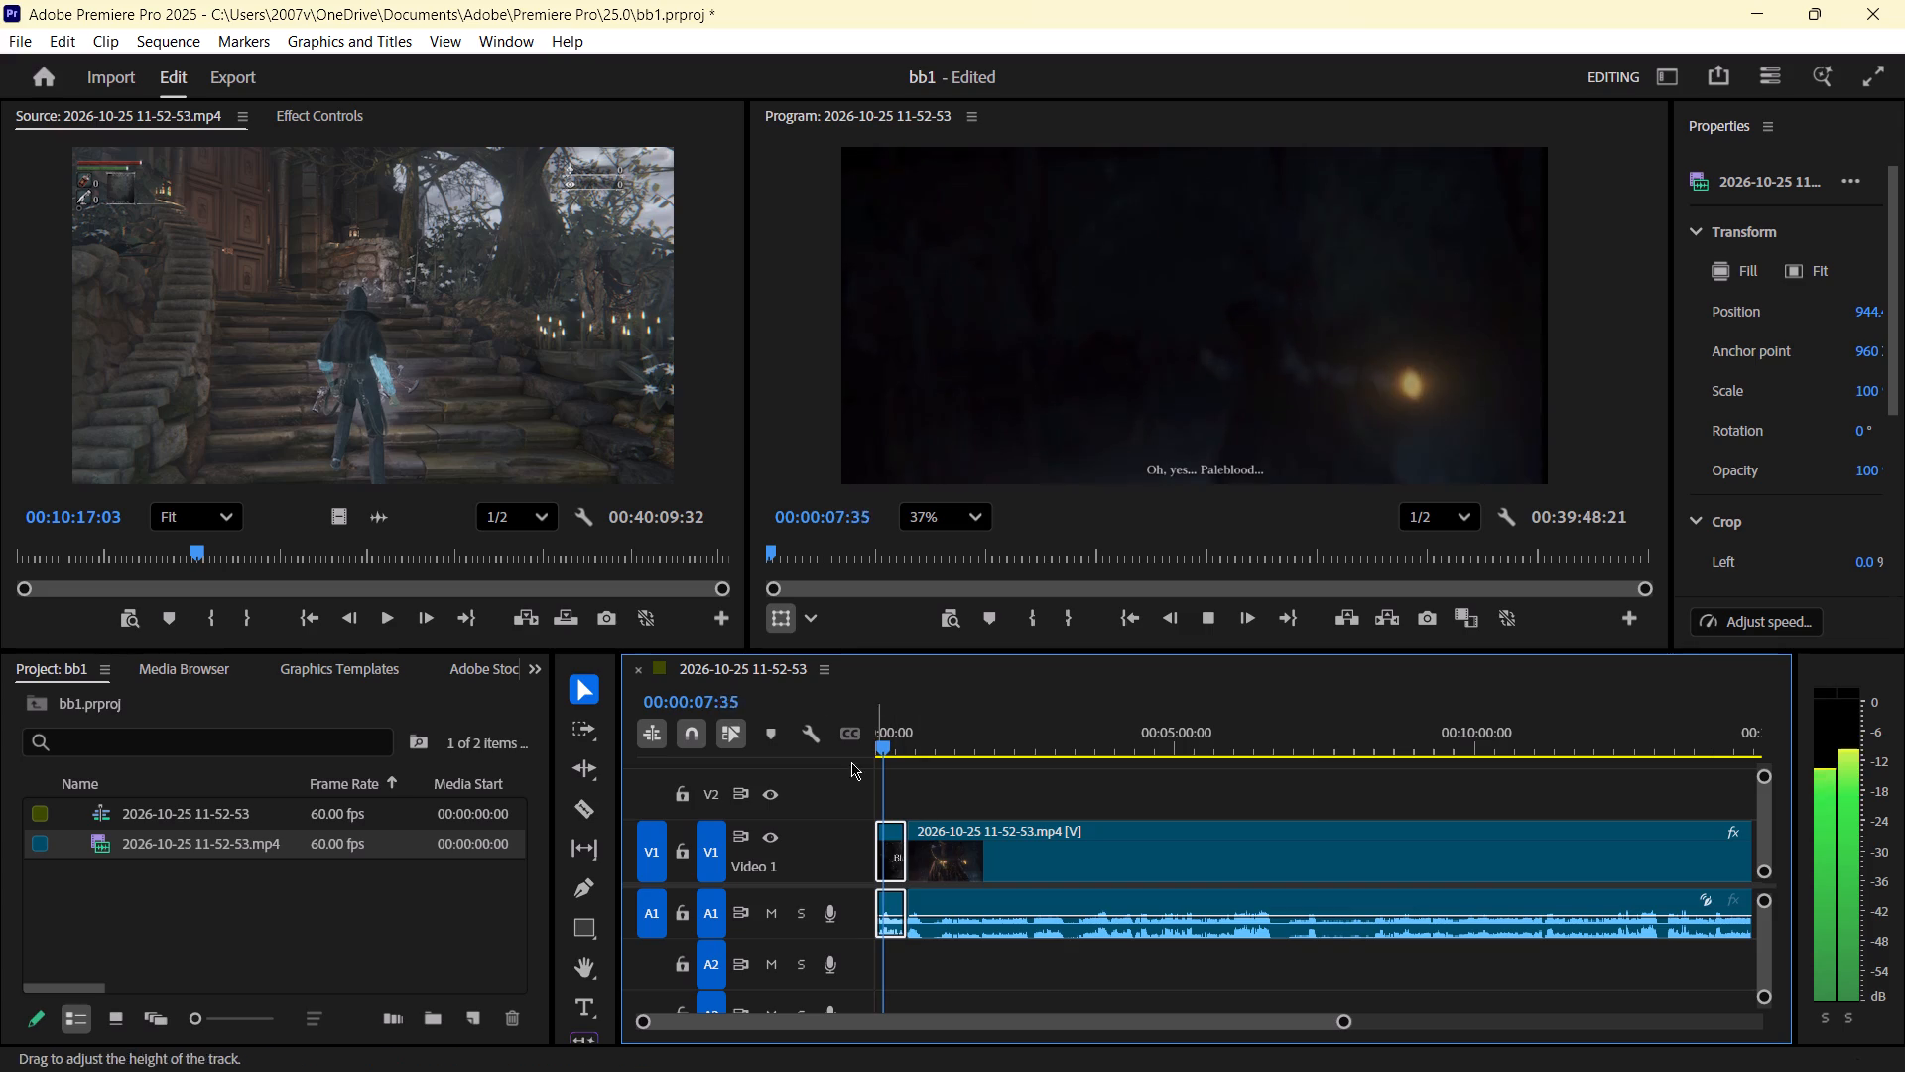
key("Left")
key("Left")
key("Left")
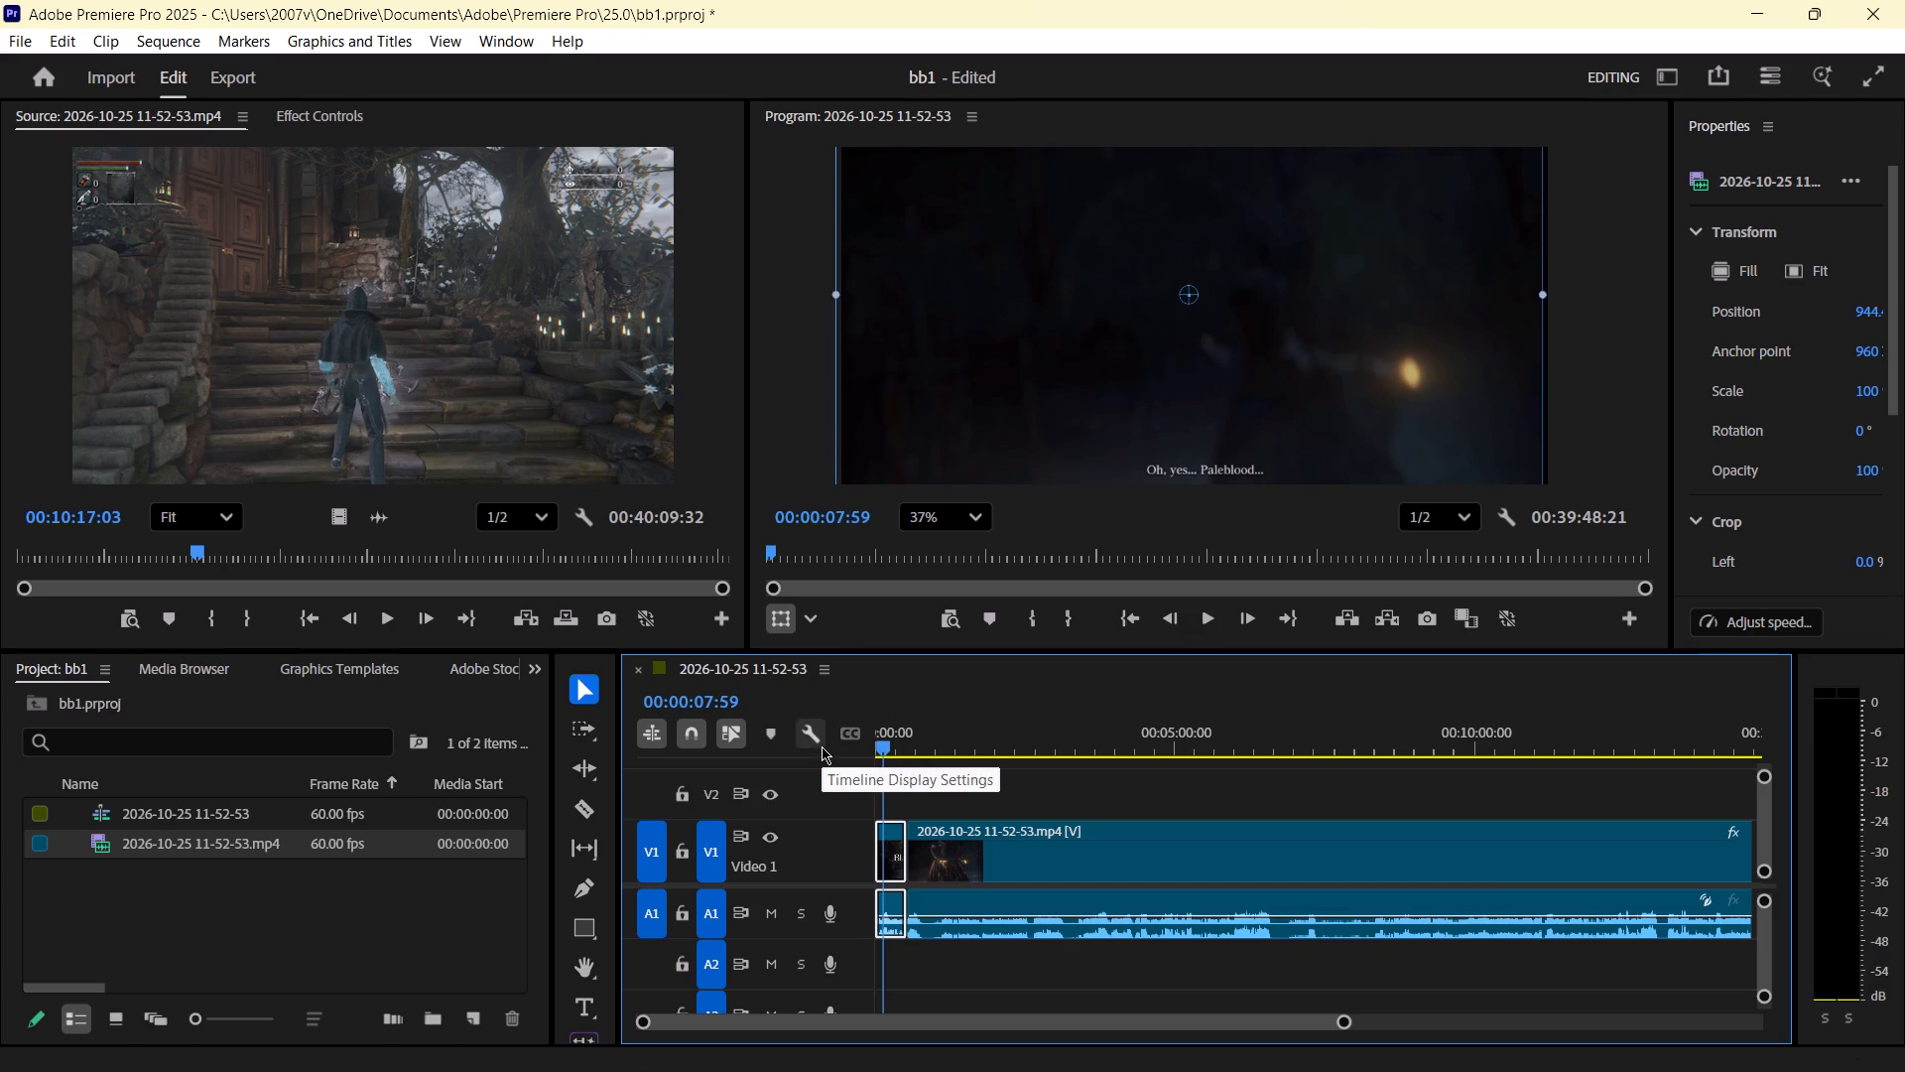
key("space")
Nudge the opening clip's picture left within the Program monitor frame to a horizontal position of 912.
left_click(1167, 289)
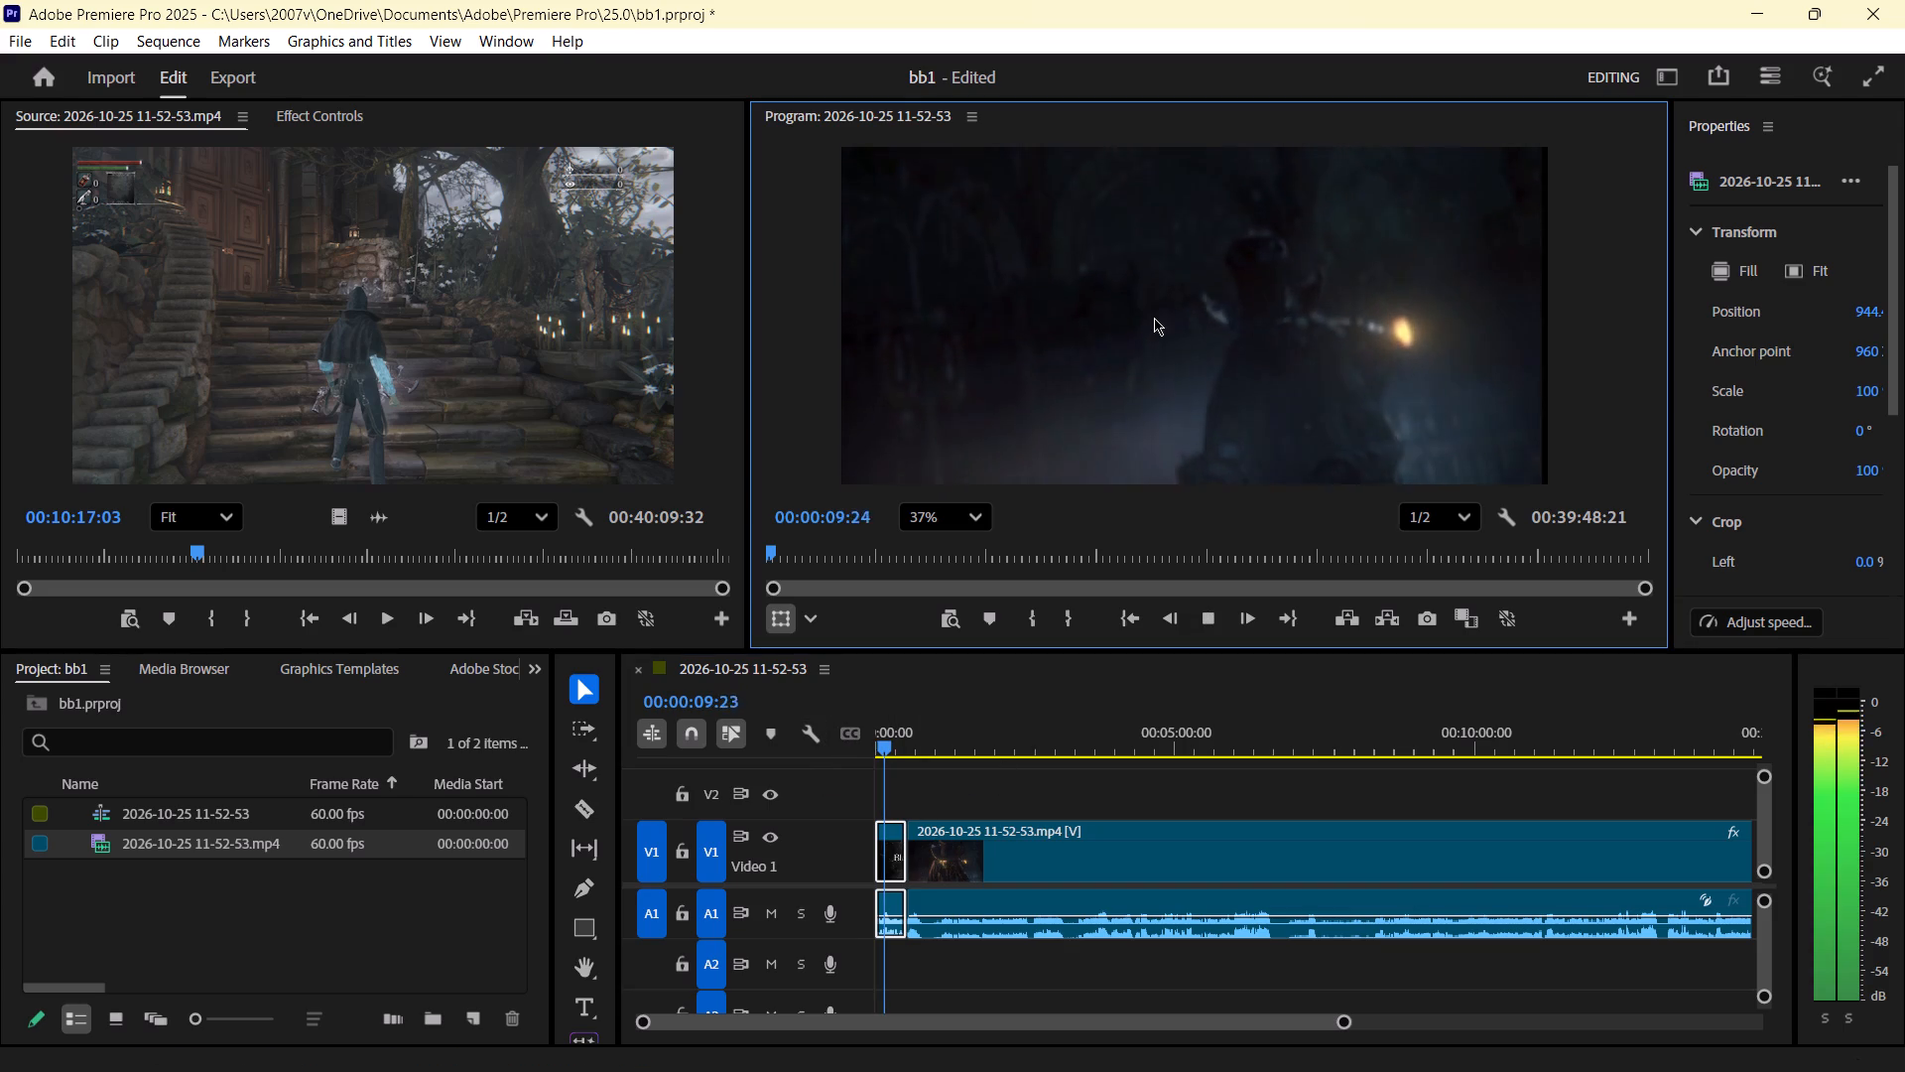
key("Left")
key("Left")
key("Left")
key("Left")
key("Left")
key("Left")
key("Left")
key("Left")
key("Left")
key("Left")
key("Left")
key("Left")
key("Left")
key("Left")
key("Left")
key("Left")
key("Left")
key("Left")
key("Left")
key("Left")
key("Left")
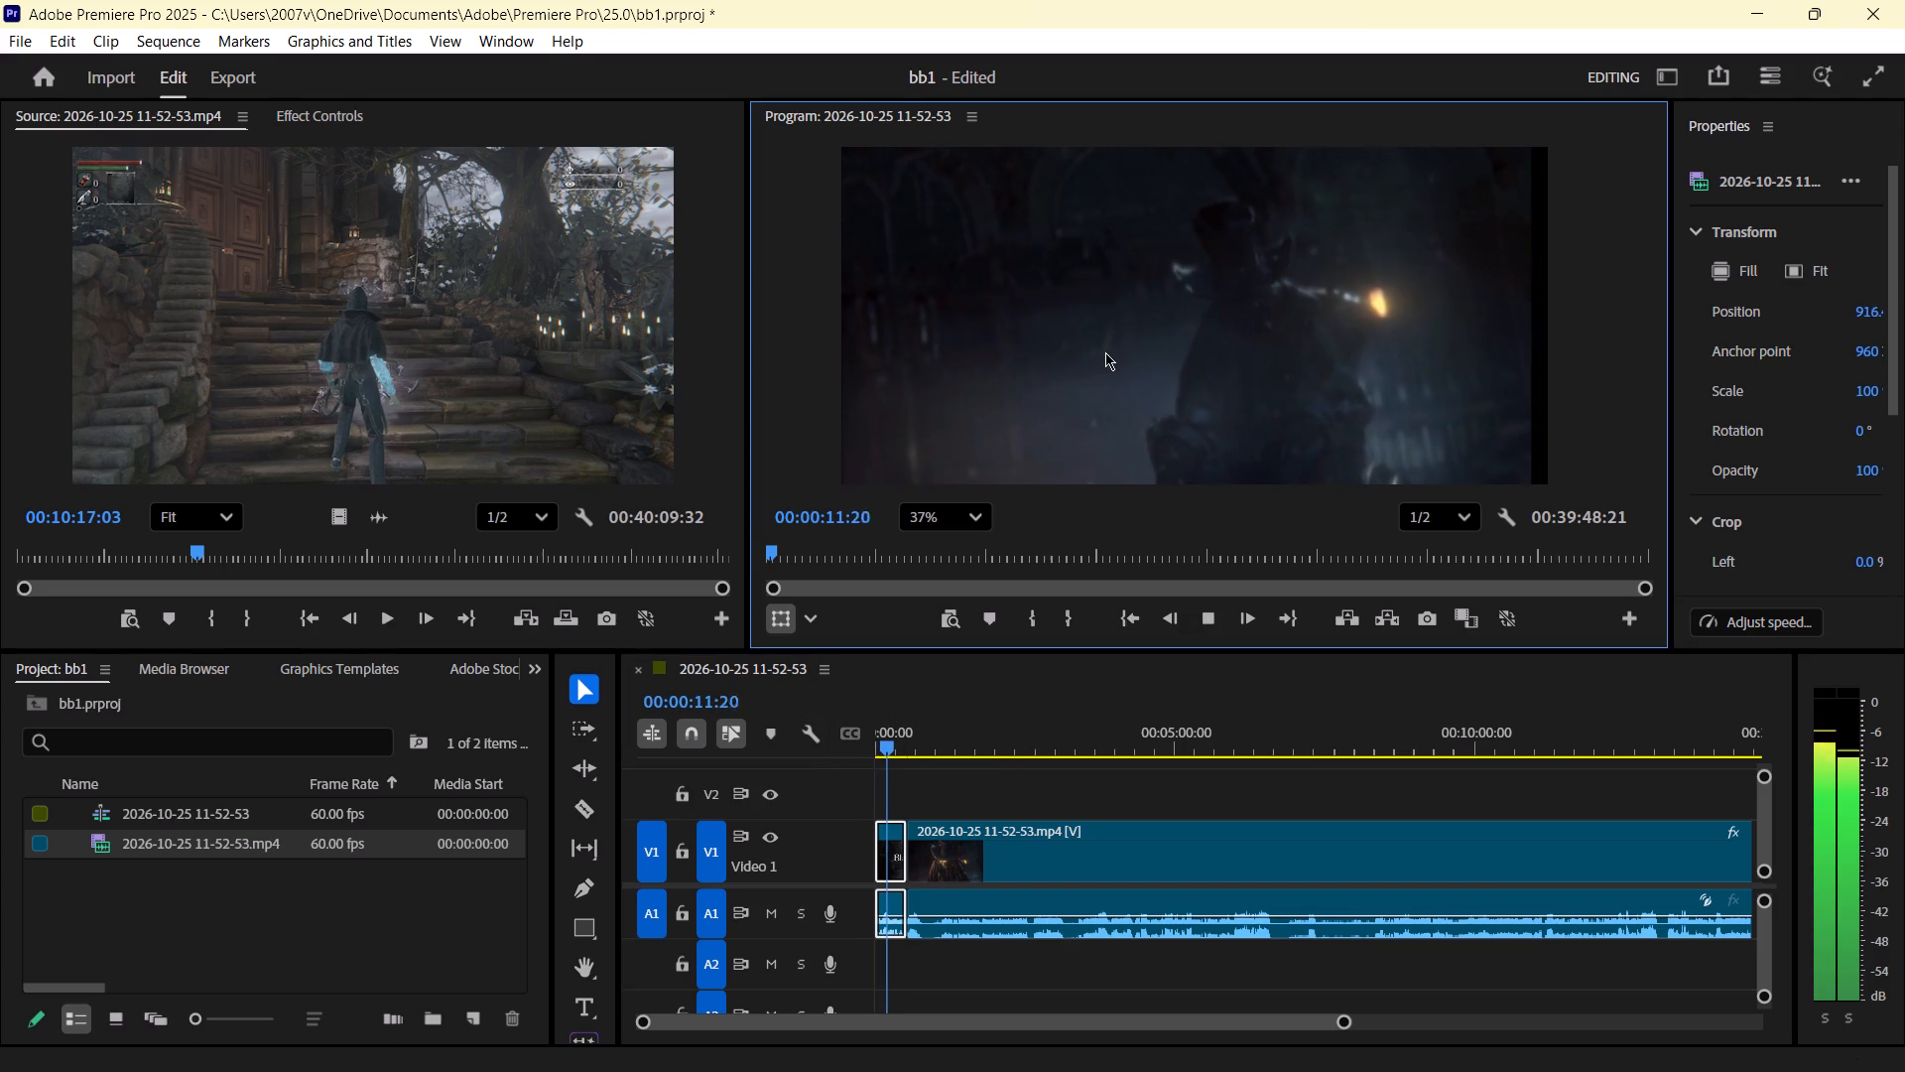
key("Left")
key("Left")
key("Left")
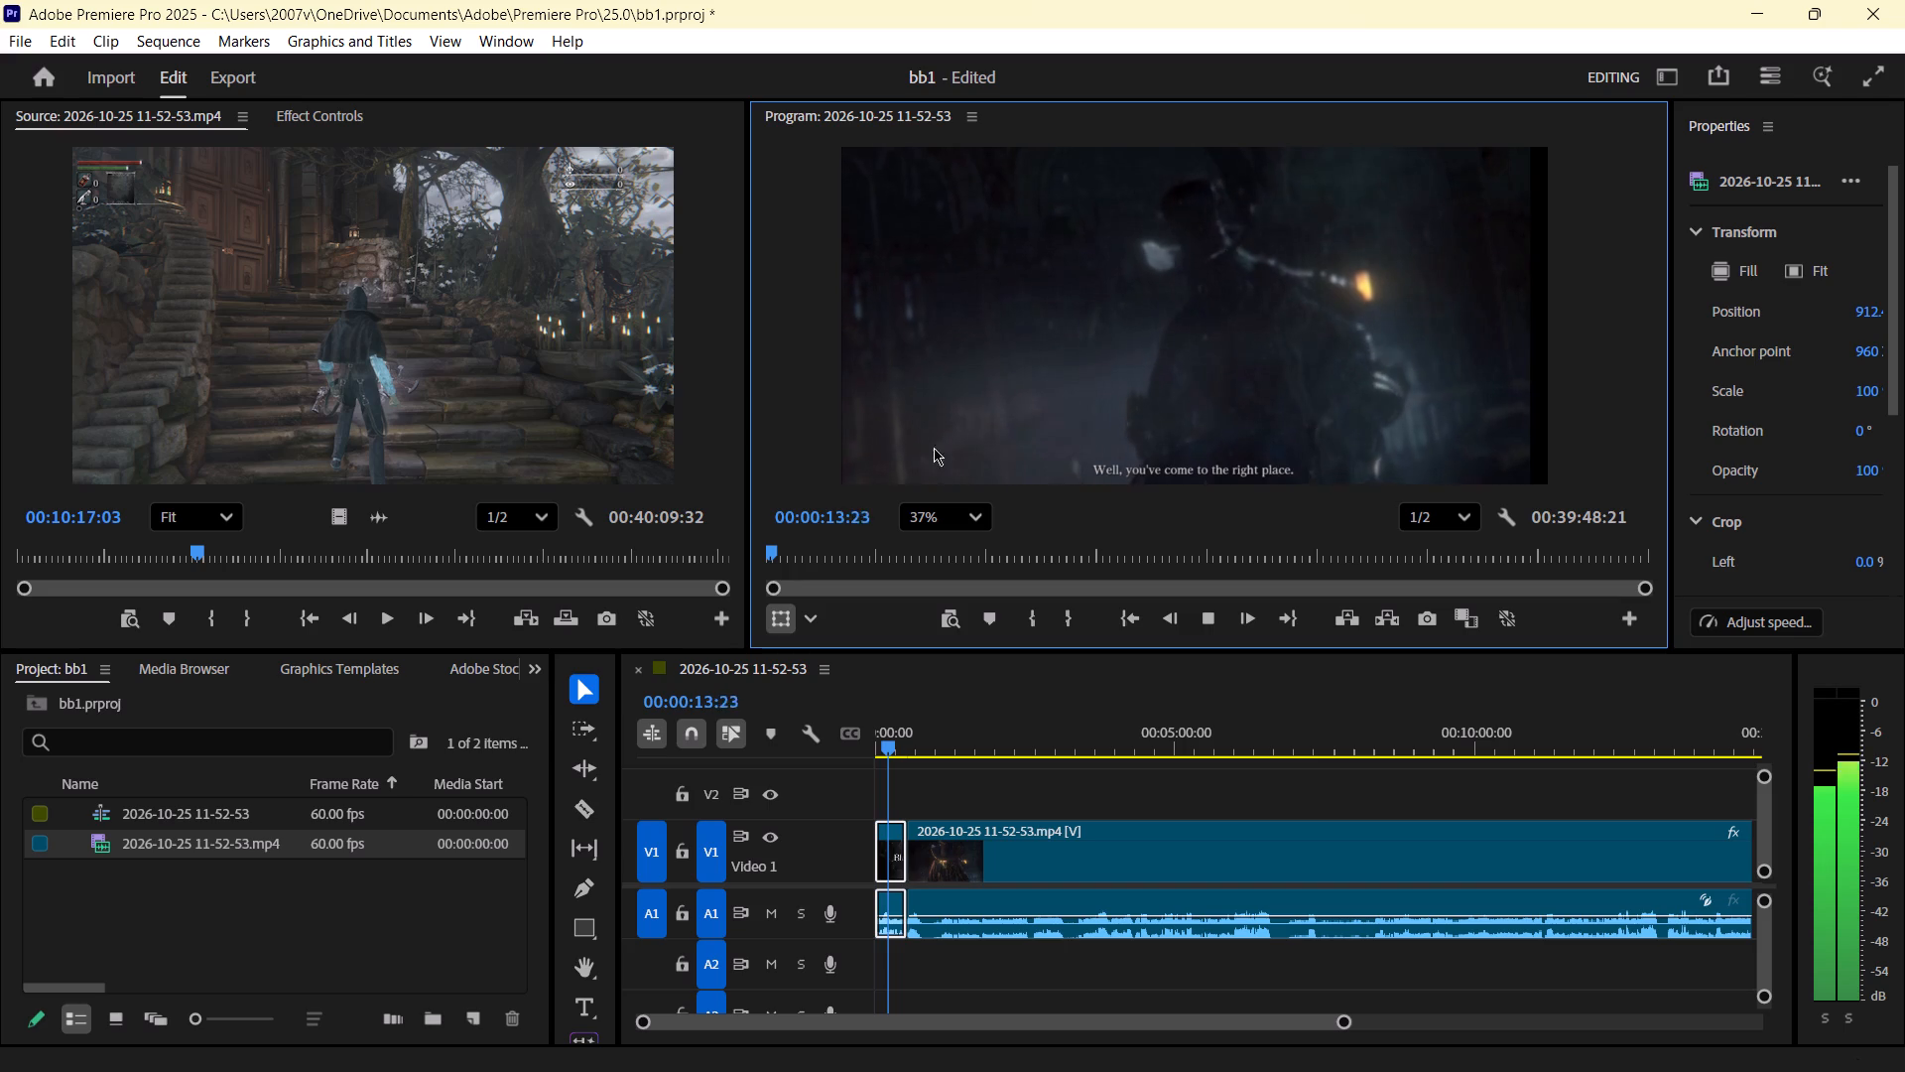
Step the playhead back frame by frame from 00:00:20:14 to 00:00:18:07 in the opening clip.
left_click(770, 555)
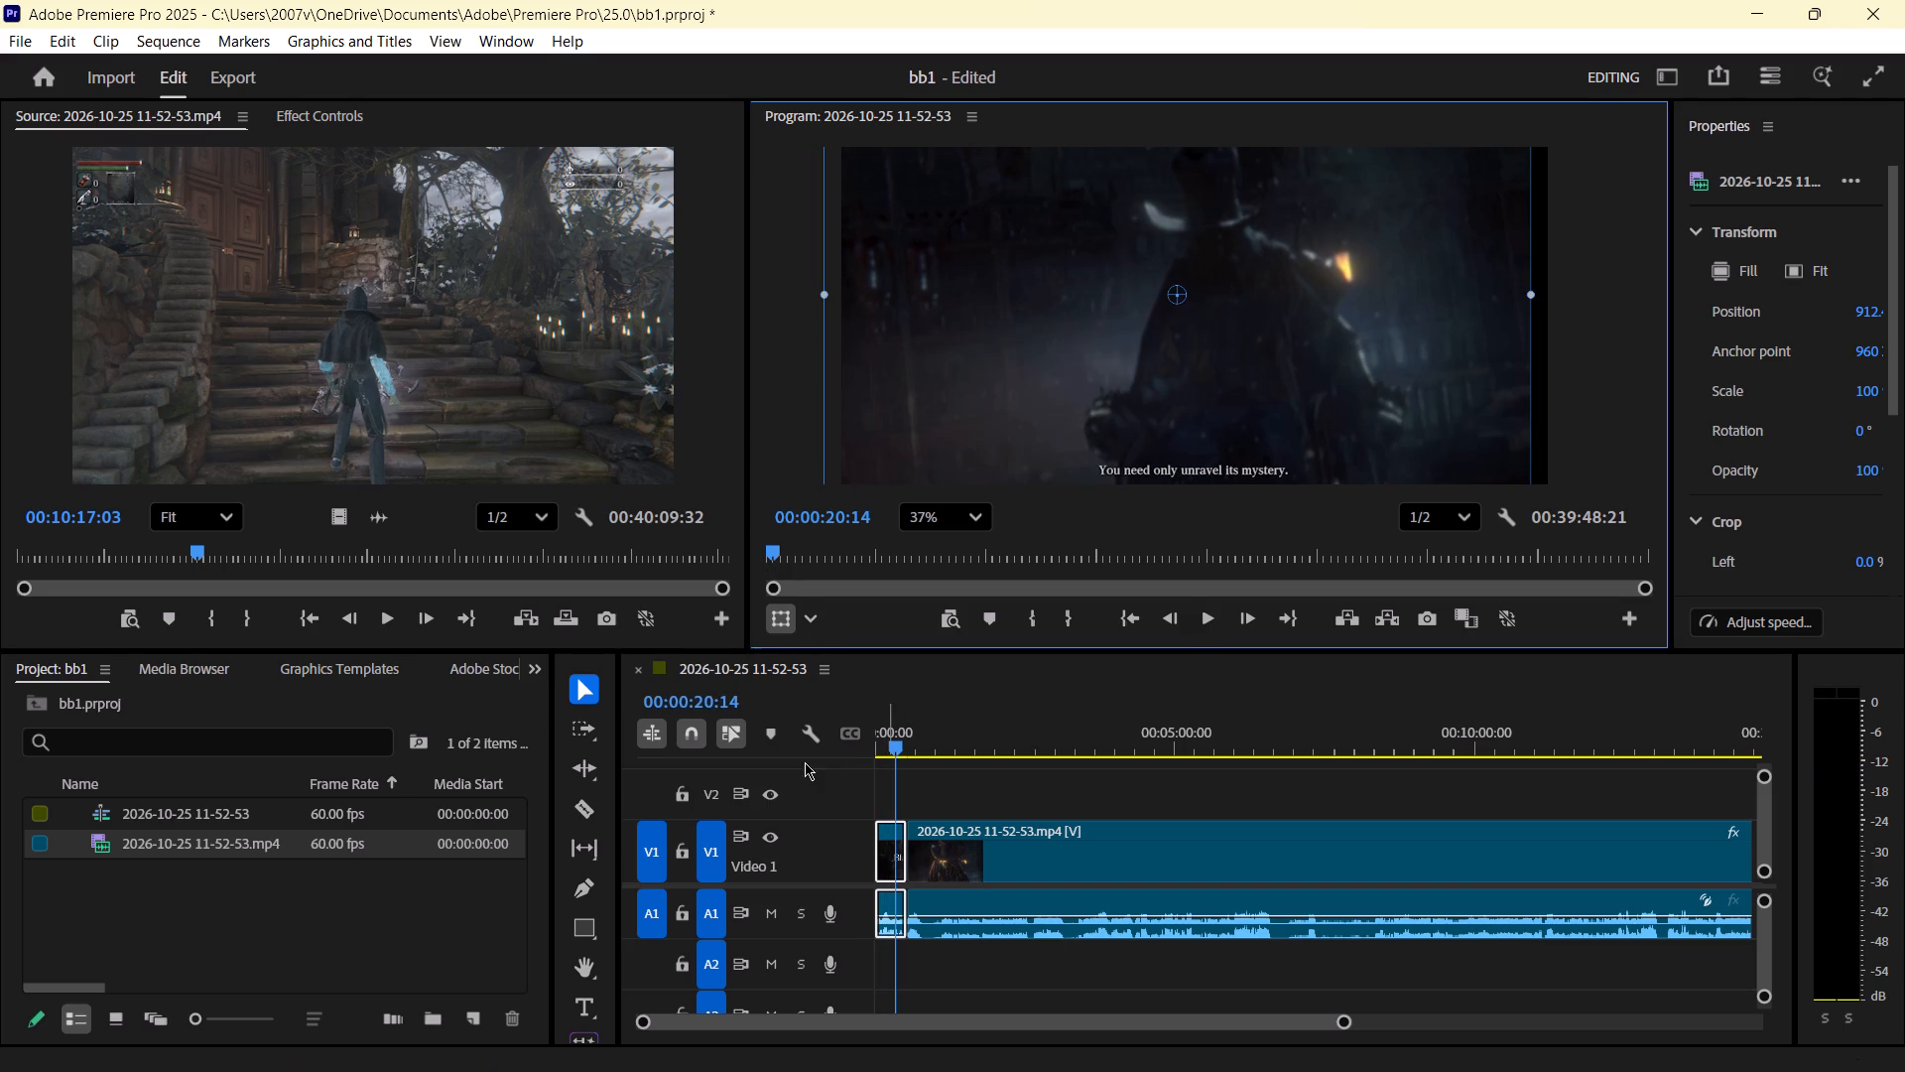
left_click(805, 762)
key("Left")
key("Left")
key("Left")
key("Left")
key("Left")
key("Left")
key("Left")
key("Left")
key("Left")
key("Left")
key("Left")
key("Left")
key("Left")
key("Left")
key("Left")
key("Left")
key("Left")
key("Left")
key("Left")
key("Left")
key("Left")
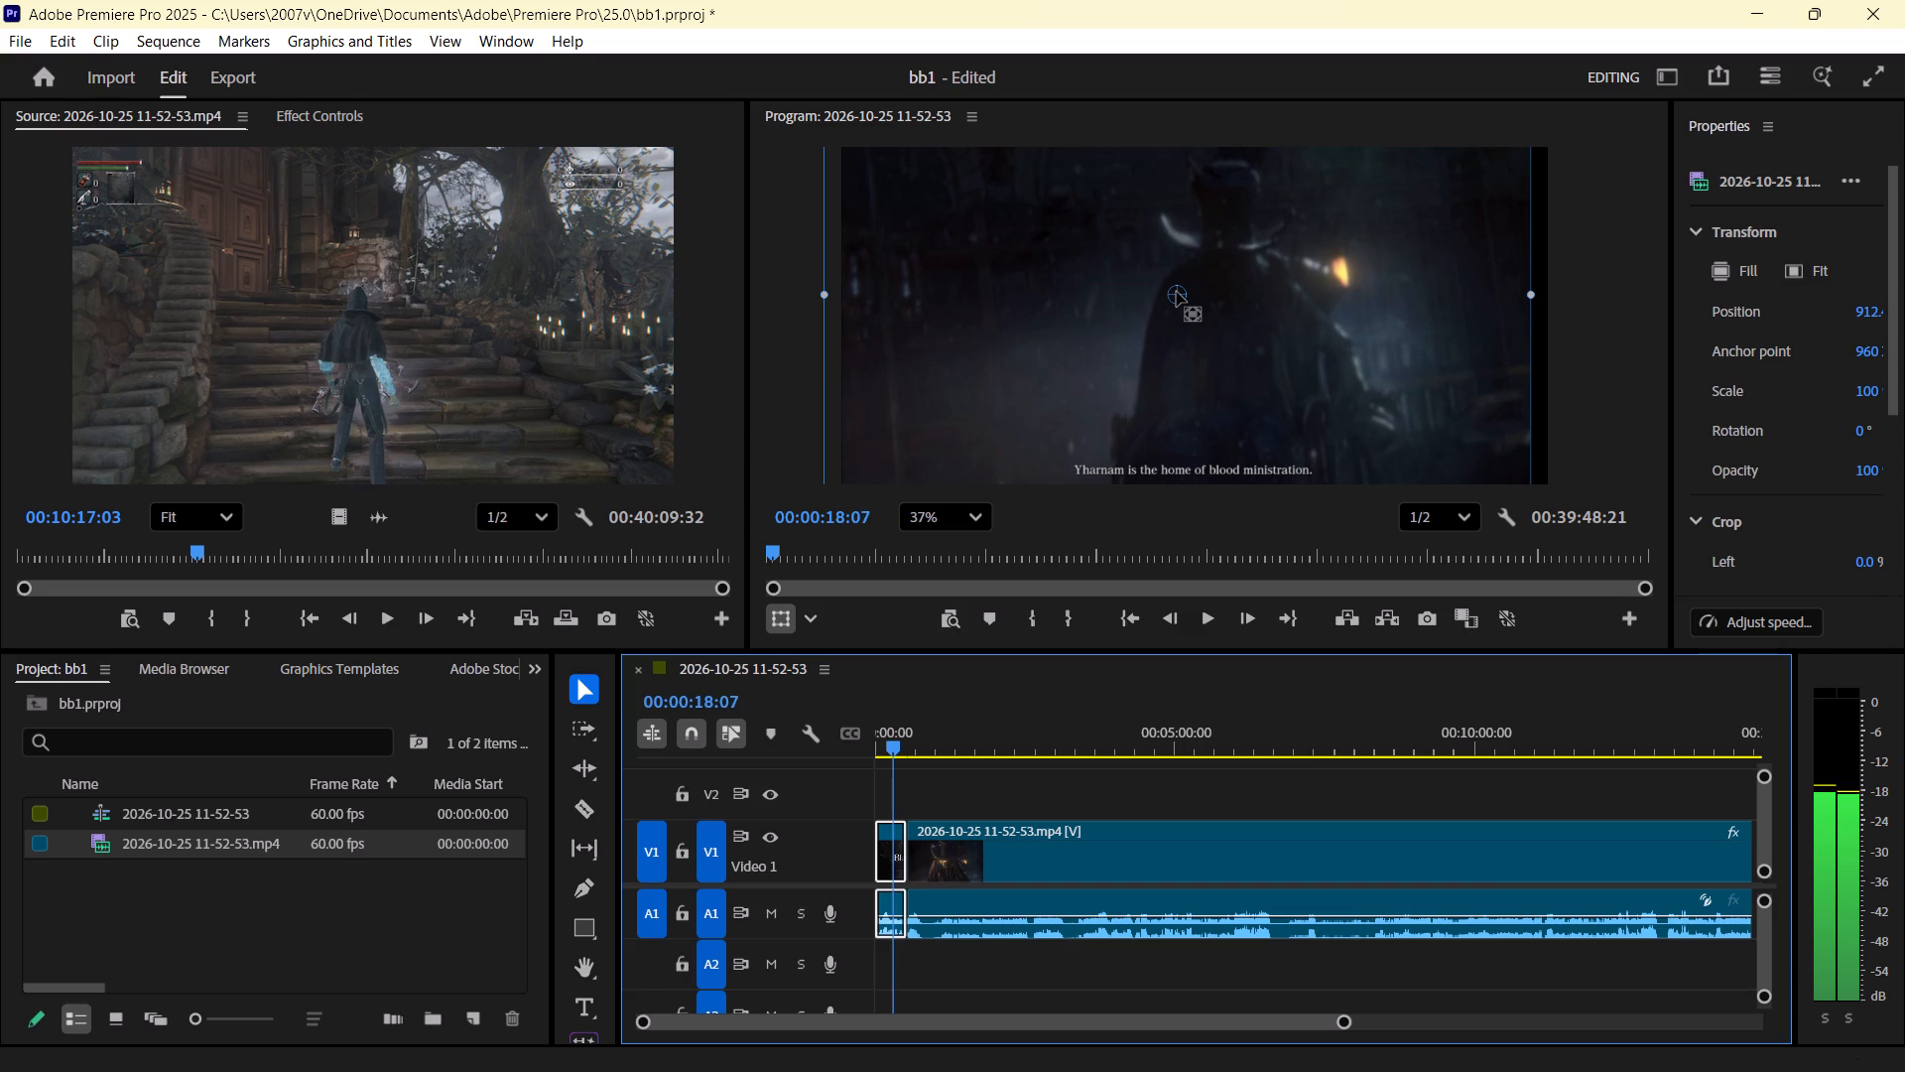
Move the opening clip's anchor point slightly down and to the right in the picture, to about 1012 horizontally.
left_click_drag(1178, 292, 1197, 327)
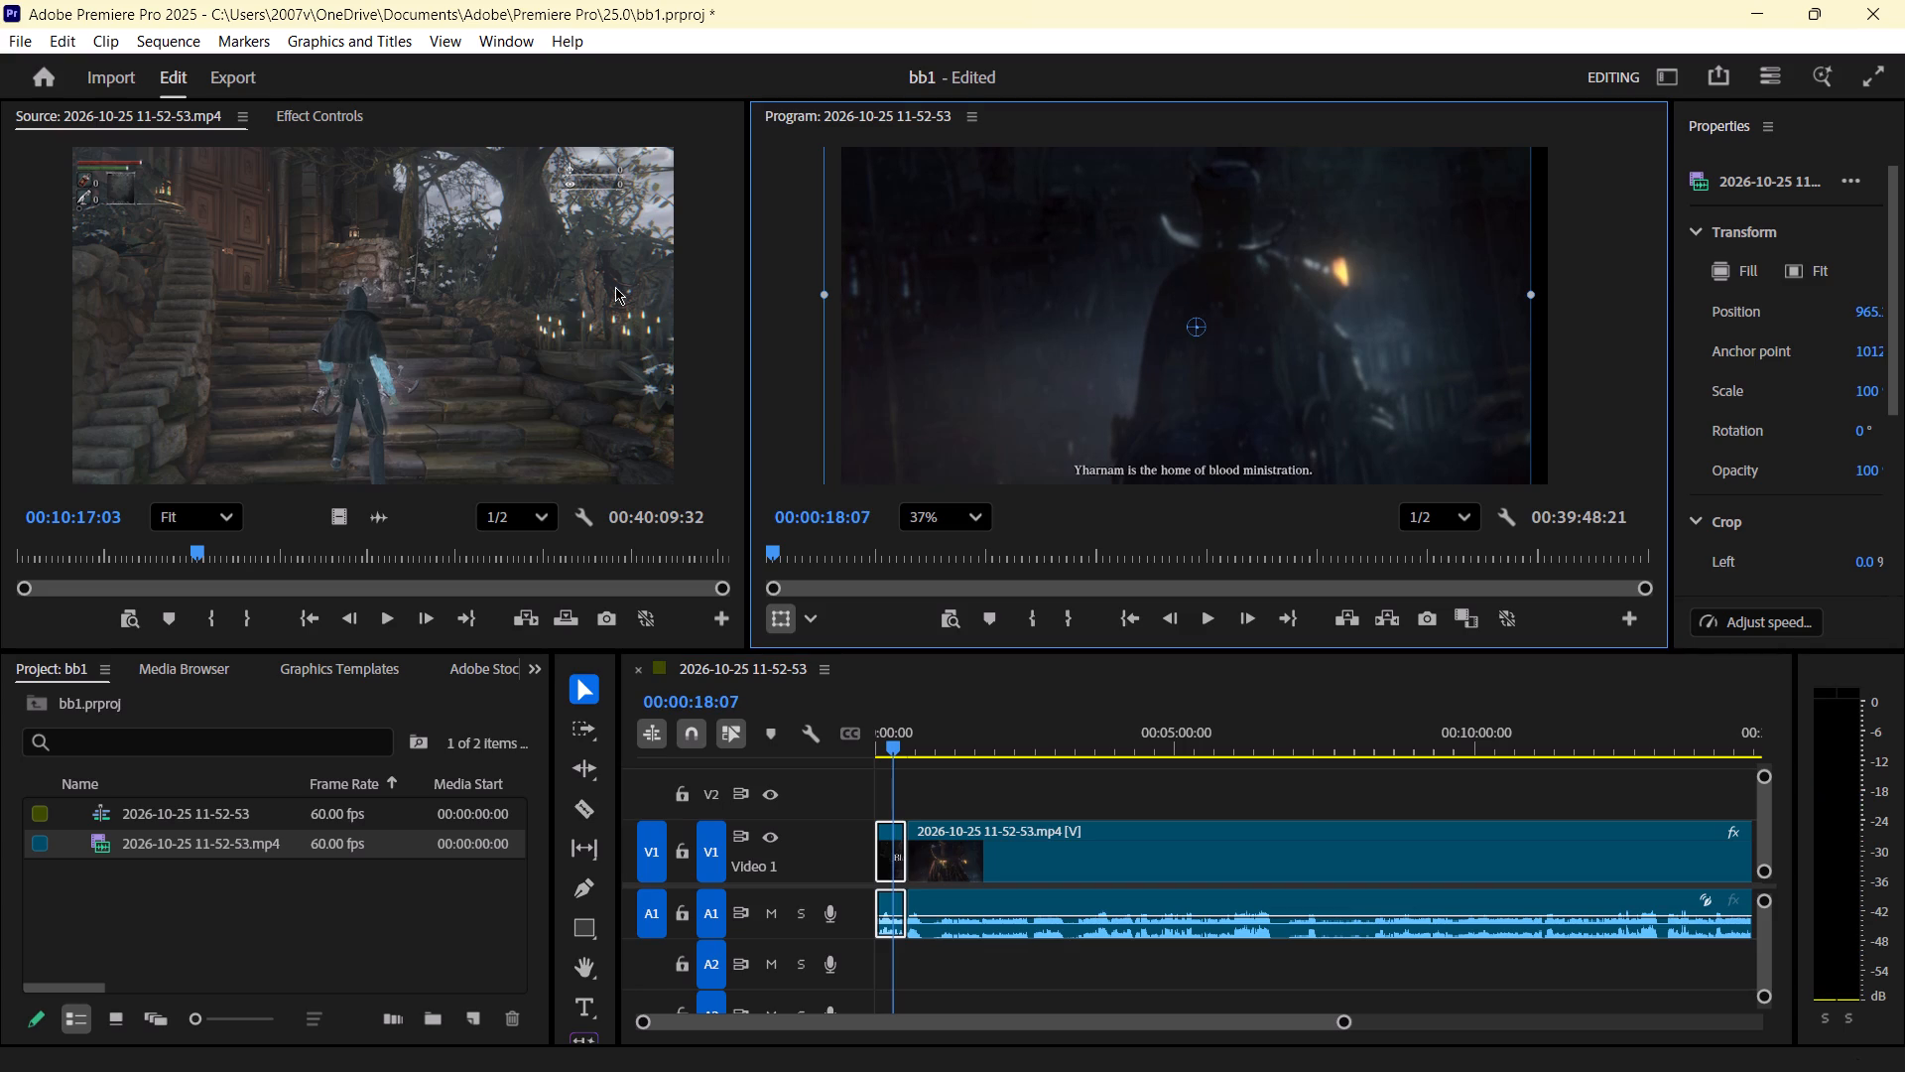
Look at the opening clip's effect controls and its speed and duration settings without changing them.
left_click(308, 120)
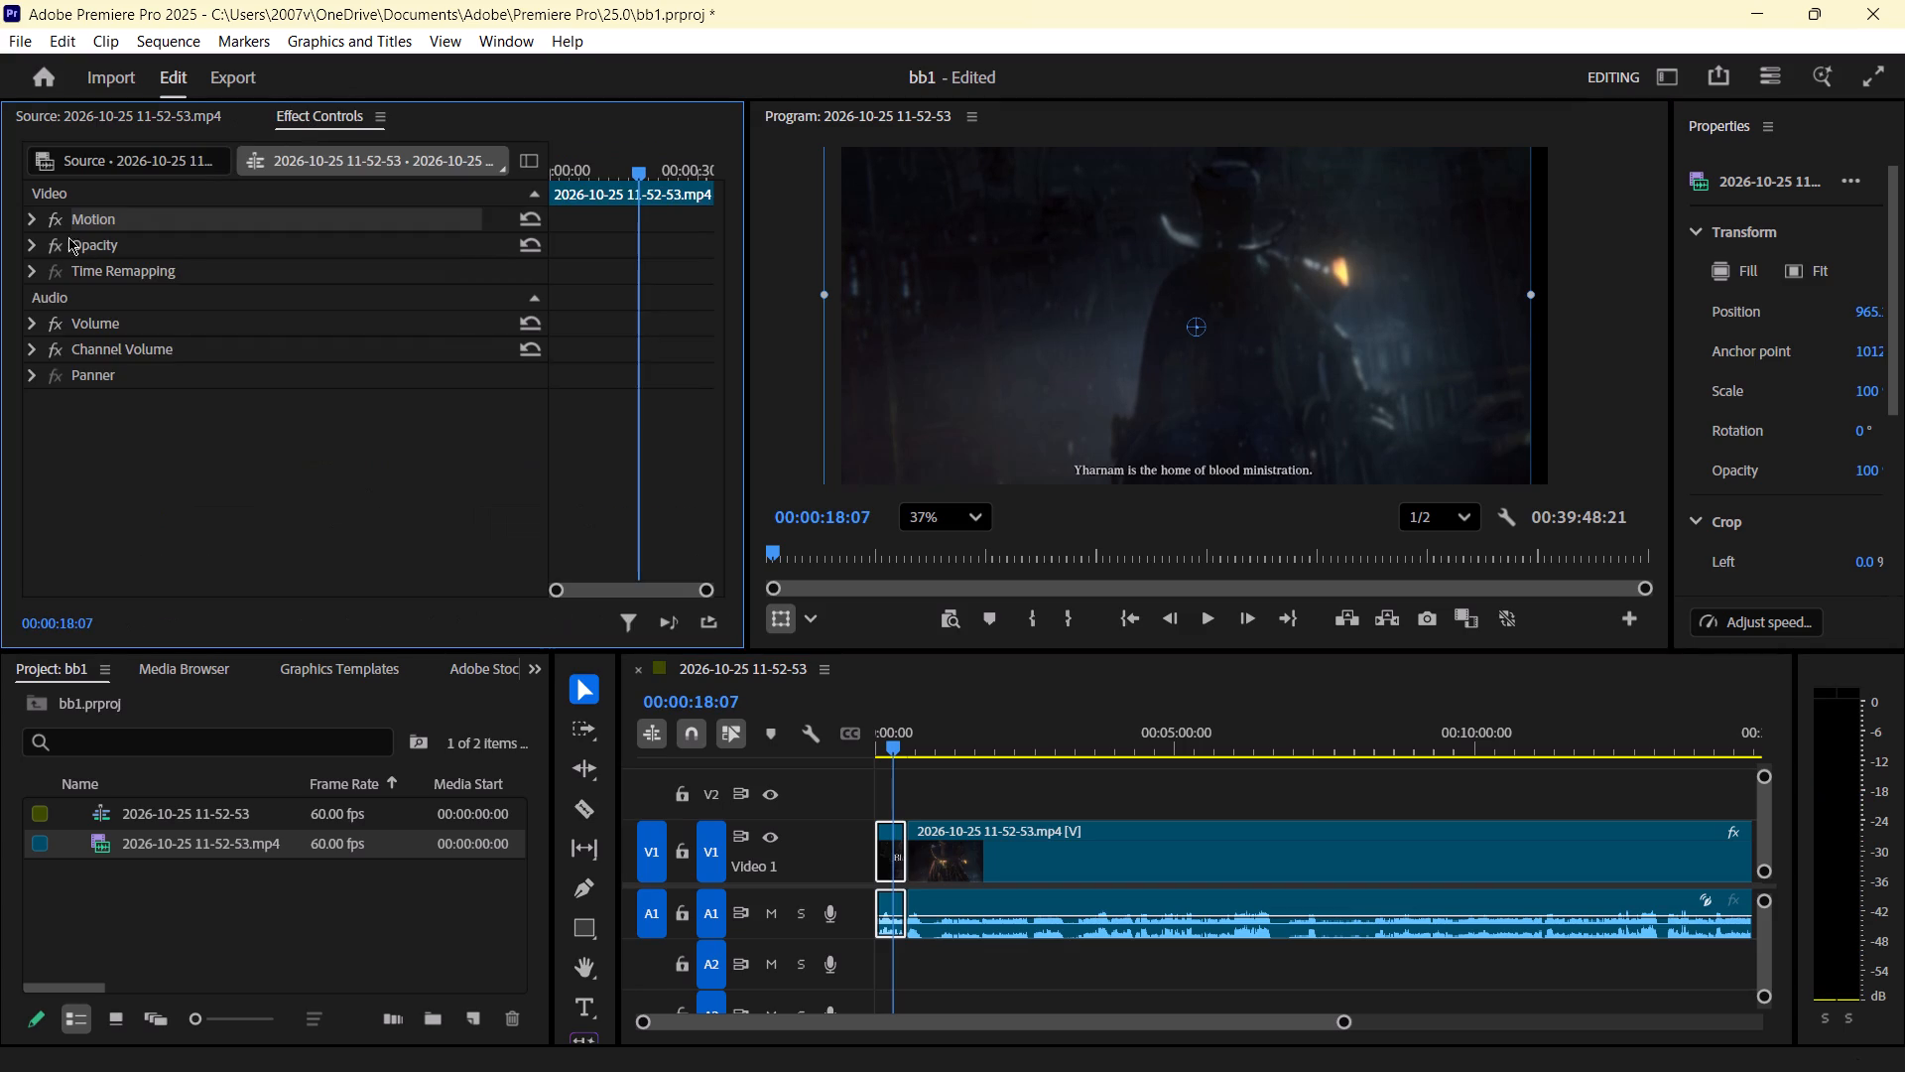
left_click(122, 110)
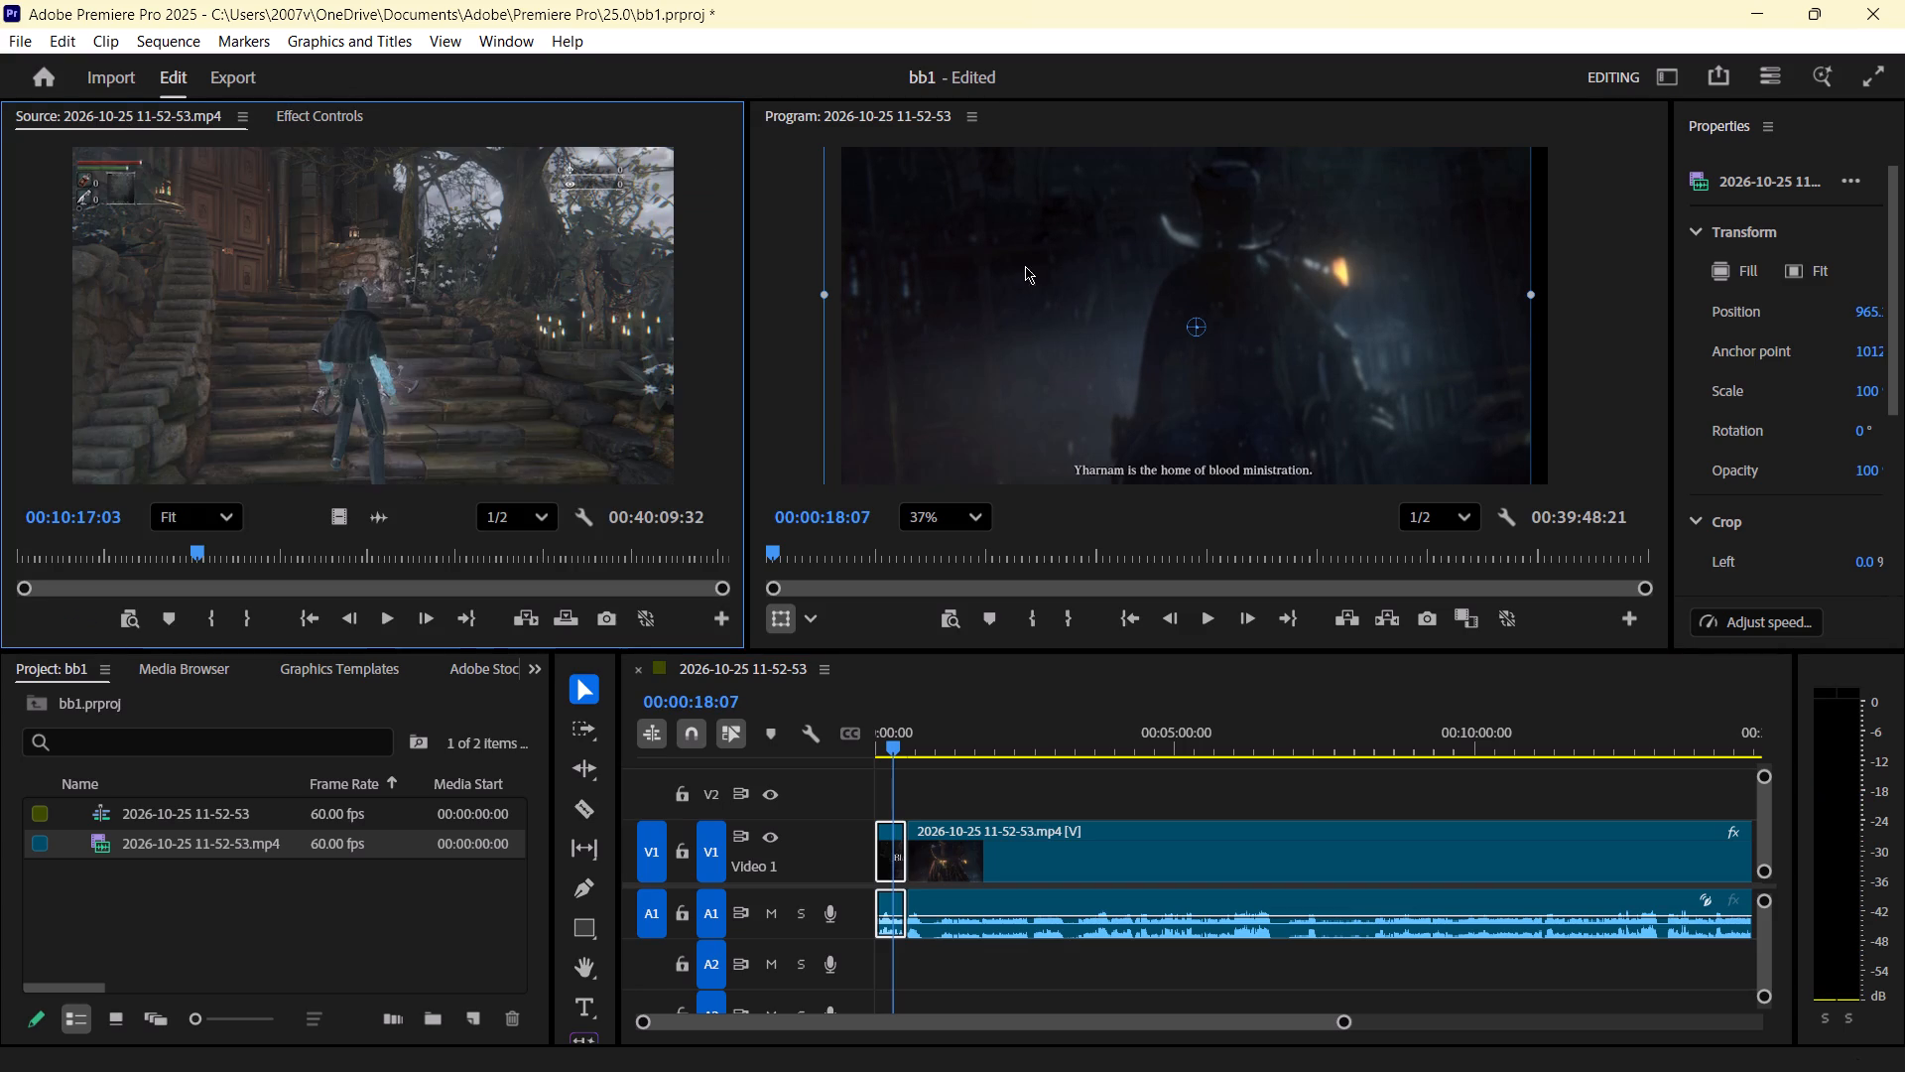
left_click(1033, 267)
double_click(1075, 250)
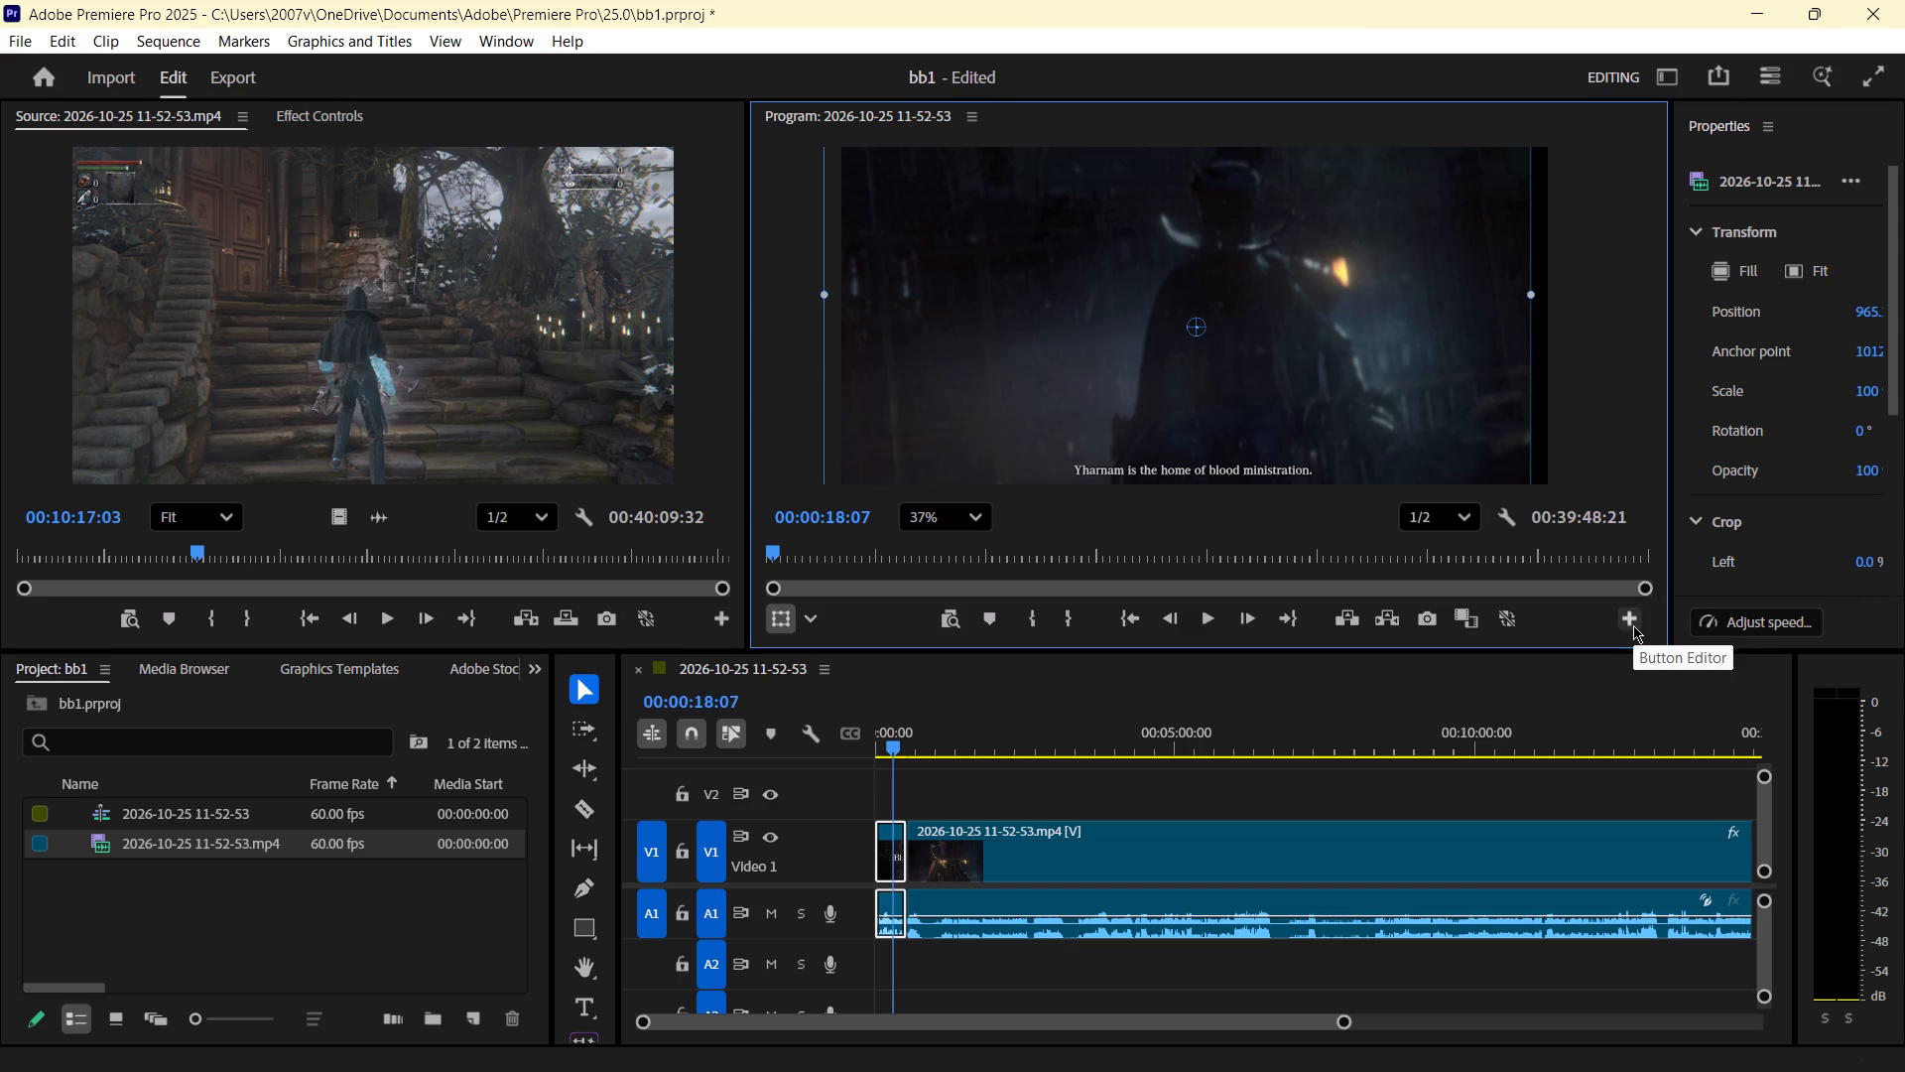
left_click(1732, 629)
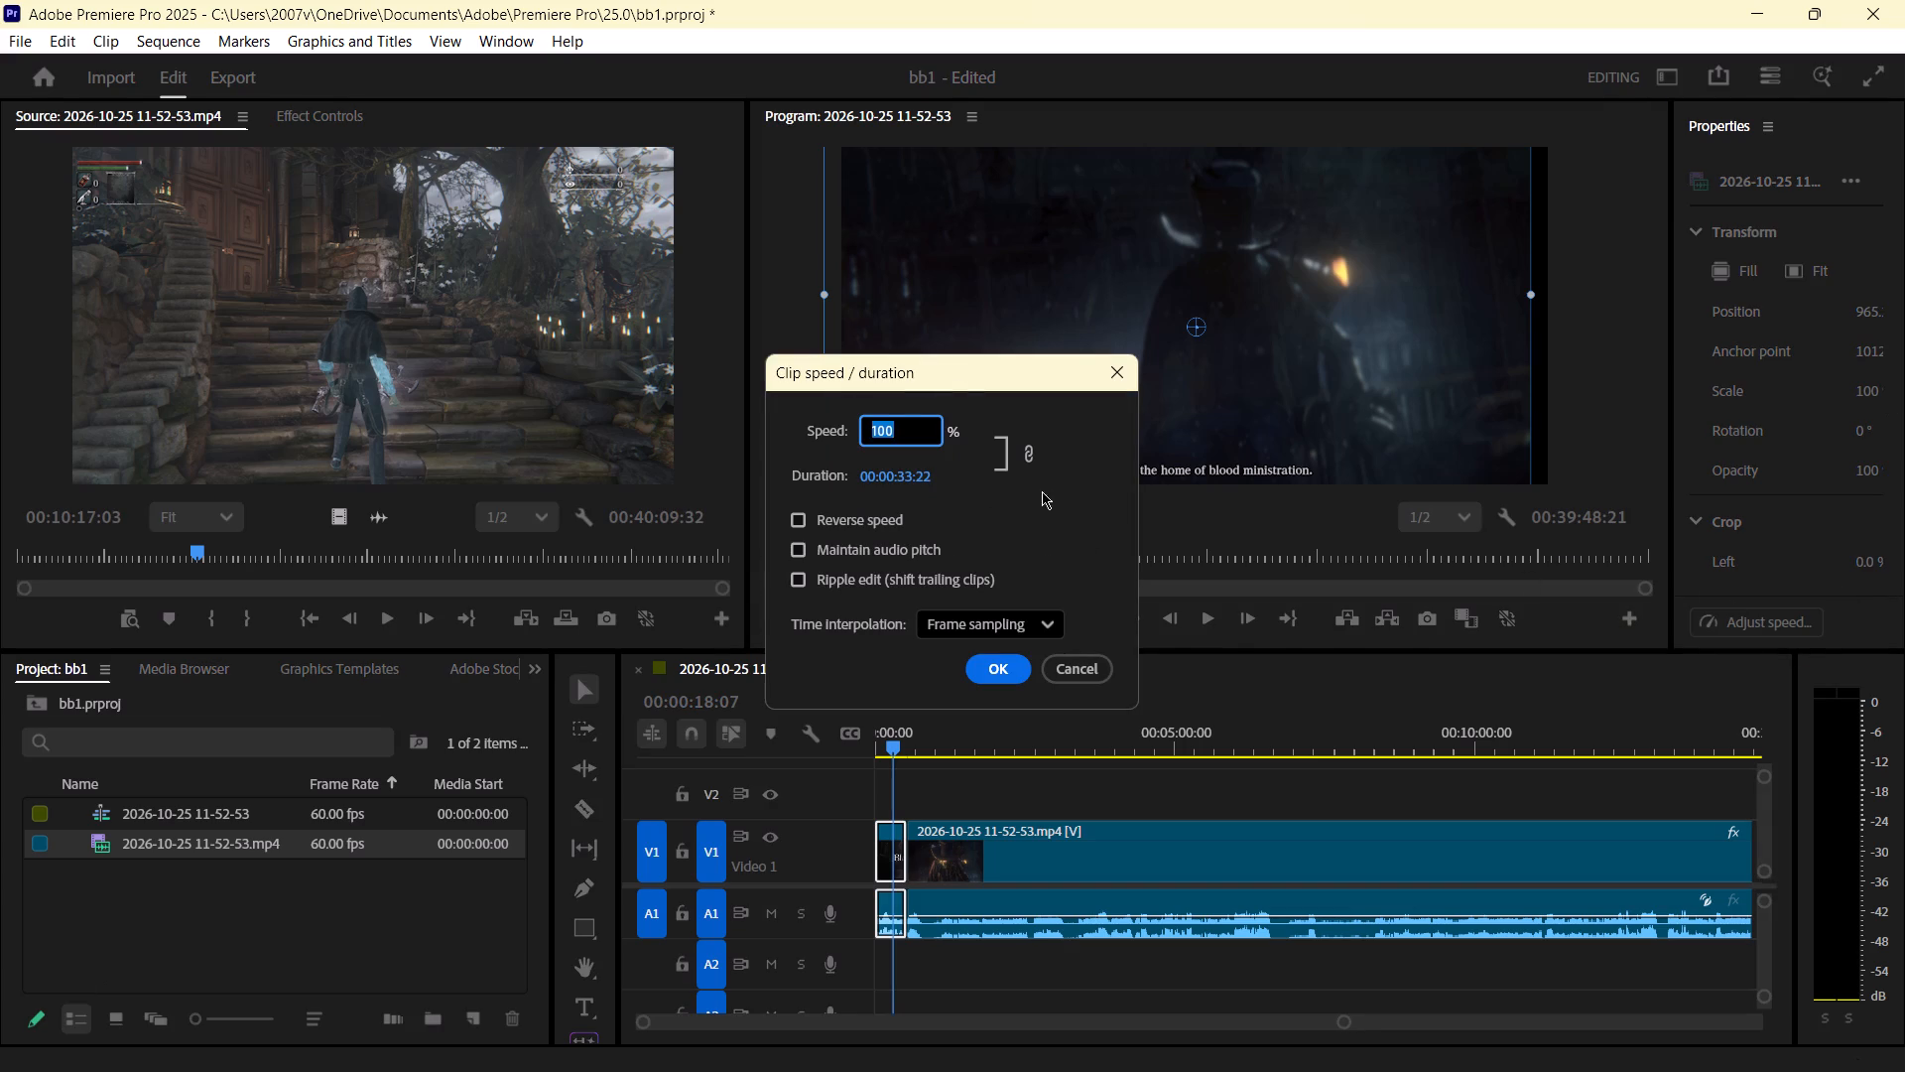
left_click(1109, 372)
left_click(1135, 374)
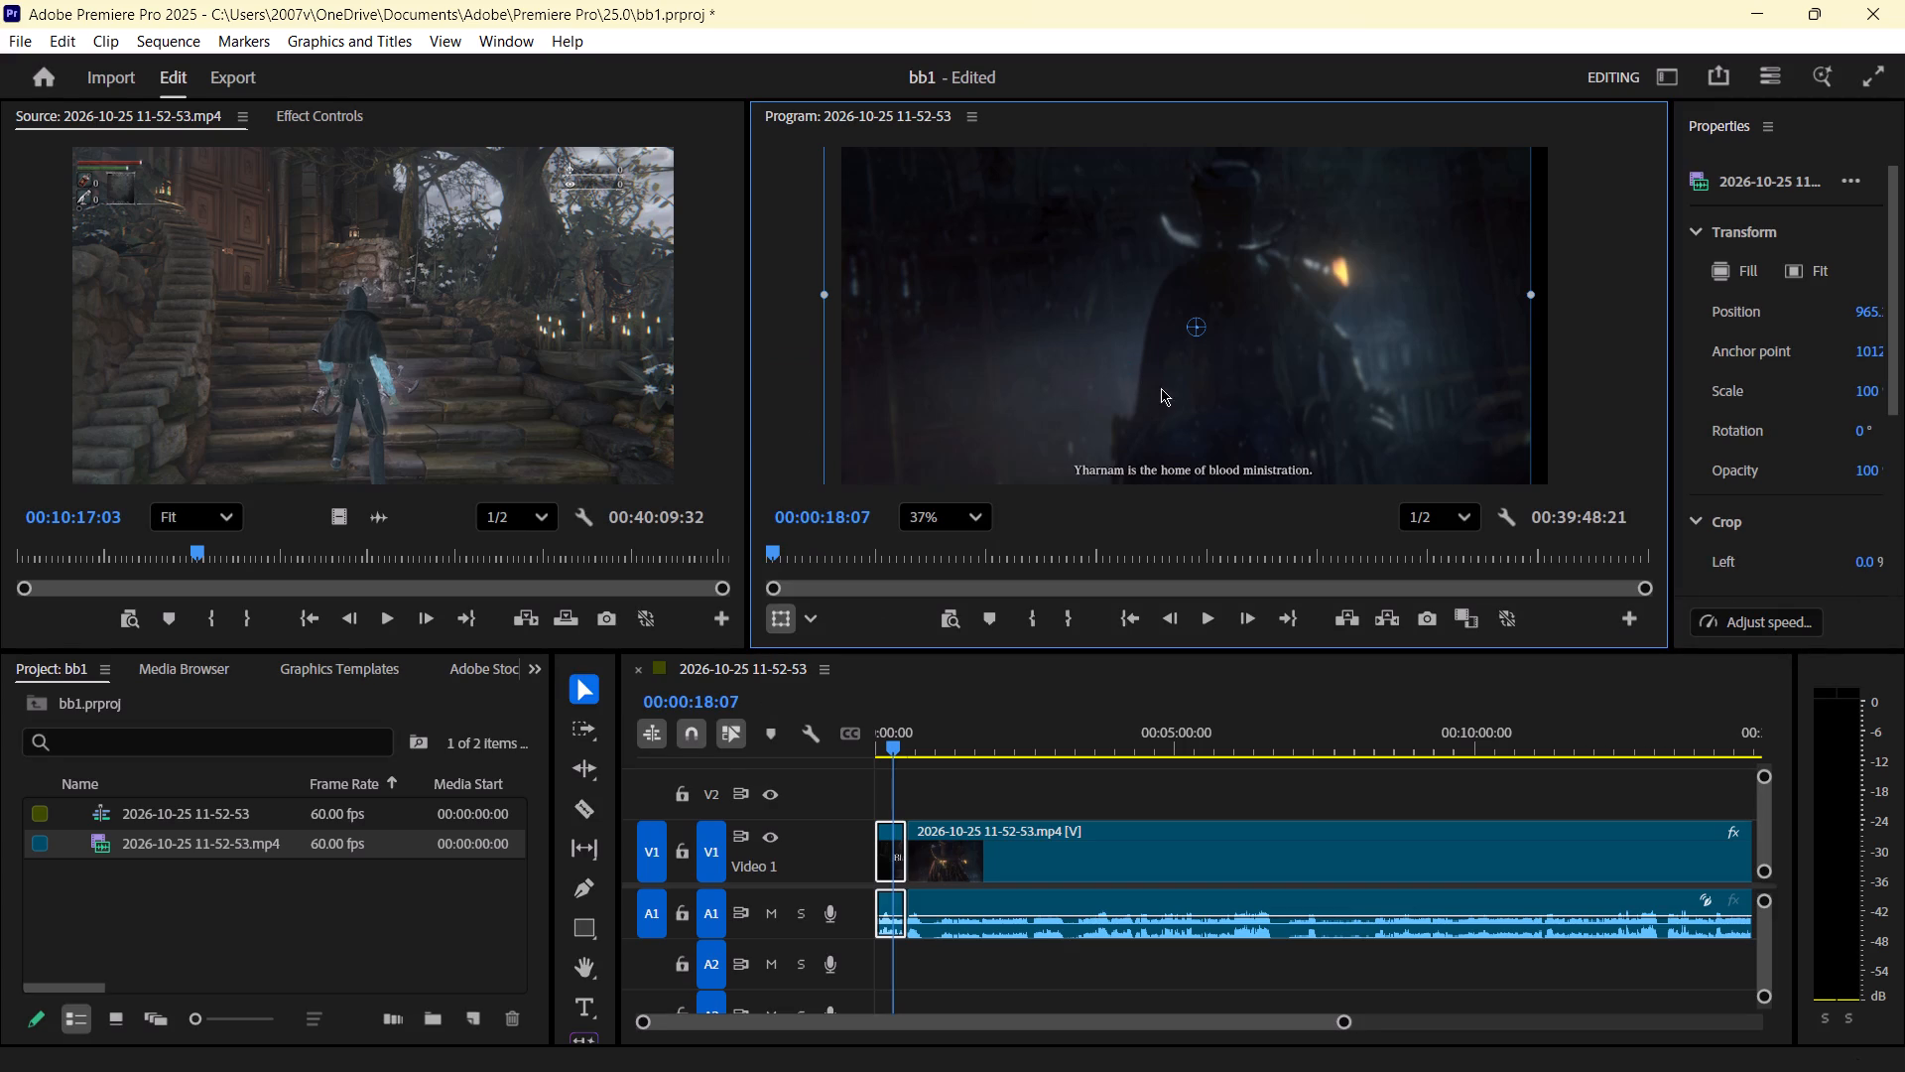
Resume playback and nudge the opening clip's picture left within the frame to a horizontal position of 949.
key("space")
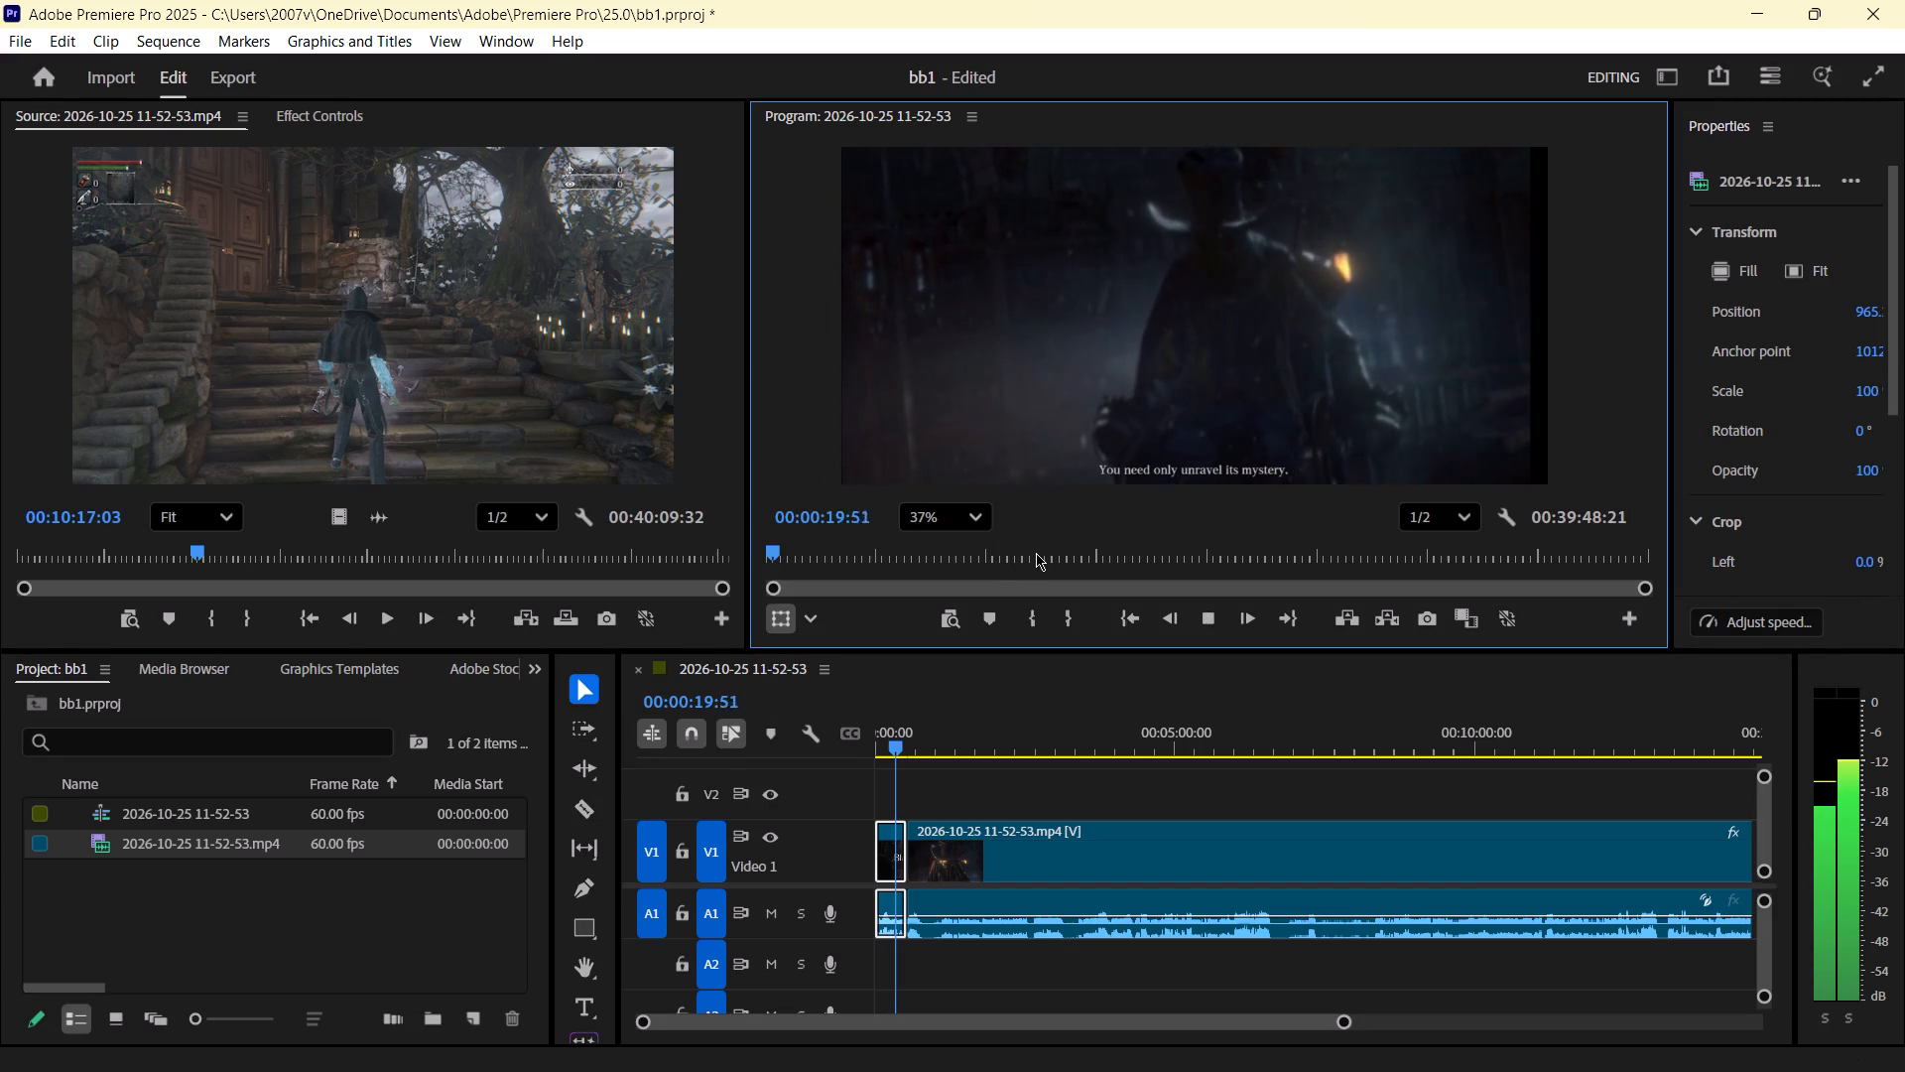
key("Left")
key("Left")
key("Left")
key("Left")
key("Left")
key("Left")
key("Left")
key("Left")
key("Left")
key("Left")
key("Left")
key("Left")
key("Left")
key("Left")
key("Left")
key("Left")
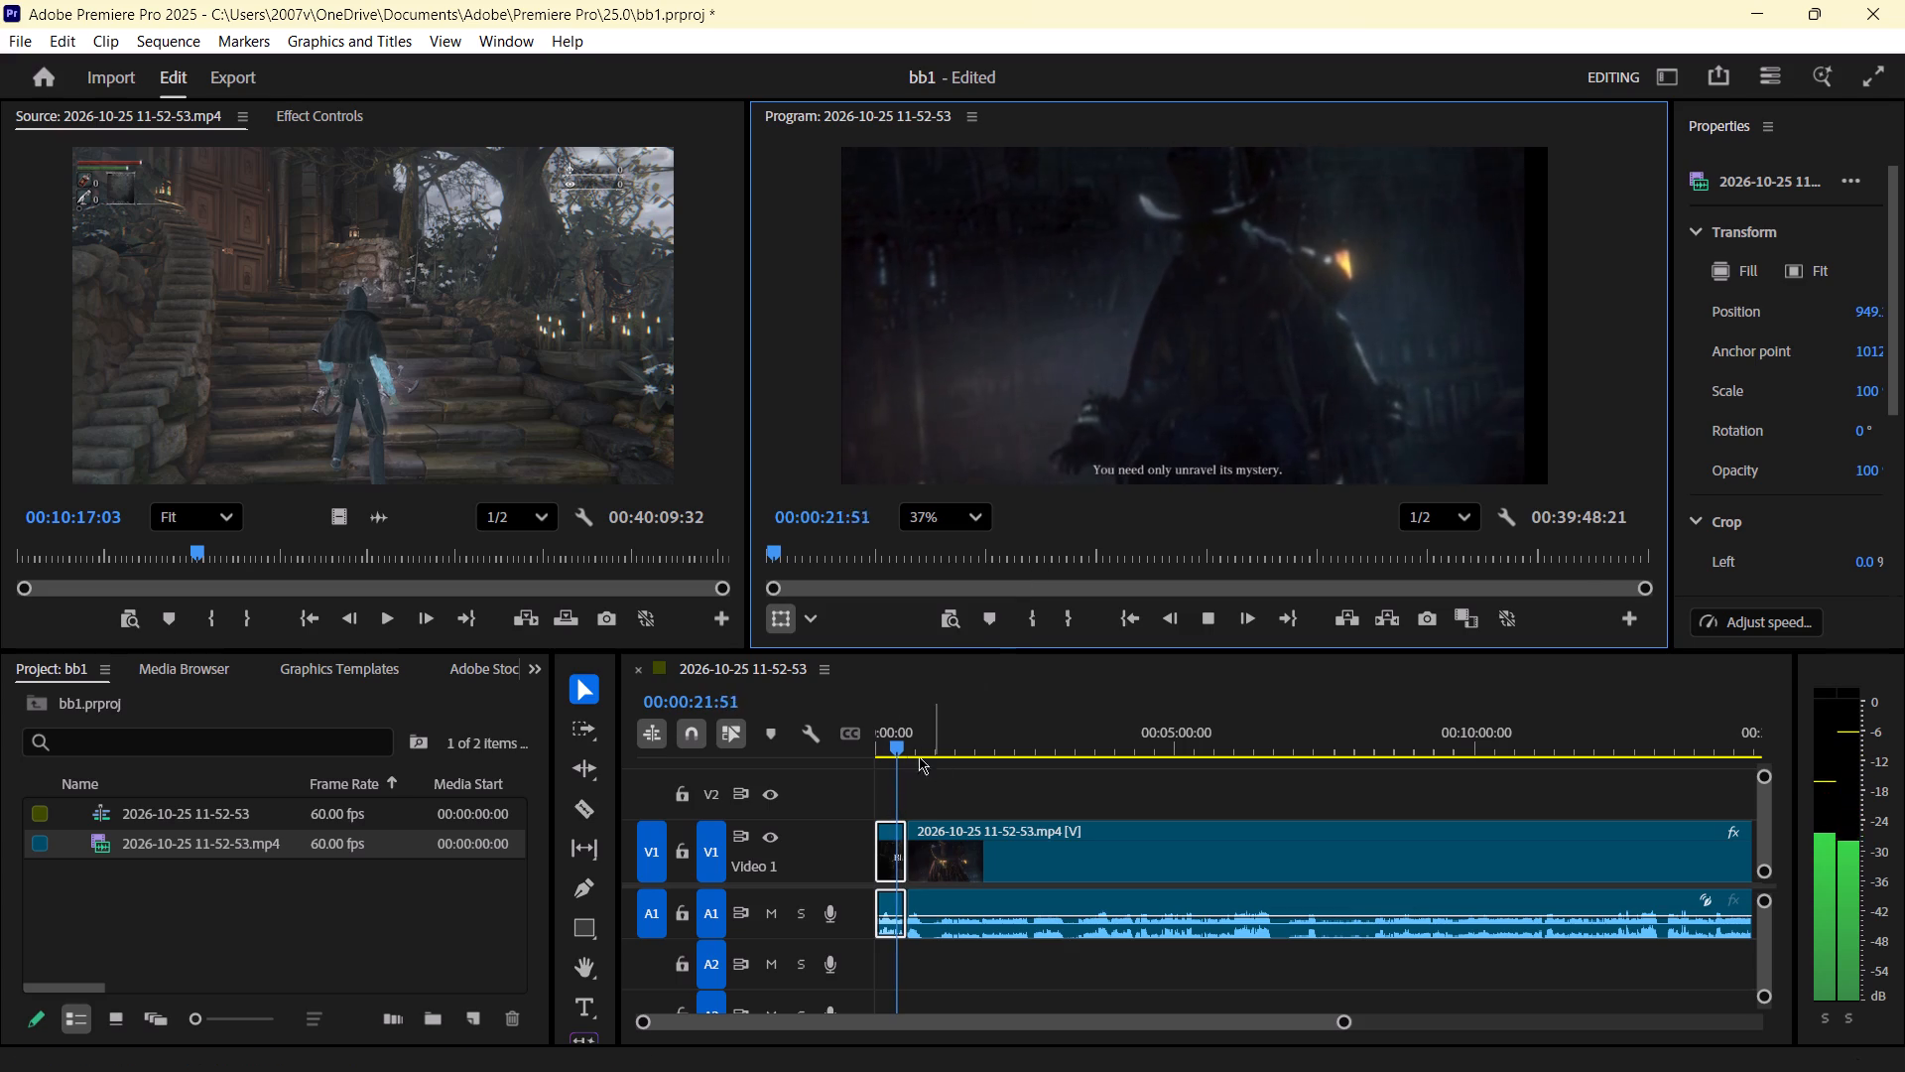
Return the playhead to the sequence start and replay the opening clip.
left_click_drag(898, 745, 884, 748)
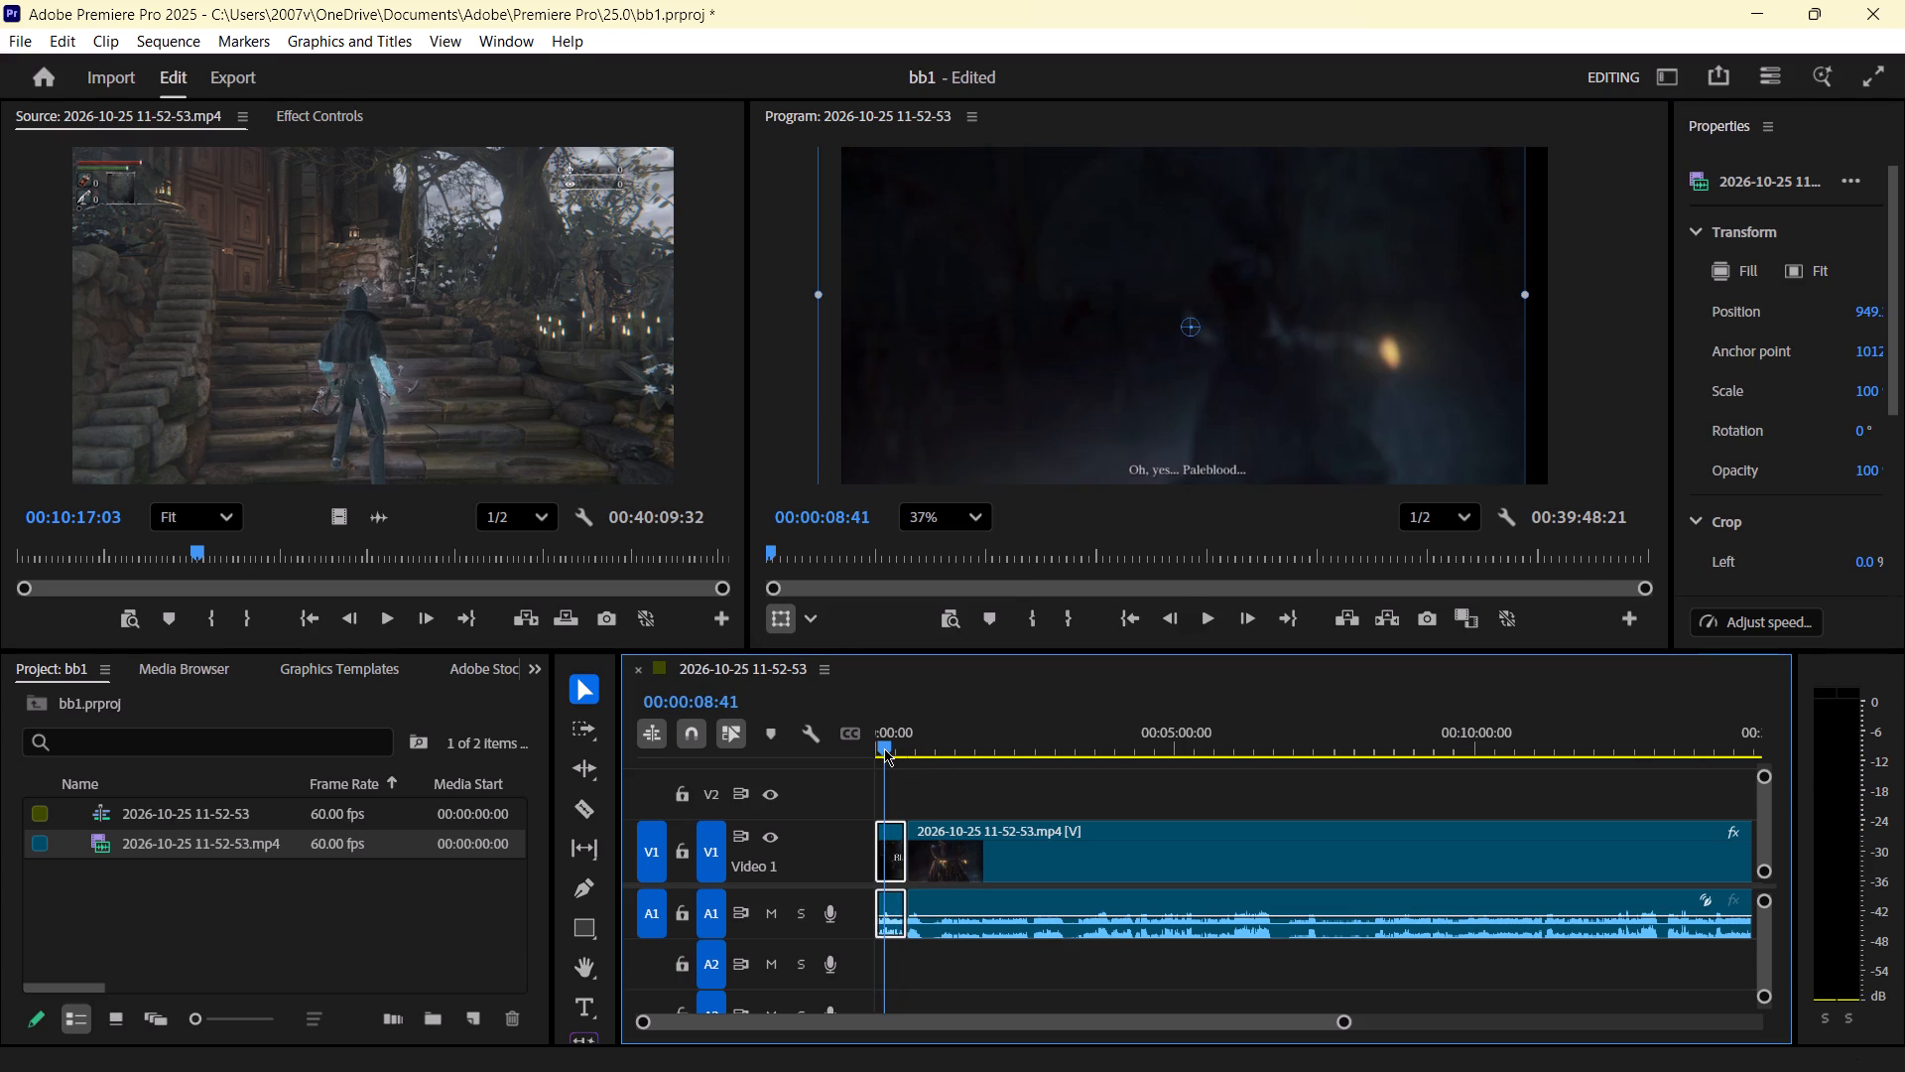
left_click_drag(884, 748, 871, 748)
key("space")
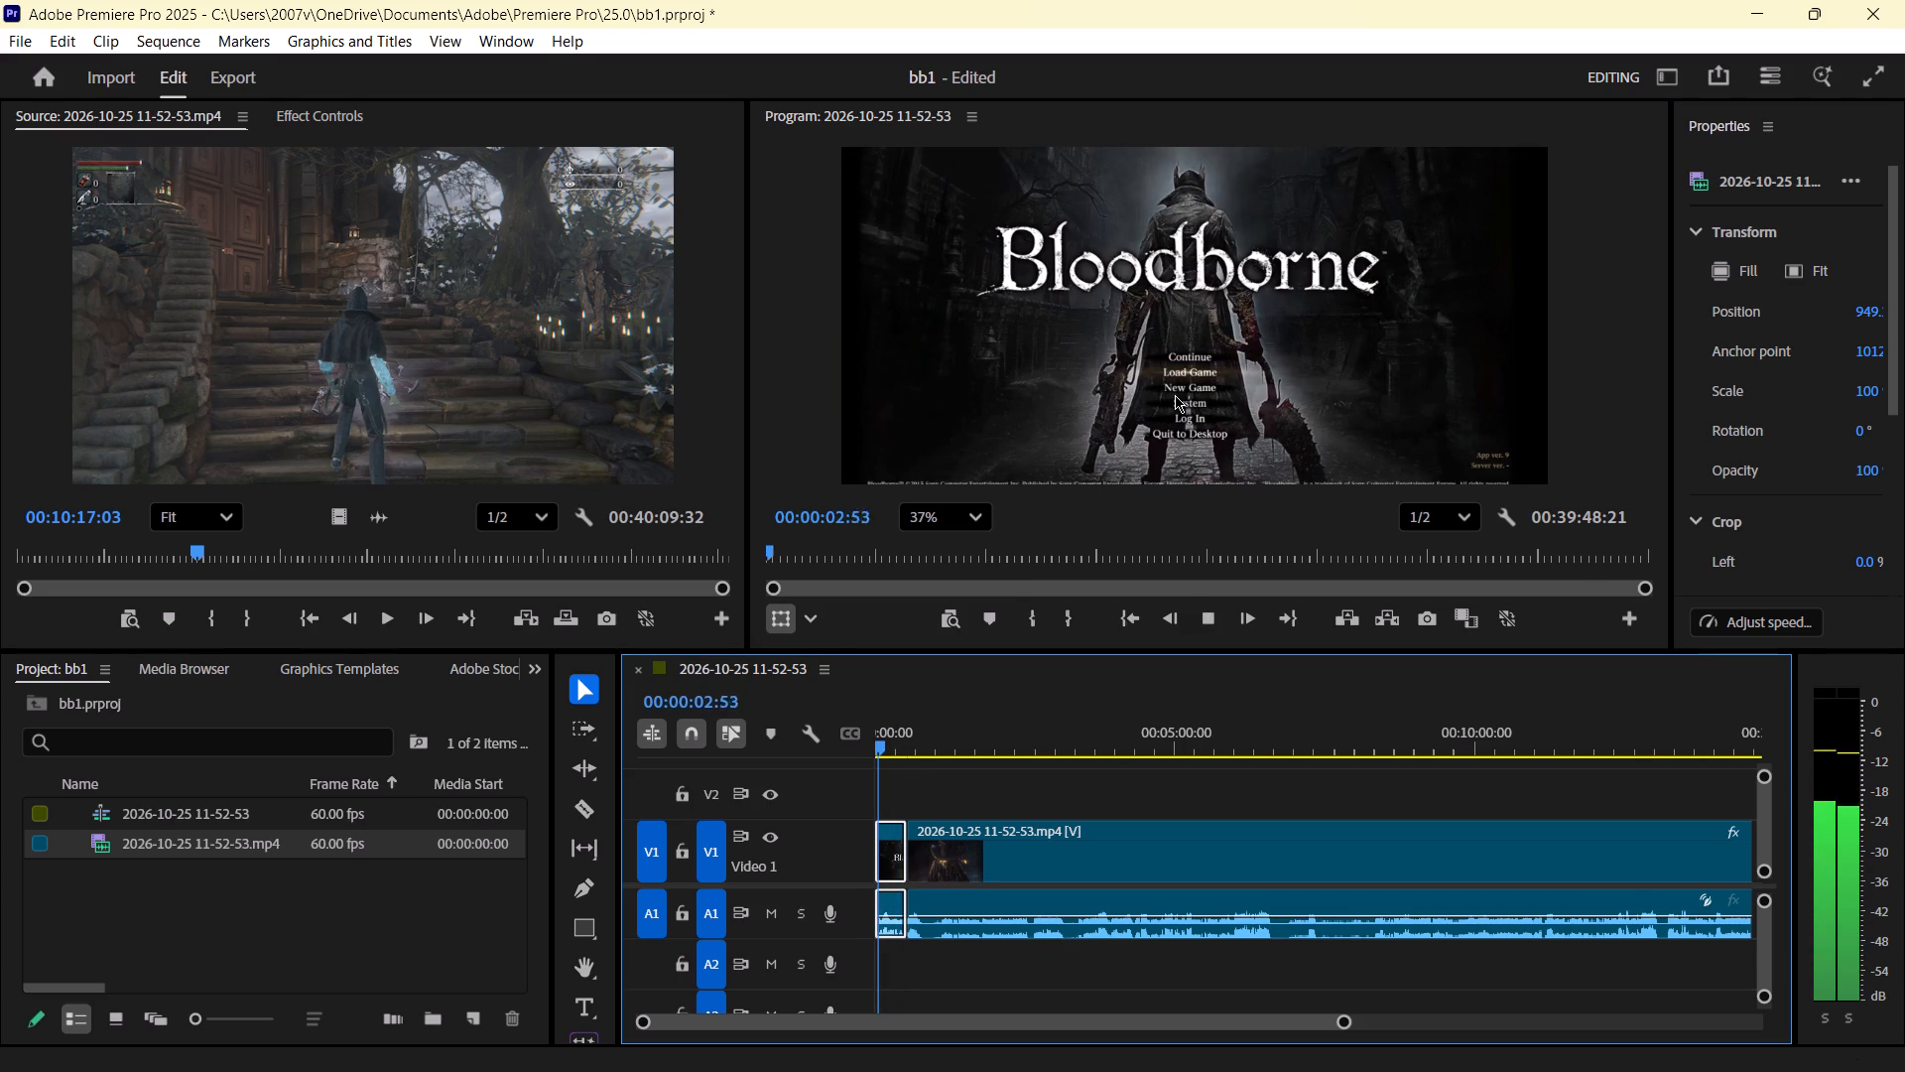
Play the opening cutscene clip and scrub back through its dialogue with the timeline magnified around it.
key("space")
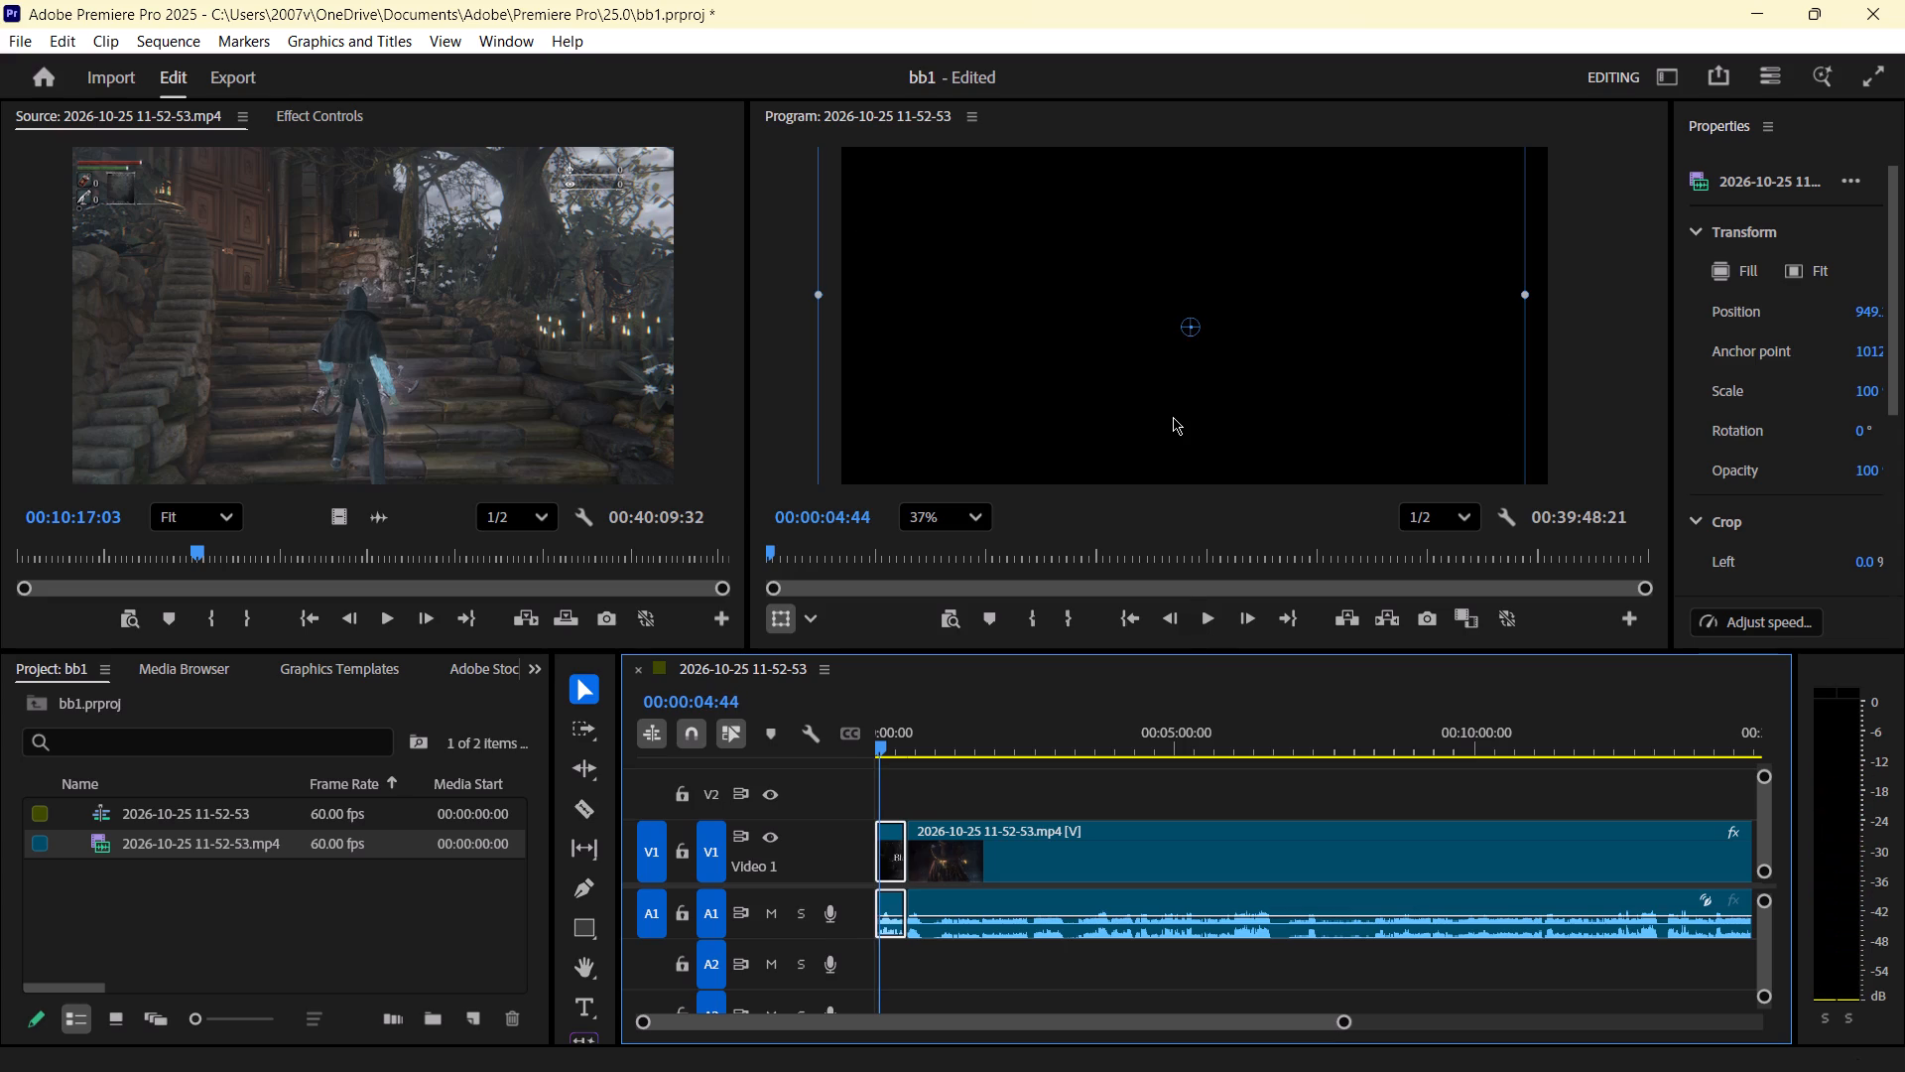
key("space")
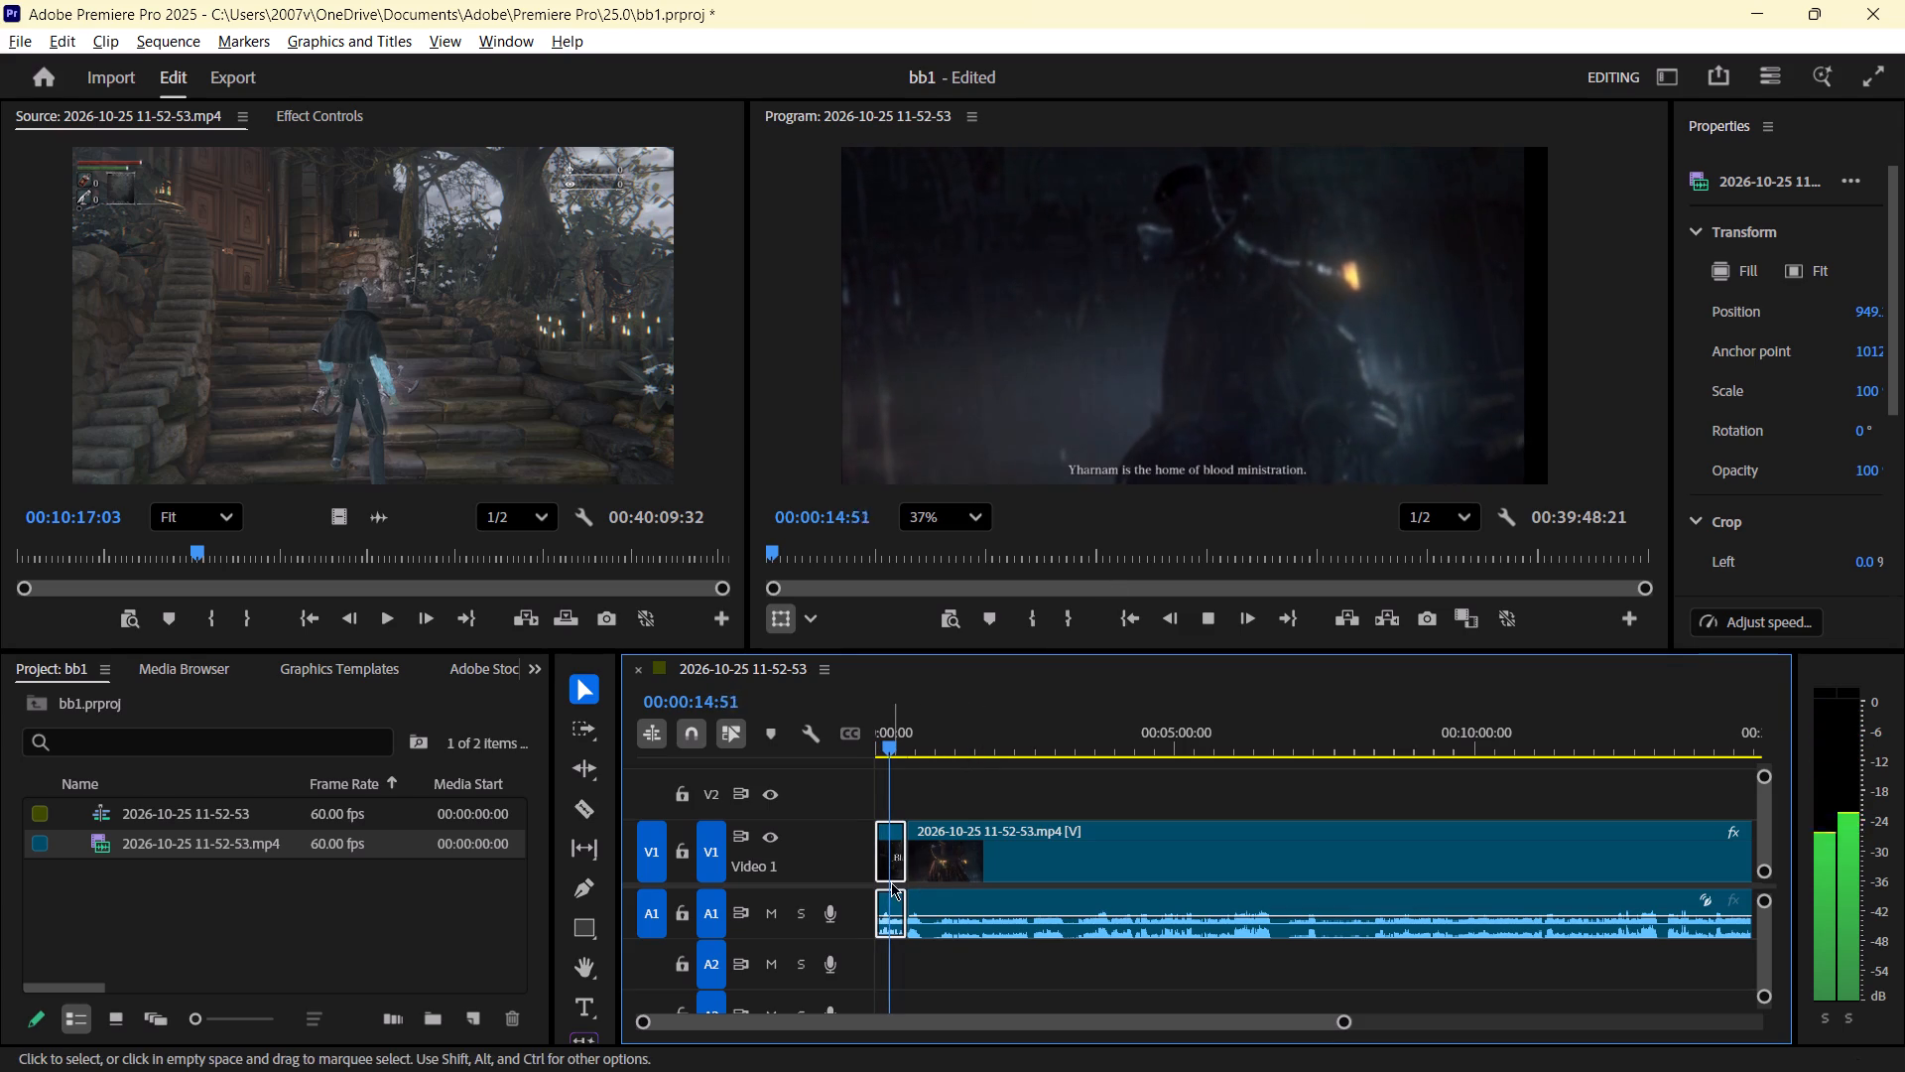
scroll(884, 861, "up", 10, "alt")
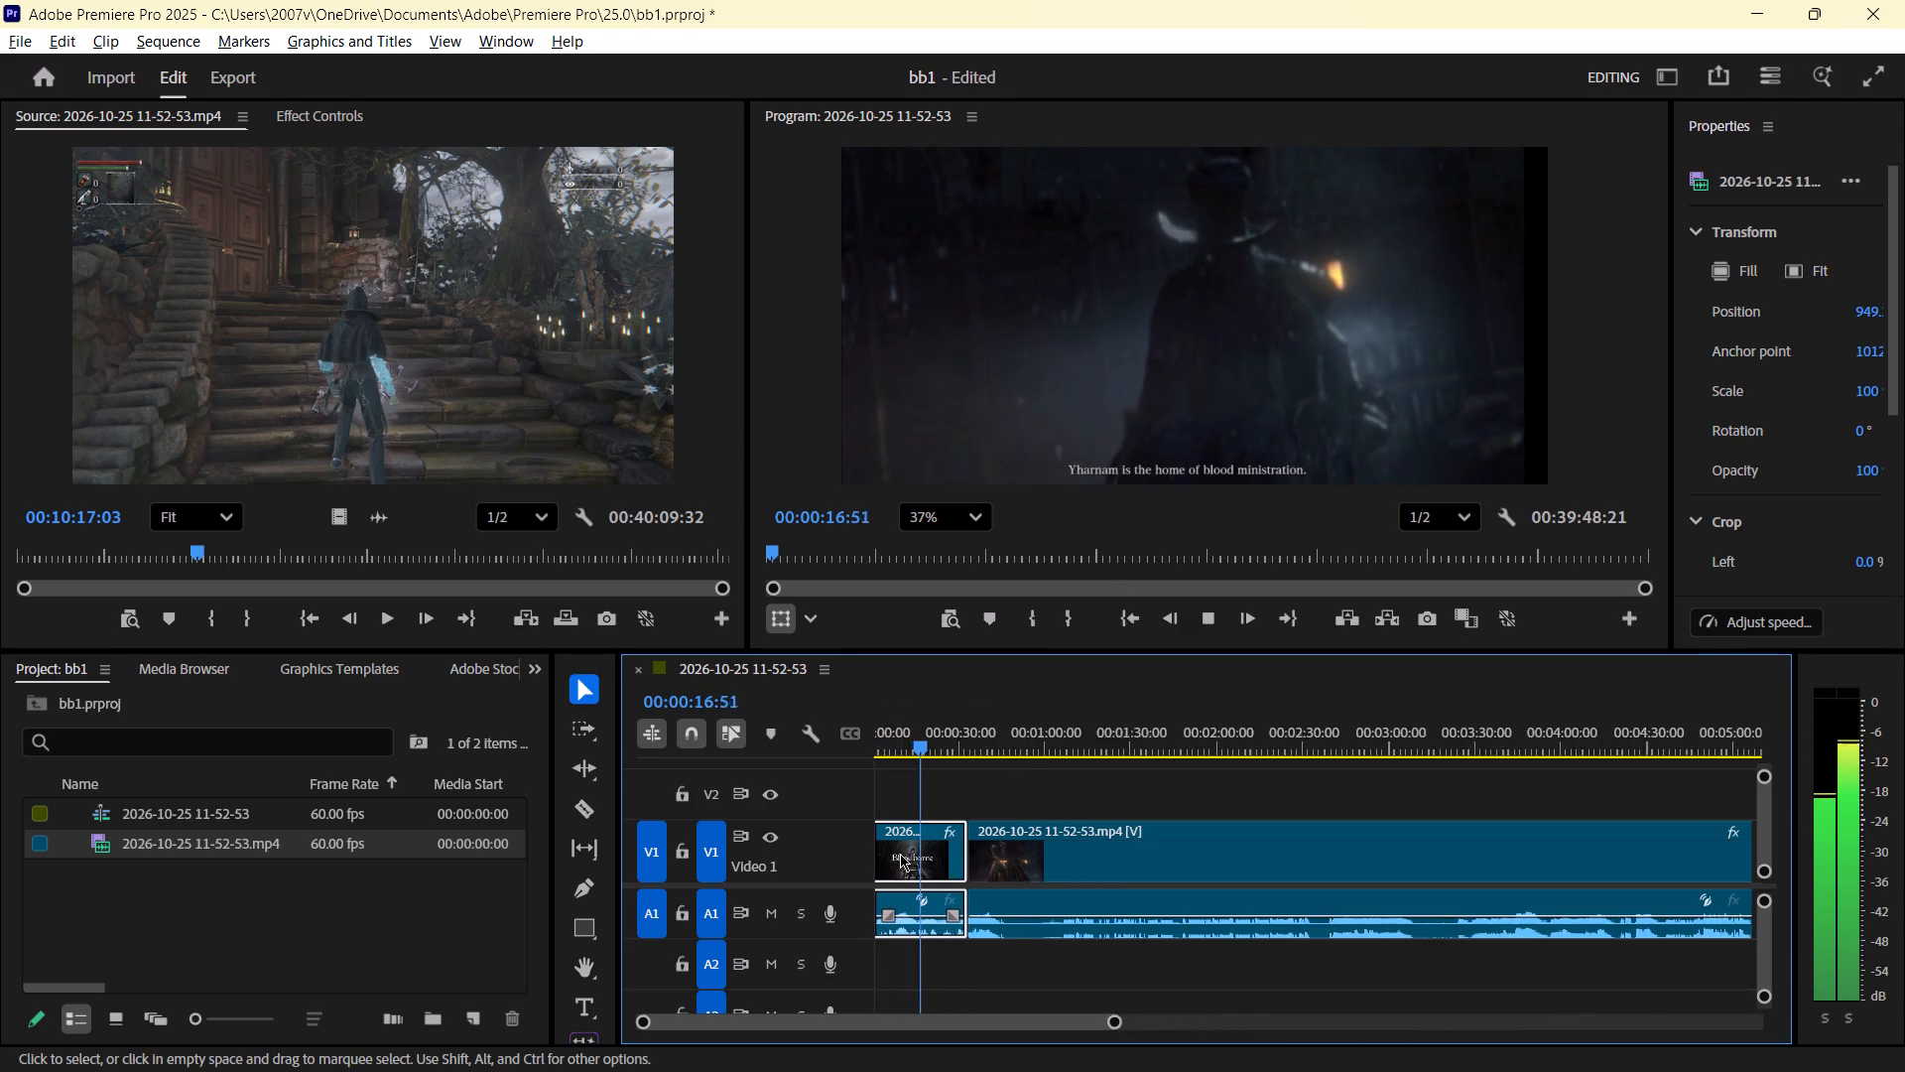
scroll(900, 854, "up", 6, "alt")
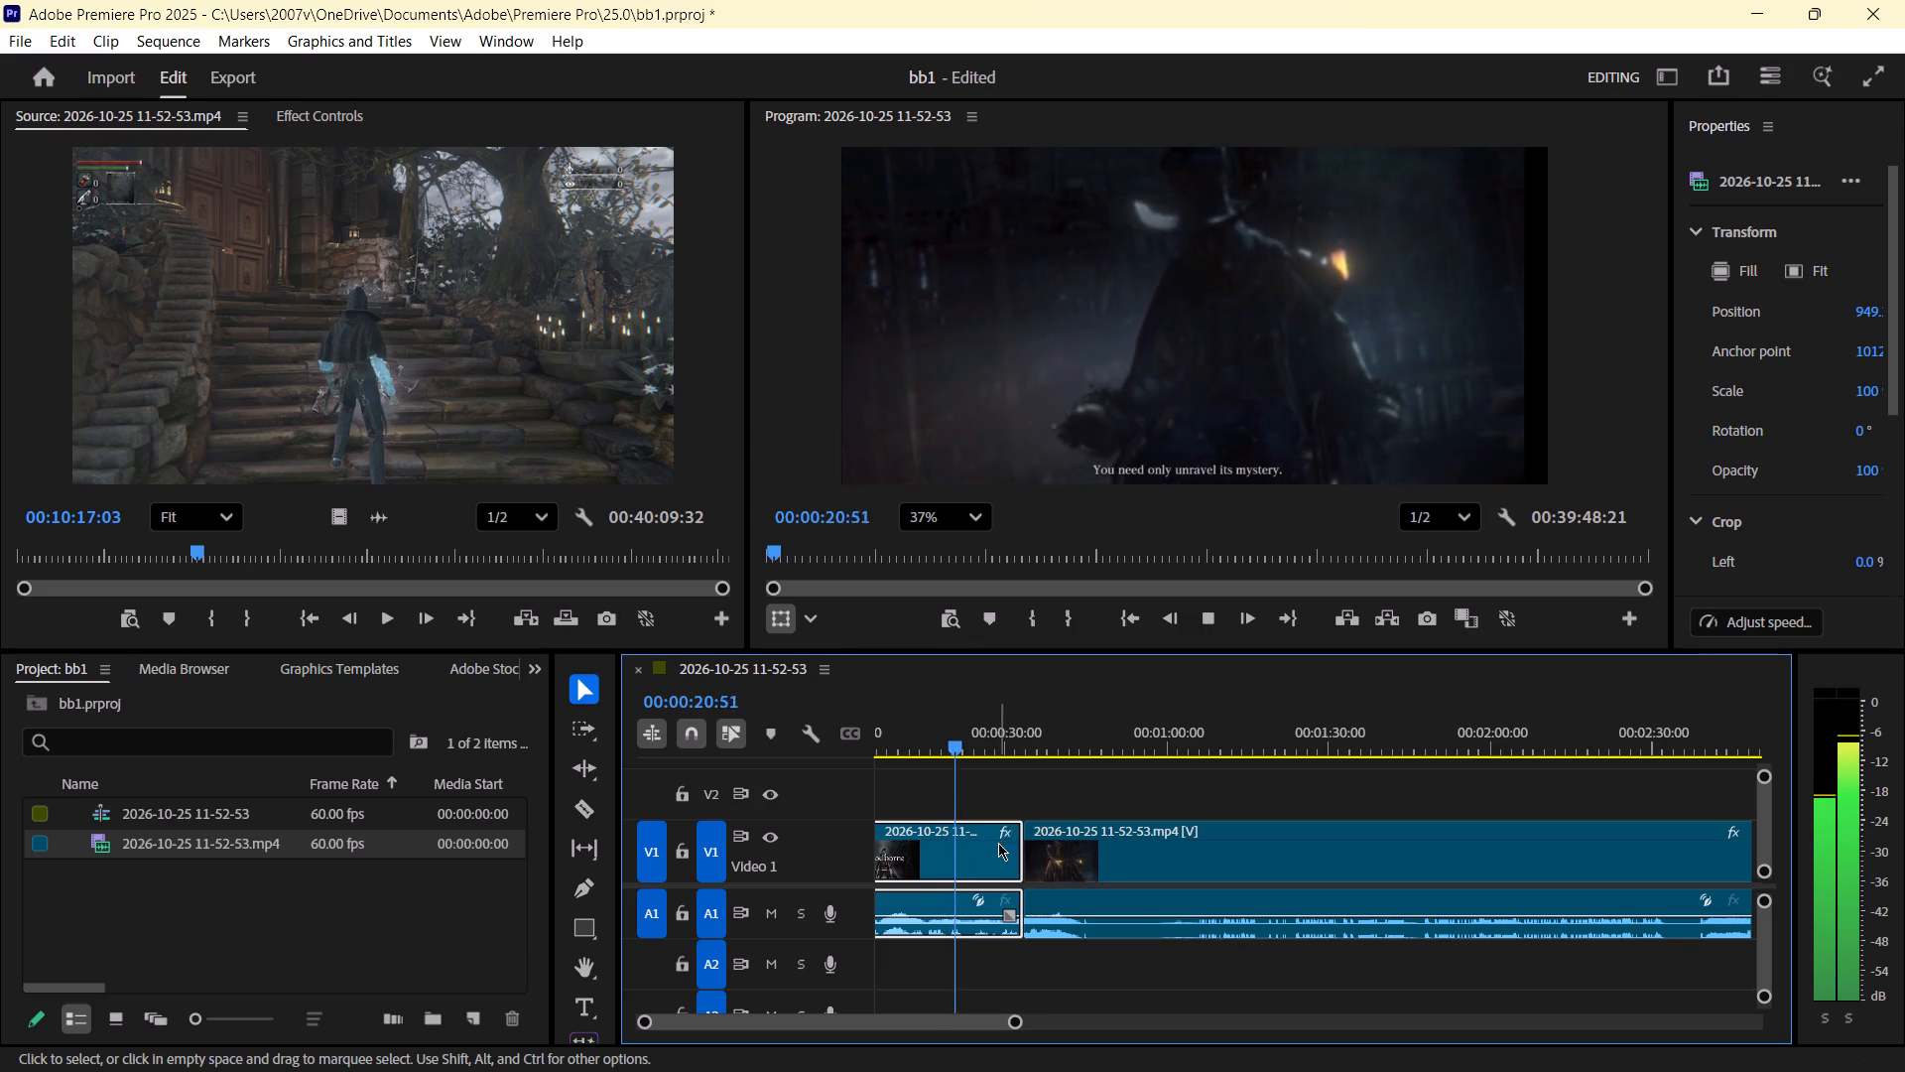
key("space")
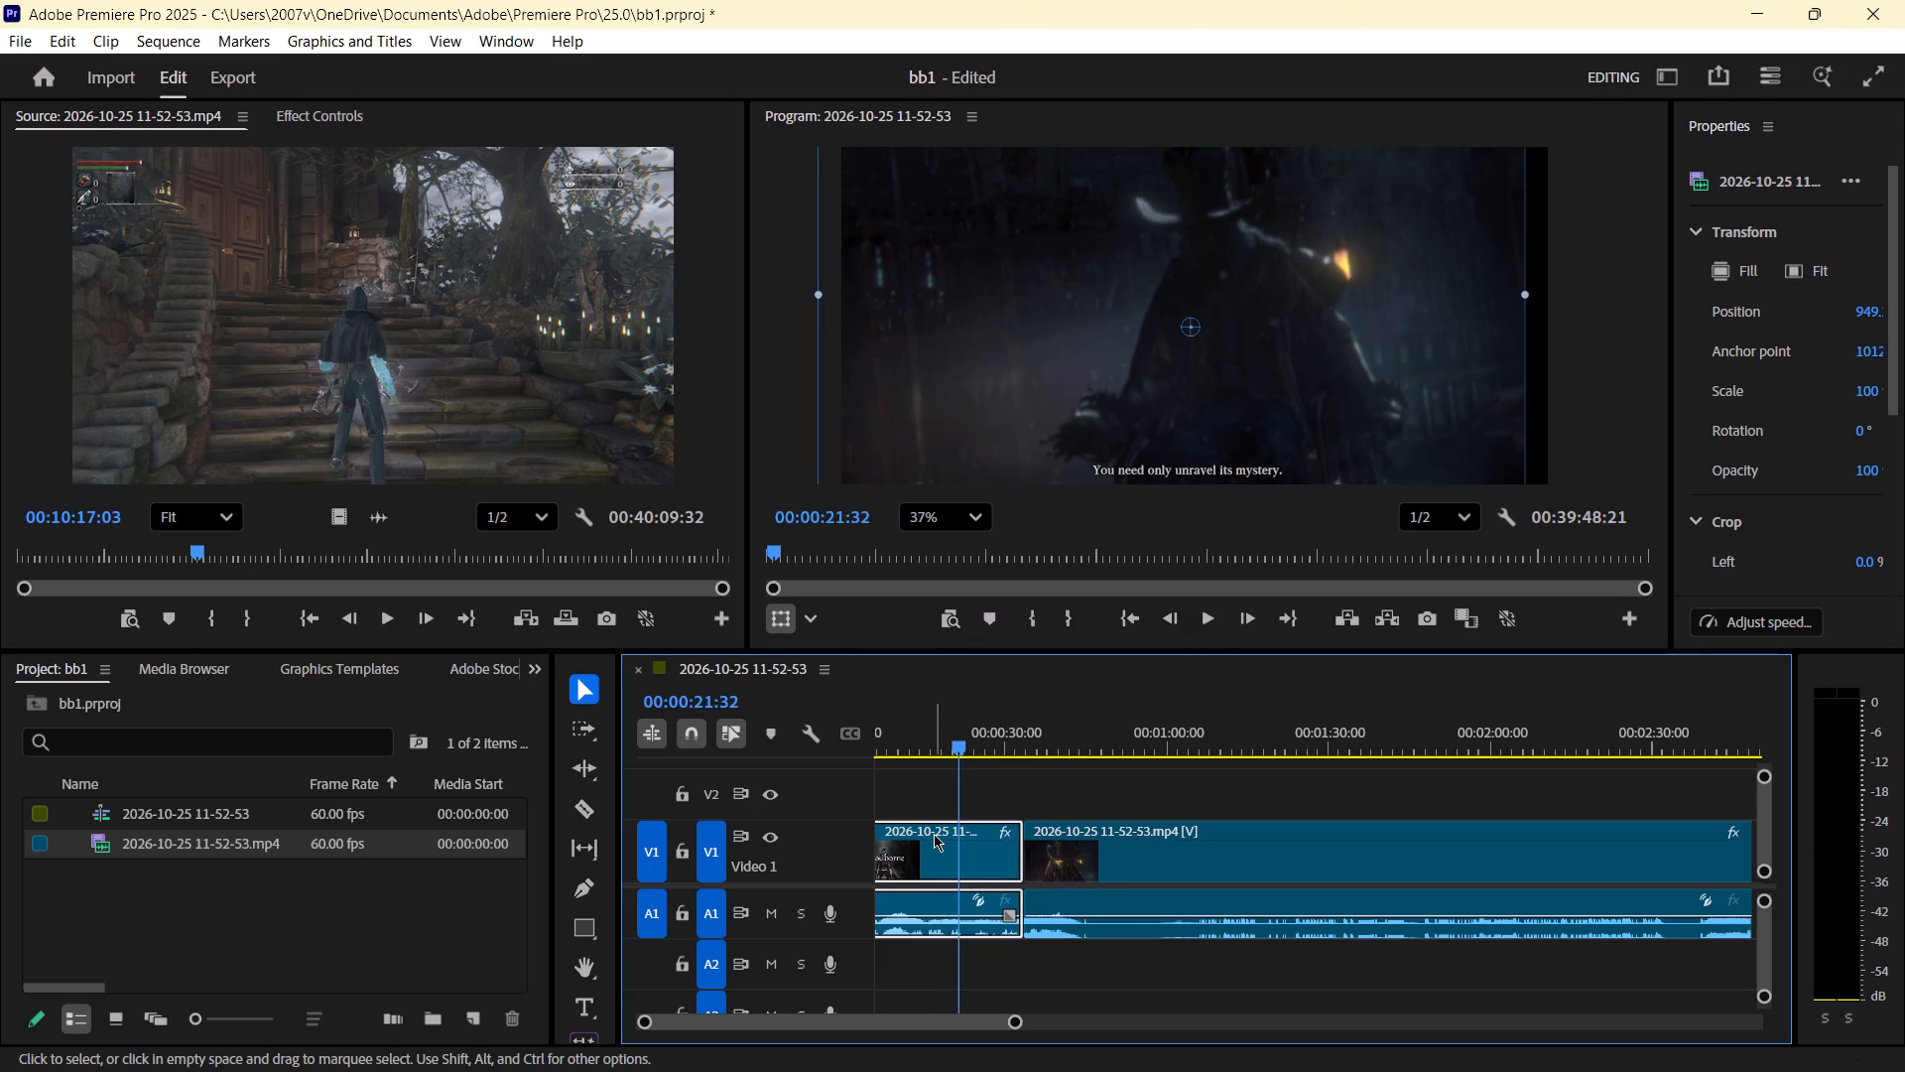
left_click_drag(960, 751, 925, 750)
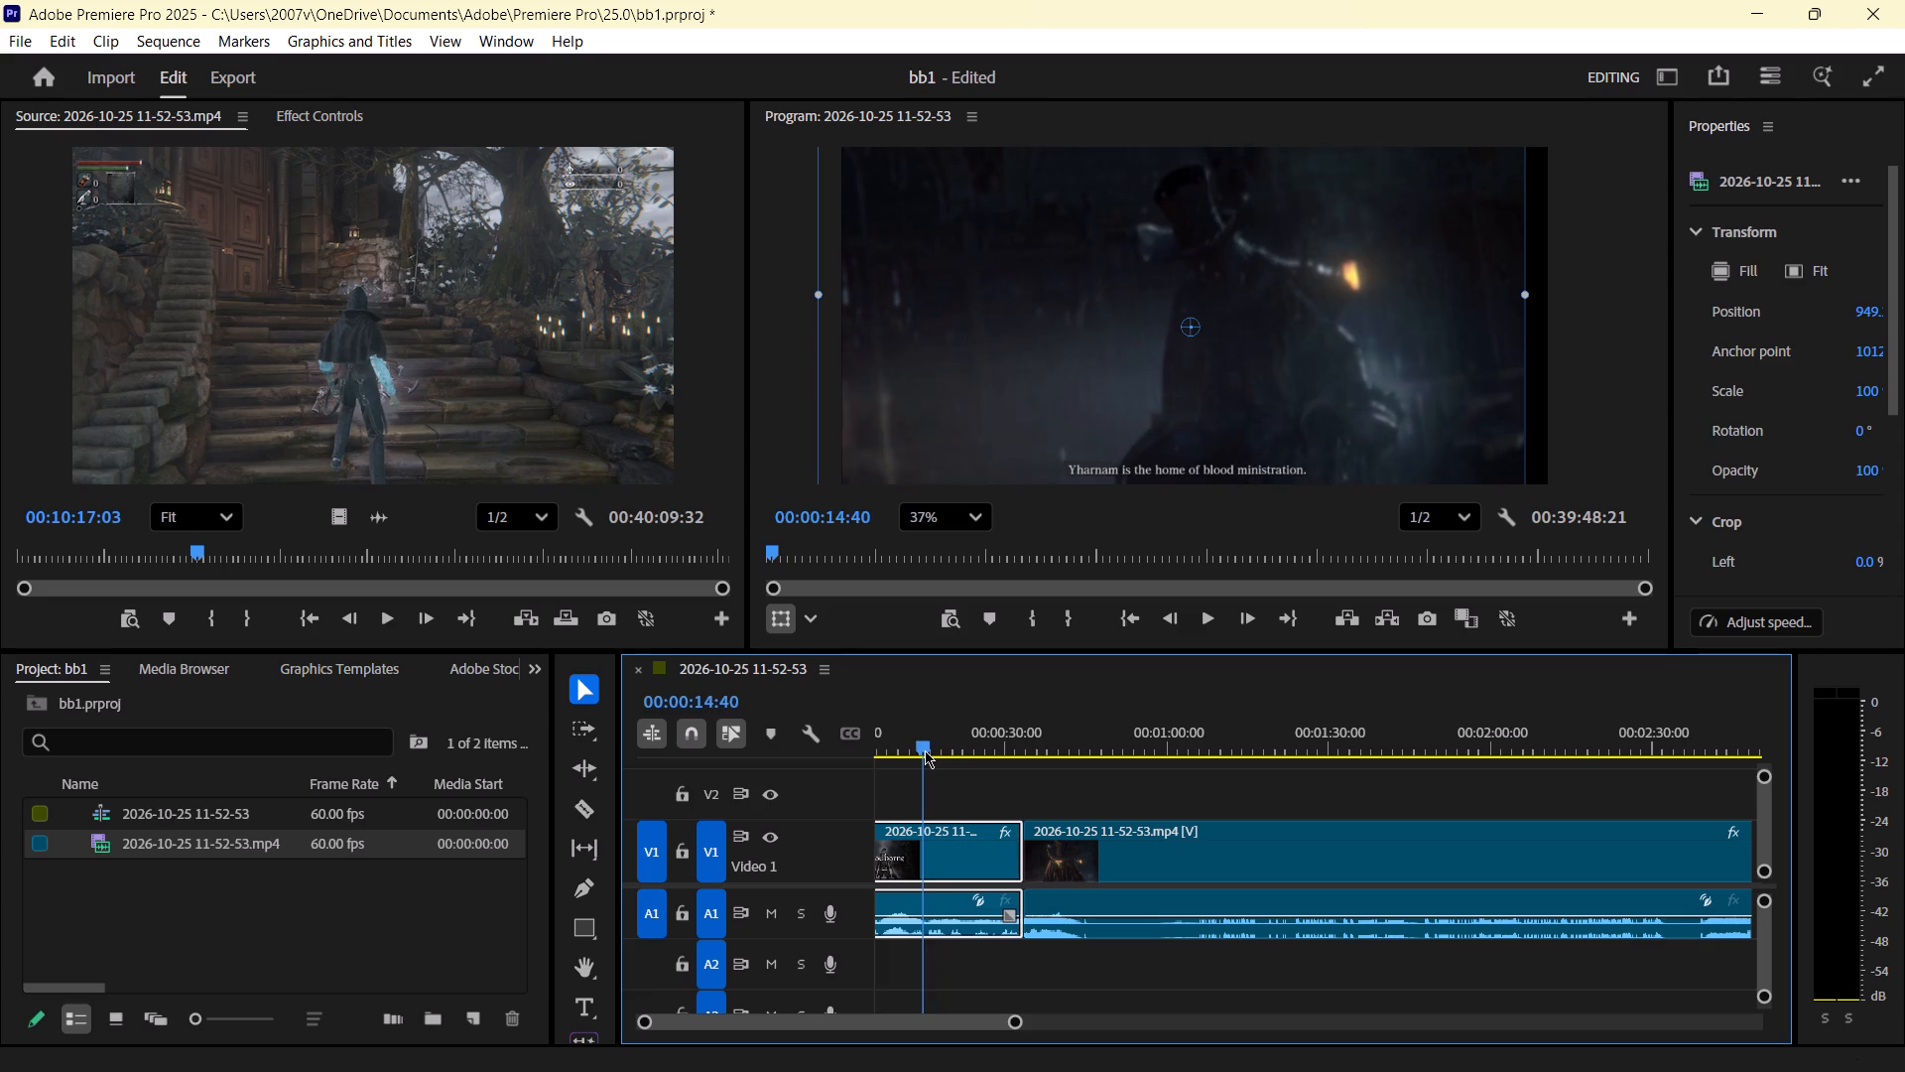
left_click_drag(925, 750, 917, 760)
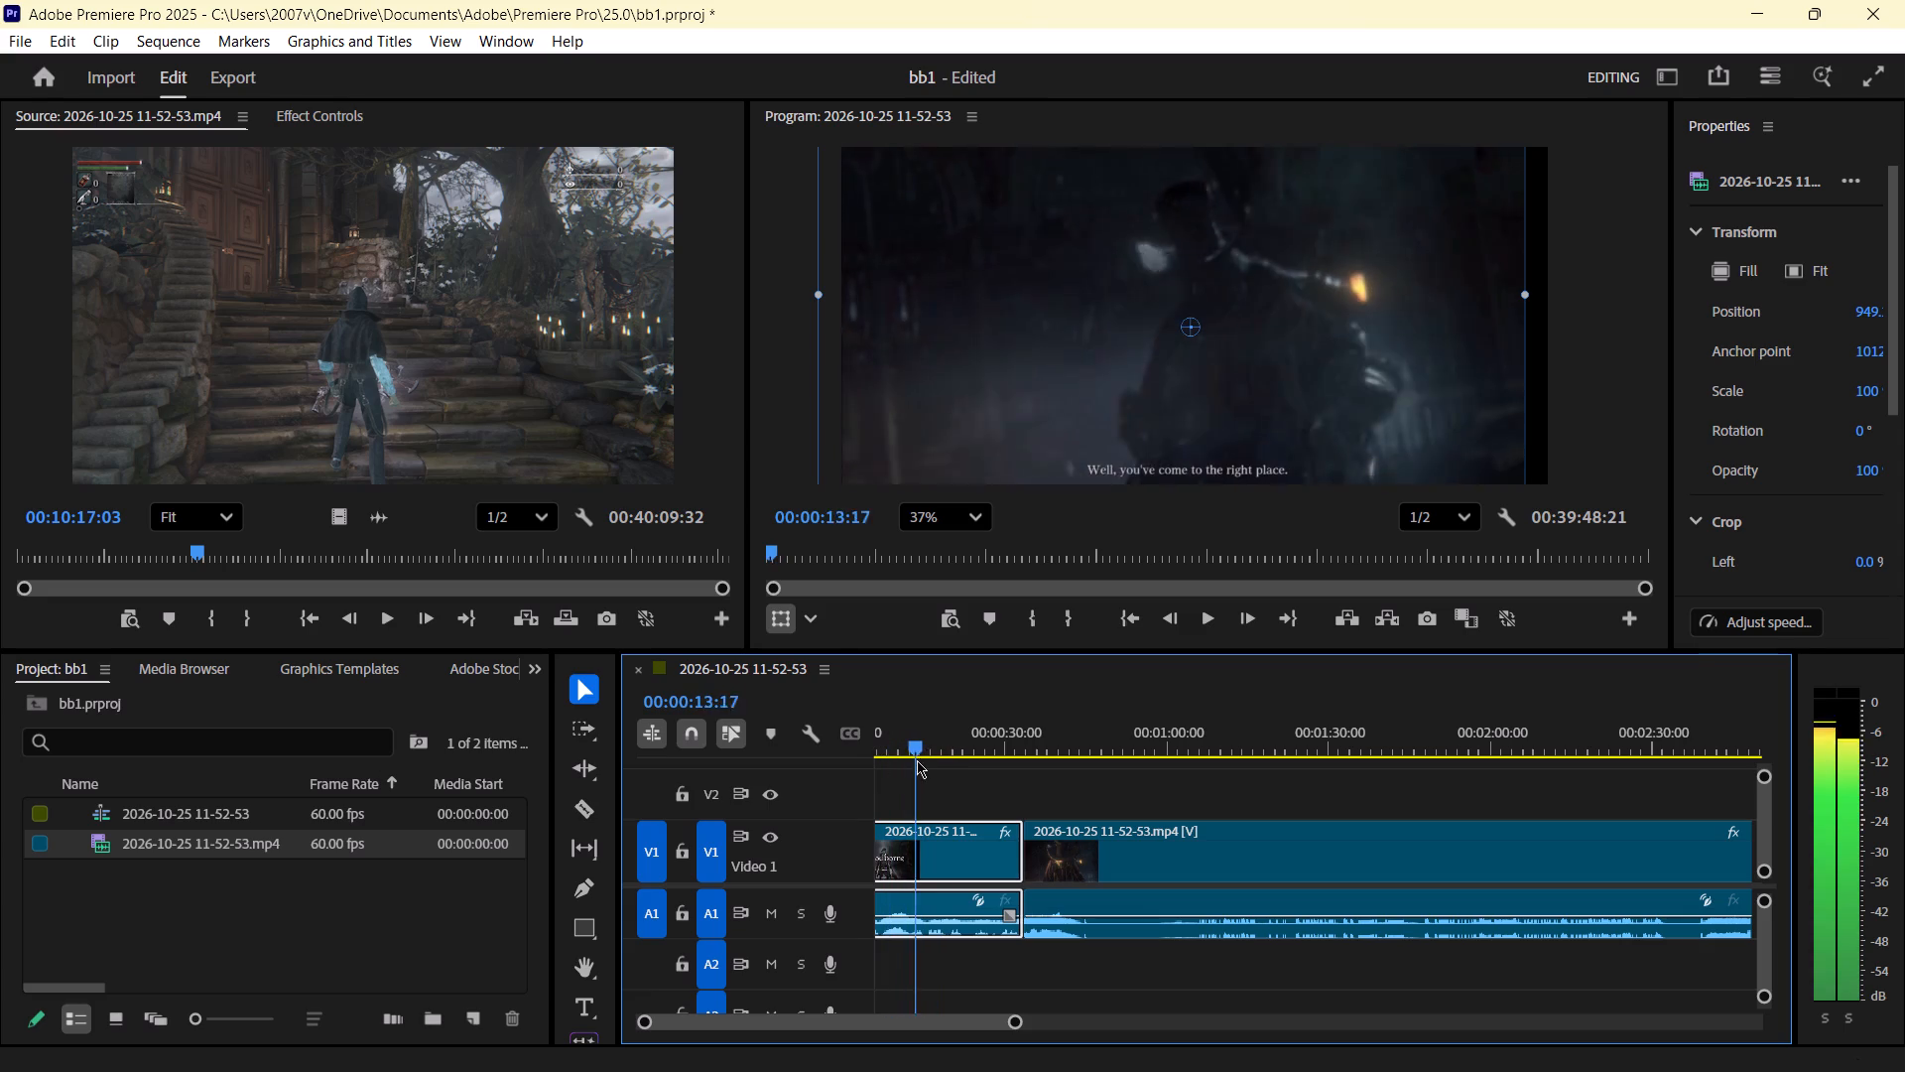
left_click_drag(917, 760, 918, 761)
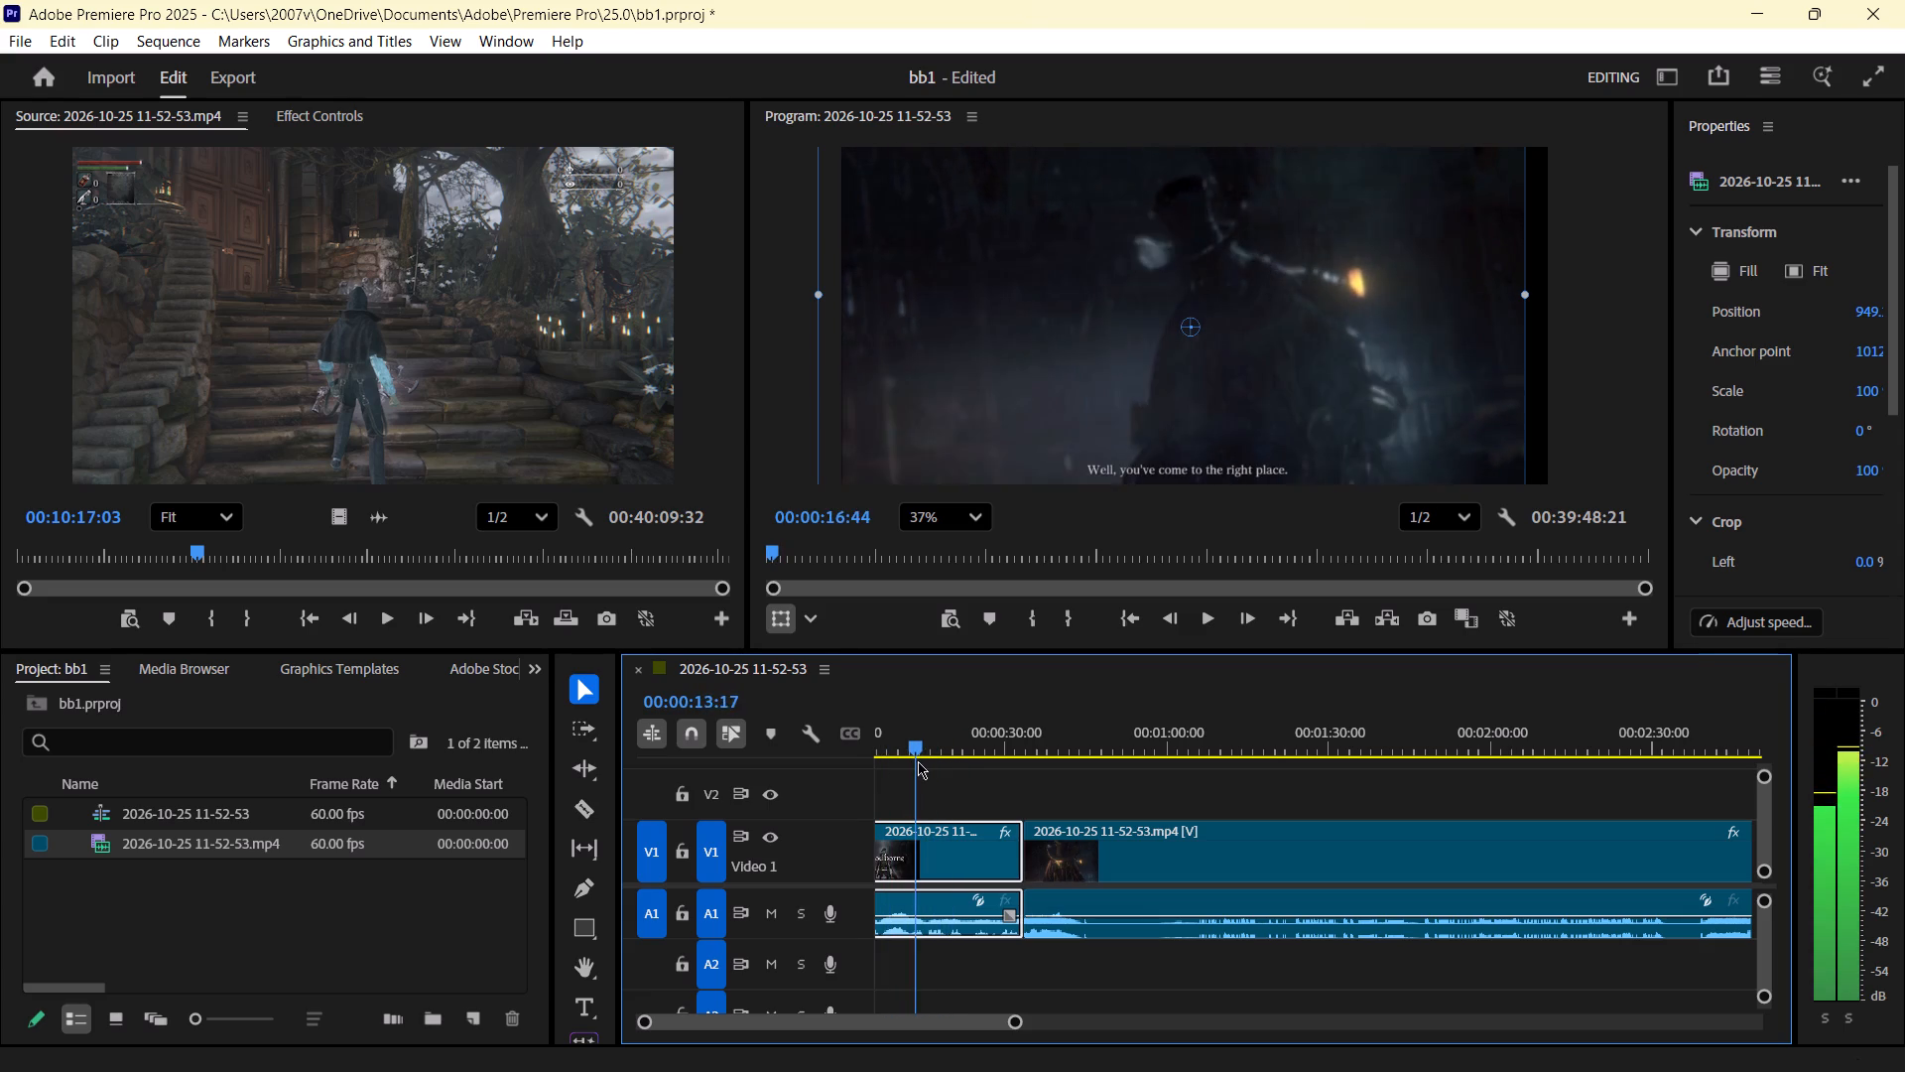
left_click_drag(918, 761, 905, 761)
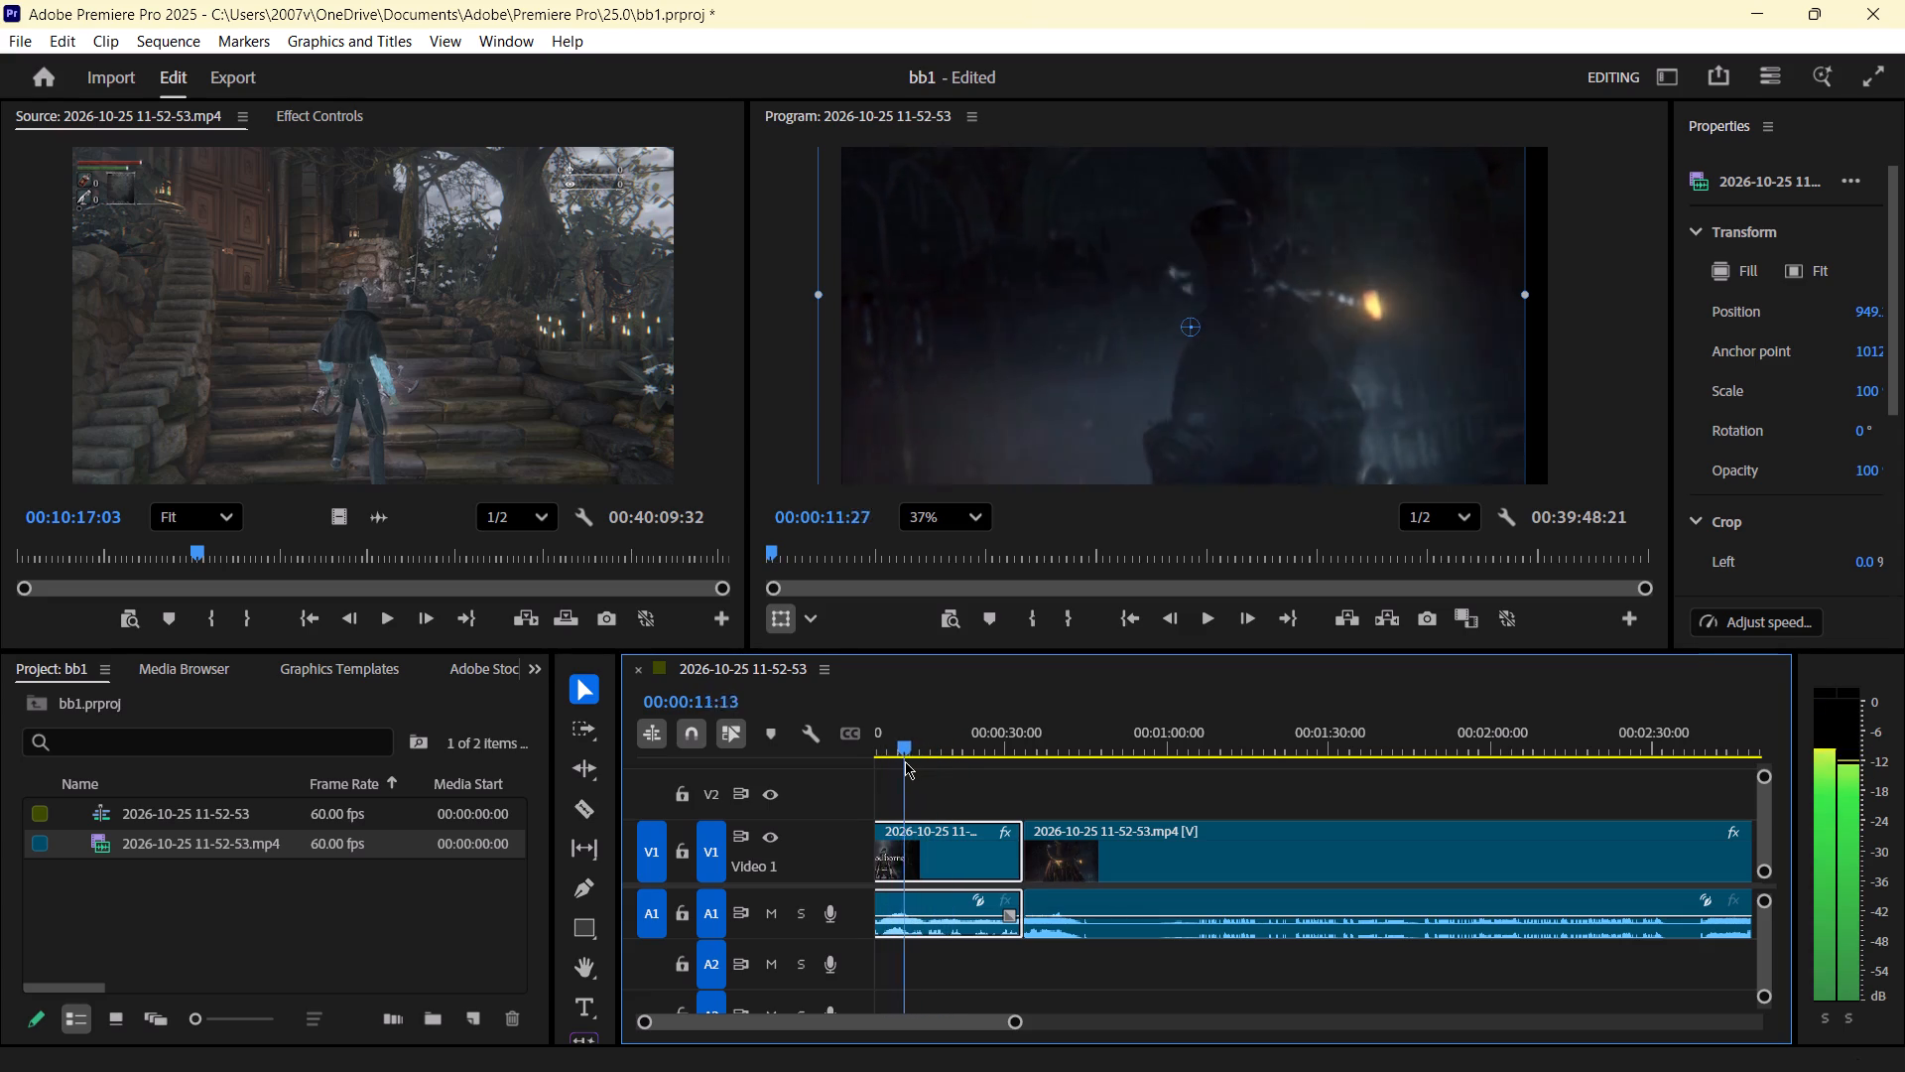
Replay from the sequence start and scrub through the cutscene into the second clip as far as the character creation screen.
left_click_drag(905, 761, 869, 761)
key("space")
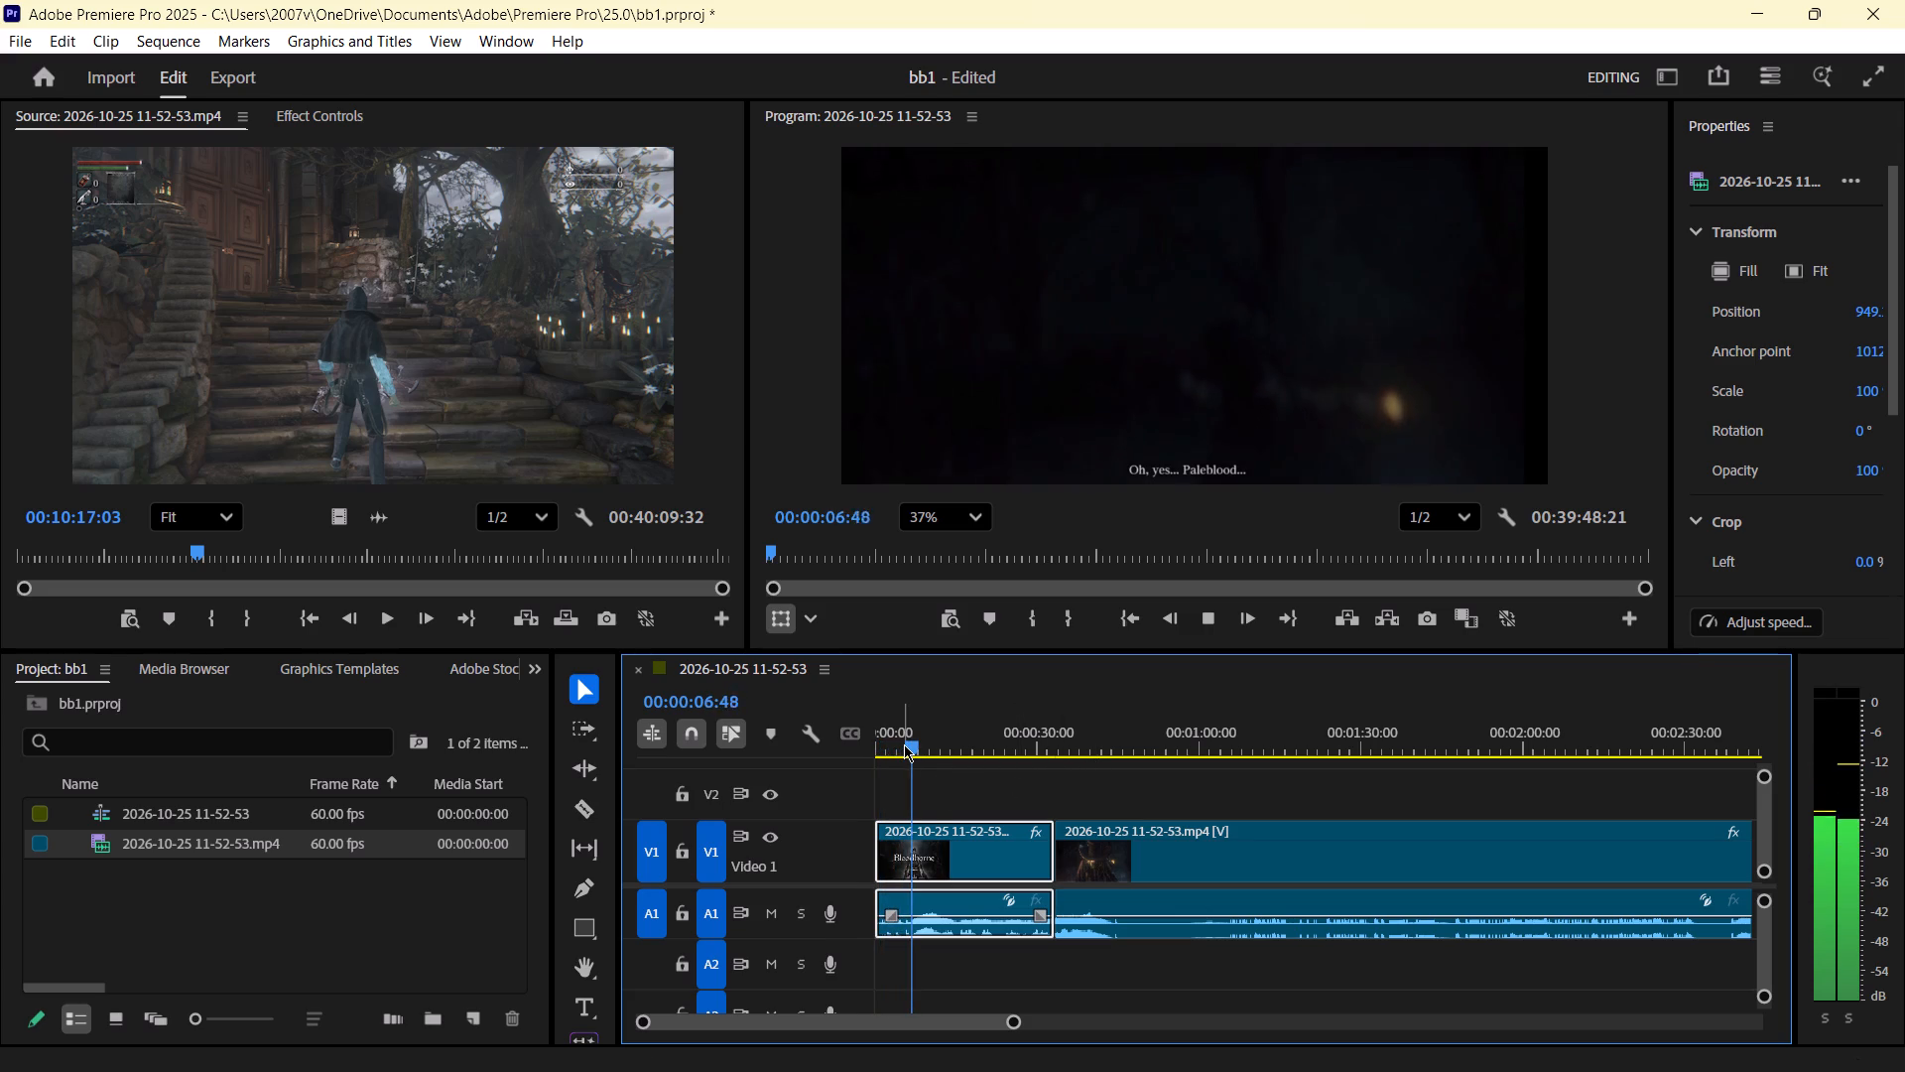
left_click_drag(920, 745, 932, 750)
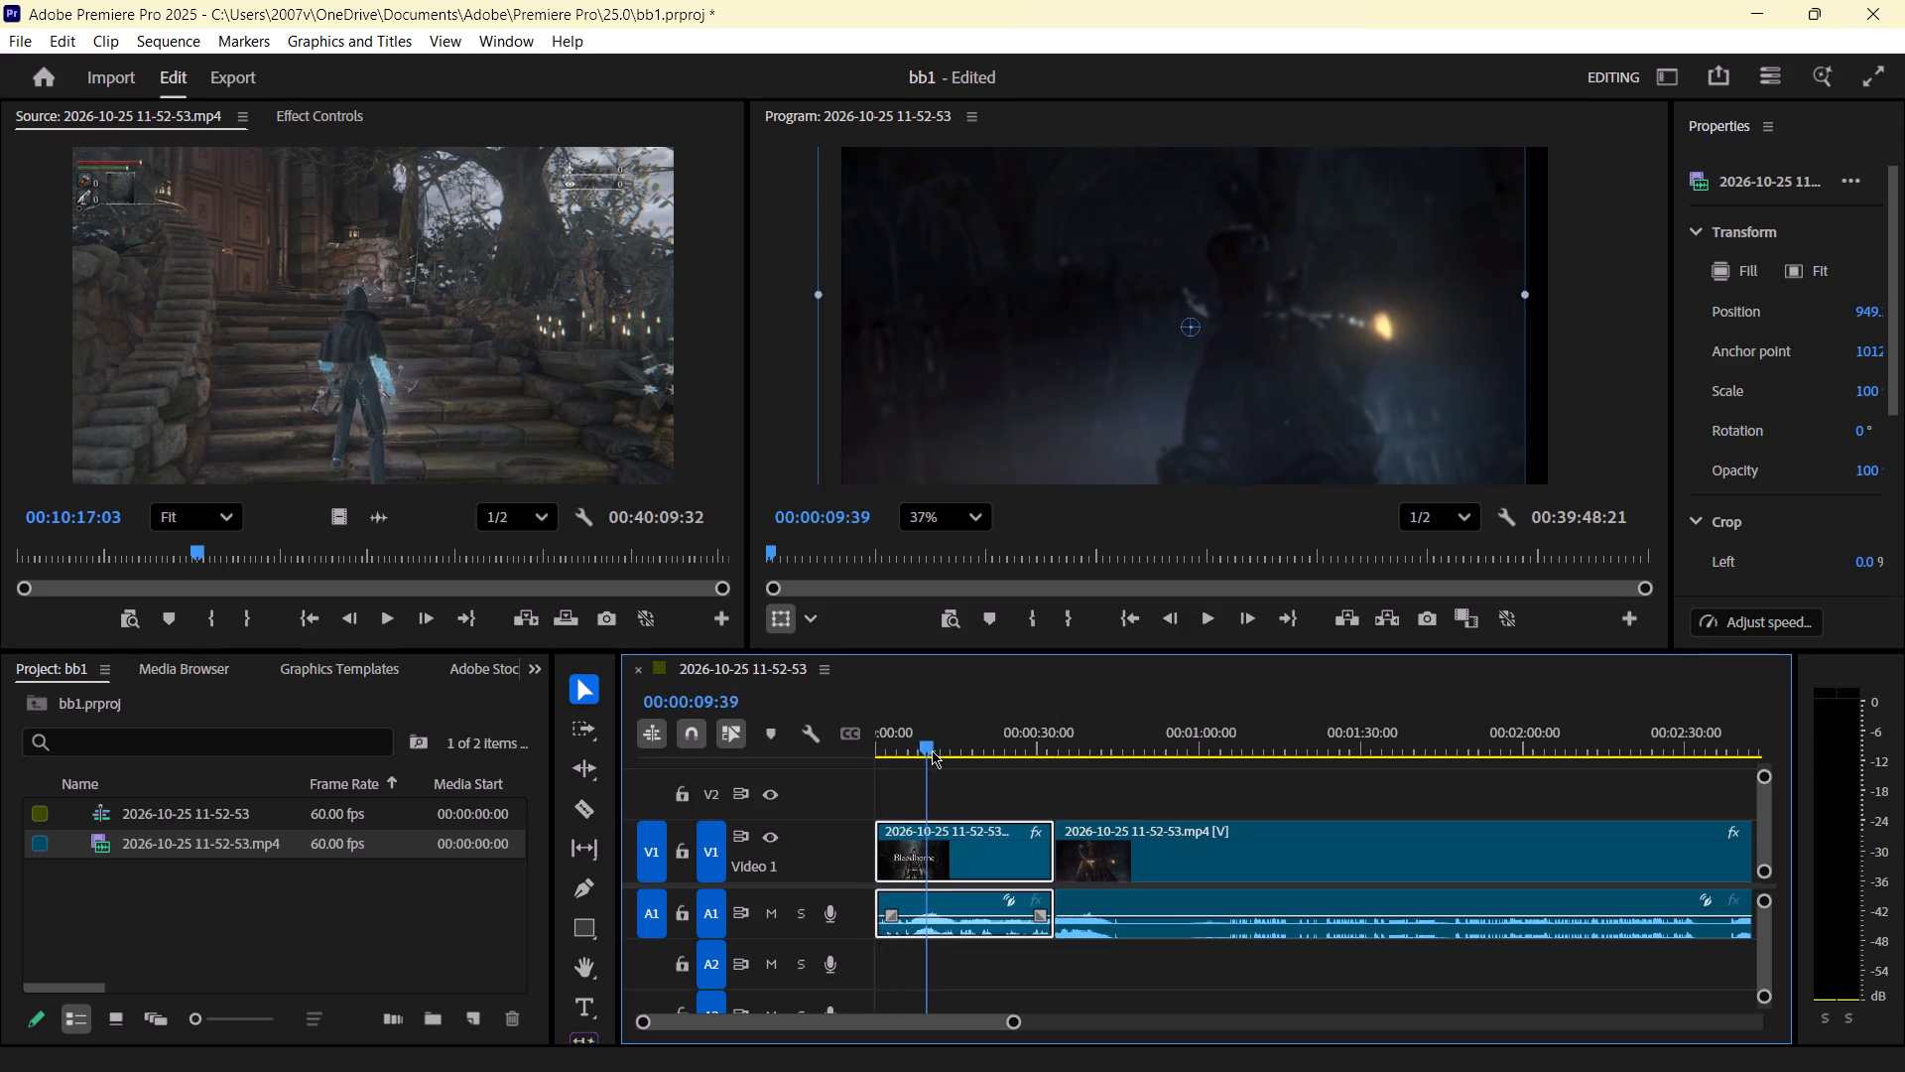
left_click_drag(932, 750, 963, 762)
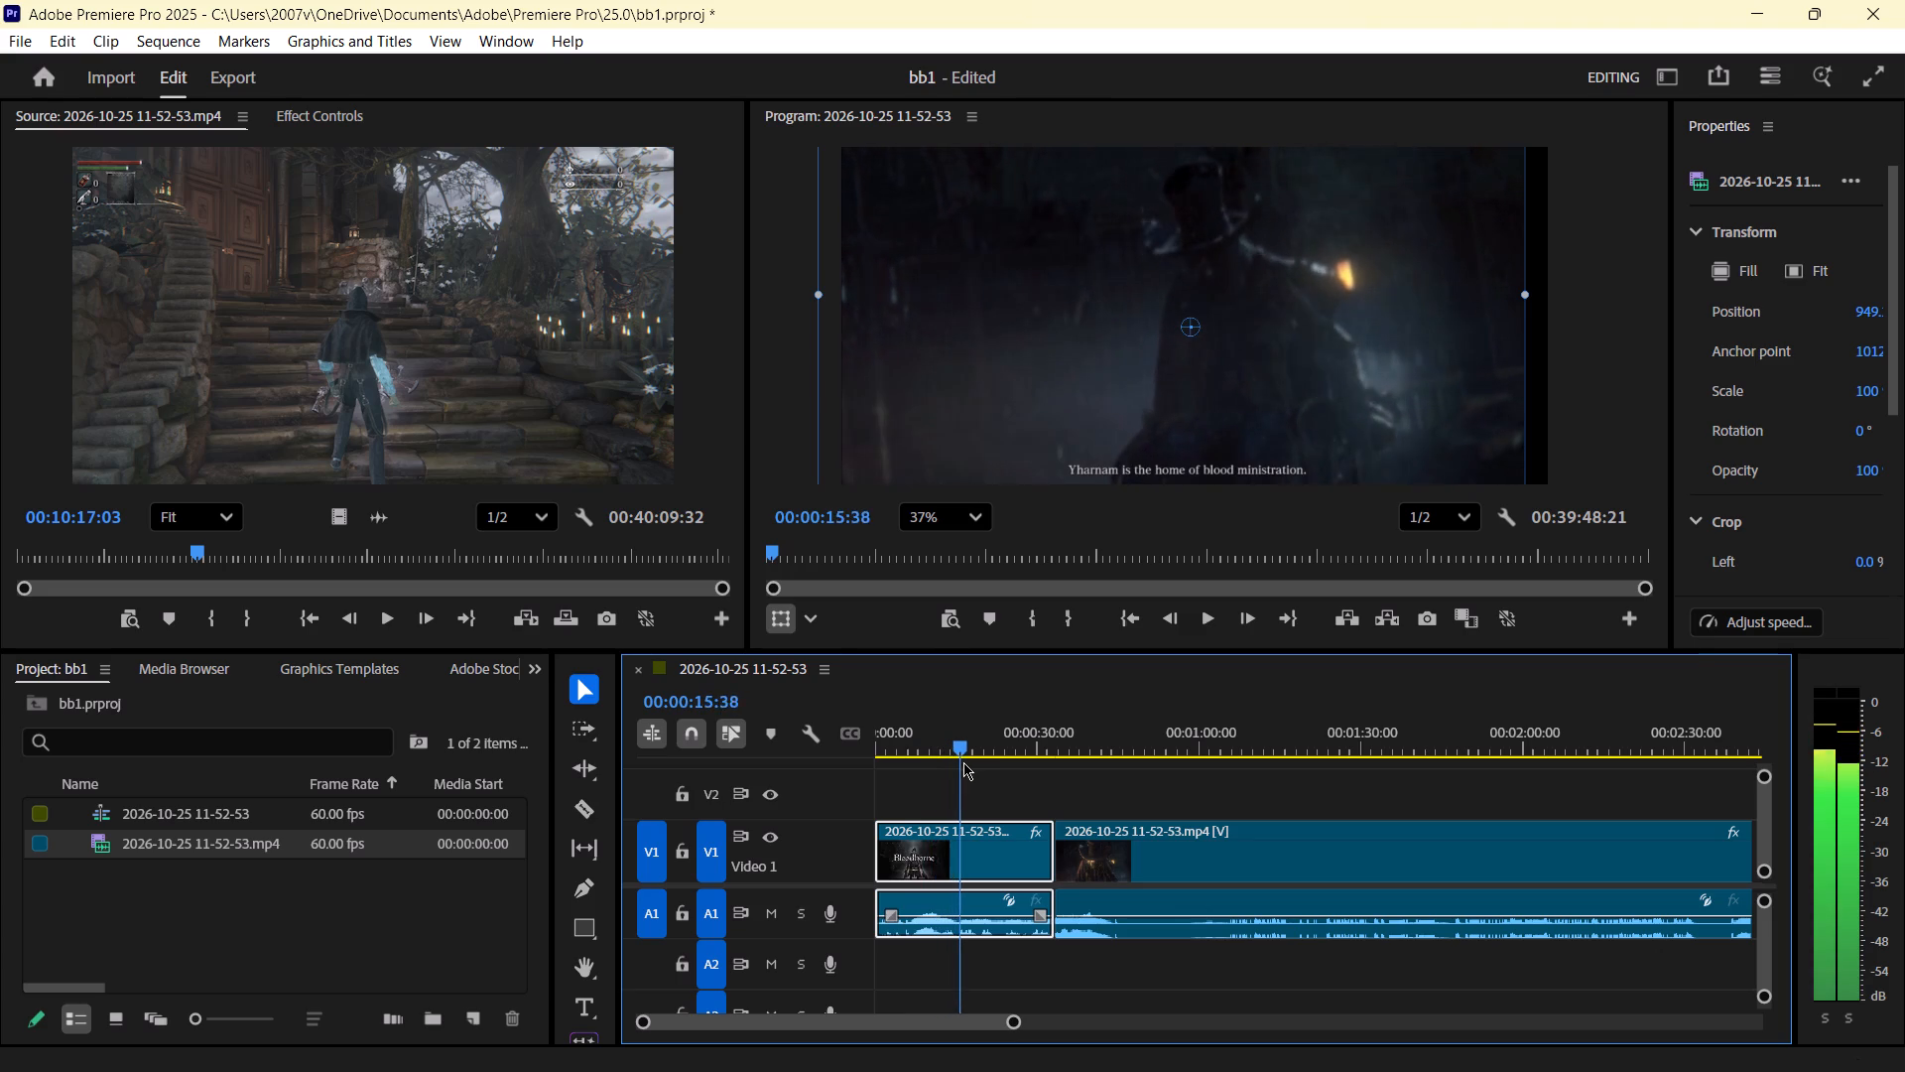
left_click_drag(963, 762, 990, 763)
key("space")
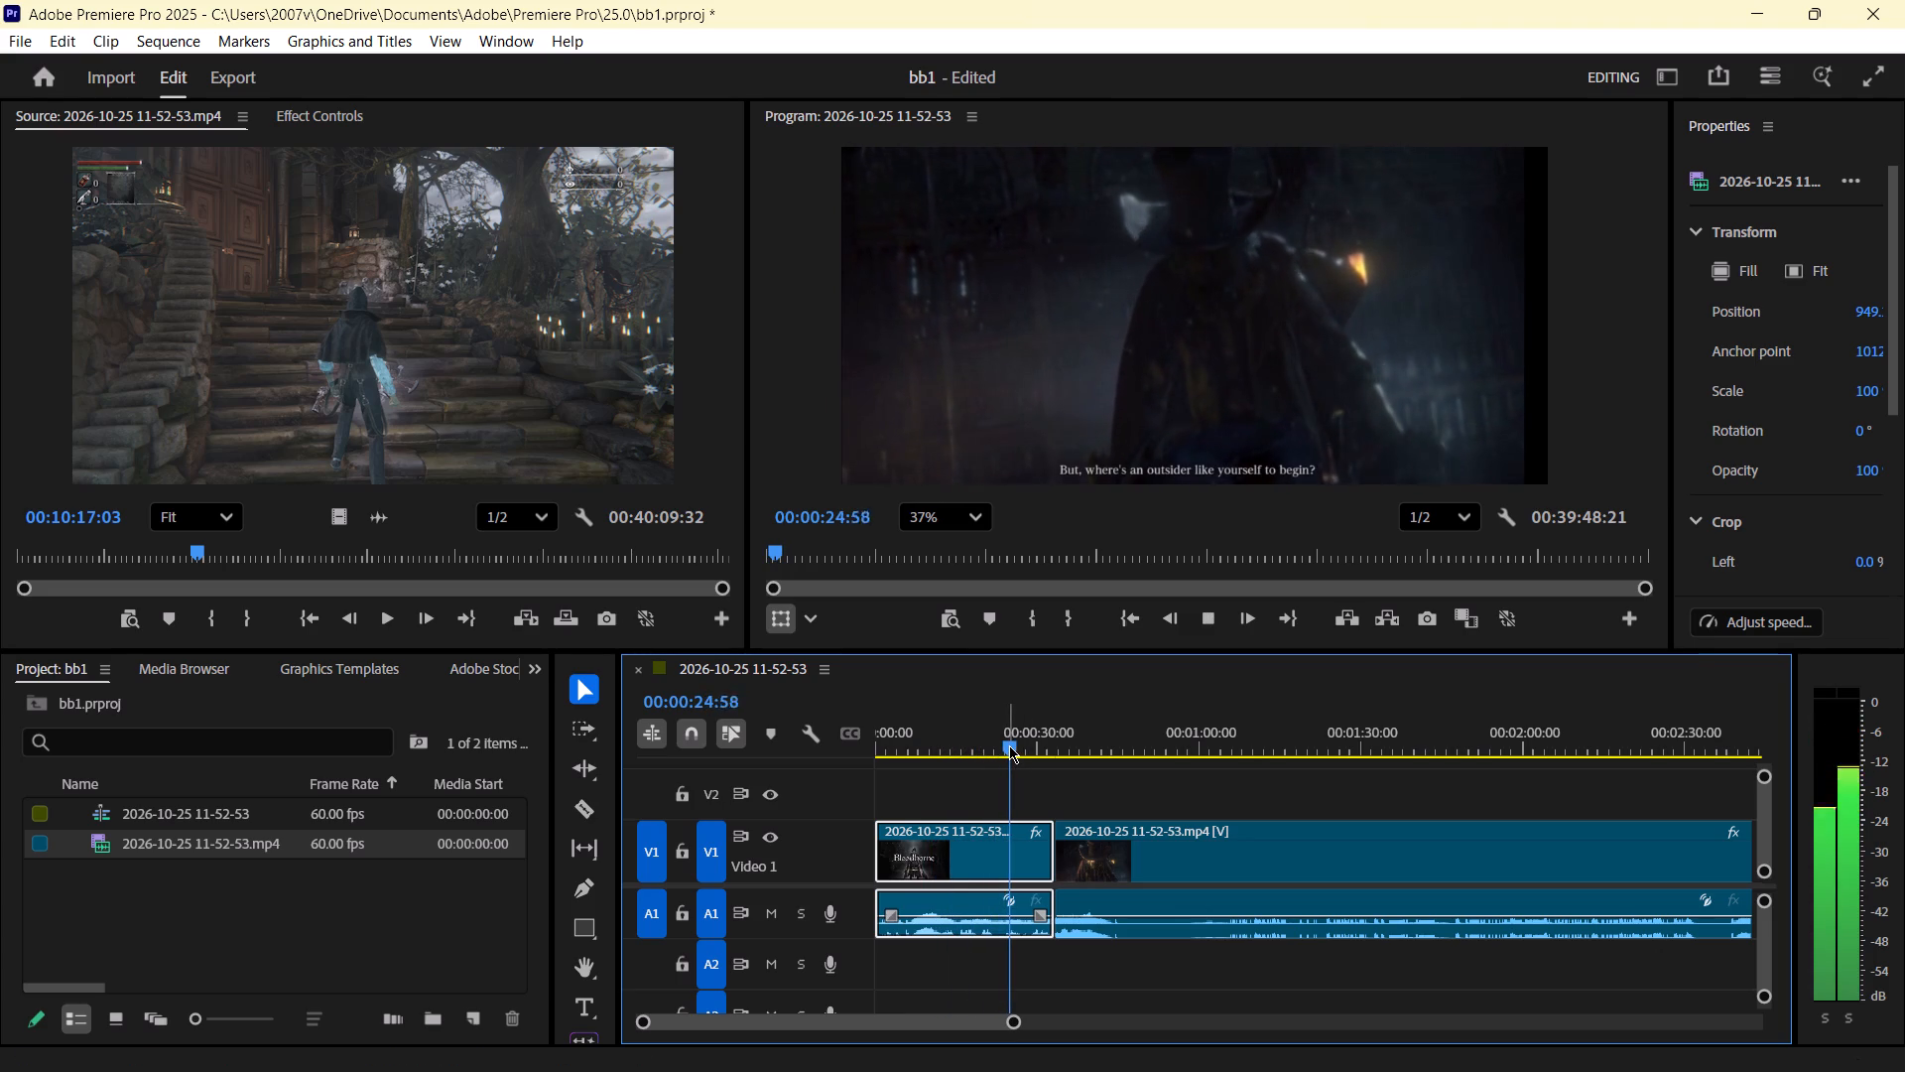
left_click_drag(1009, 745, 1025, 744)
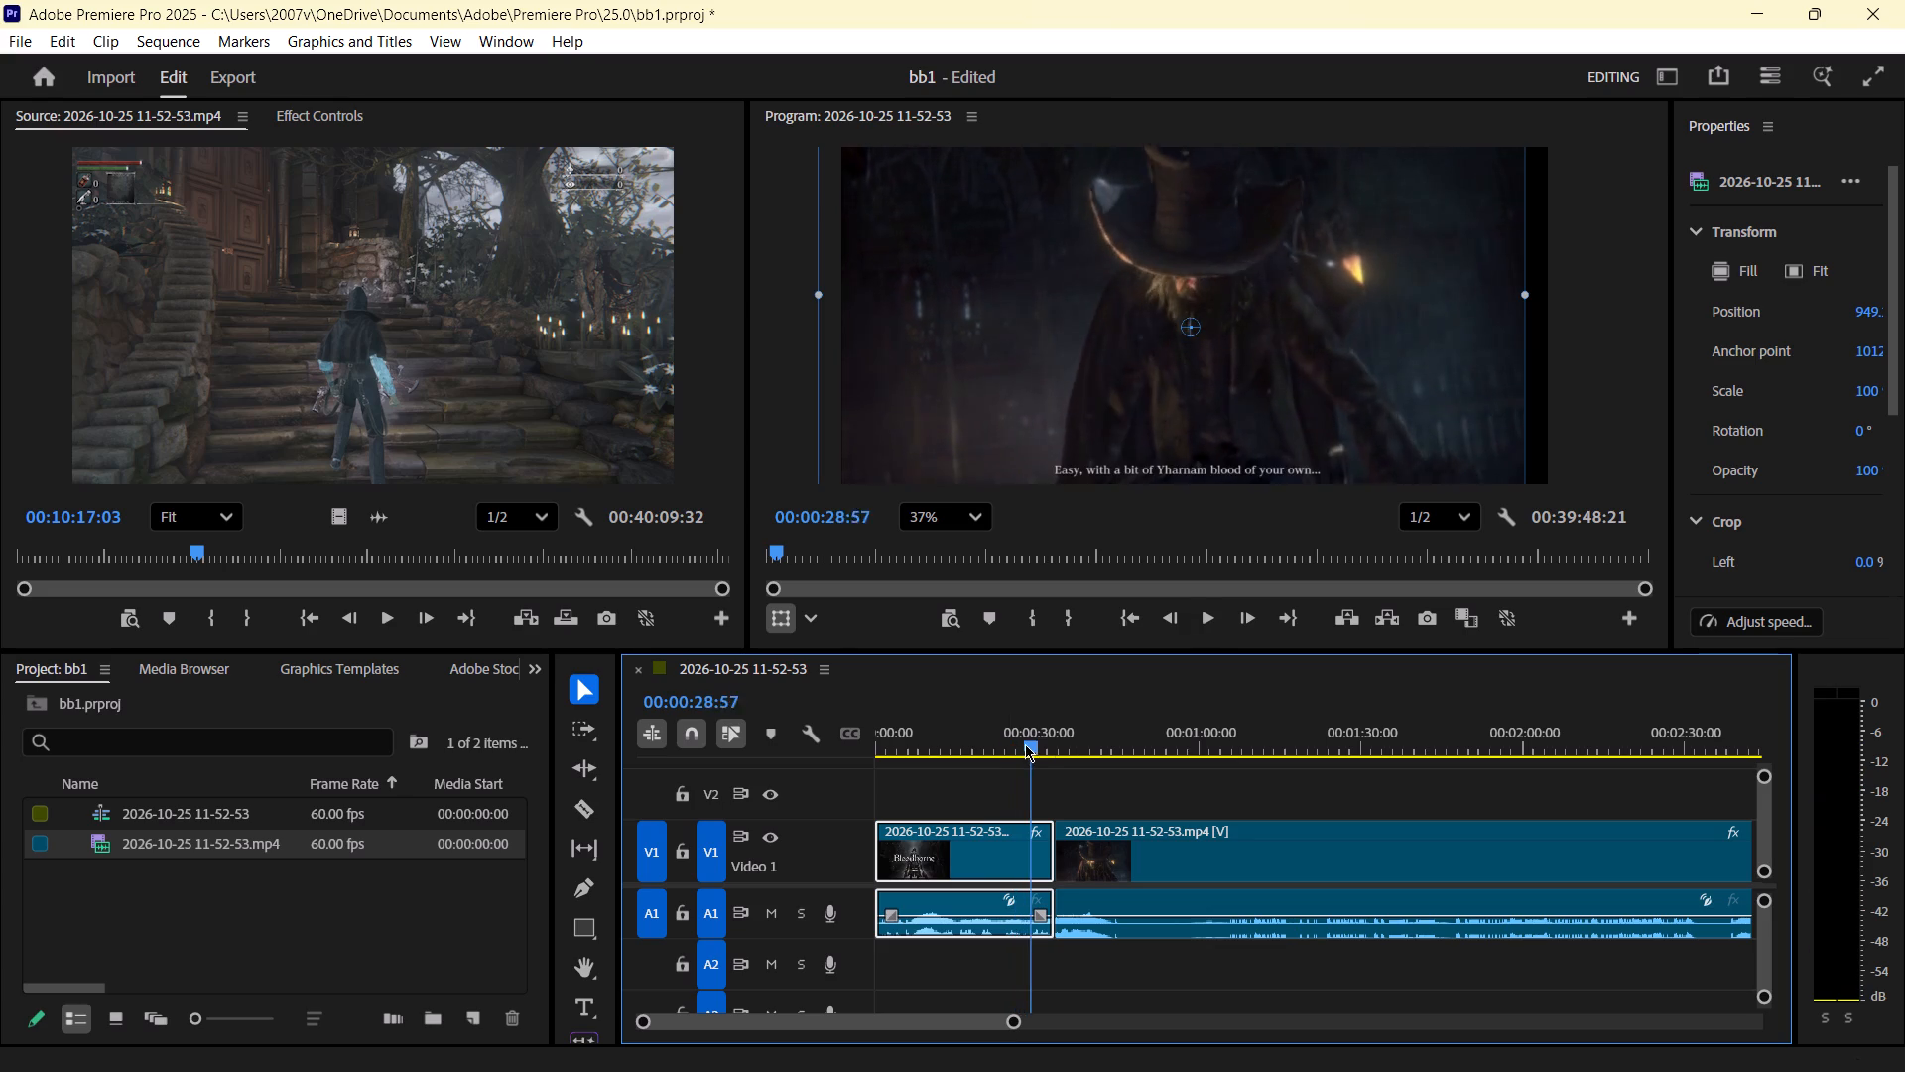
left_click_drag(1025, 744, 1043, 754)
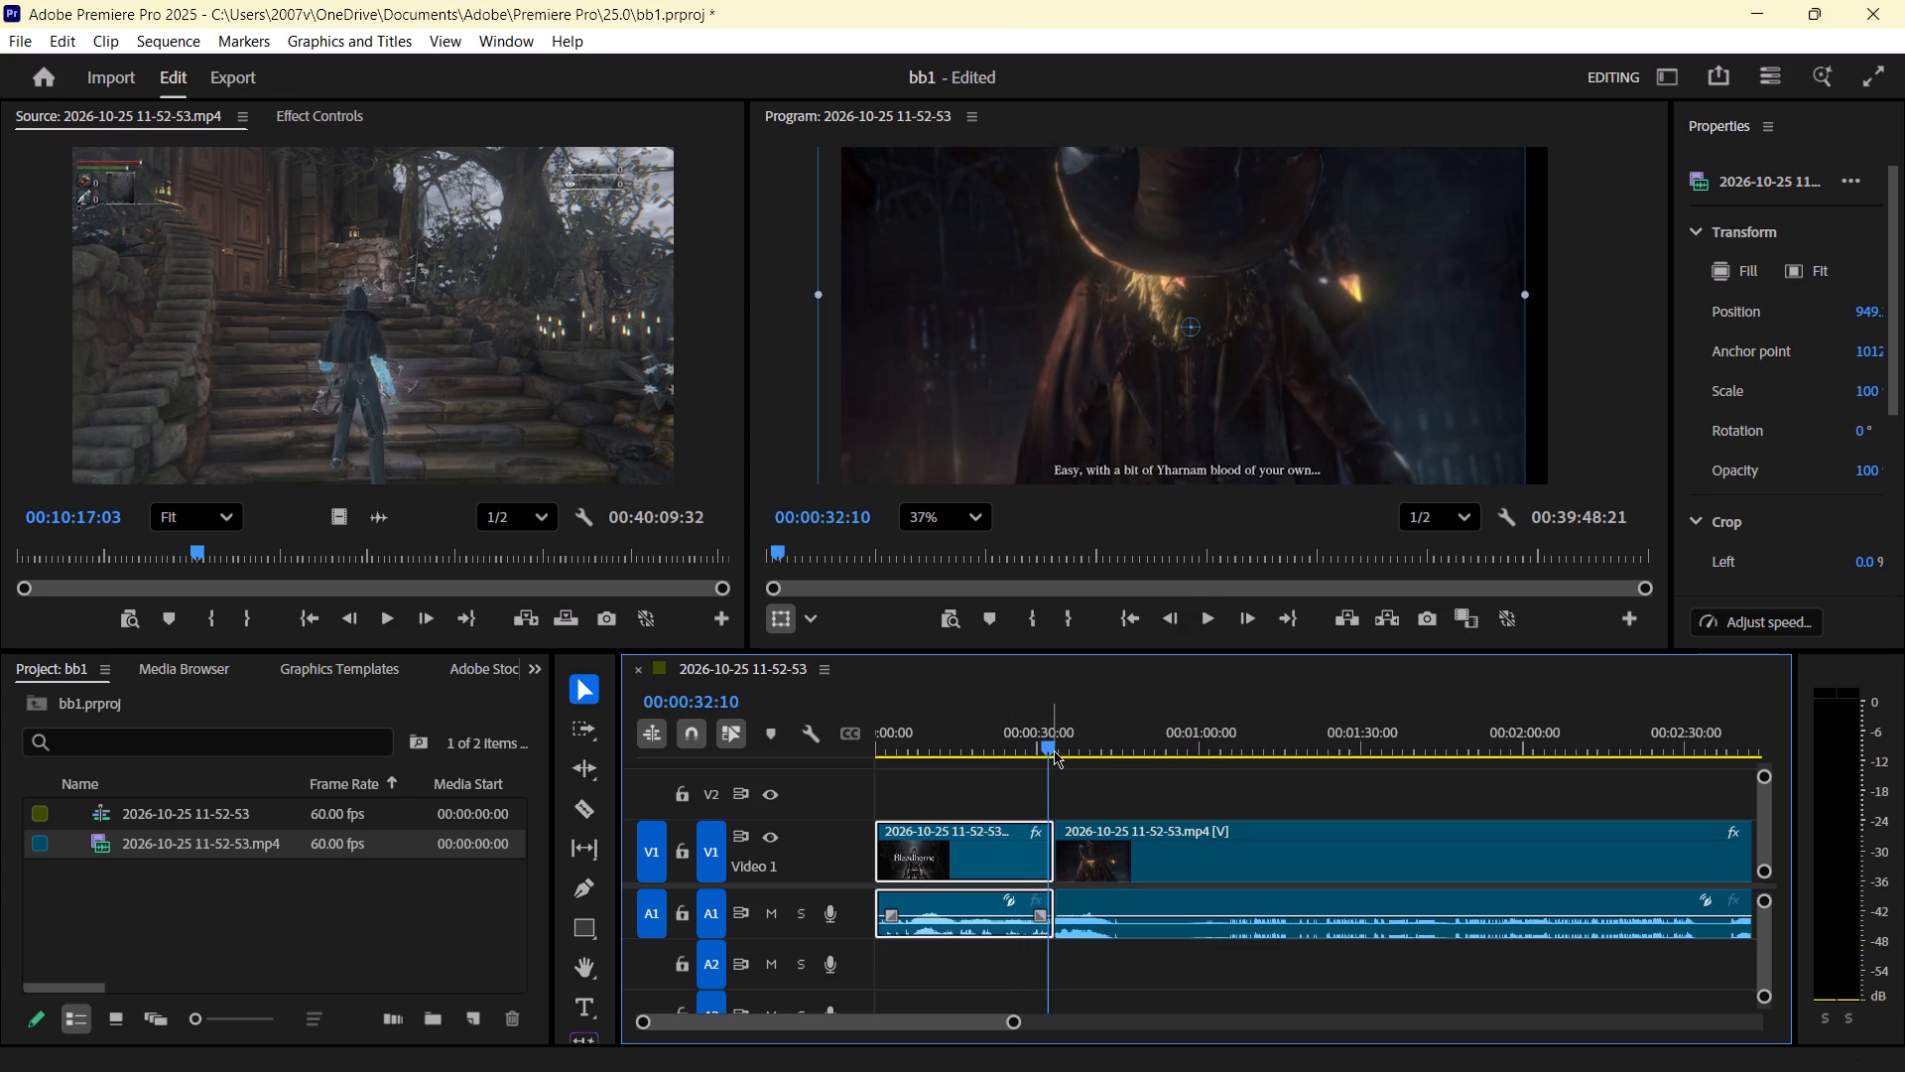
left_click_drag(1054, 748, 1087, 757)
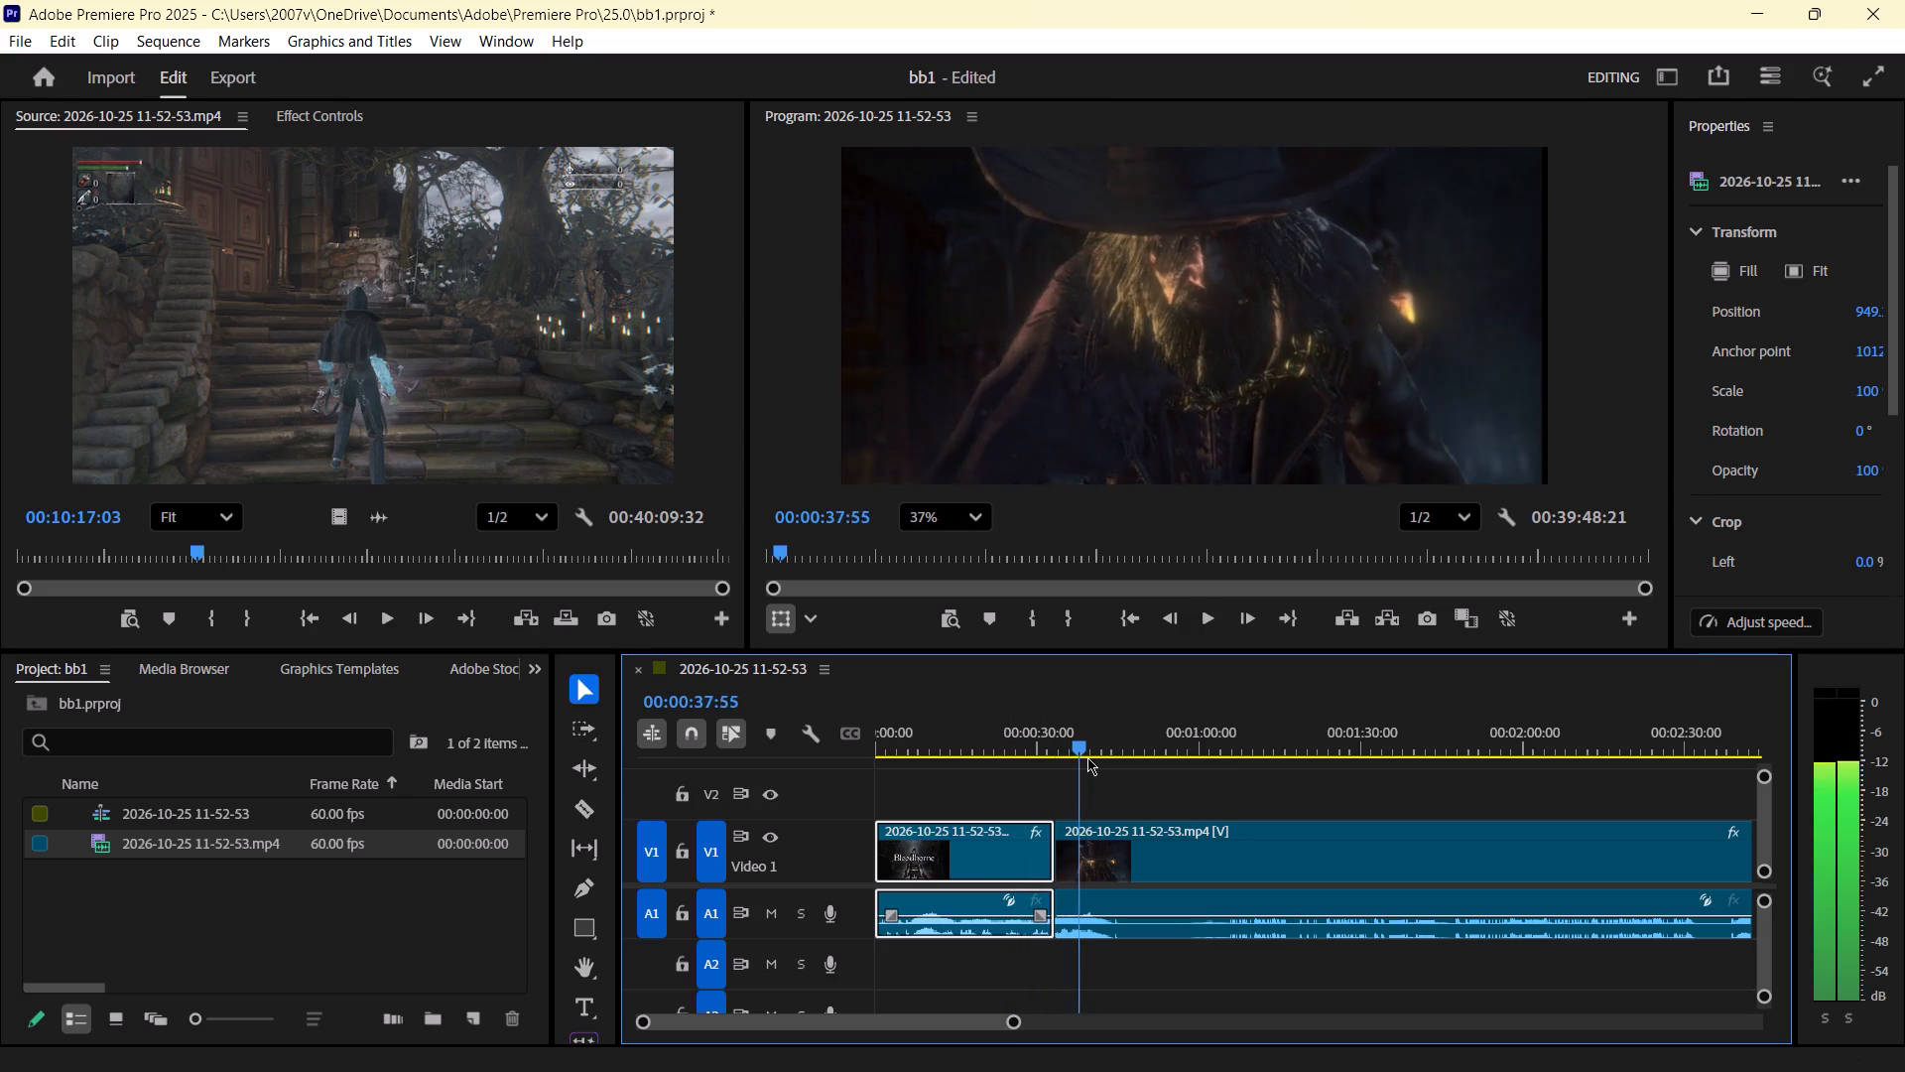
left_click_drag(1087, 757, 1091, 757)
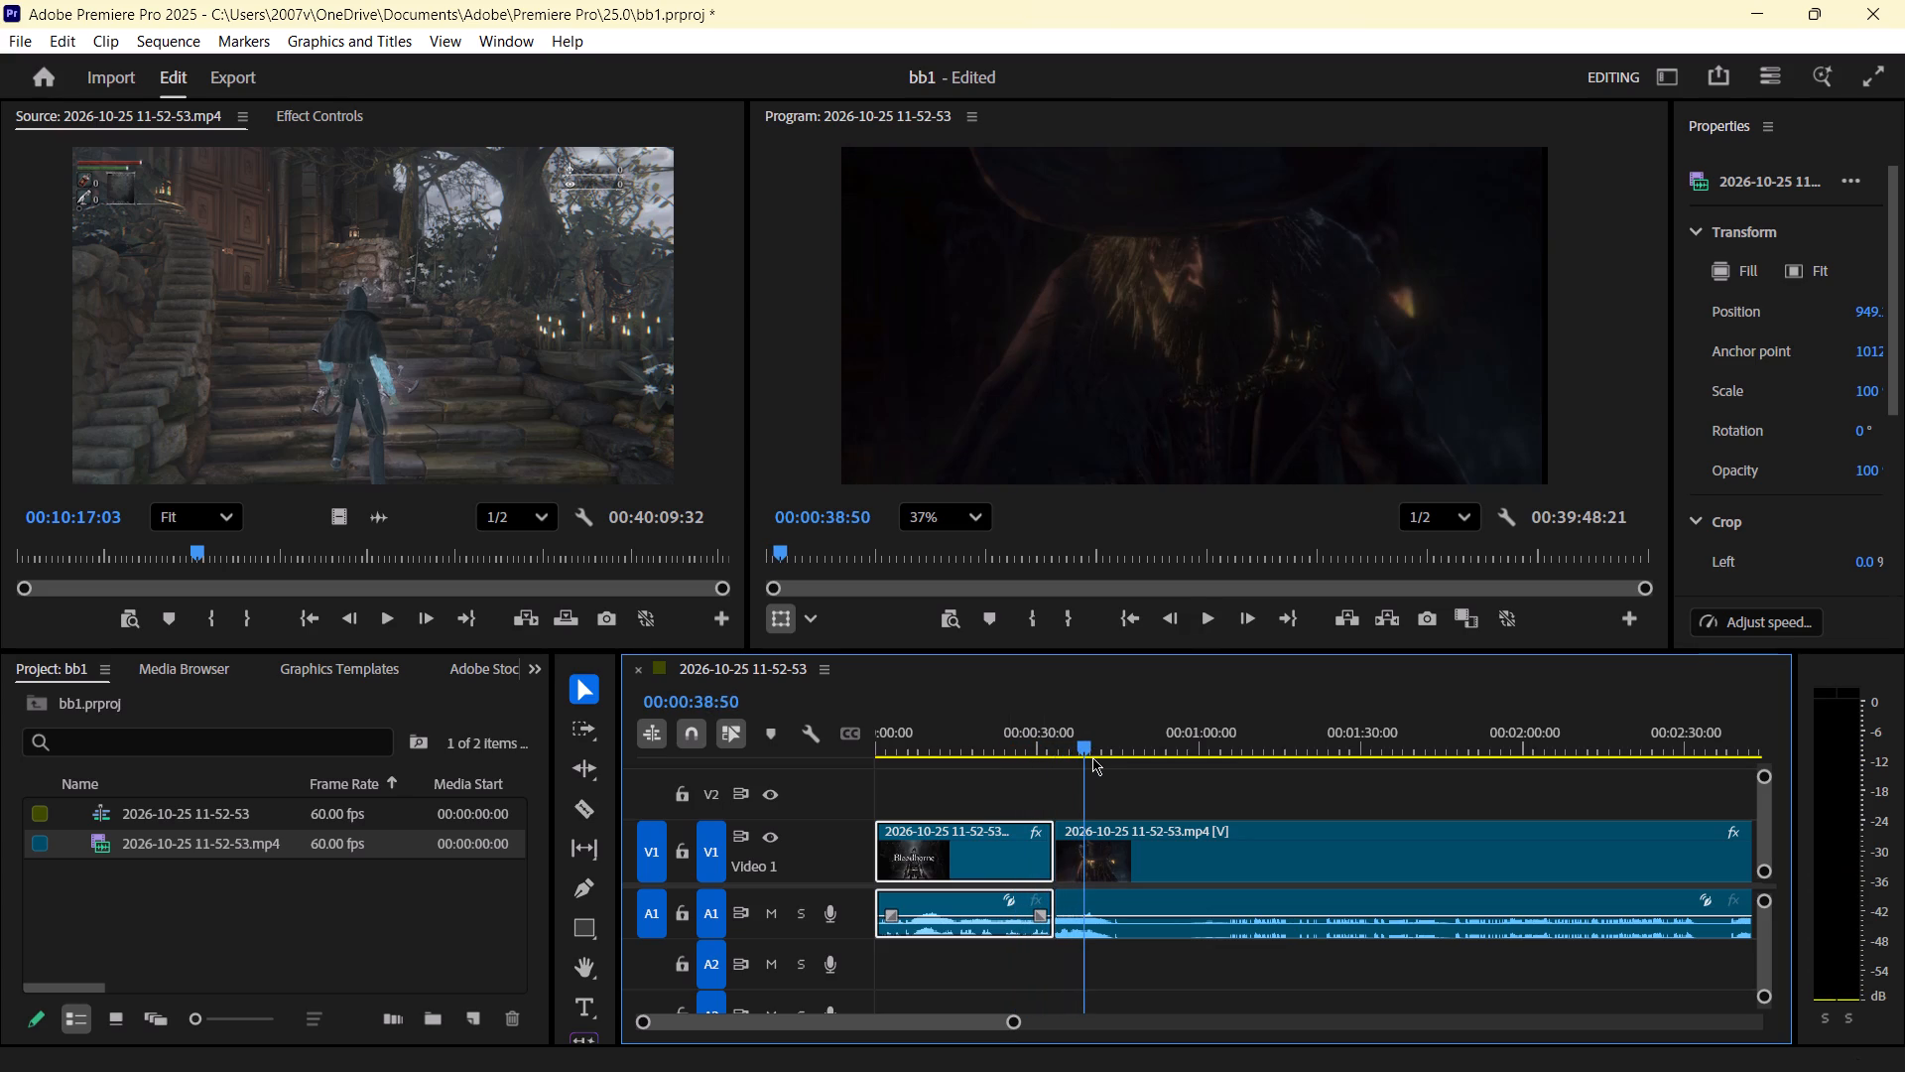
key("space")
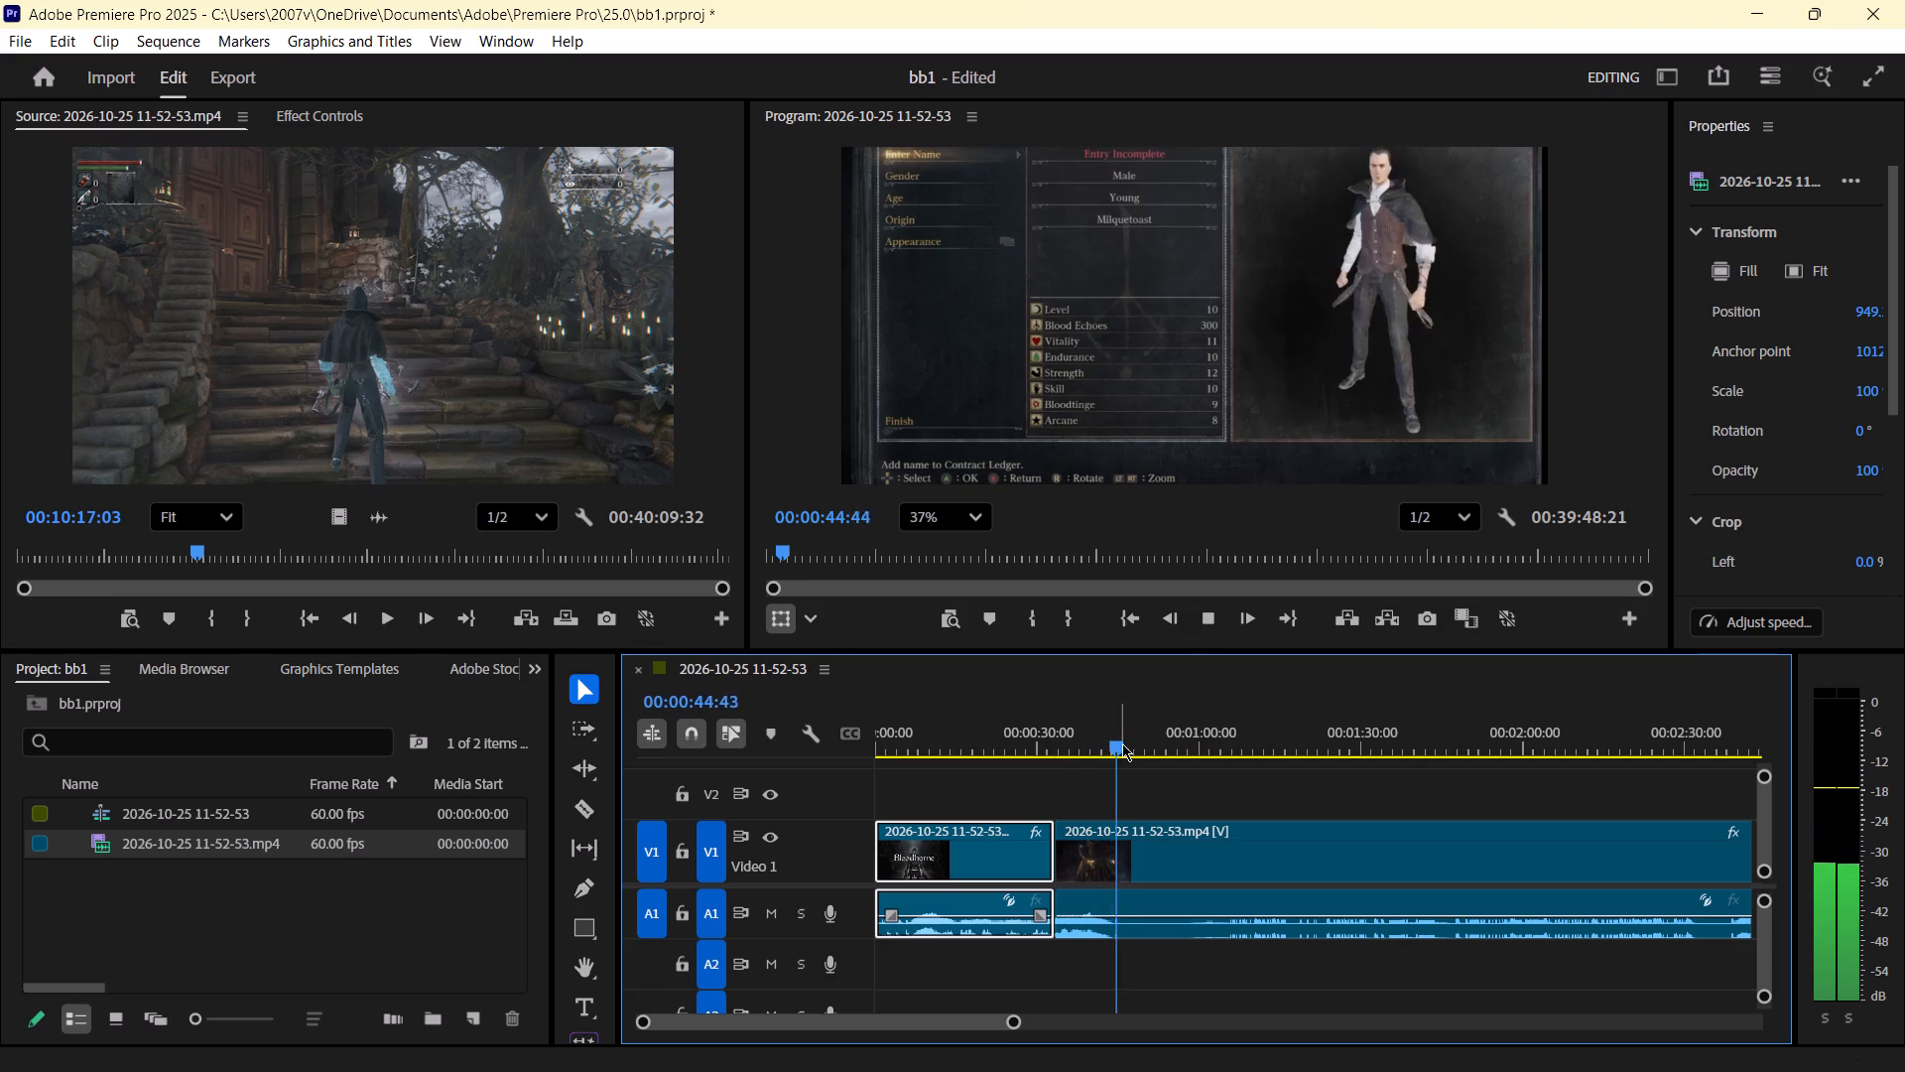
Locate the end of the "But first, you'll need a contract..." line and cut the second clip there, at 00:00:37:28.
left_click_drag(1123, 743, 1089, 747)
key("space")
key("space")
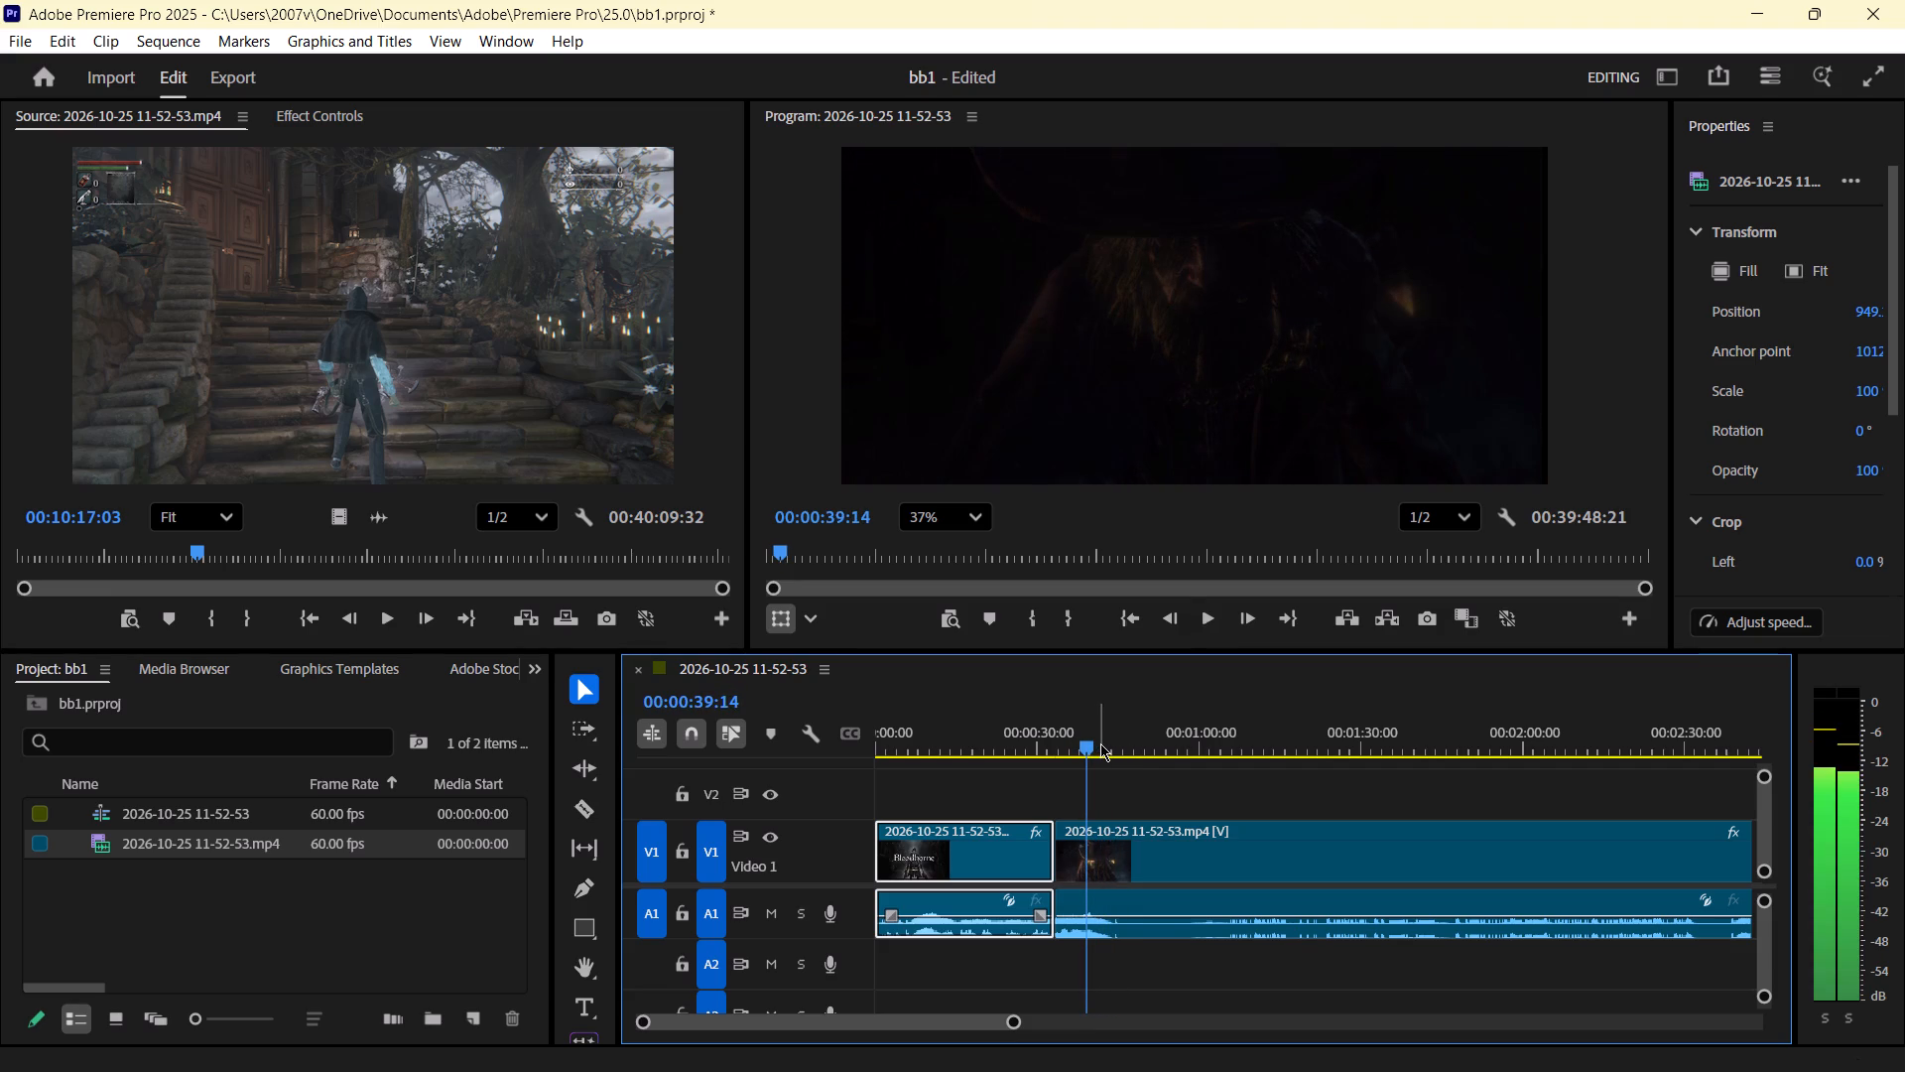
left_click_drag(1086, 747, 1074, 747)
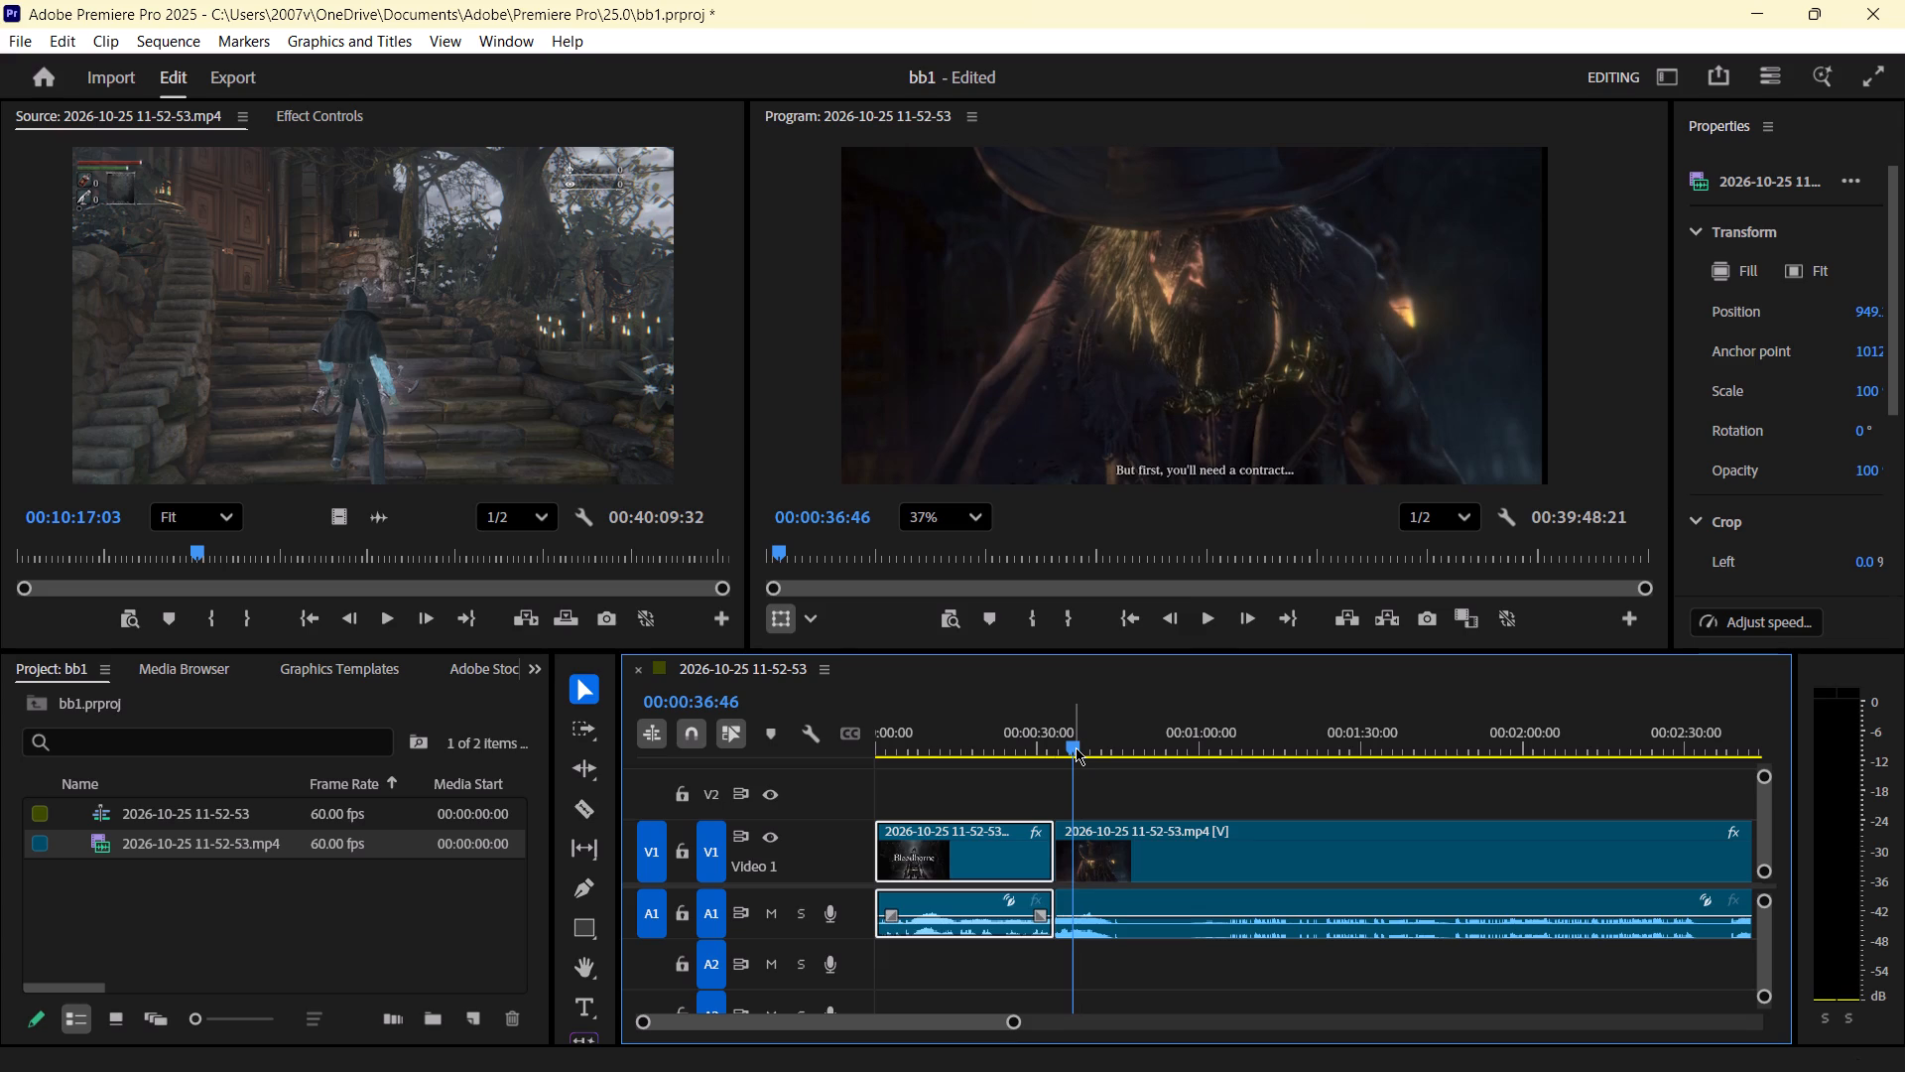
key("space")
key("space")
left_click_drag(1076, 747, 1064, 752)
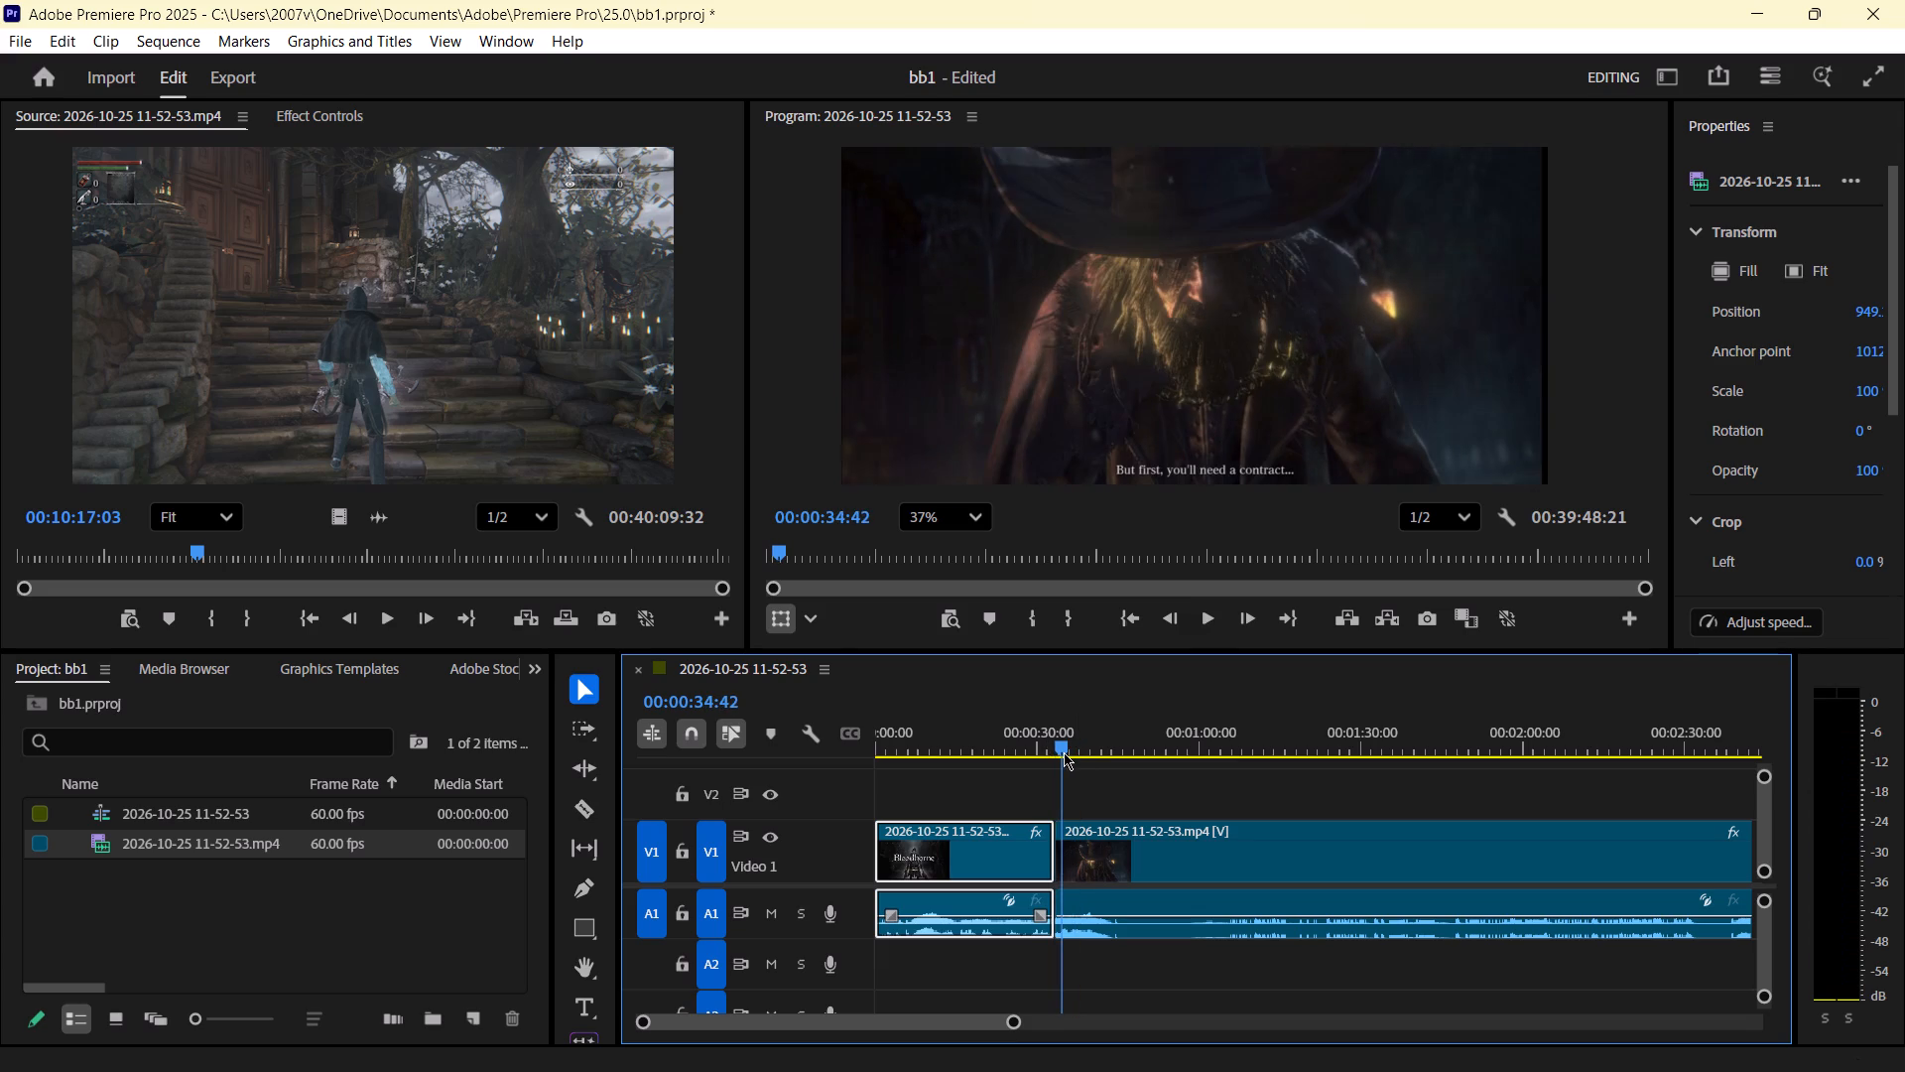
left_click_drag(1064, 752, 1066, 753)
key("space")
key("space")
key("space")
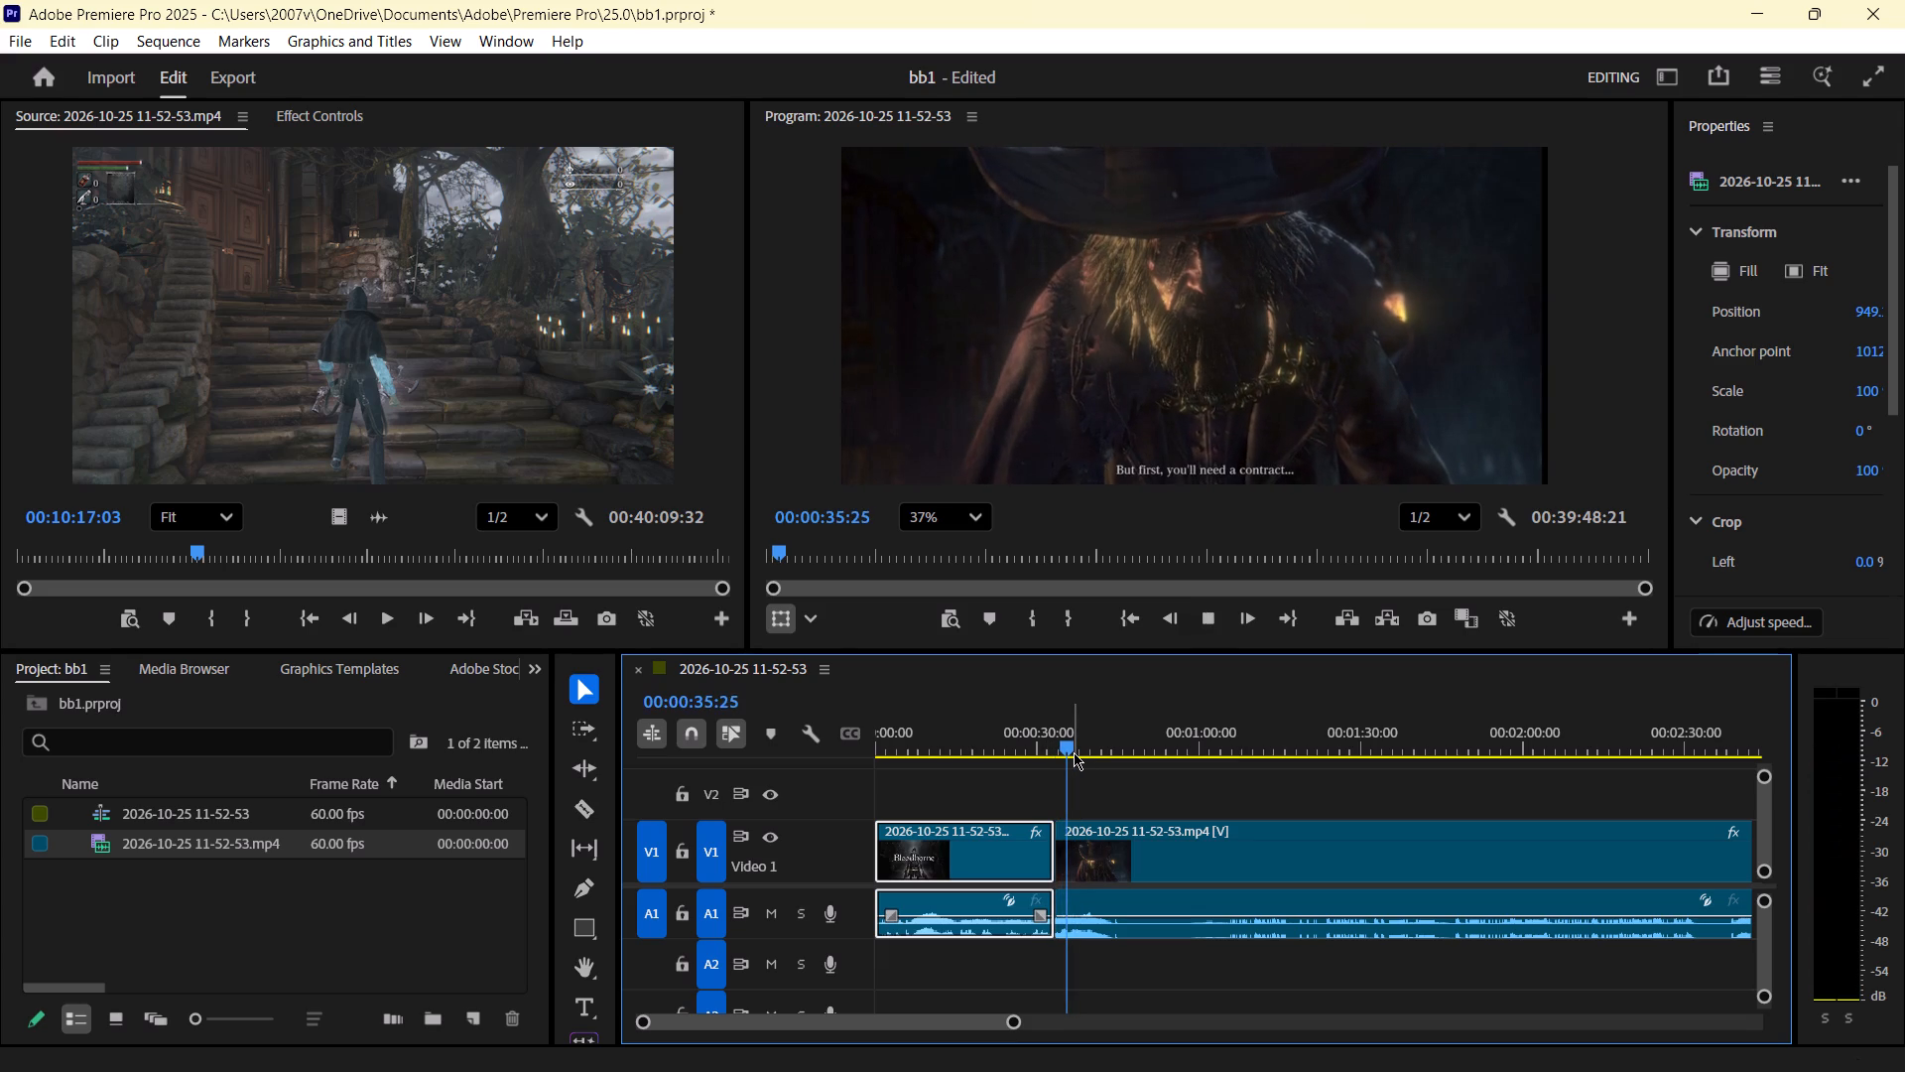
key("space")
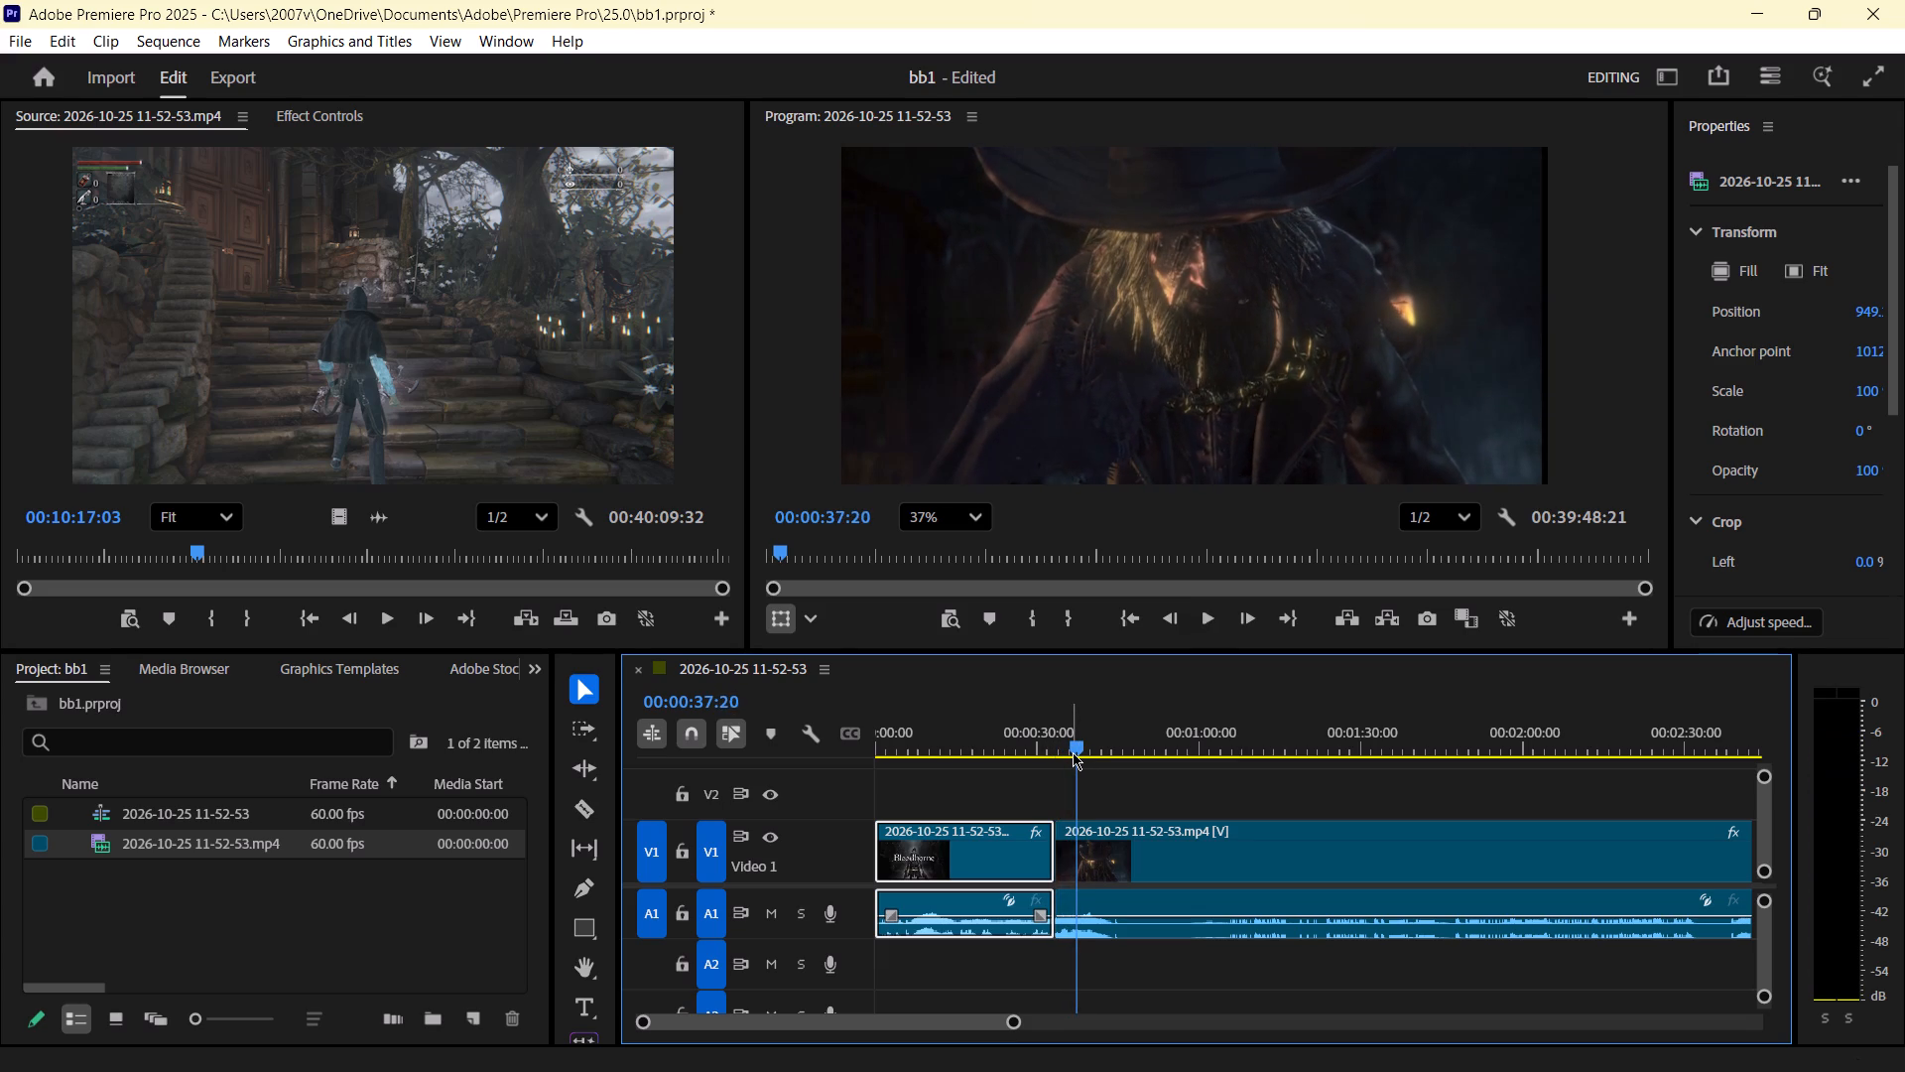
key("space")
key("space")
key("space")
key("space")
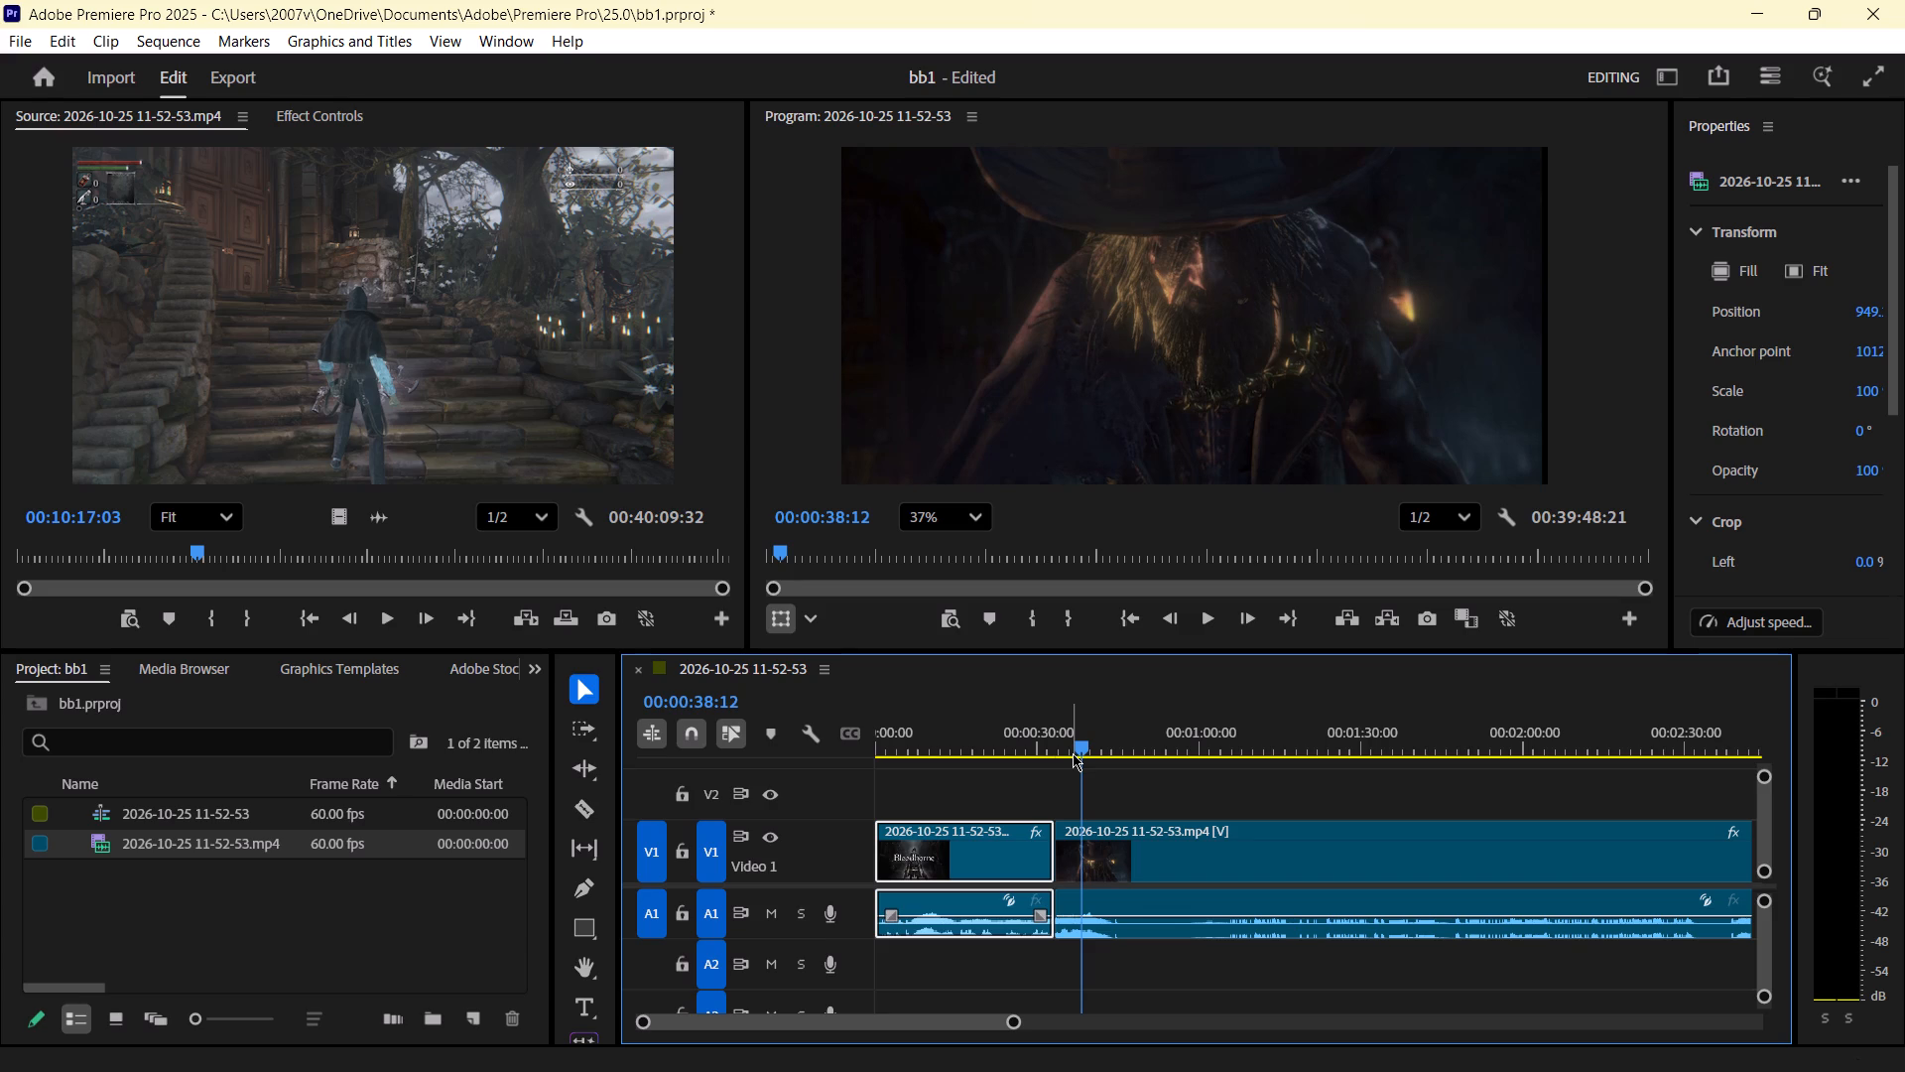
left_click(1077, 749)
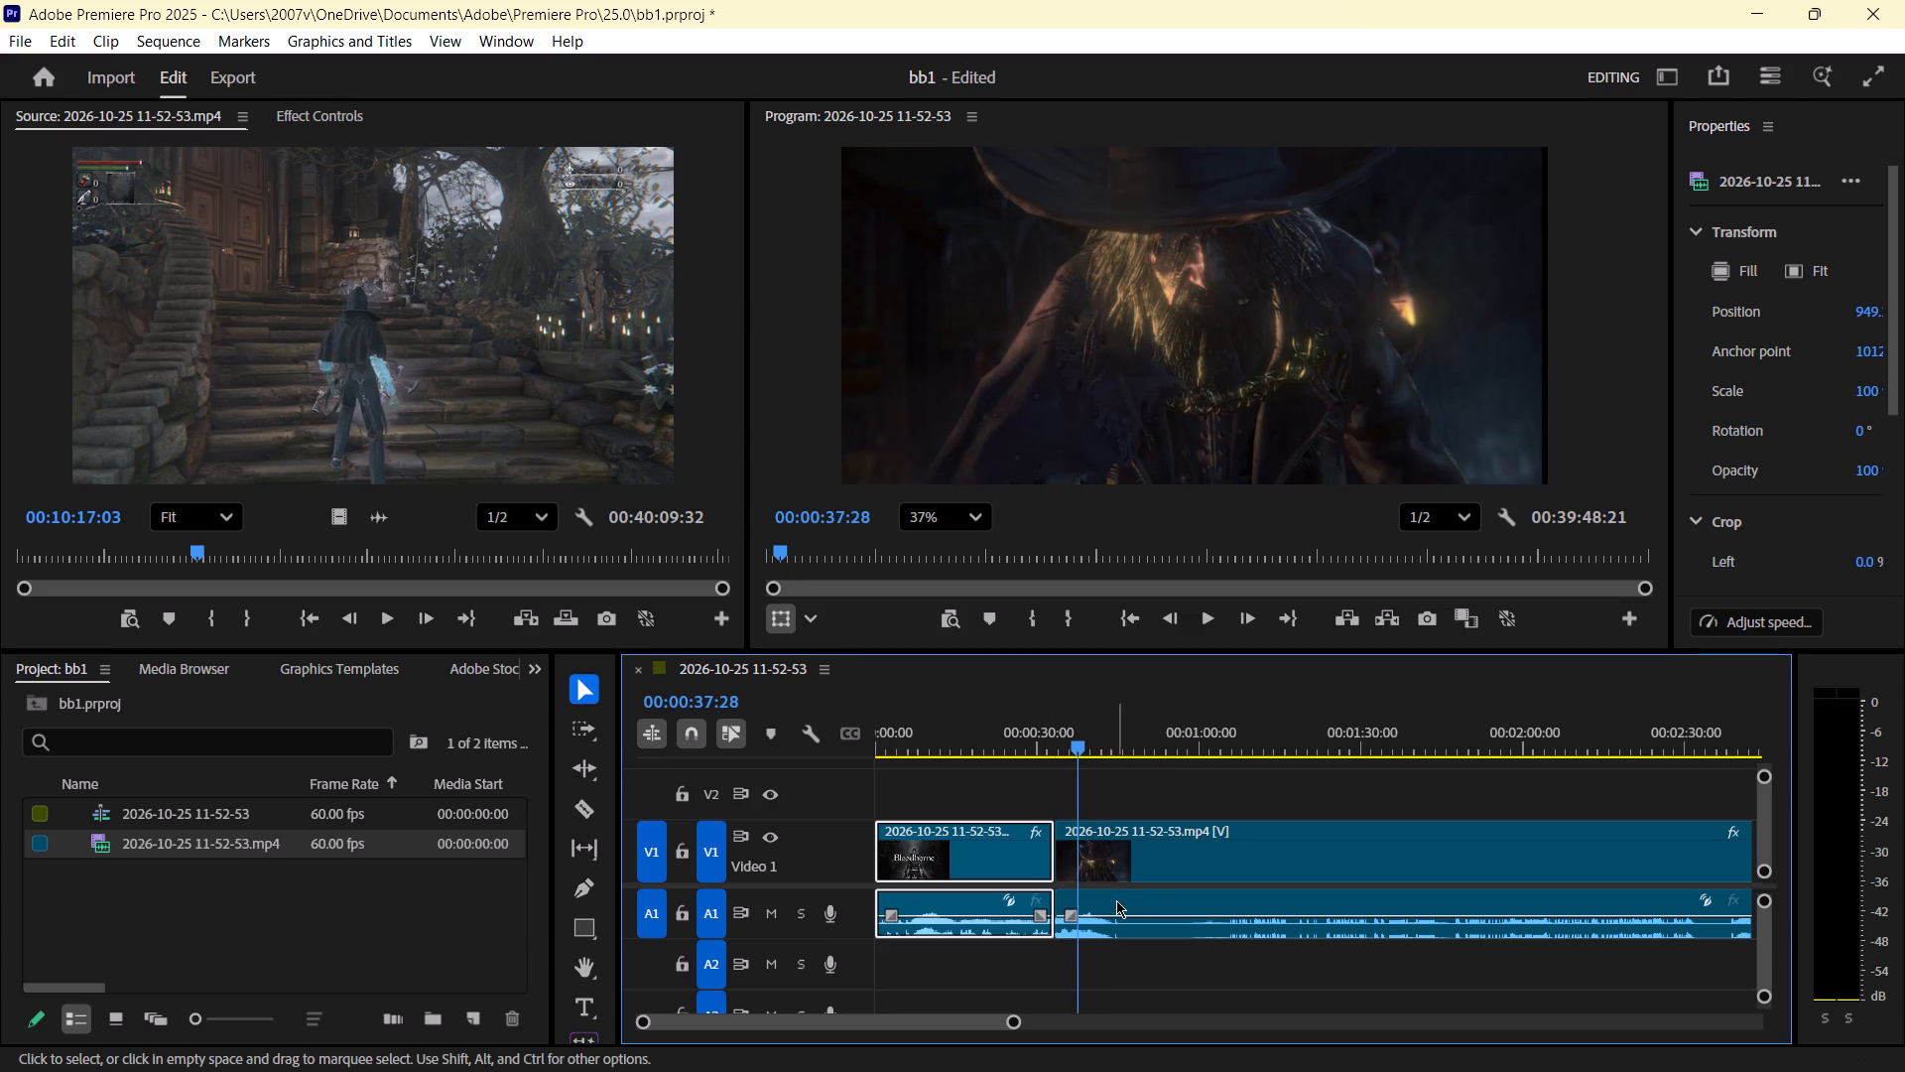
key("c")
left_click(1079, 850)
Play on into the character name entry and cut the clip at 00:00:54:11.
key("space")
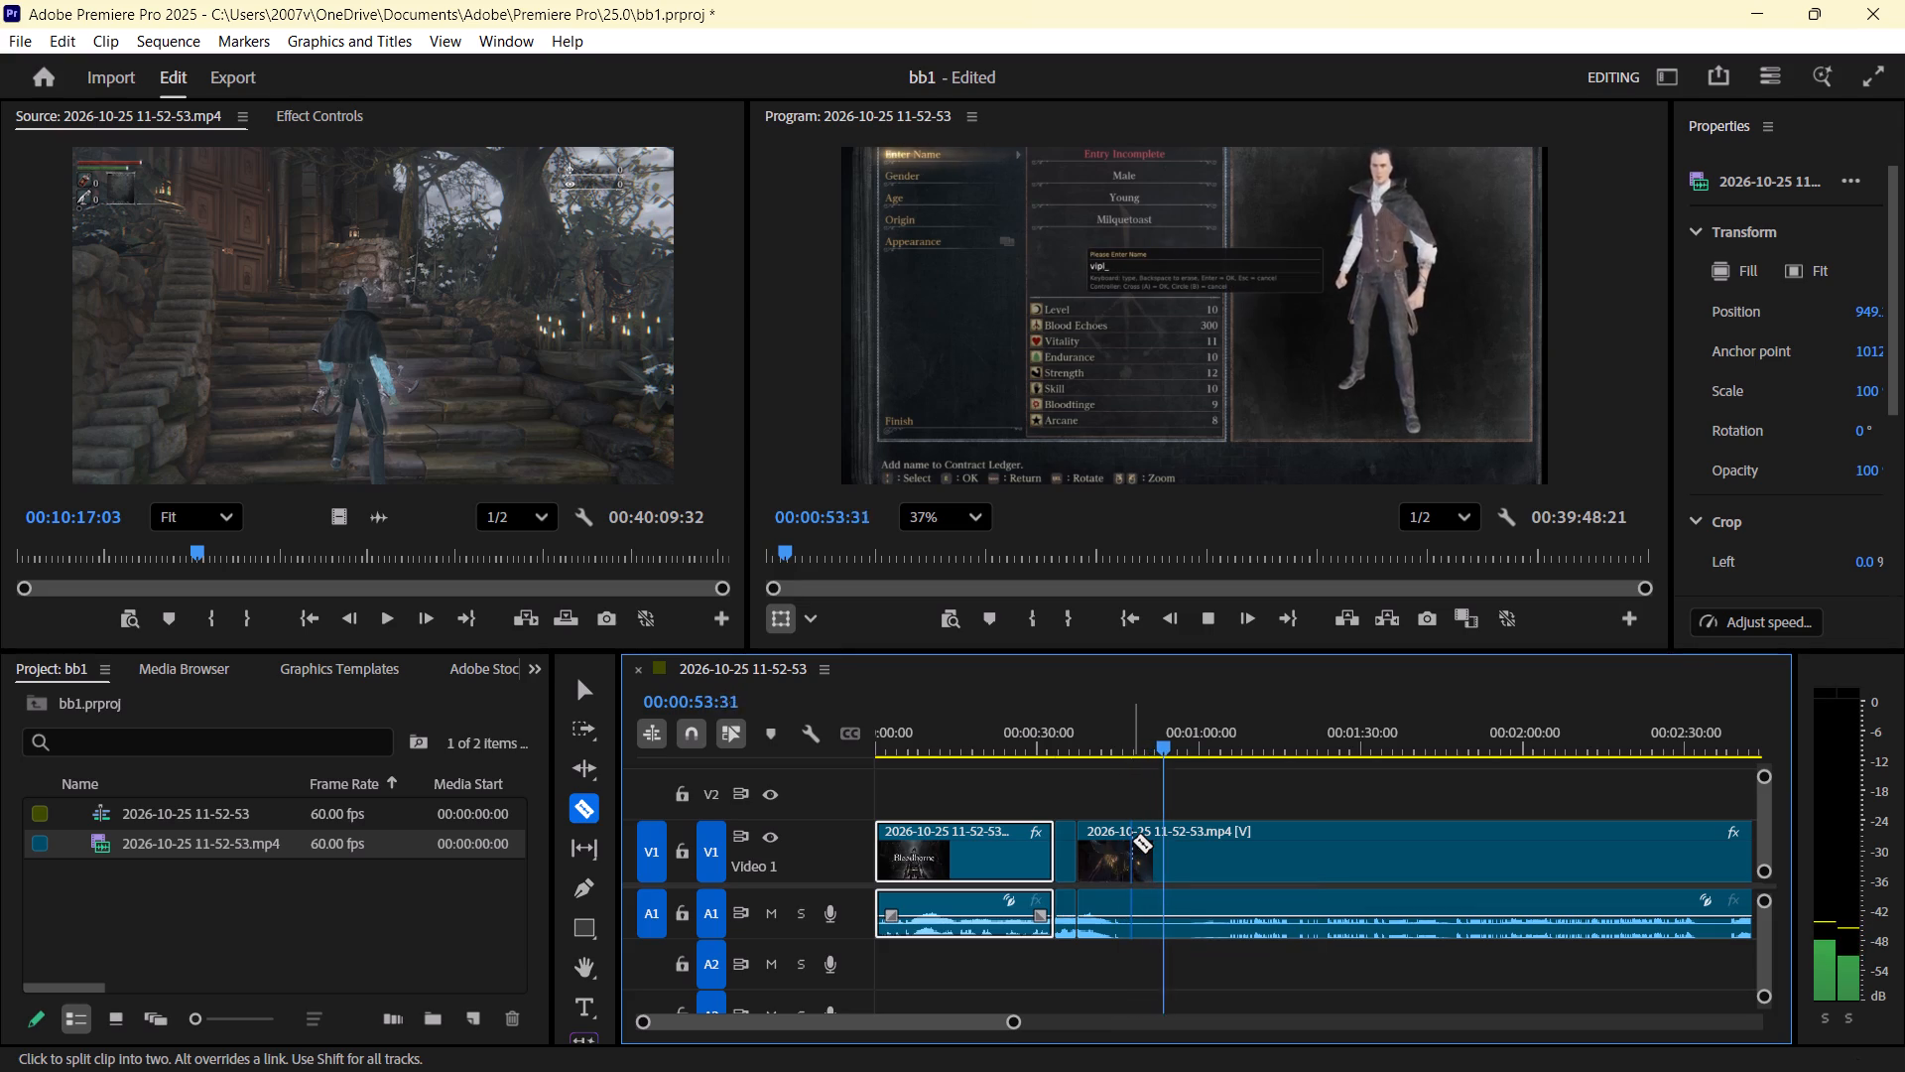
key("space")
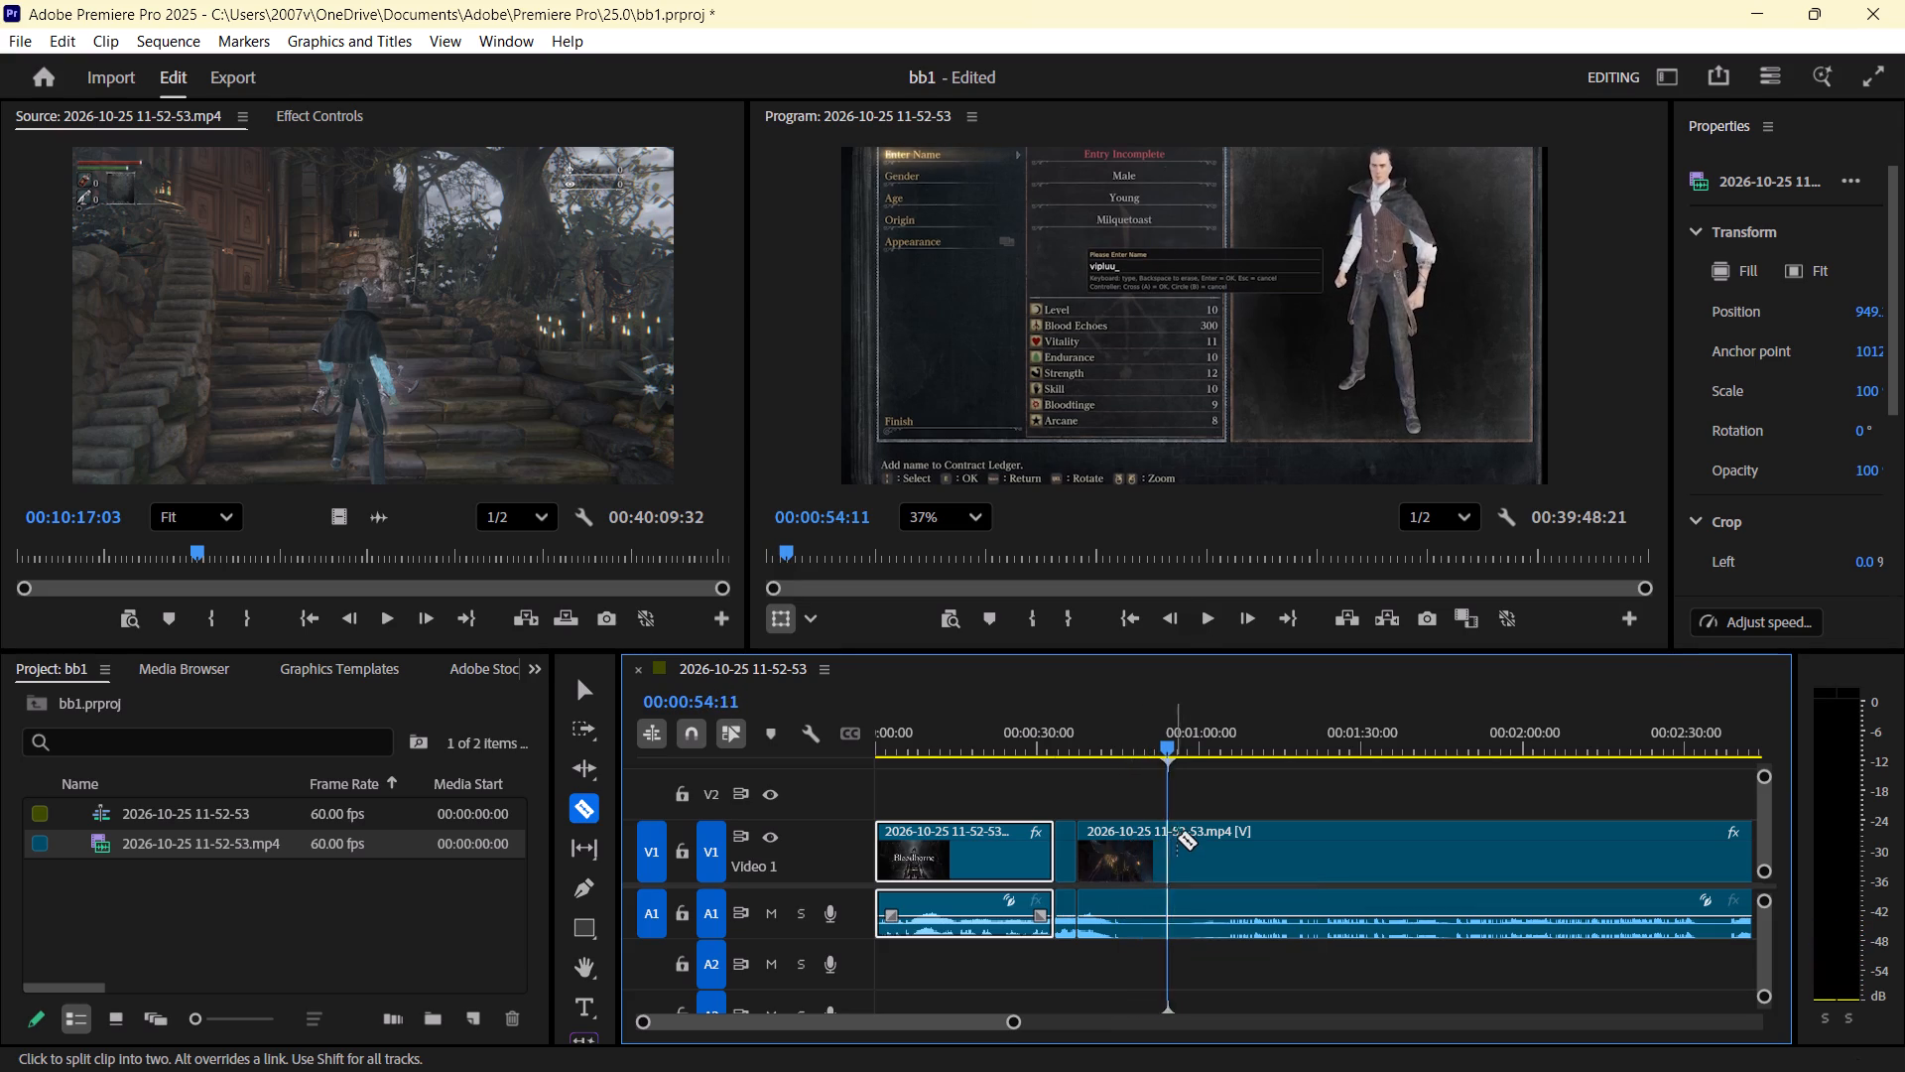
left_click(1167, 837)
key("space")
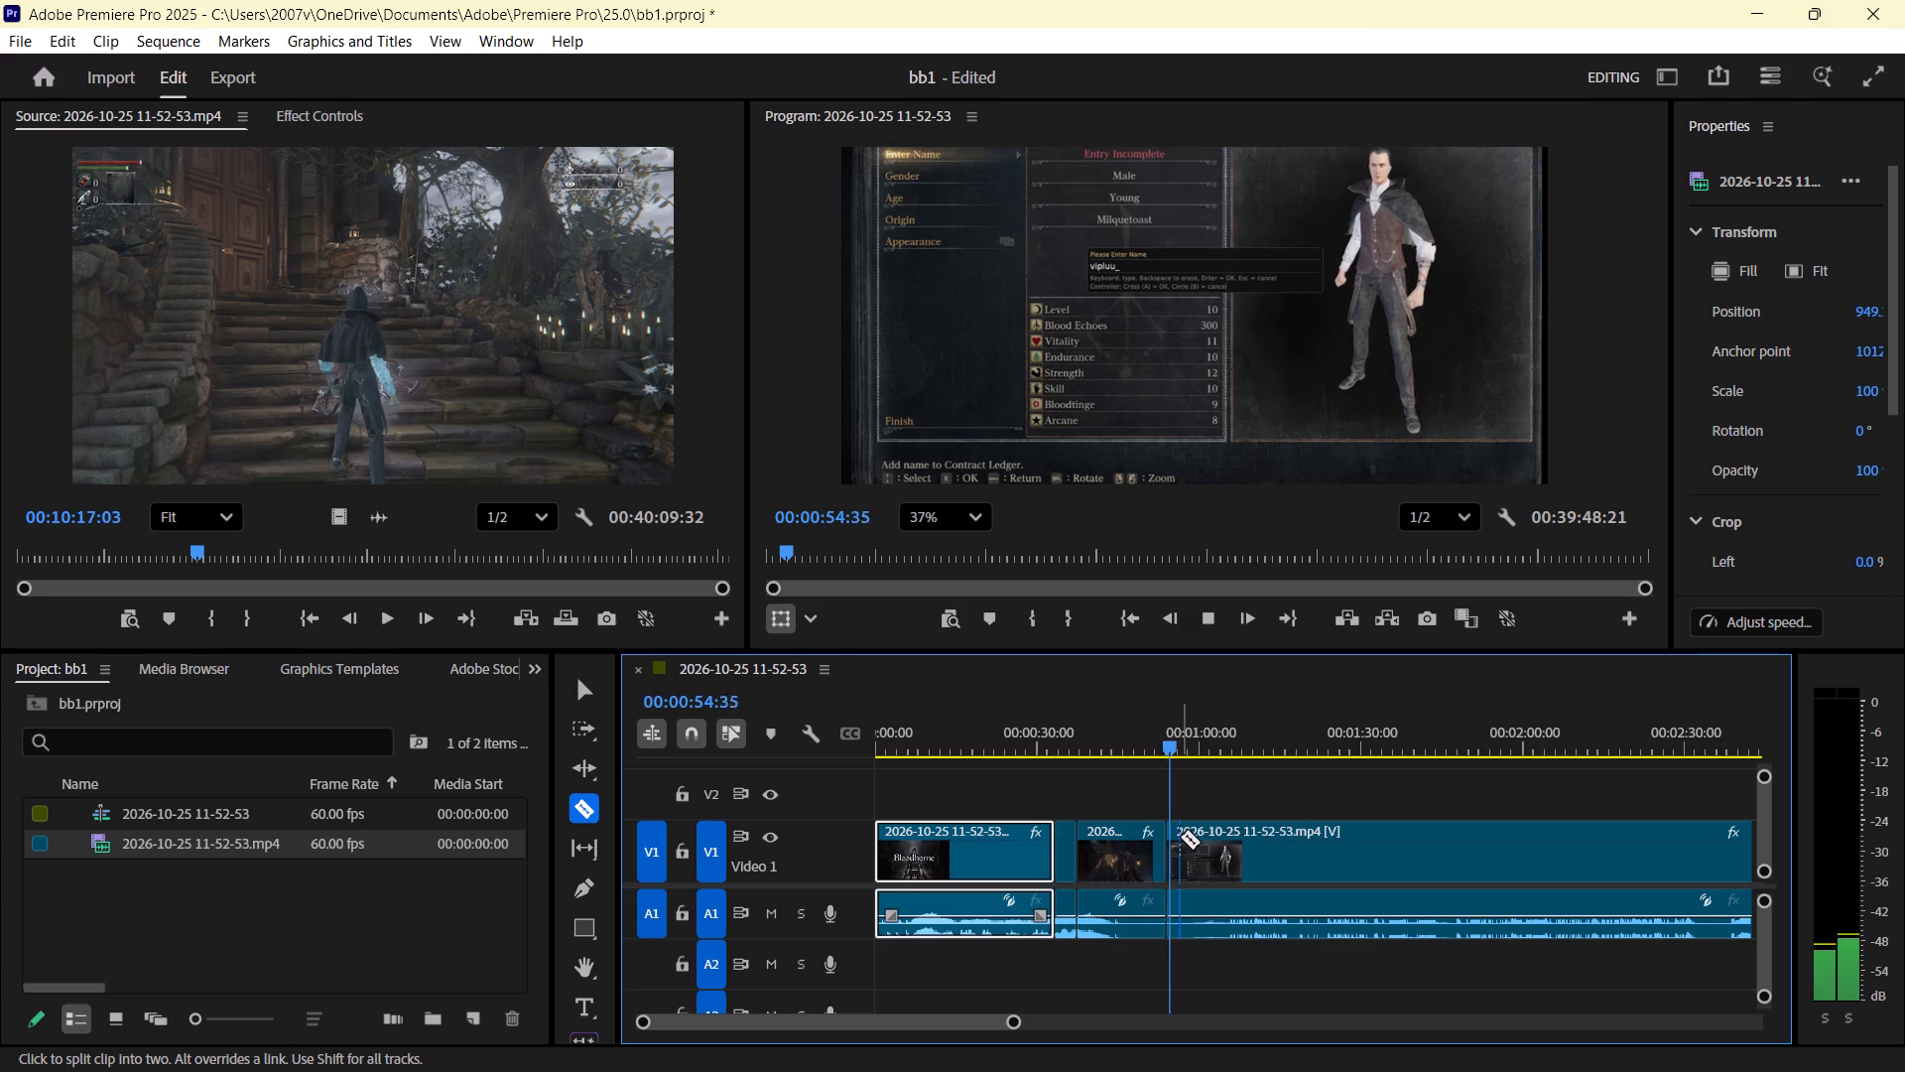
key("space")
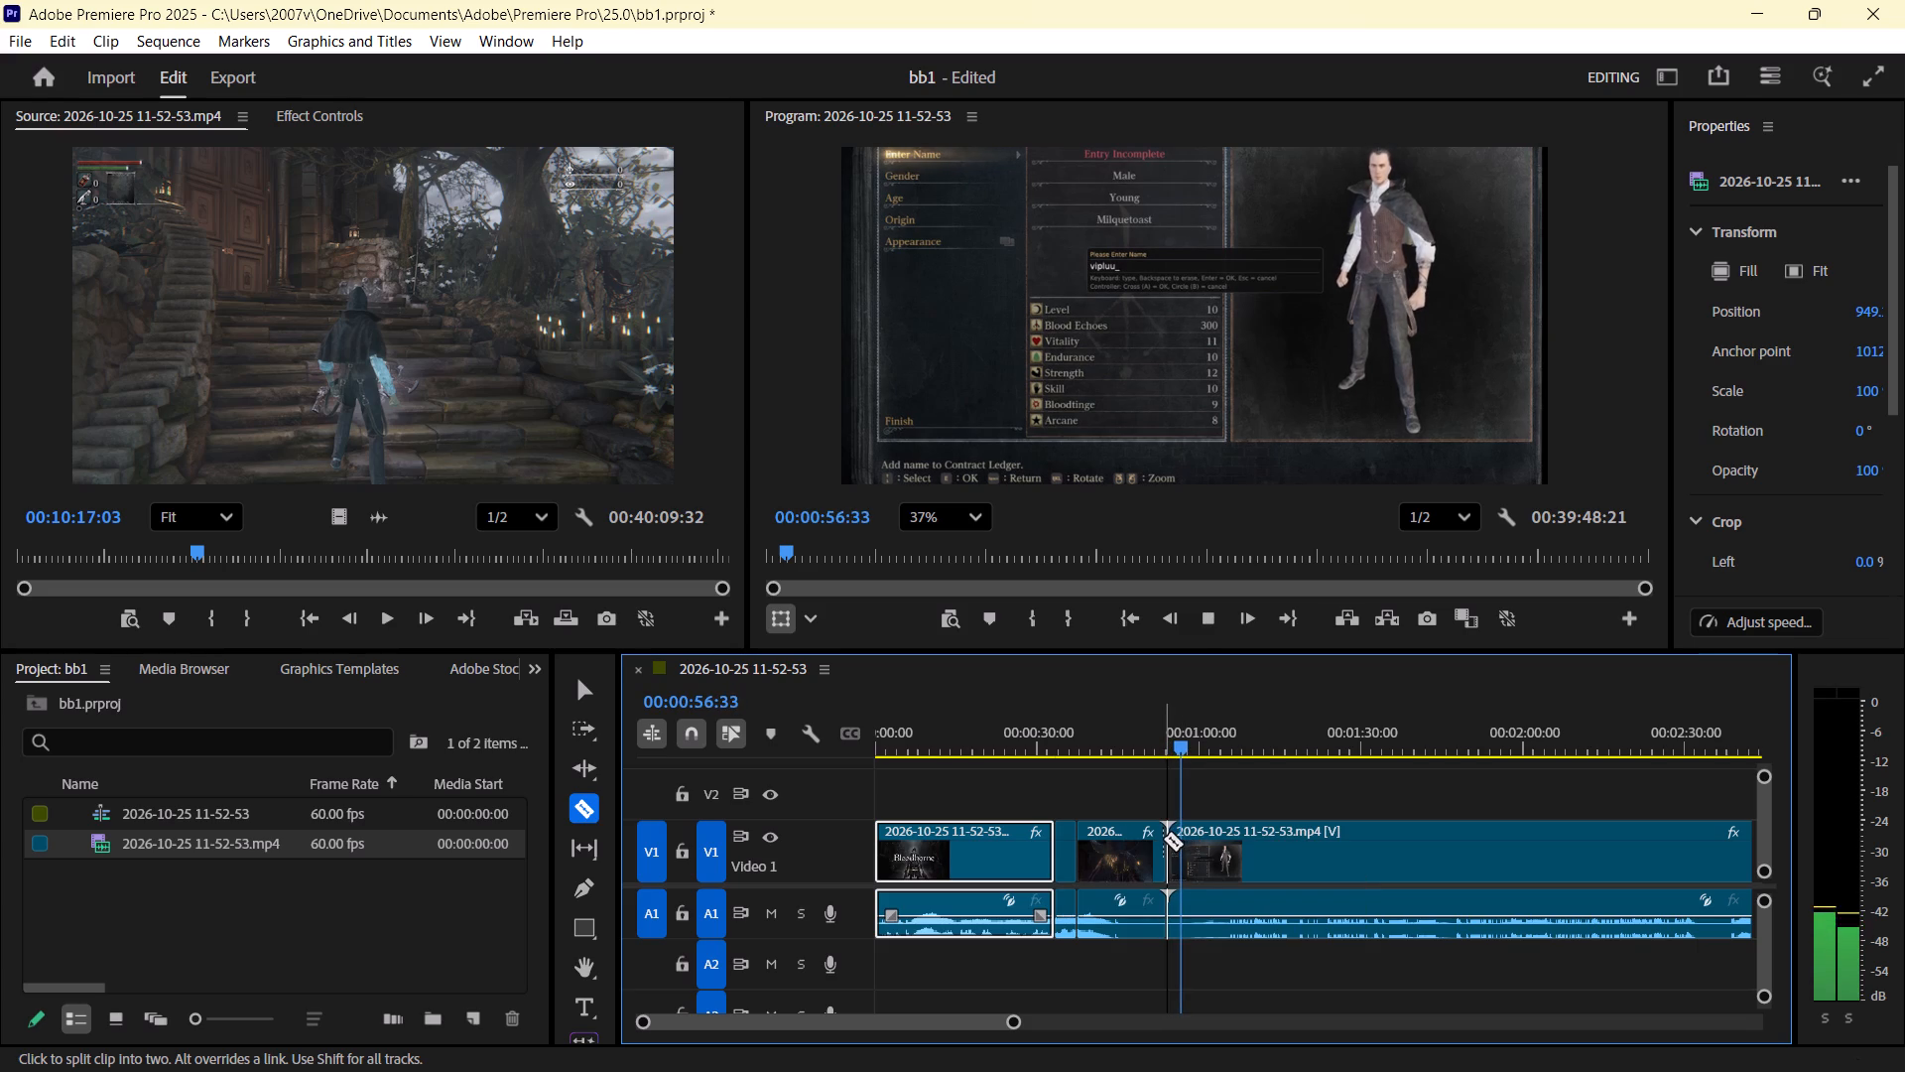
Select the short clip containing "But first, you'll need a contract..." and scrub through the dialogue around it into character creation.
left_click(577, 690)
left_click(1069, 860)
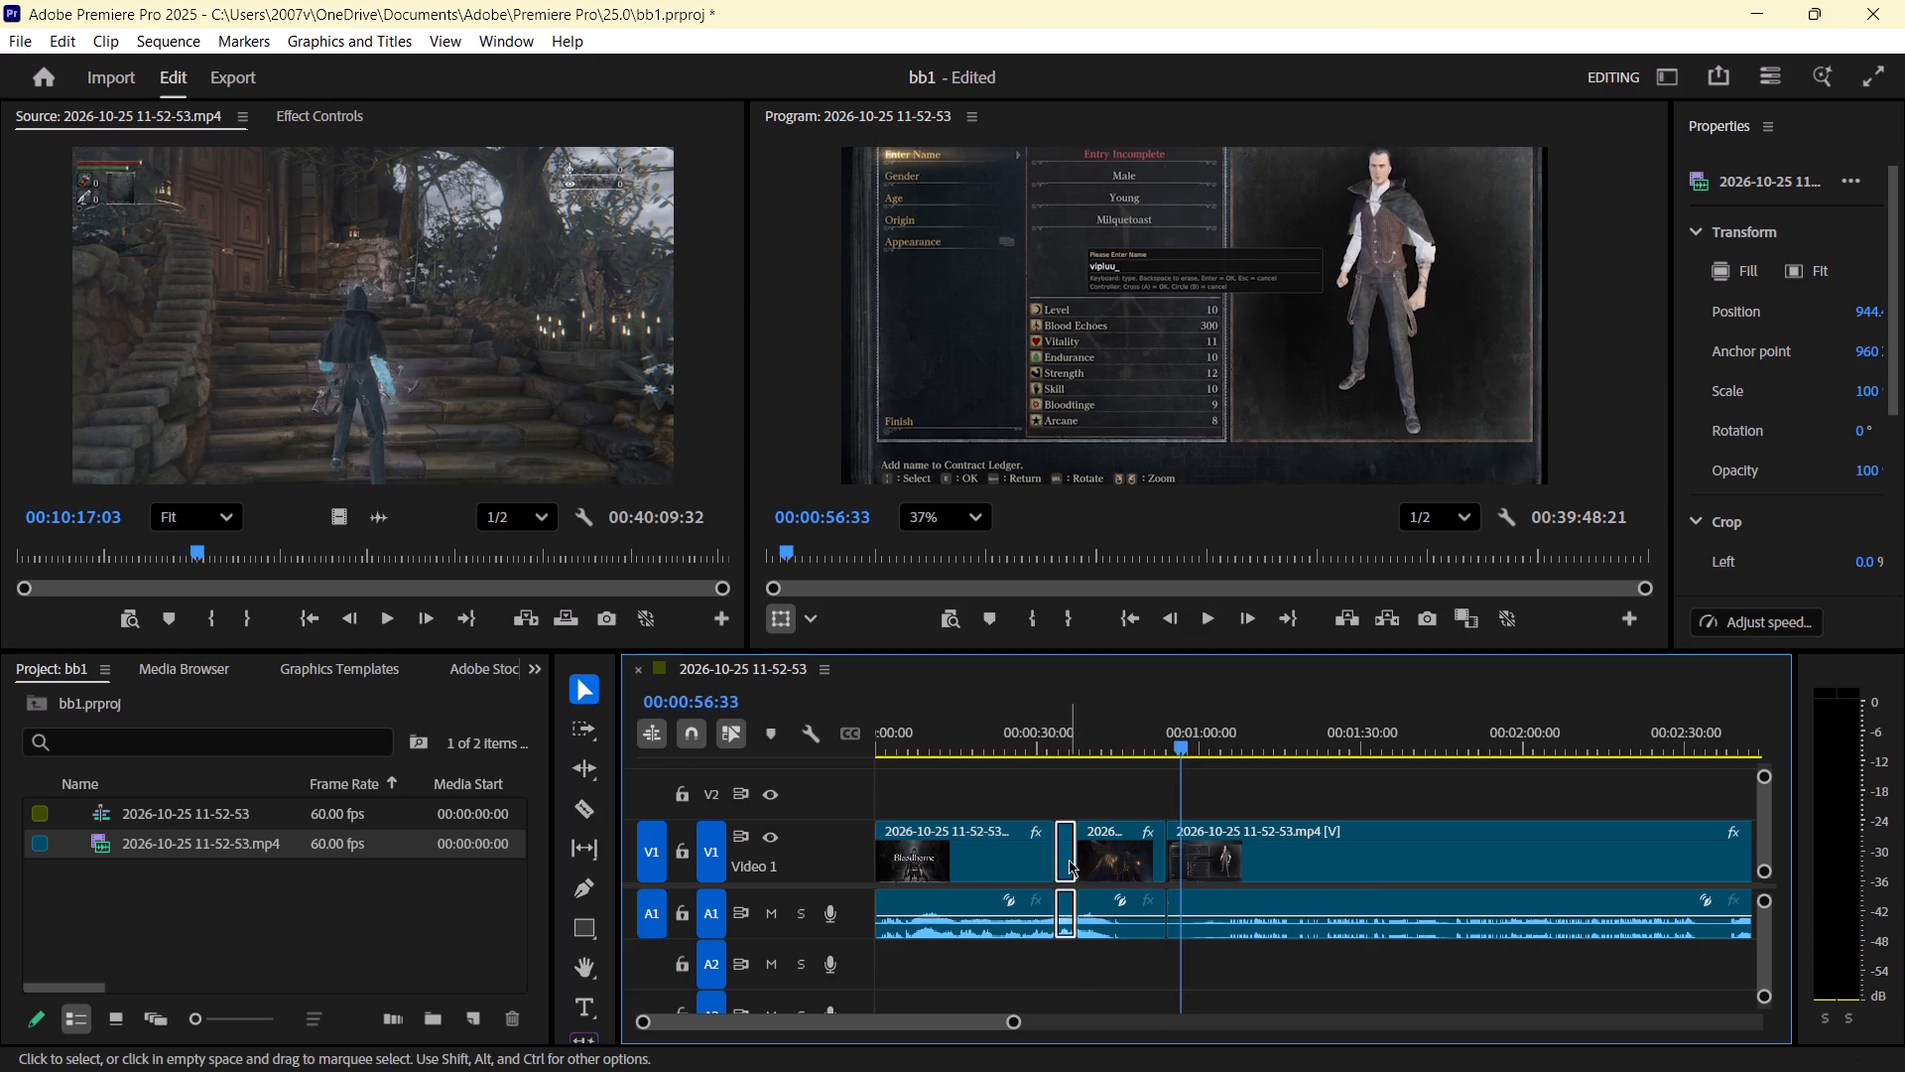
key("space")
left_click(1070, 855)
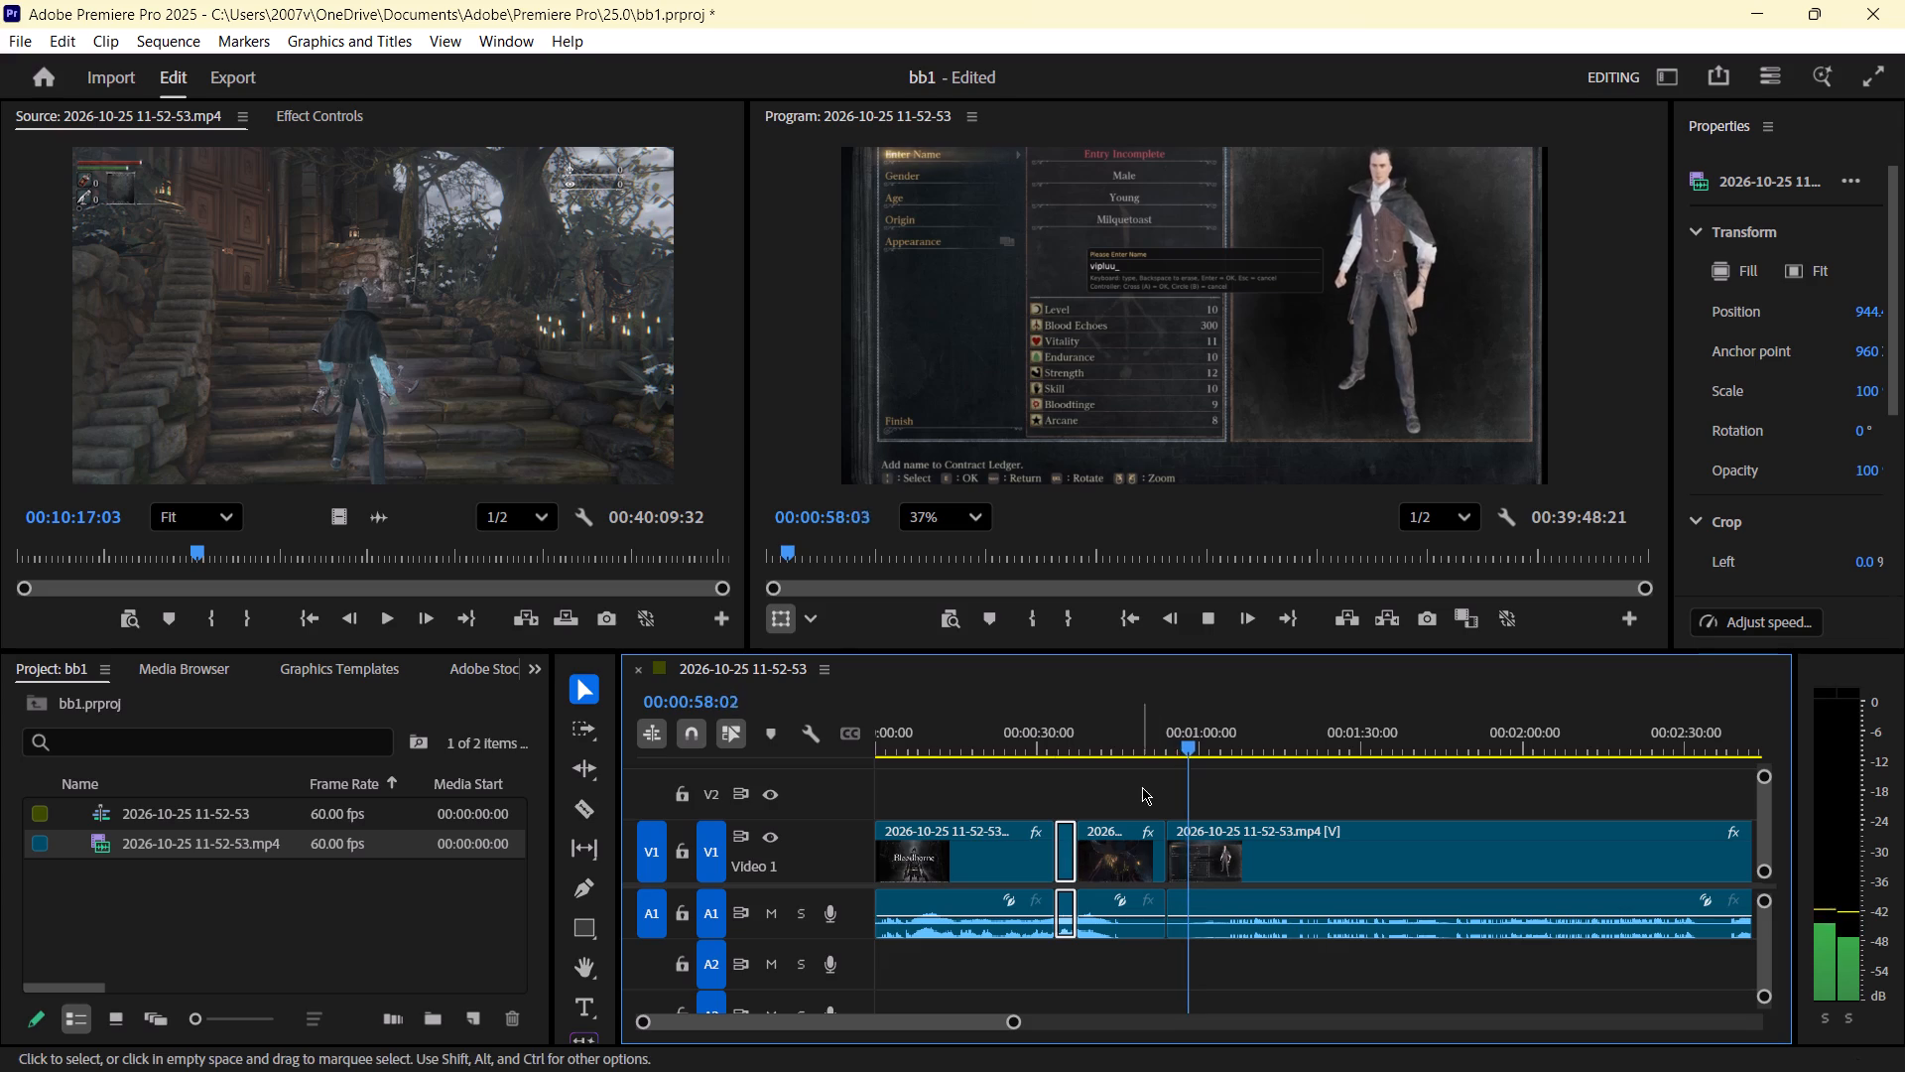
left_click_drag(1198, 749, 1070, 766)
key("space")
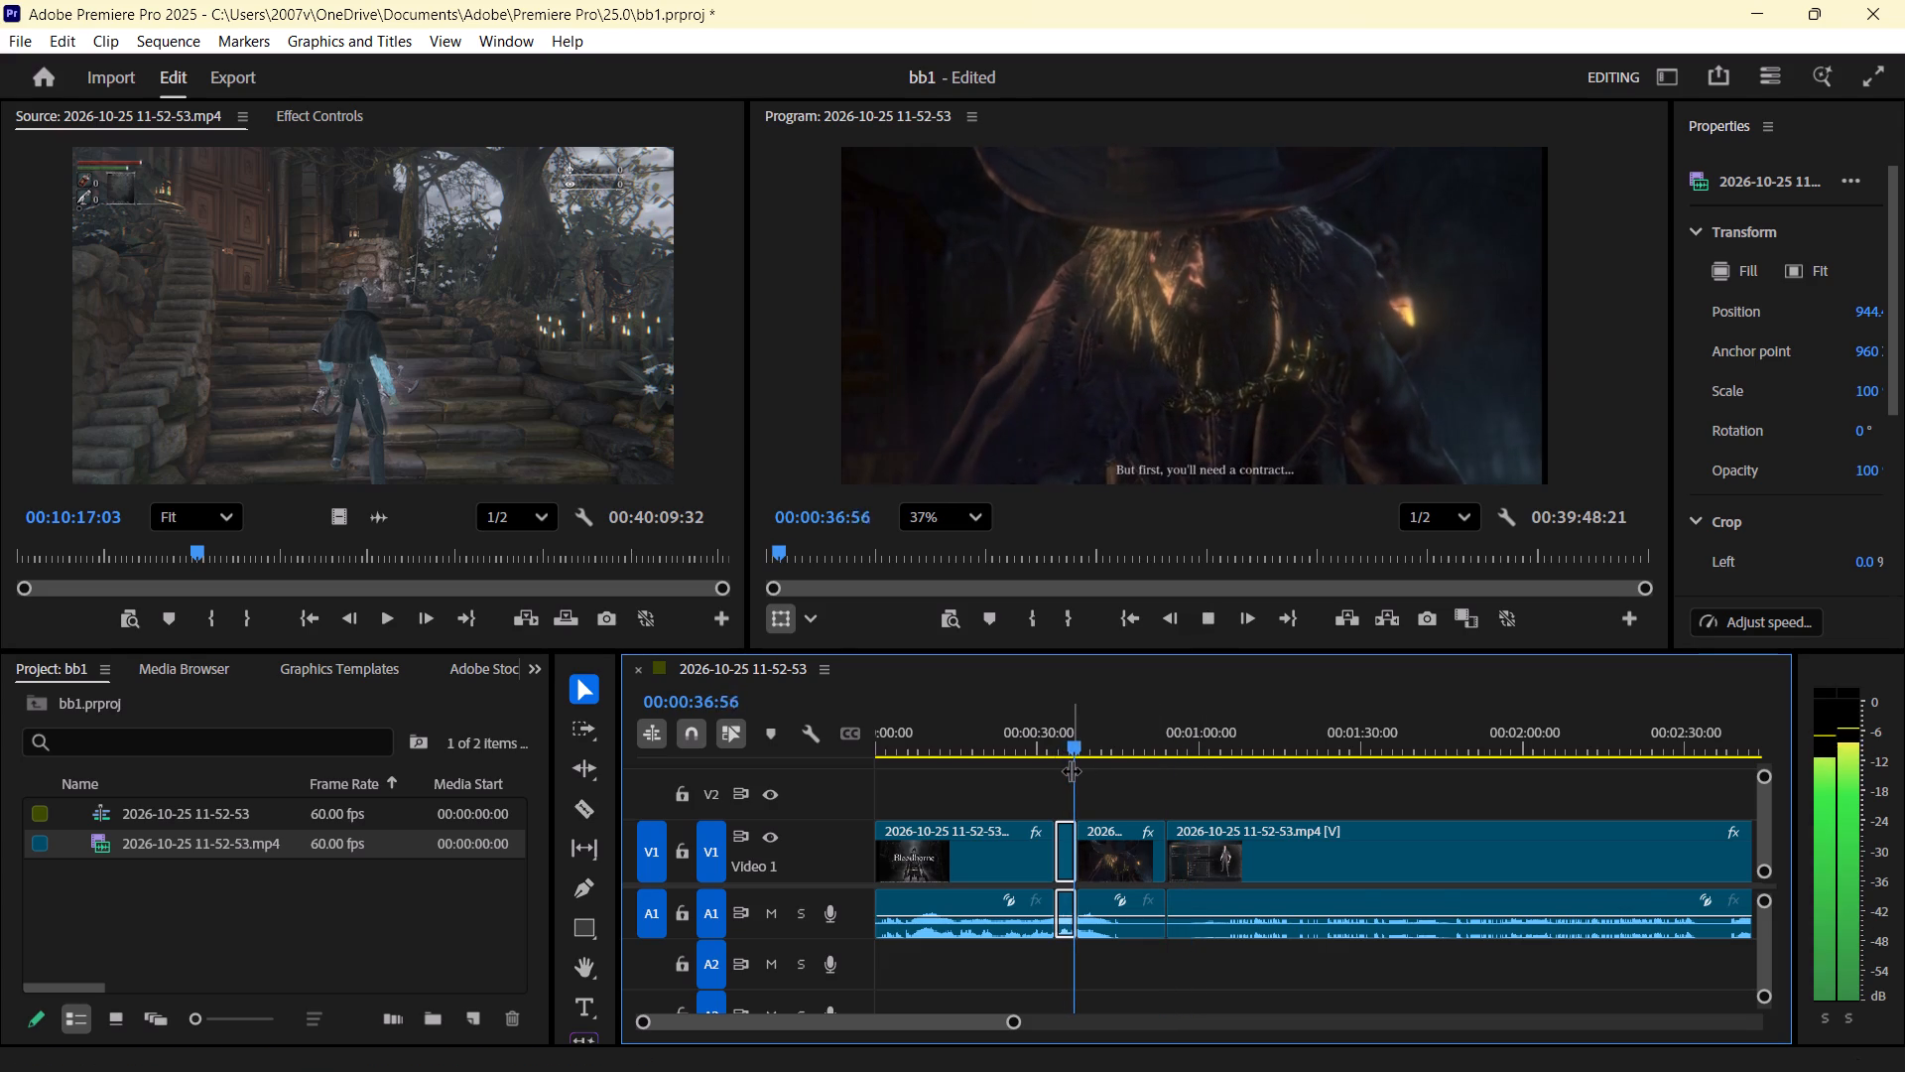
left_click_drag(1071, 770, 1061, 773)
left_click_drag(1065, 753, 1015, 756)
key("space")
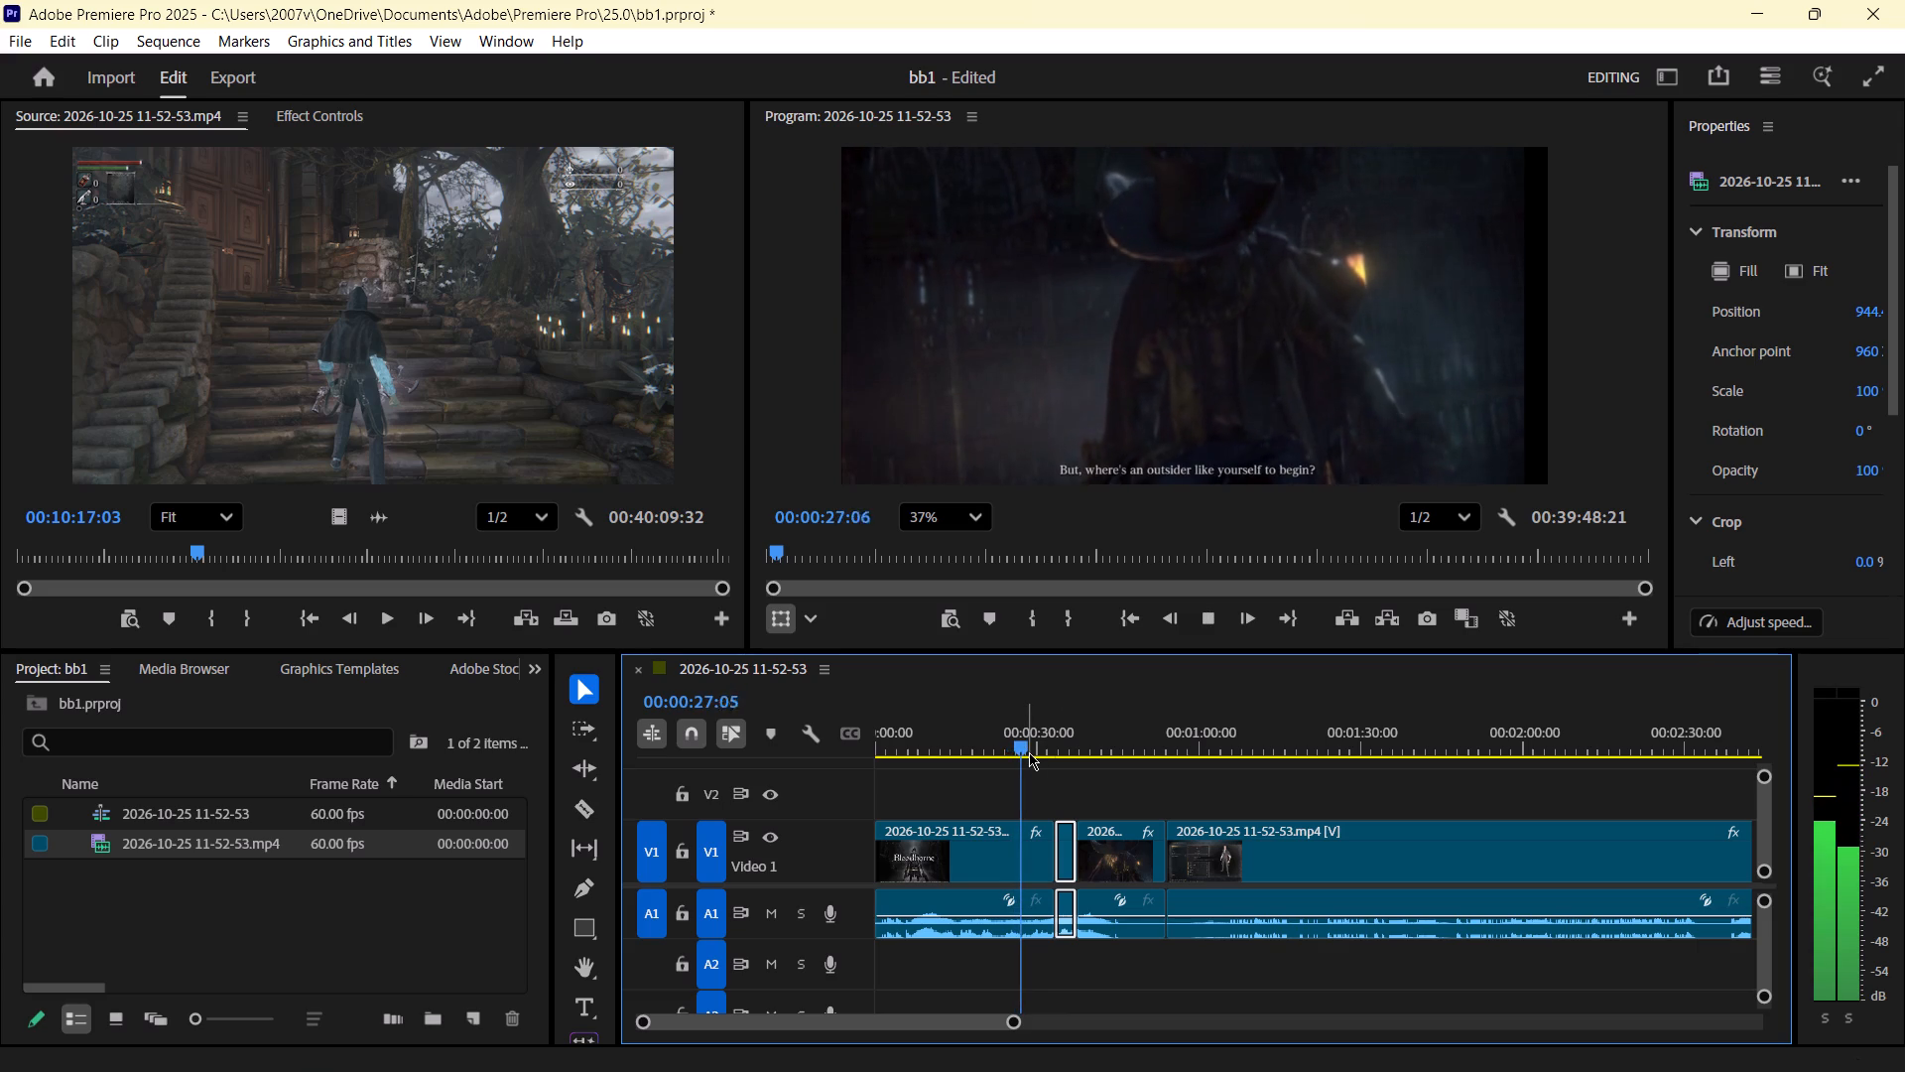
left_click_drag(1028, 745, 1051, 751)
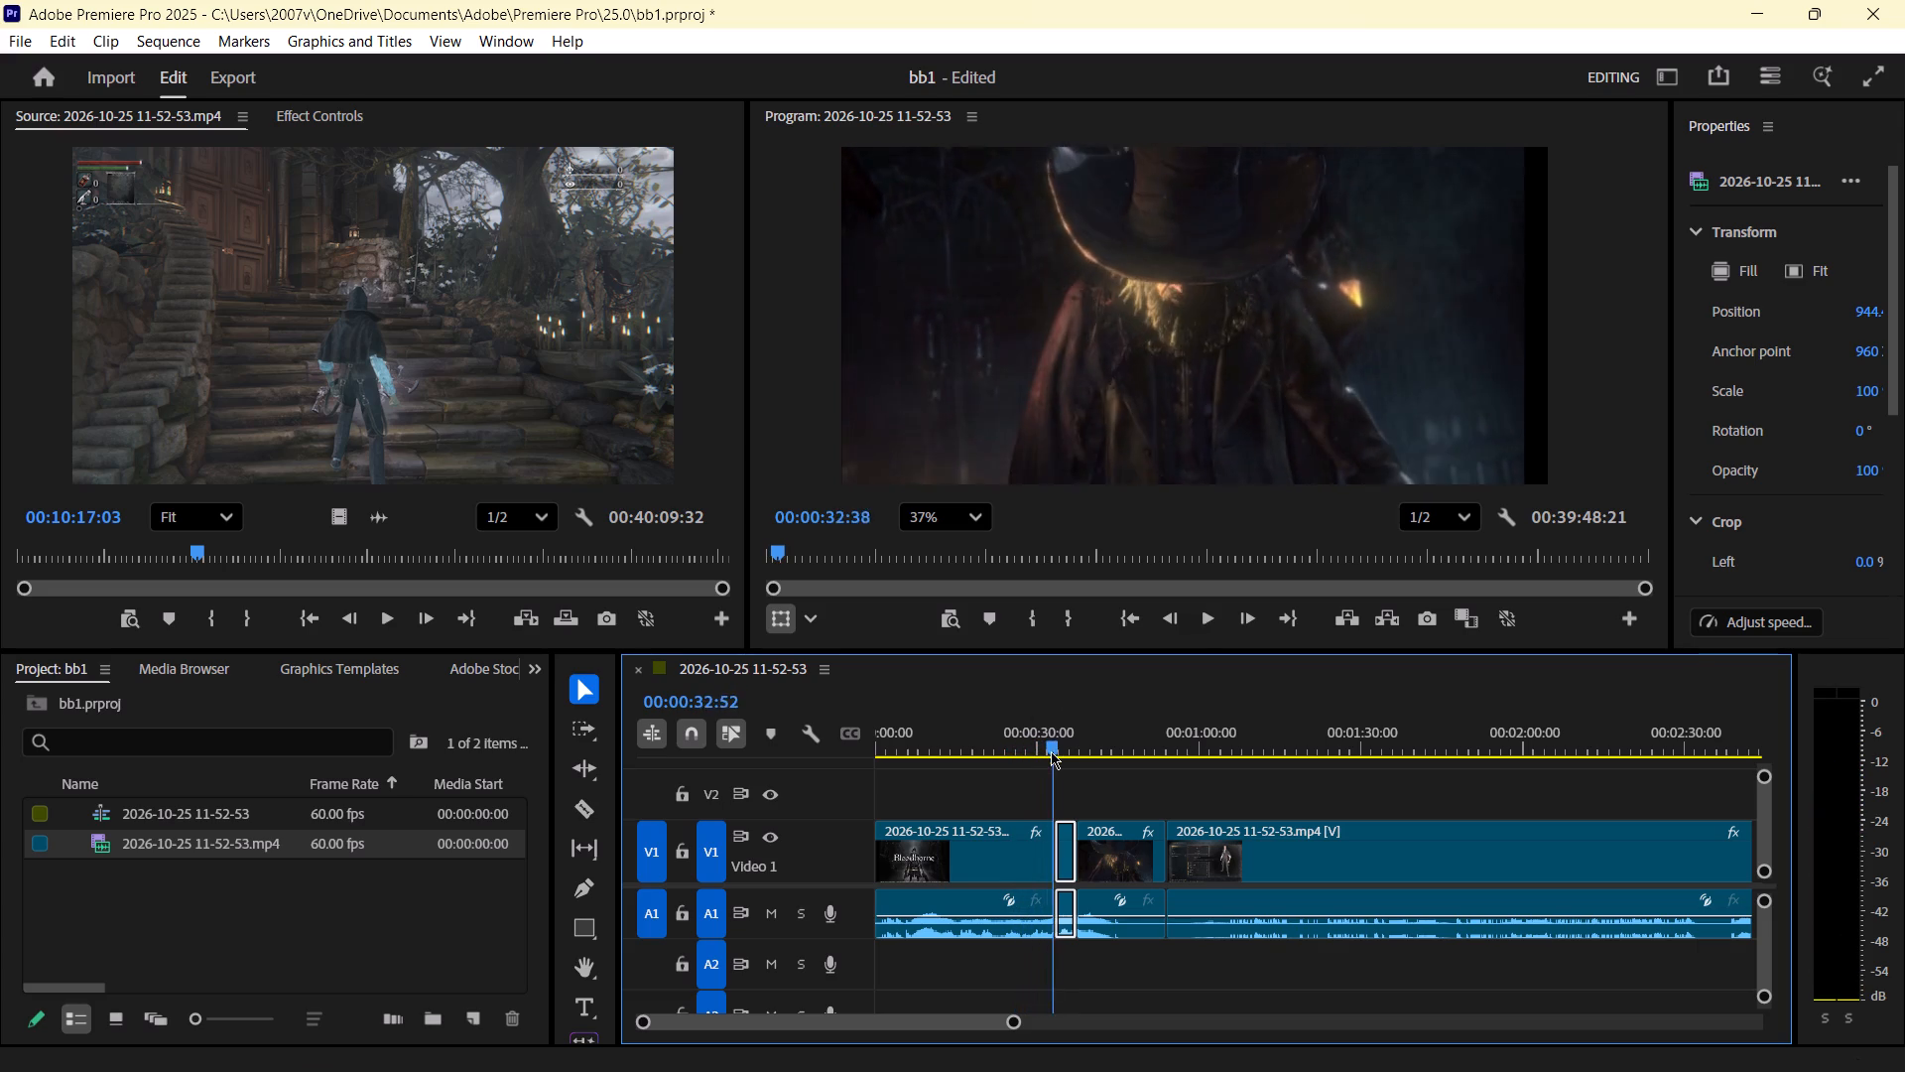
left_click_drag(1051, 751, 1141, 754)
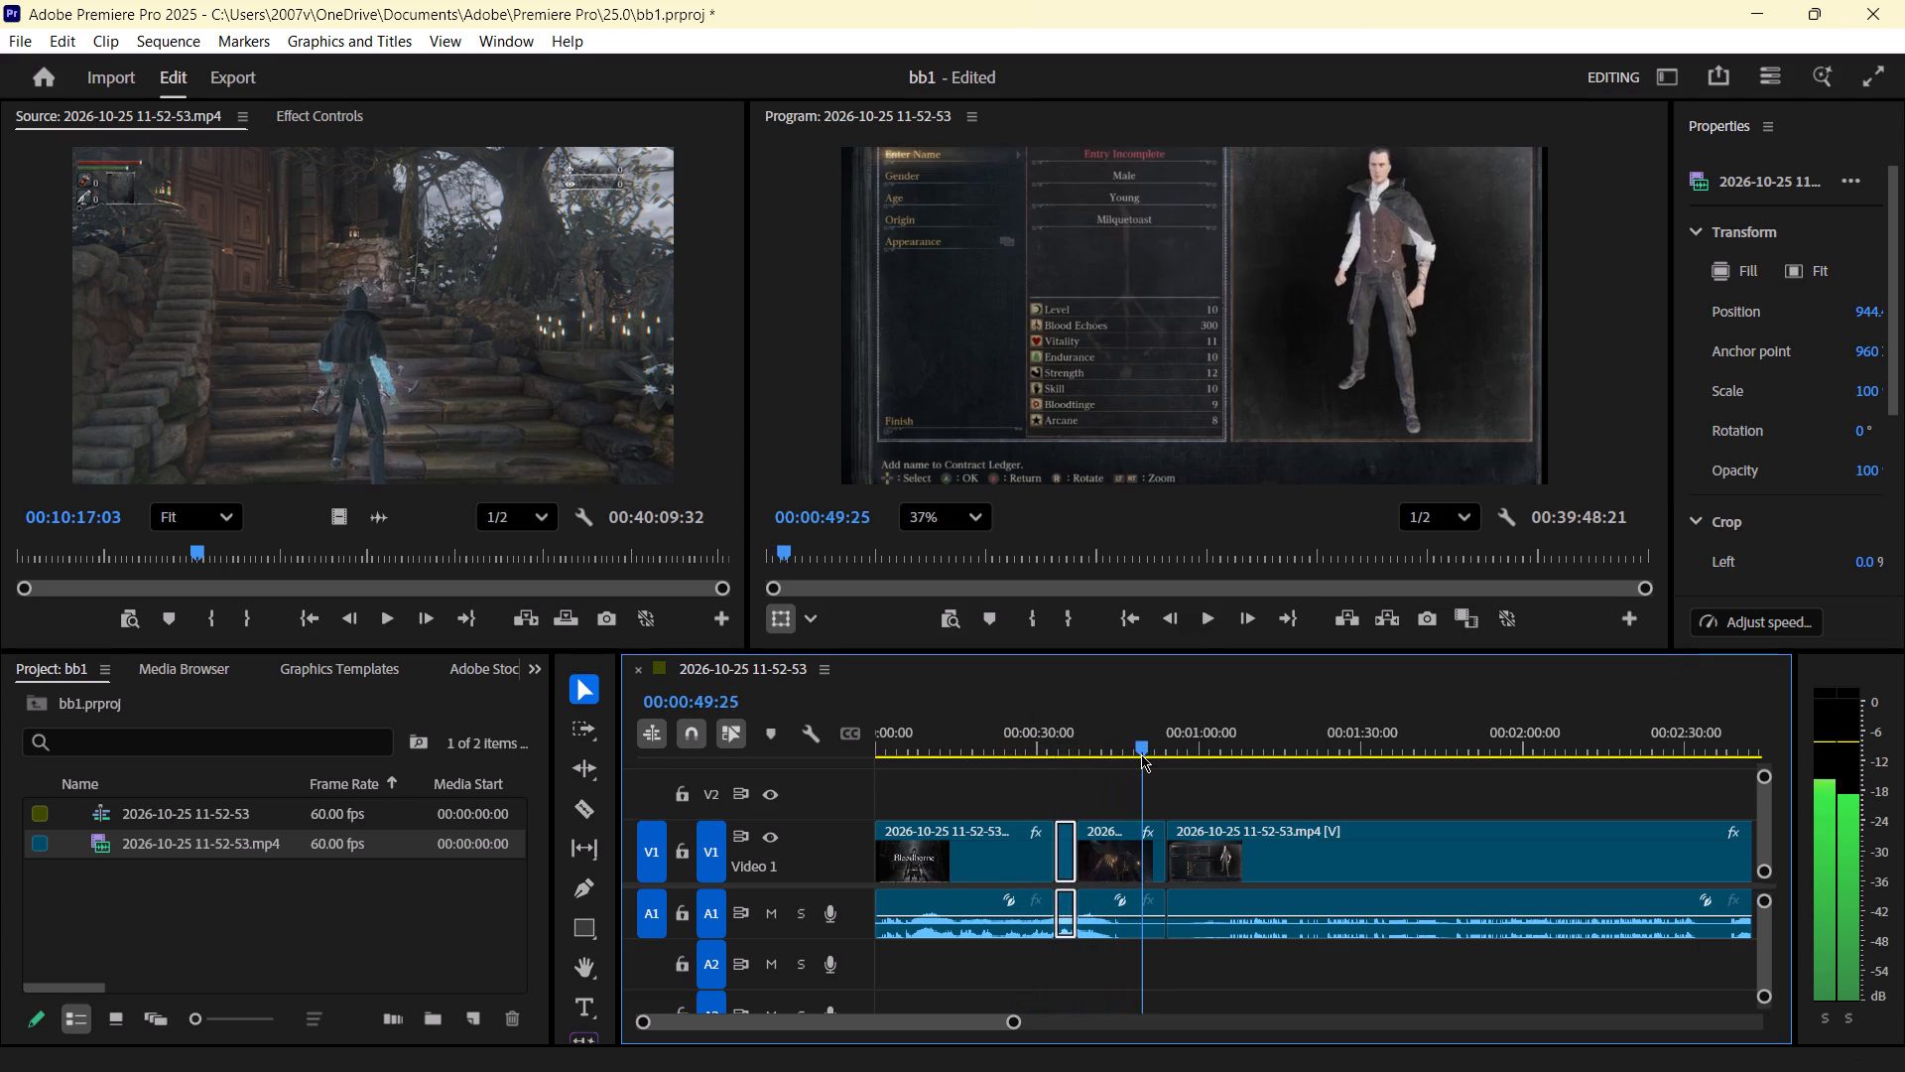
Return to the sequence start, review the title menu, and cut the first clip at 00:00:02:59.
left_click_drag(1141, 754, 875, 806)
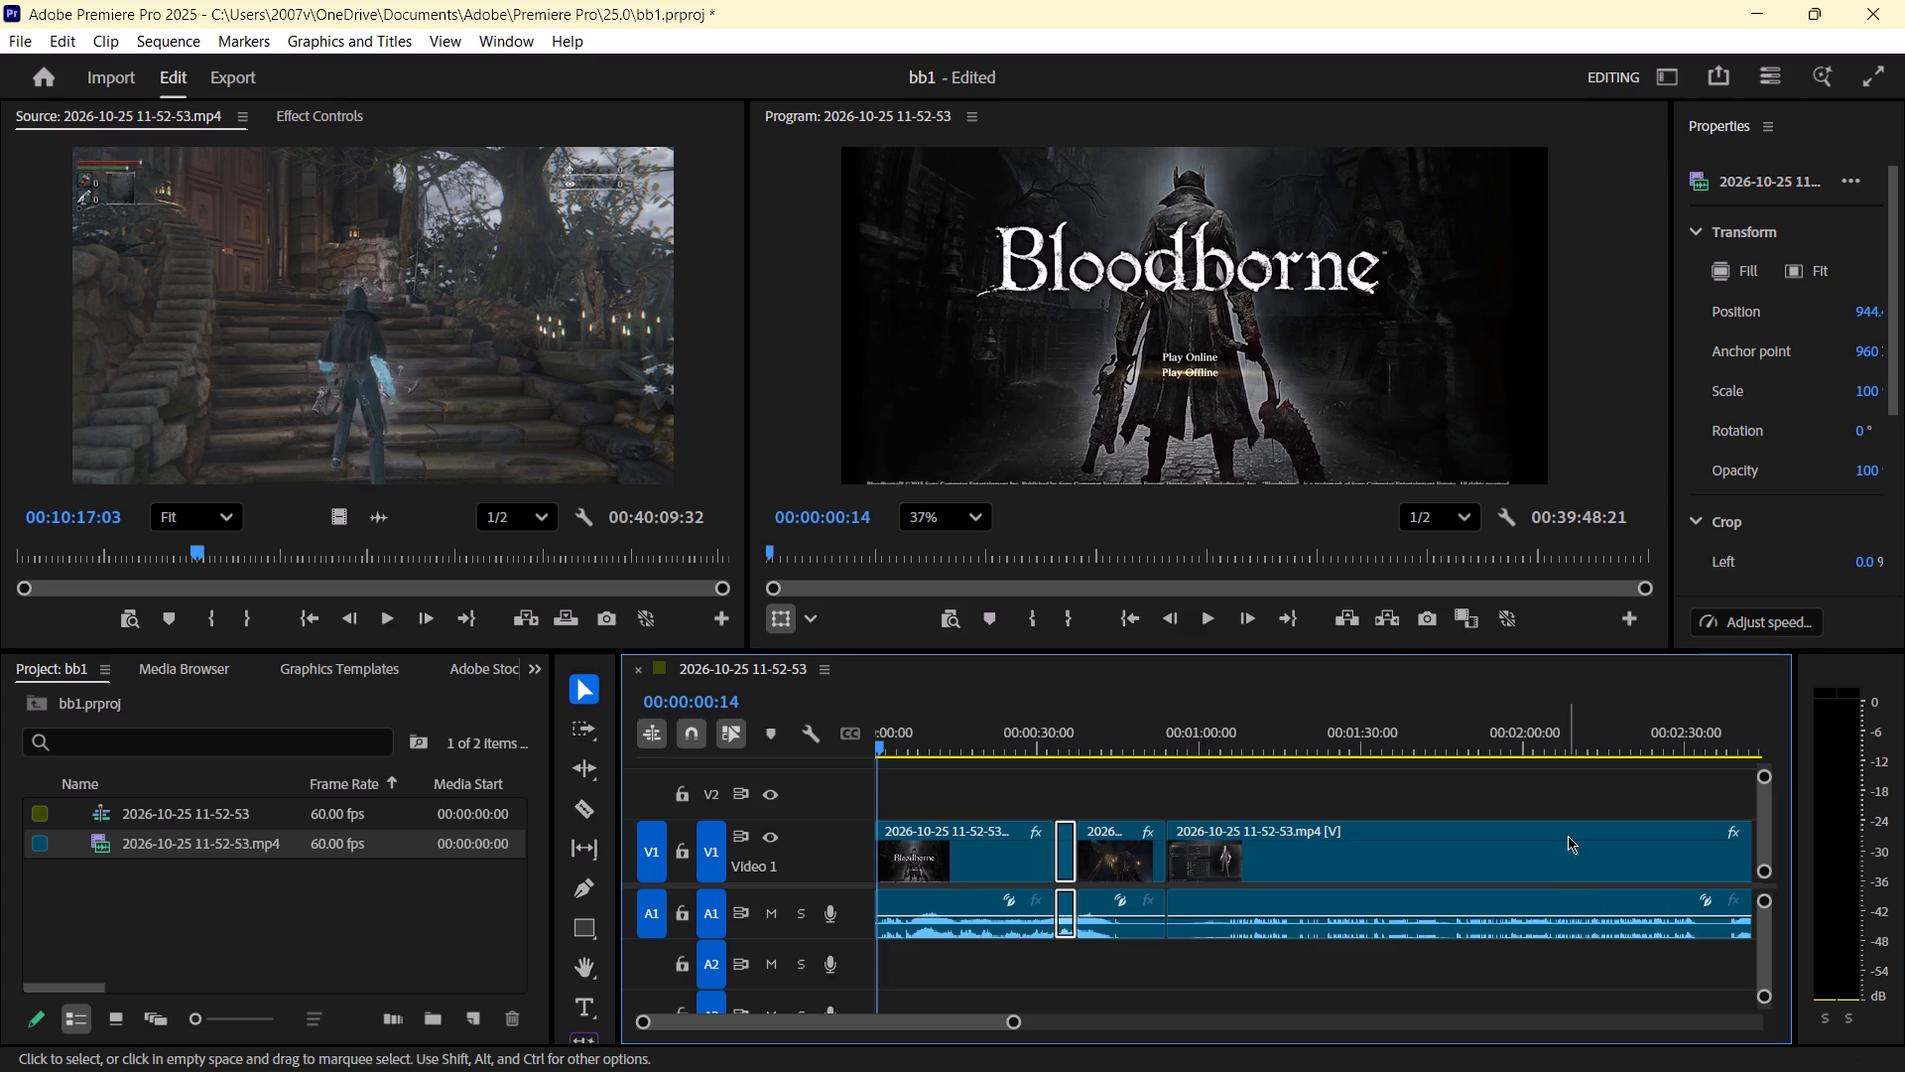
key("space")
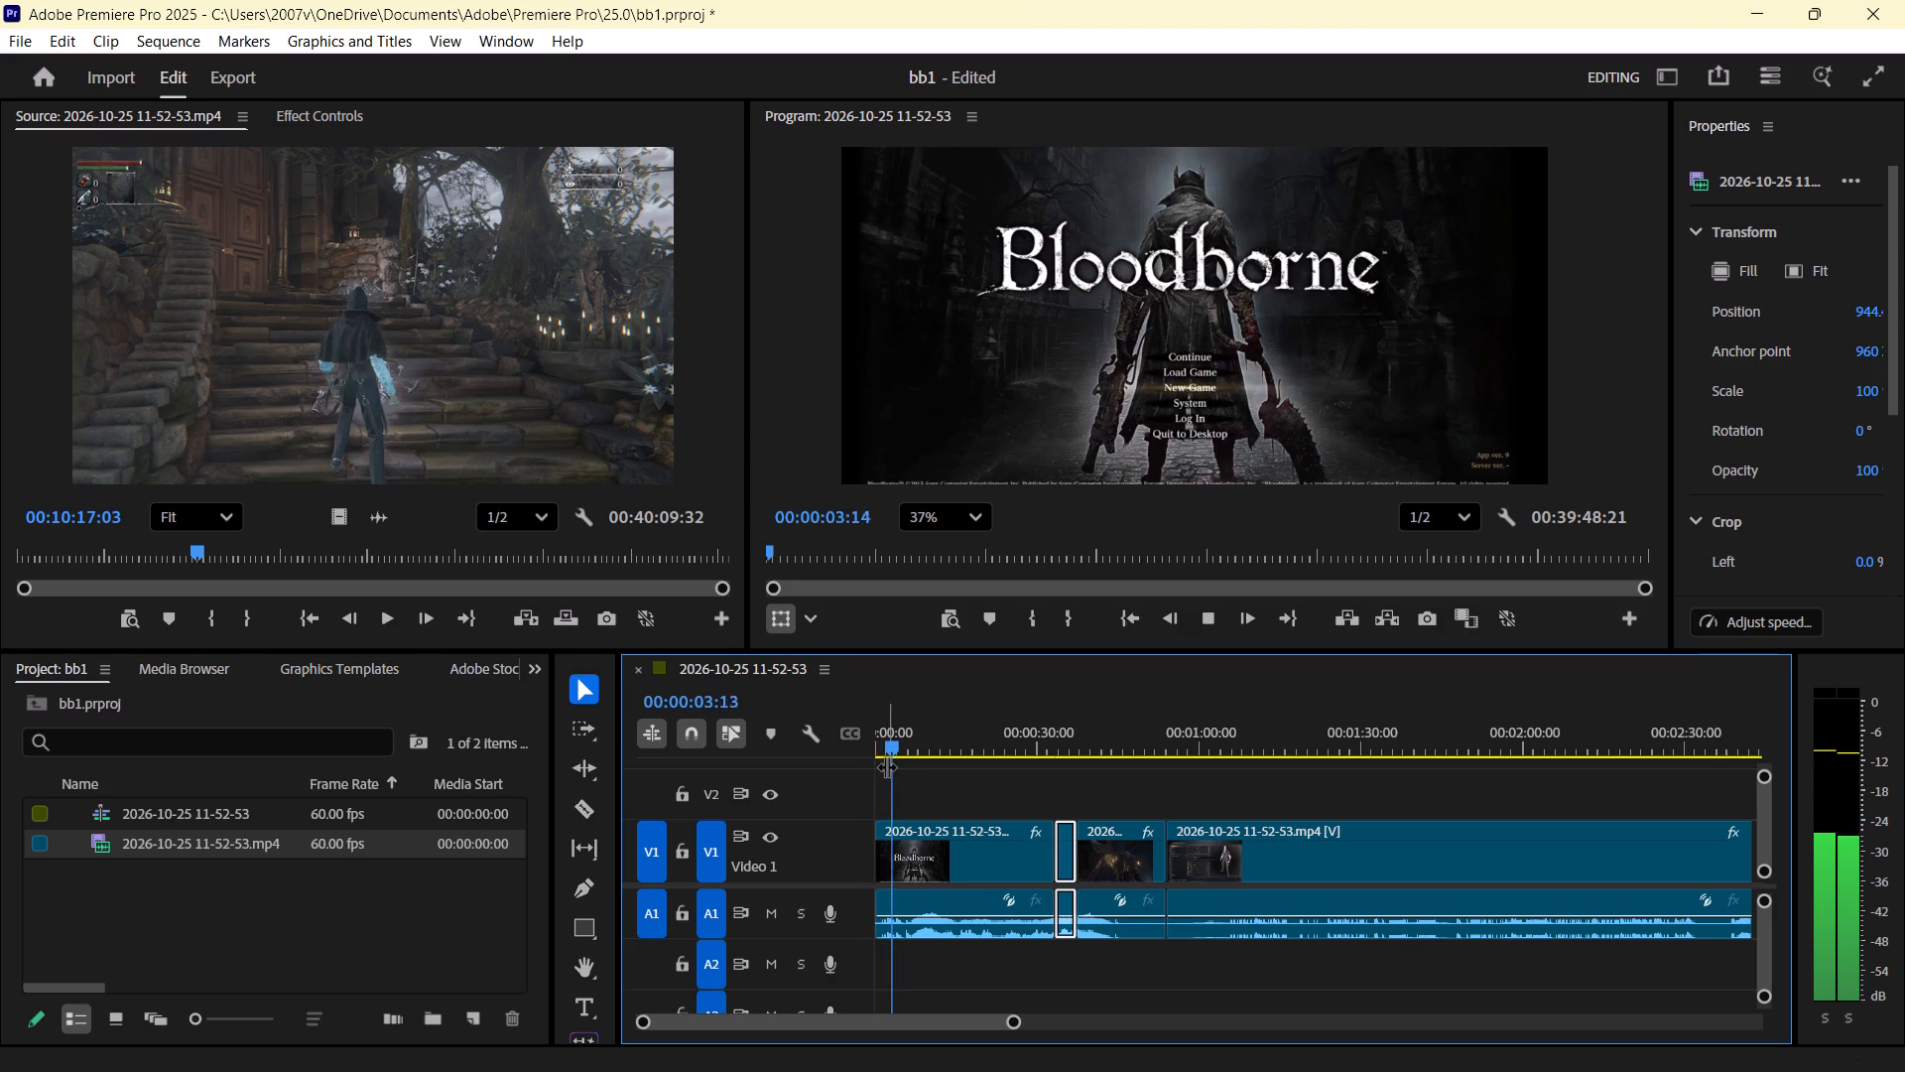
left_click(901, 743)
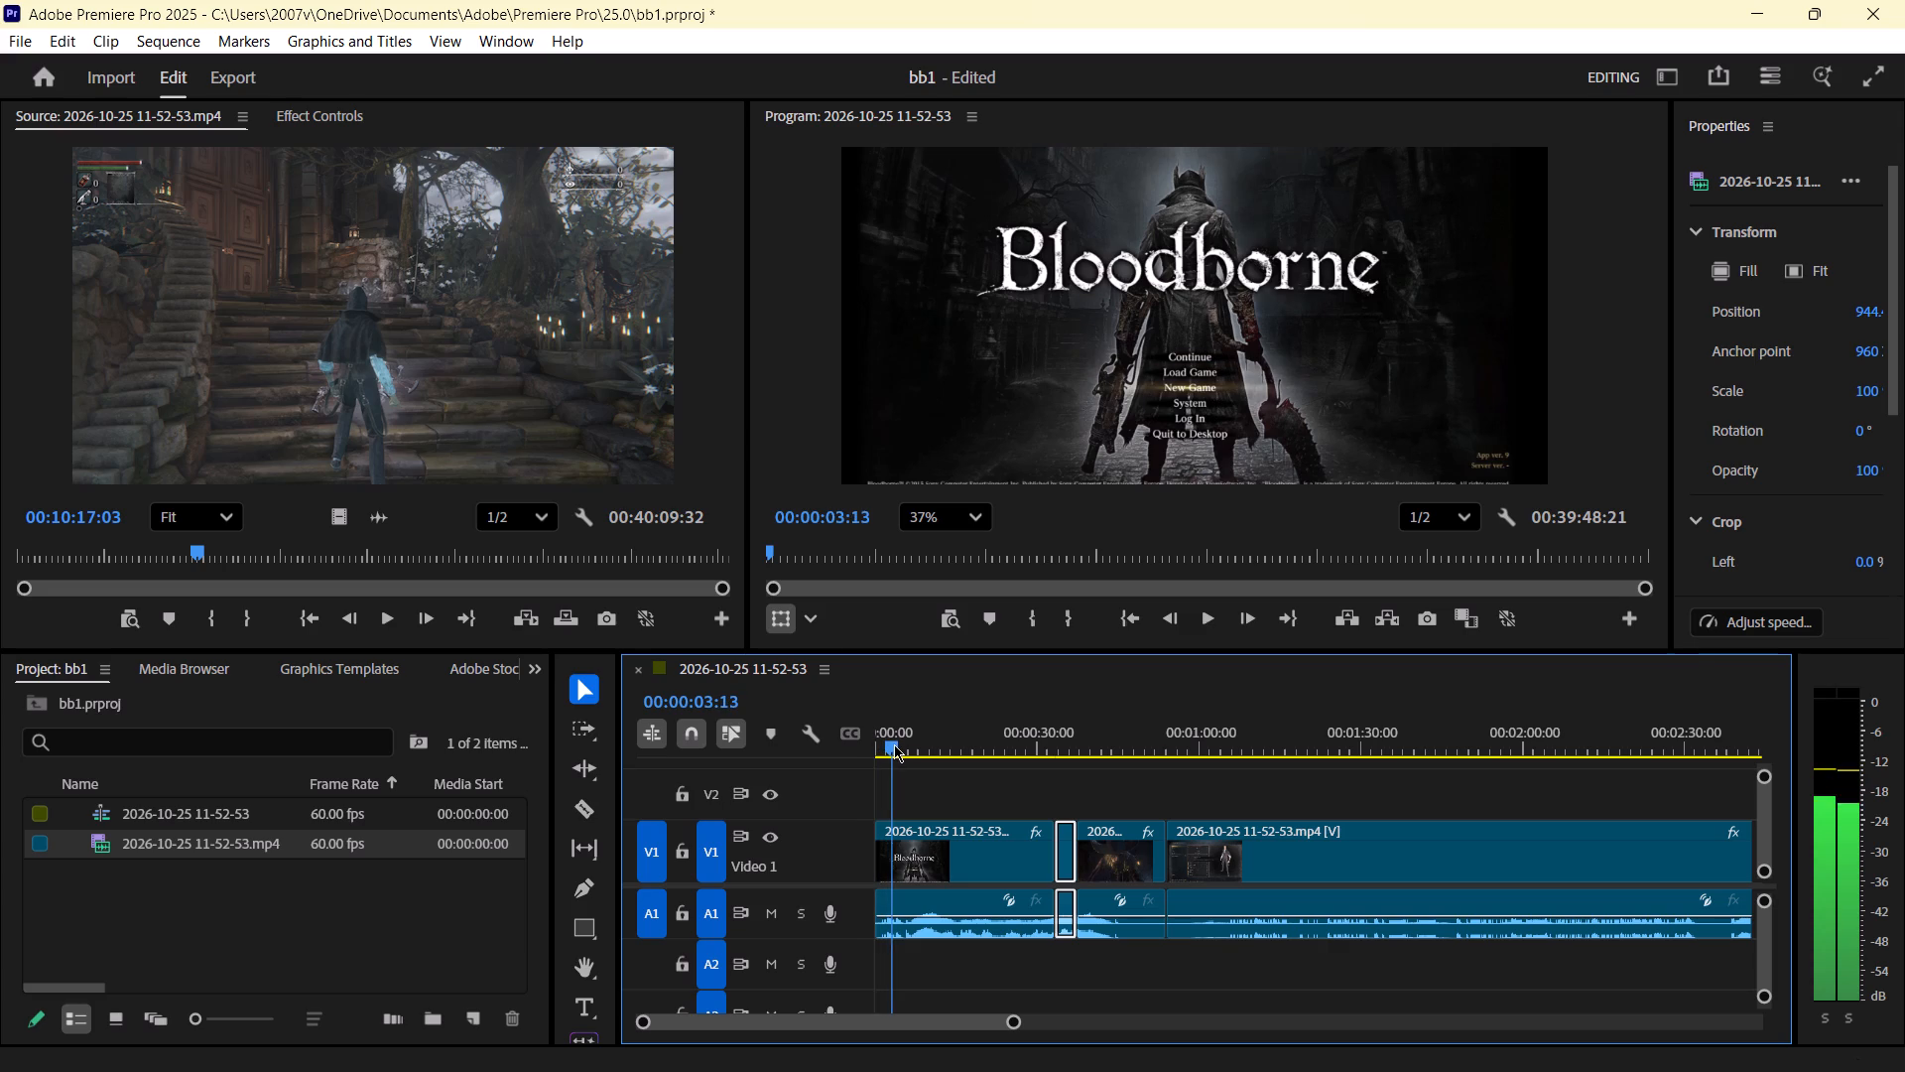
key("space")
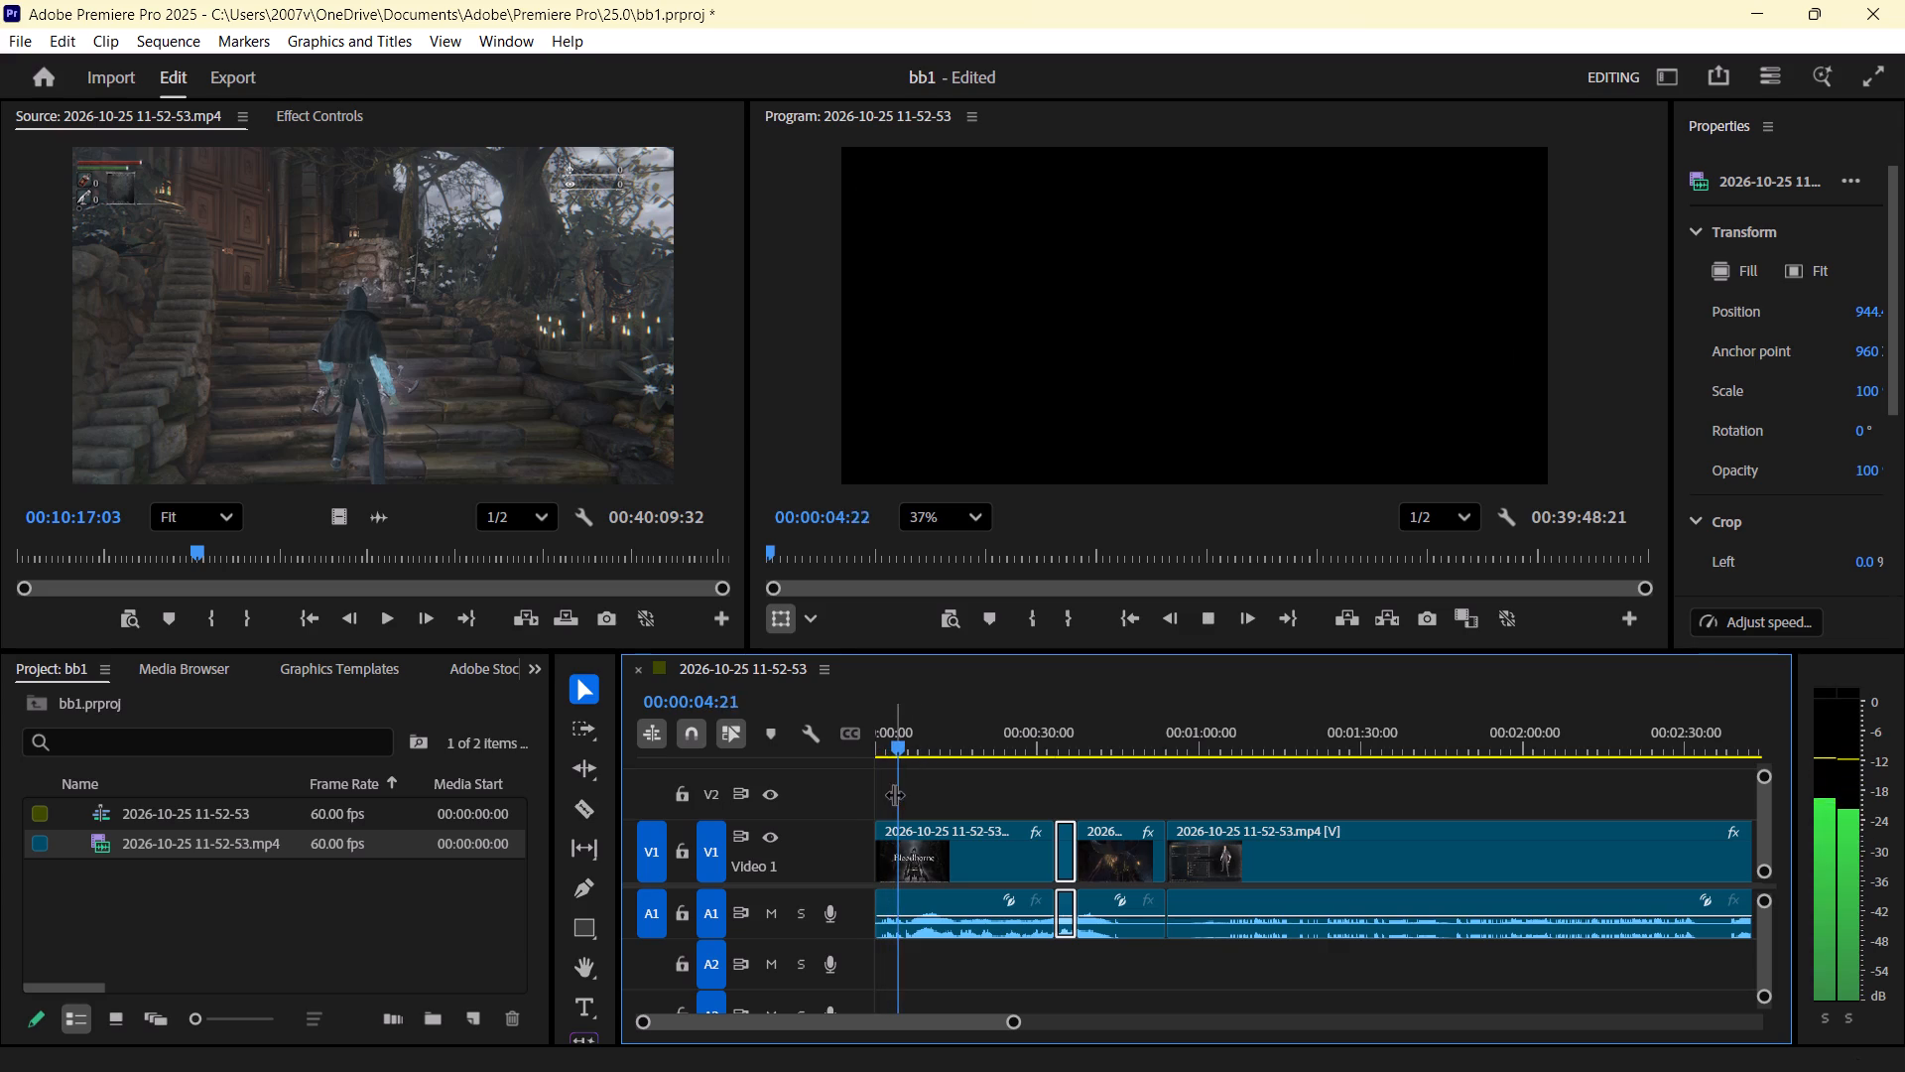
left_click(903, 745)
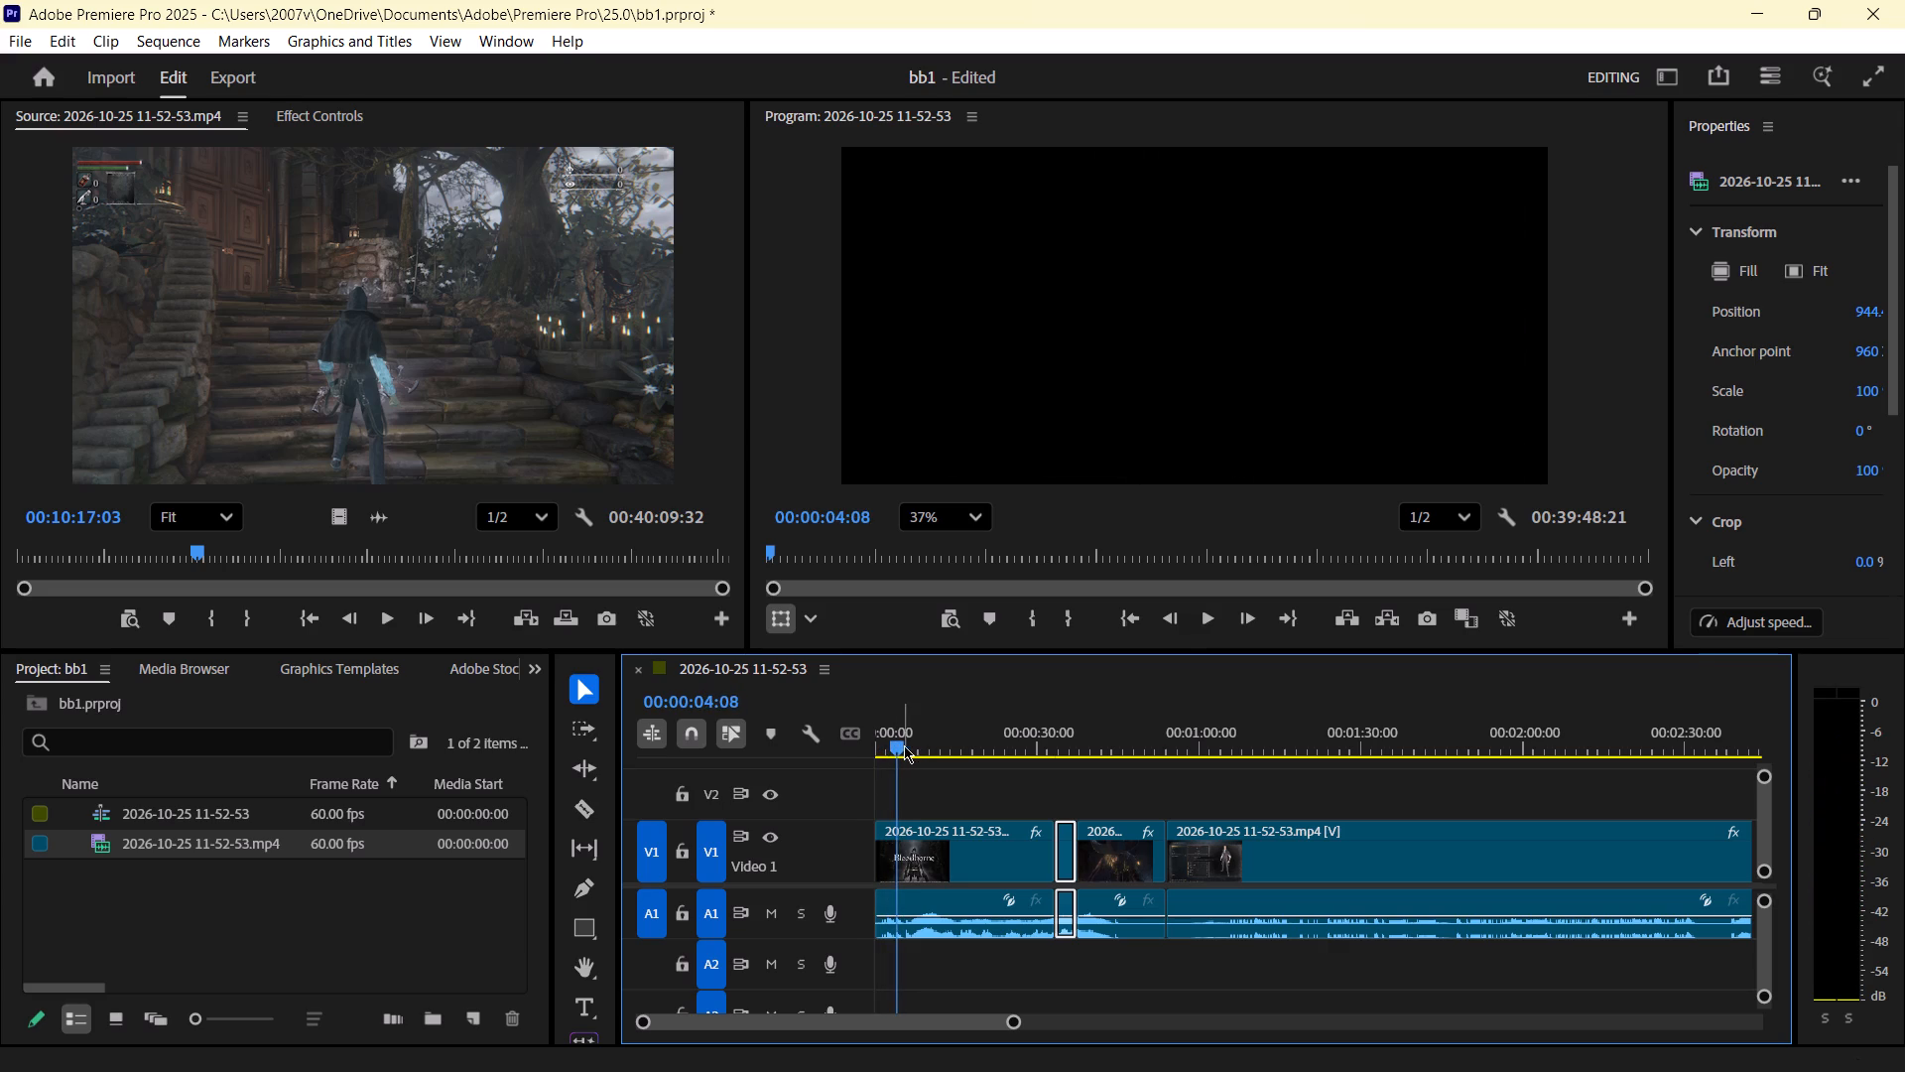
key("space")
left_click_drag(901, 745, 884, 745)
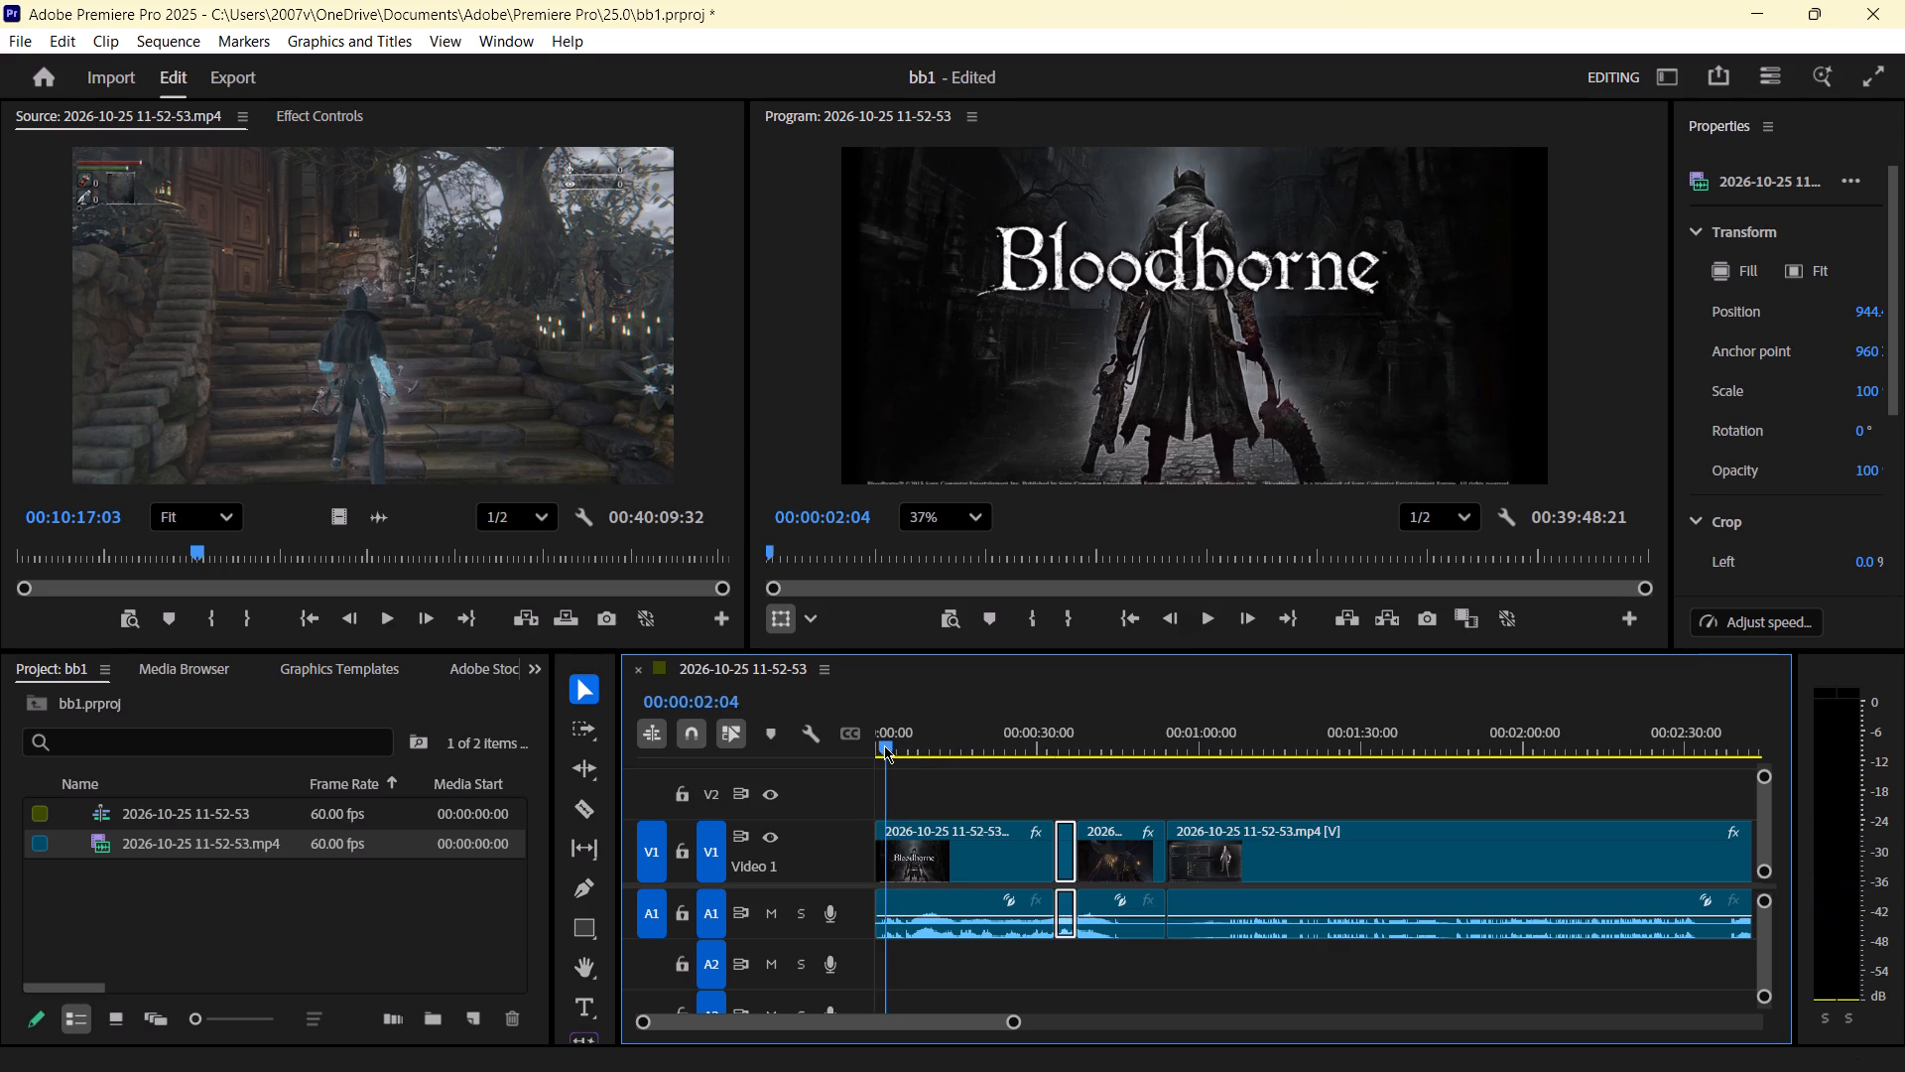
key("space")
key("space")
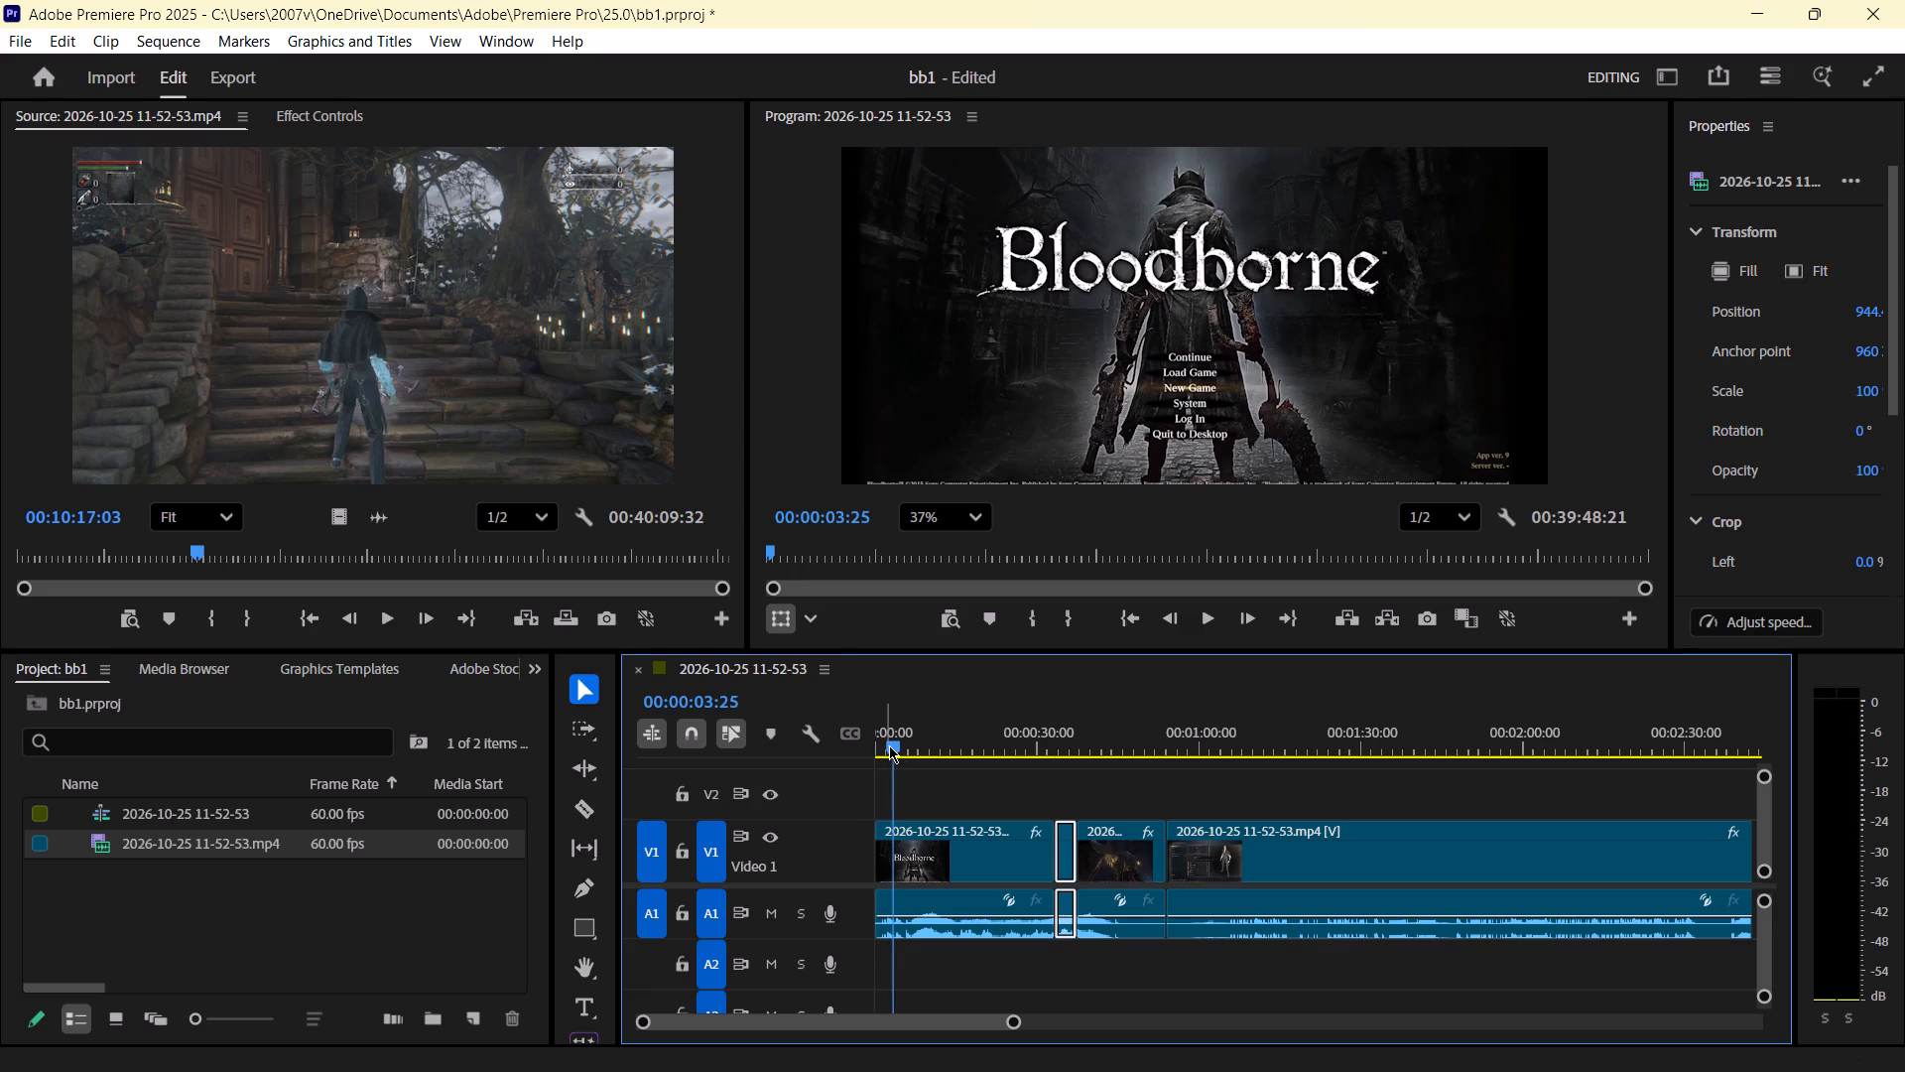
left_click(892, 752)
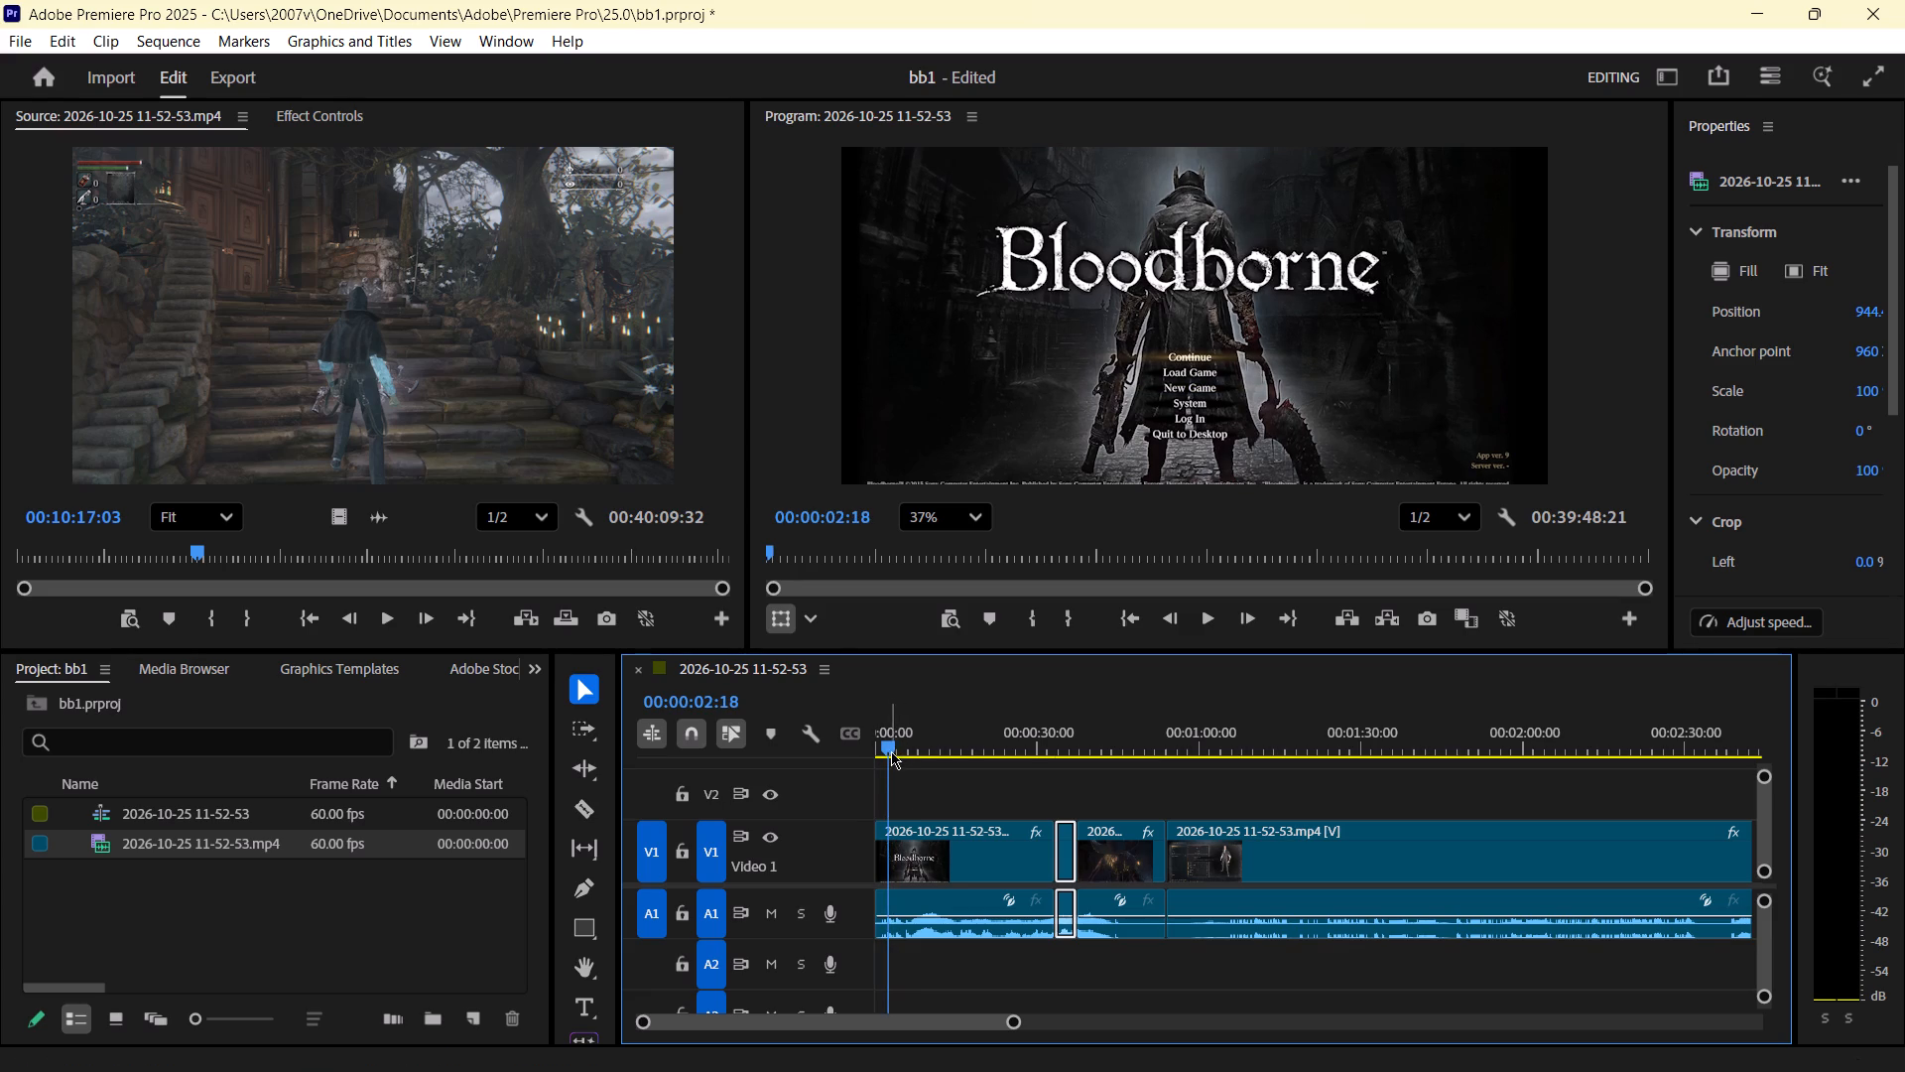
left_click(890, 747)
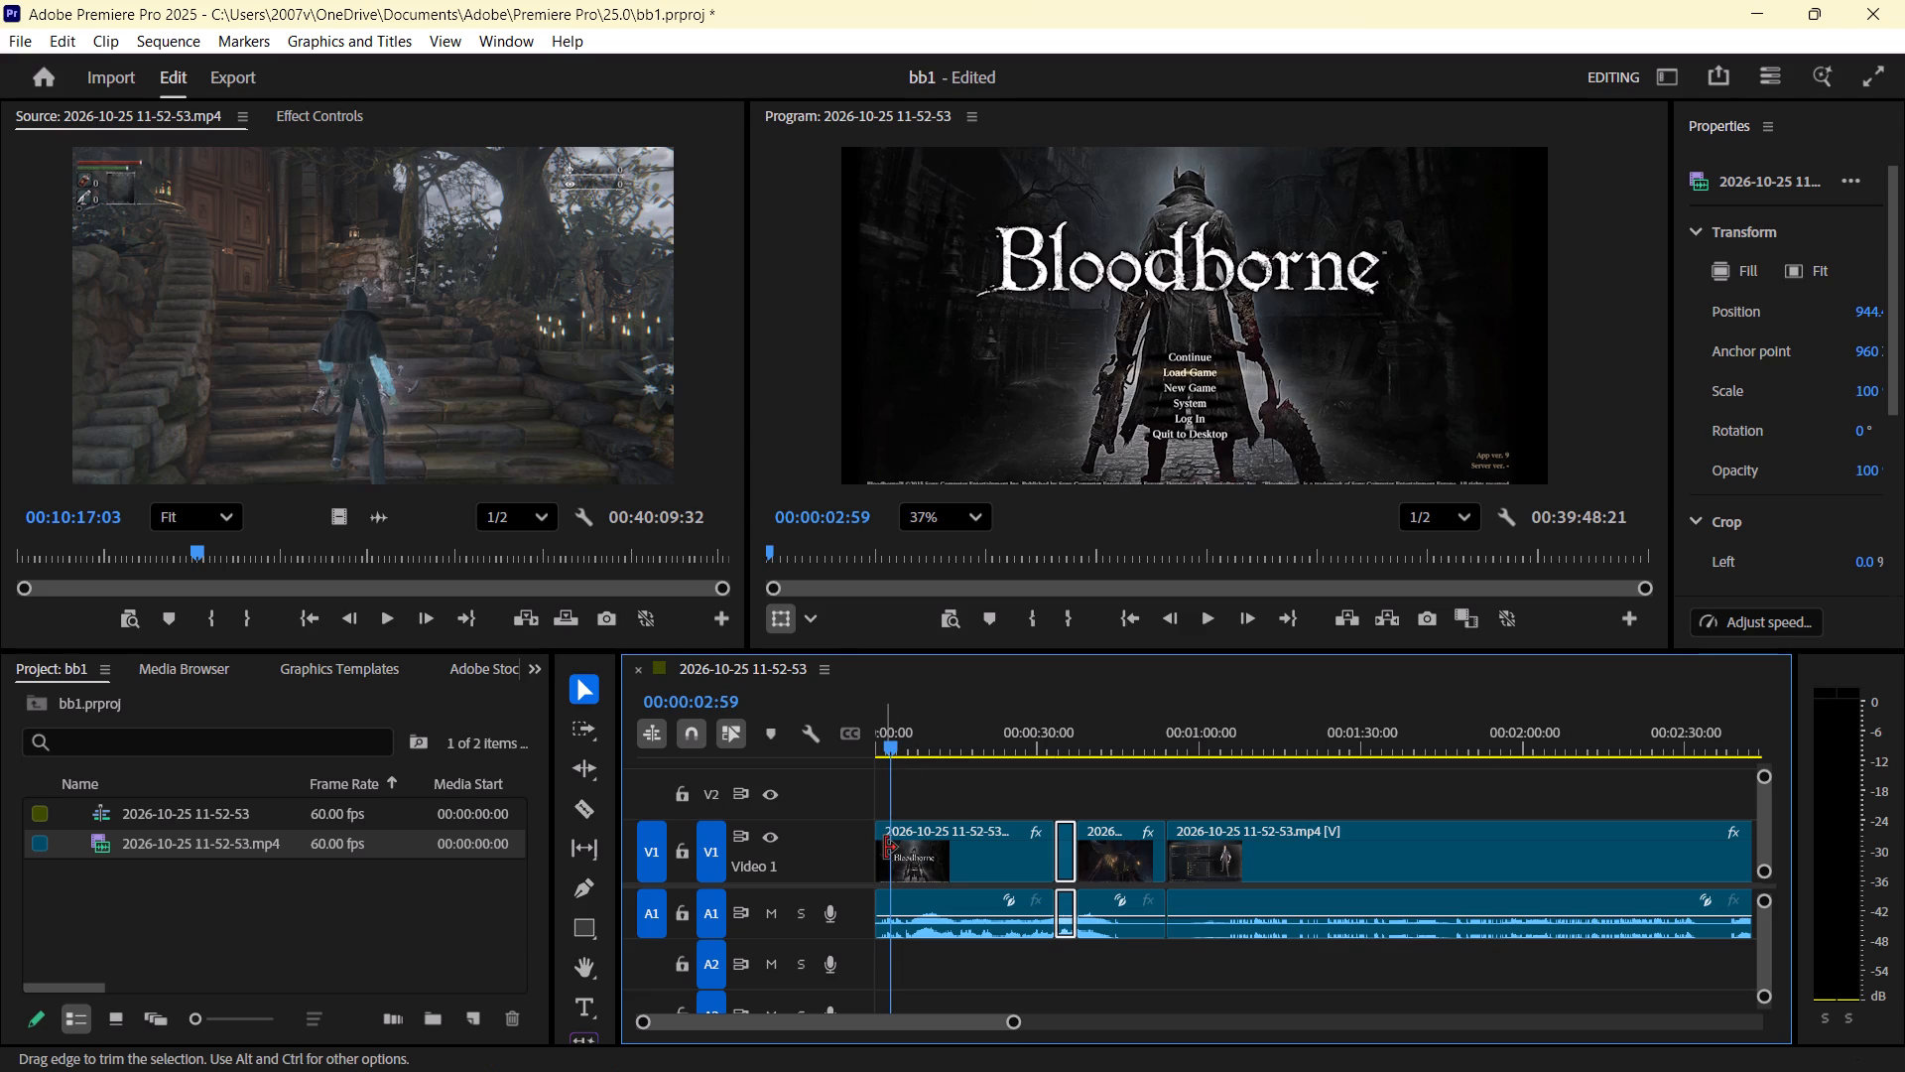
key("c")
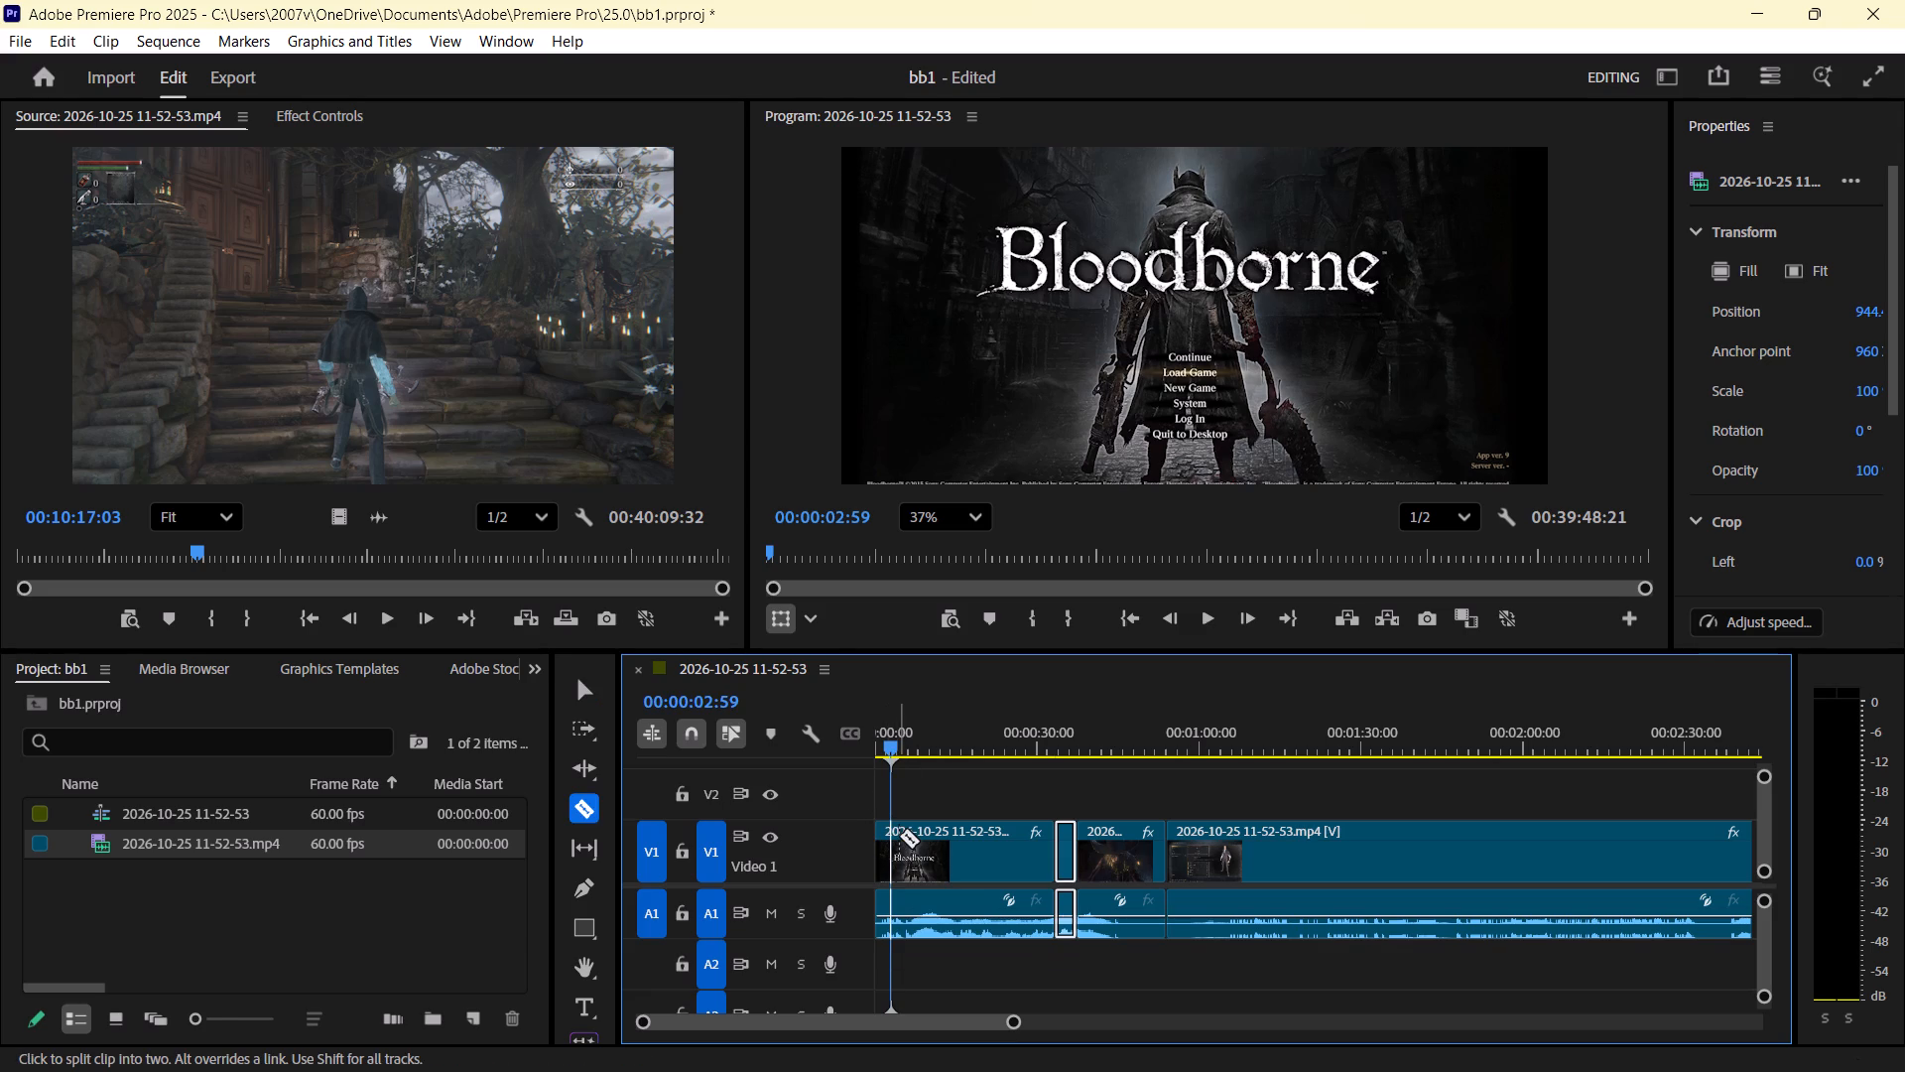
left_click(892, 836)
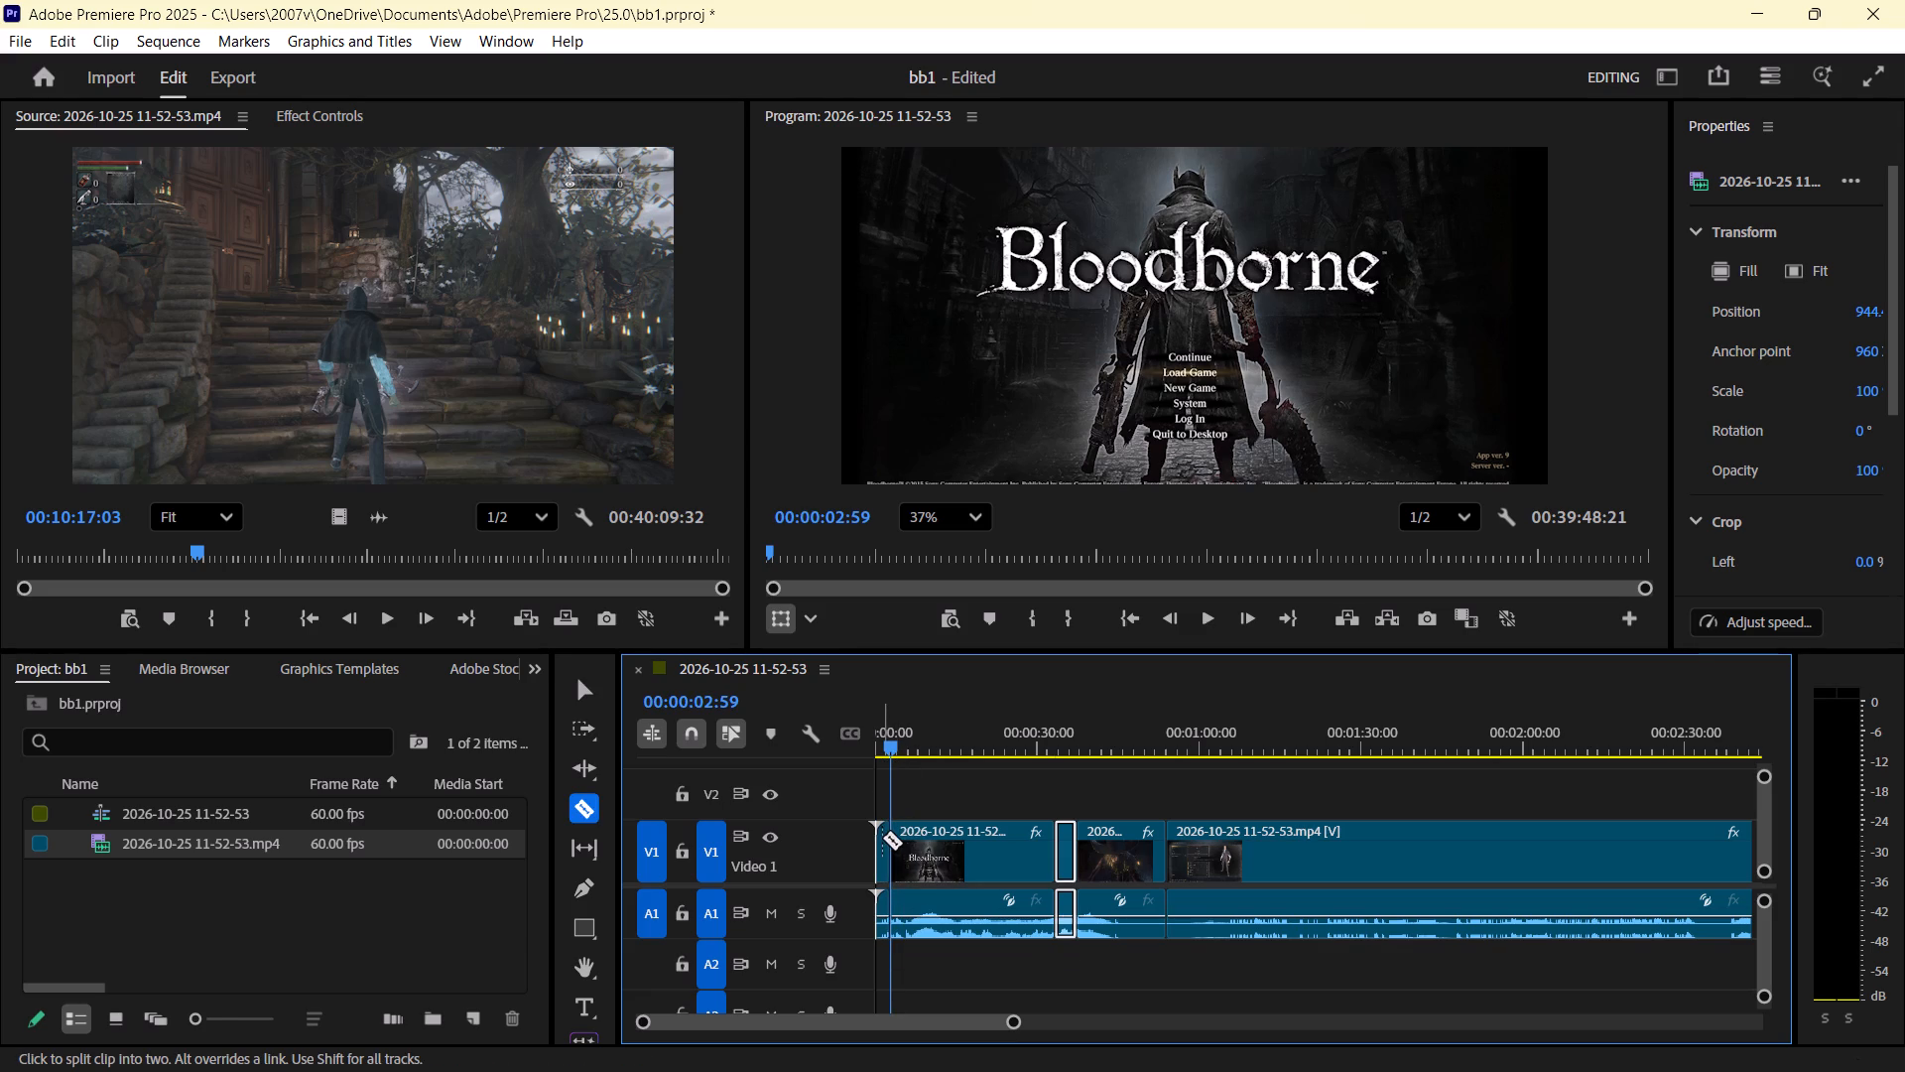
Check playback past the new cut and delete the short title menu piece at the start of the sequence.
key("space")
key("space")
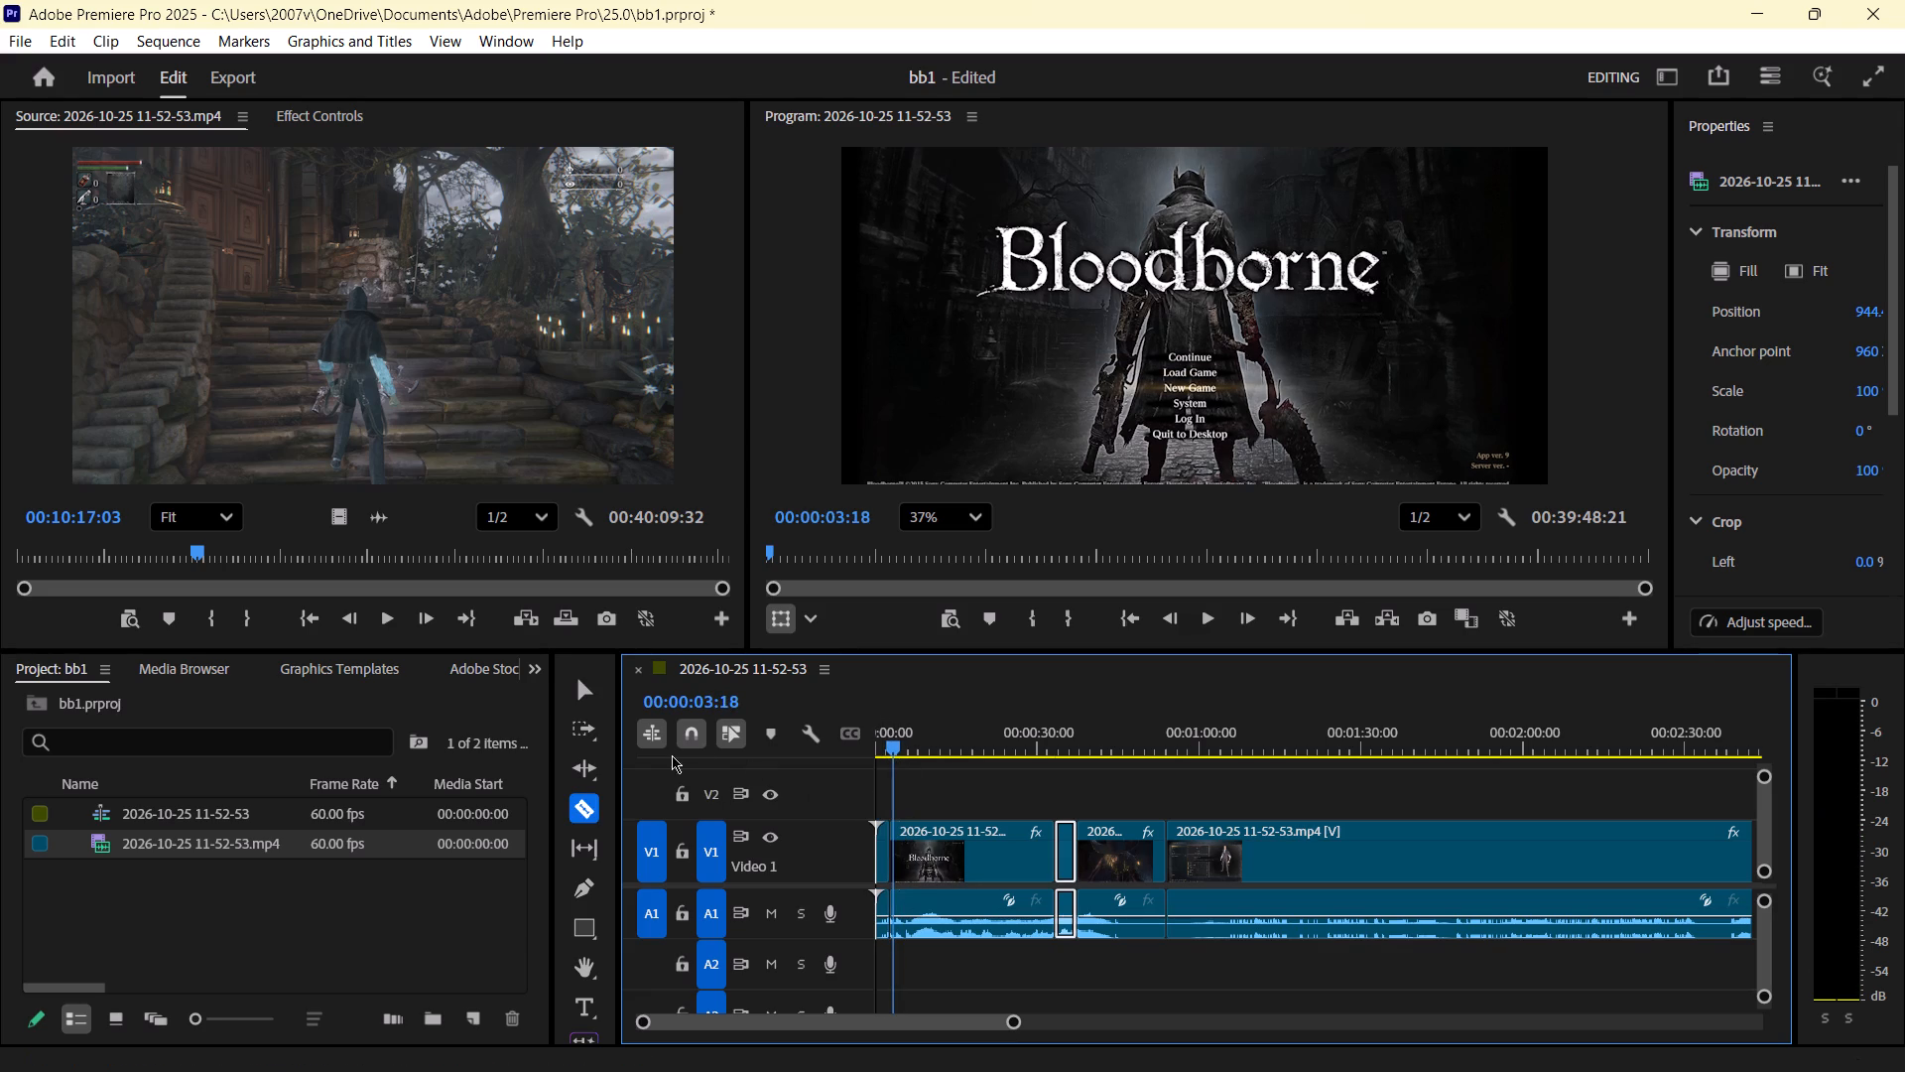
left_click(591, 693)
left_click(877, 851)
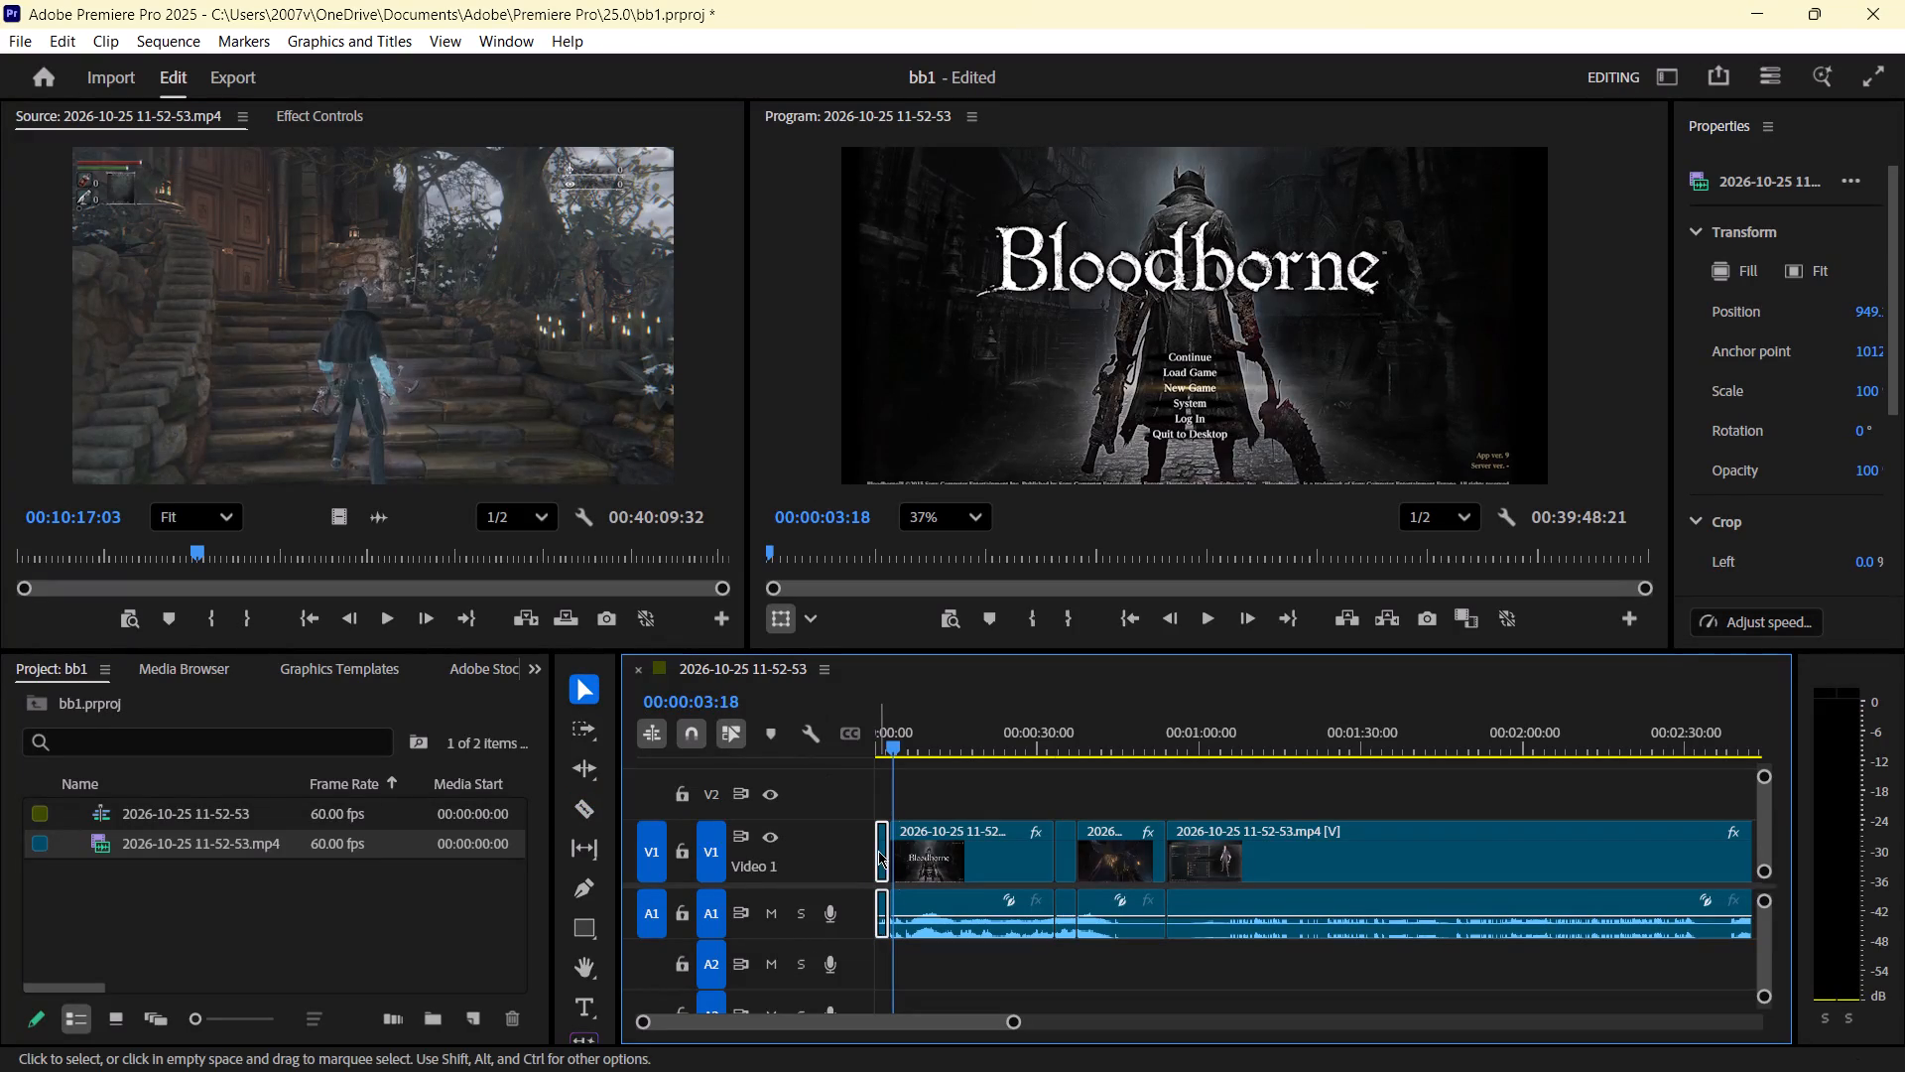
key("Delete")
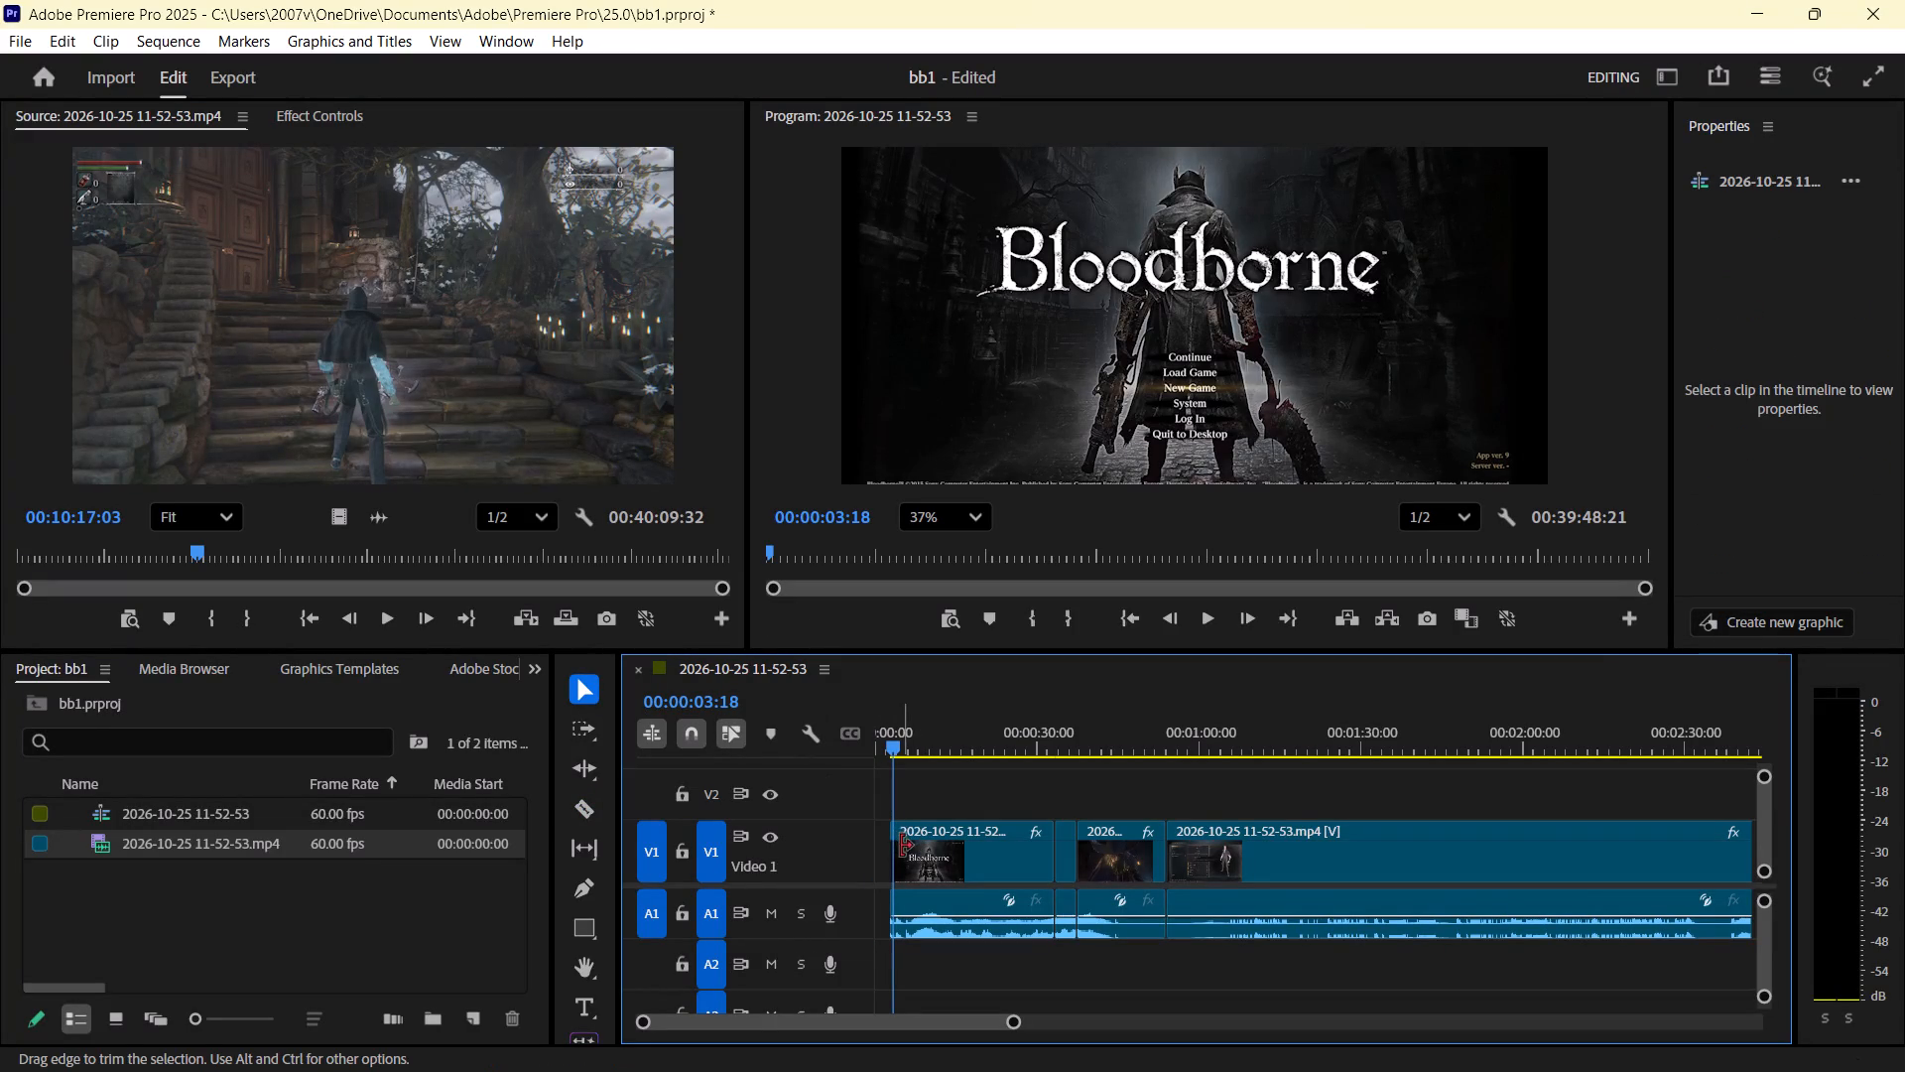
Close the gaps by moving all four clips earlier, with the first at the sequence start and each following the previous one.
left_click_drag(918, 844, 883, 844)
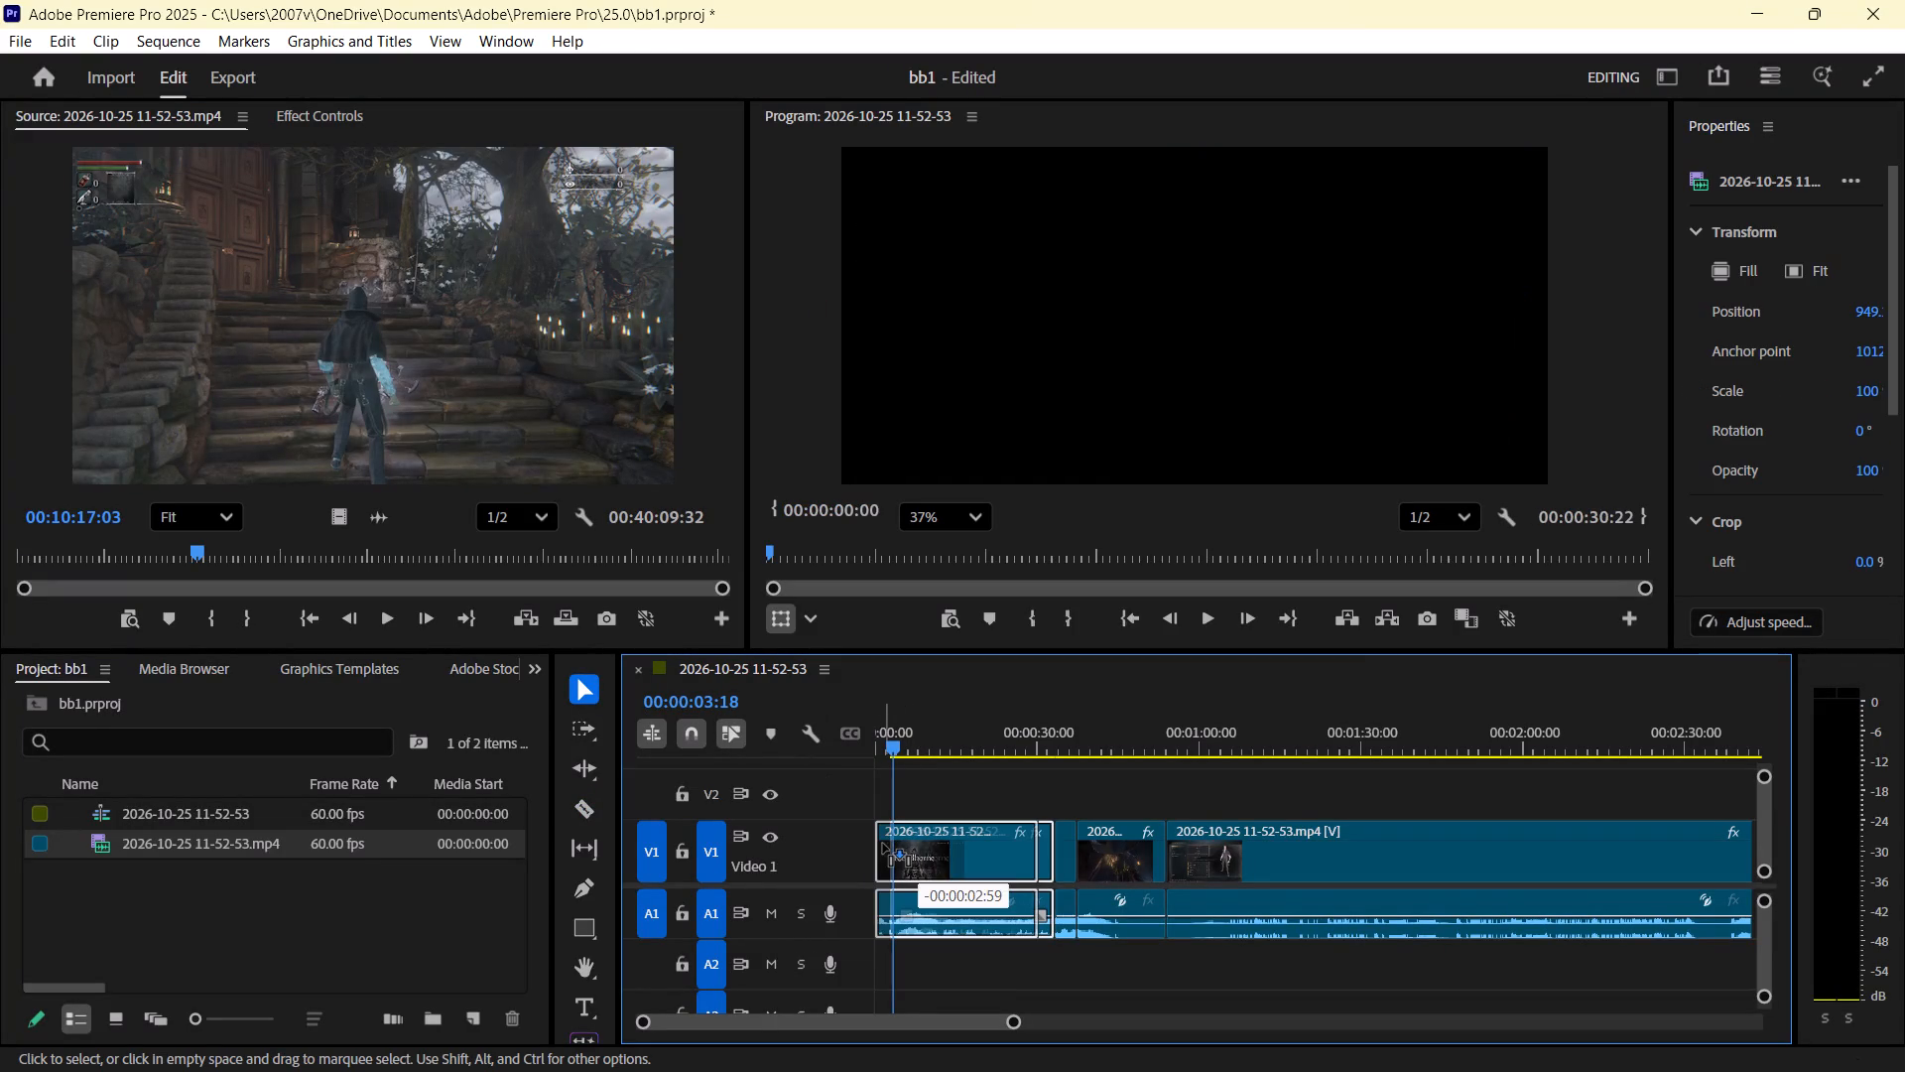
left_click_drag(883, 844, 882, 843)
key("space")
left_click_drag(1064, 855, 1043, 858)
left_click_drag(1041, 853, 1057, 857)
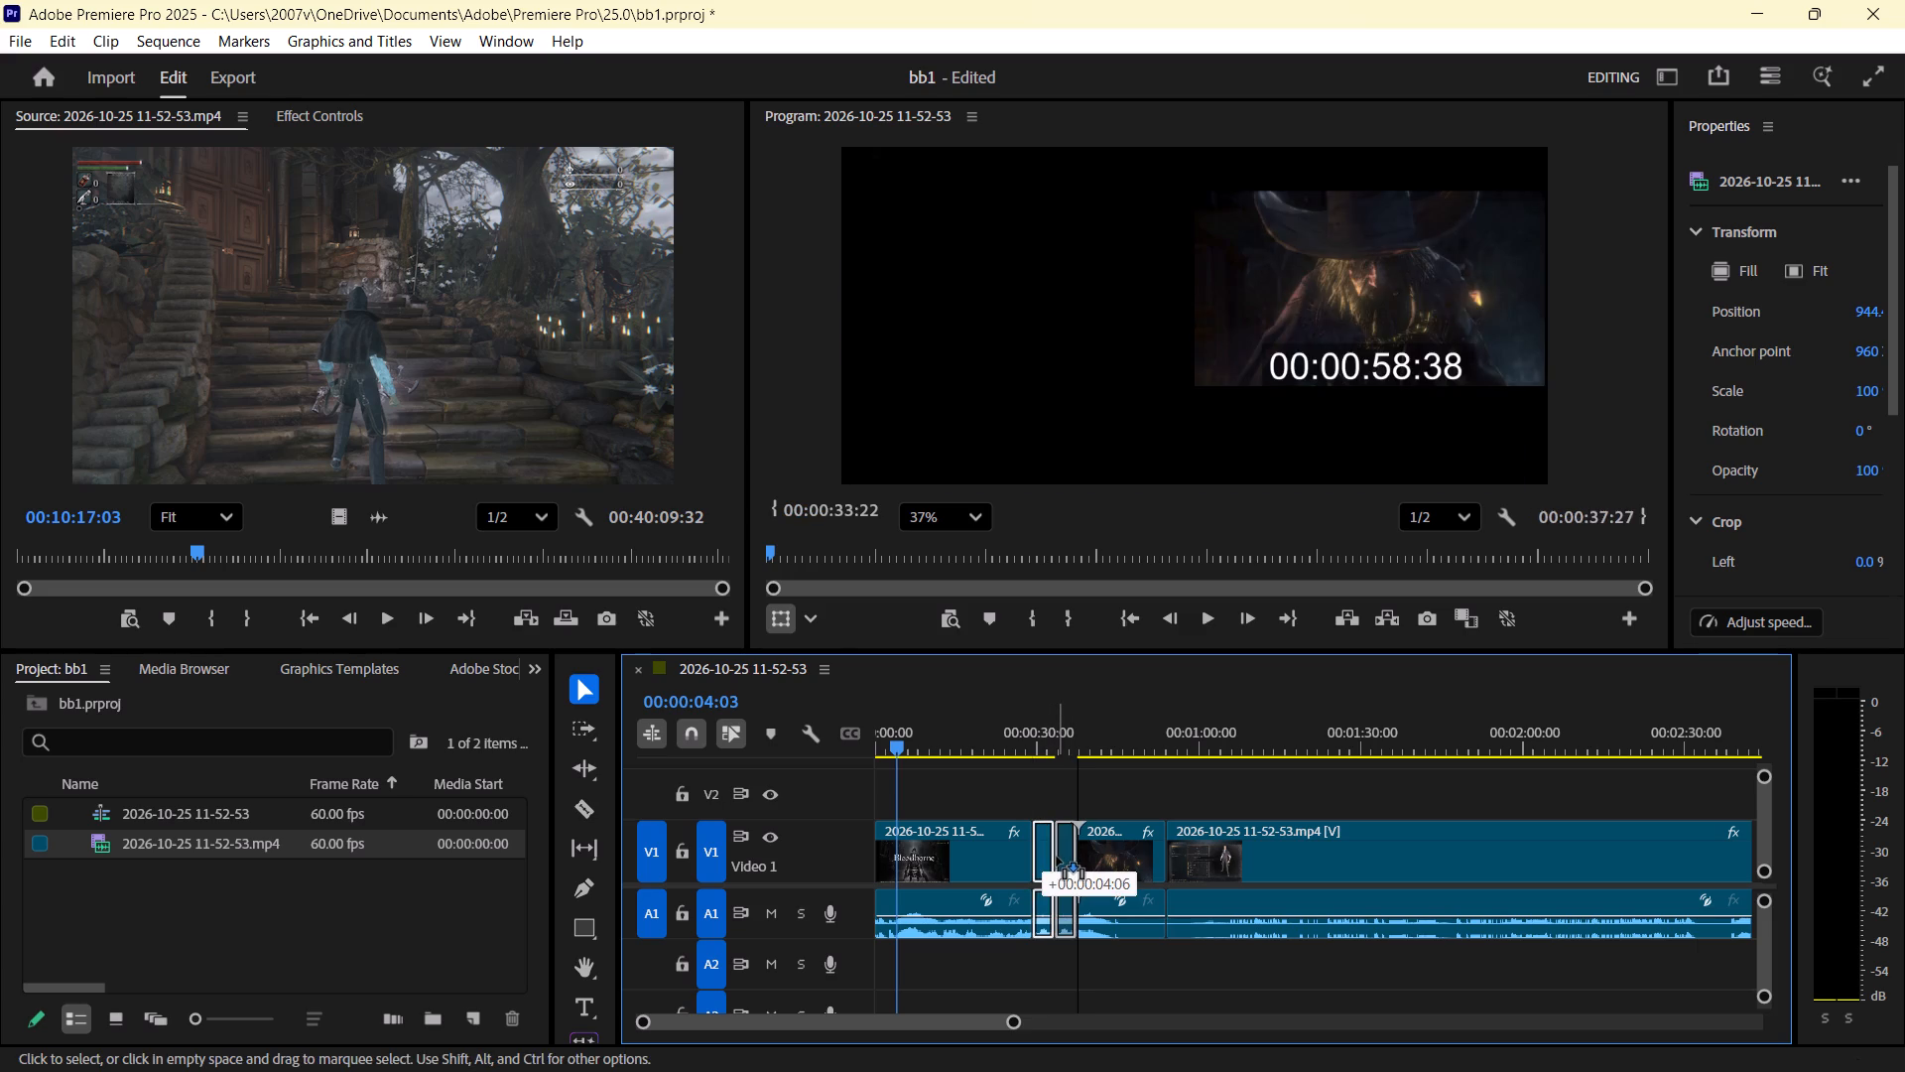
left_click_drag(1057, 857, 1059, 857)
left_click_drag(1064, 851, 1047, 857)
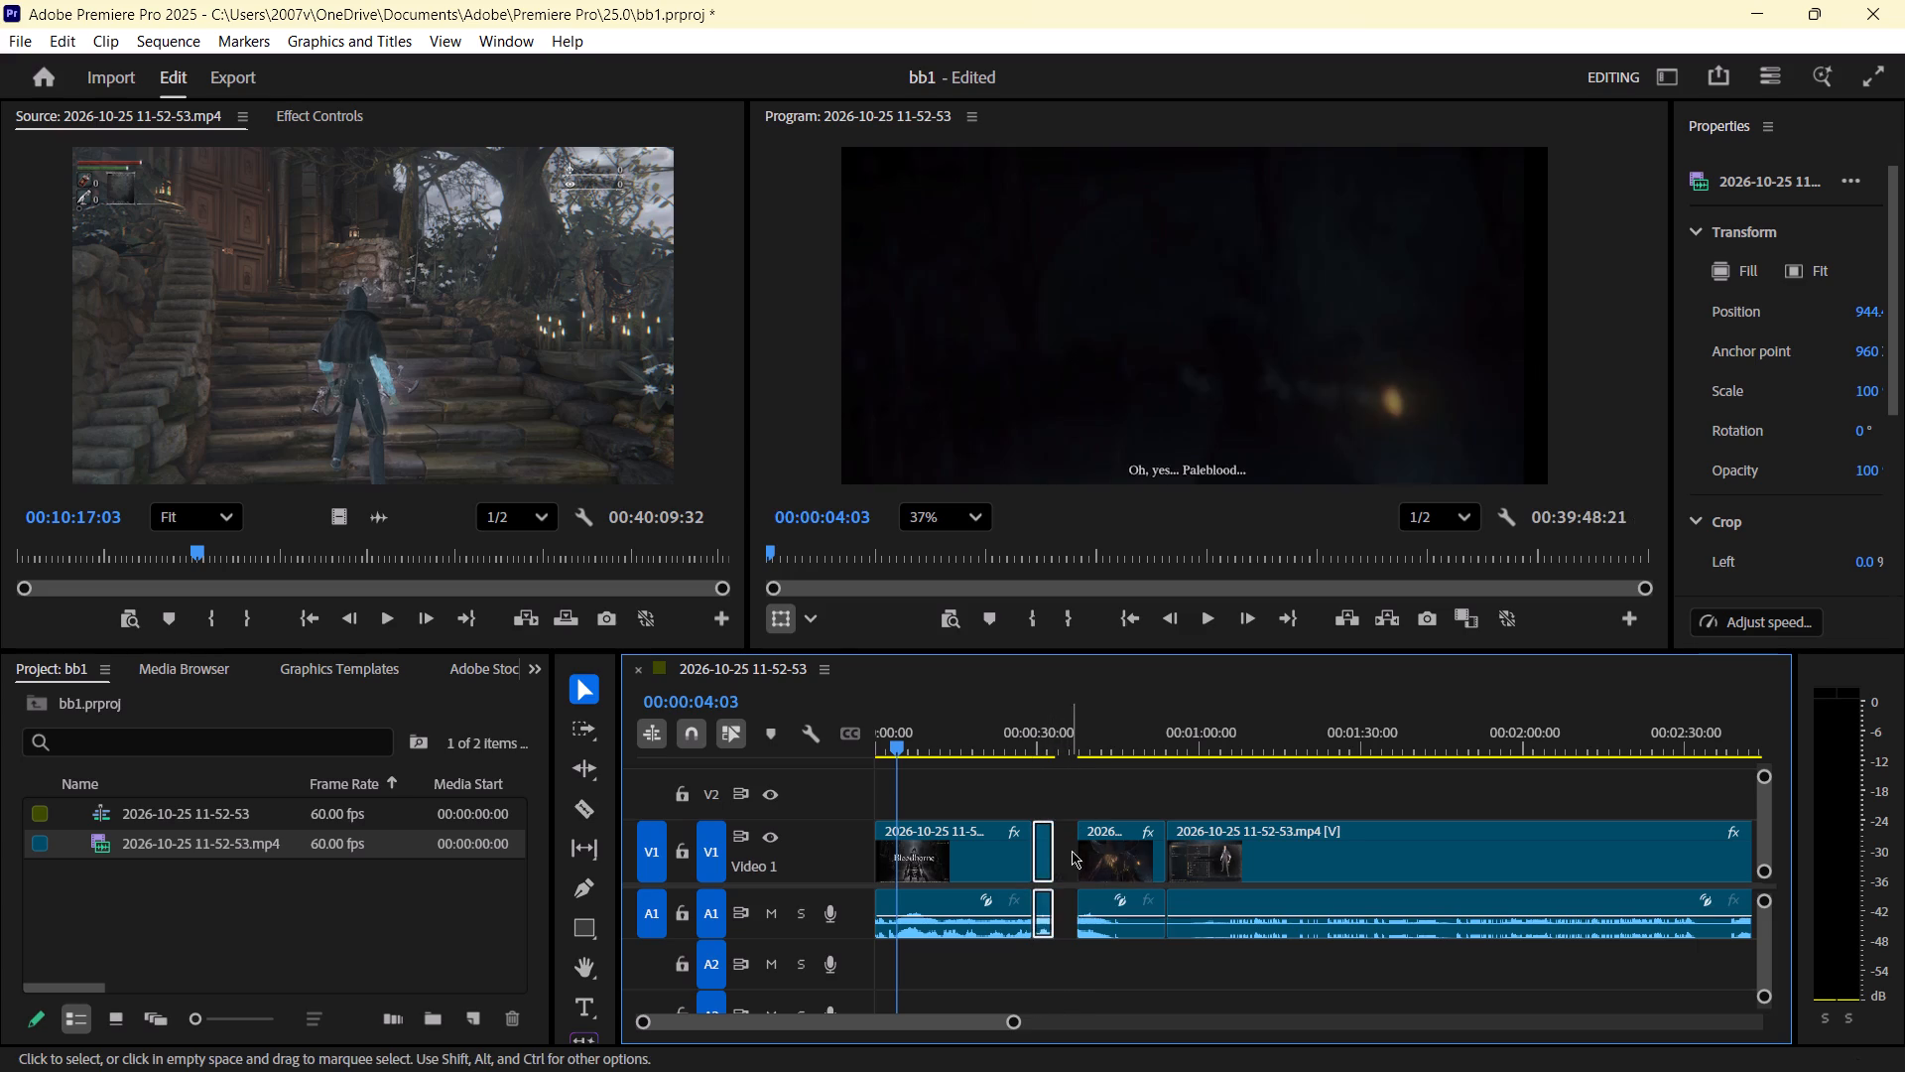
left_click_drag(1116, 851, 1091, 856)
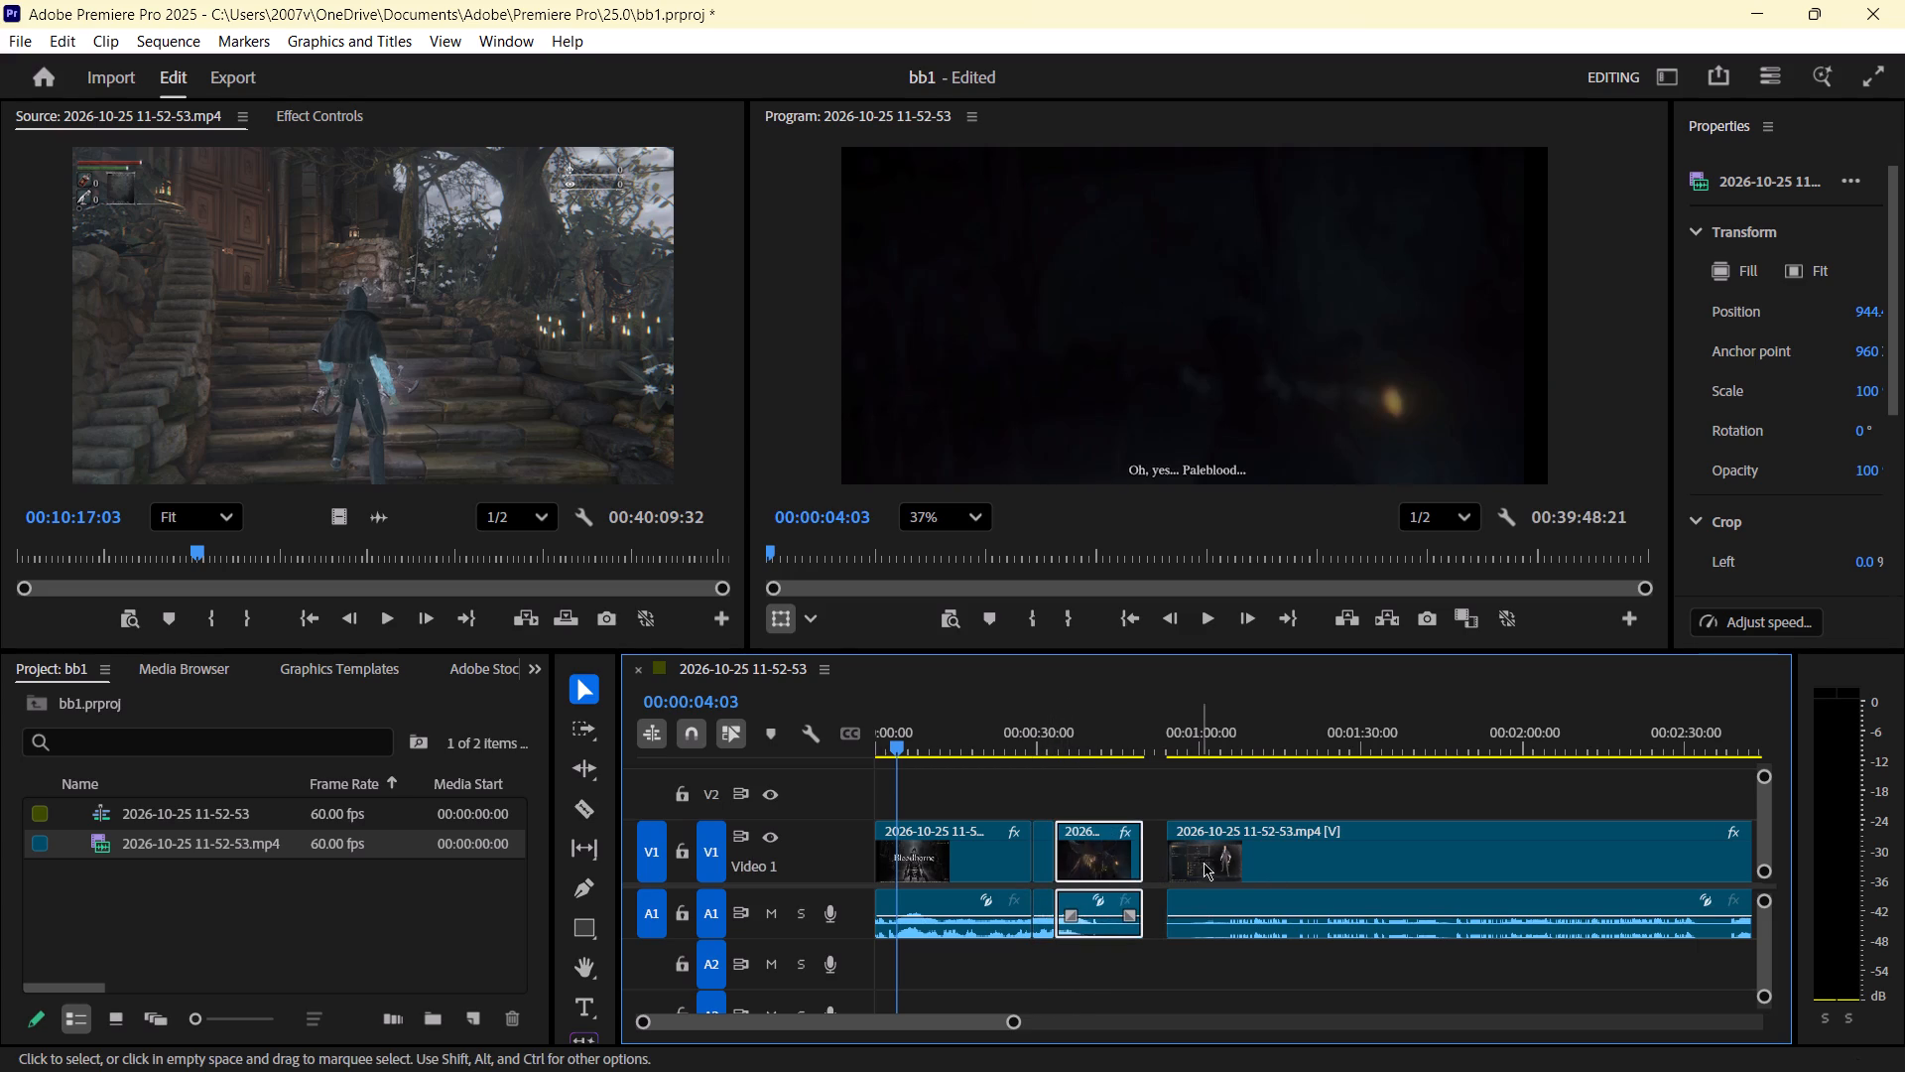
left_click_drag(1237, 857, 1214, 858)
Play the closed-up sequence through the cutscene and replay the join after "But first, you'll need a contract...".
key("space")
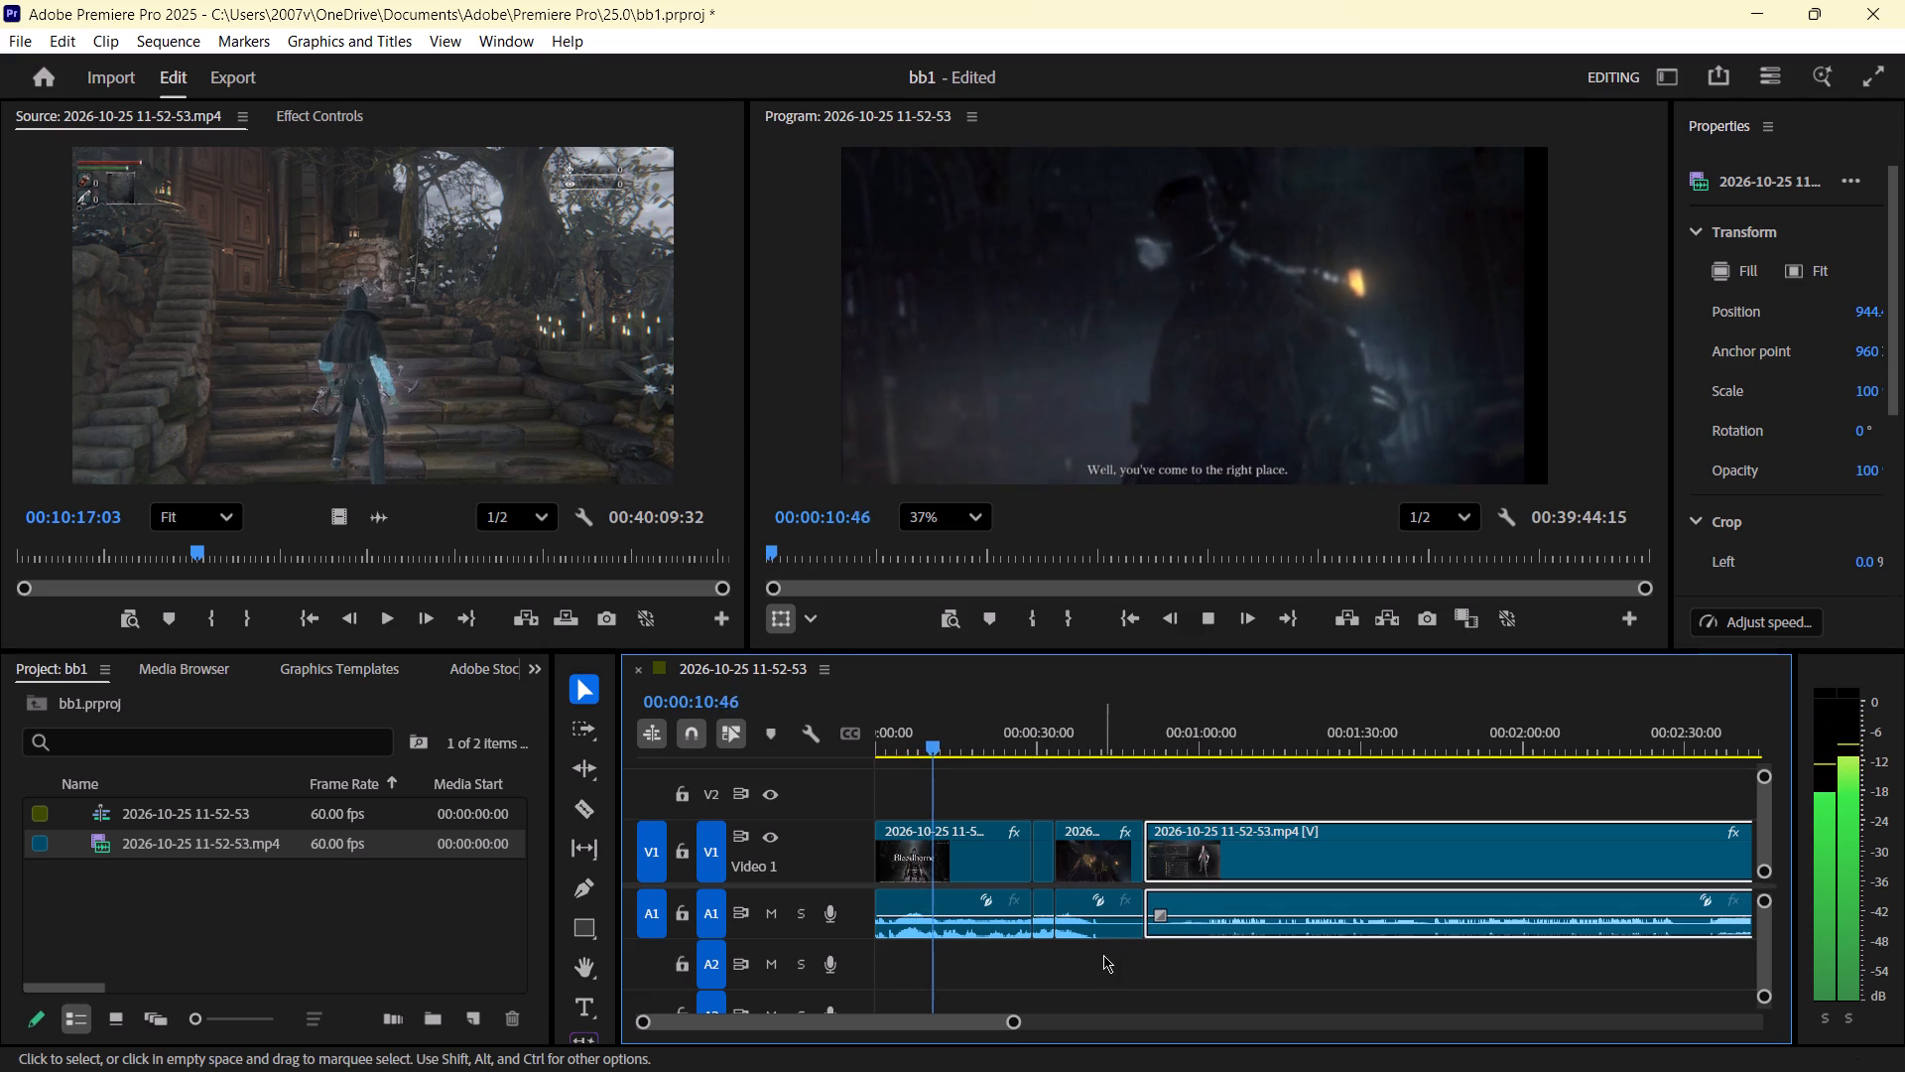
key("space")
key("space")
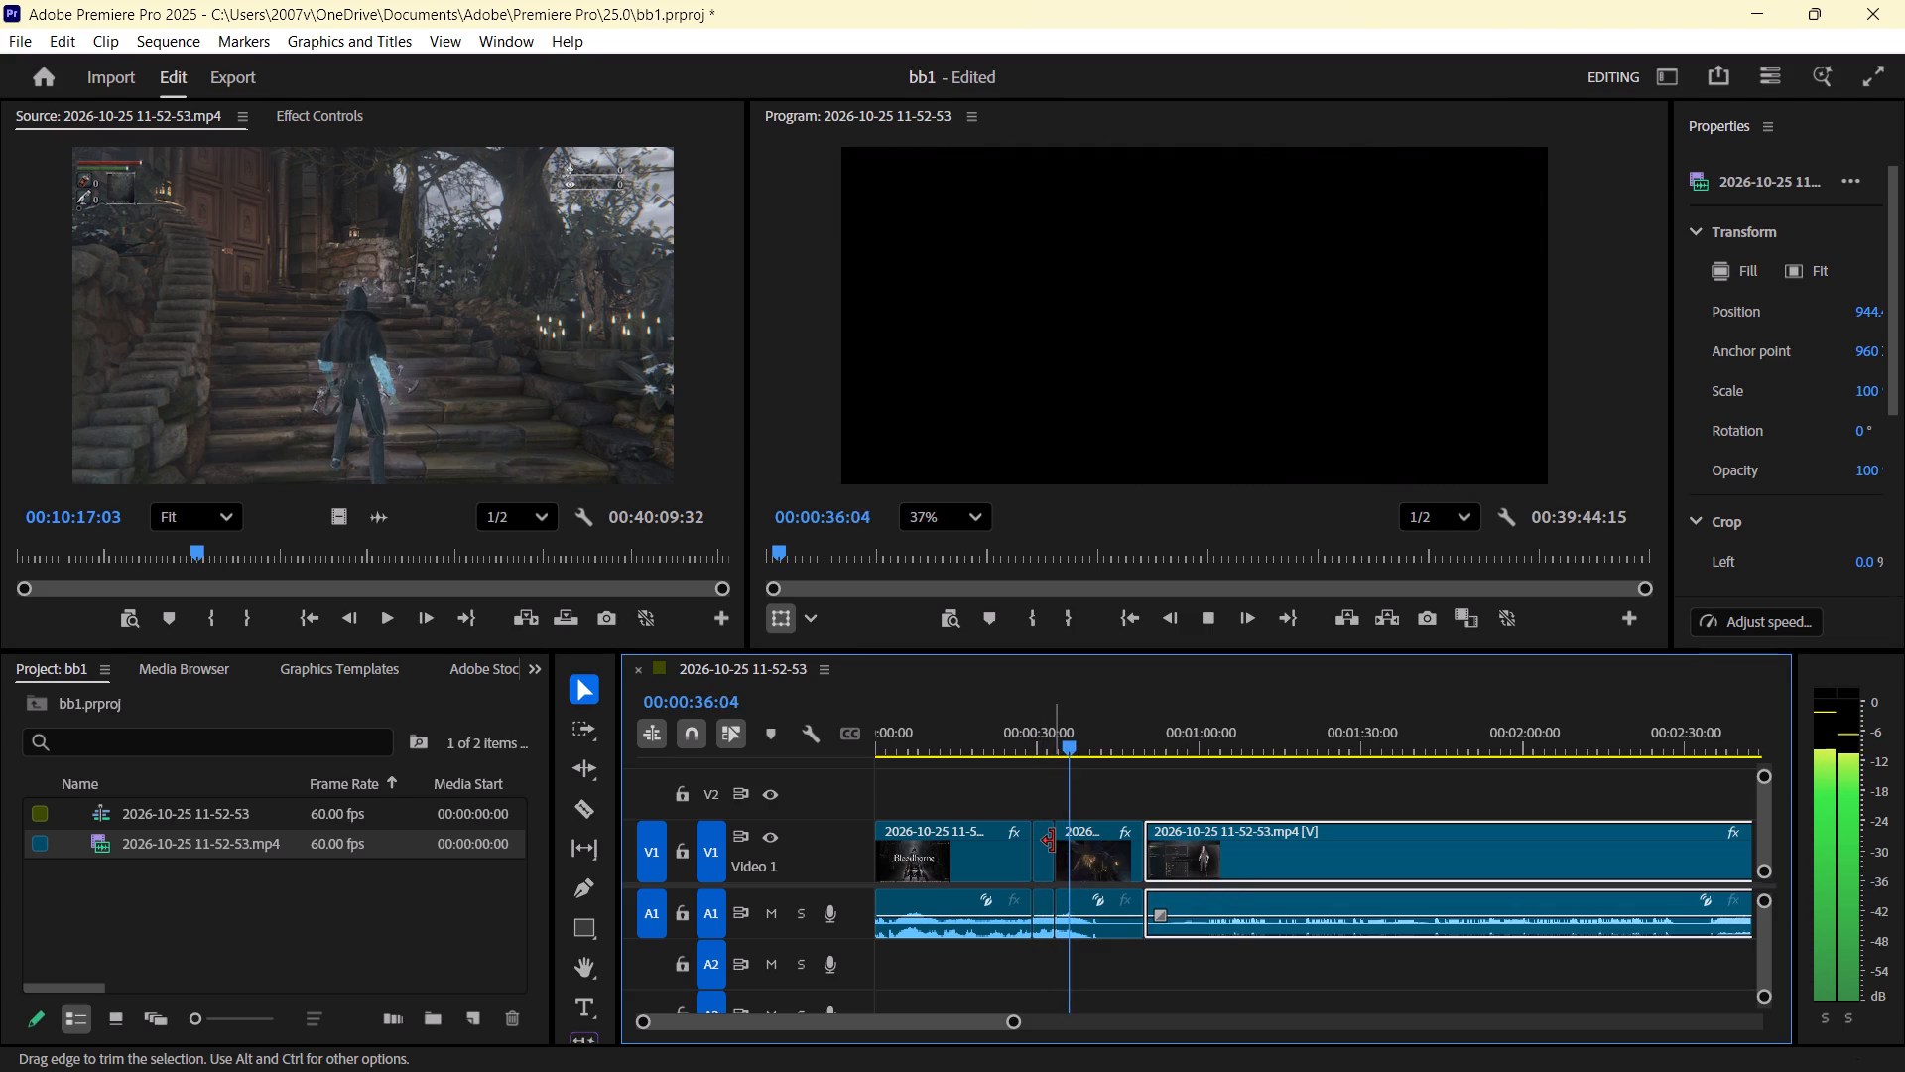
key("space")
left_click_drag(1071, 737, 1053, 740)
key("space")
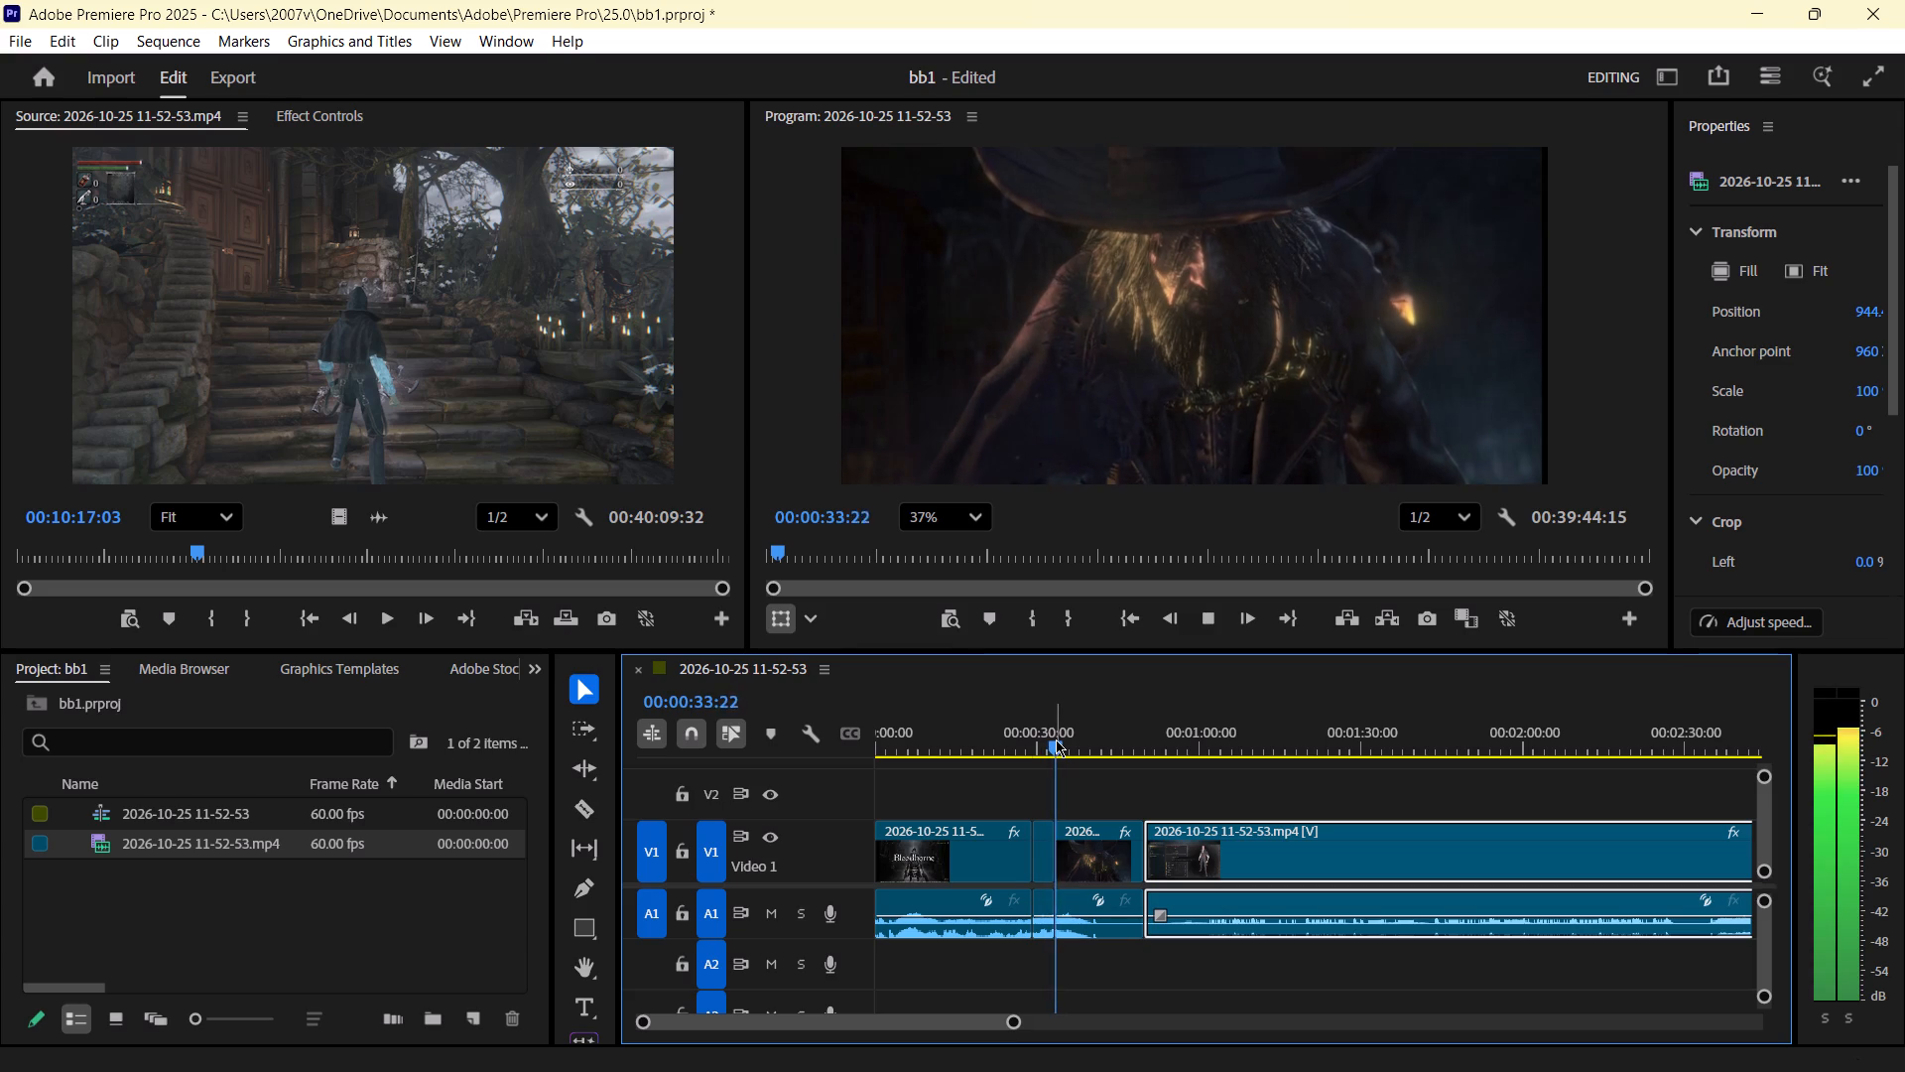
key("space")
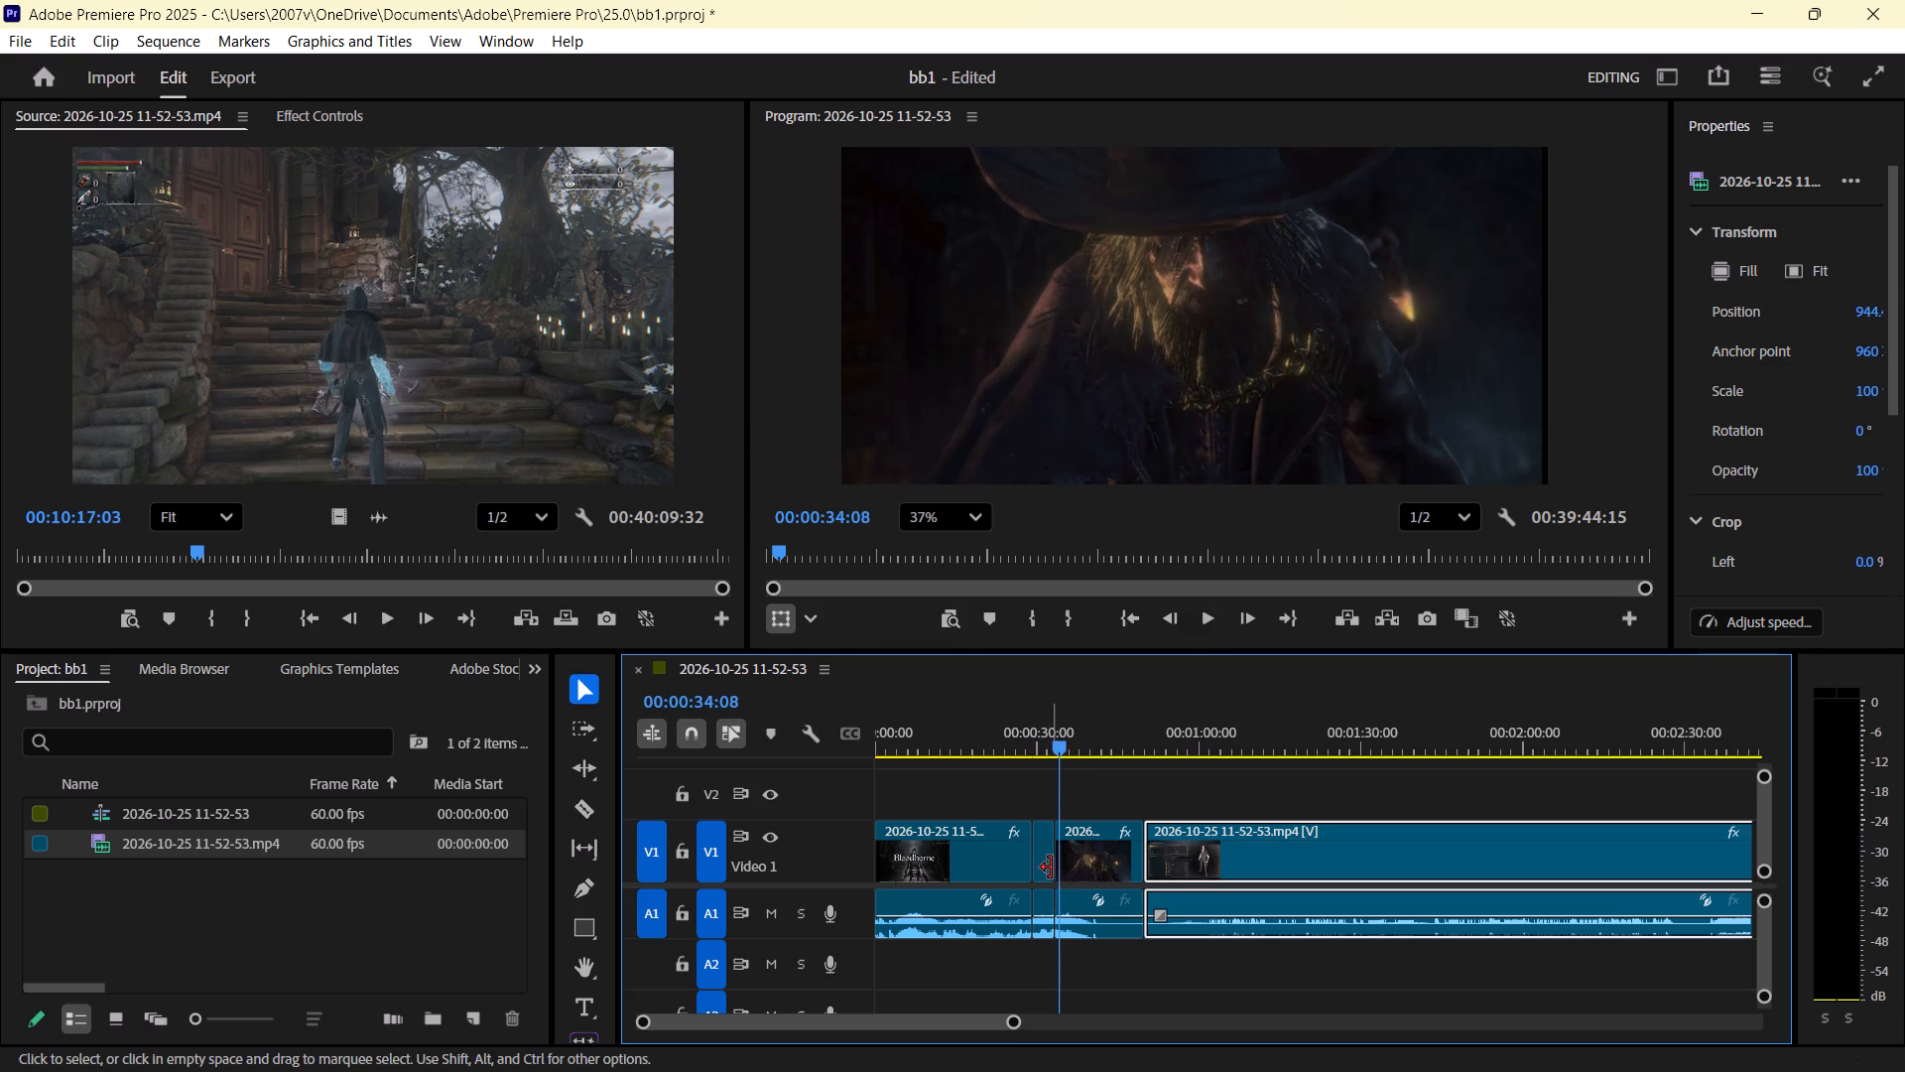
left_click(1058, 742)
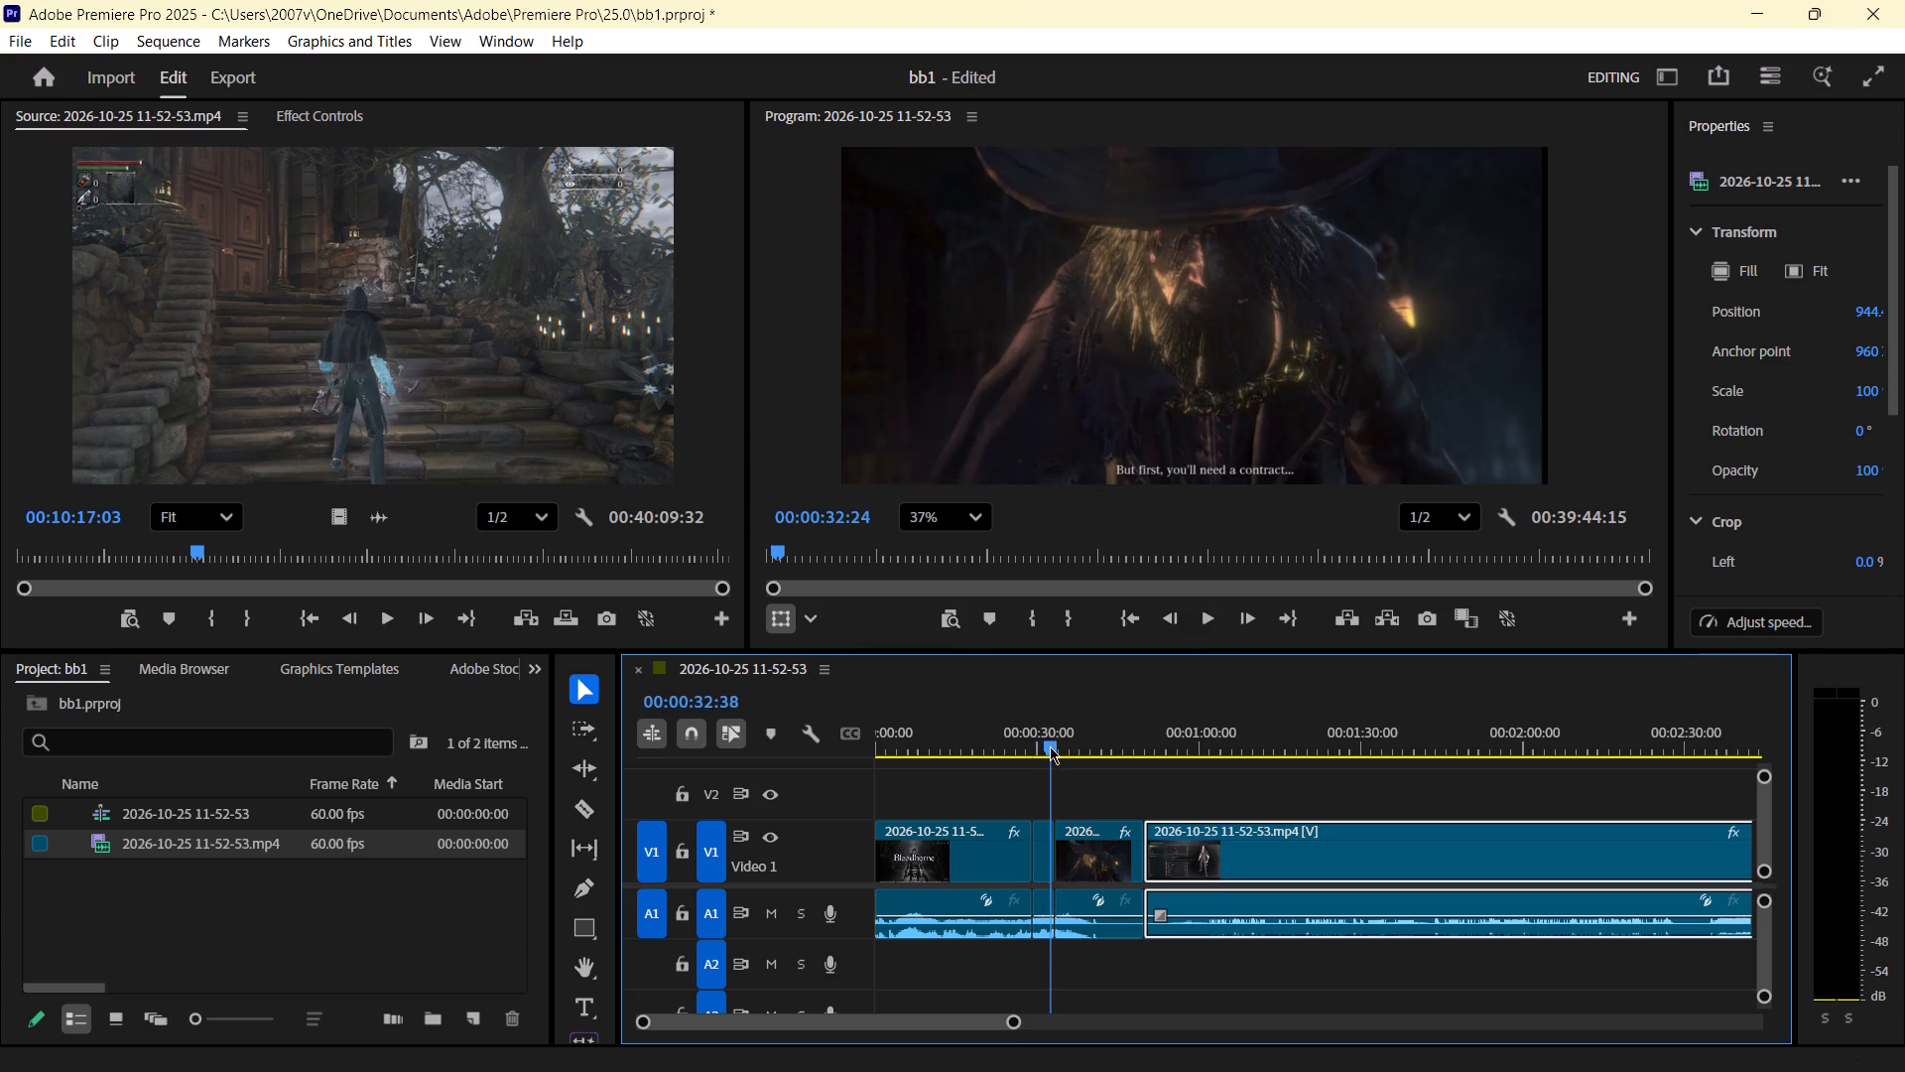
key("space")
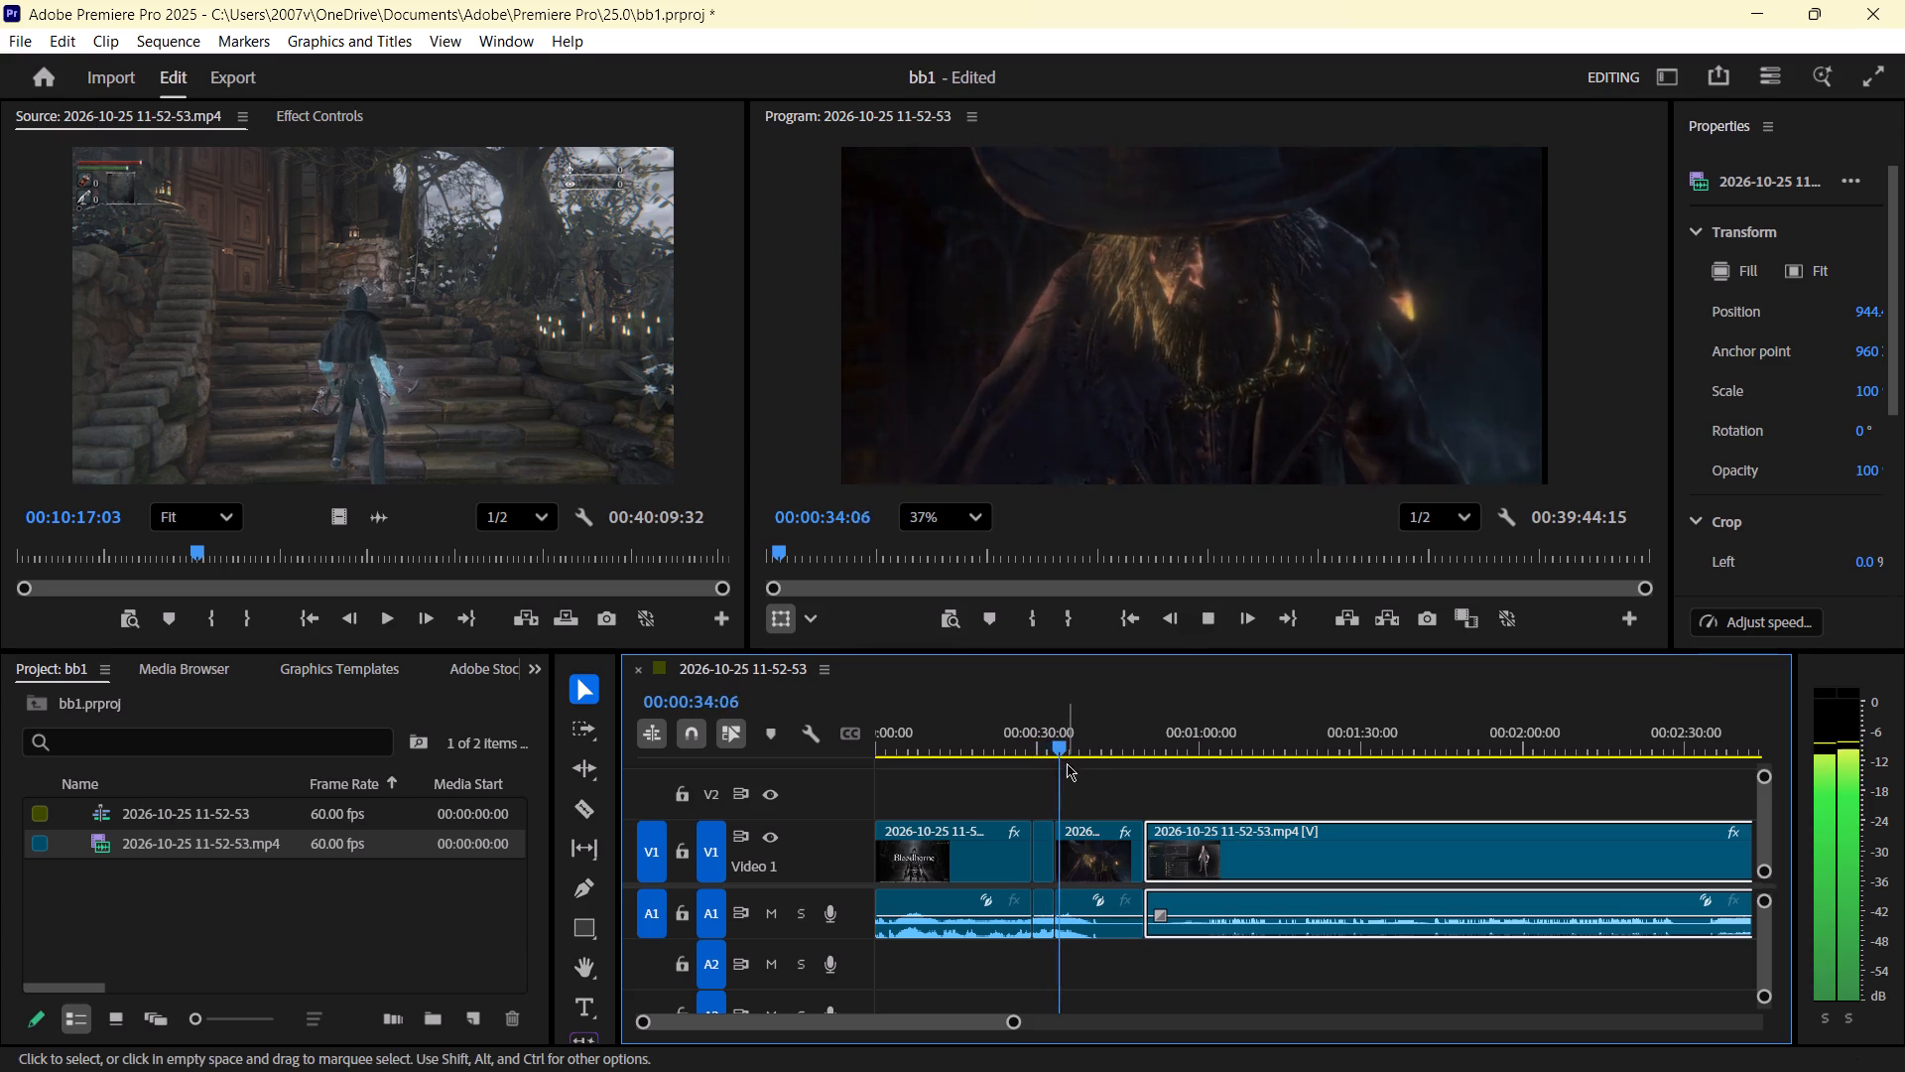
Replay the cutscene across the joins between the first clip, the short second clip and the third clip.
left_click(1045, 852)
key("space")
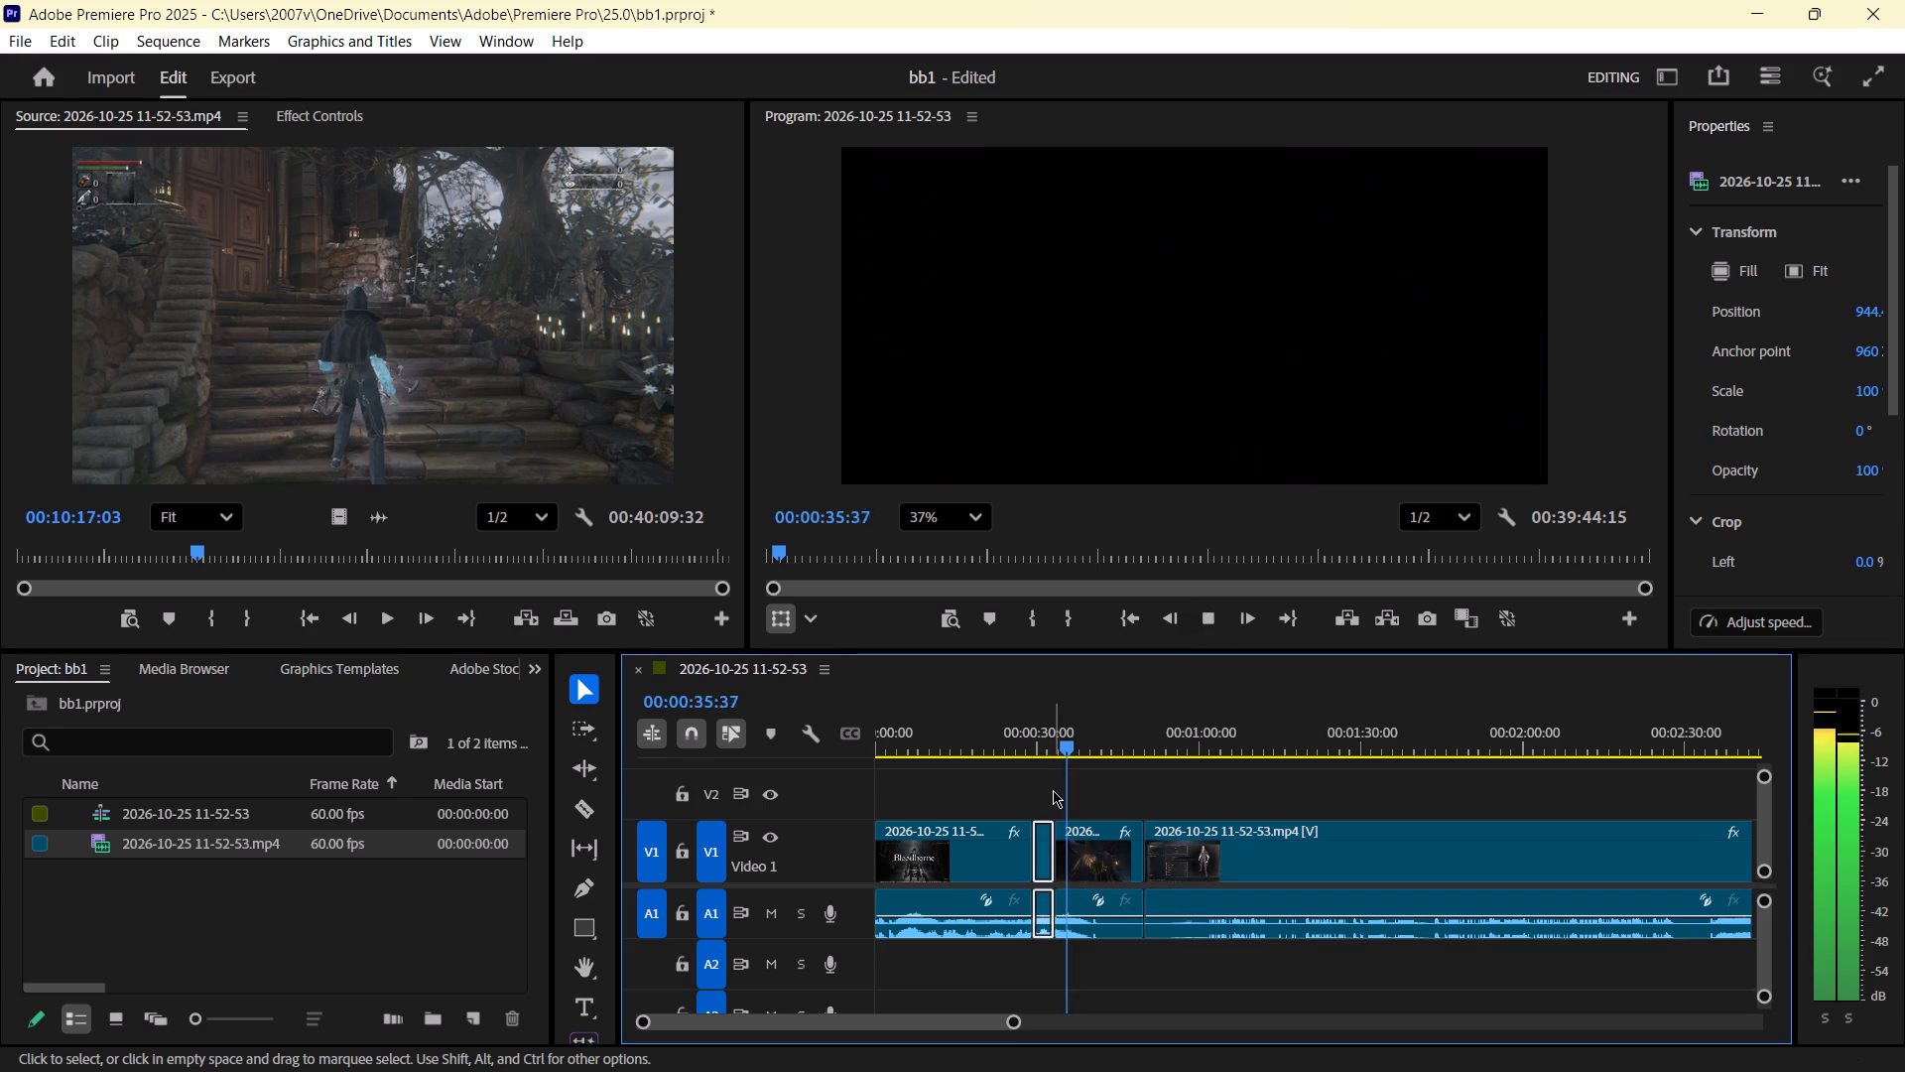
left_click_drag(1070, 747, 1043, 757)
key("space")
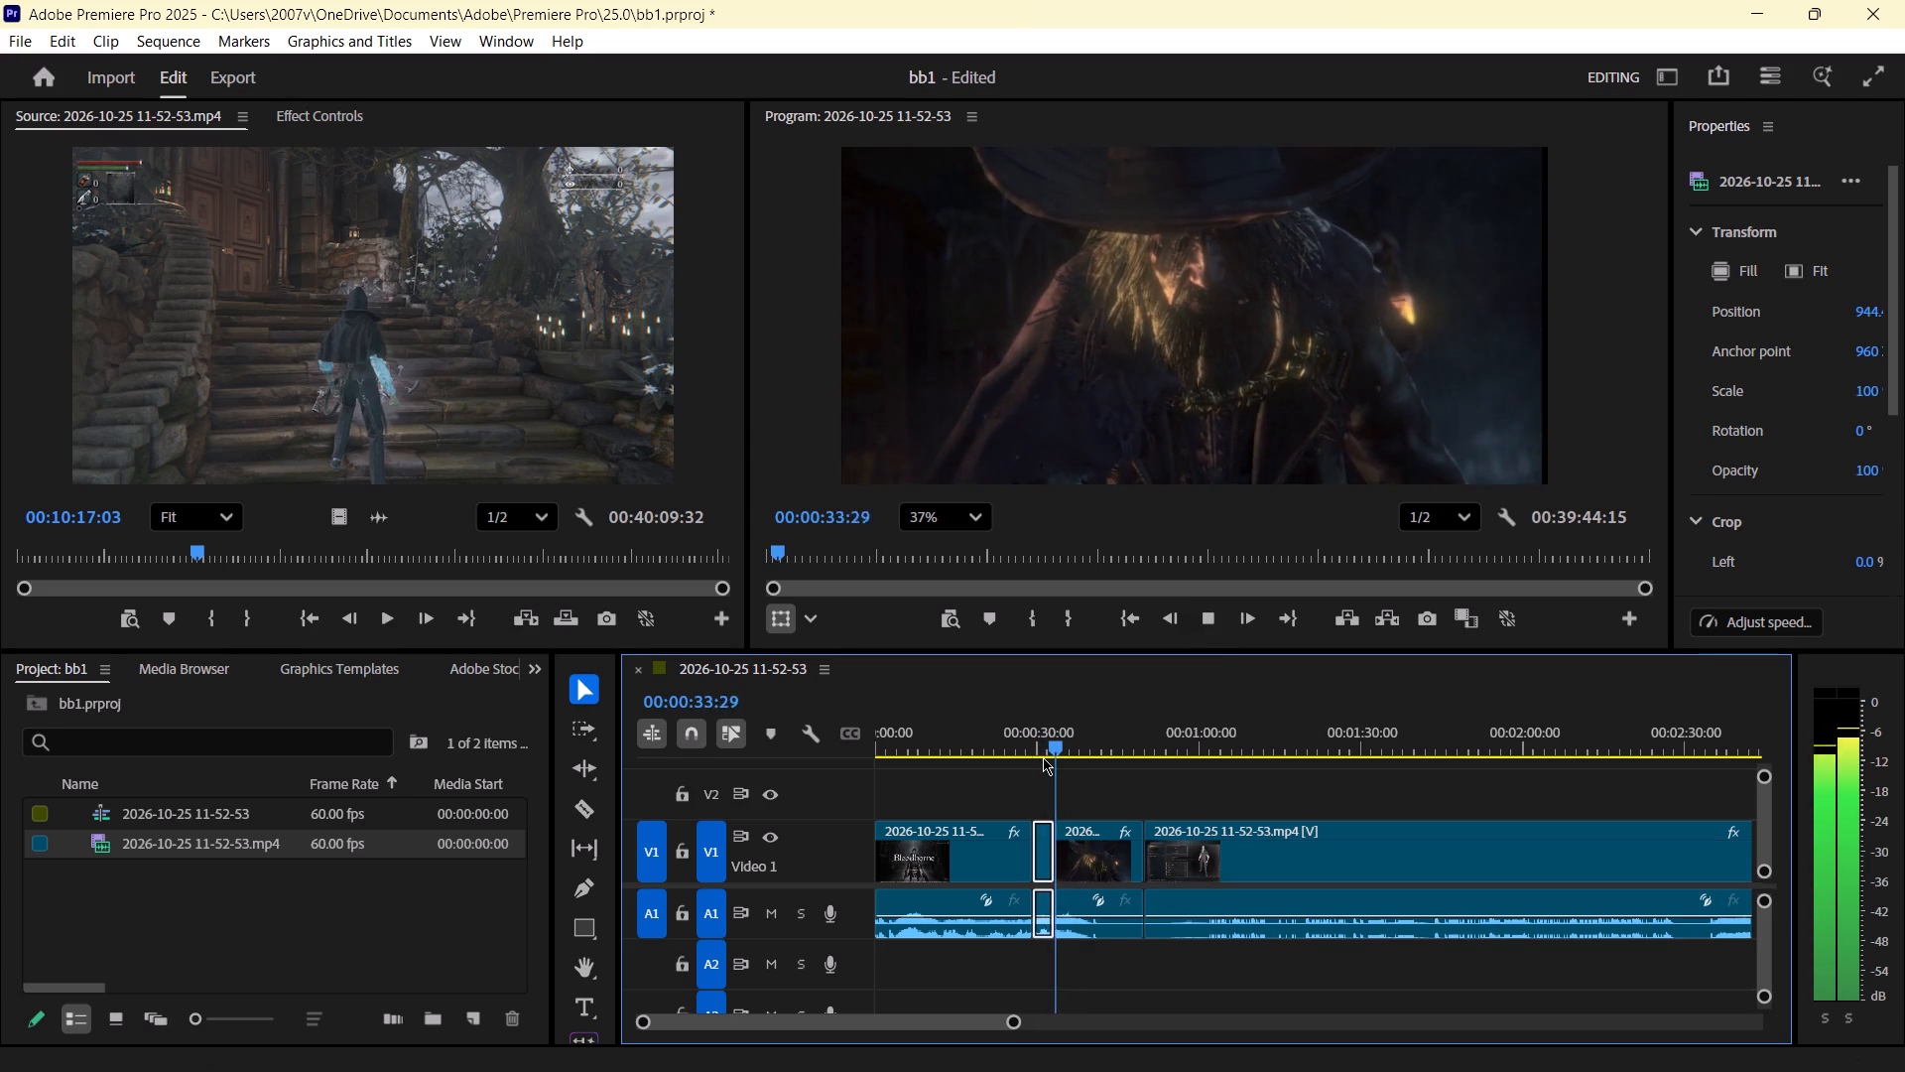
left_click(1012, 842)
key("space")
left_click_drag(1078, 751, 993, 761)
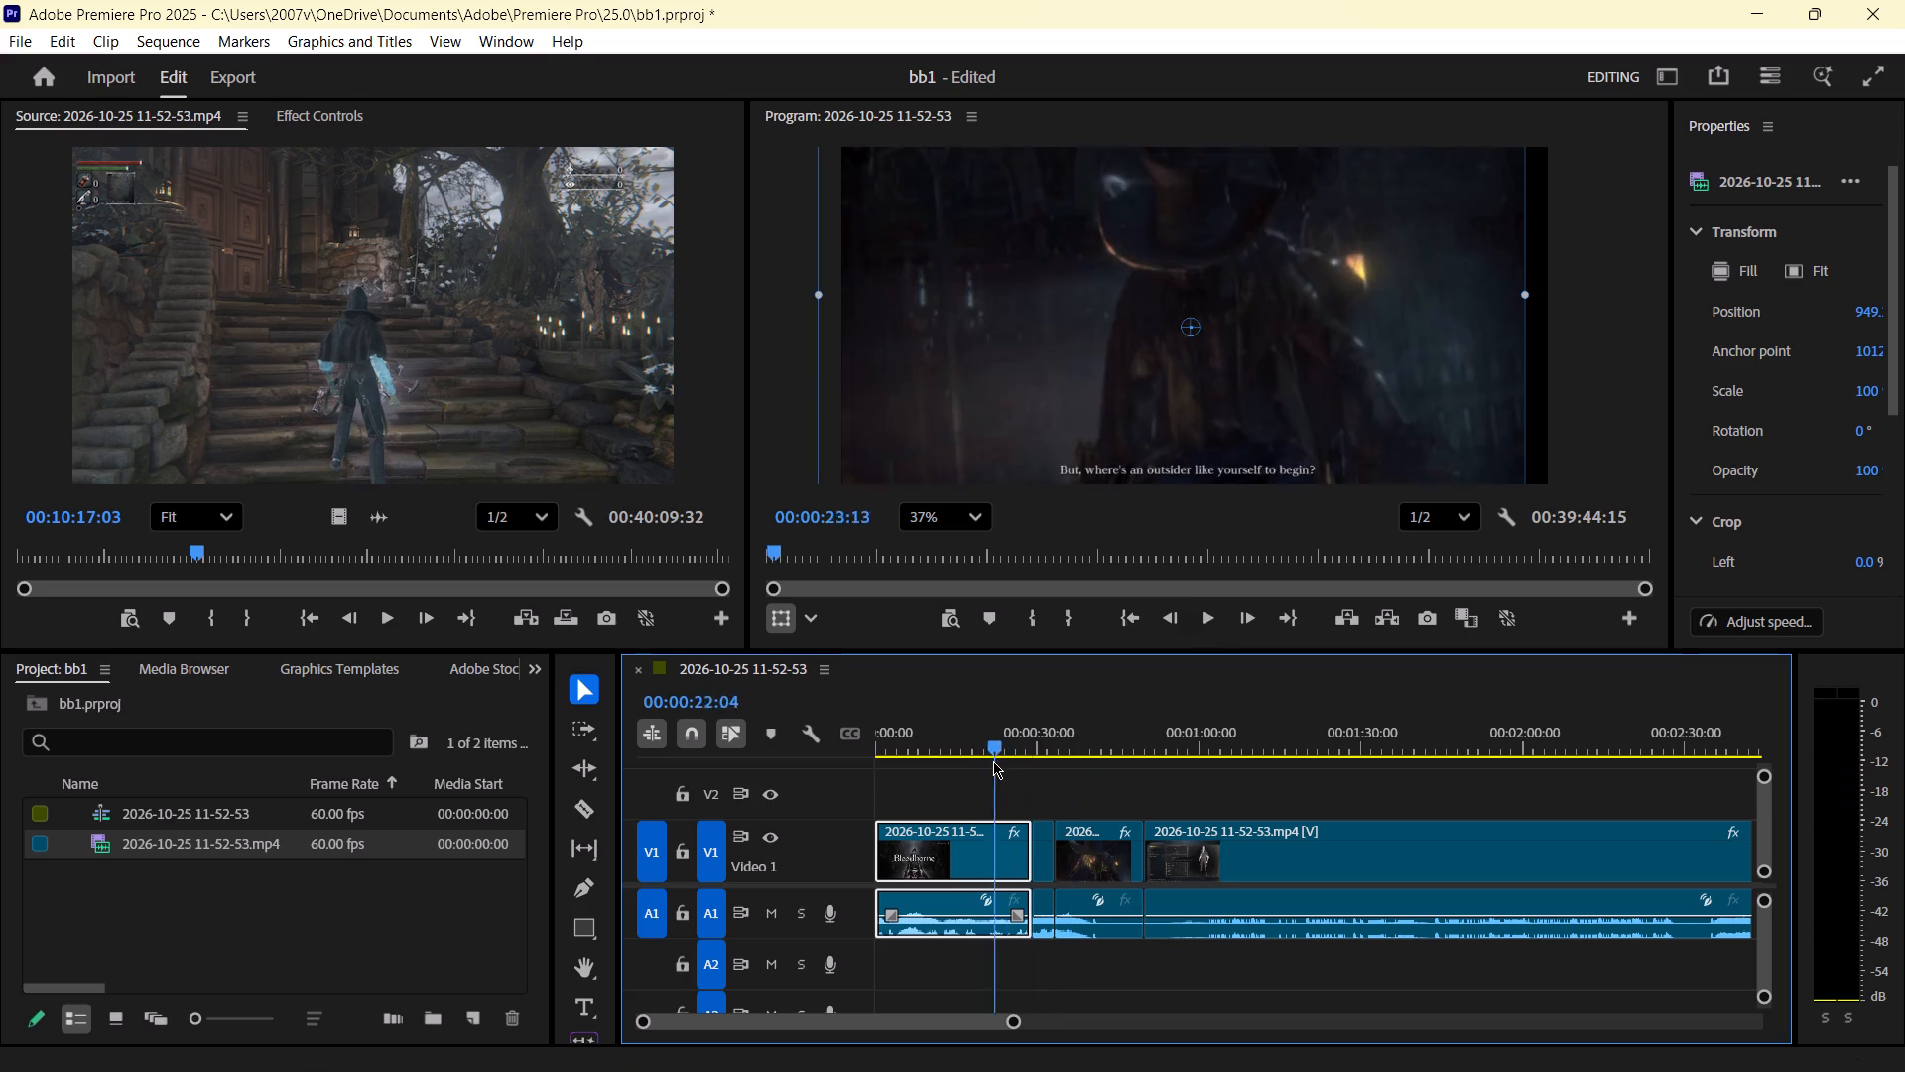
left_click_drag(993, 761, 1027, 768)
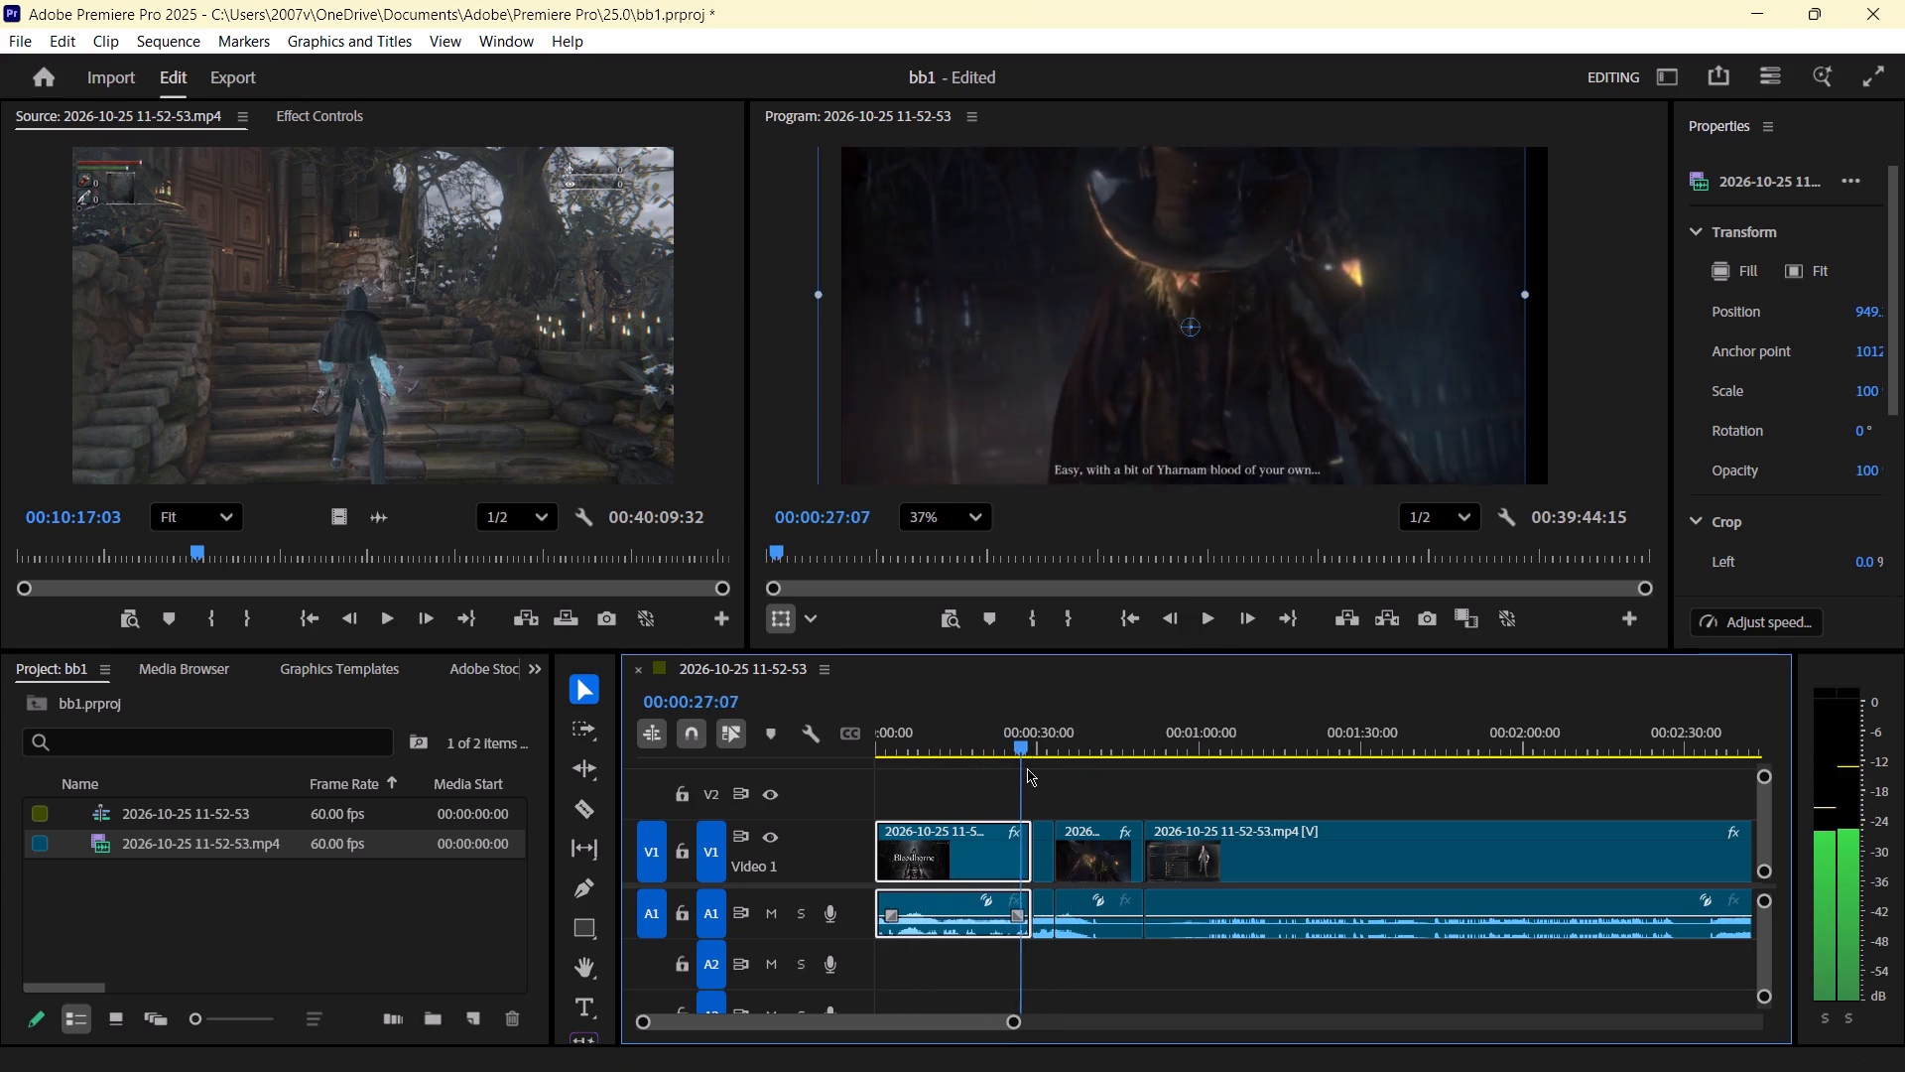
left_click_drag(1027, 768, 1041, 768)
key("space")
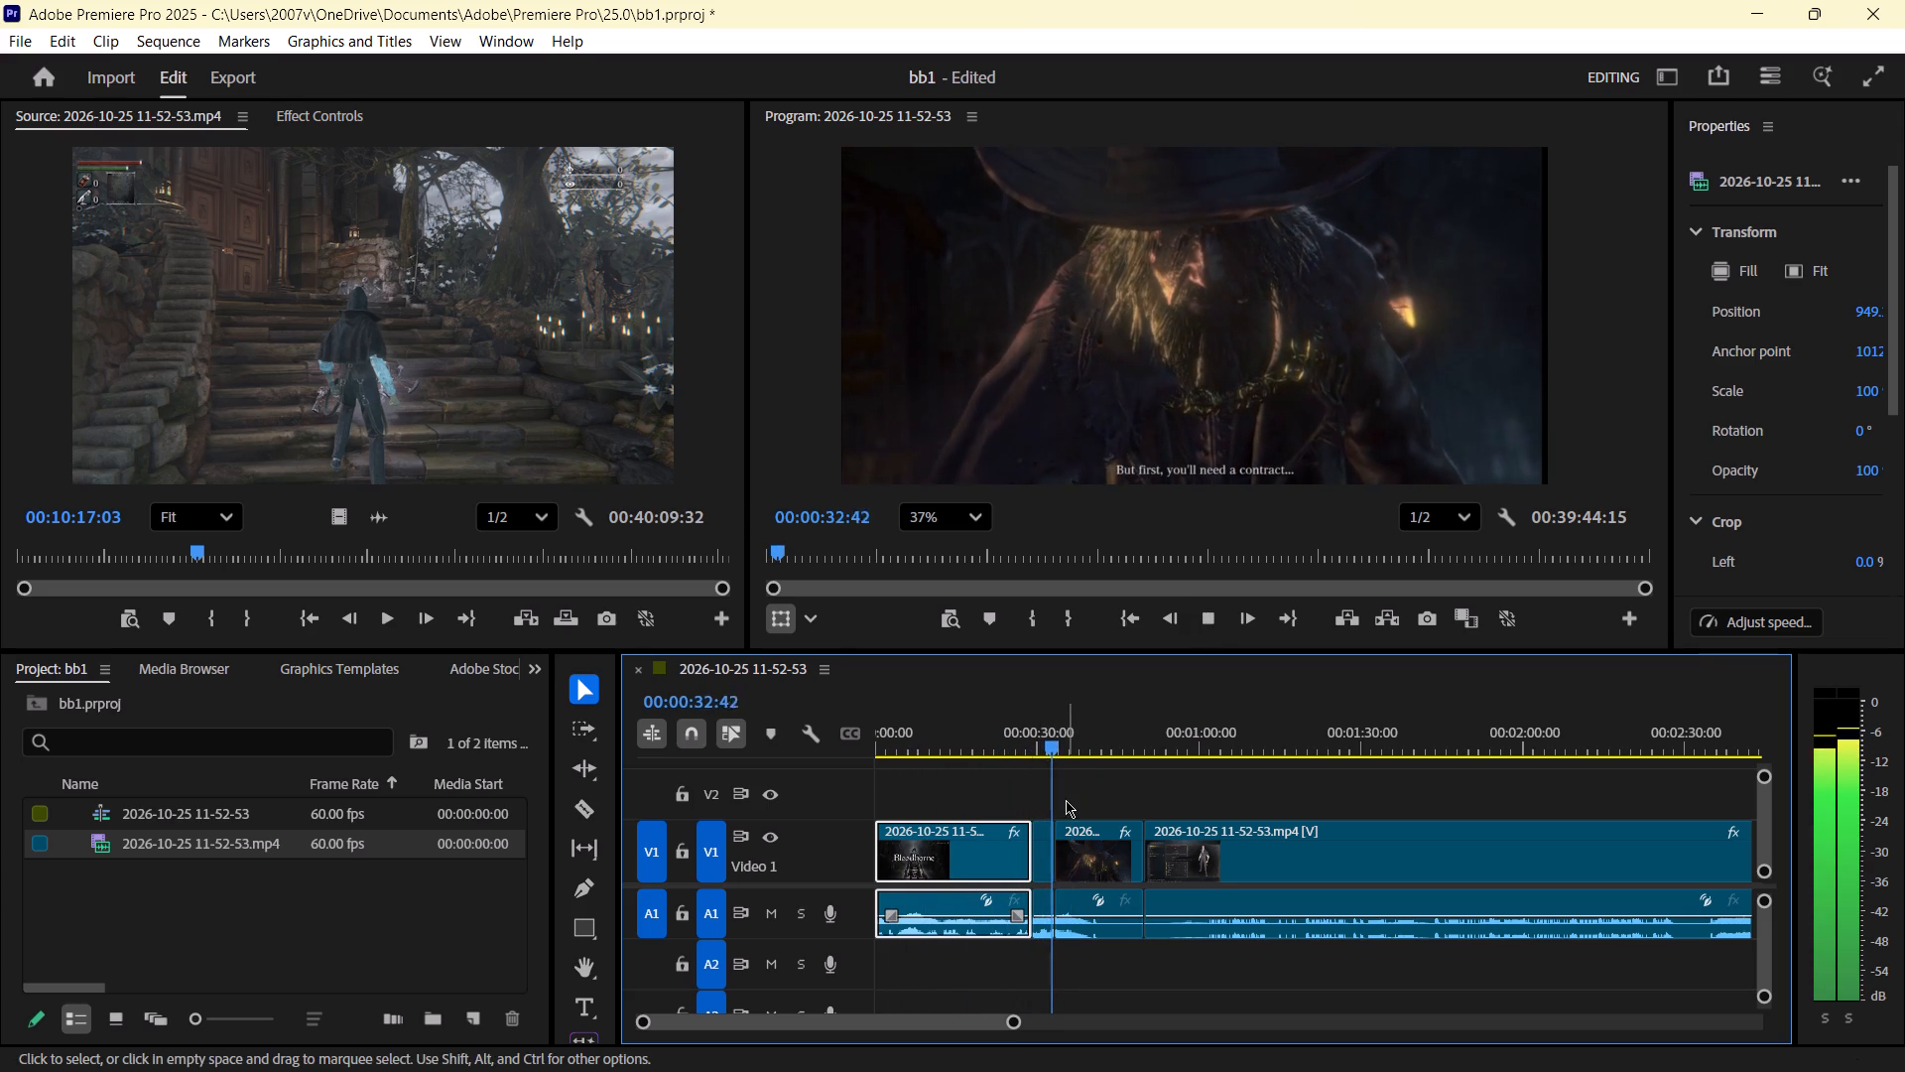
Review the third clip from the cutscene's fade-out through the black section to the character creation screen.
left_click_drag(1056, 755, 1075, 755)
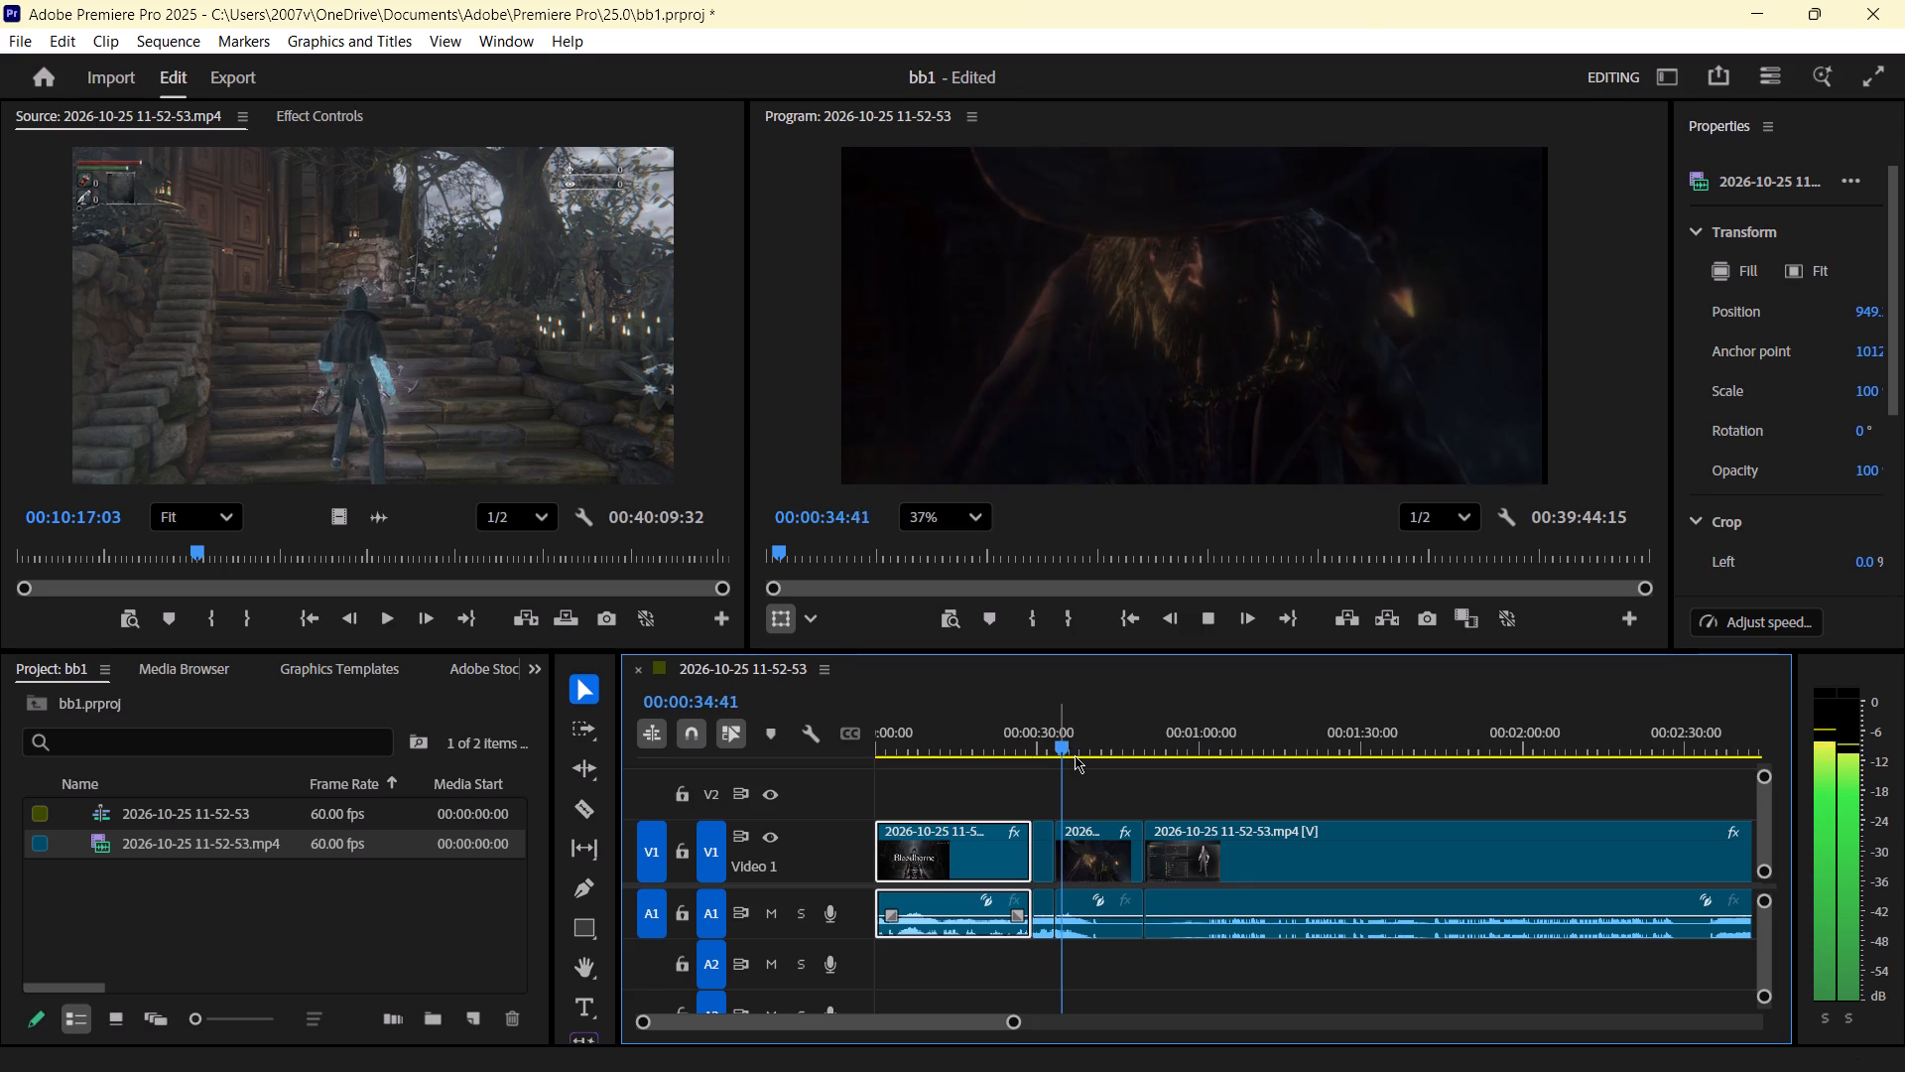
left_click_drag(1075, 755, 1080, 755)
left_click_drag(1070, 744, 1090, 748)
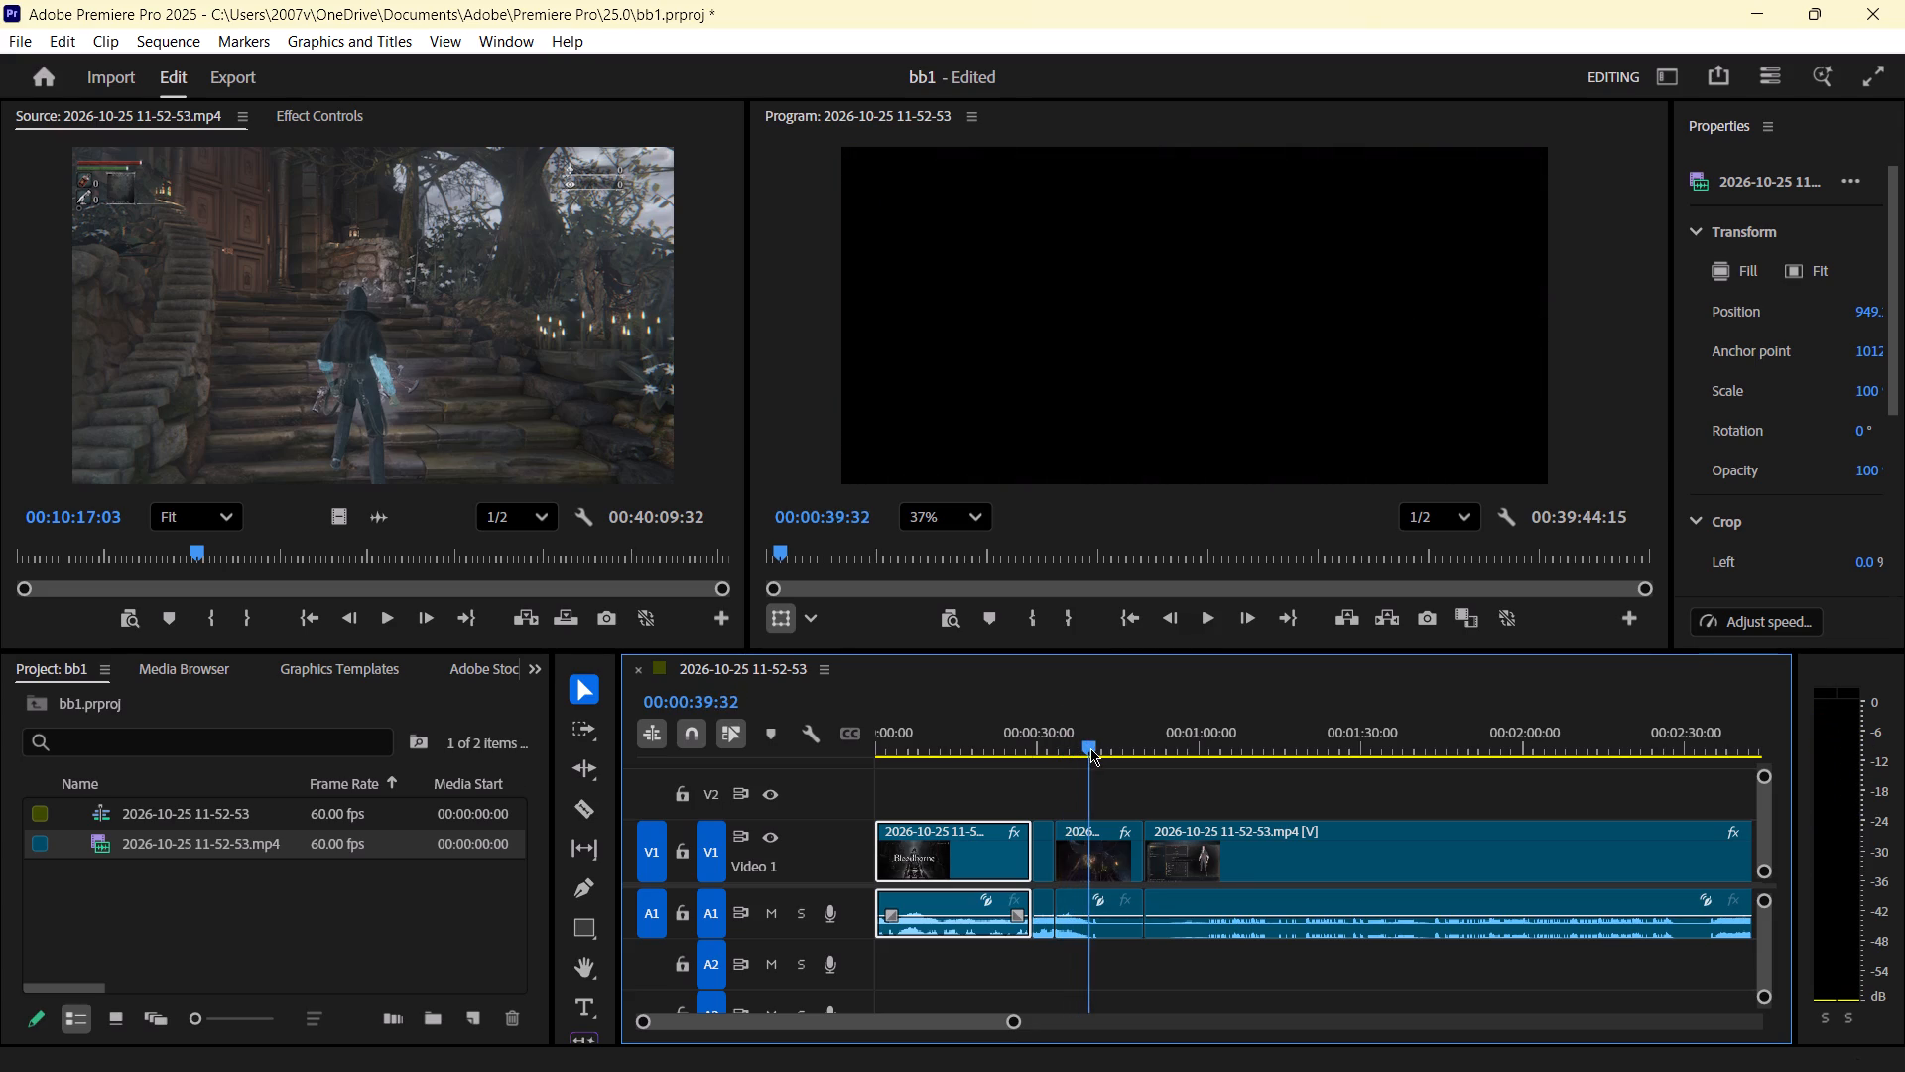
left_click_drag(1090, 748, 1055, 755)
key("space")
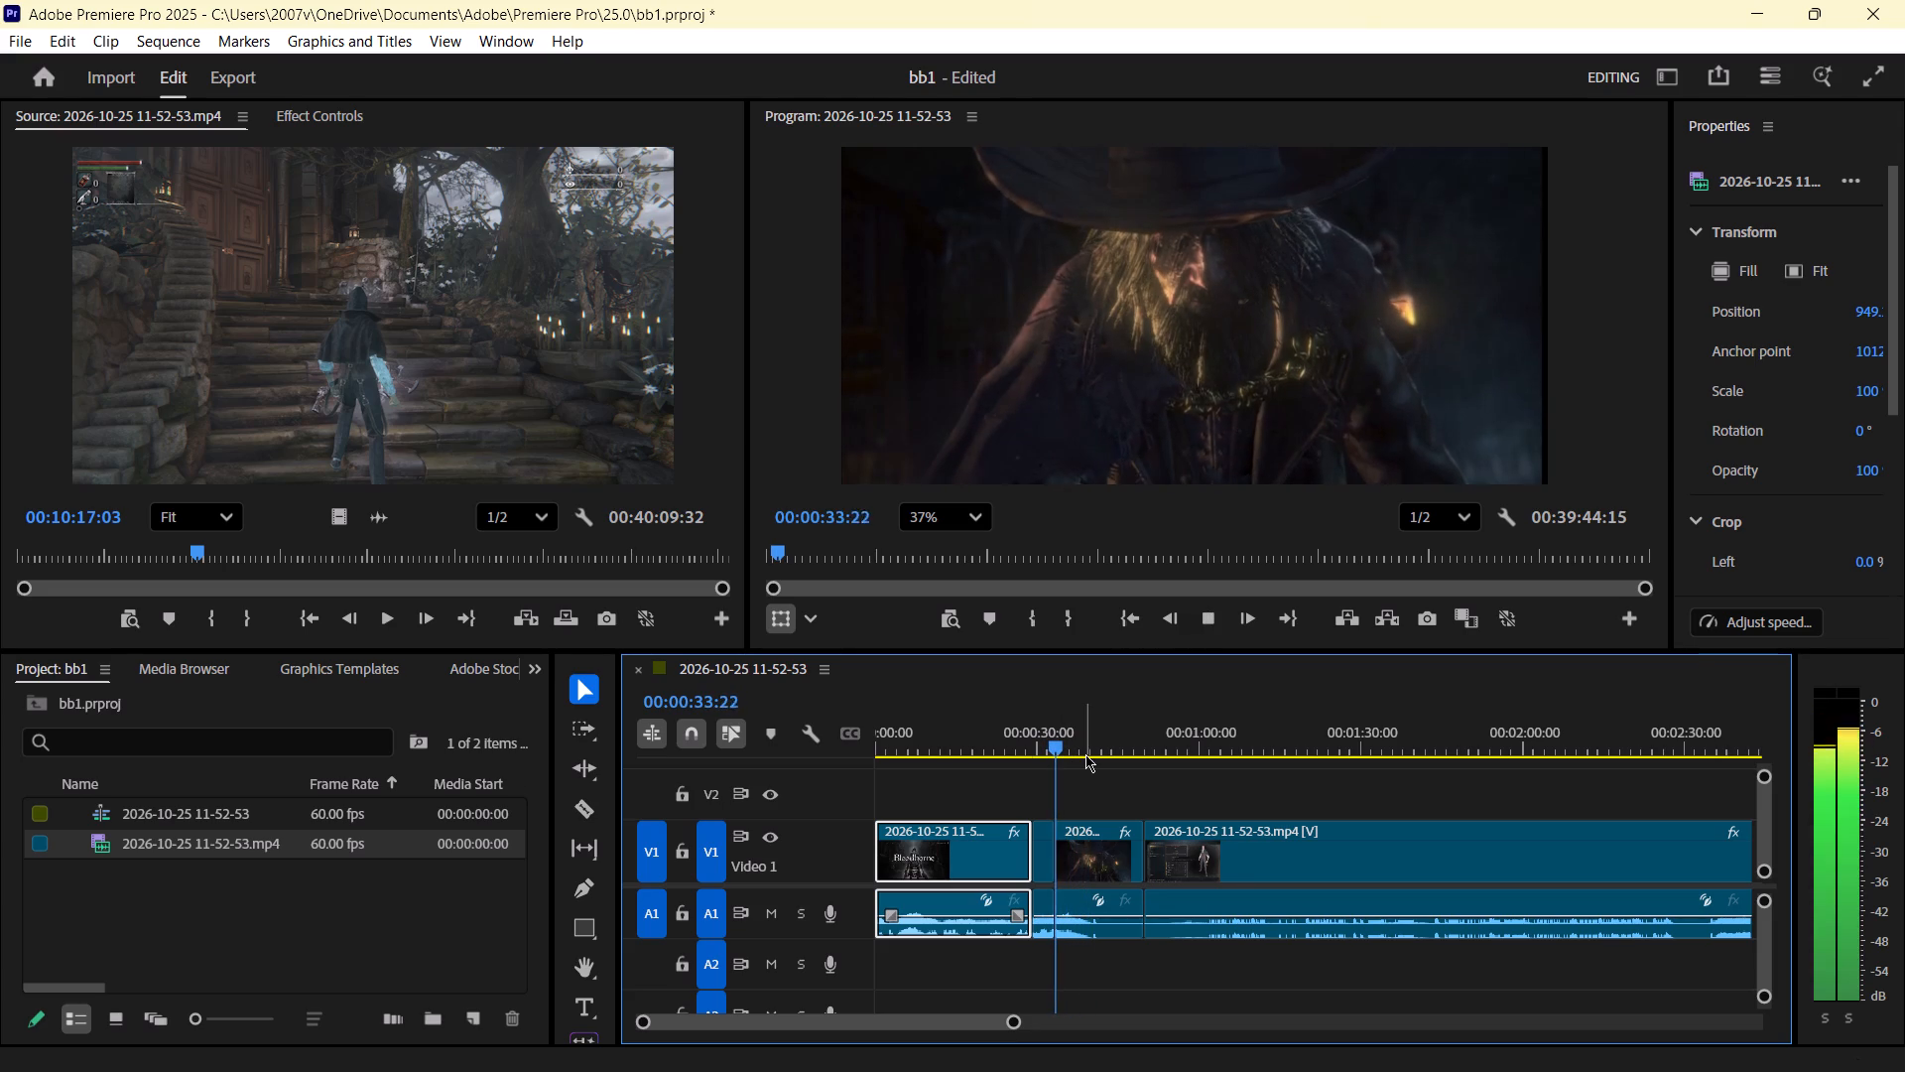
key("space")
key("space")
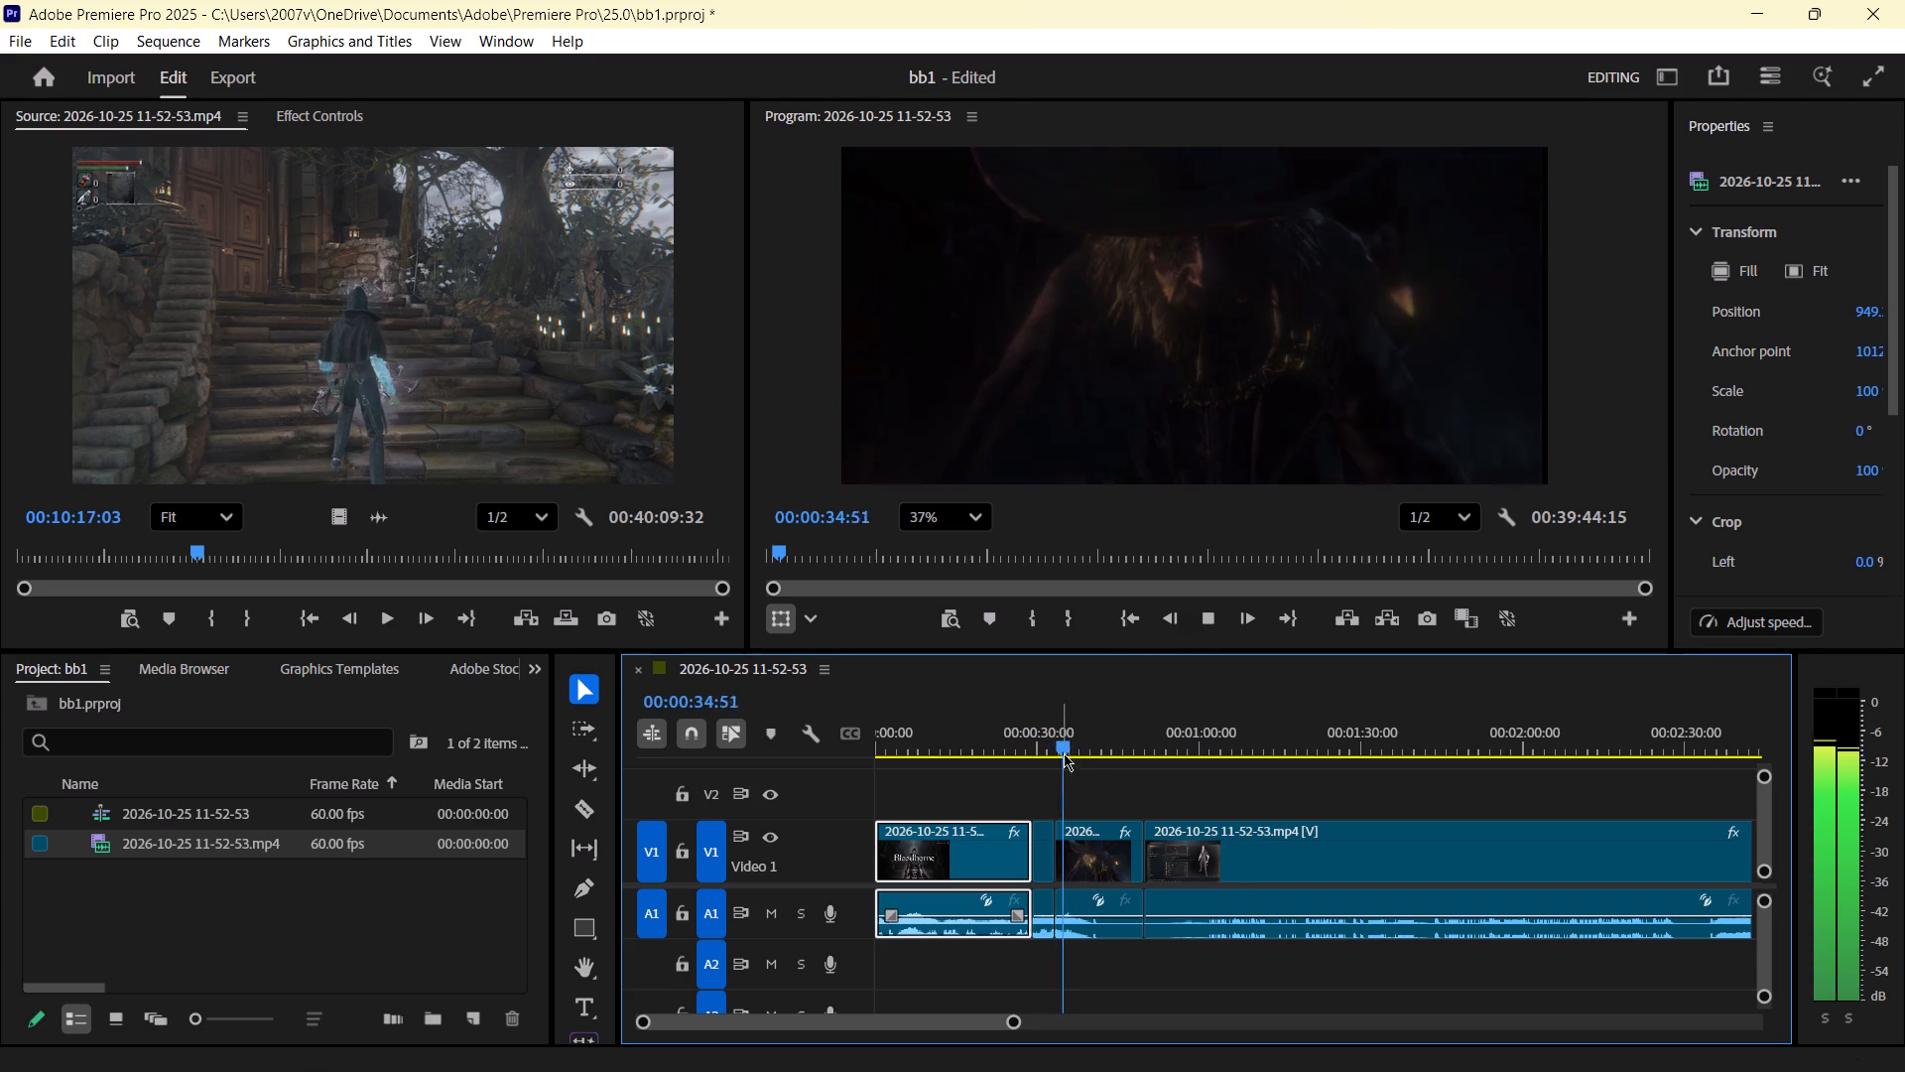
left_click_drag(1069, 743, 1091, 757)
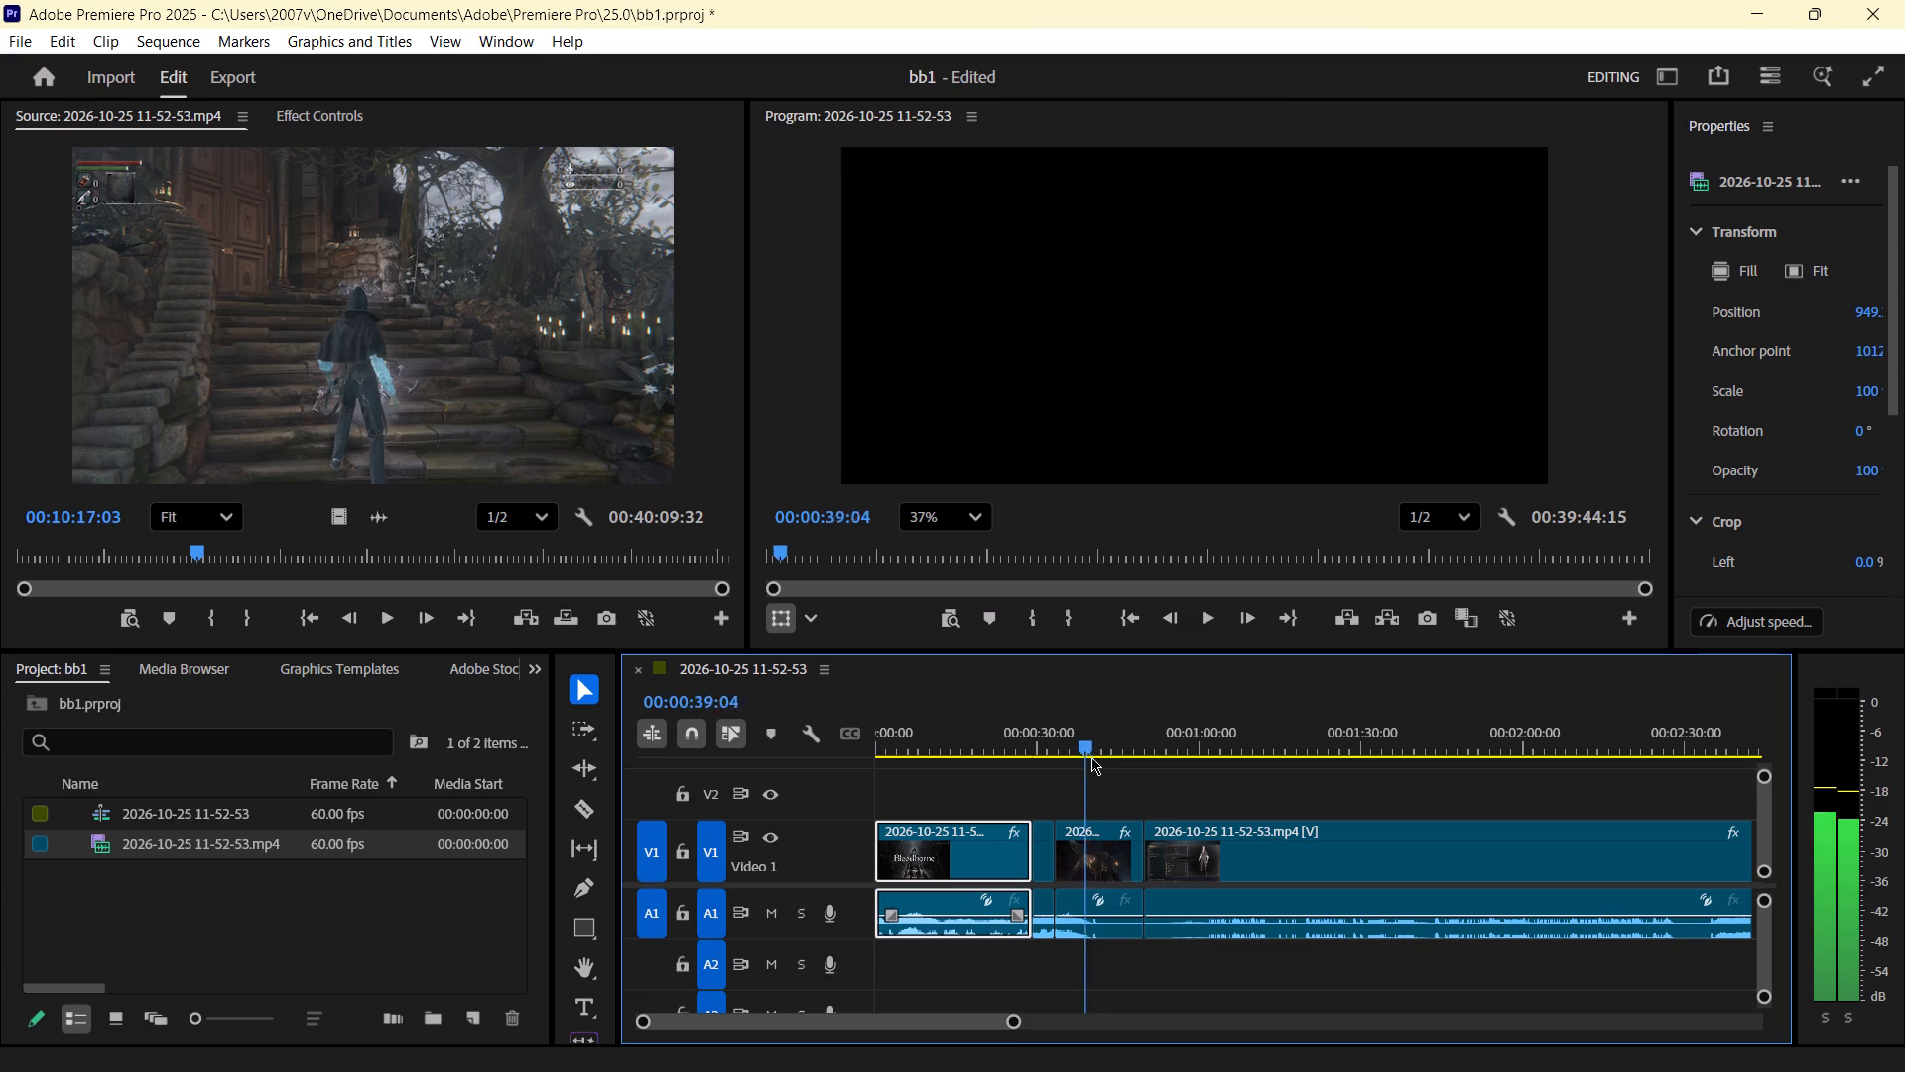
left_click_drag(1091, 757, 1074, 759)
key("space")
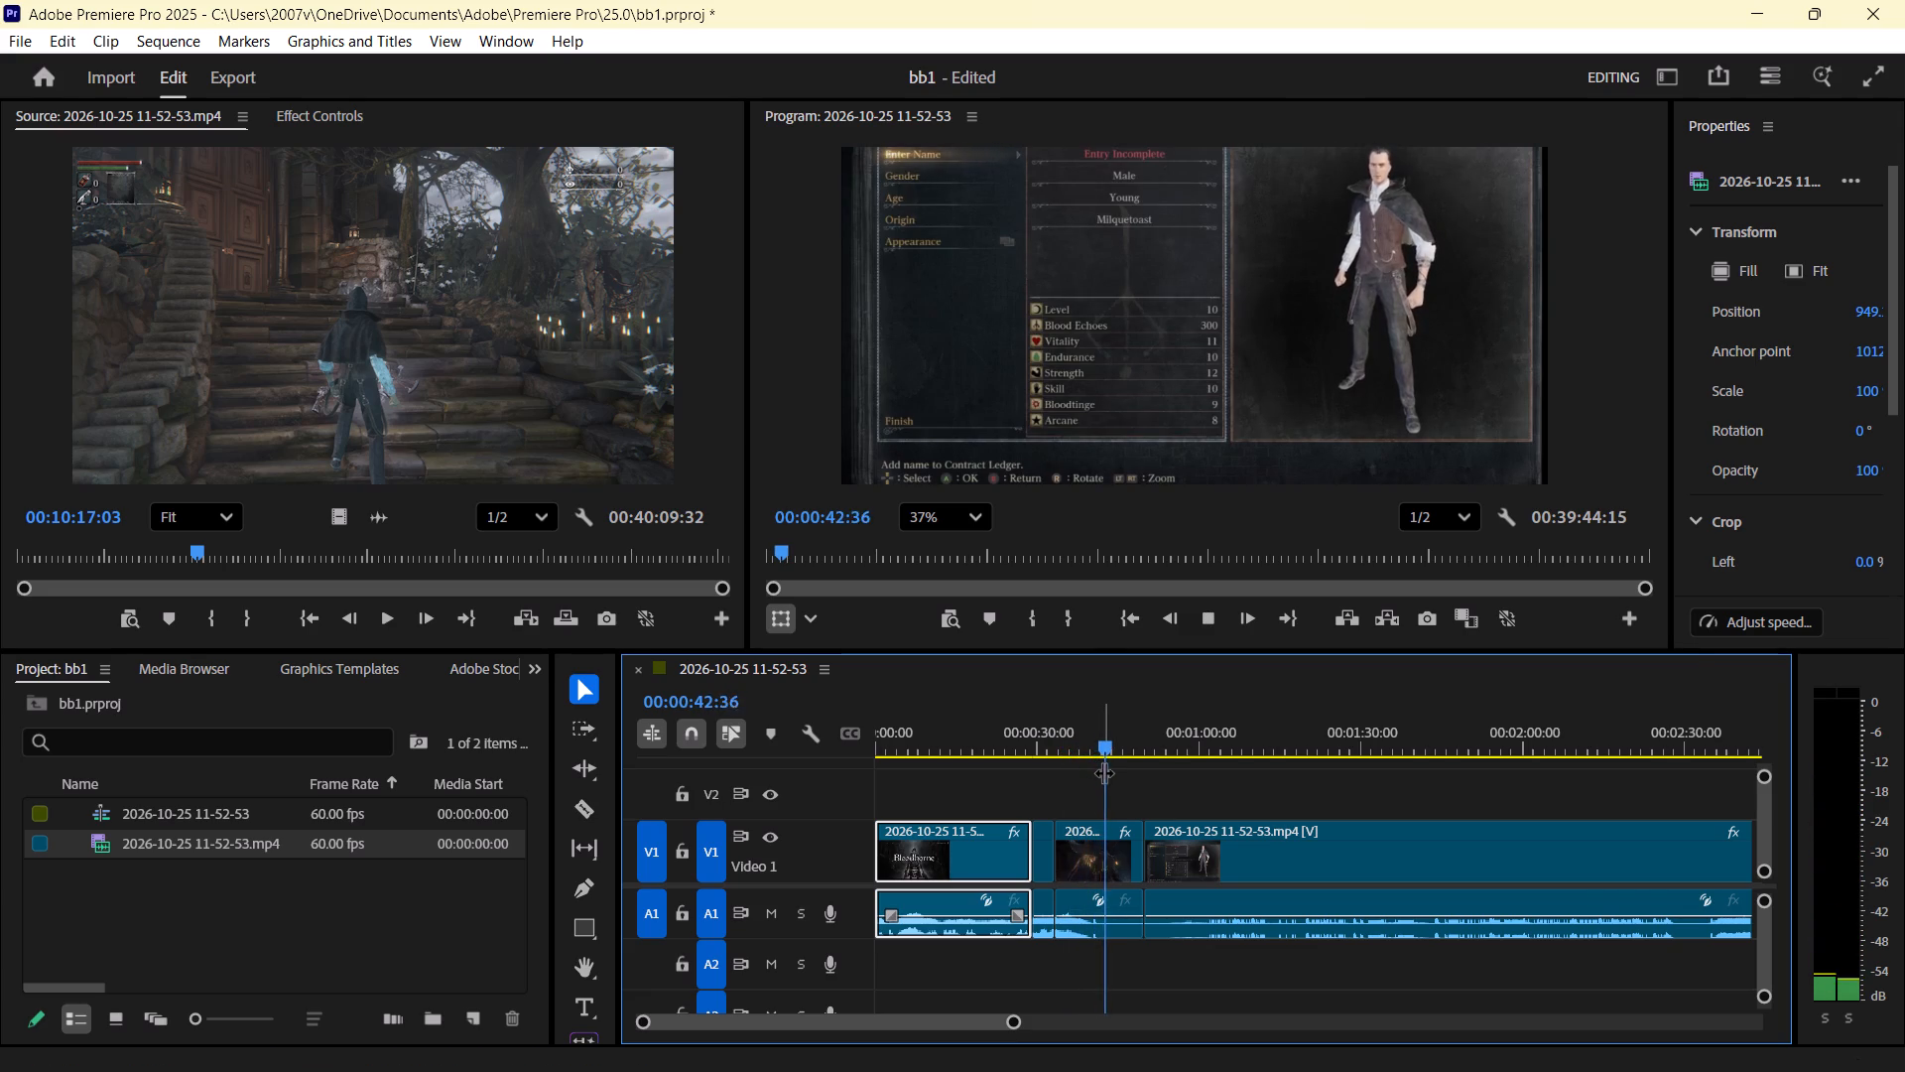
Delete the third clip, which lies between the short cutscene piece and the long last clip.
left_click(1100, 854)
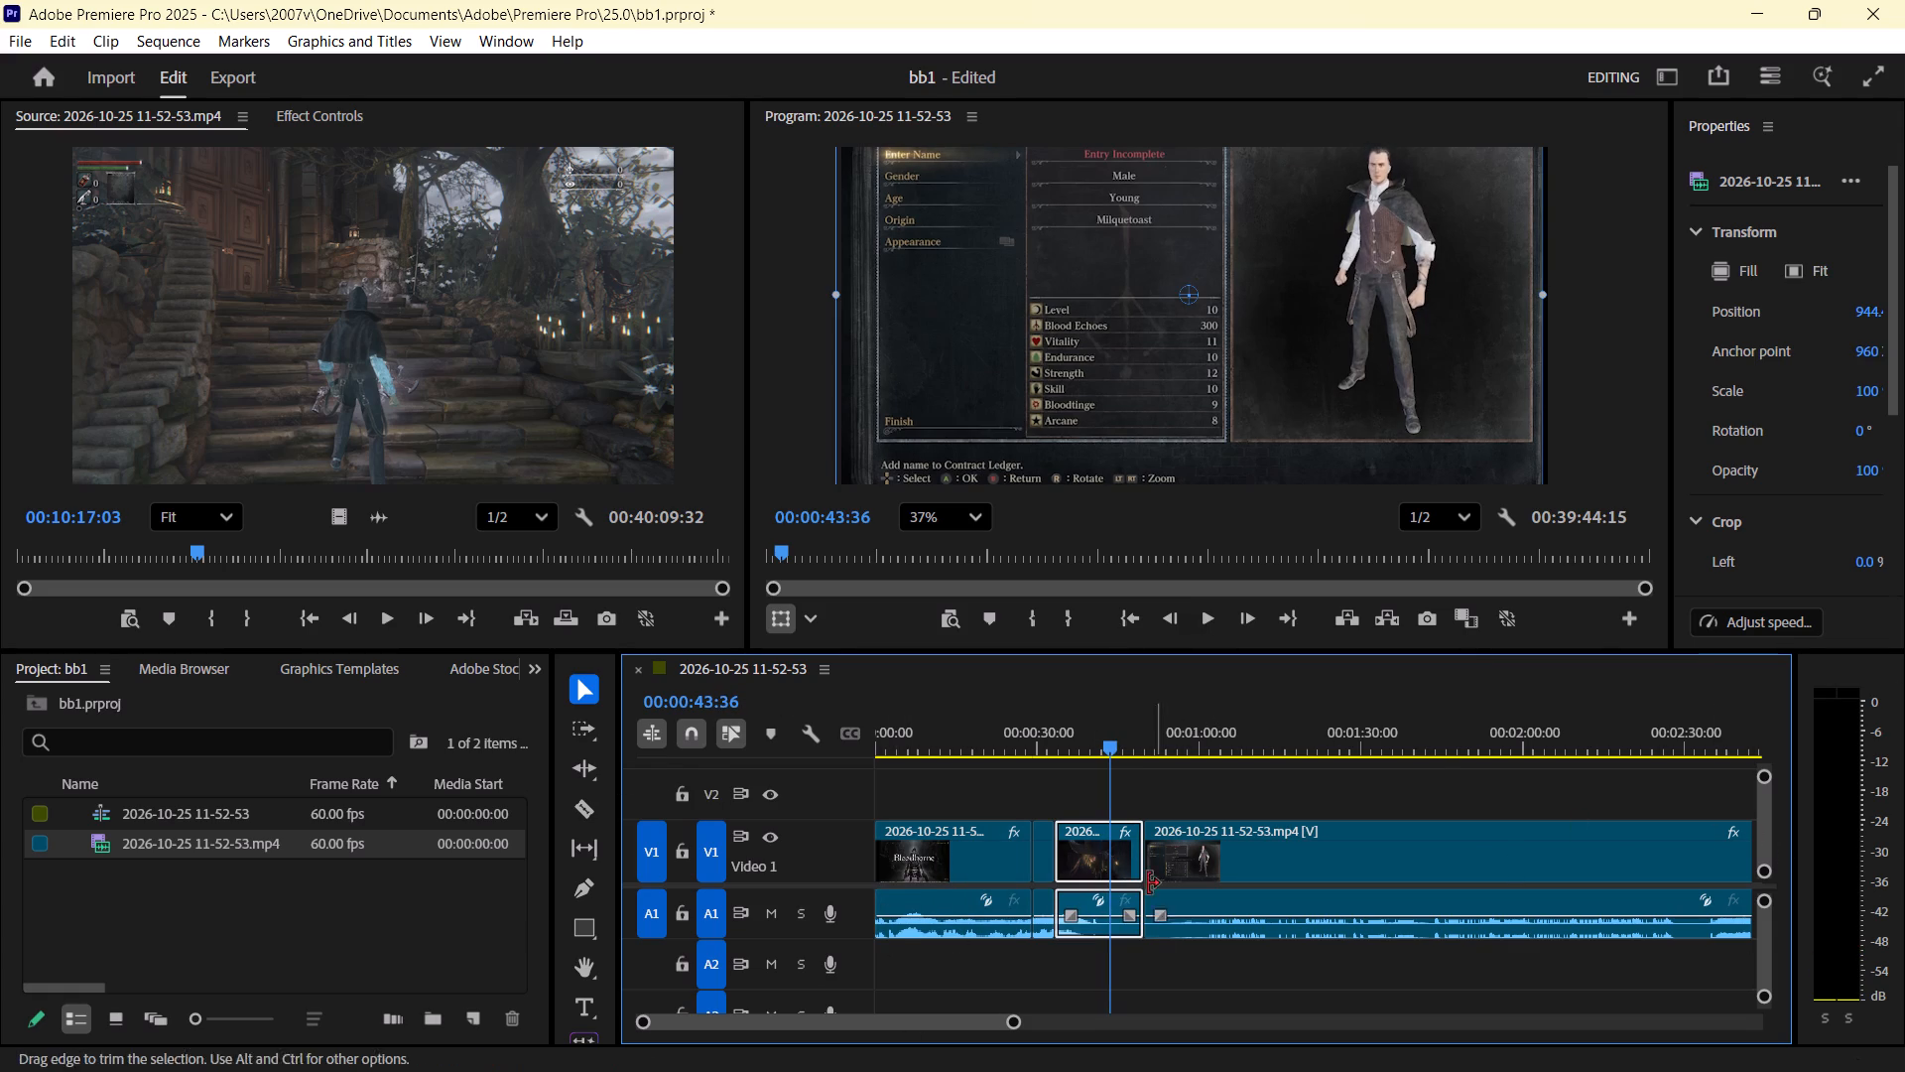
key("Delete")
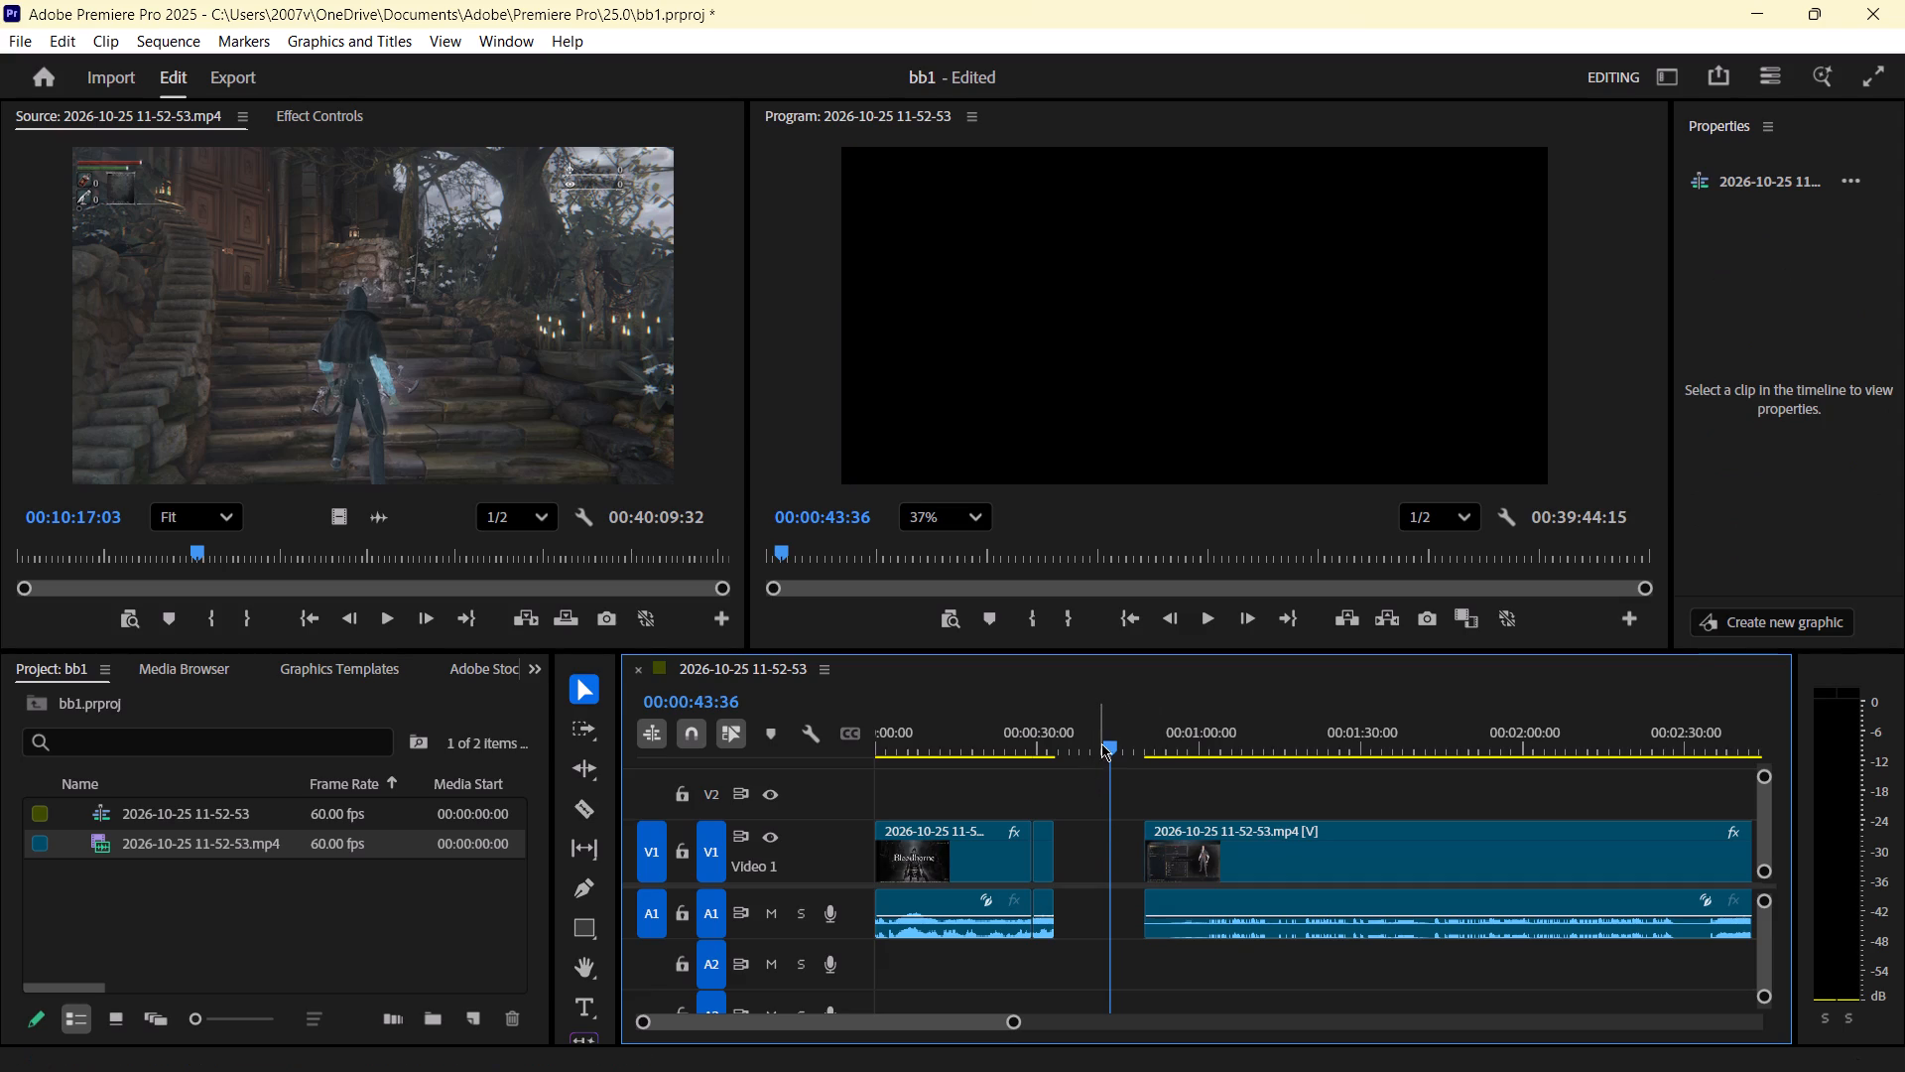
Check the beginning of the long last clip at the name entry screen and cut it at 00:00:50:34.
left_click_drag(1103, 743, 1146, 748)
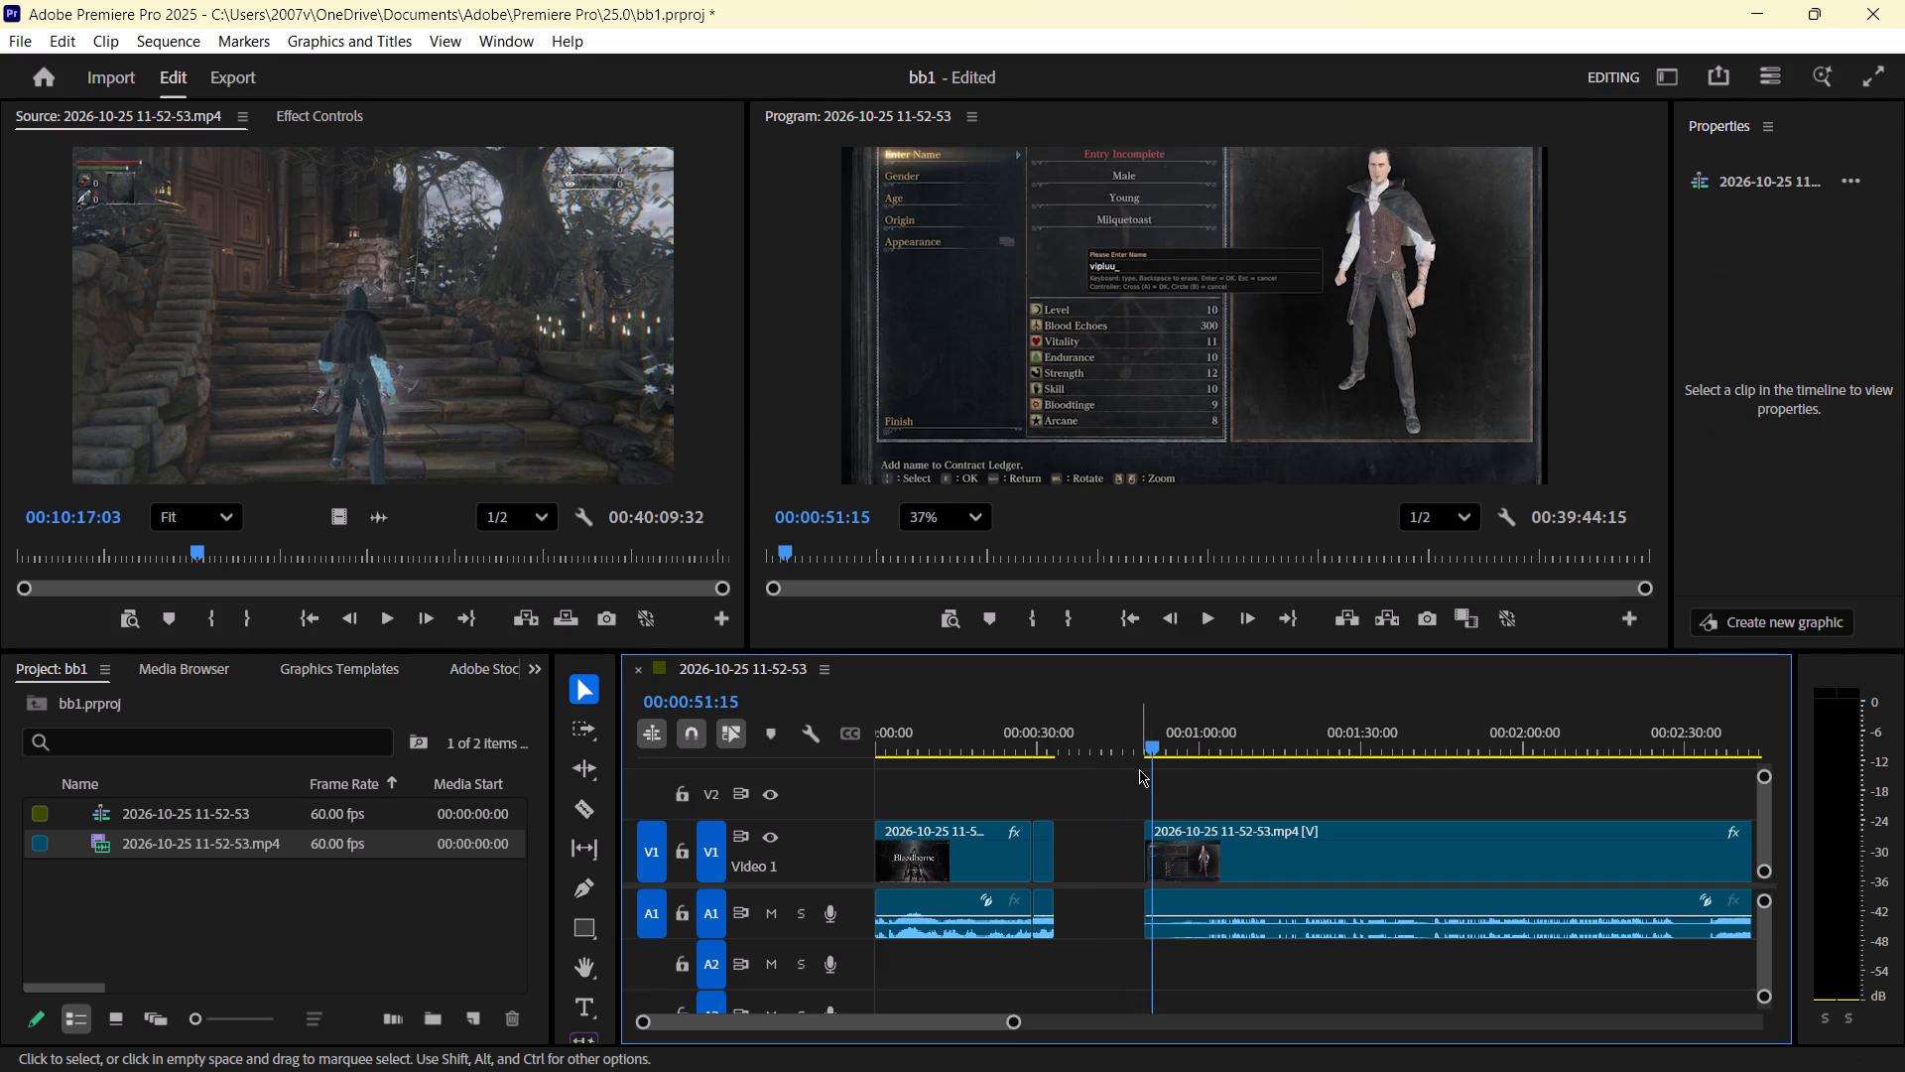
key("space")
key("space")
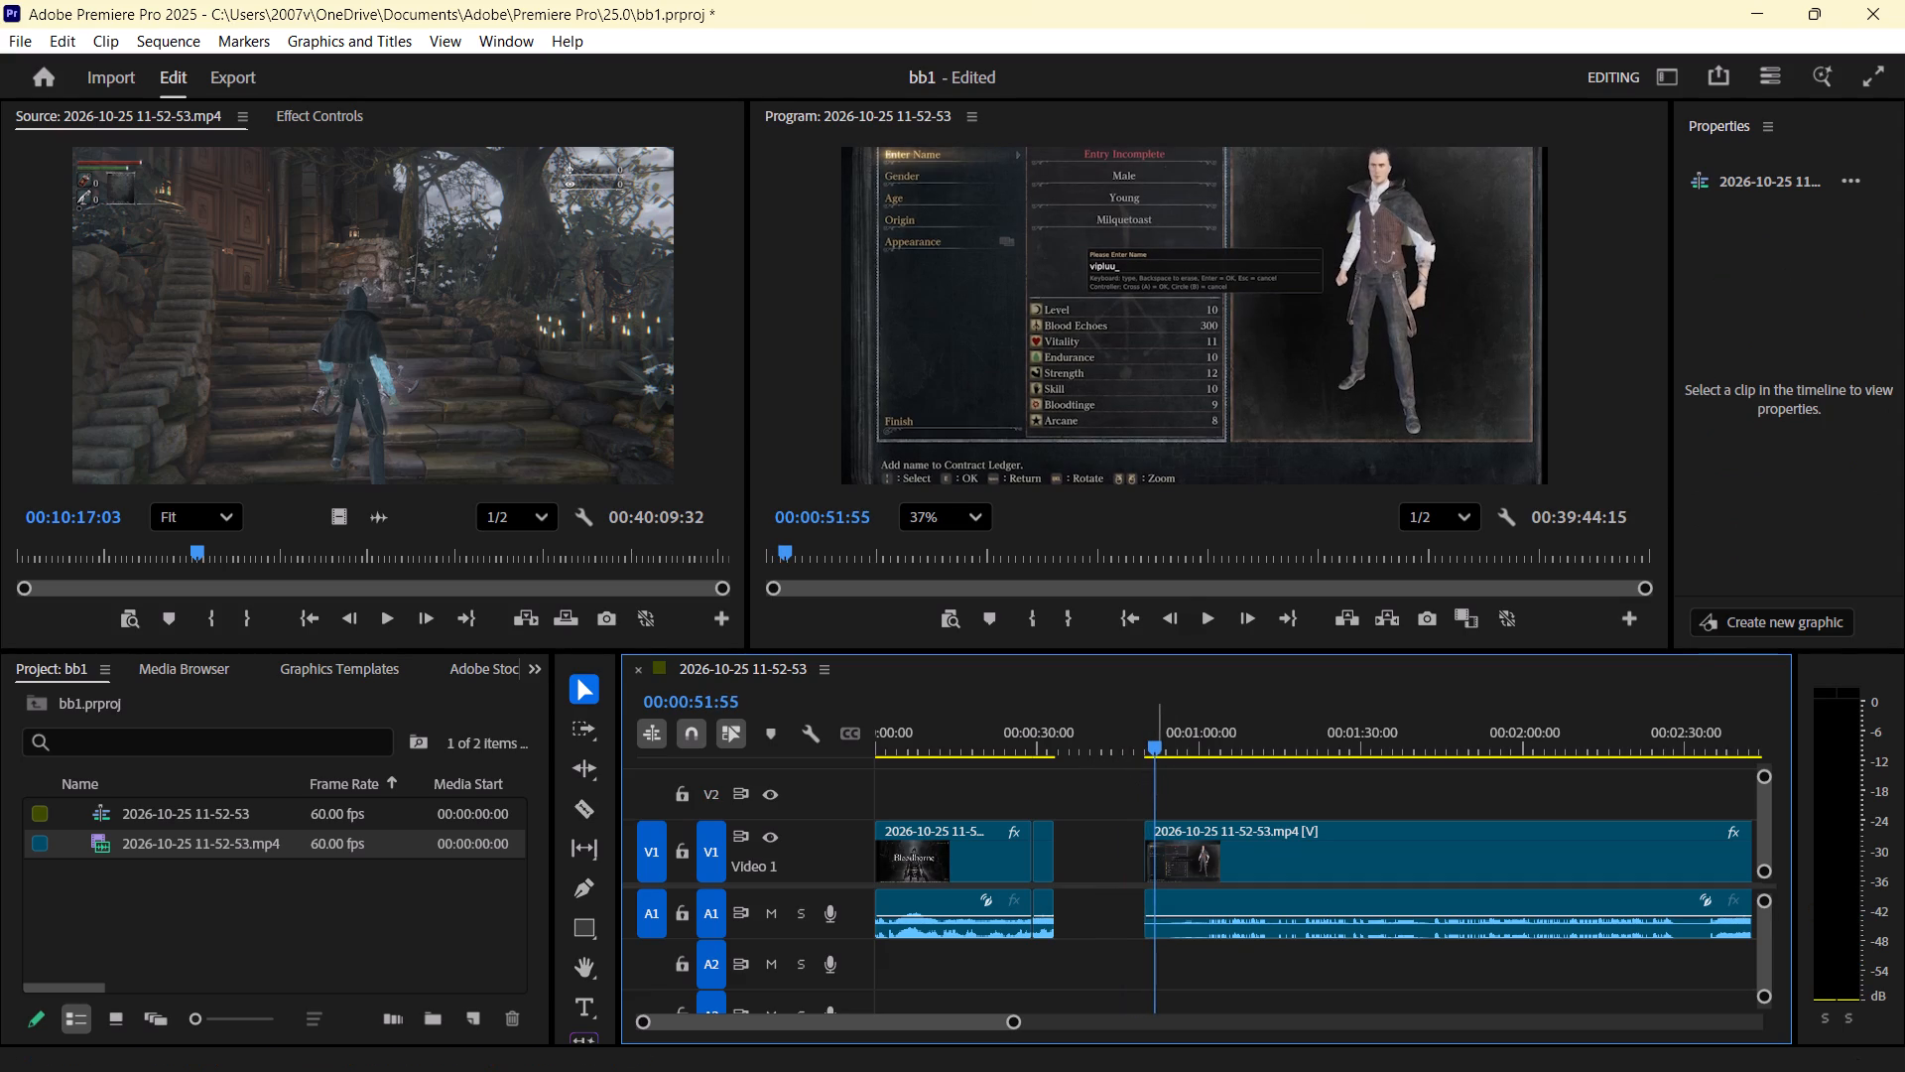
left_click(1152, 745)
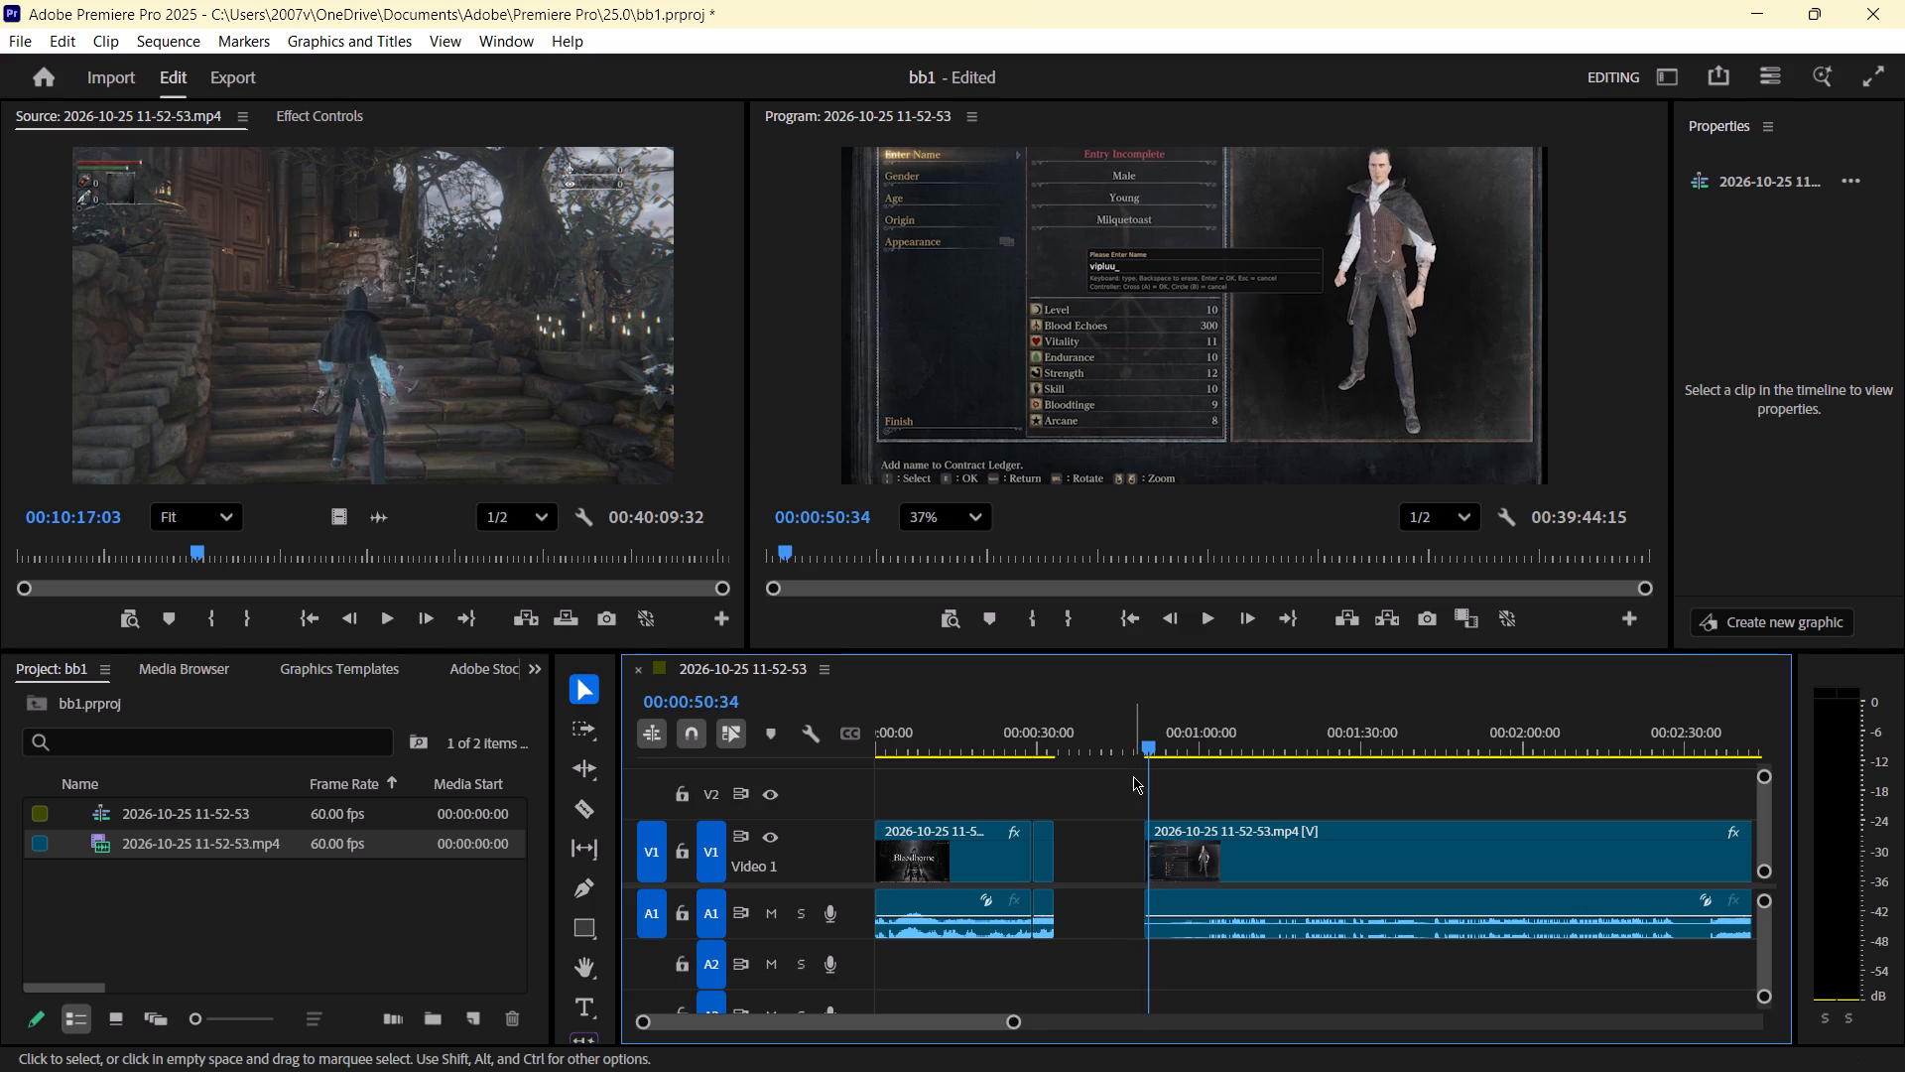
key("c")
left_click(1149, 861)
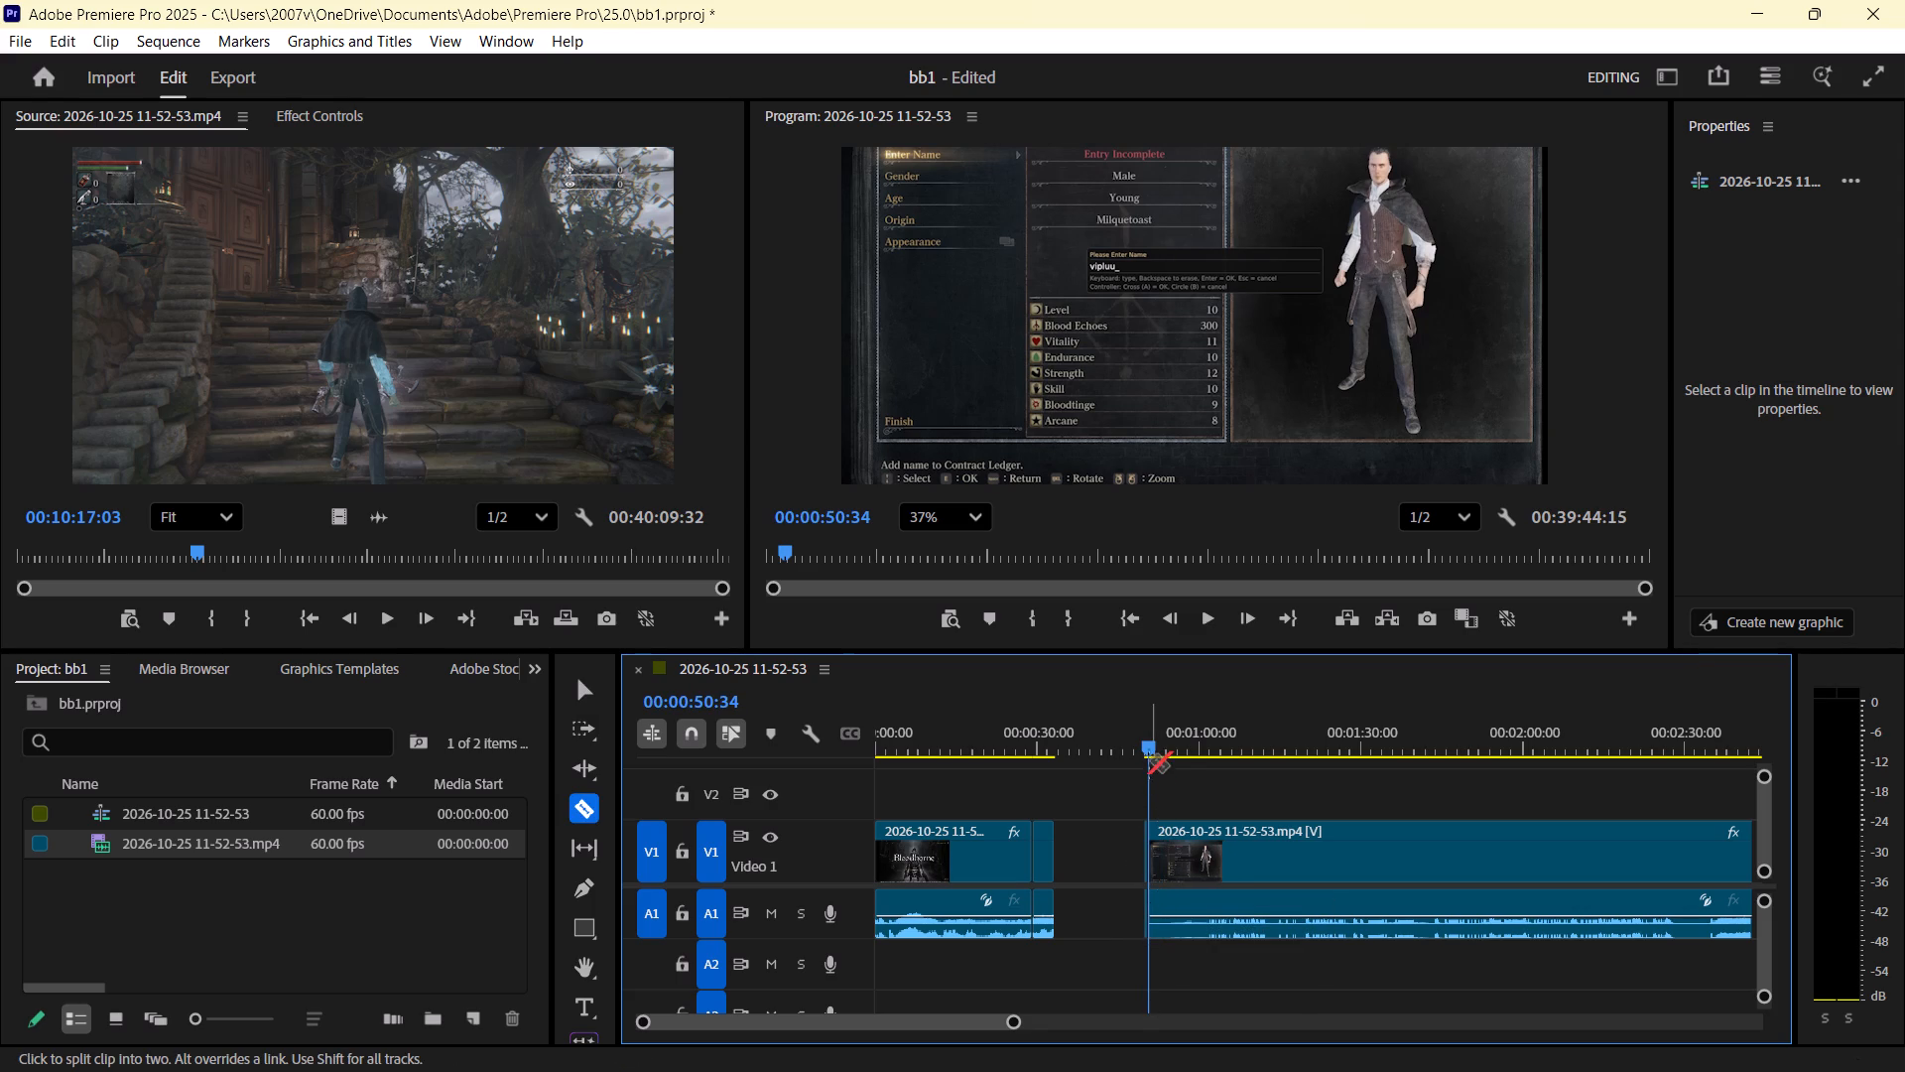
Scan the long clip for the end of character creation and cut it at 00:02:23:38.
left_click_drag(1149, 750, 1158, 750)
key("space")
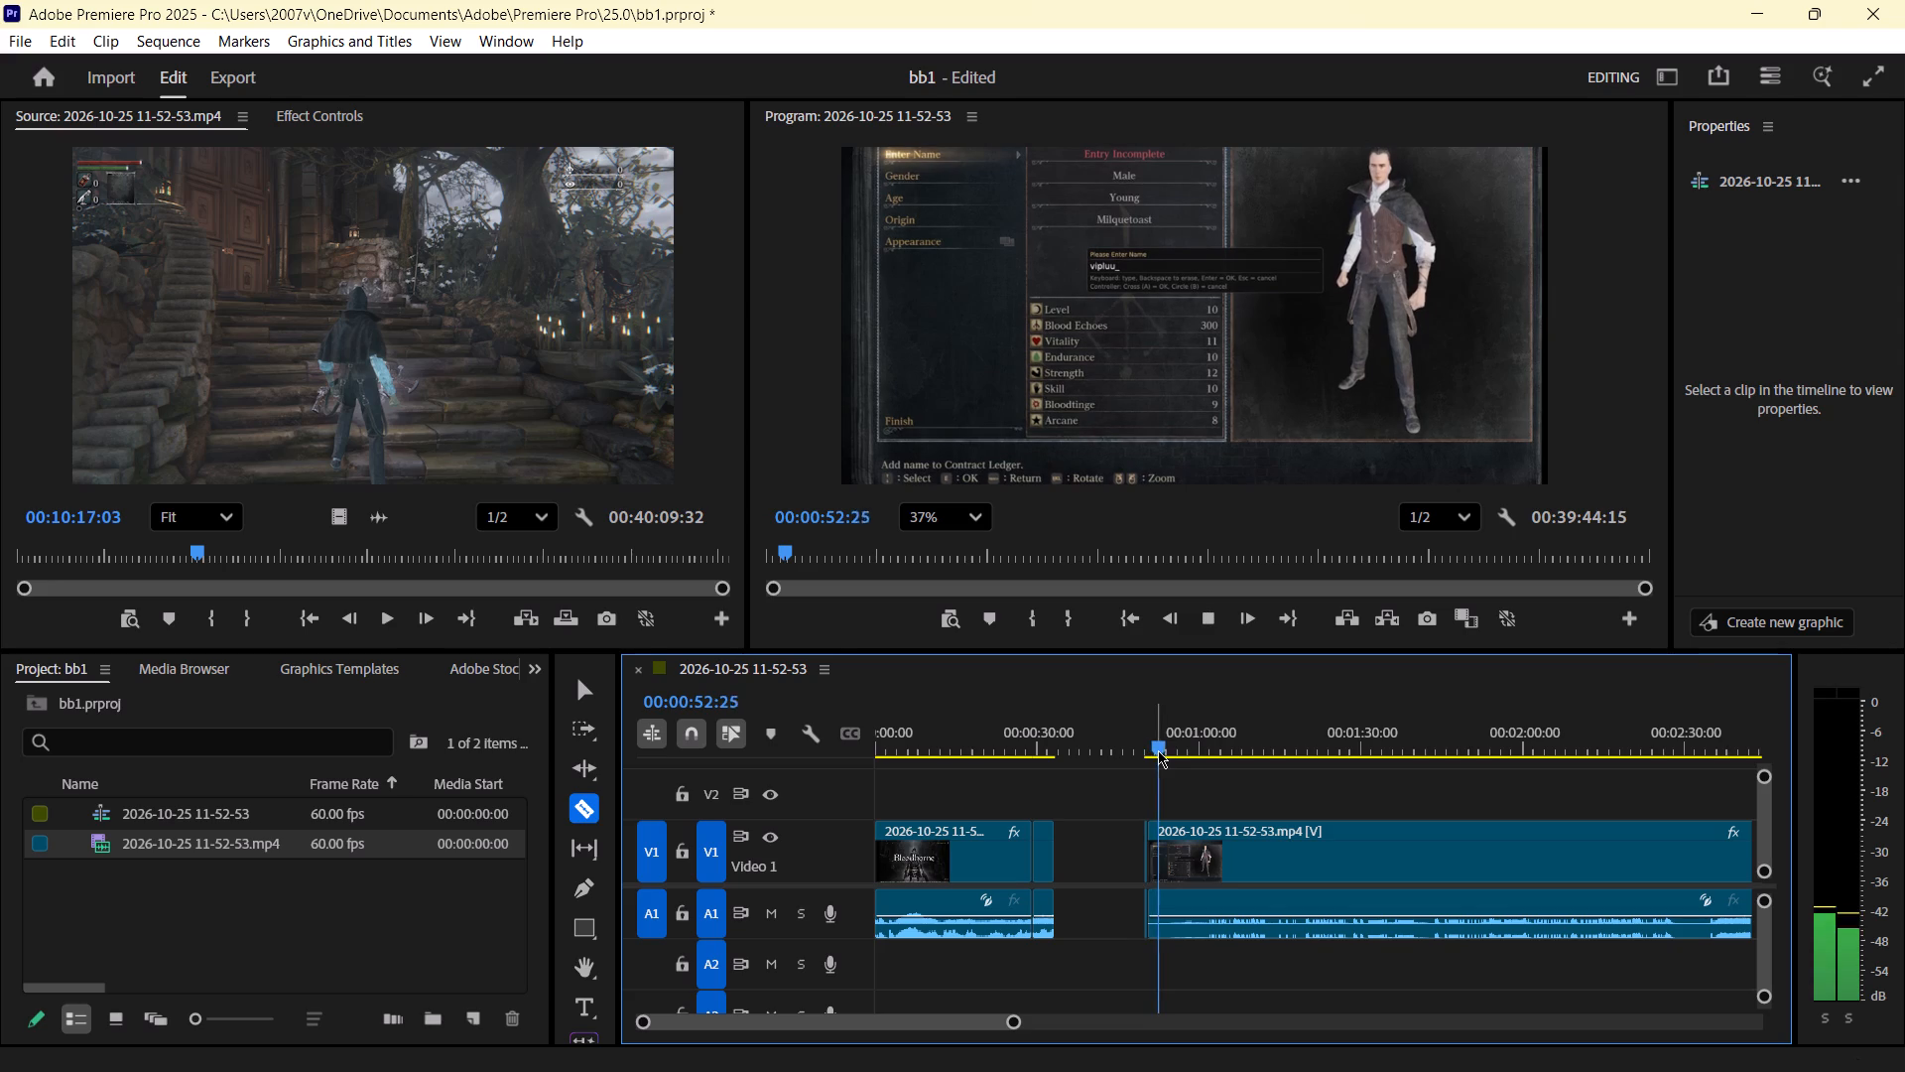
left_click(586, 696)
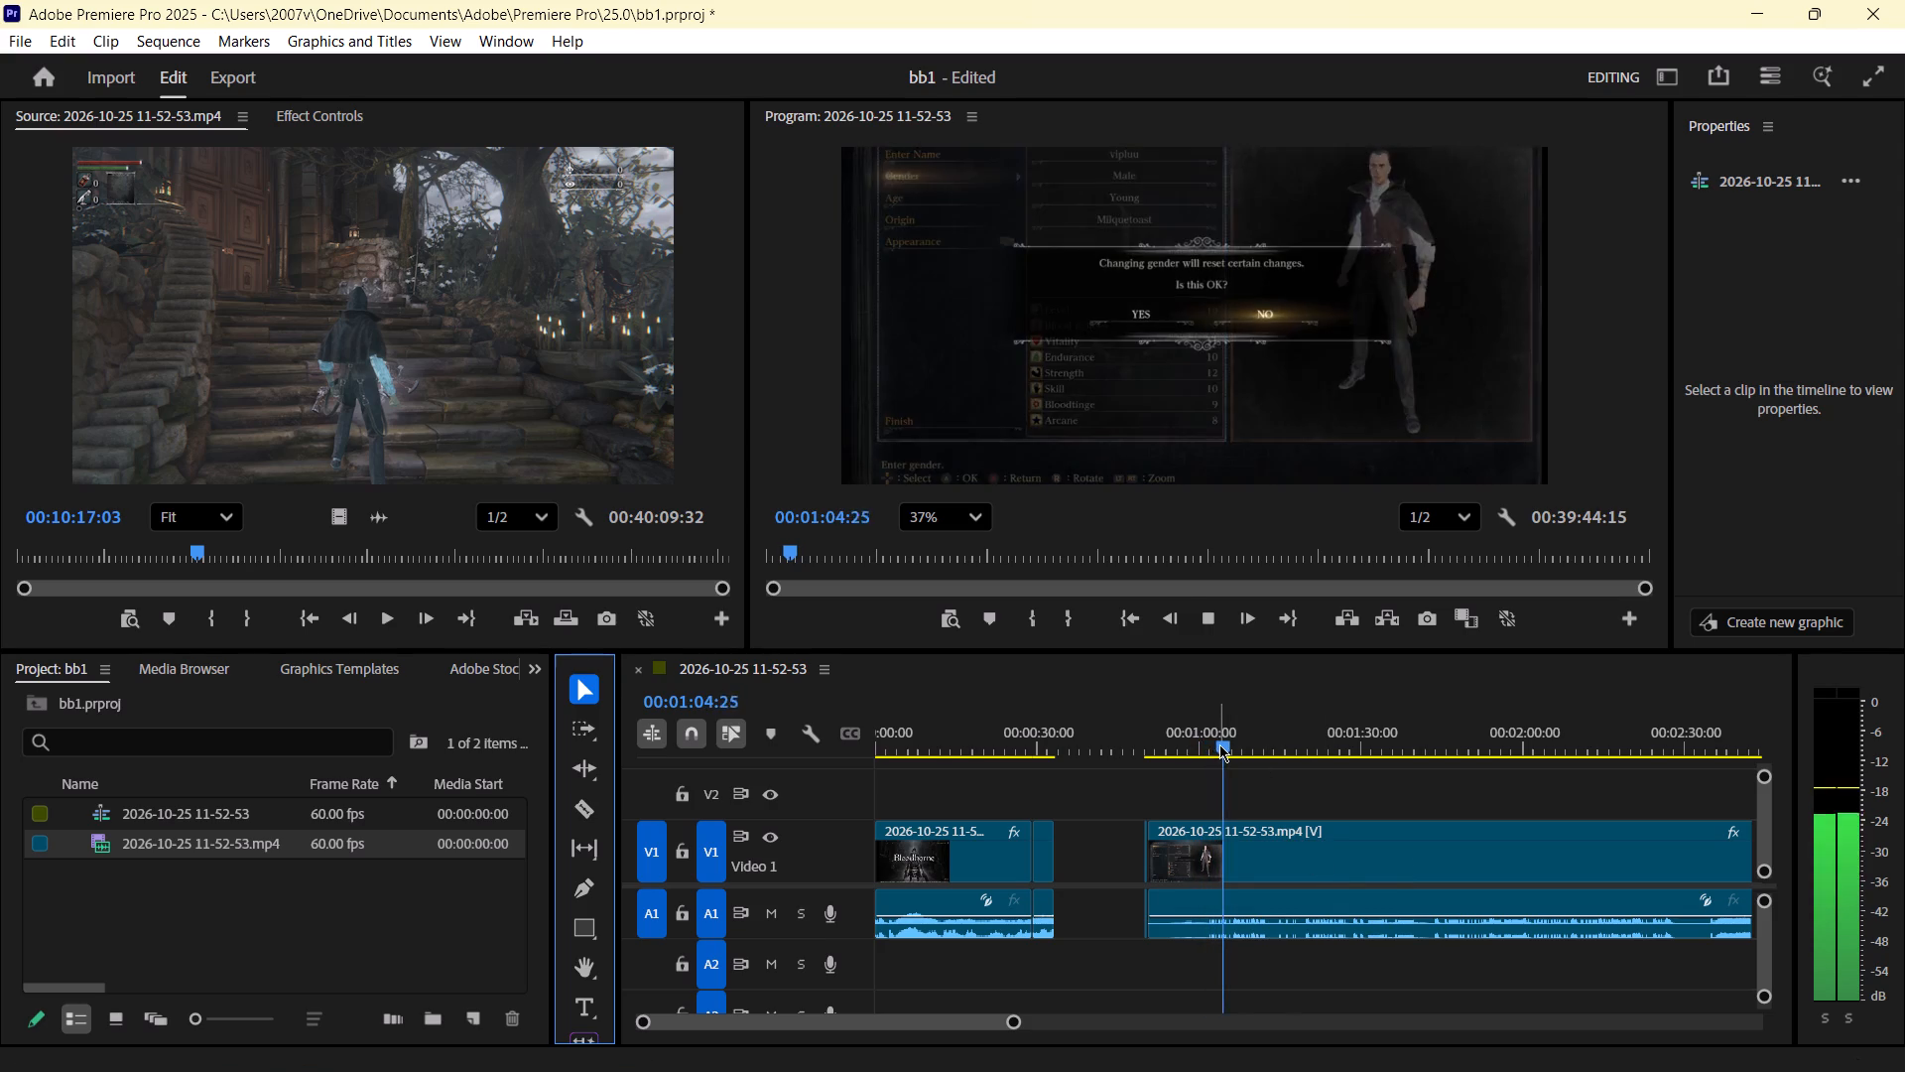
left_click_drag(1223, 744, 1345, 752)
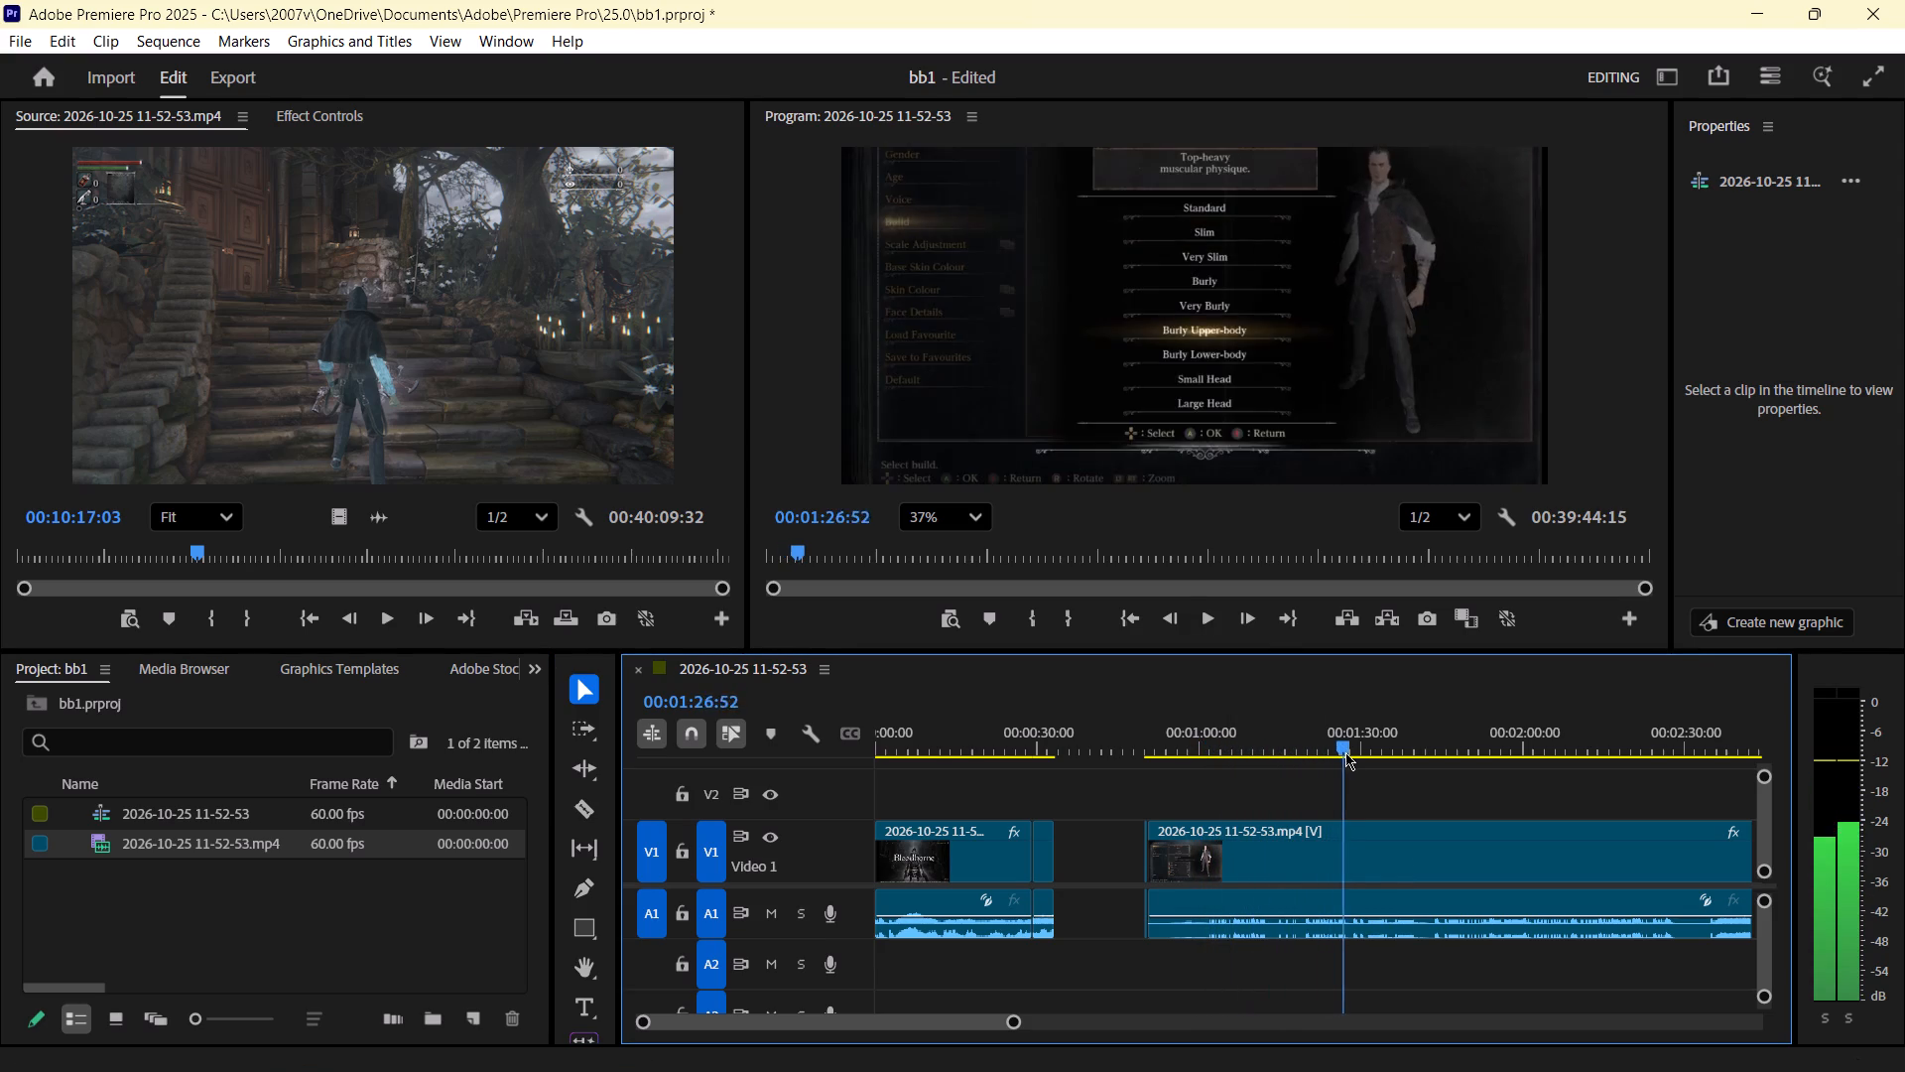
left_click_drag(1345, 752, 1465, 762)
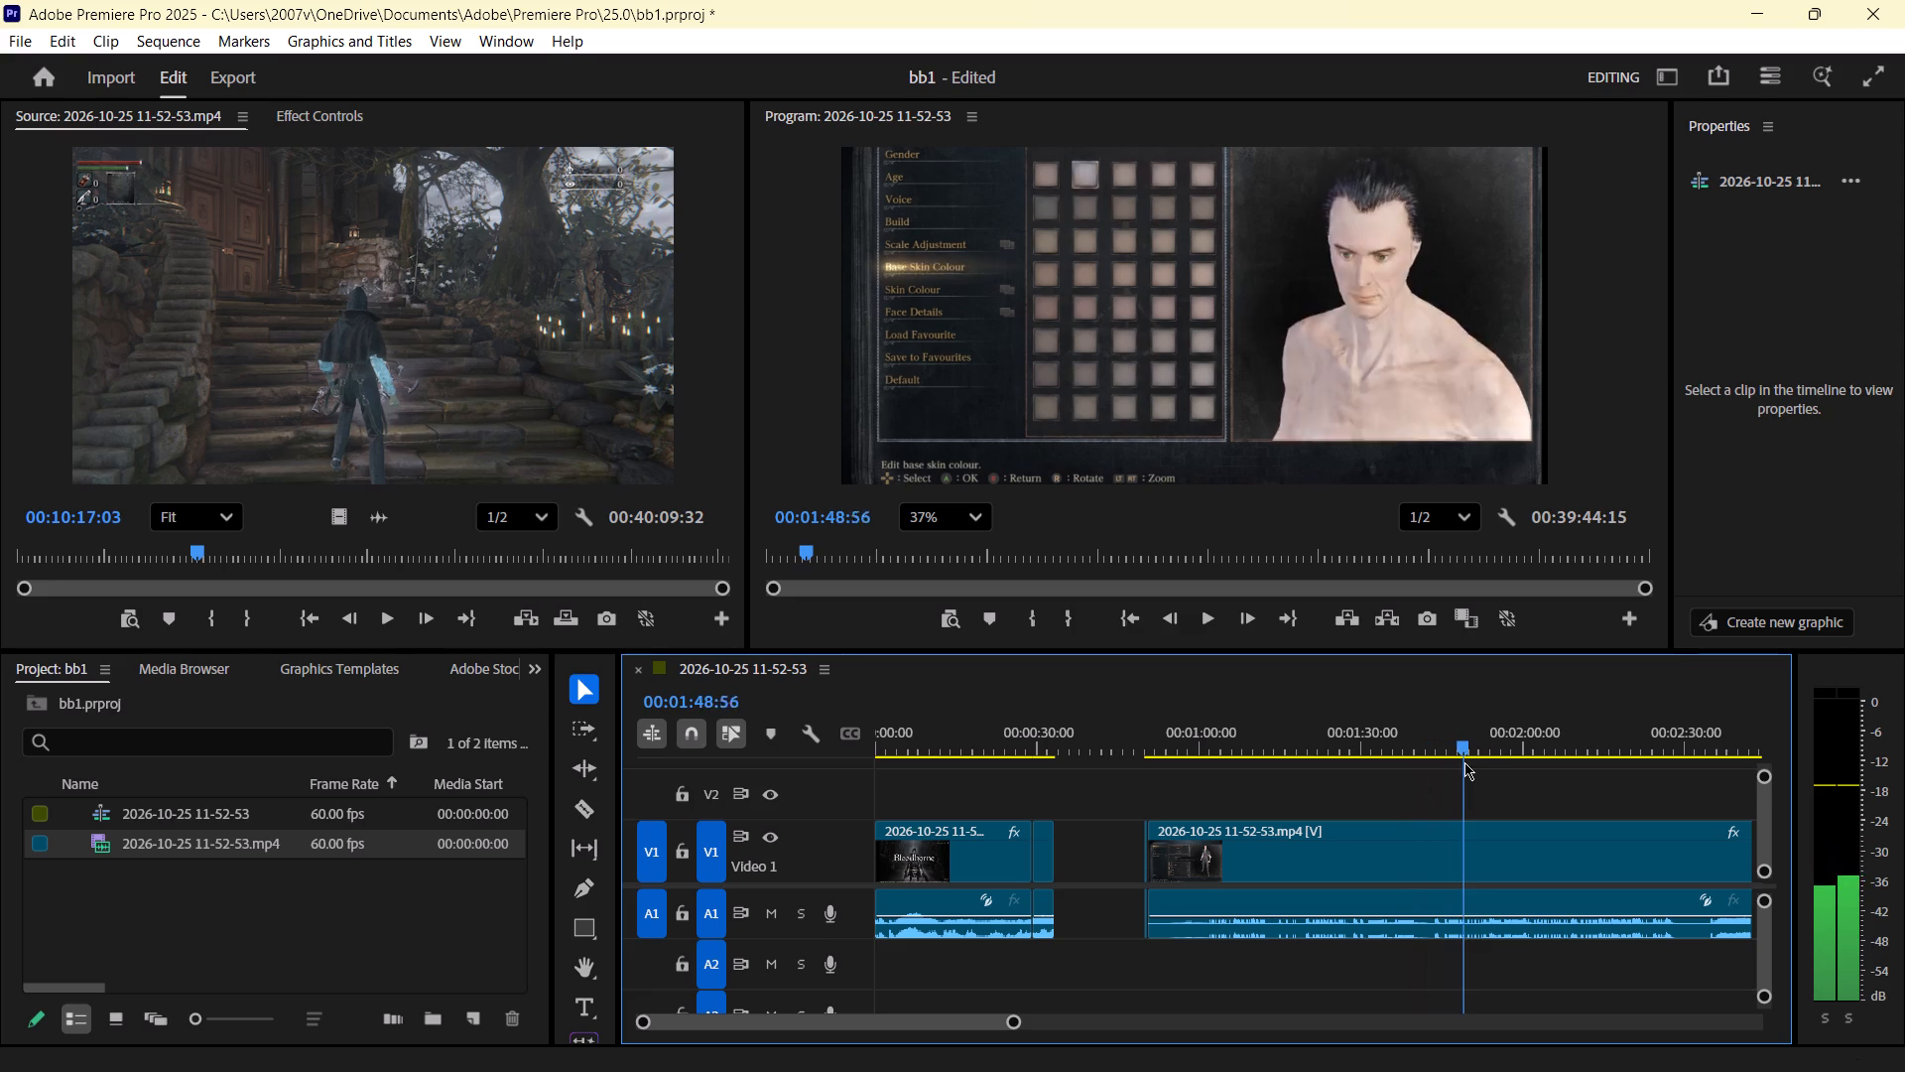
left_click_drag(1465, 762, 1487, 762)
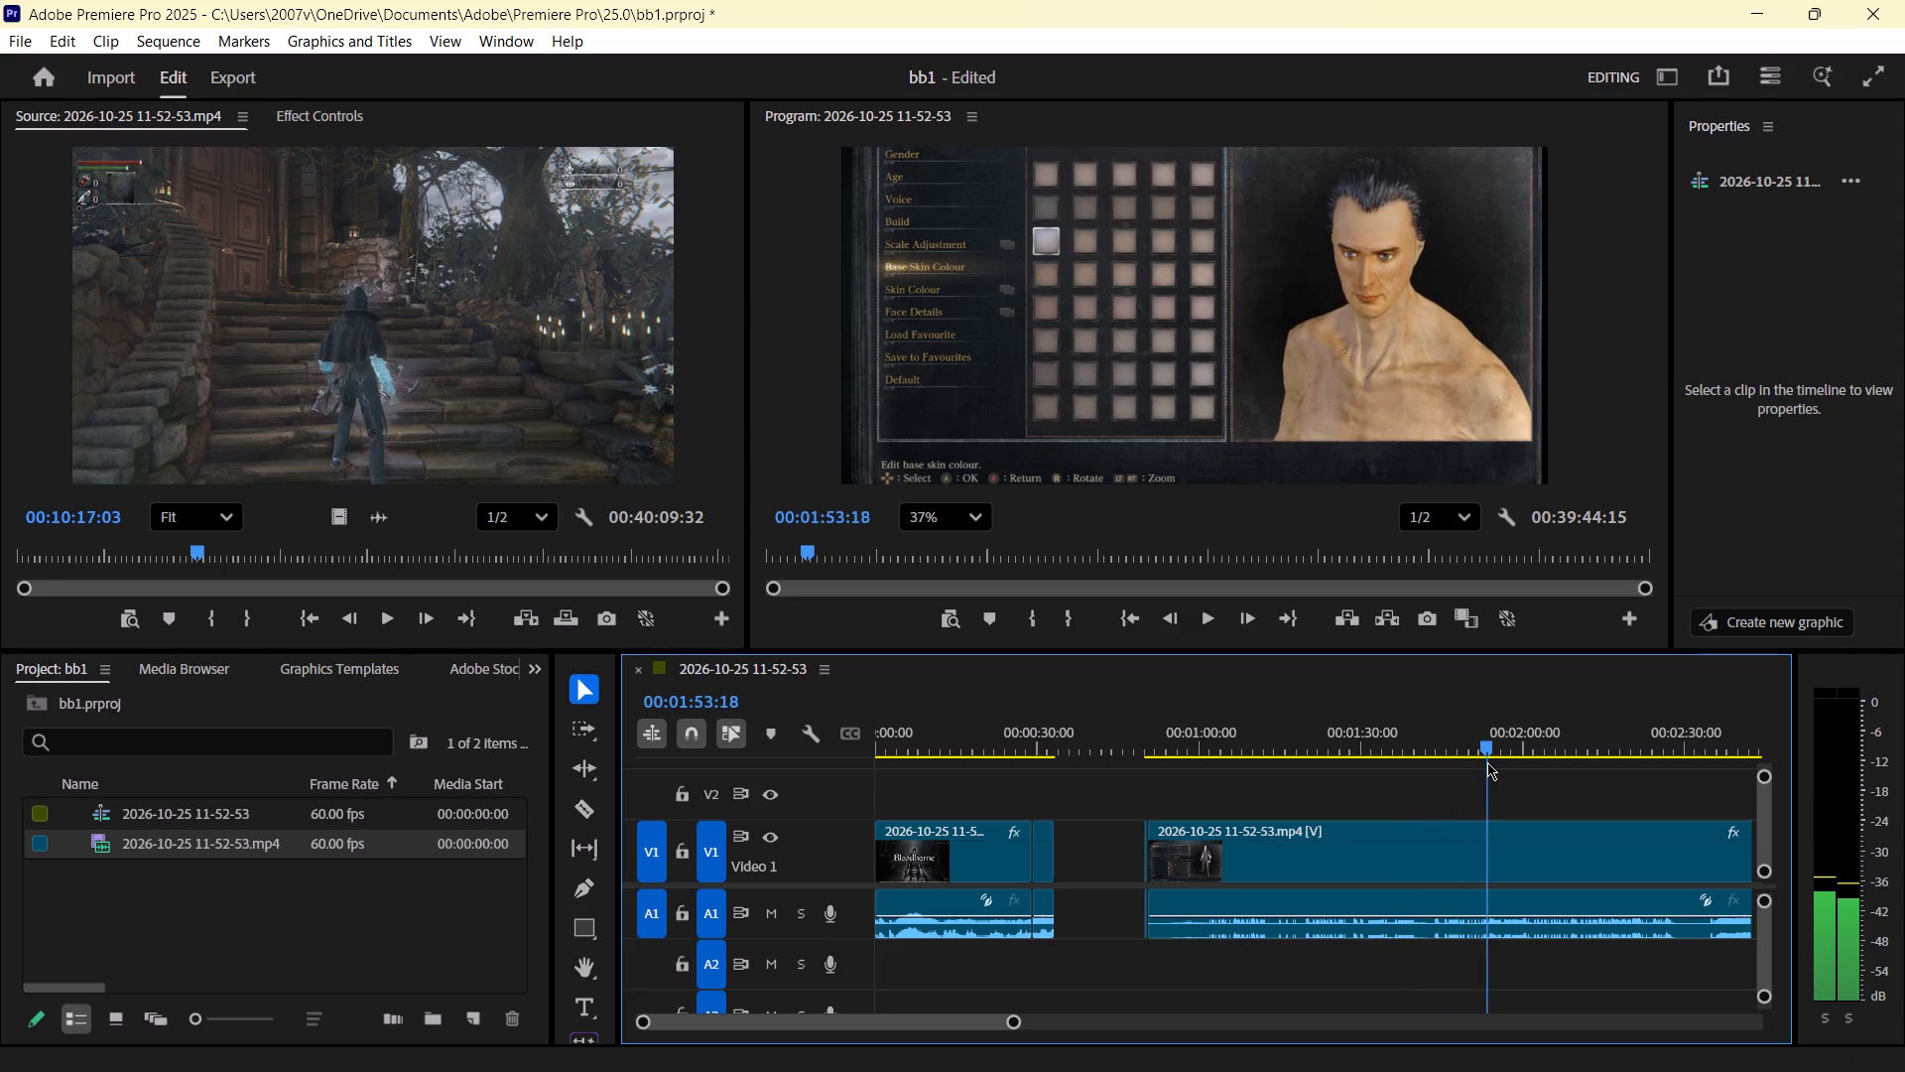
left_click_drag(1487, 762, 1538, 758)
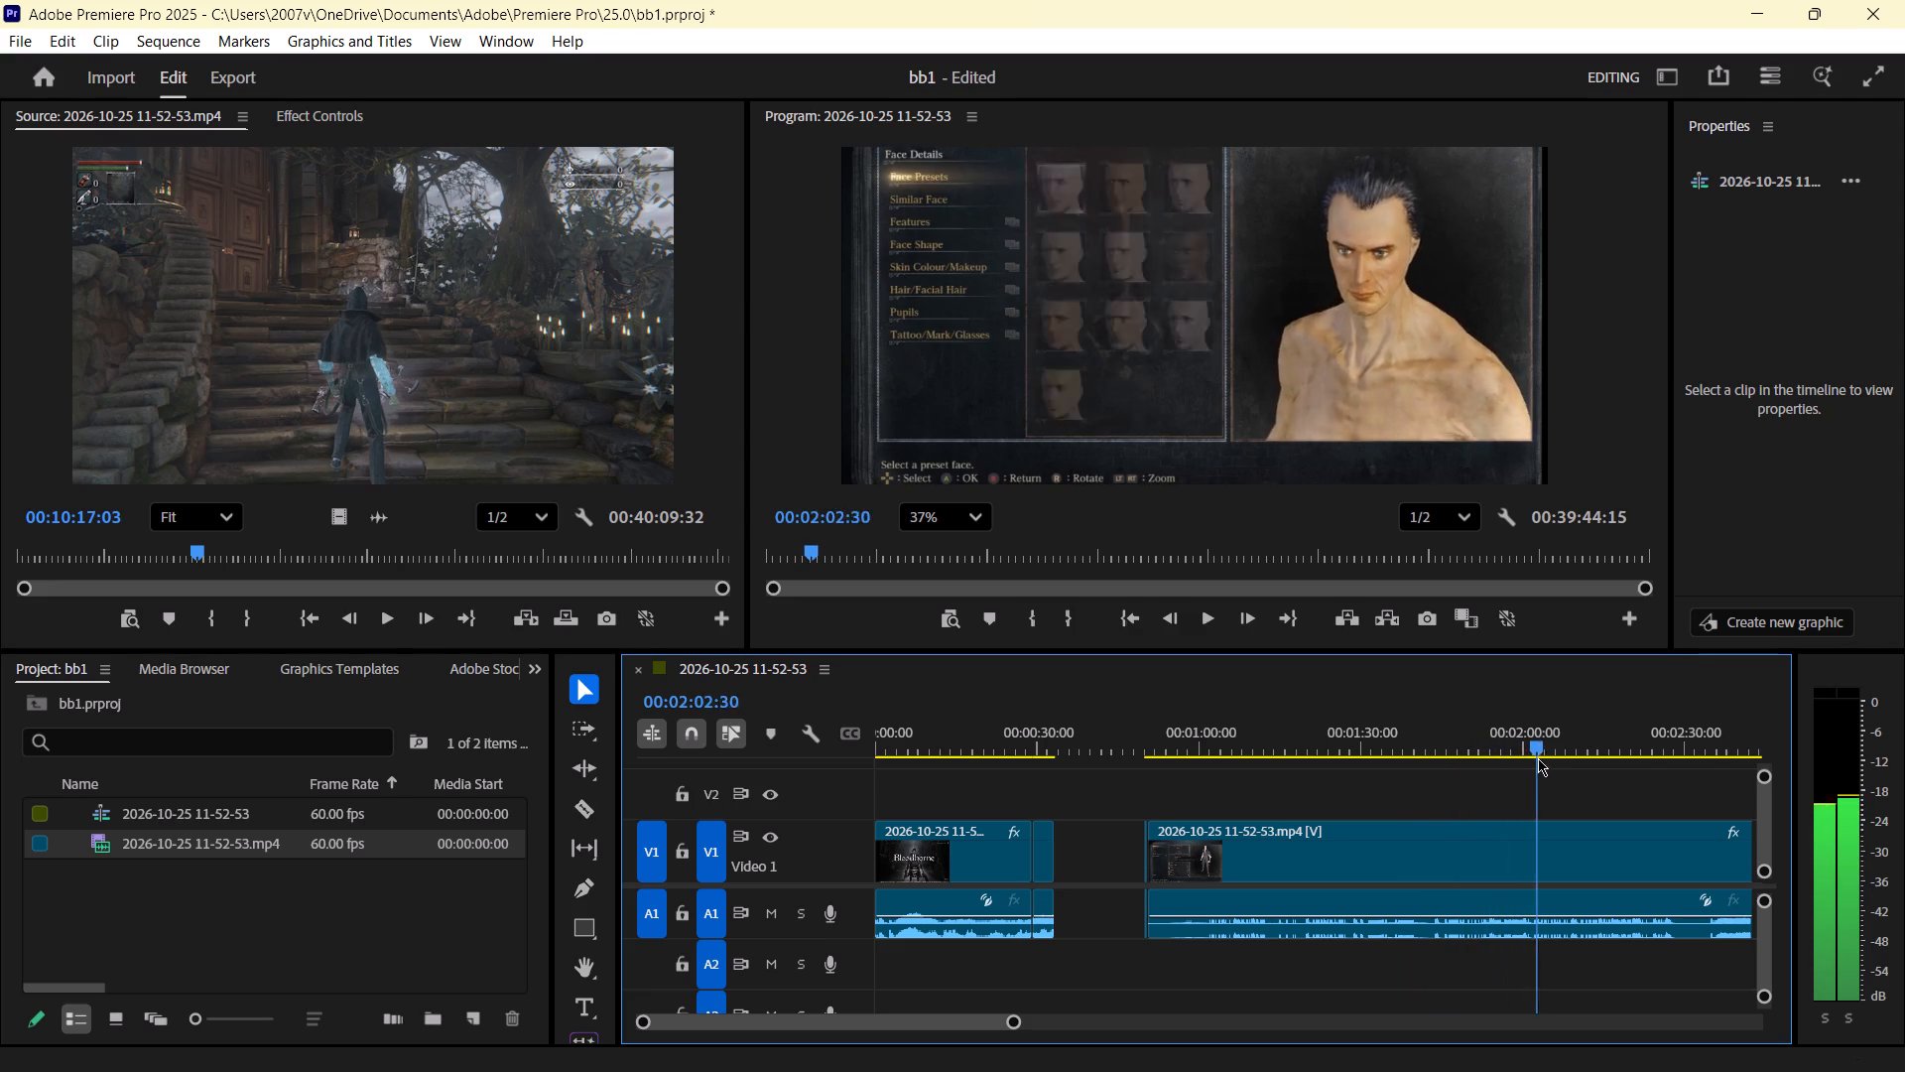
left_click_drag(1538, 758, 1609, 763)
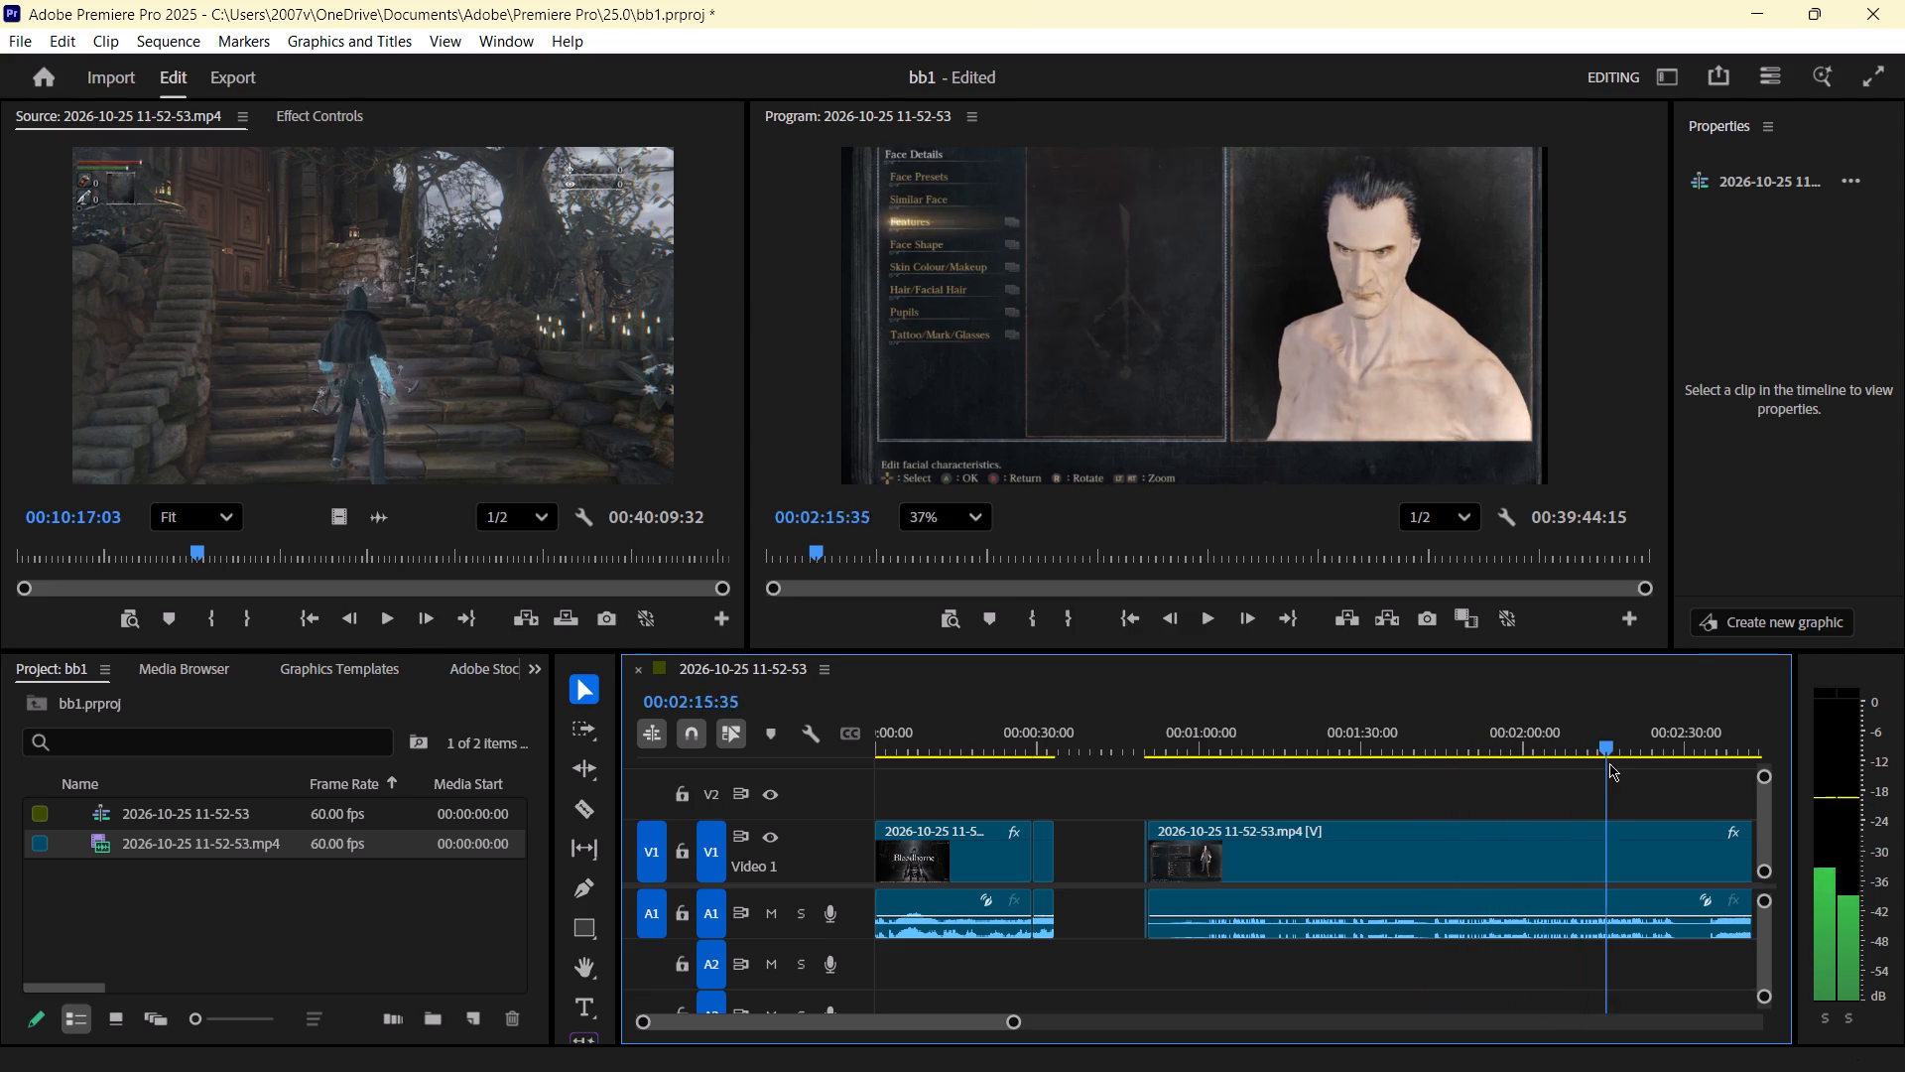
left_click_drag(1609, 763, 1653, 761)
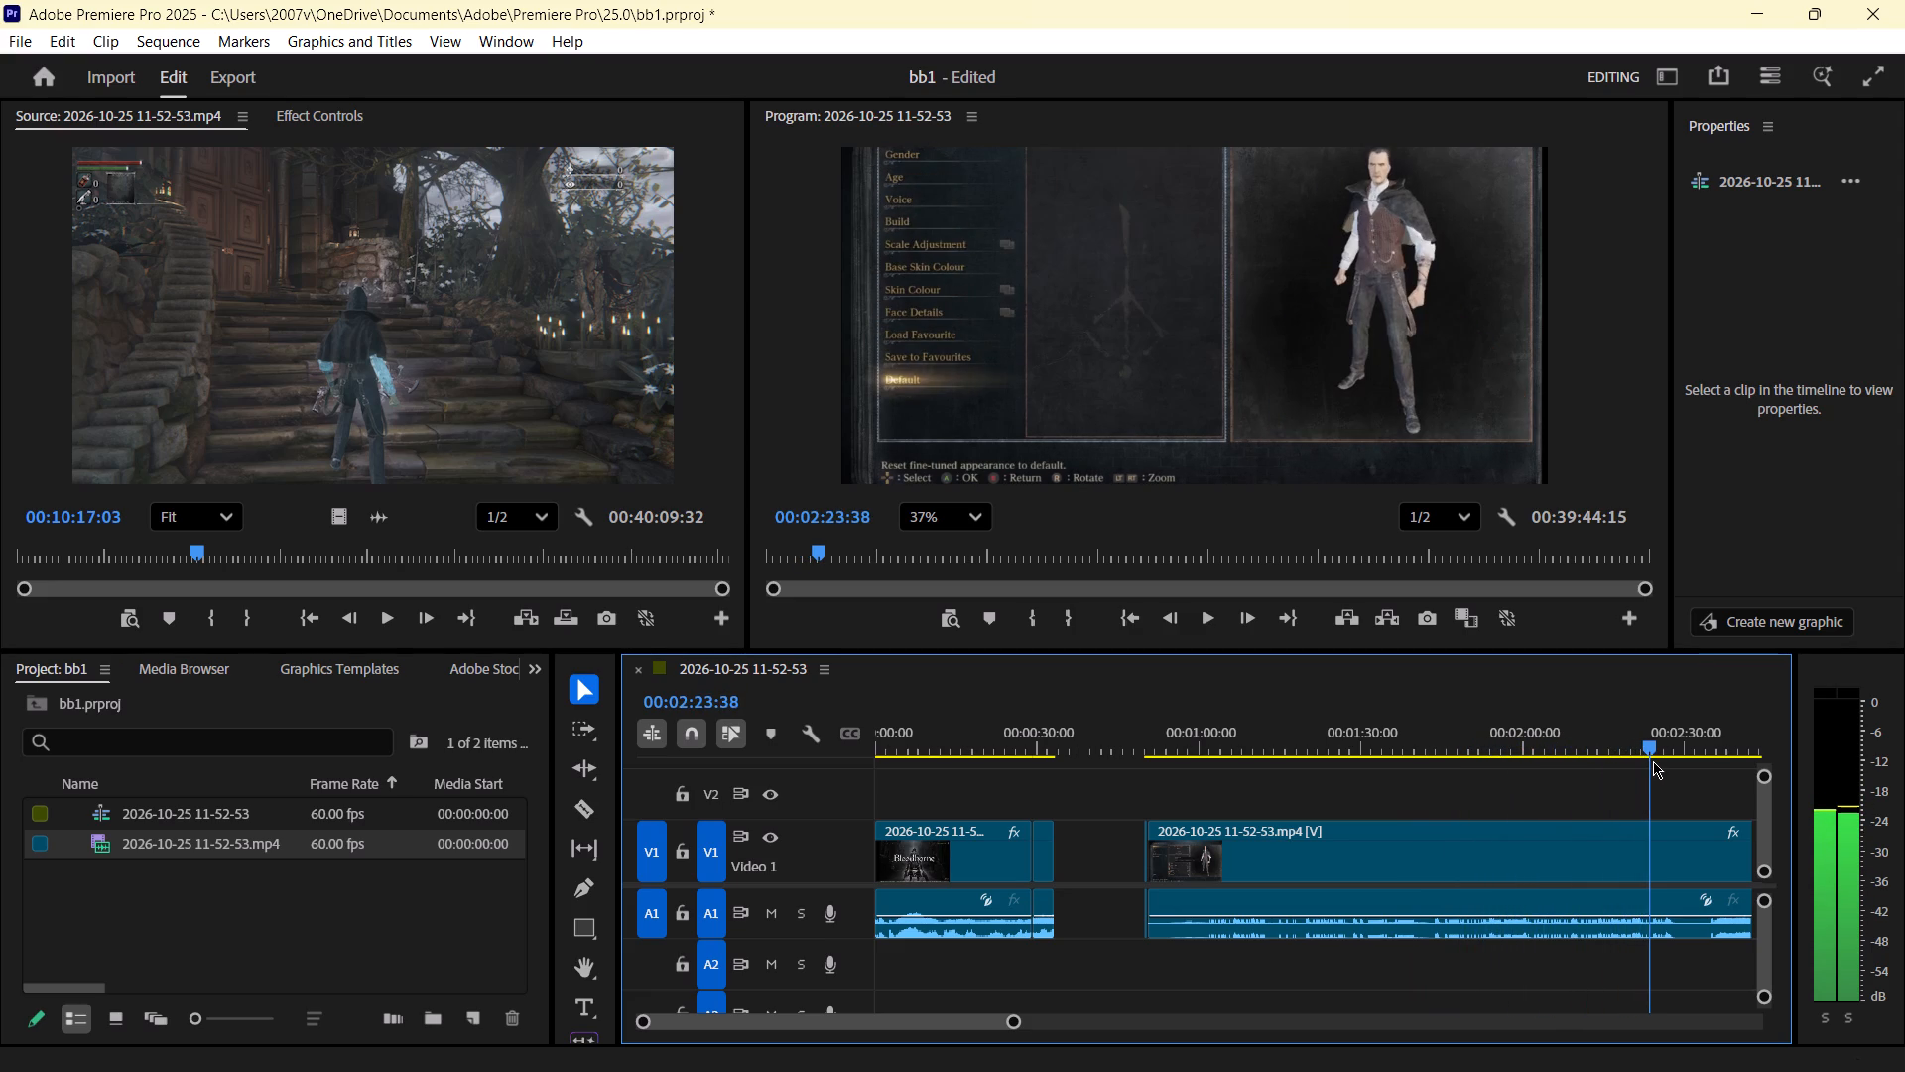
left_click_drag(1653, 761, 1682, 759)
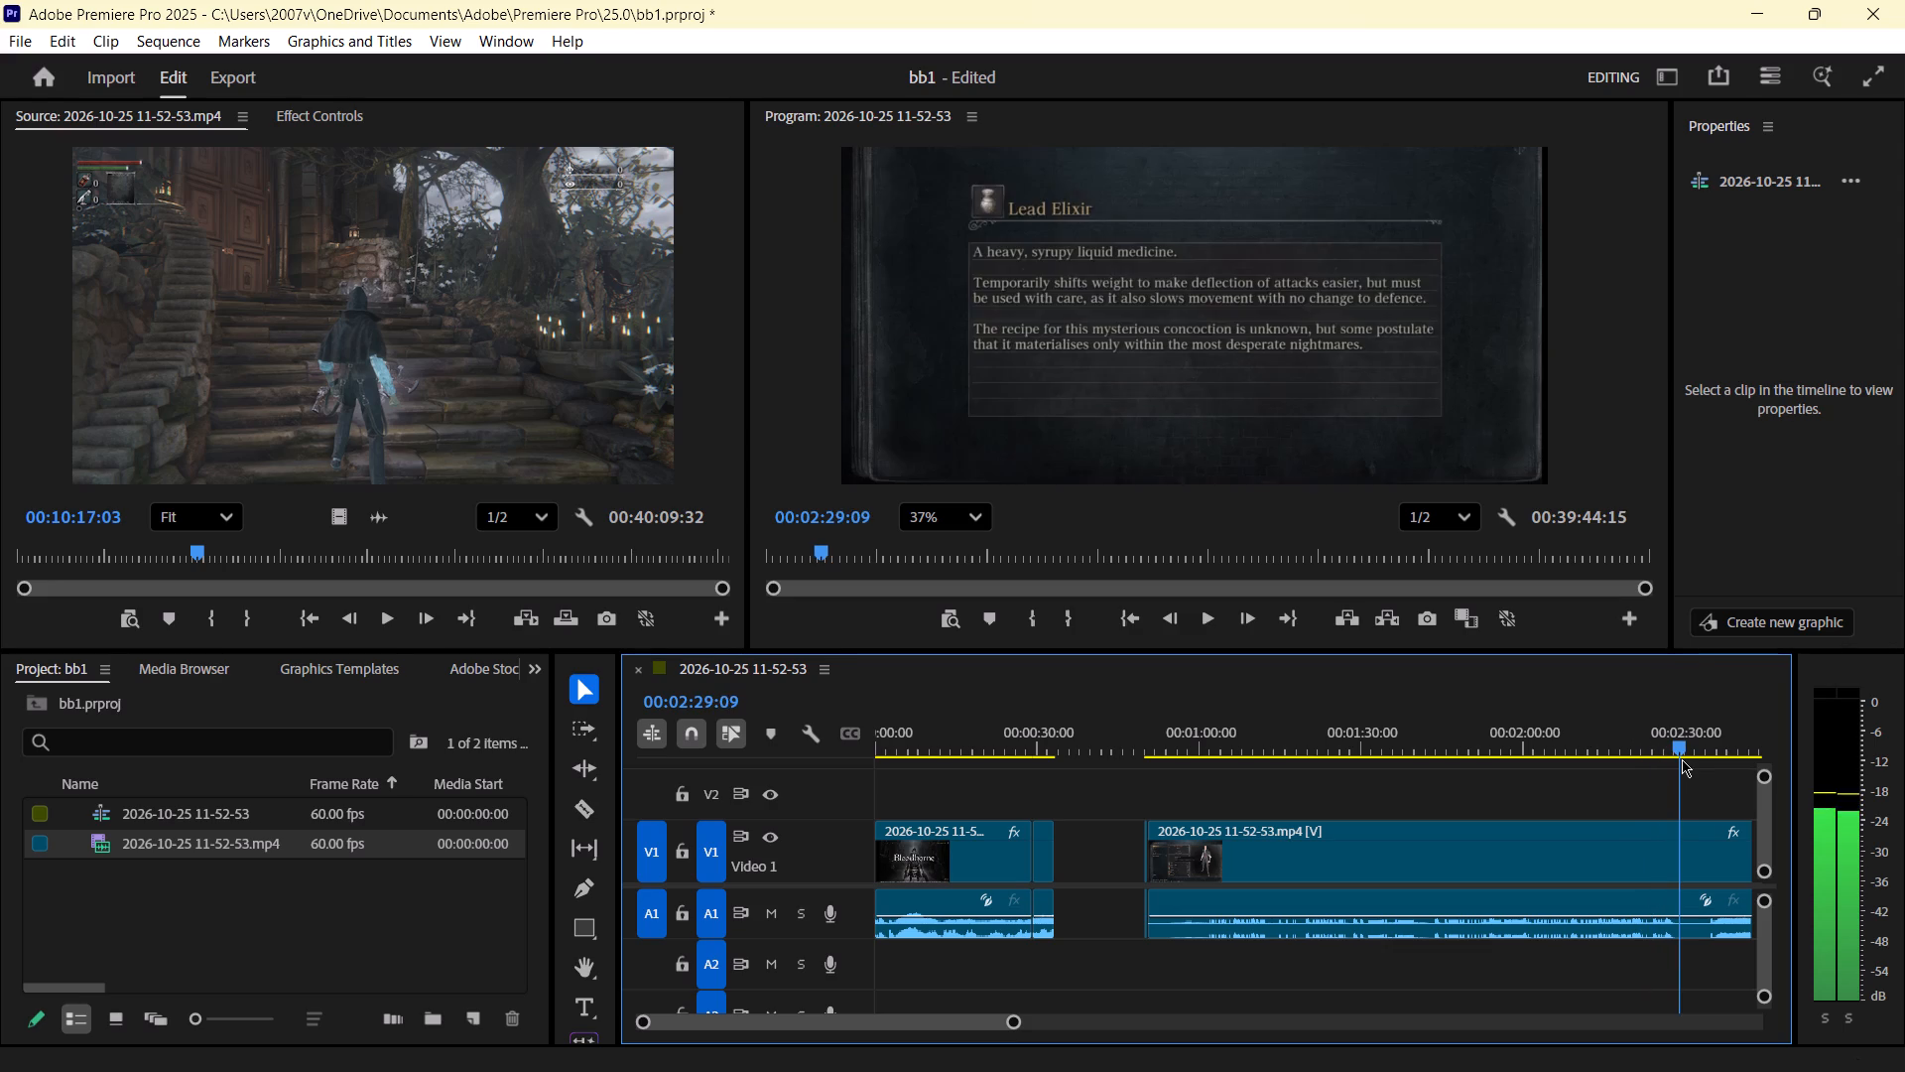
left_click_drag(1682, 759, 1644, 759)
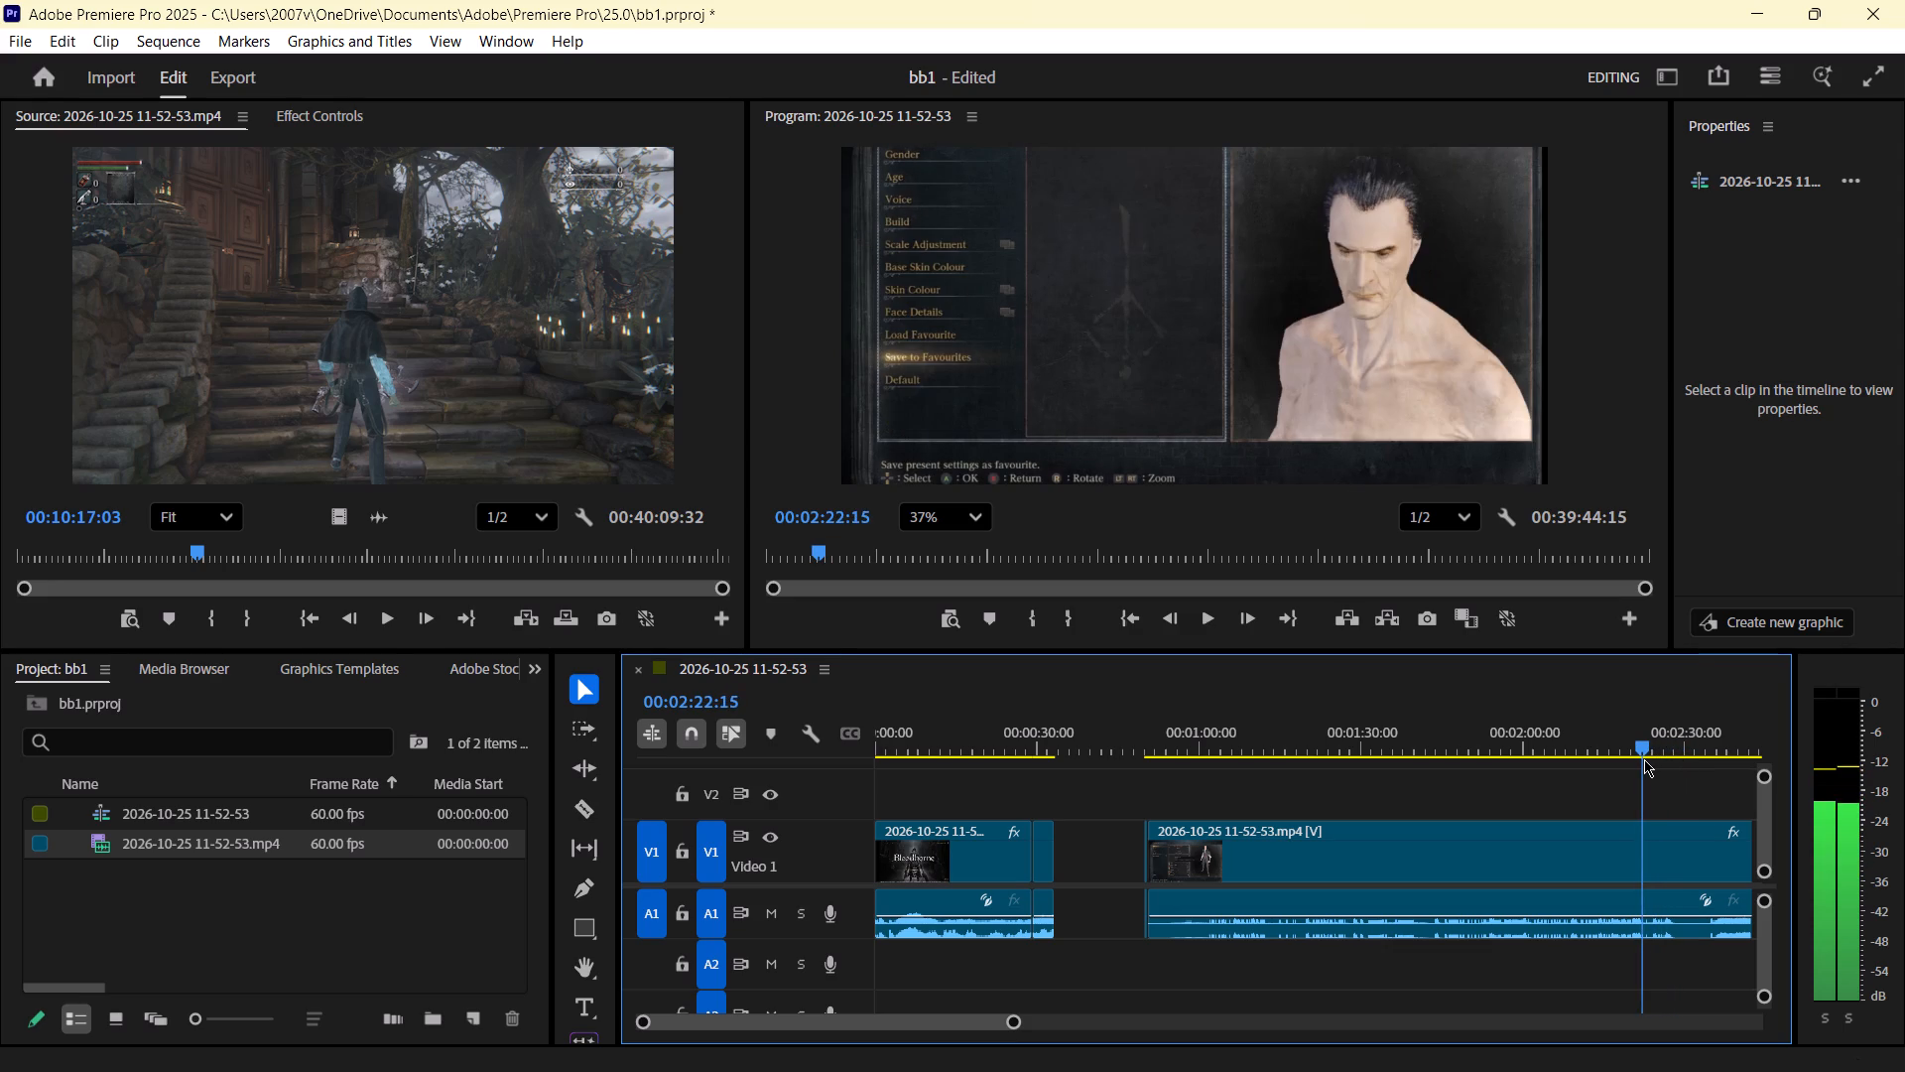
left_click_drag(1644, 759, 1651, 759)
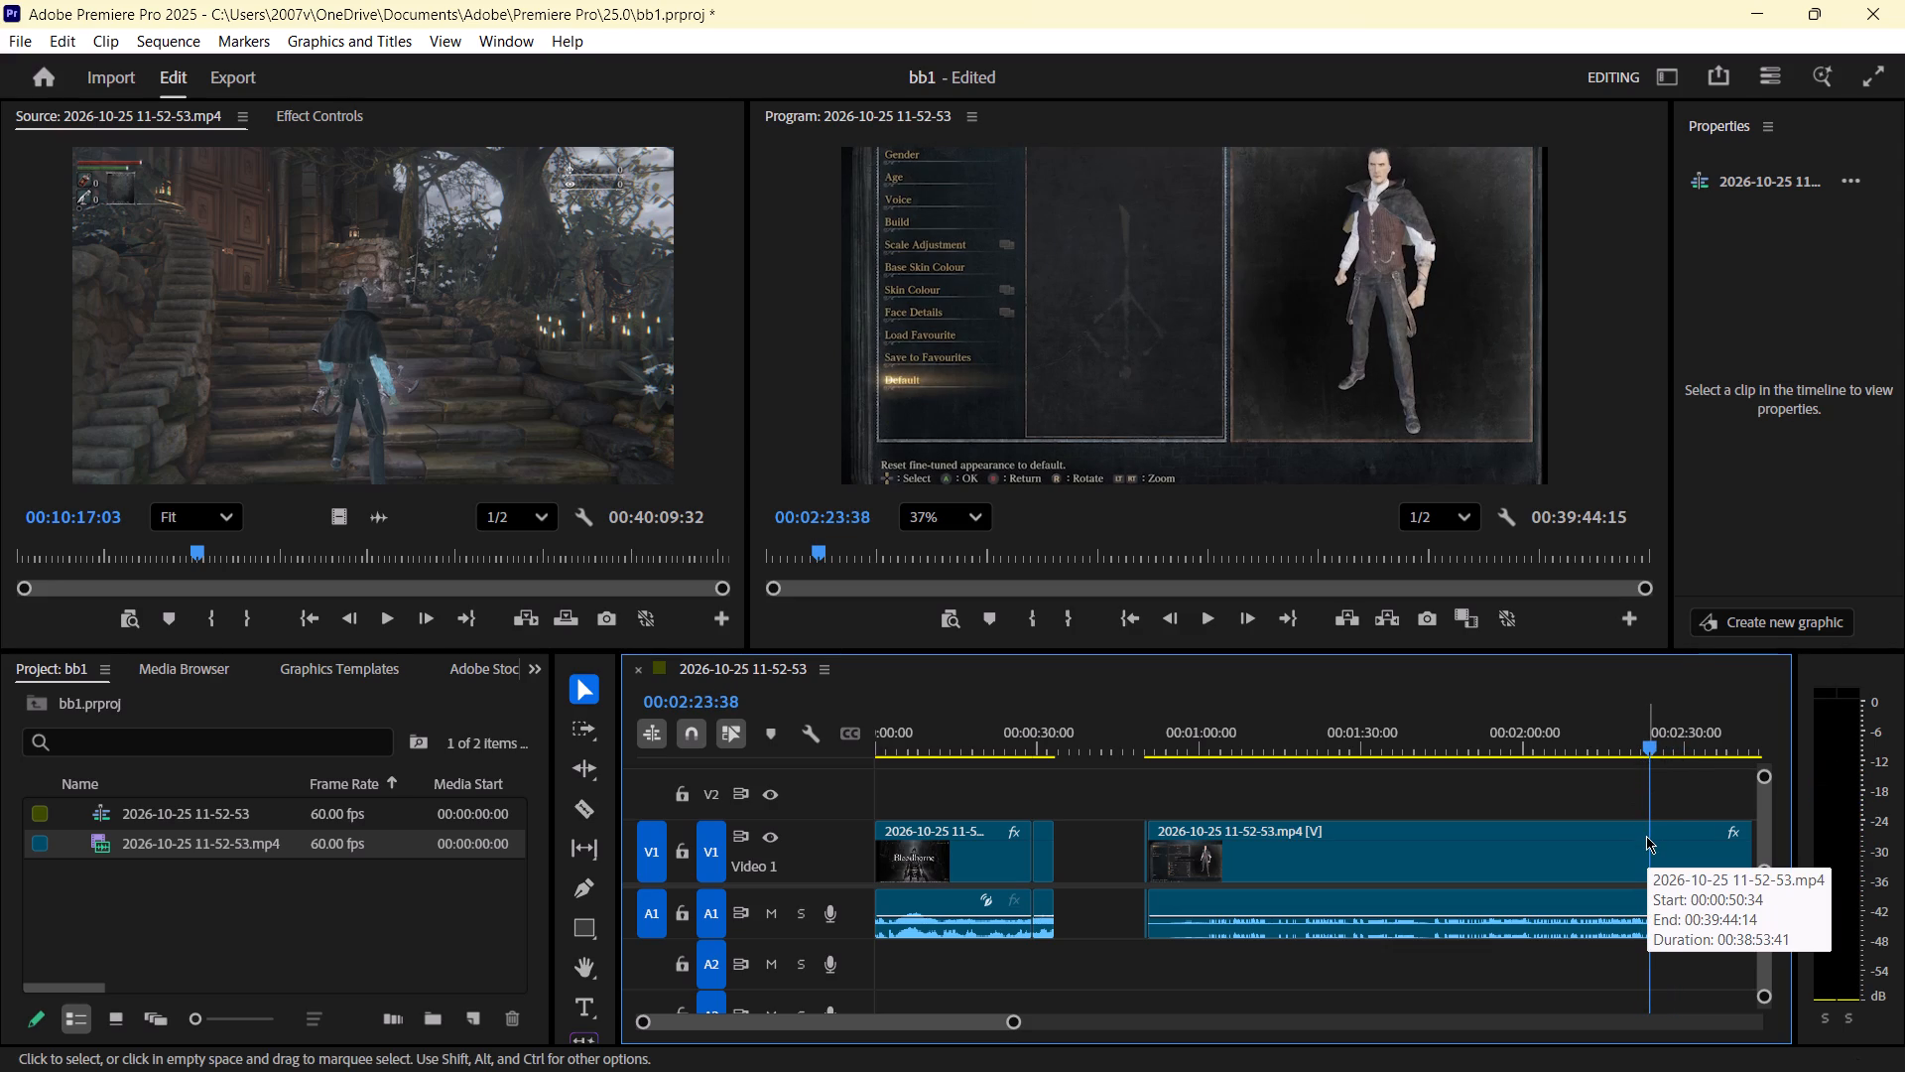
key("c")
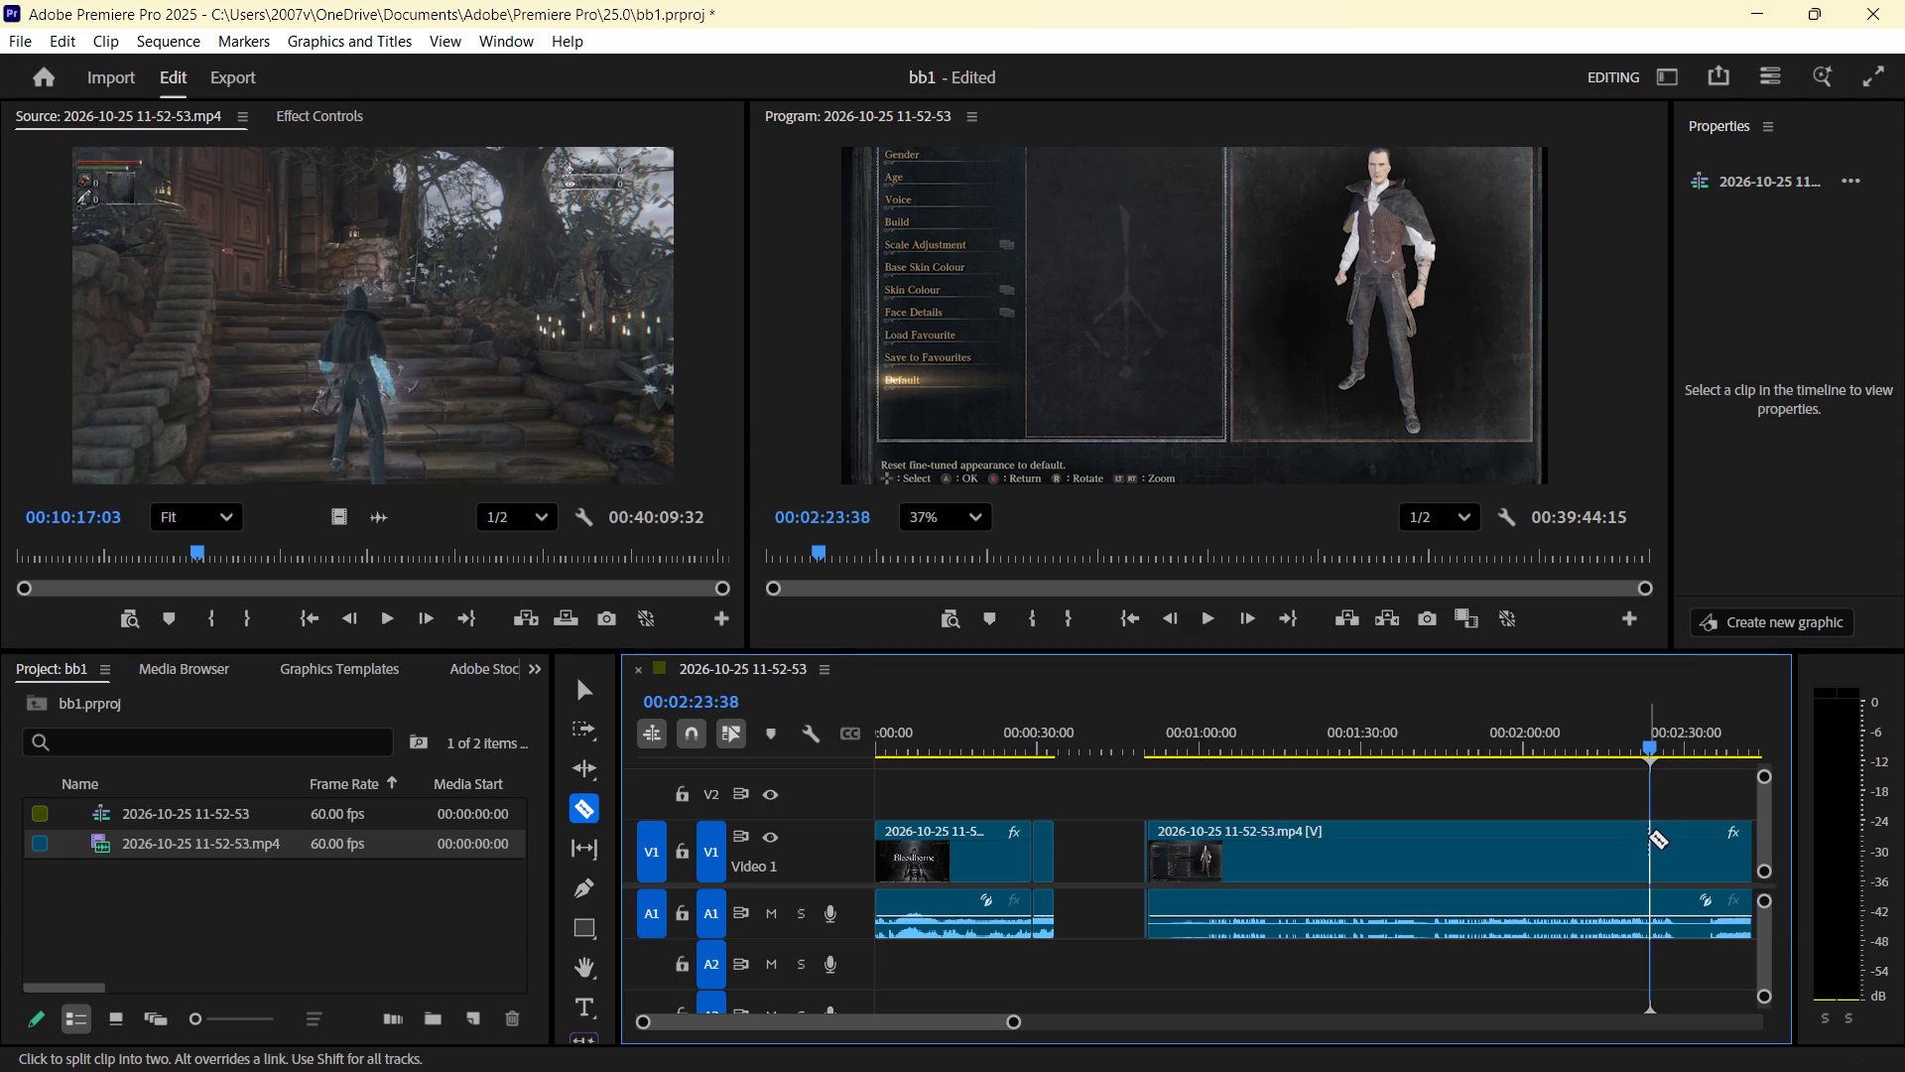
left_click(1648, 837)
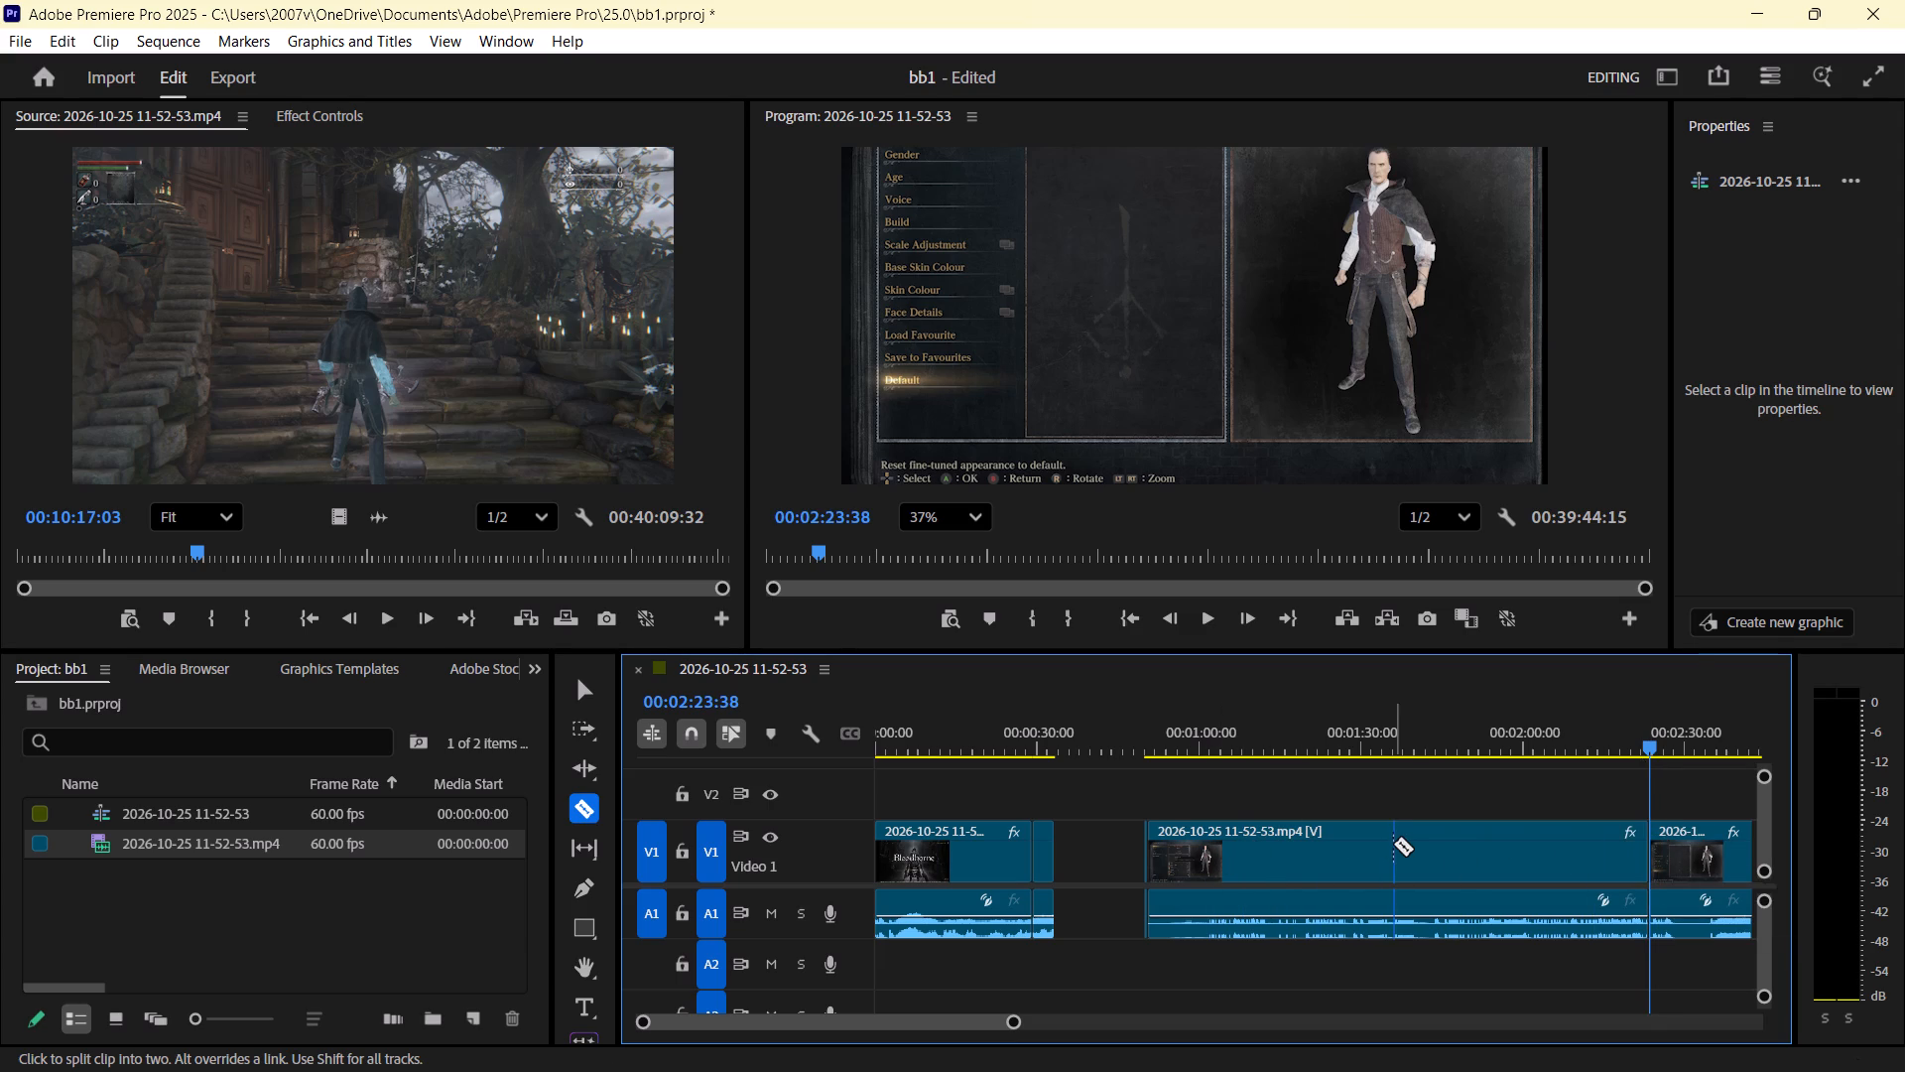
Delete the character creation section between the cuts at 00:00:50:34 and 00:02:23:38.
key("v")
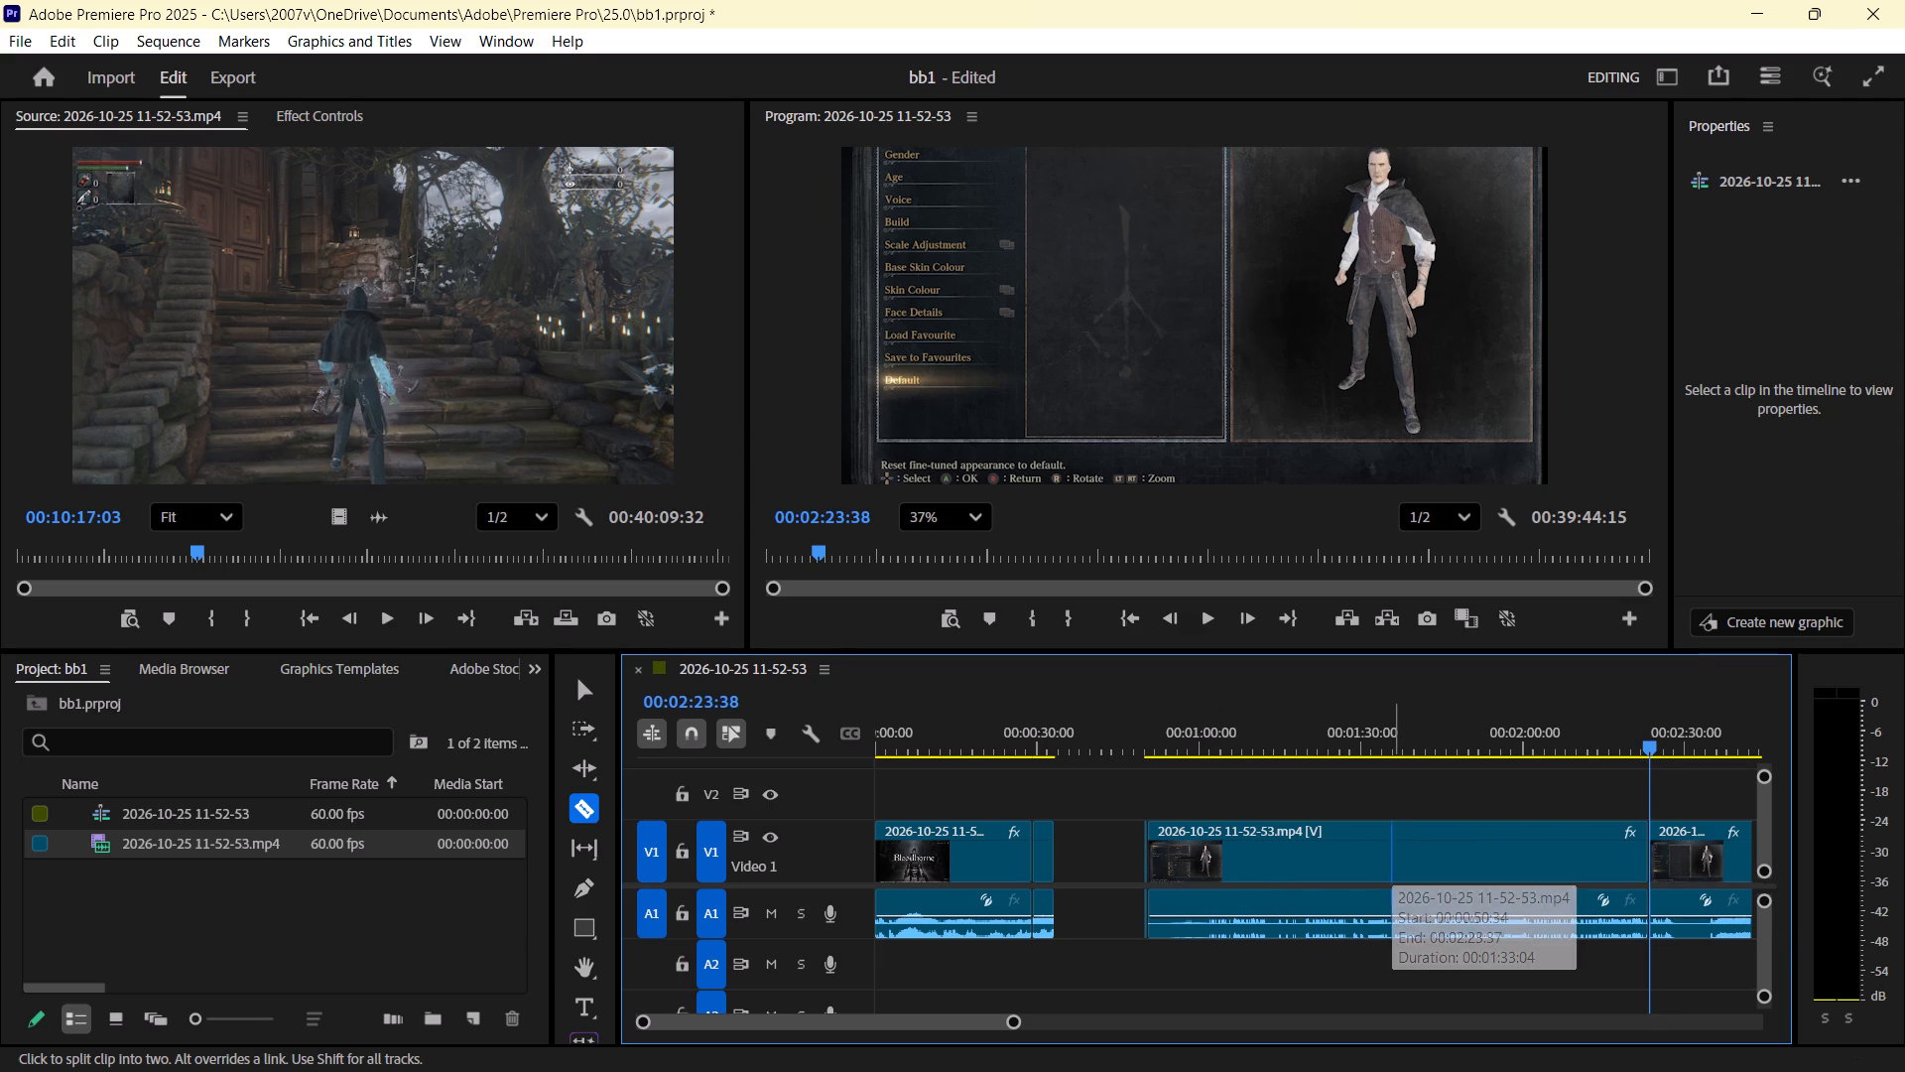
left_click(1390, 847)
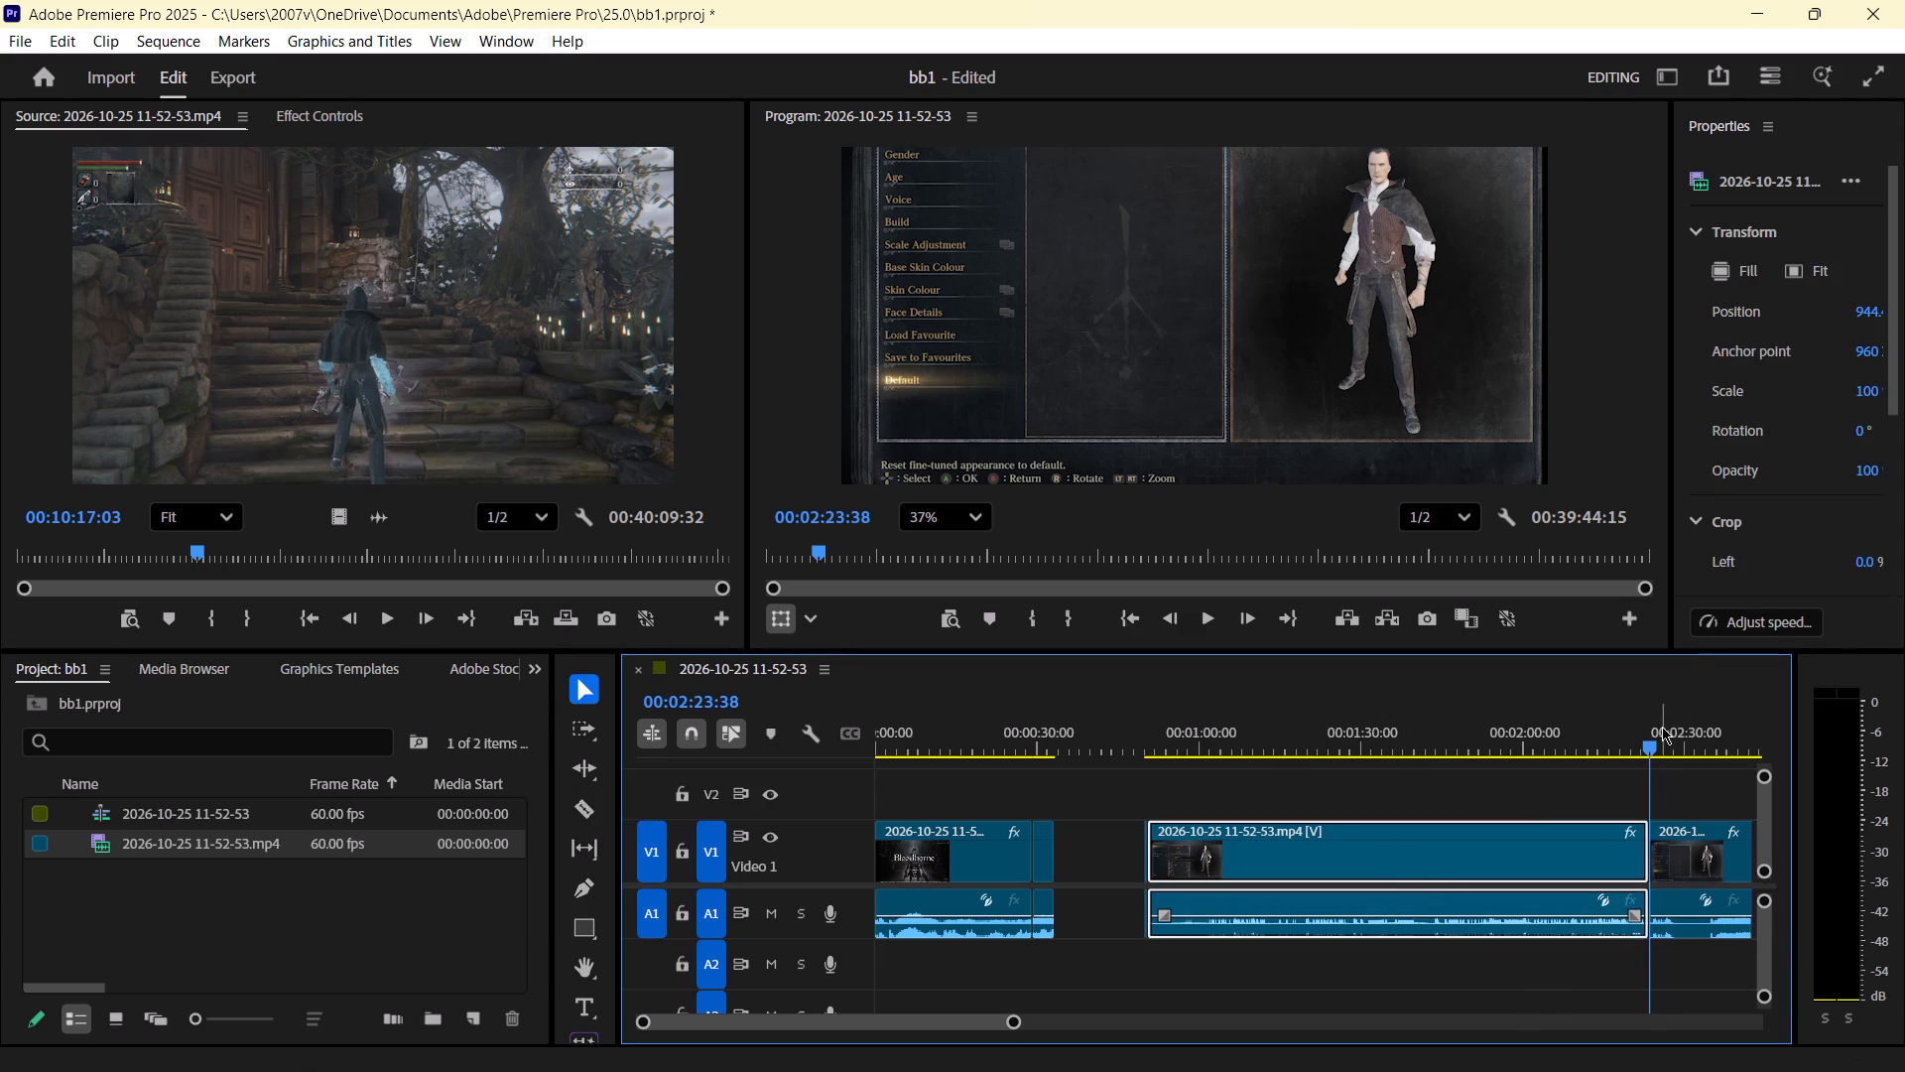
key("Delete")
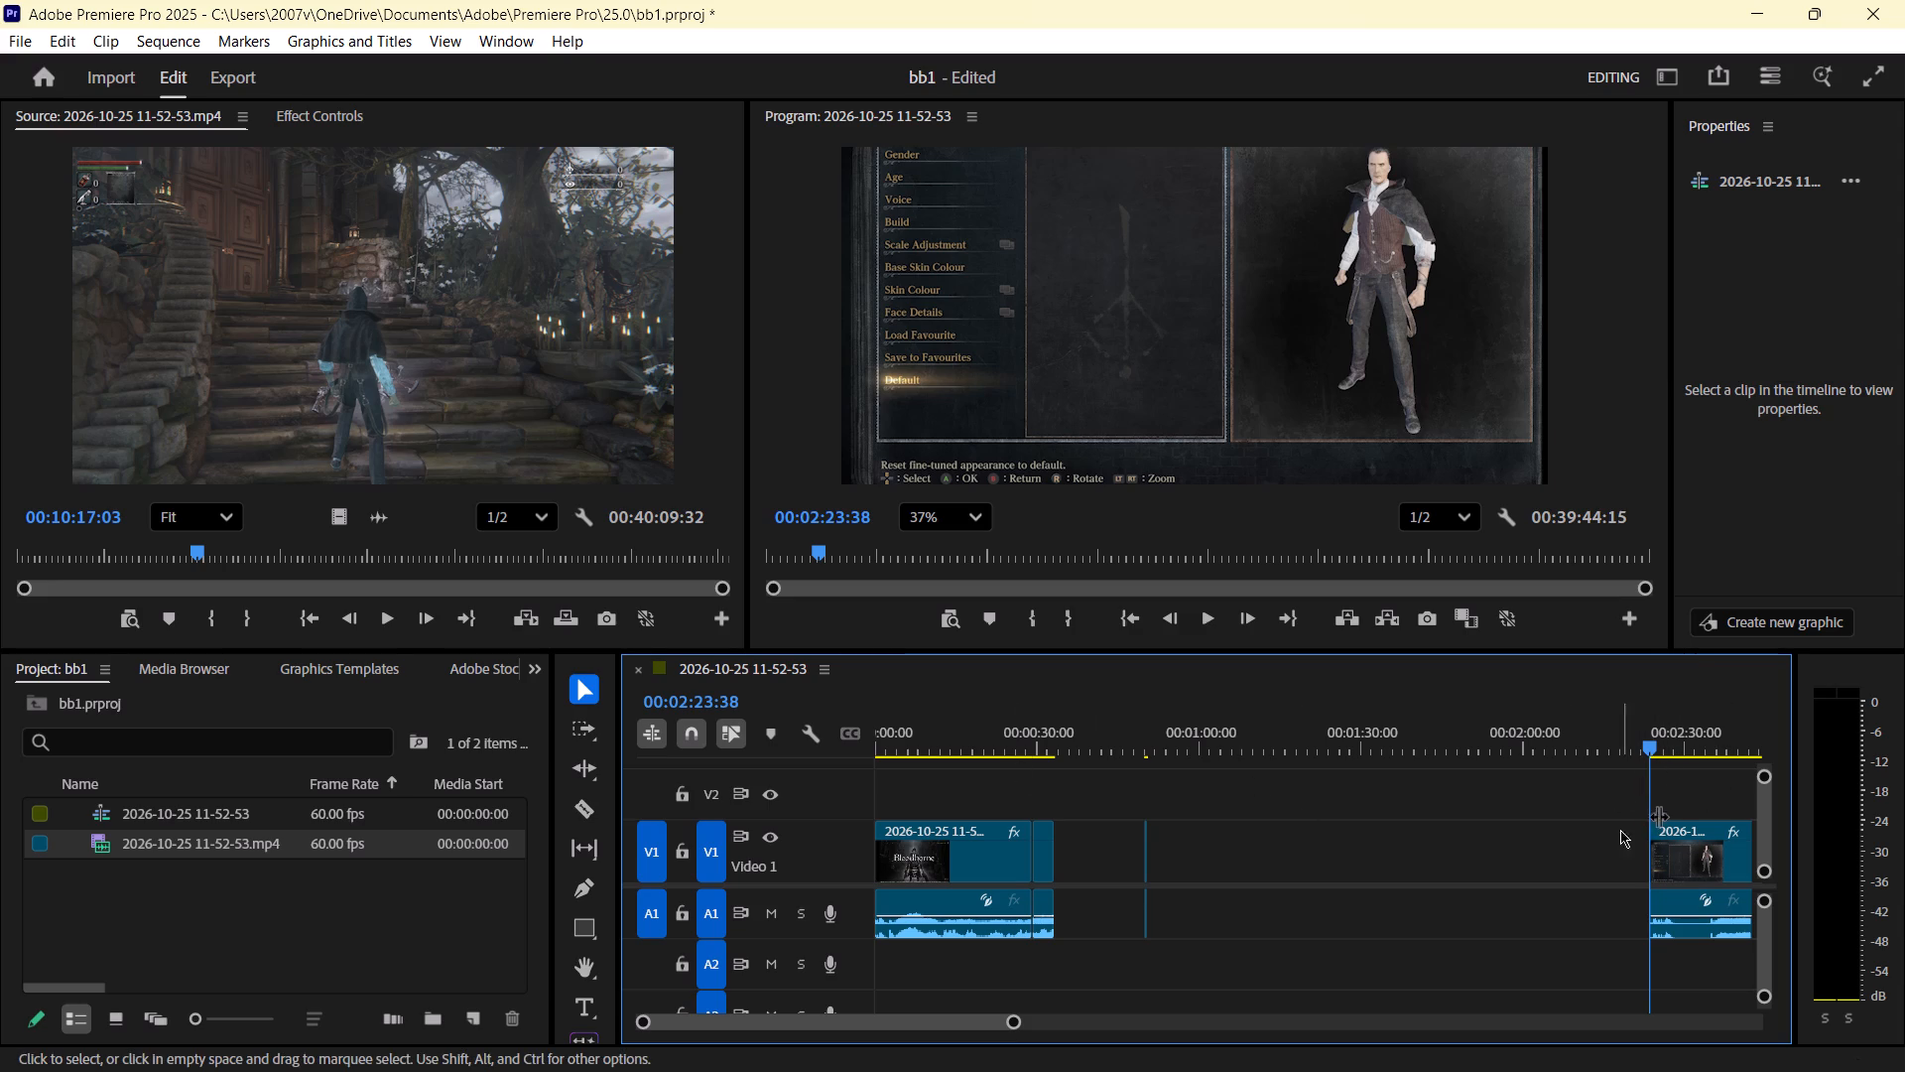
Review the start of the last clip around finalising the character and cut it at 00:02:24:47, where Finish is highlighted.
scroll(1702, 807, "up", 2)
scroll(1700, 807, "down", 2)
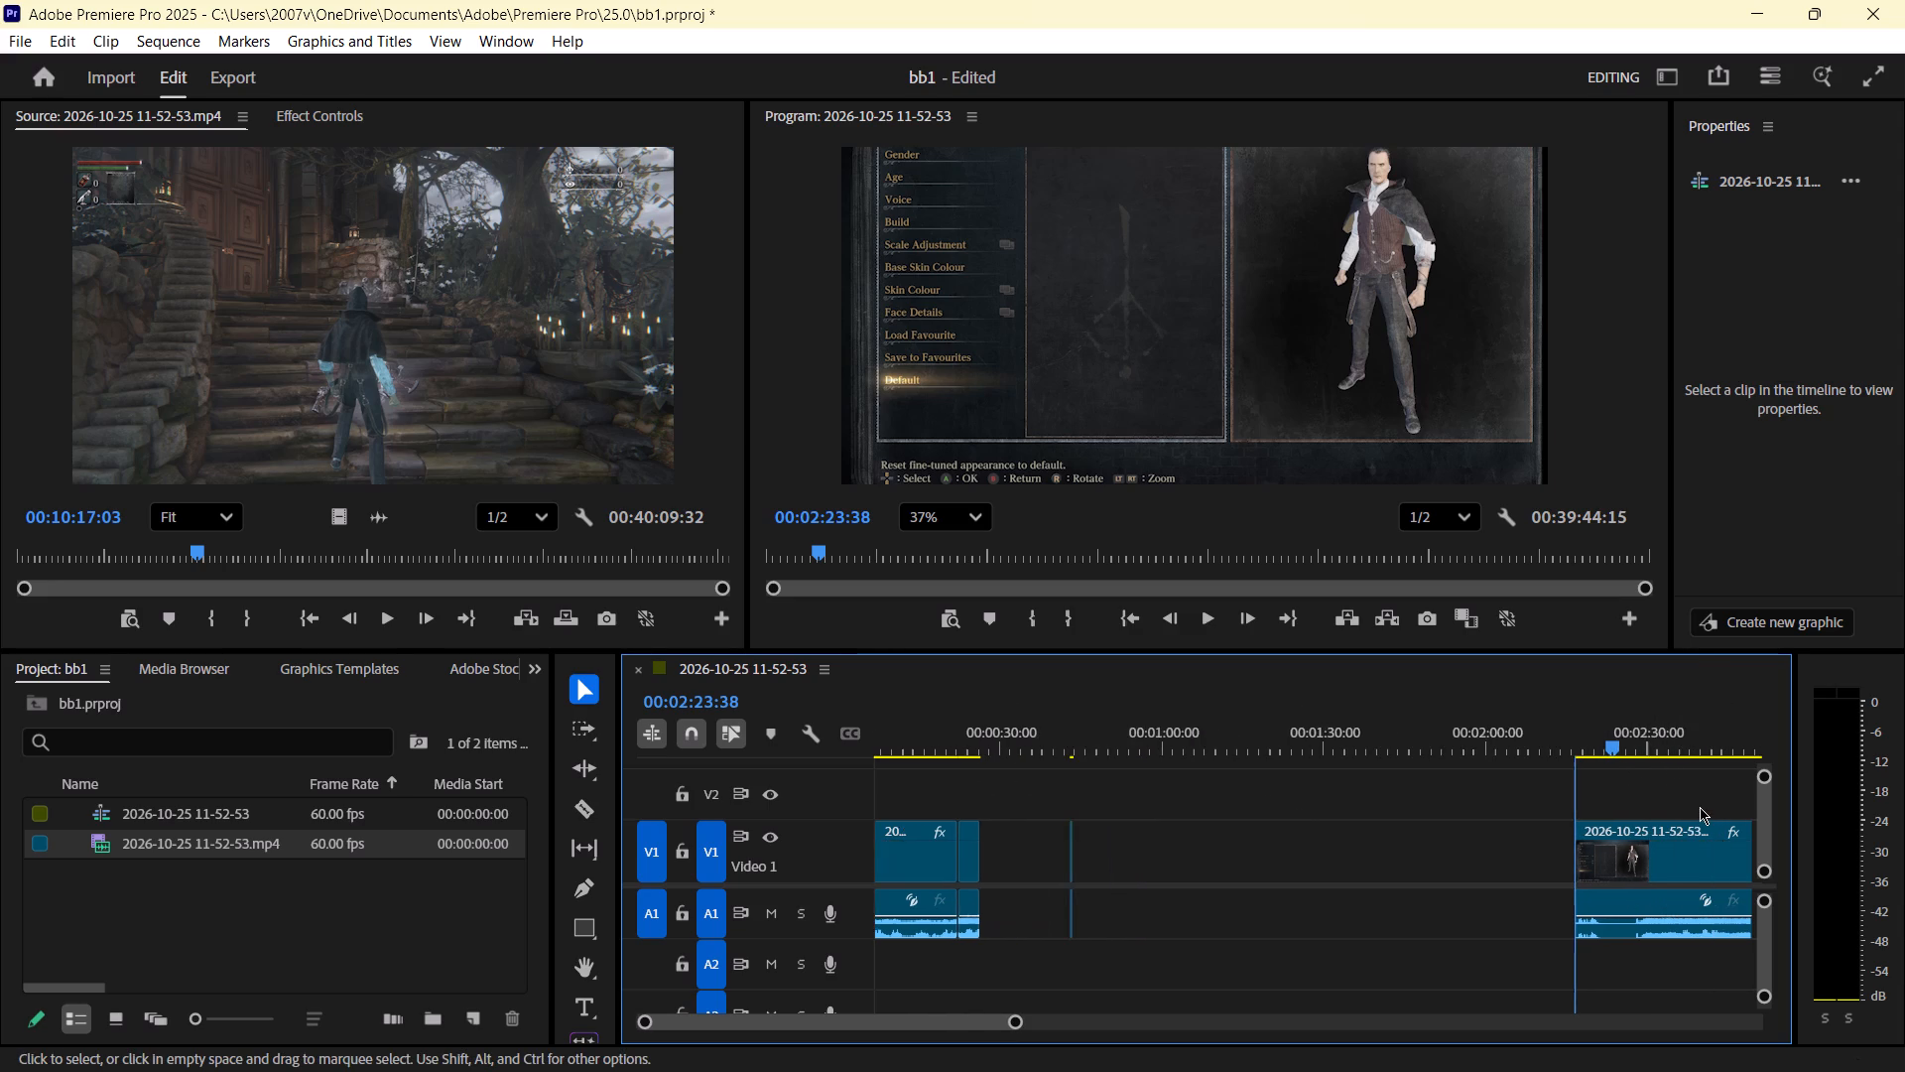
scroll(1698, 807, "down", 10)
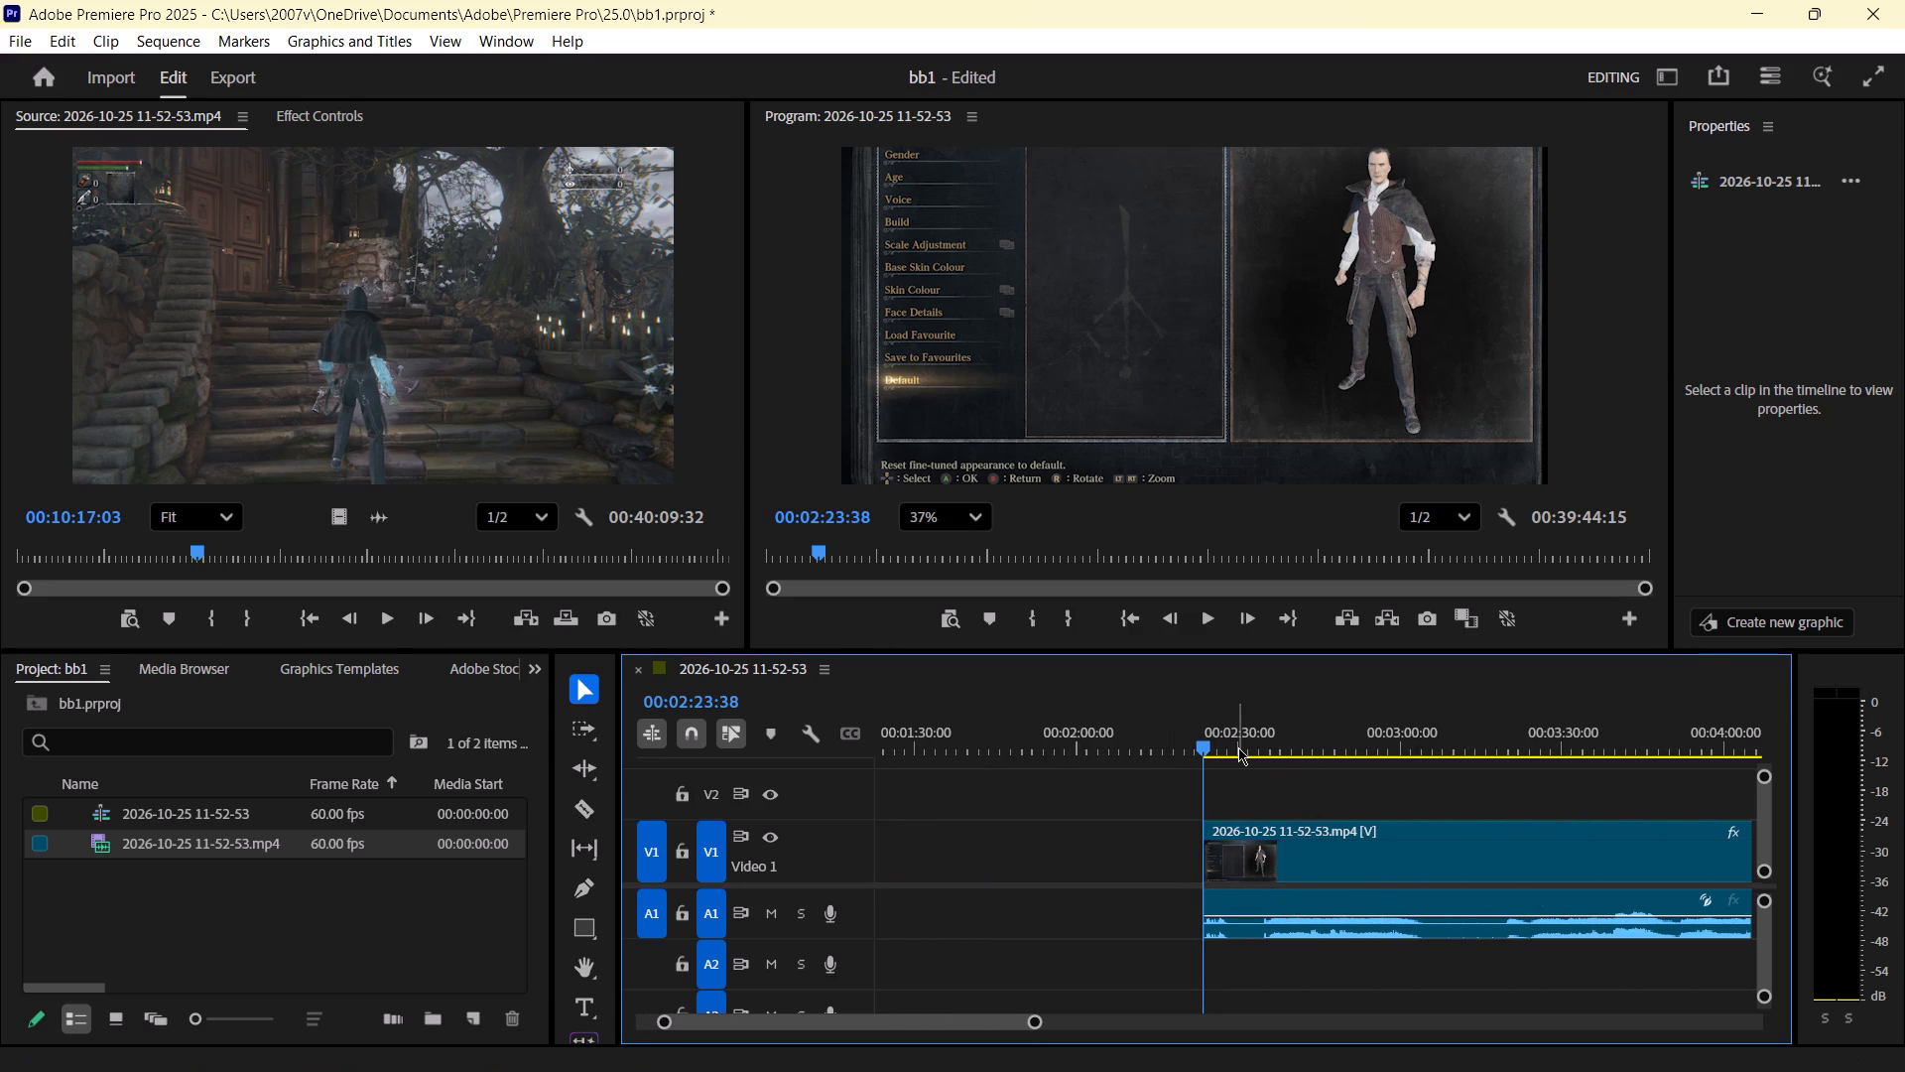
key("space")
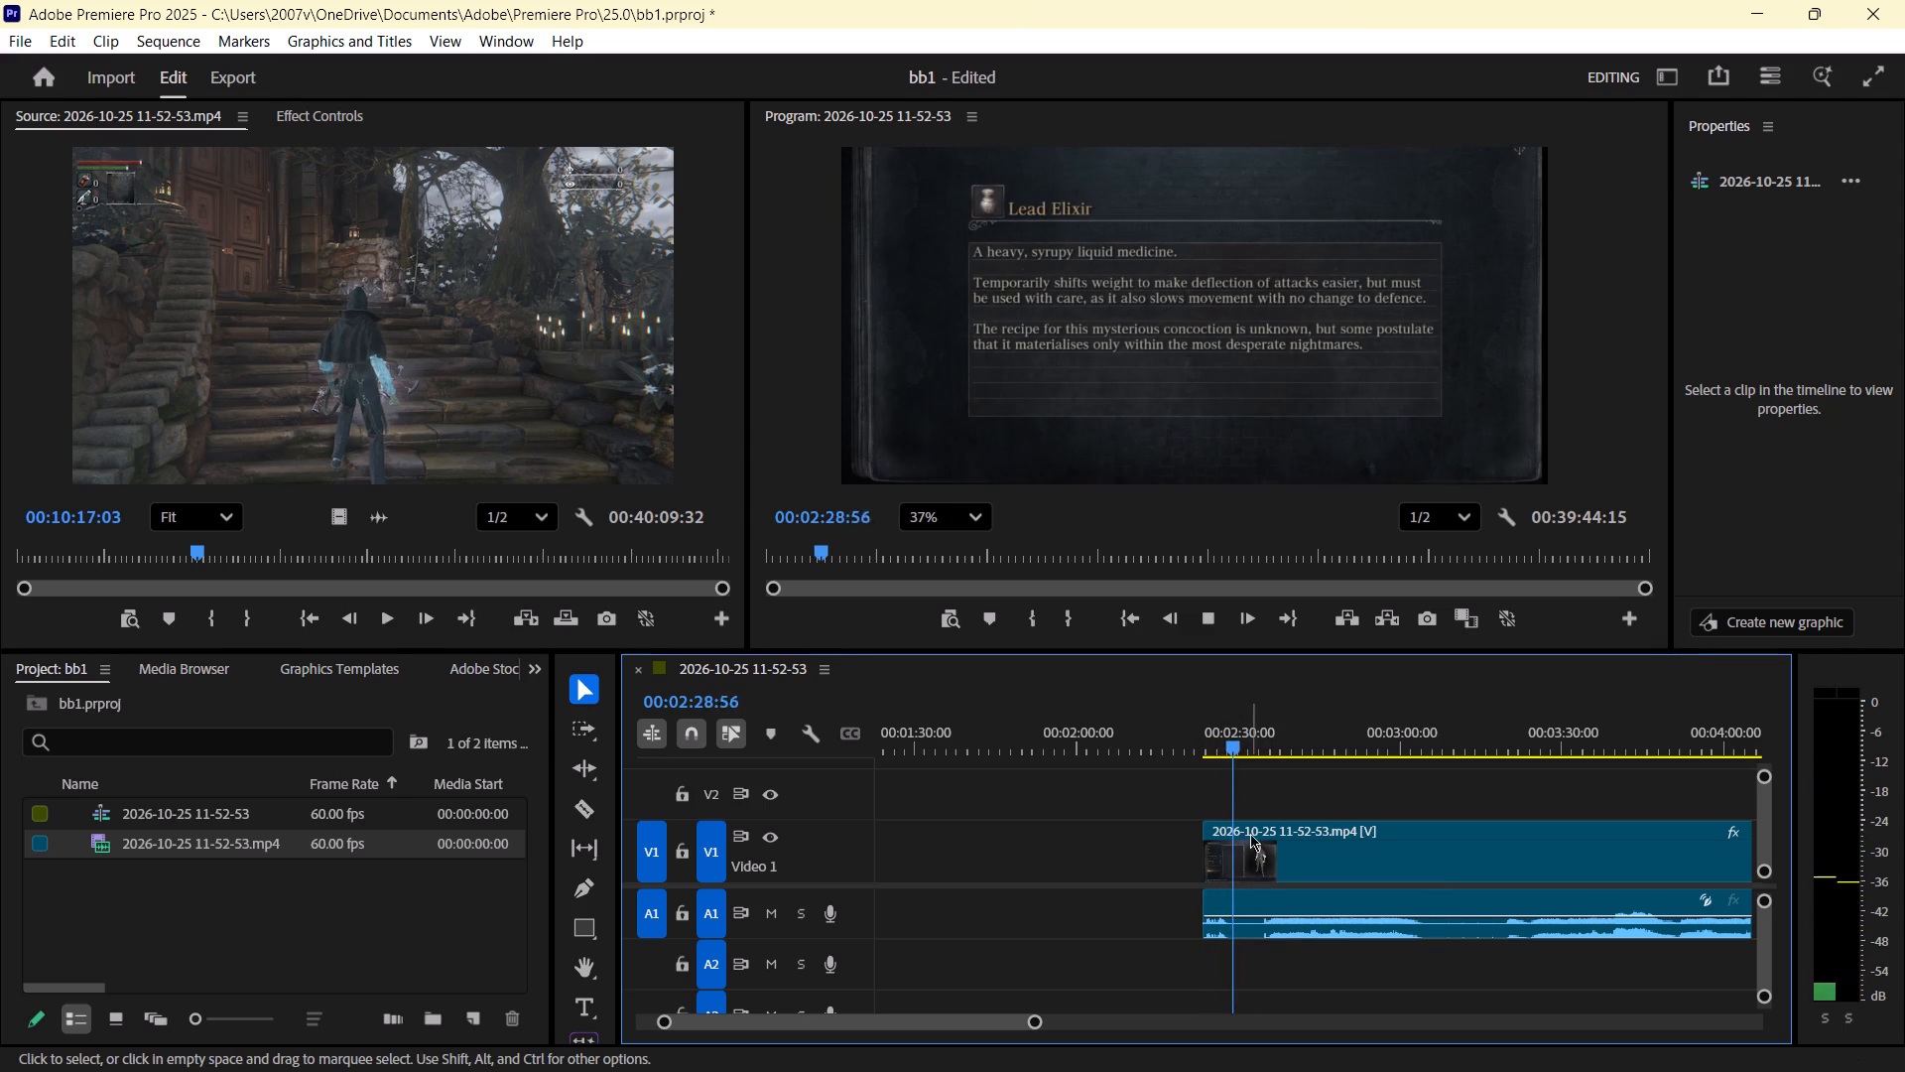
left_click(1236, 743)
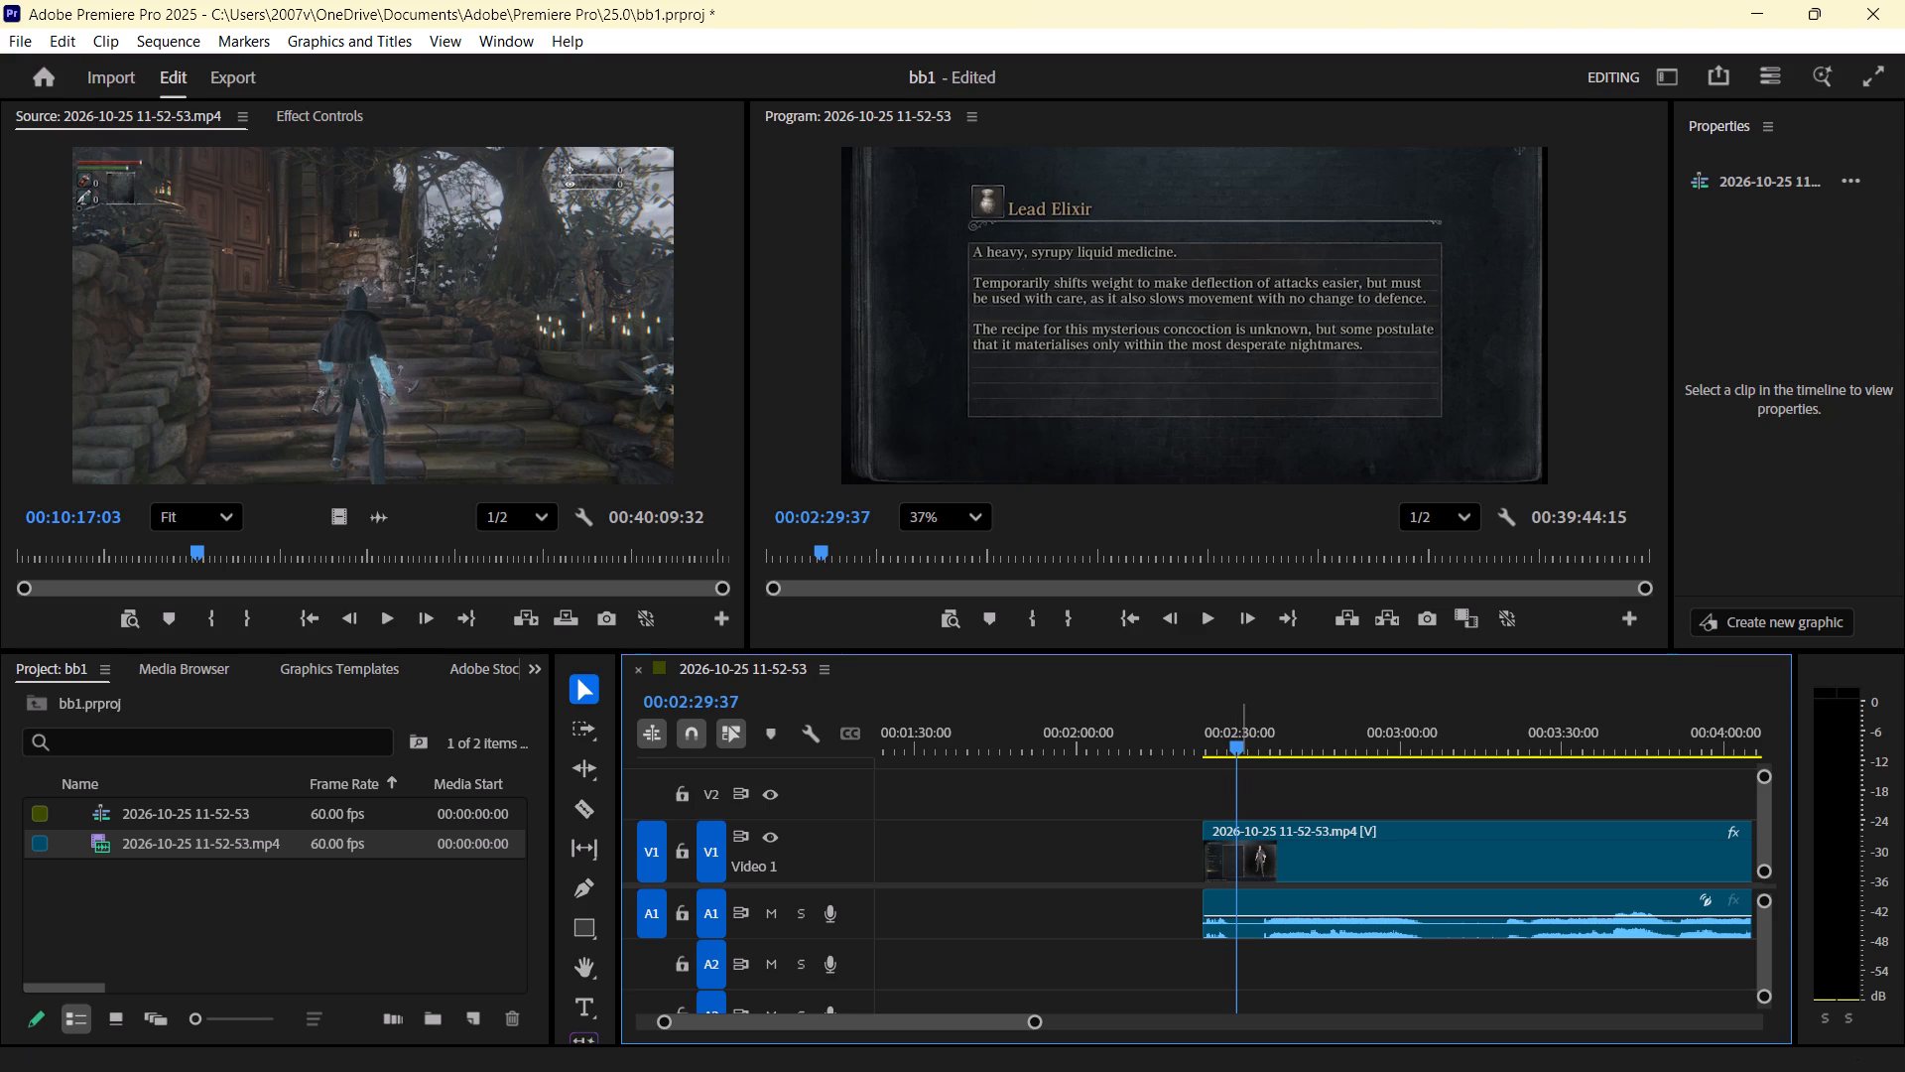
left_click_drag(1244, 741, 1212, 748)
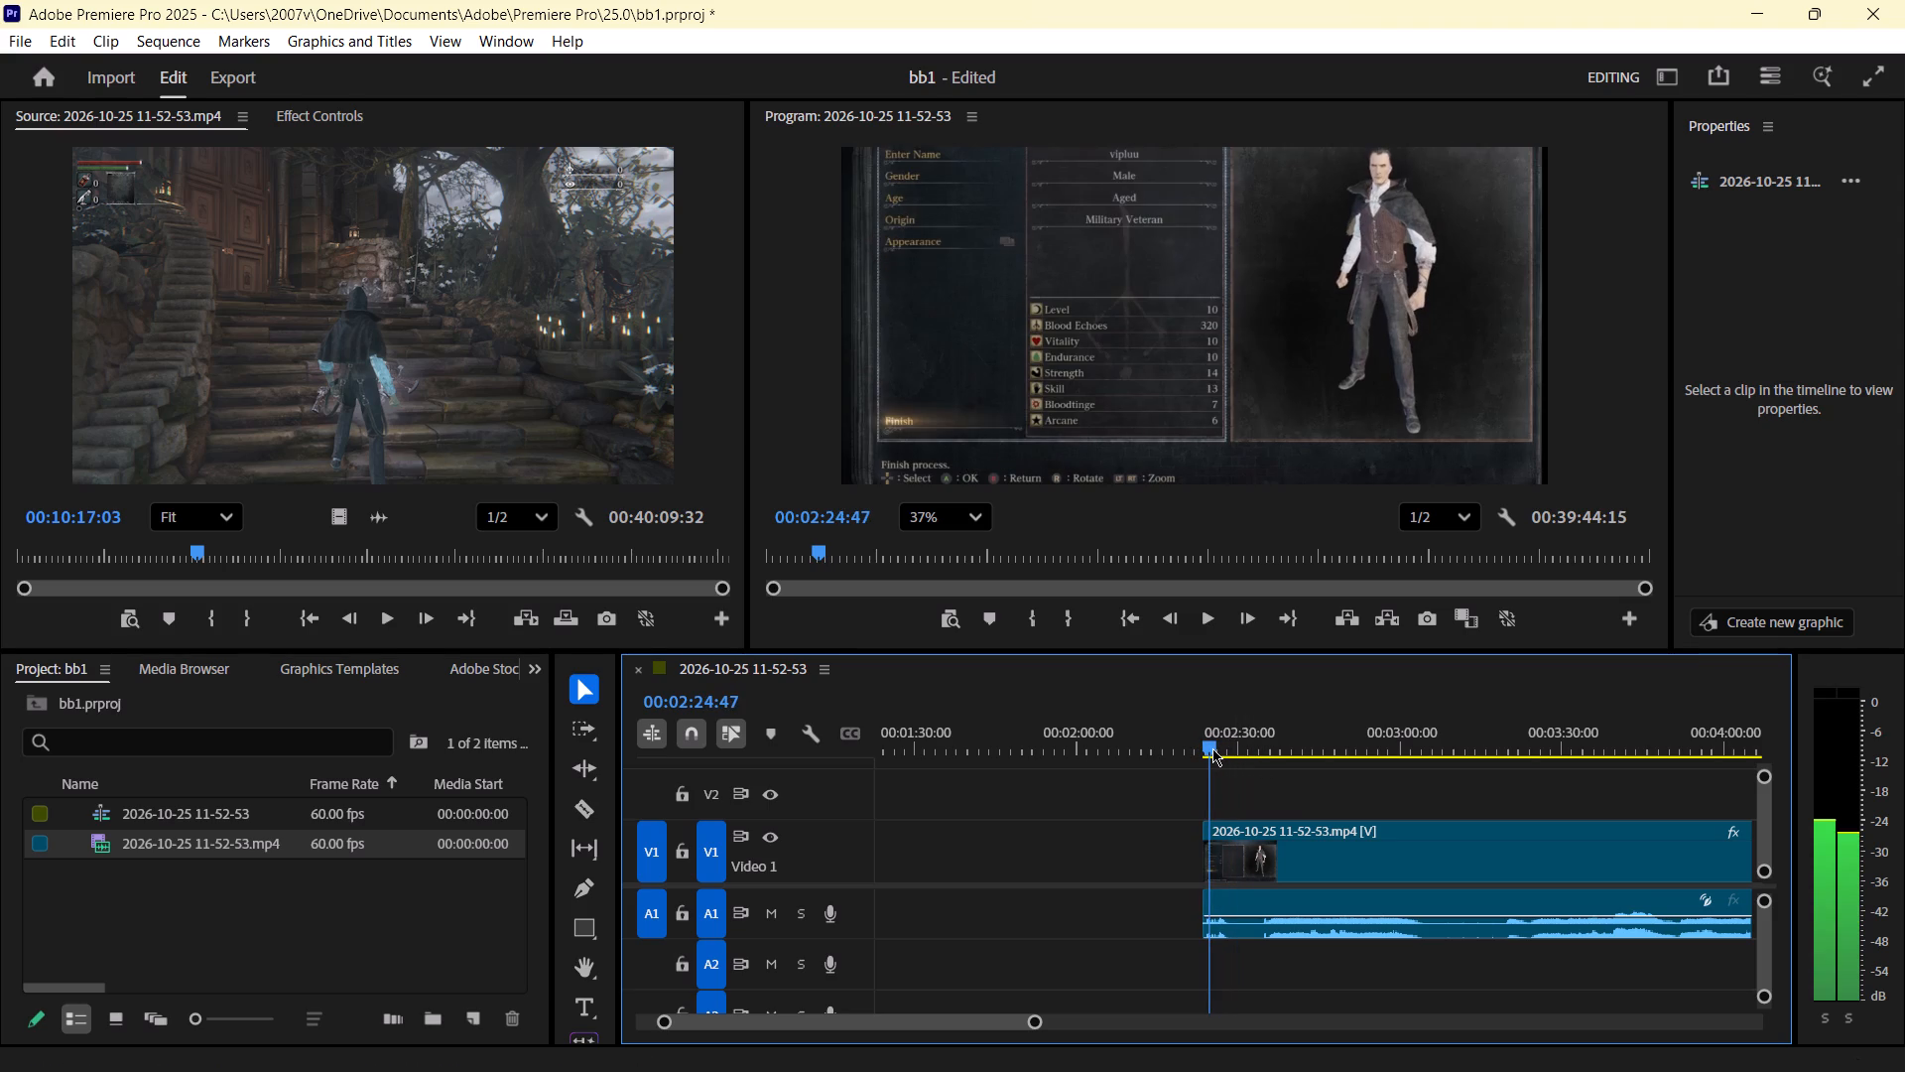
left_click_drag(1212, 748, 1207, 748)
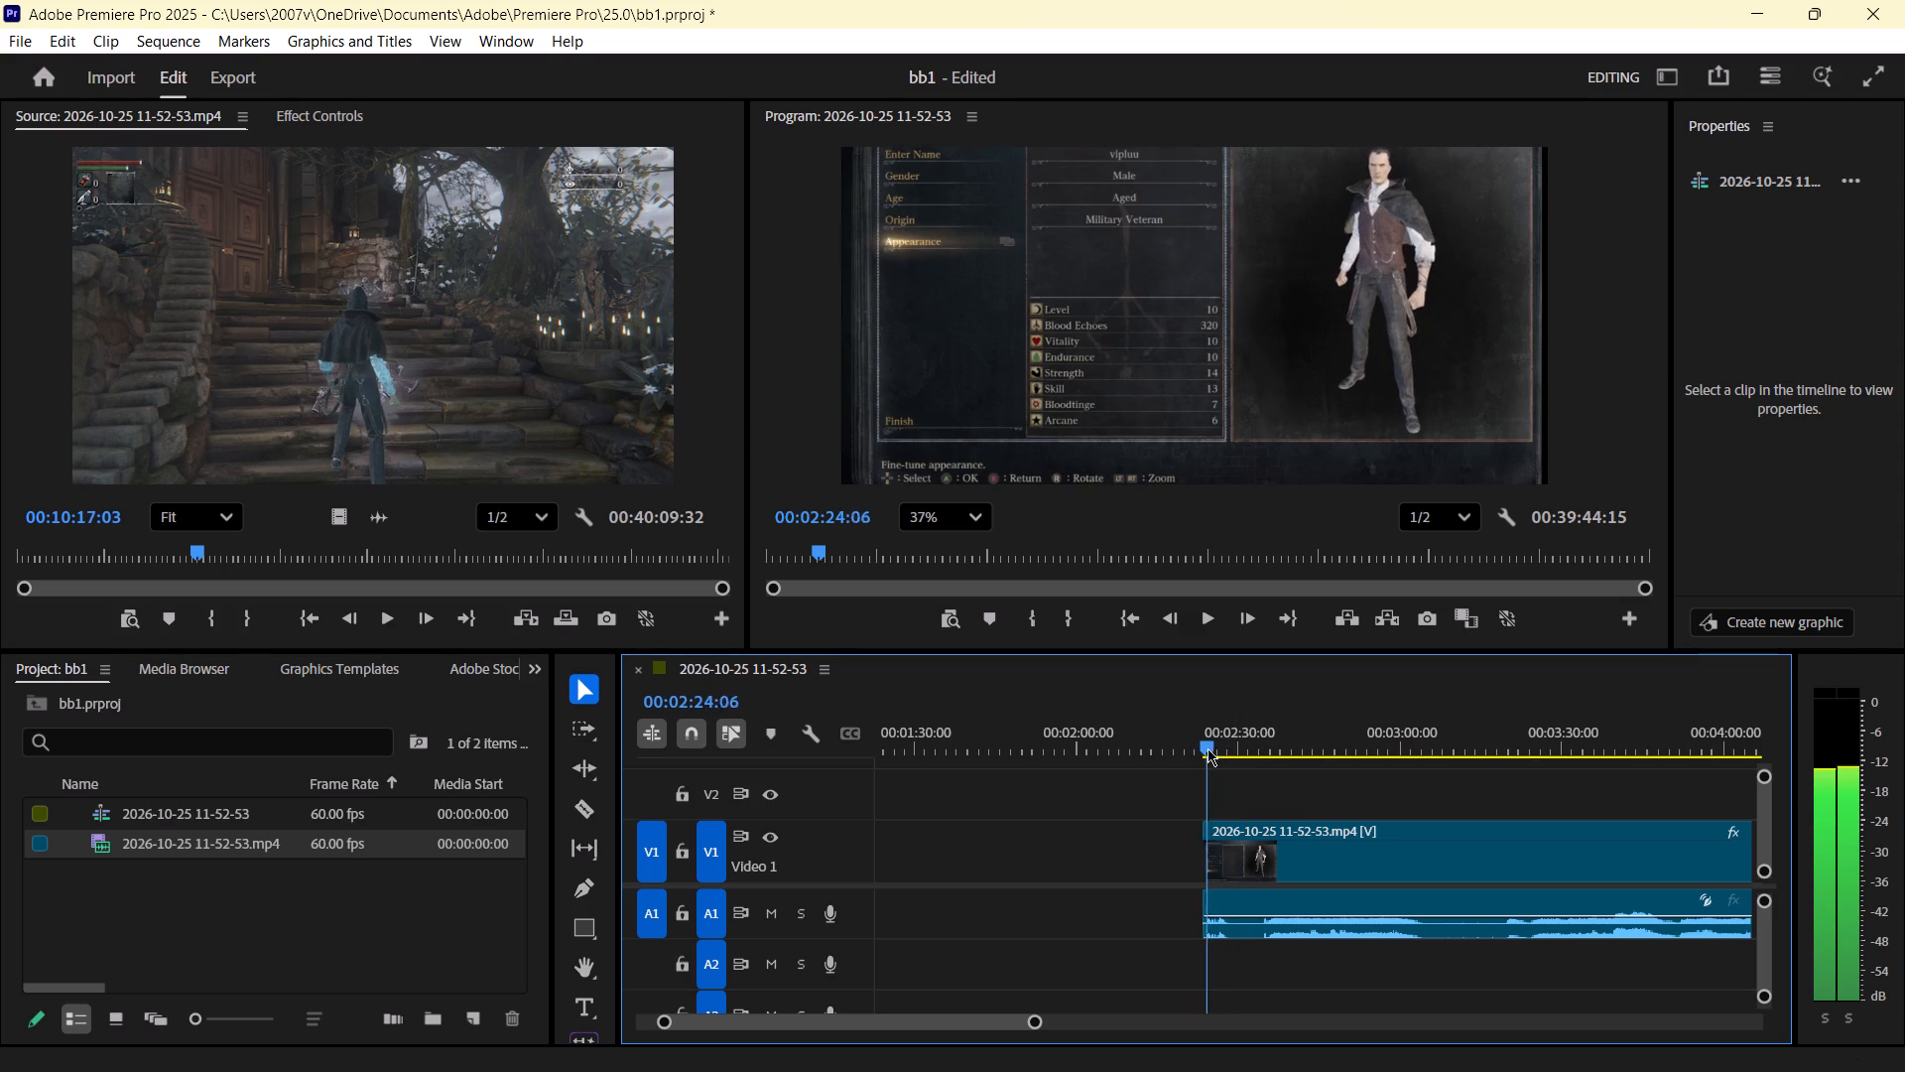
left_click_drag(1207, 748, 1205, 748)
key("space")
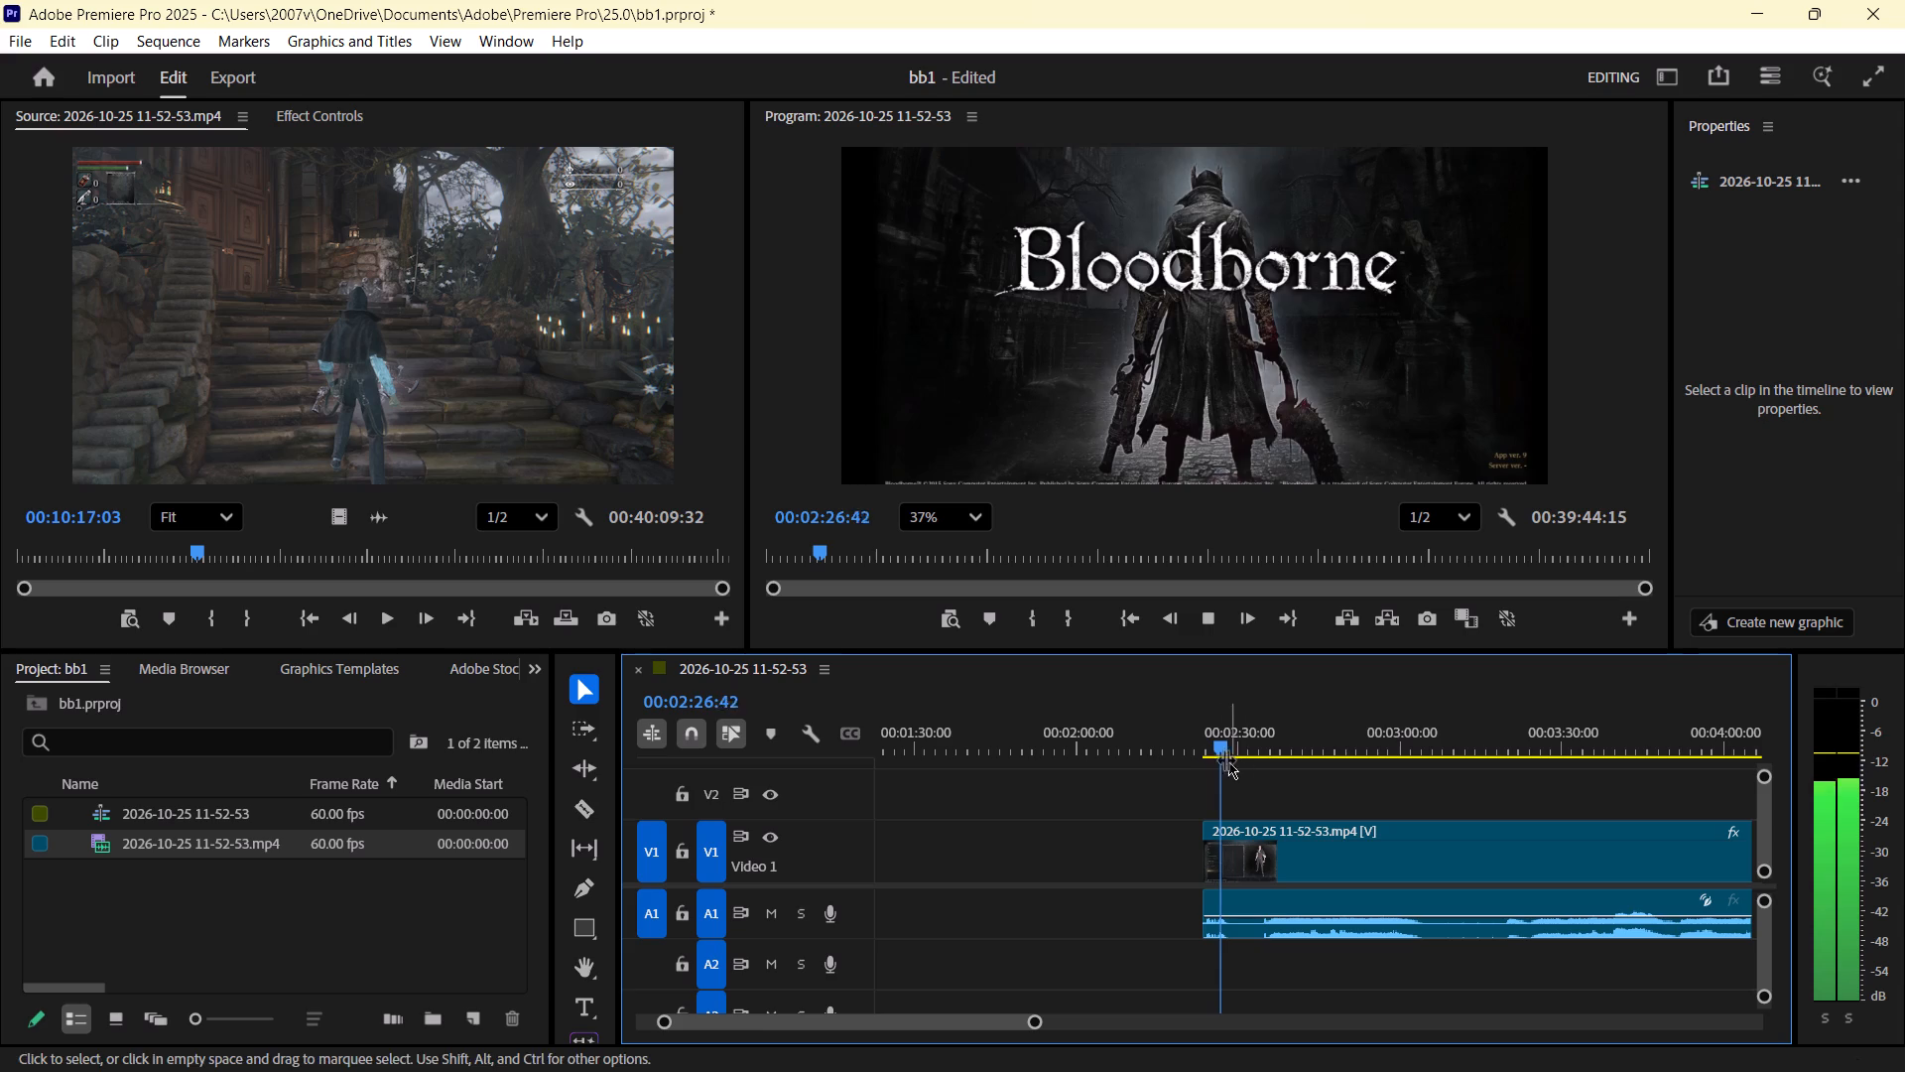
left_click_drag(1227, 746, 1213, 752)
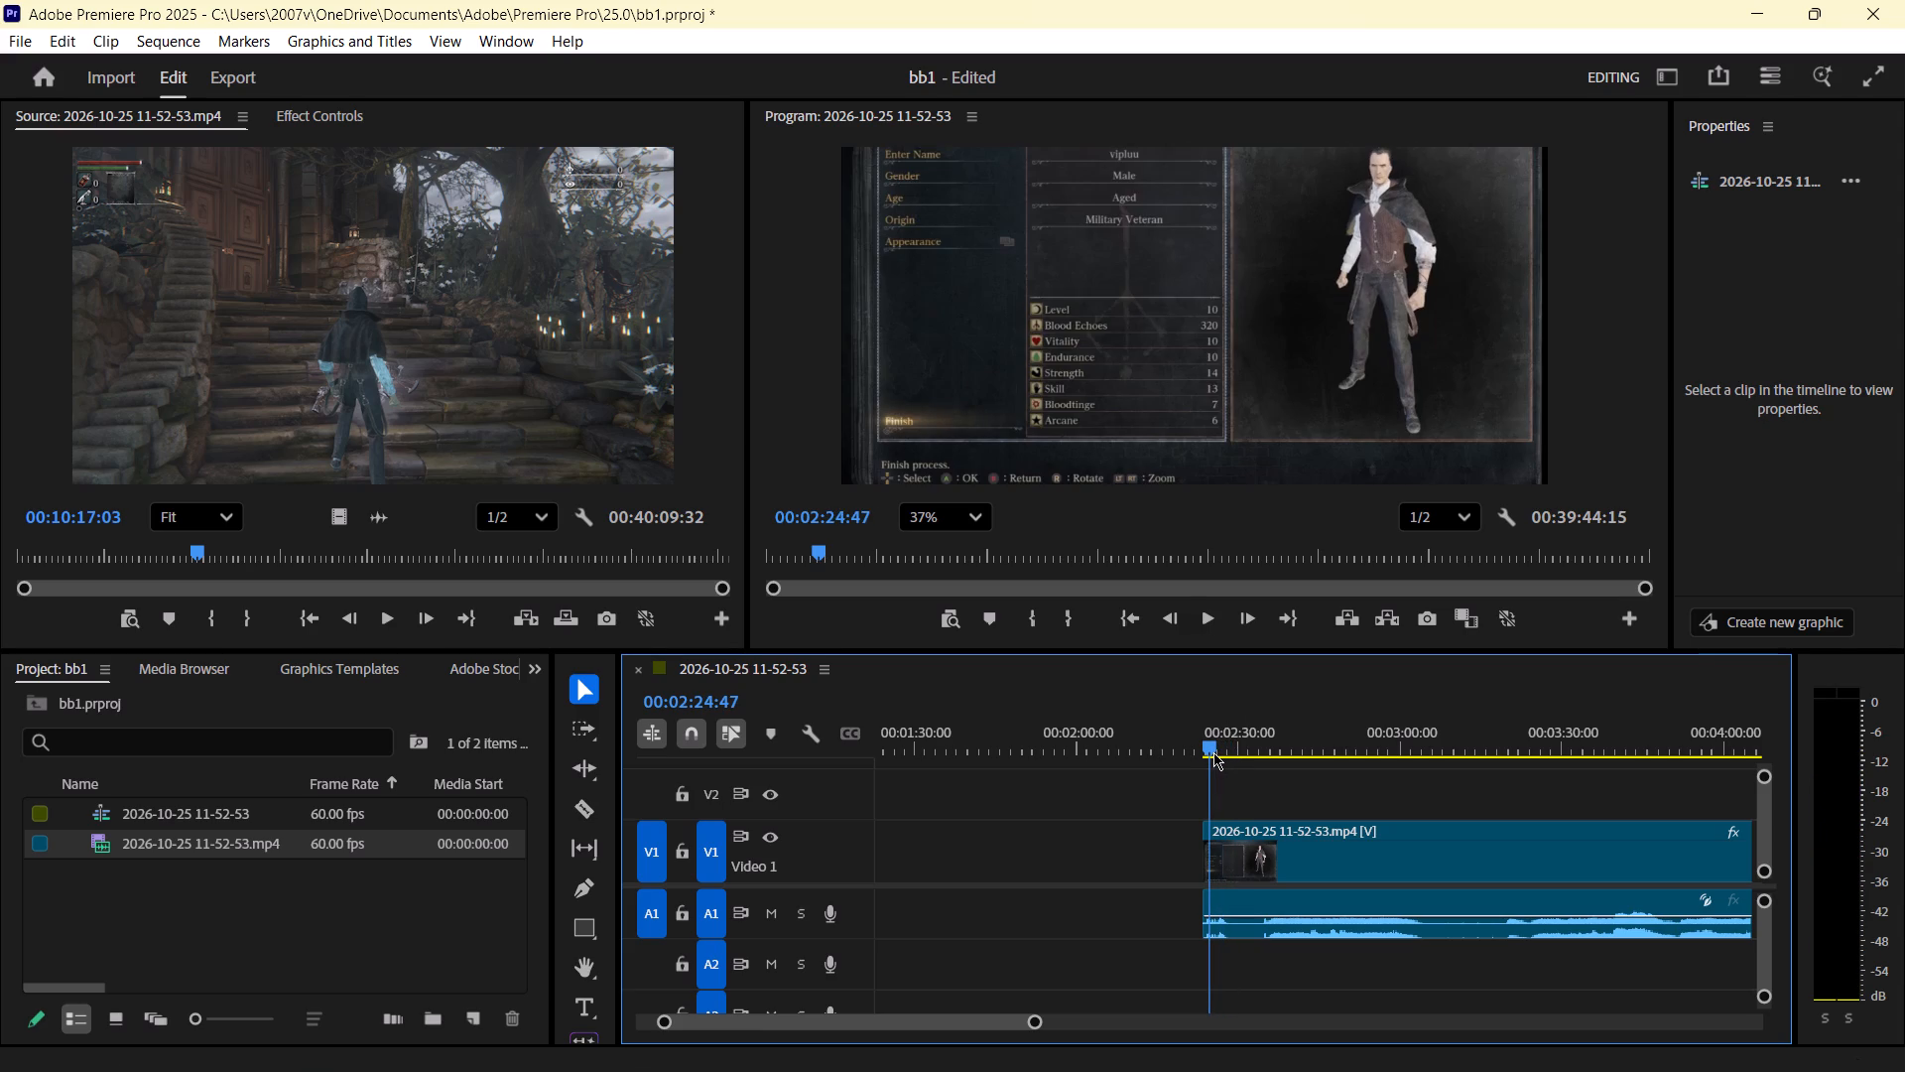
left_click_drag(1213, 752, 1211, 750)
key("space")
left_click(1215, 743)
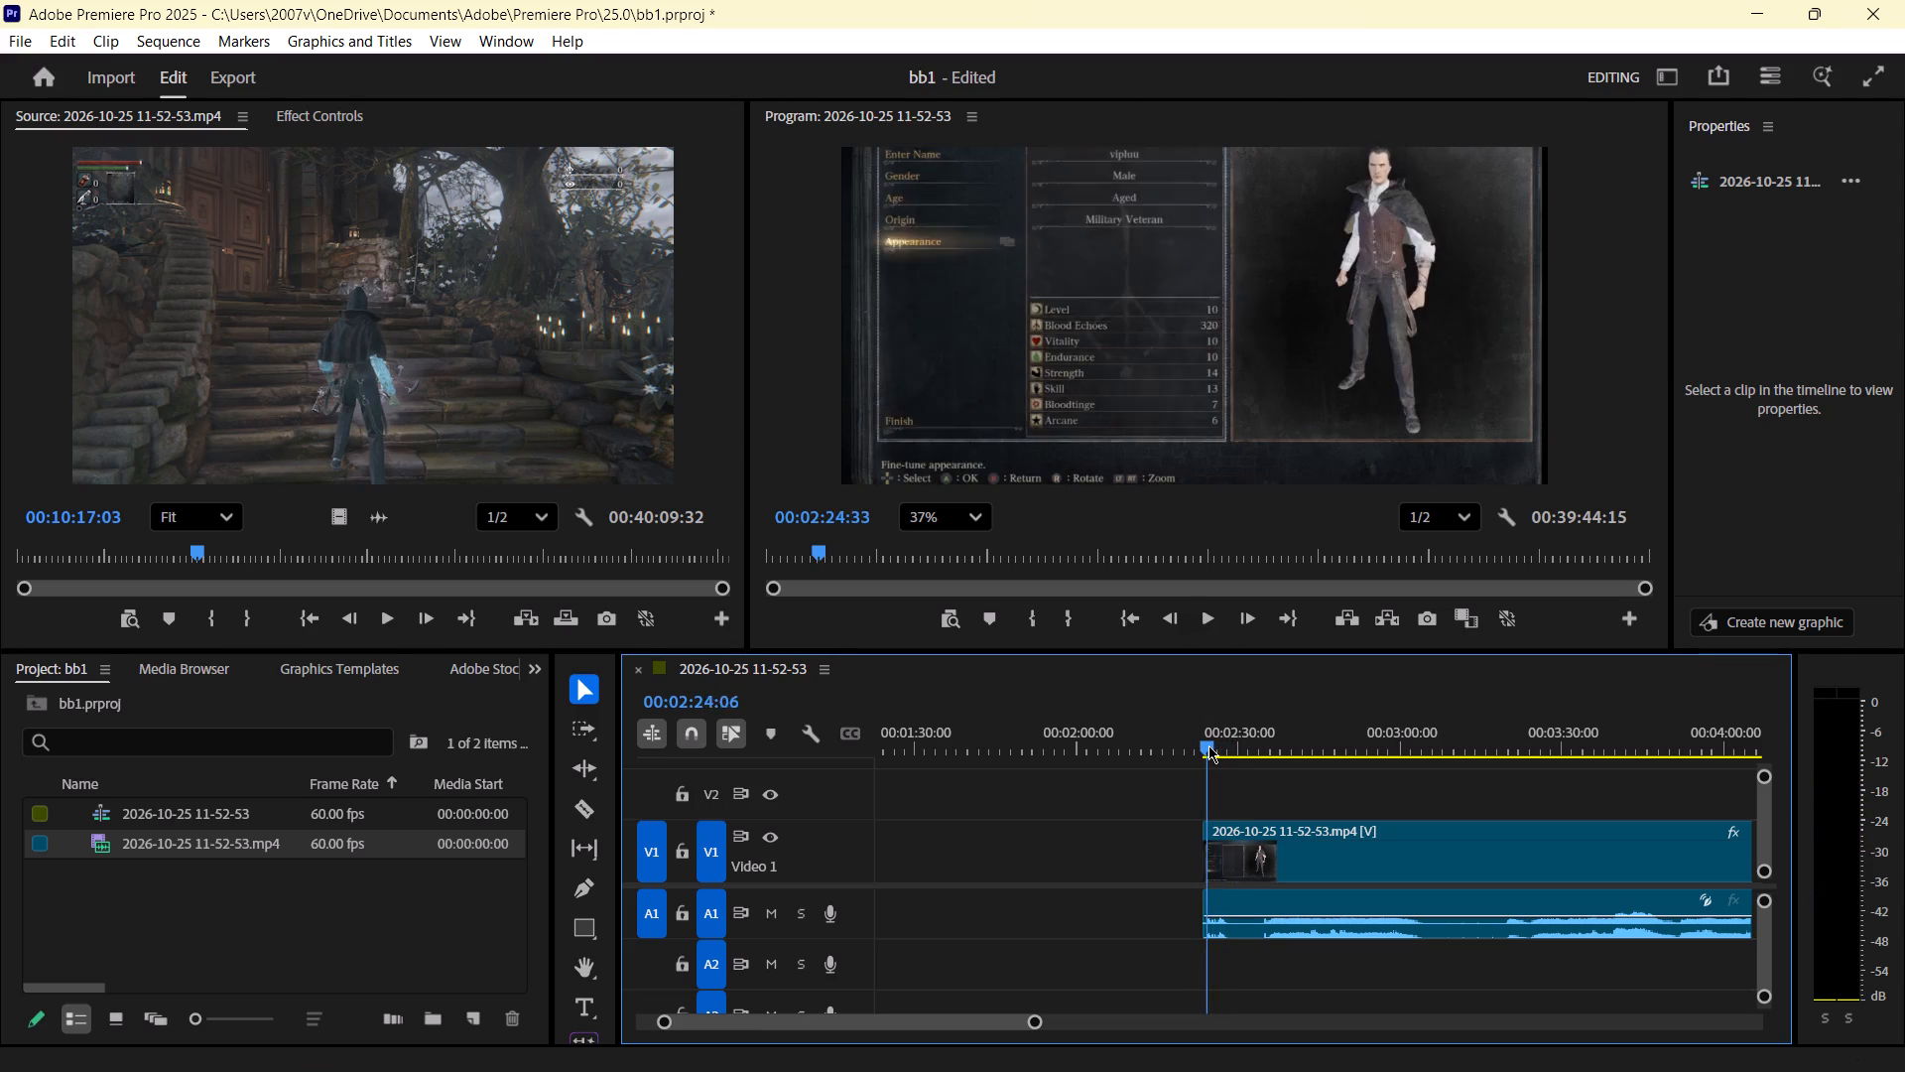
key("space")
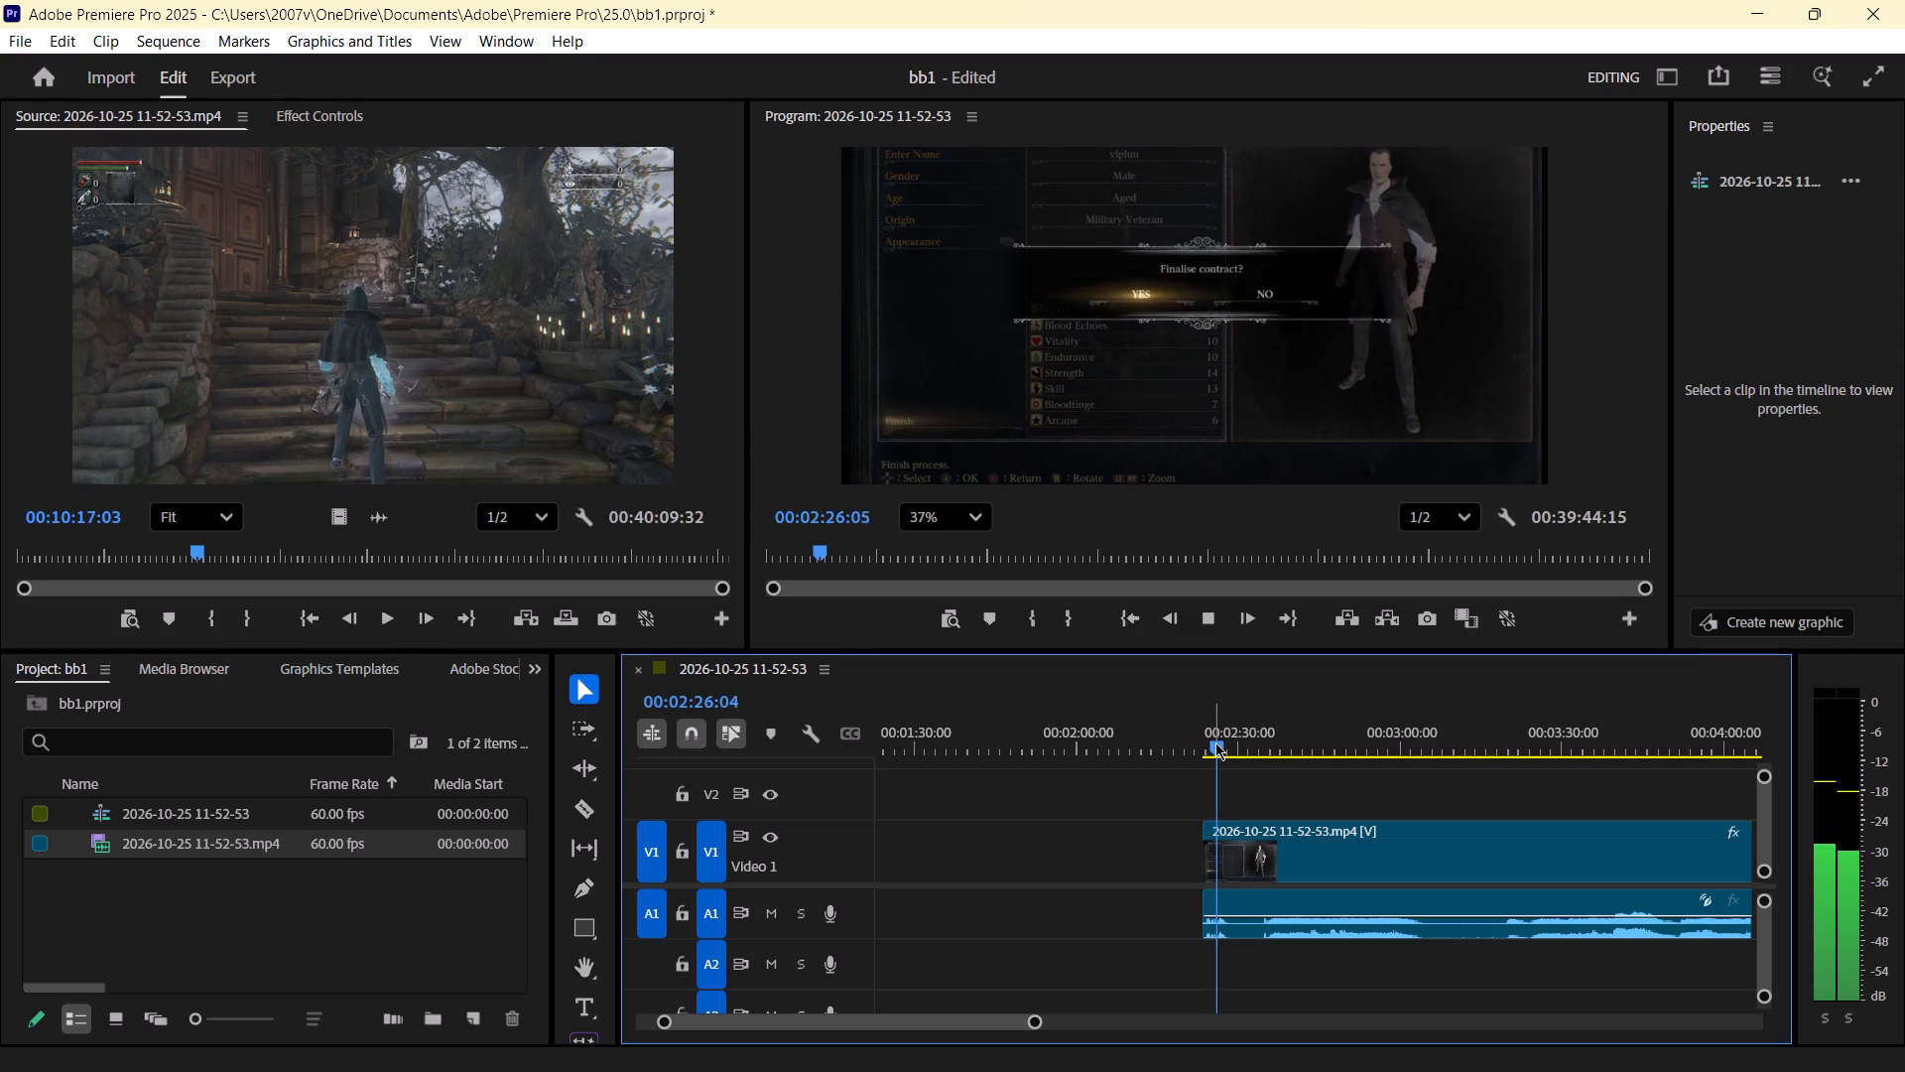
left_click_drag(1224, 742, 1208, 745)
key("c")
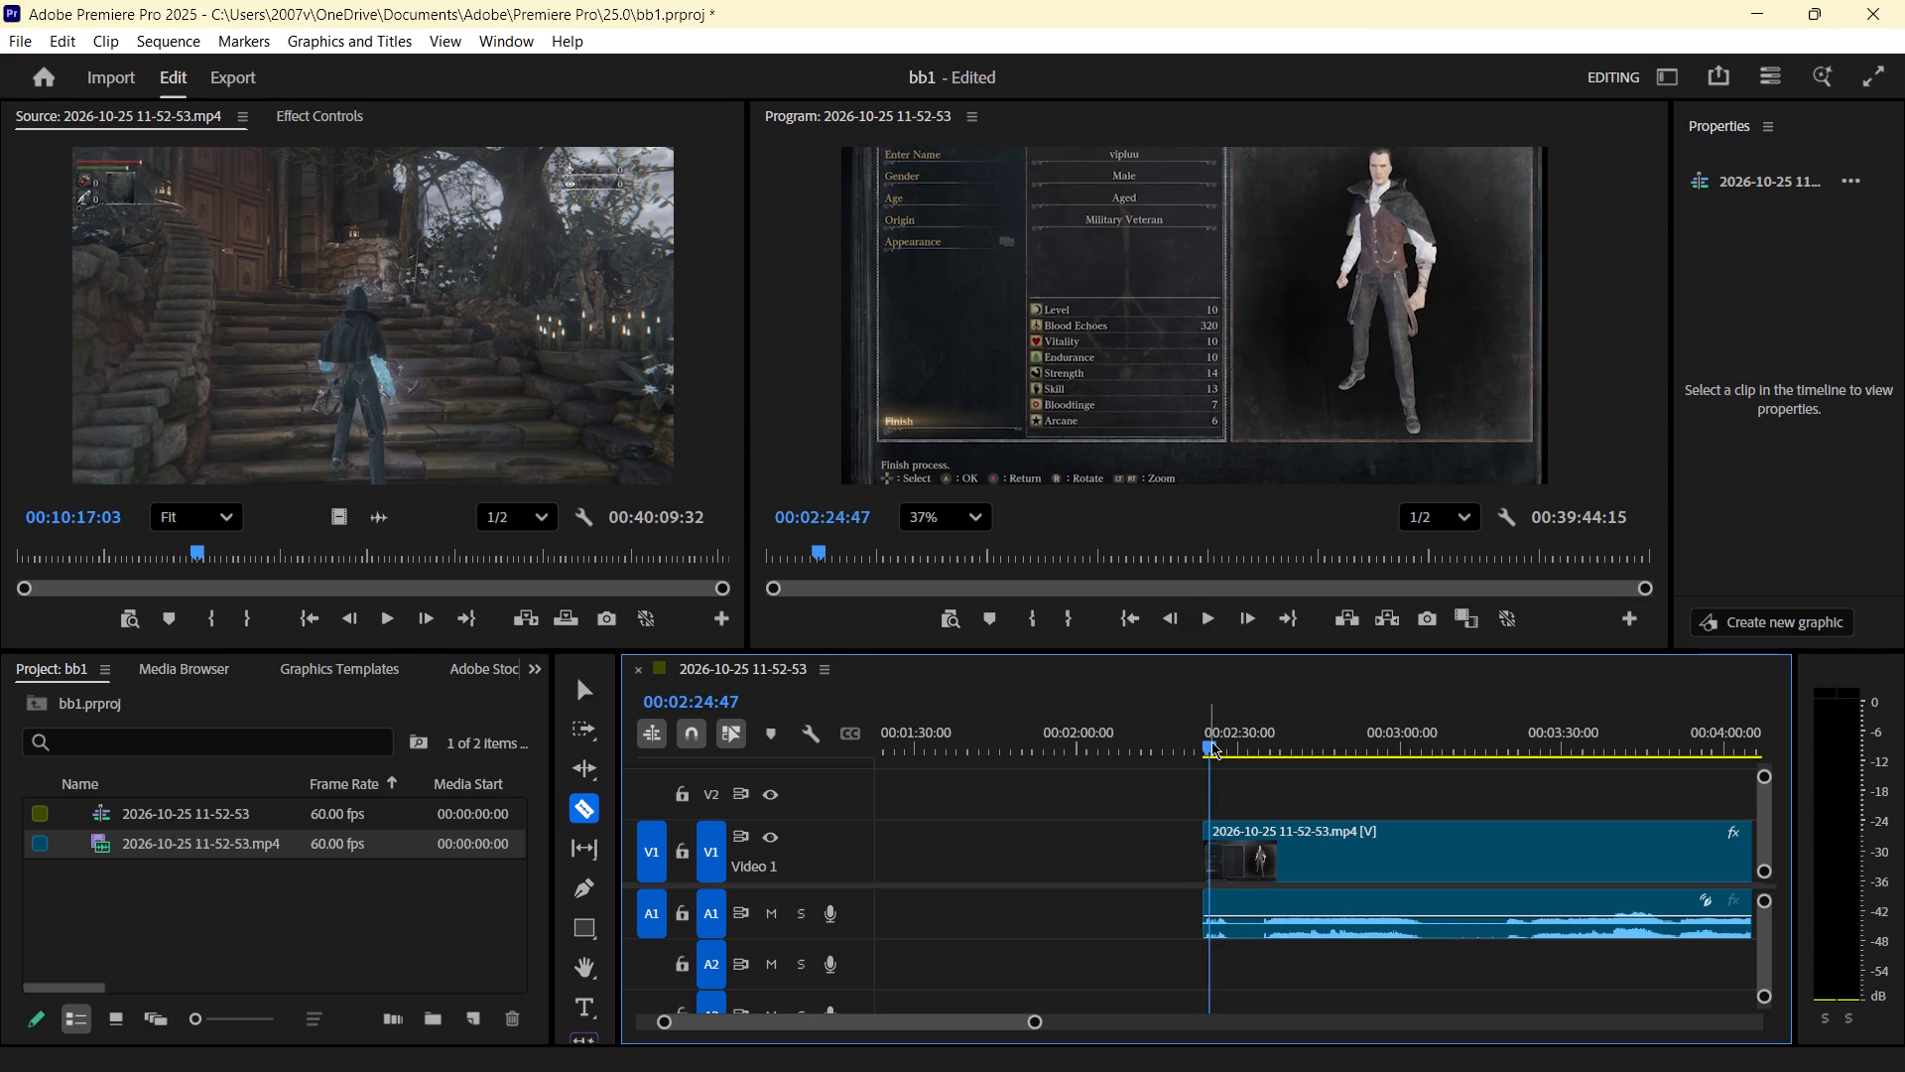
left_click(1210, 838)
Play past the contract and item screens to the "Good. All signed and sealed." cutscene and cut the clip at 00:02:35:16.
key("space")
left_click_drag(1214, 752, 1205, 754)
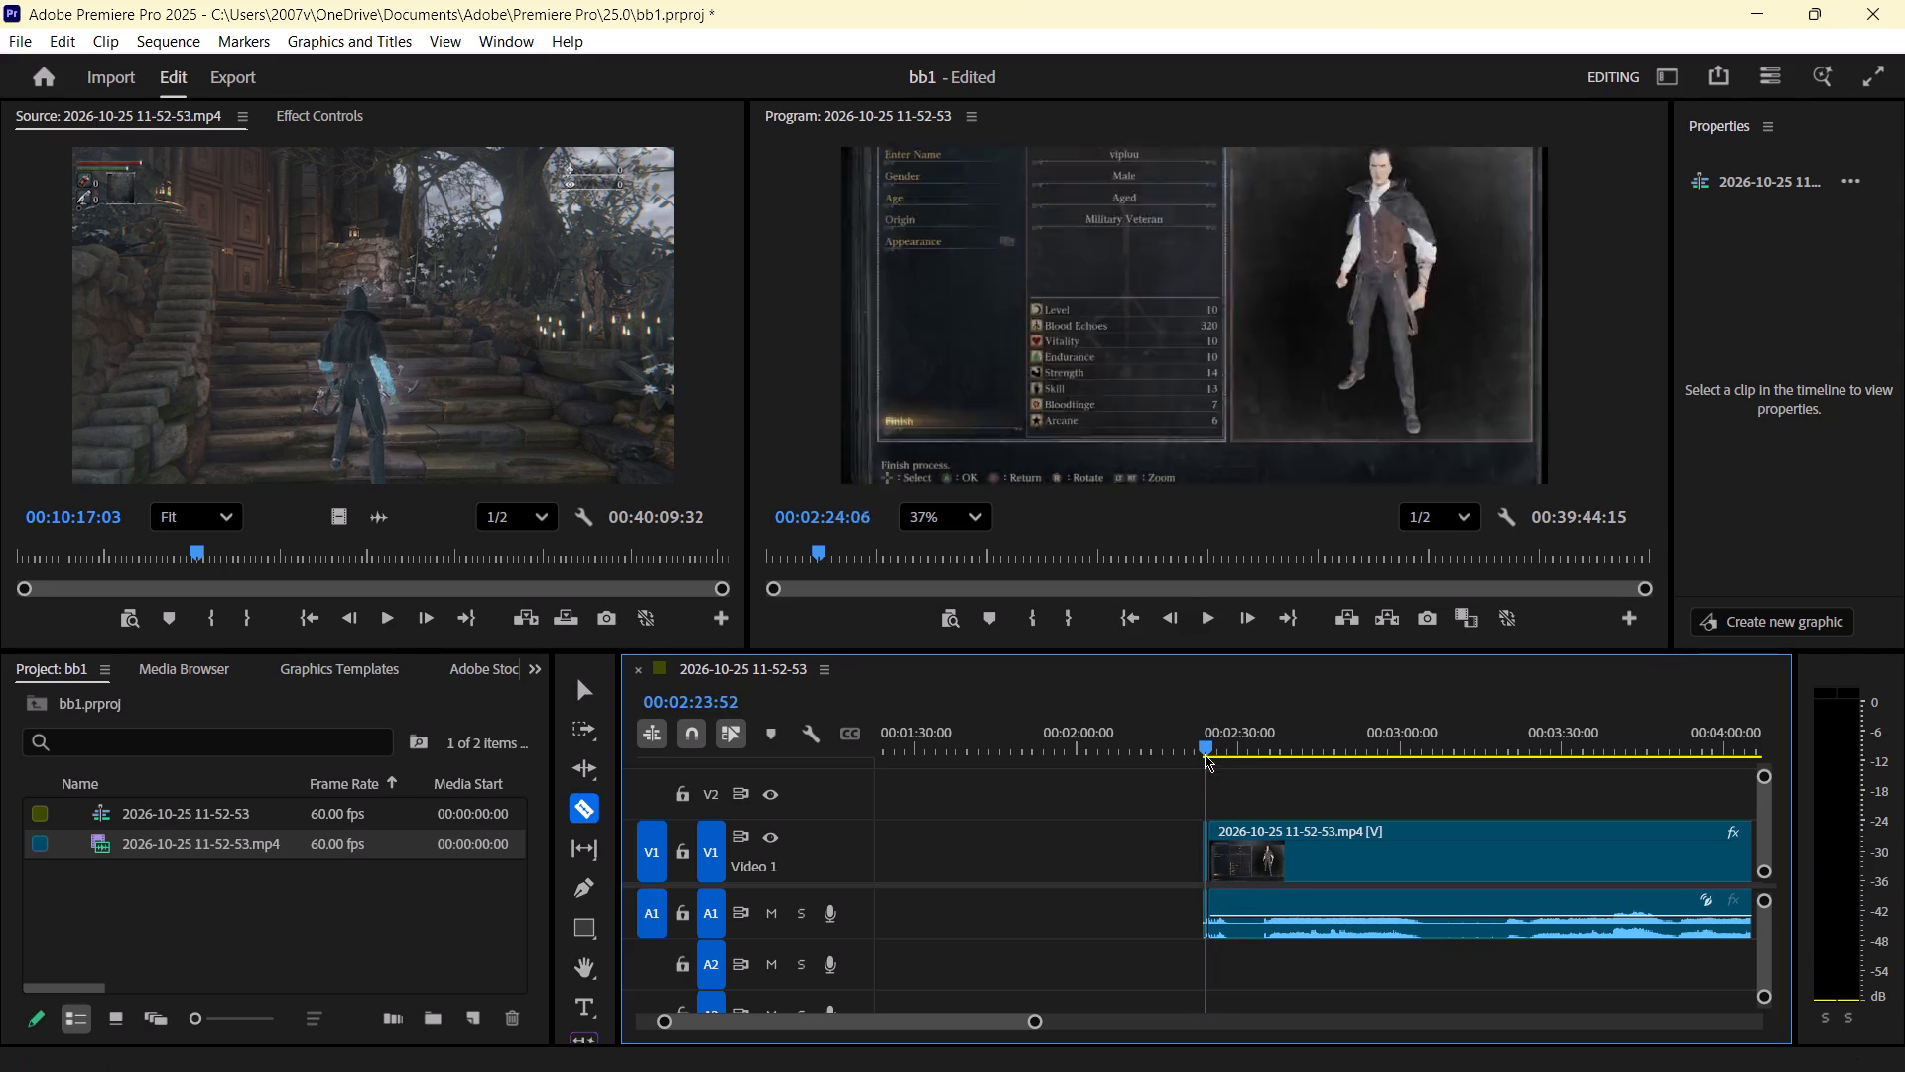
left_click_drag(1205, 754, 1202, 754)
key("space")
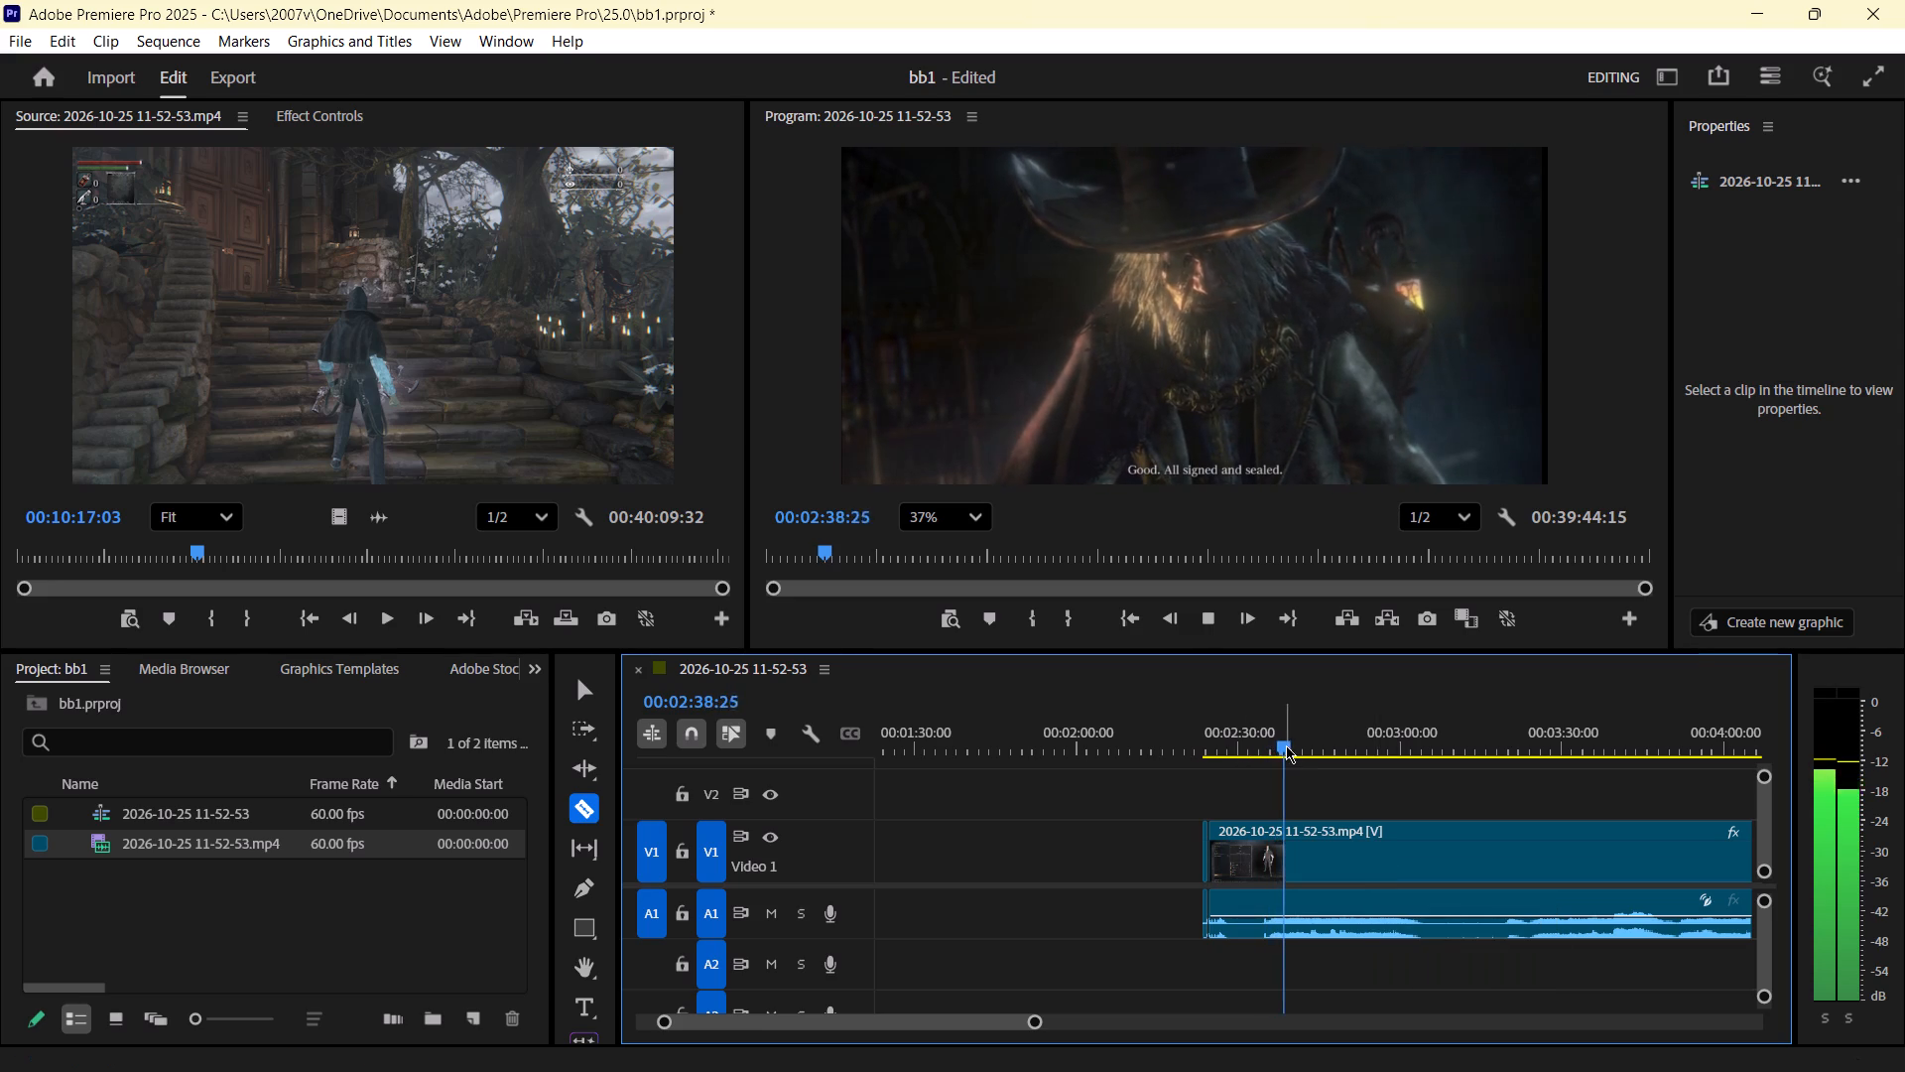
left_click_drag(1286, 745, 1210, 762)
key("space")
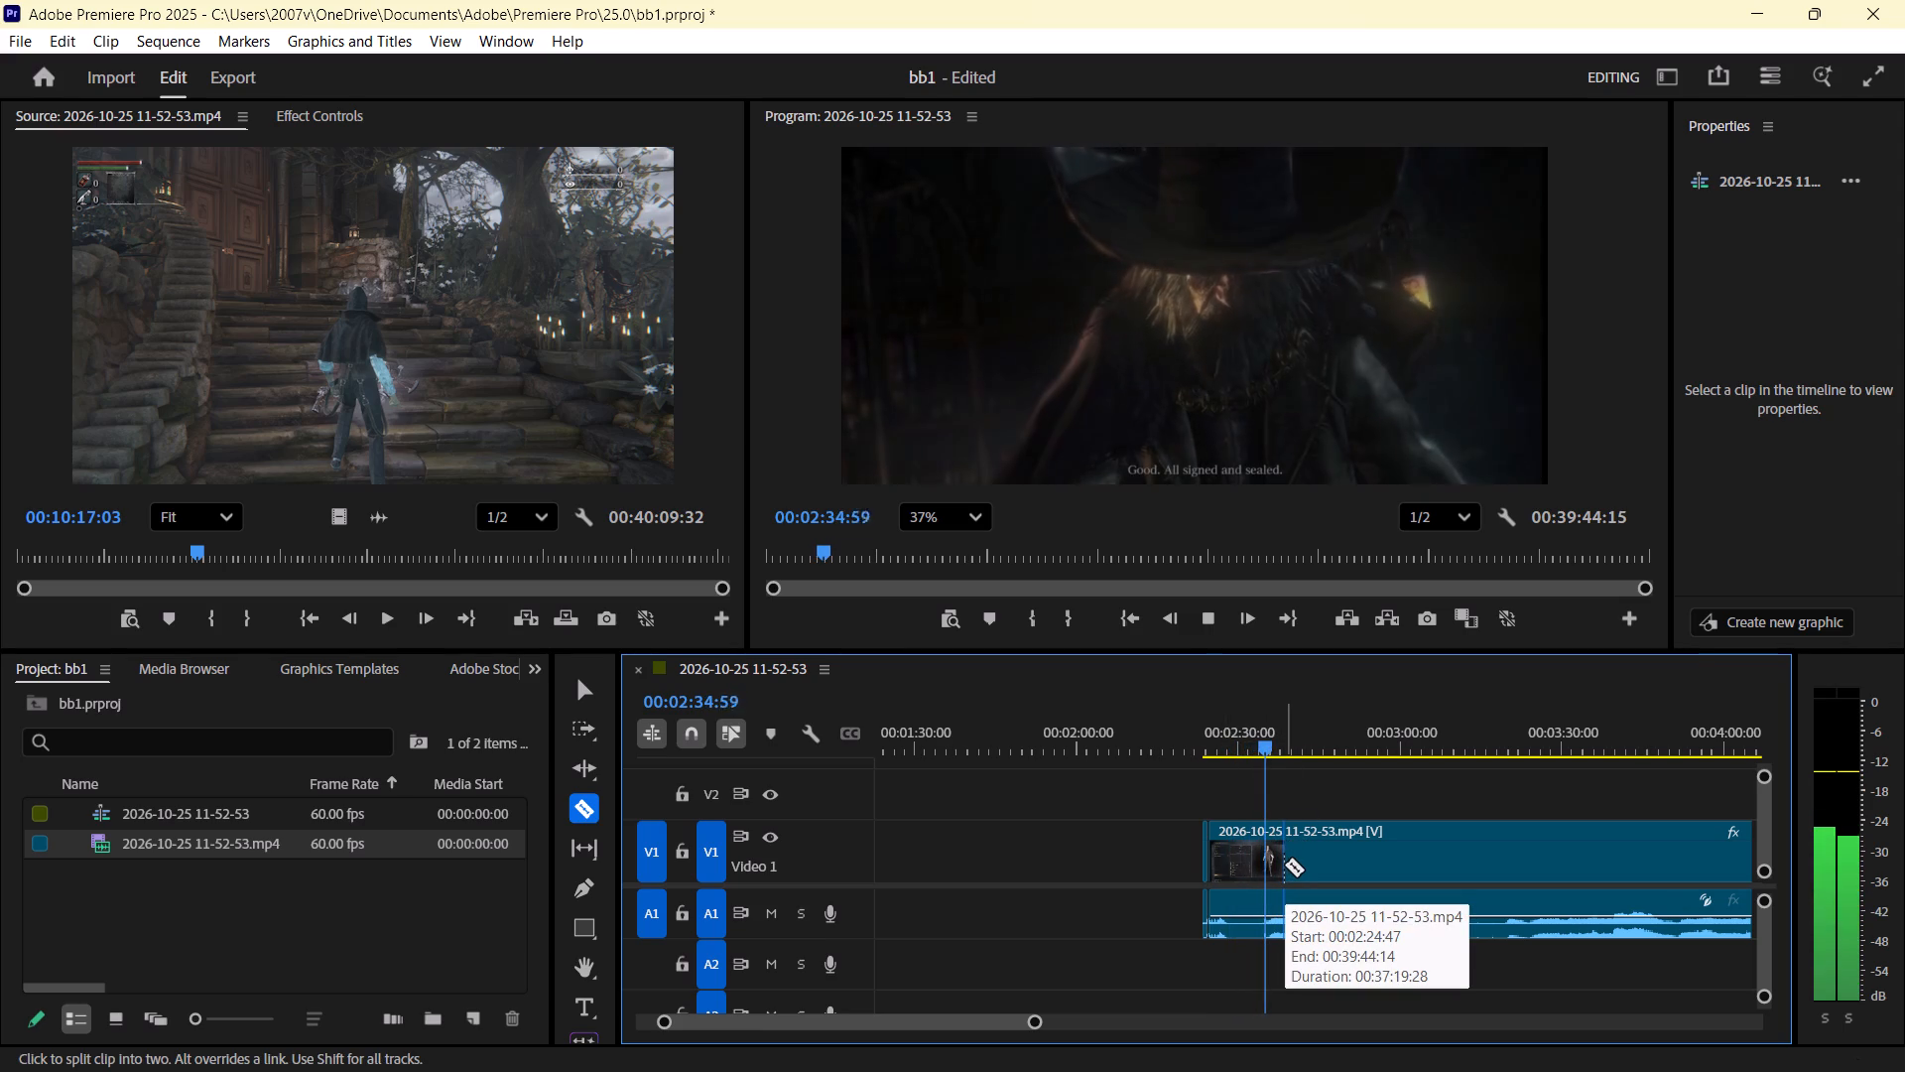
key("space")
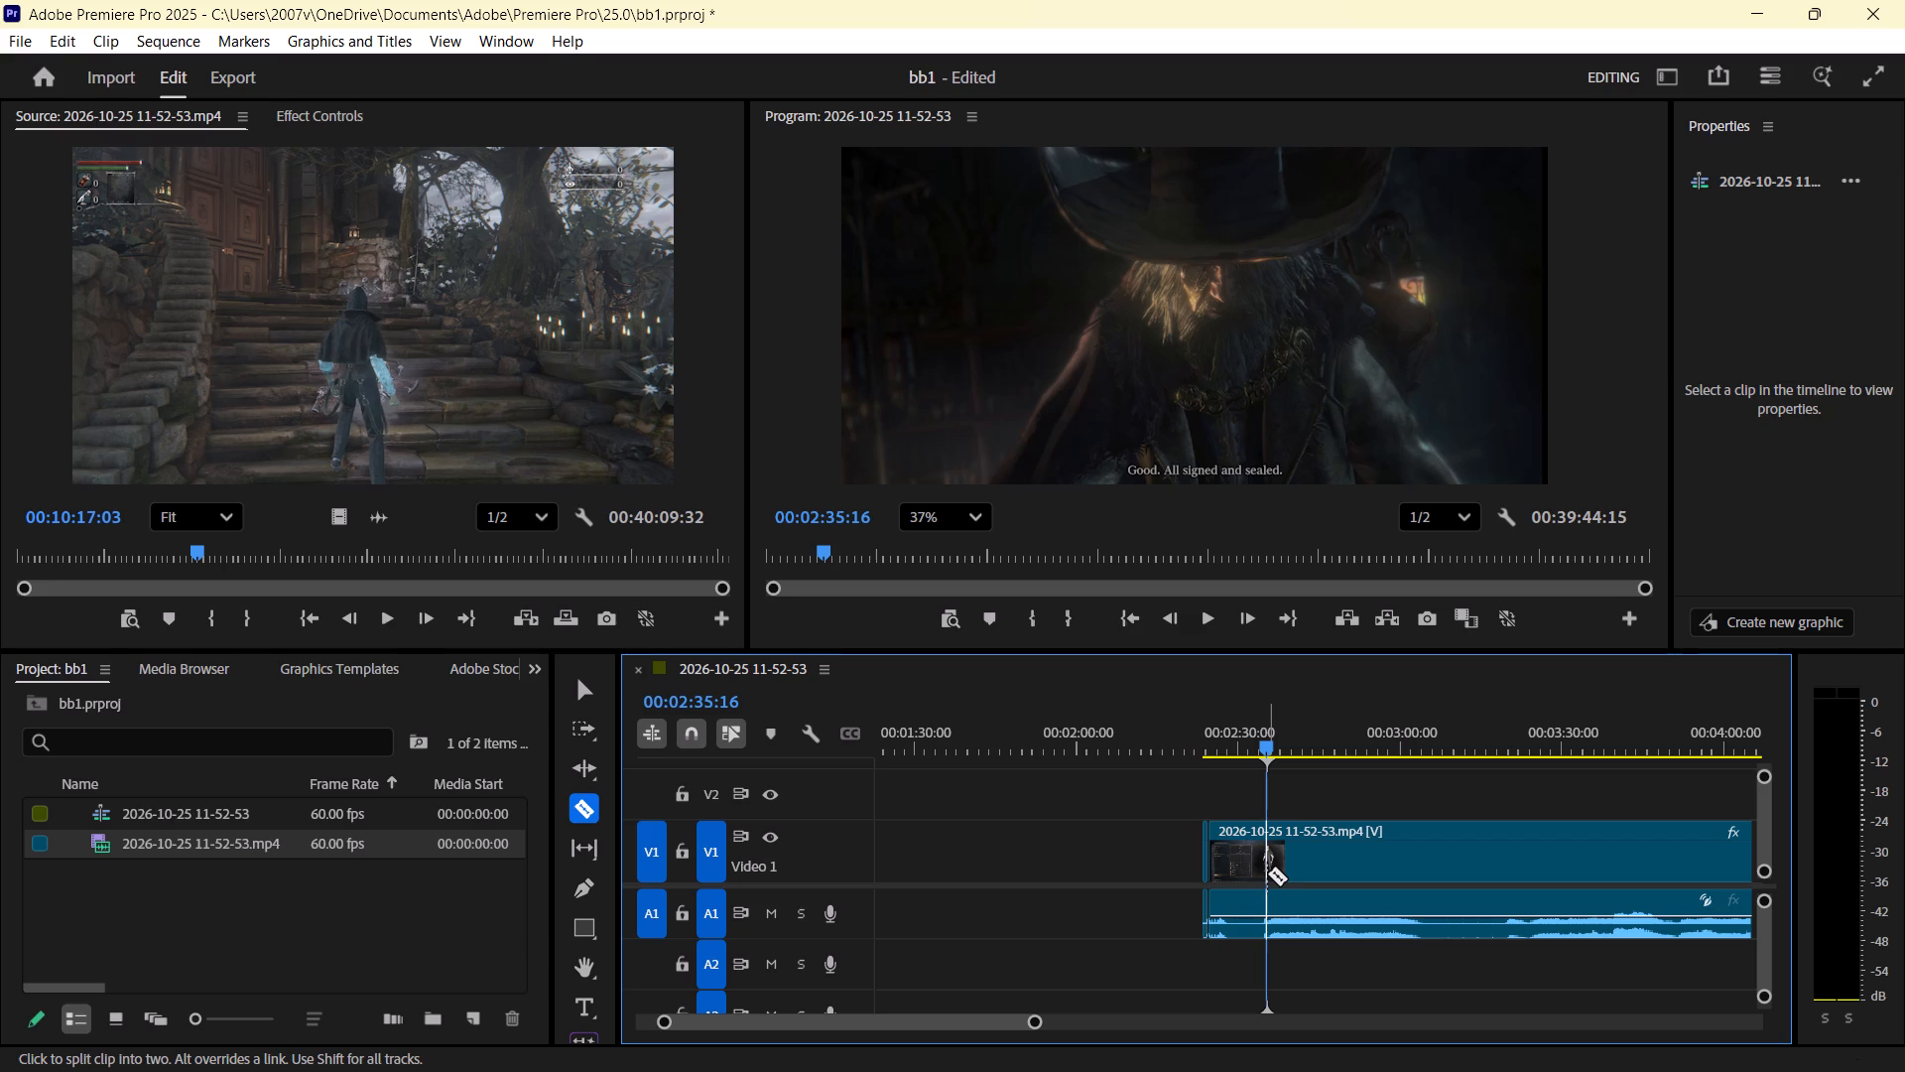
left_click(1267, 873)
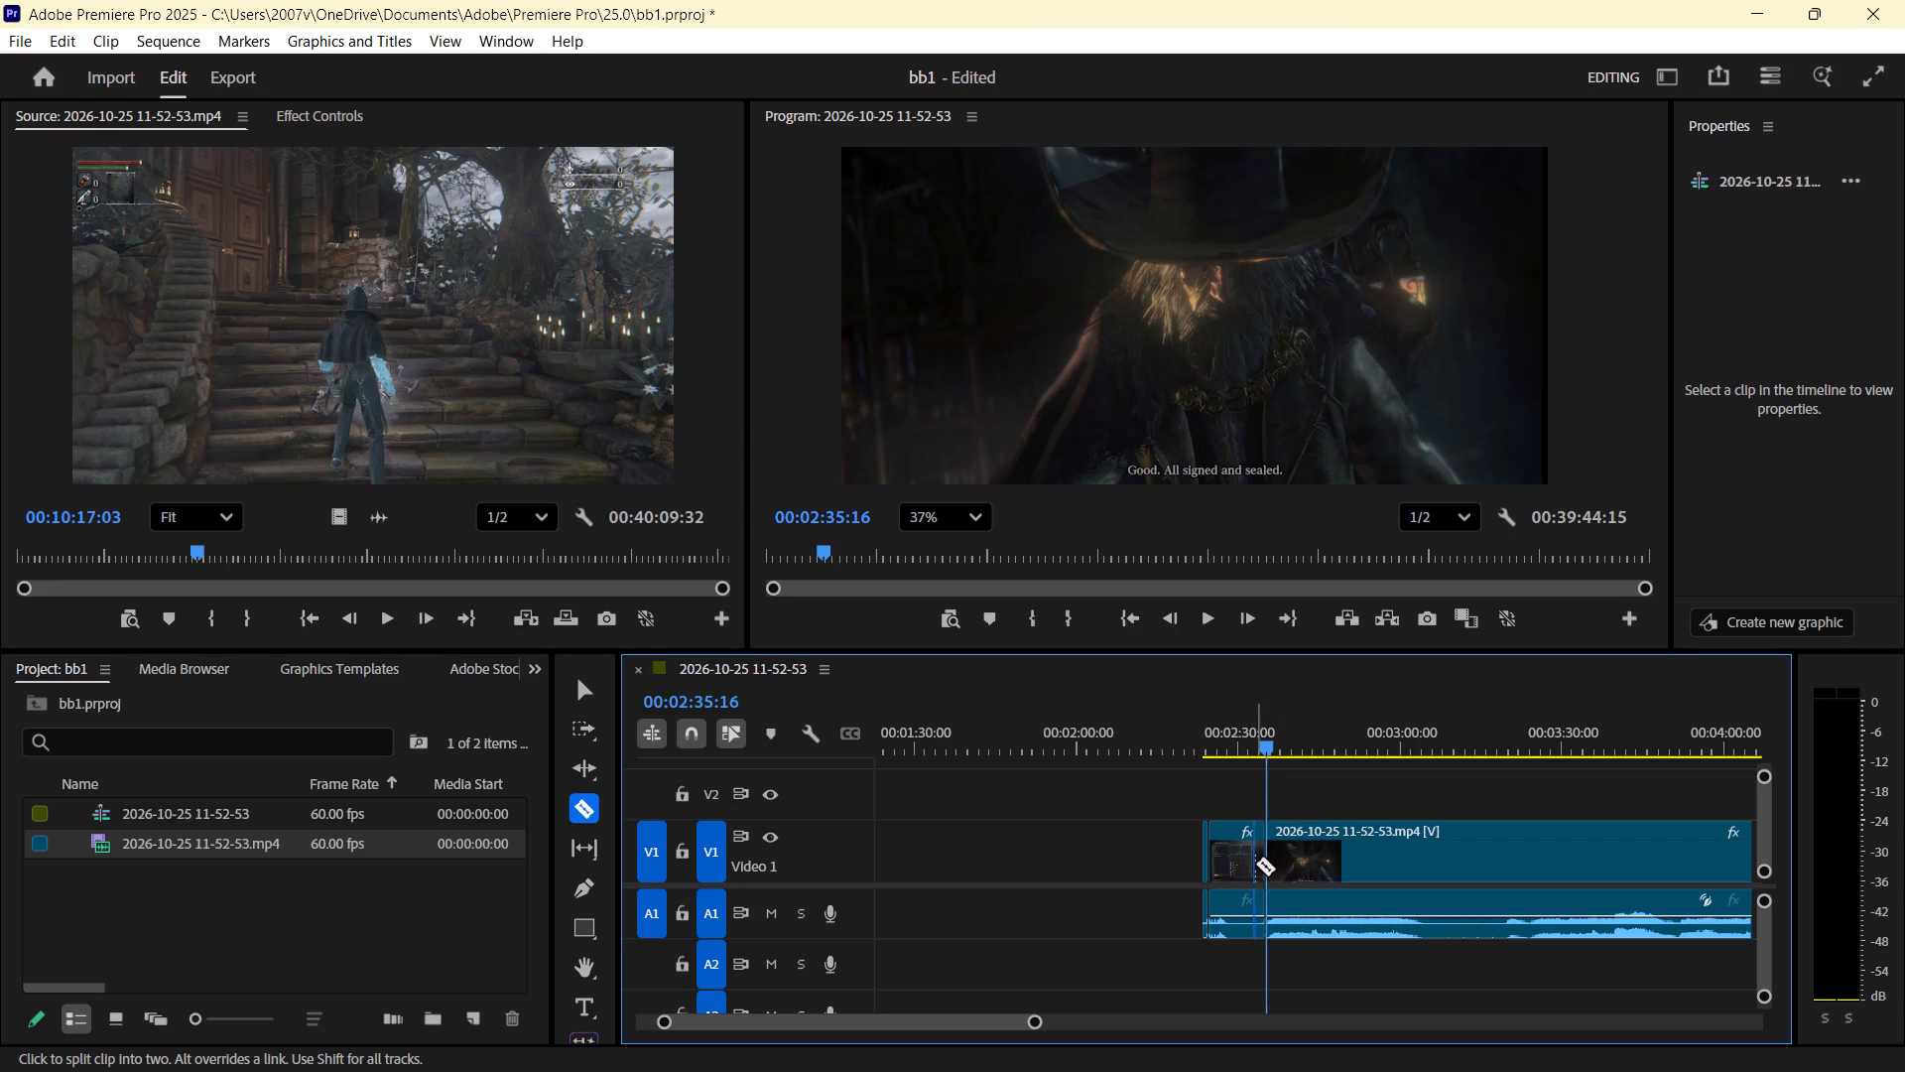
Delete the contract and loading screen section between the cuts at 00:02:24:47 and 00:02:35:16.
key("v")
left_click(1255, 864)
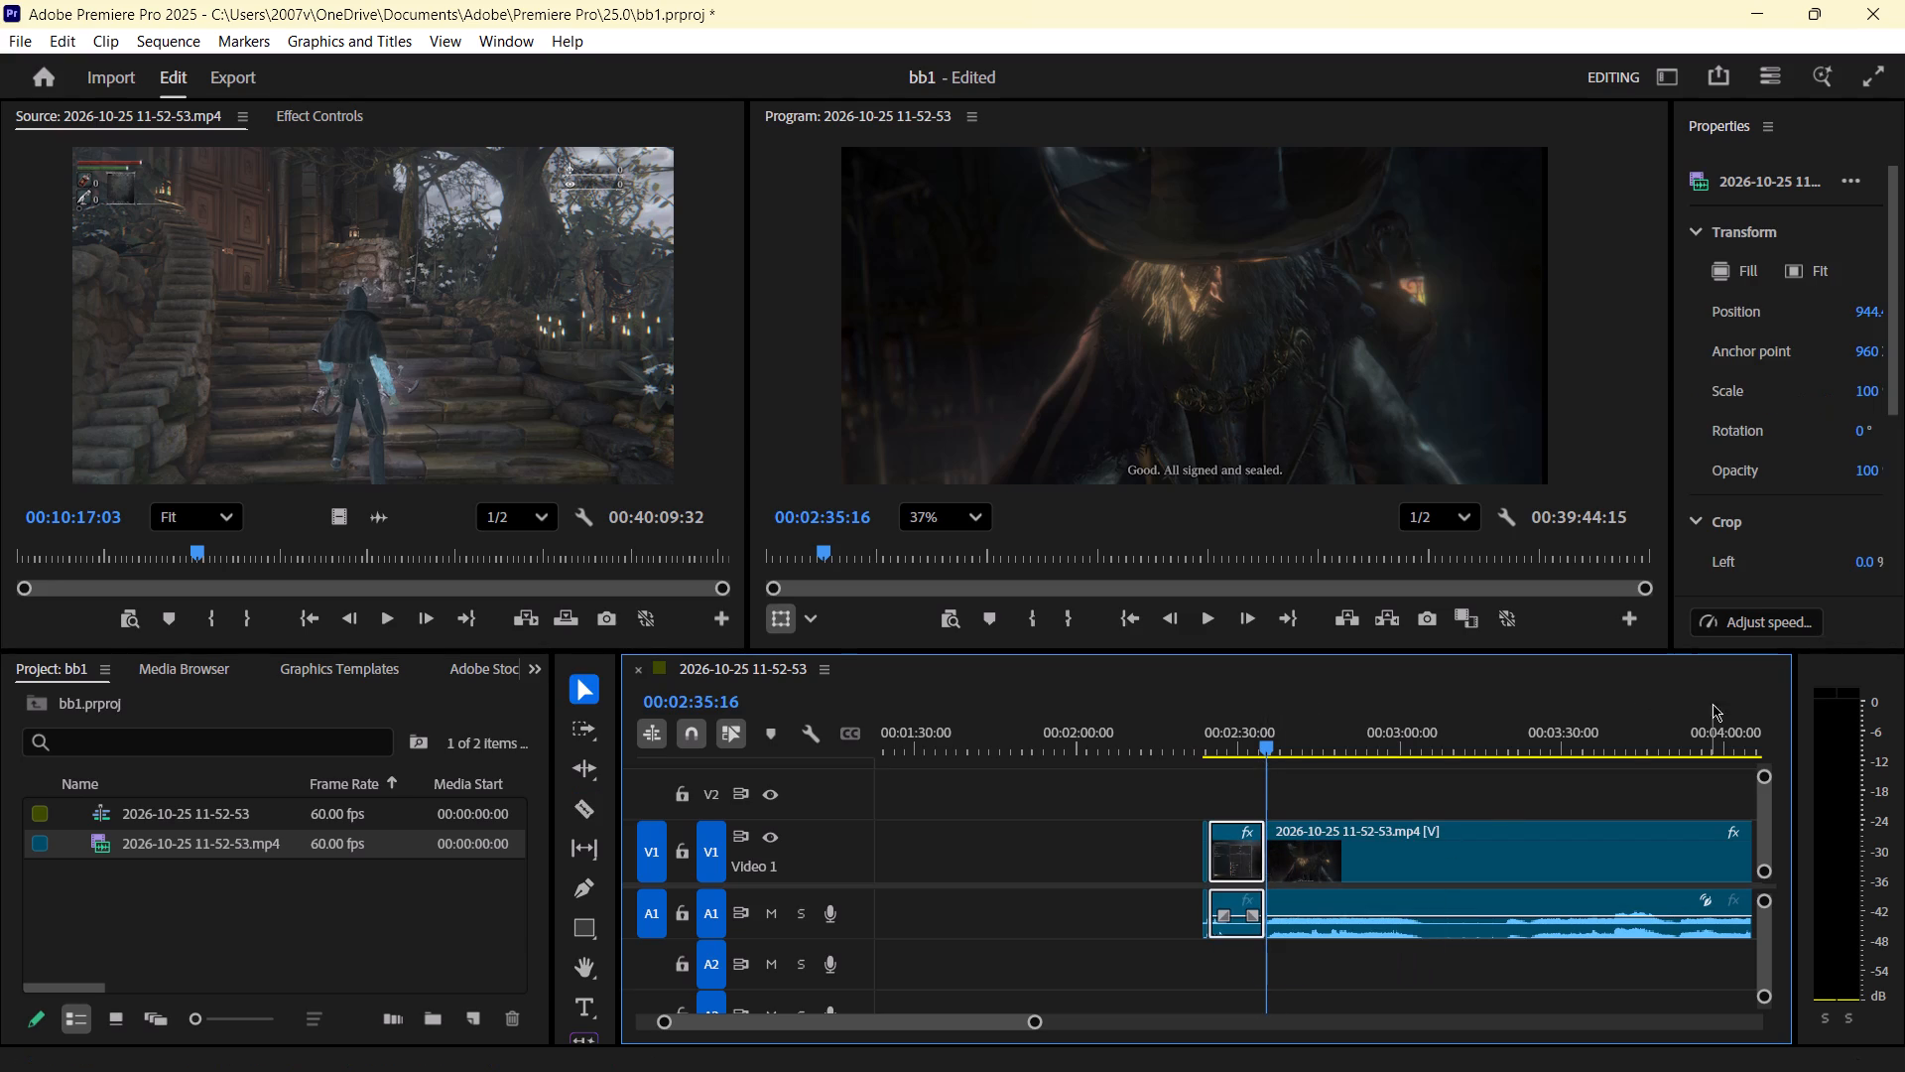
key("Delete")
Review the cutscene for the end of the old man's dialogue and cut the clip at about 00:02:53.
key("space")
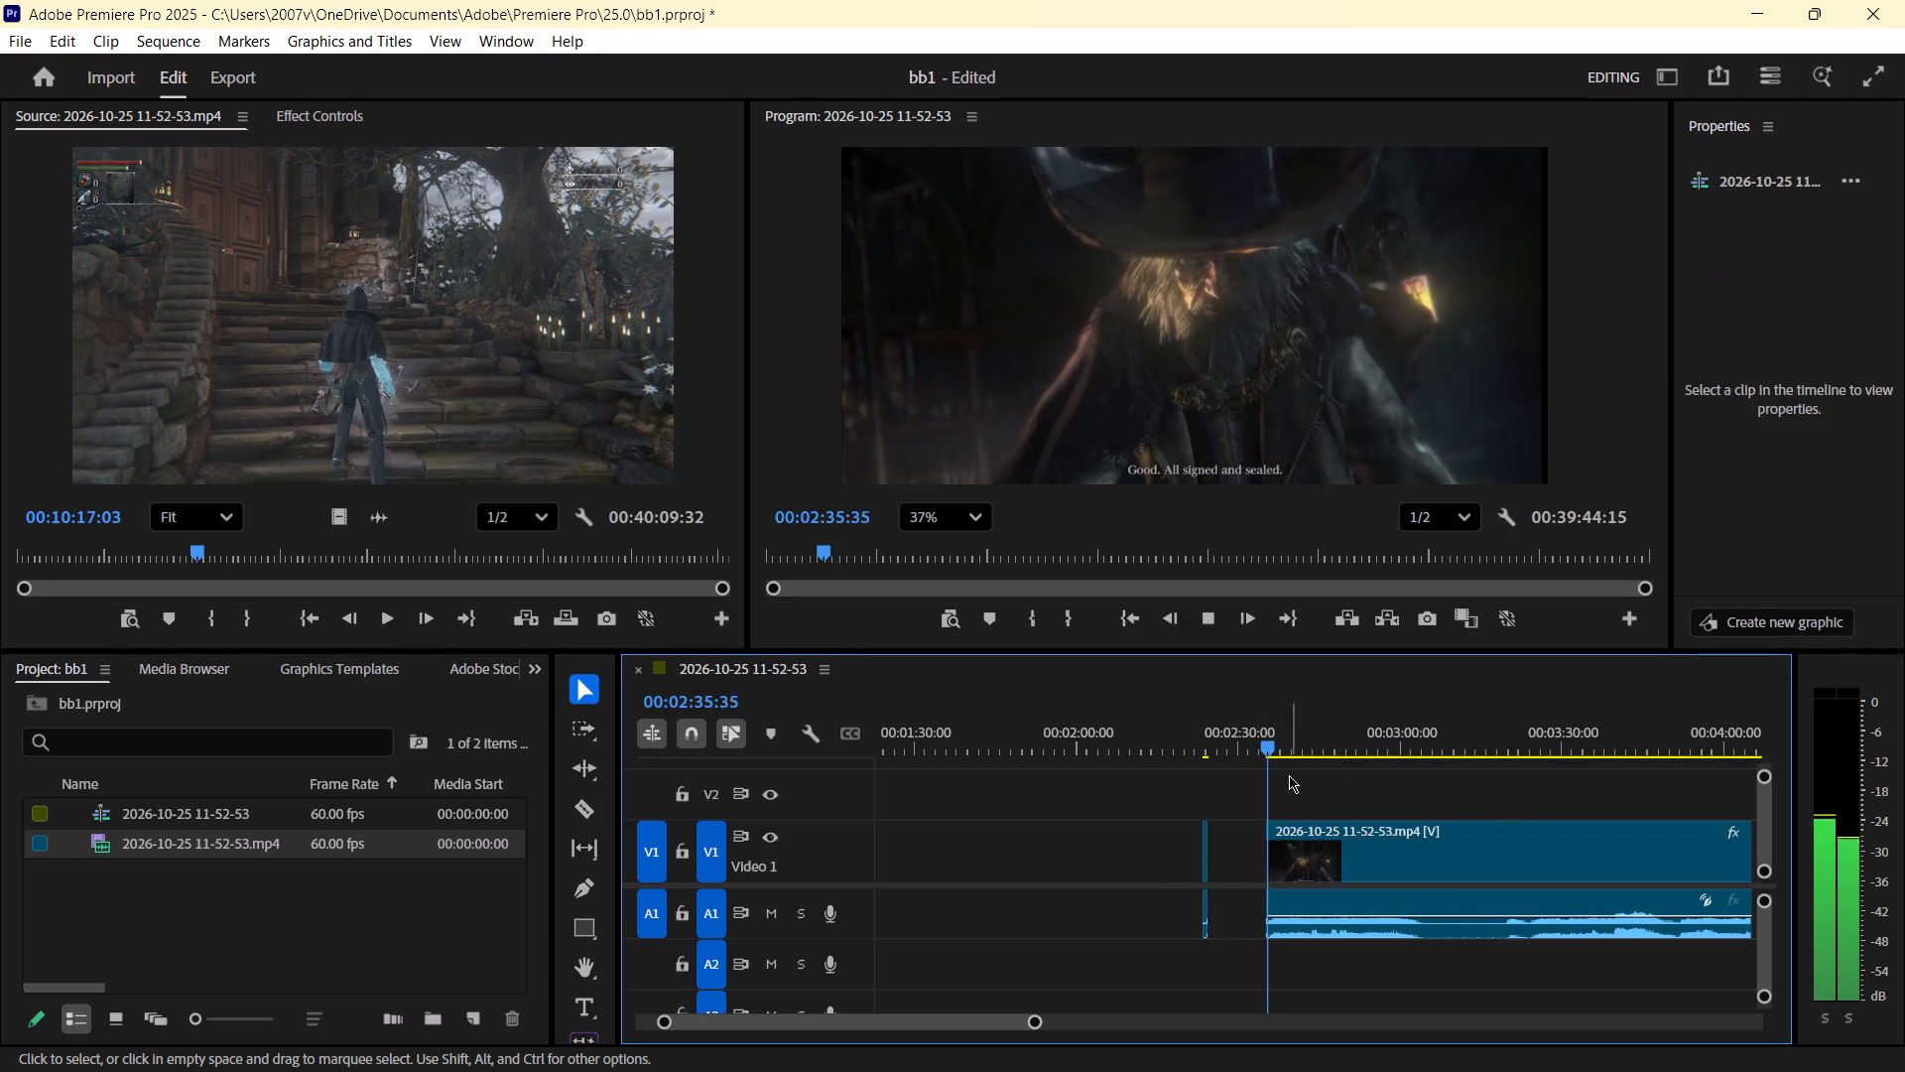
key("c")
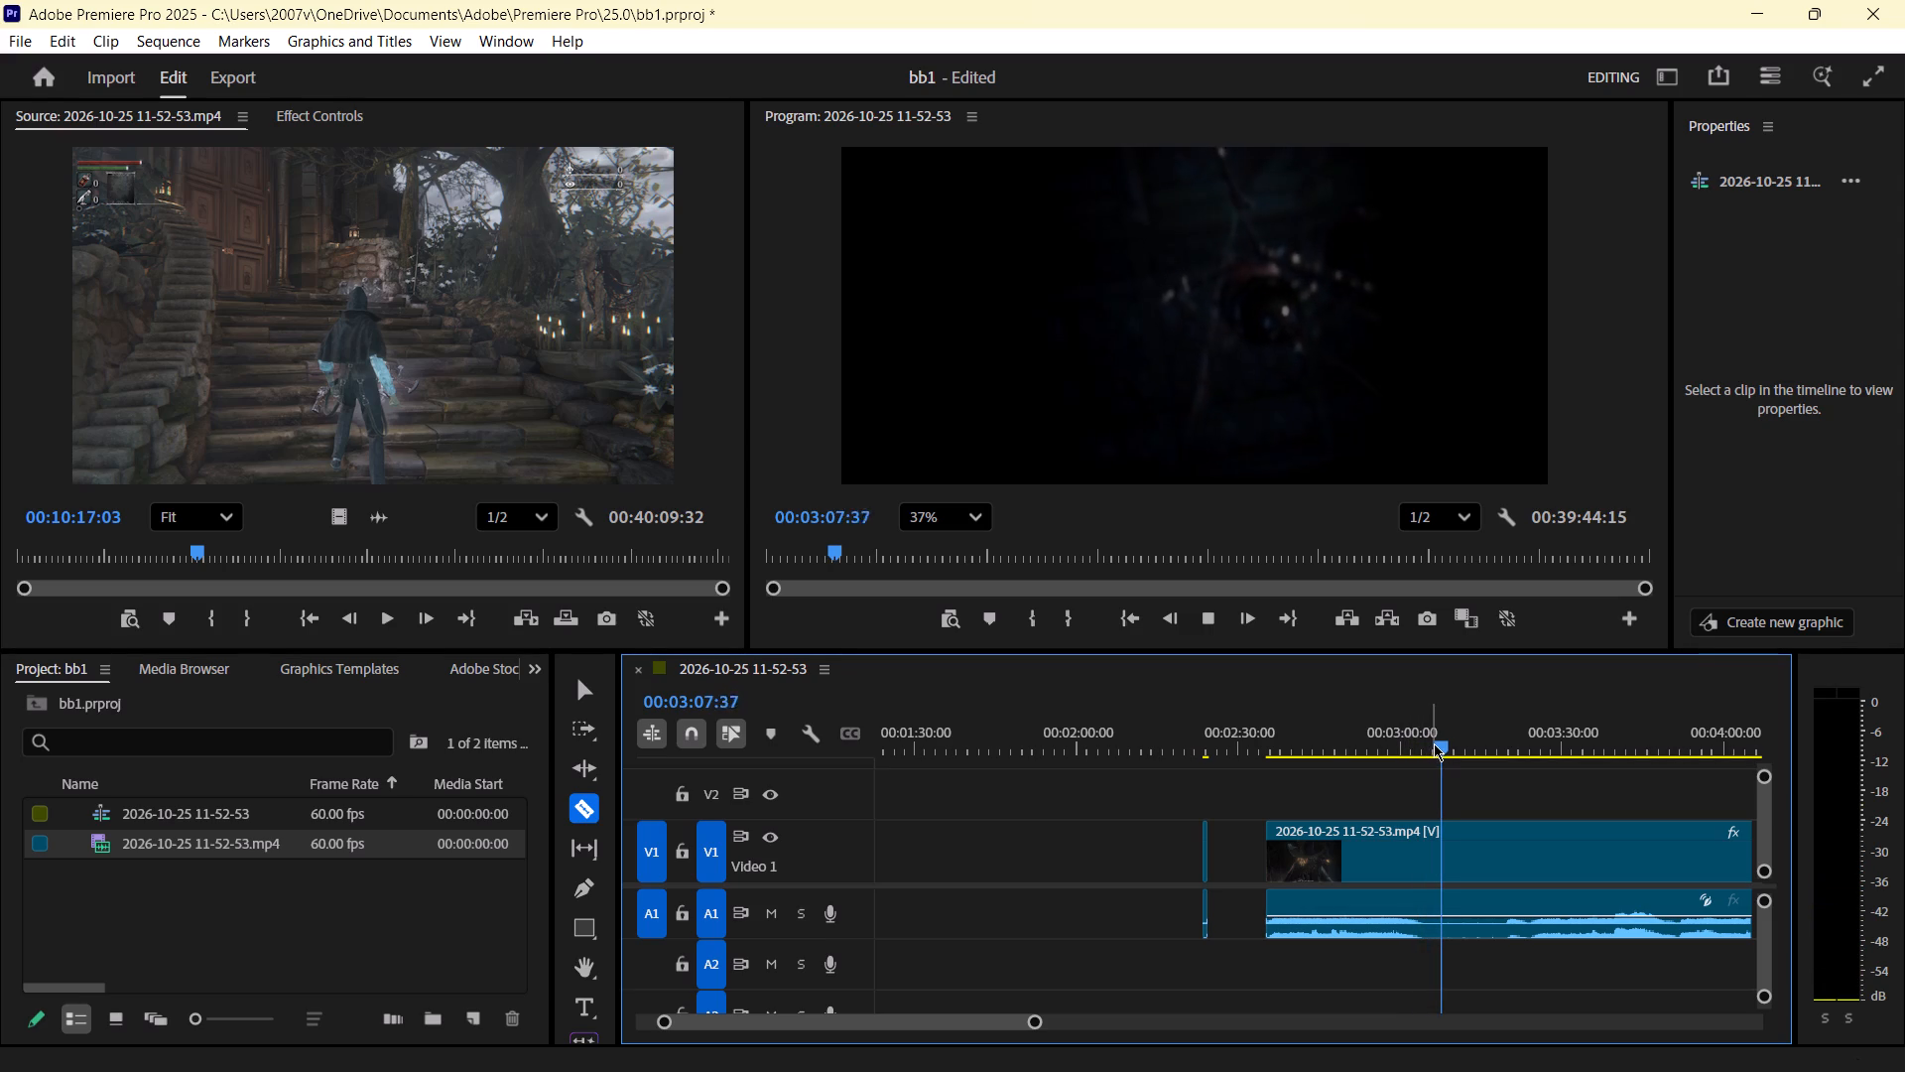
left_click_drag(1445, 740, 1401, 747)
key("space")
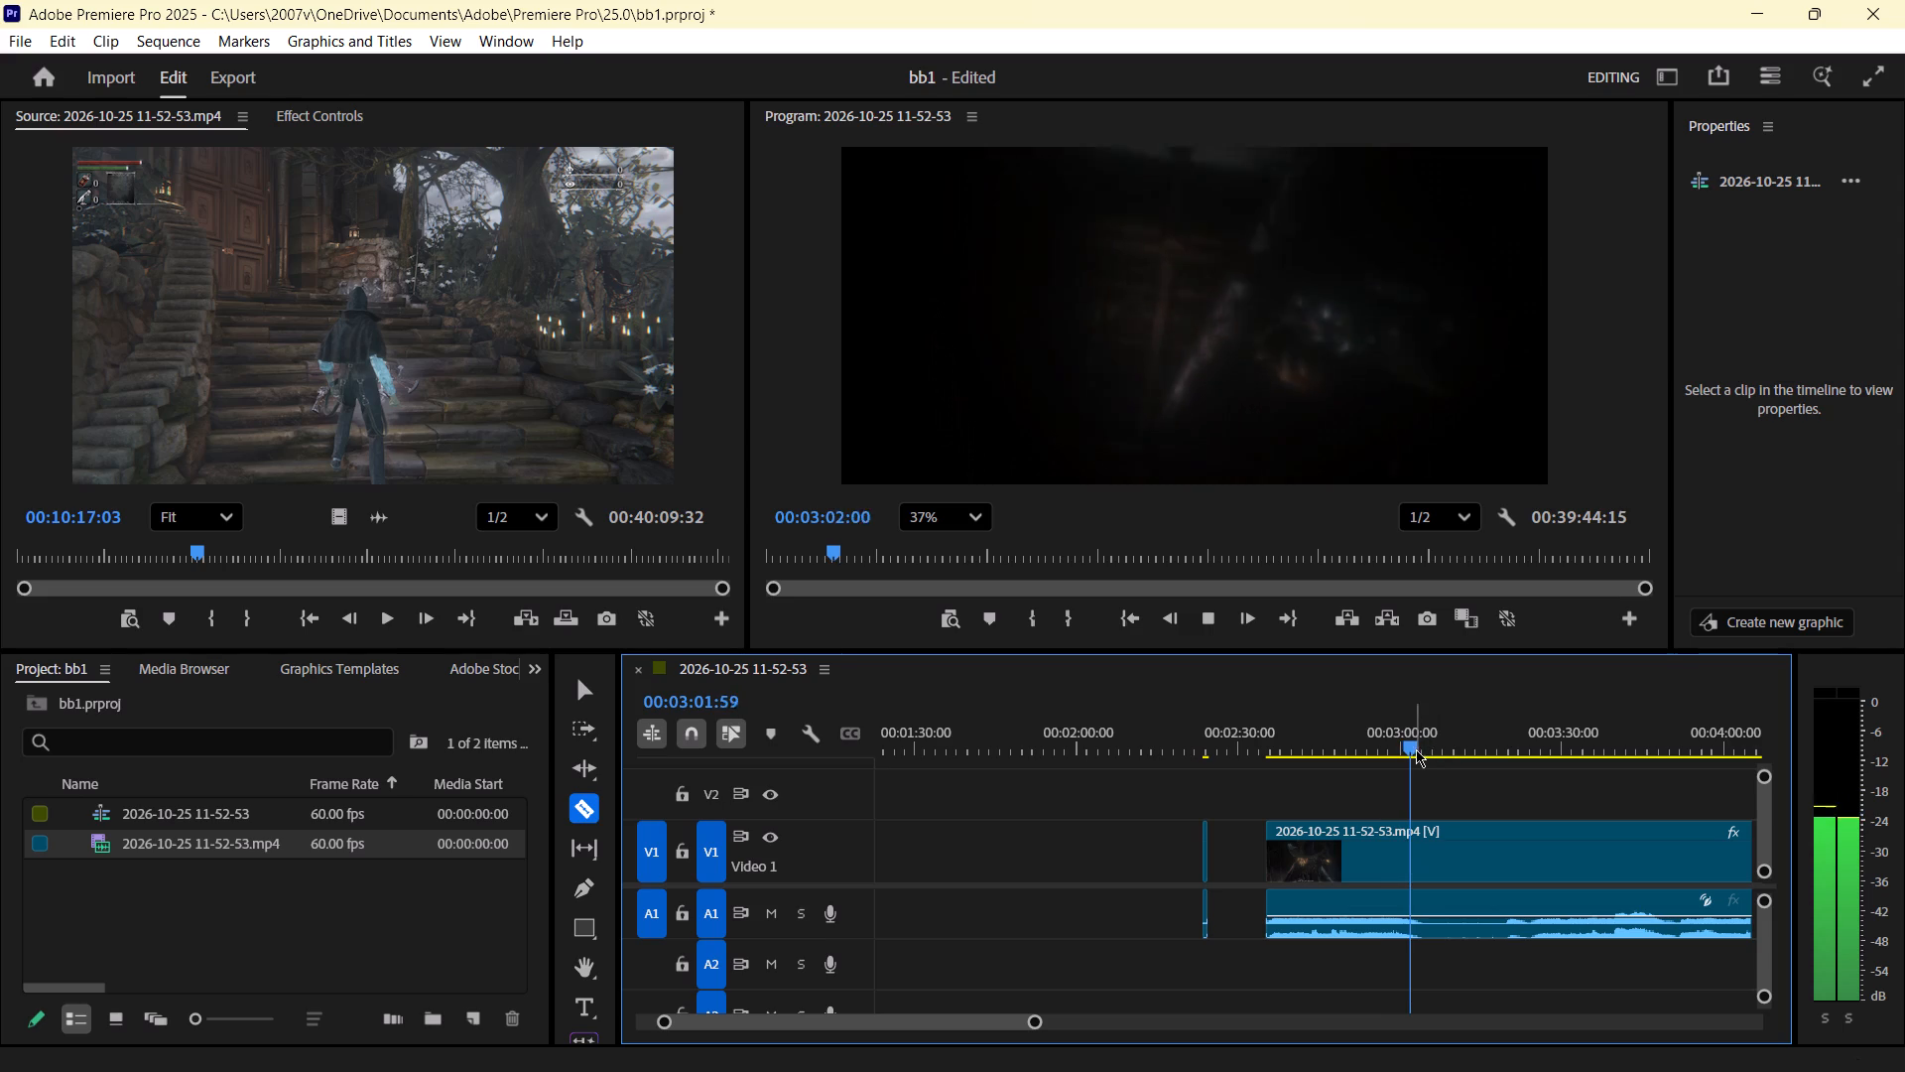
left_click_drag(1412, 747, 1364, 767)
key("space")
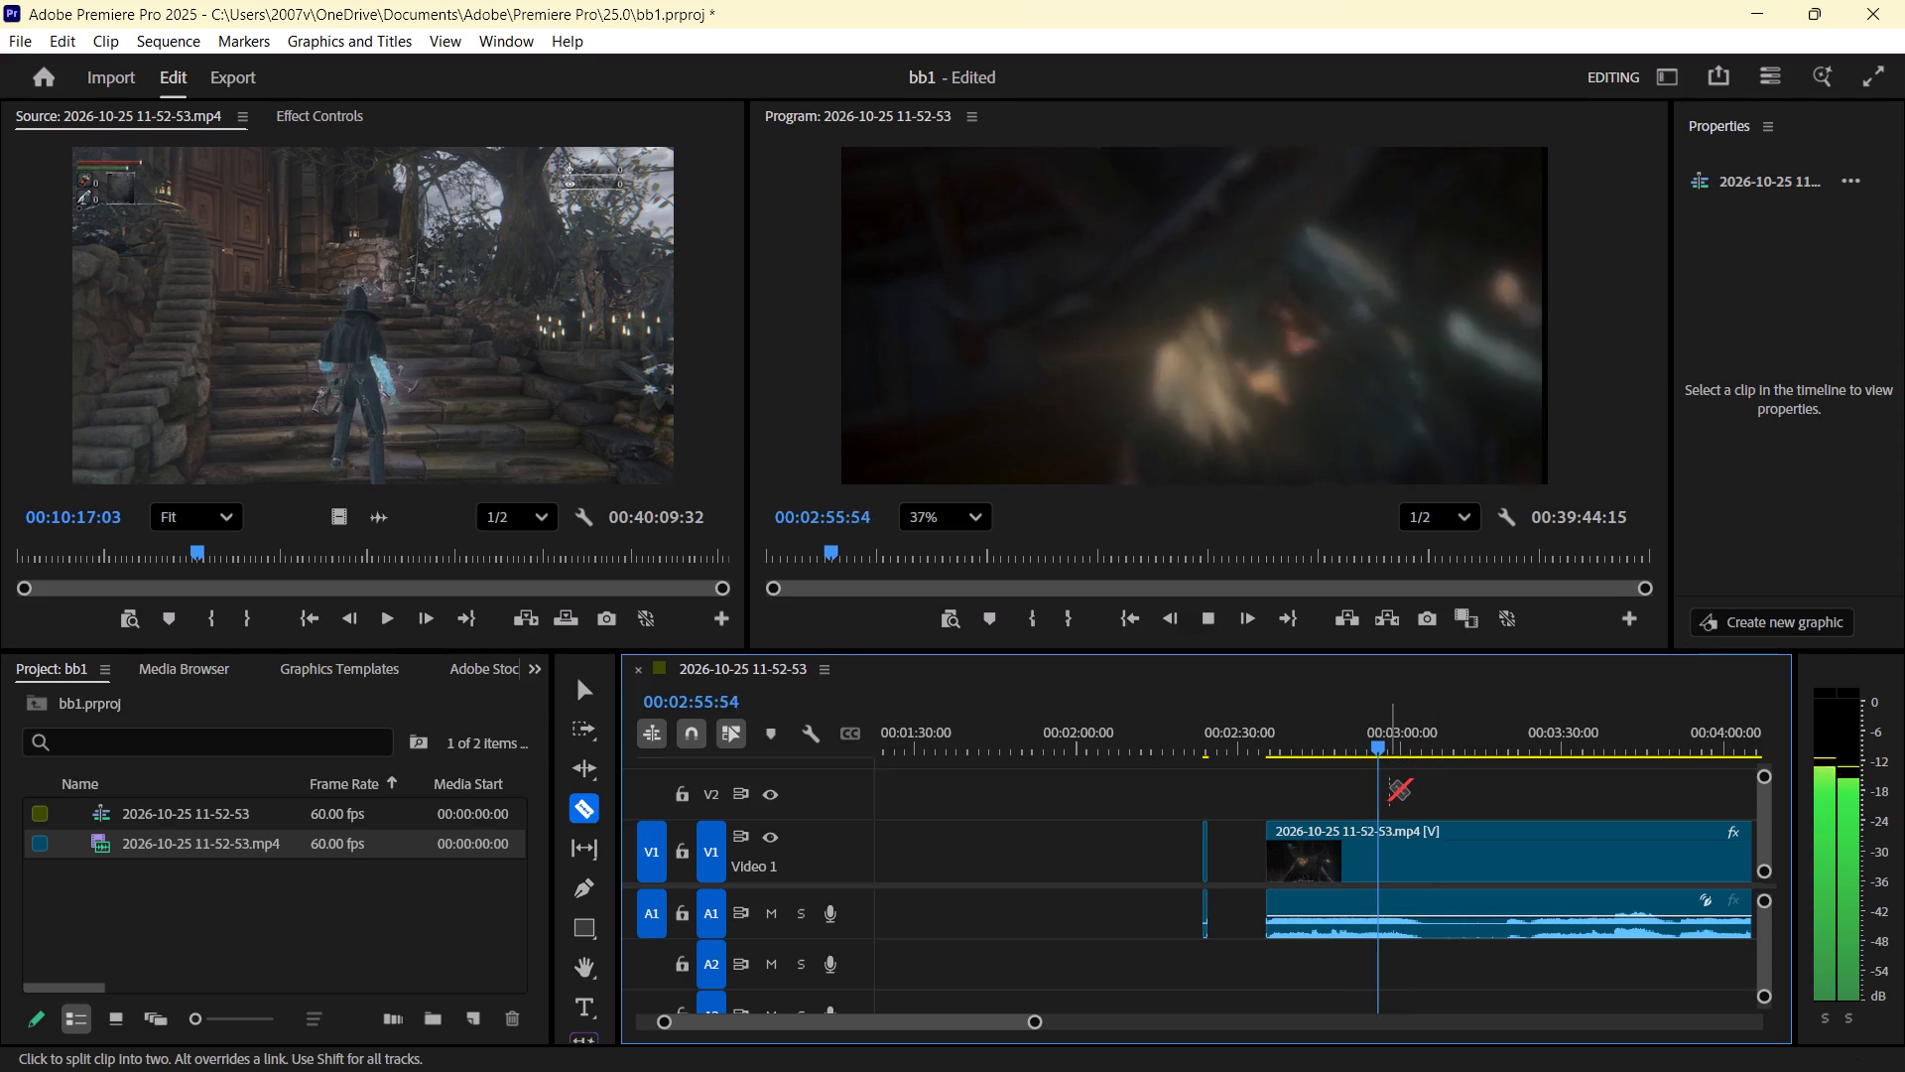
left_click_drag(1387, 756, 1377, 760)
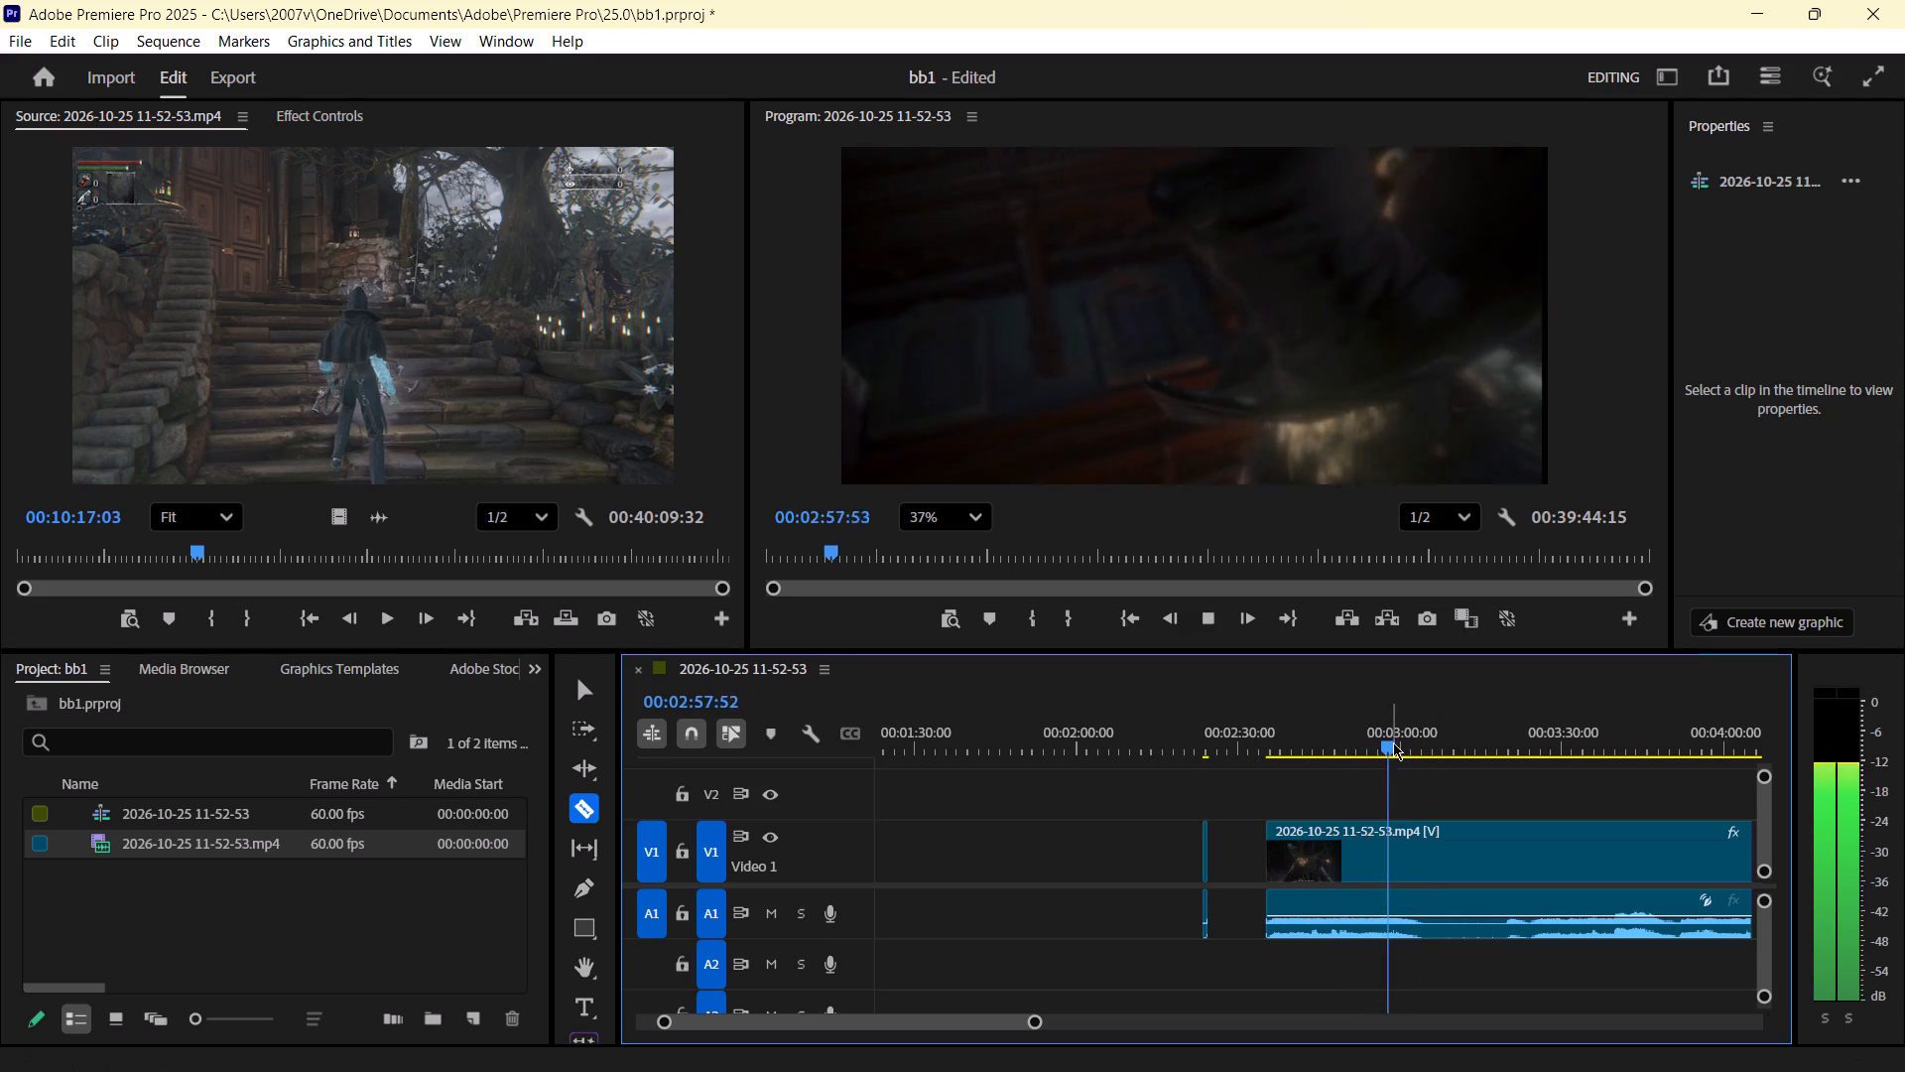
left_click_drag(1391, 746, 1345, 761)
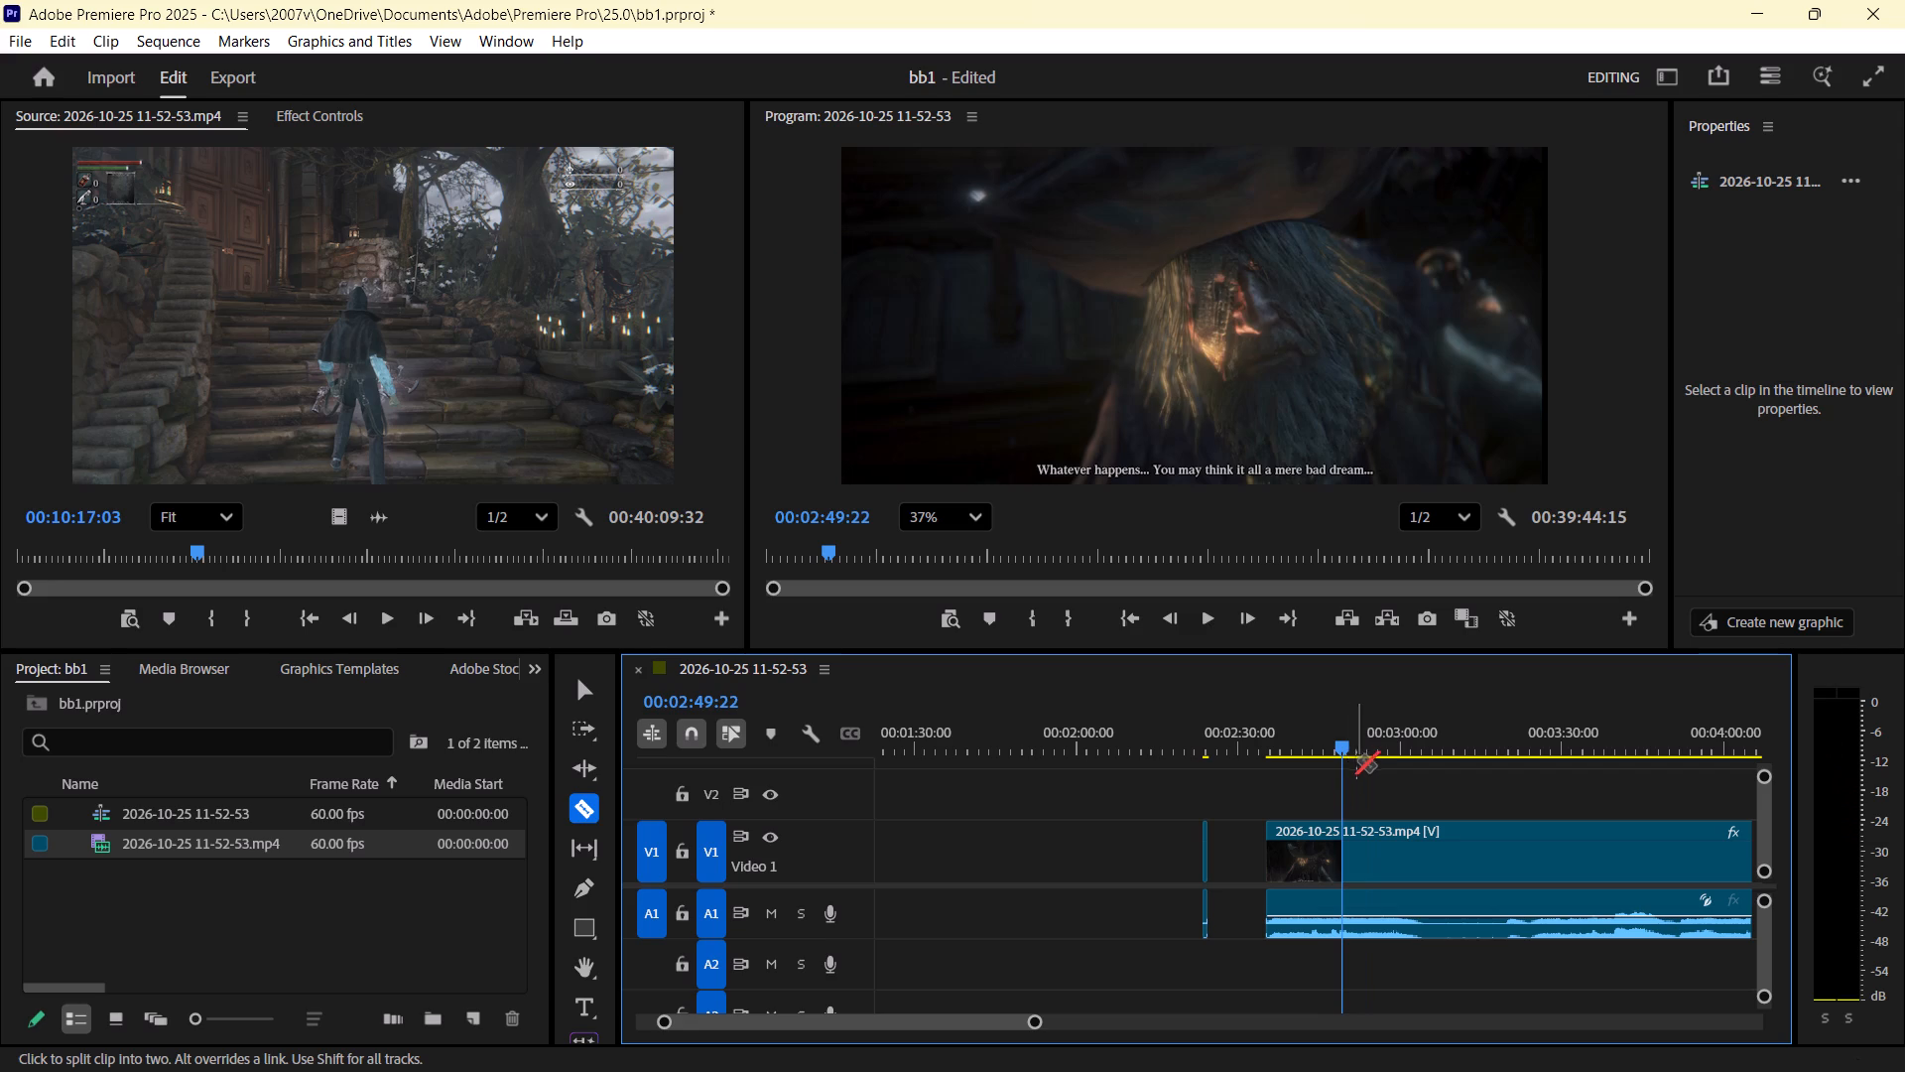
key("space")
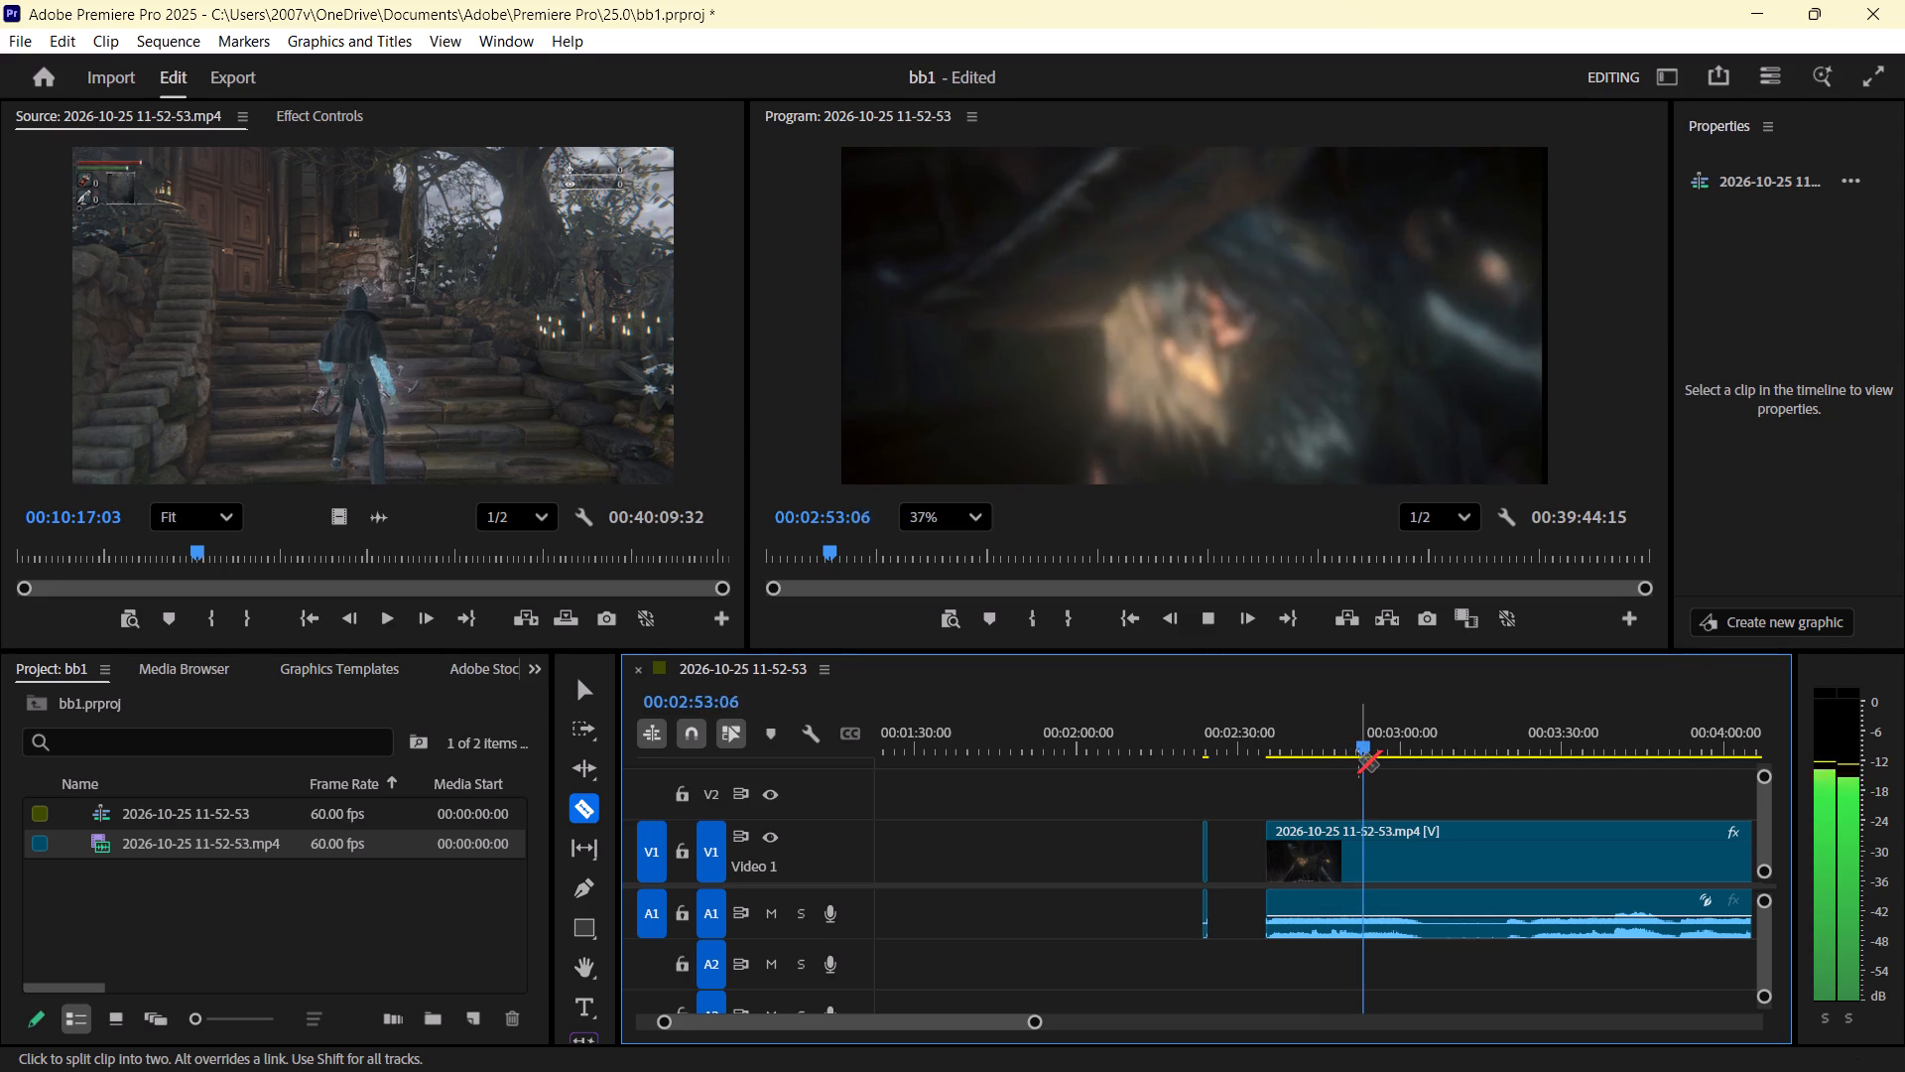
key("space")
left_click(1364, 848)
Play through the dark transition and cut the clip at 00:03:10:29, at the hanging lamp shot.
key("space")
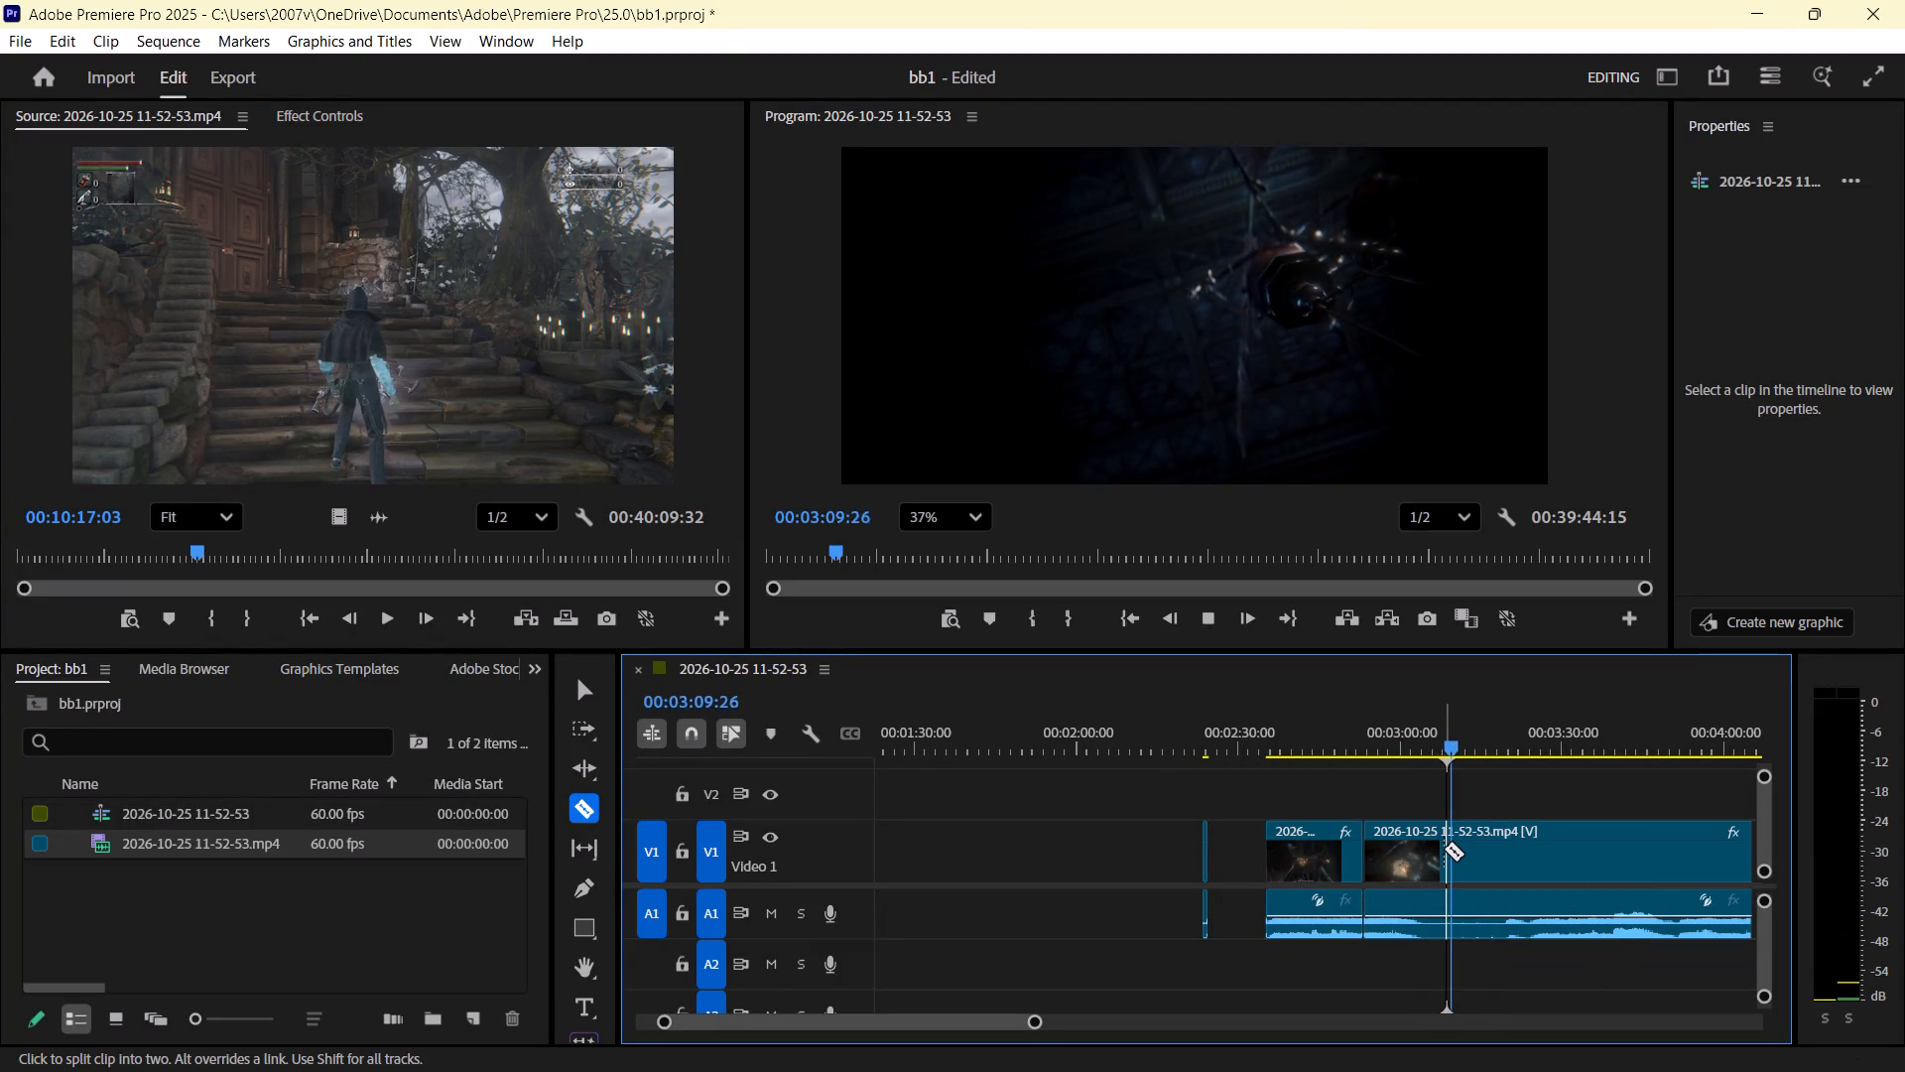
key("space")
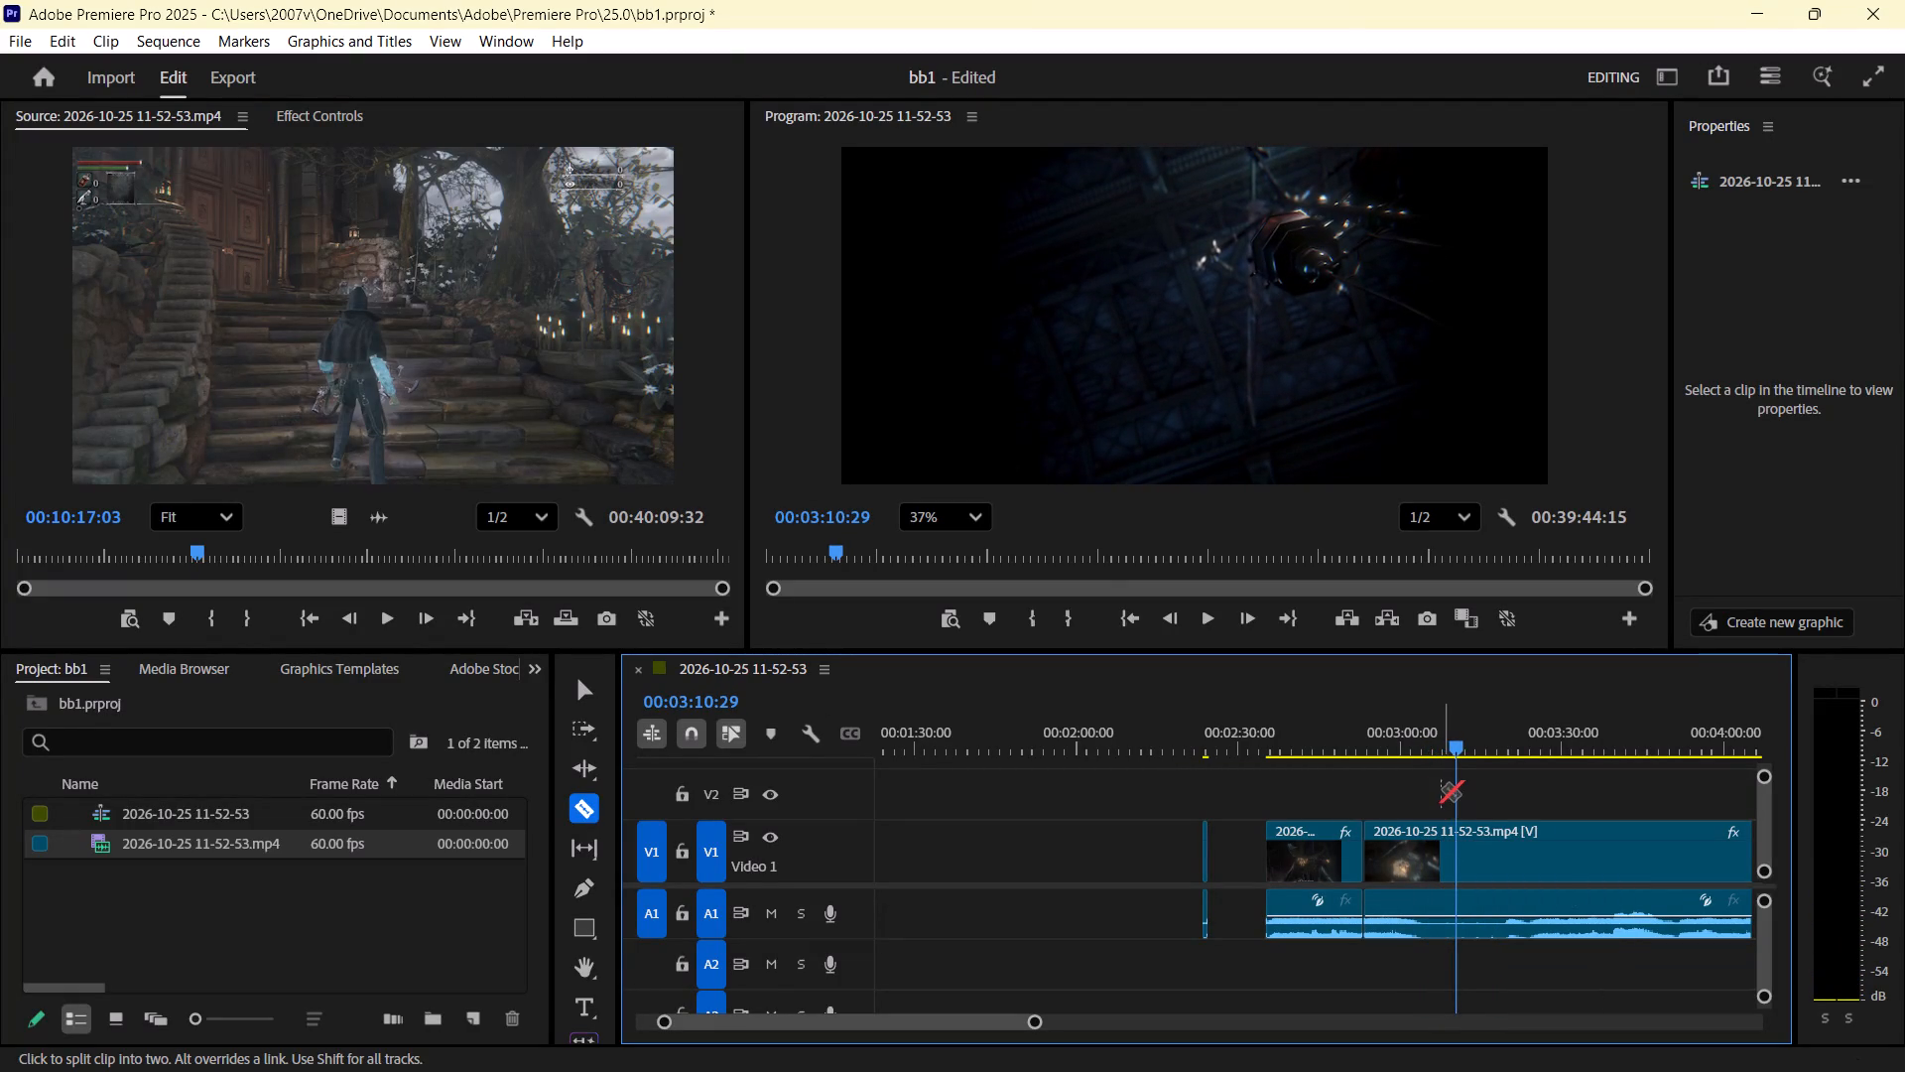
left_click(1455, 860)
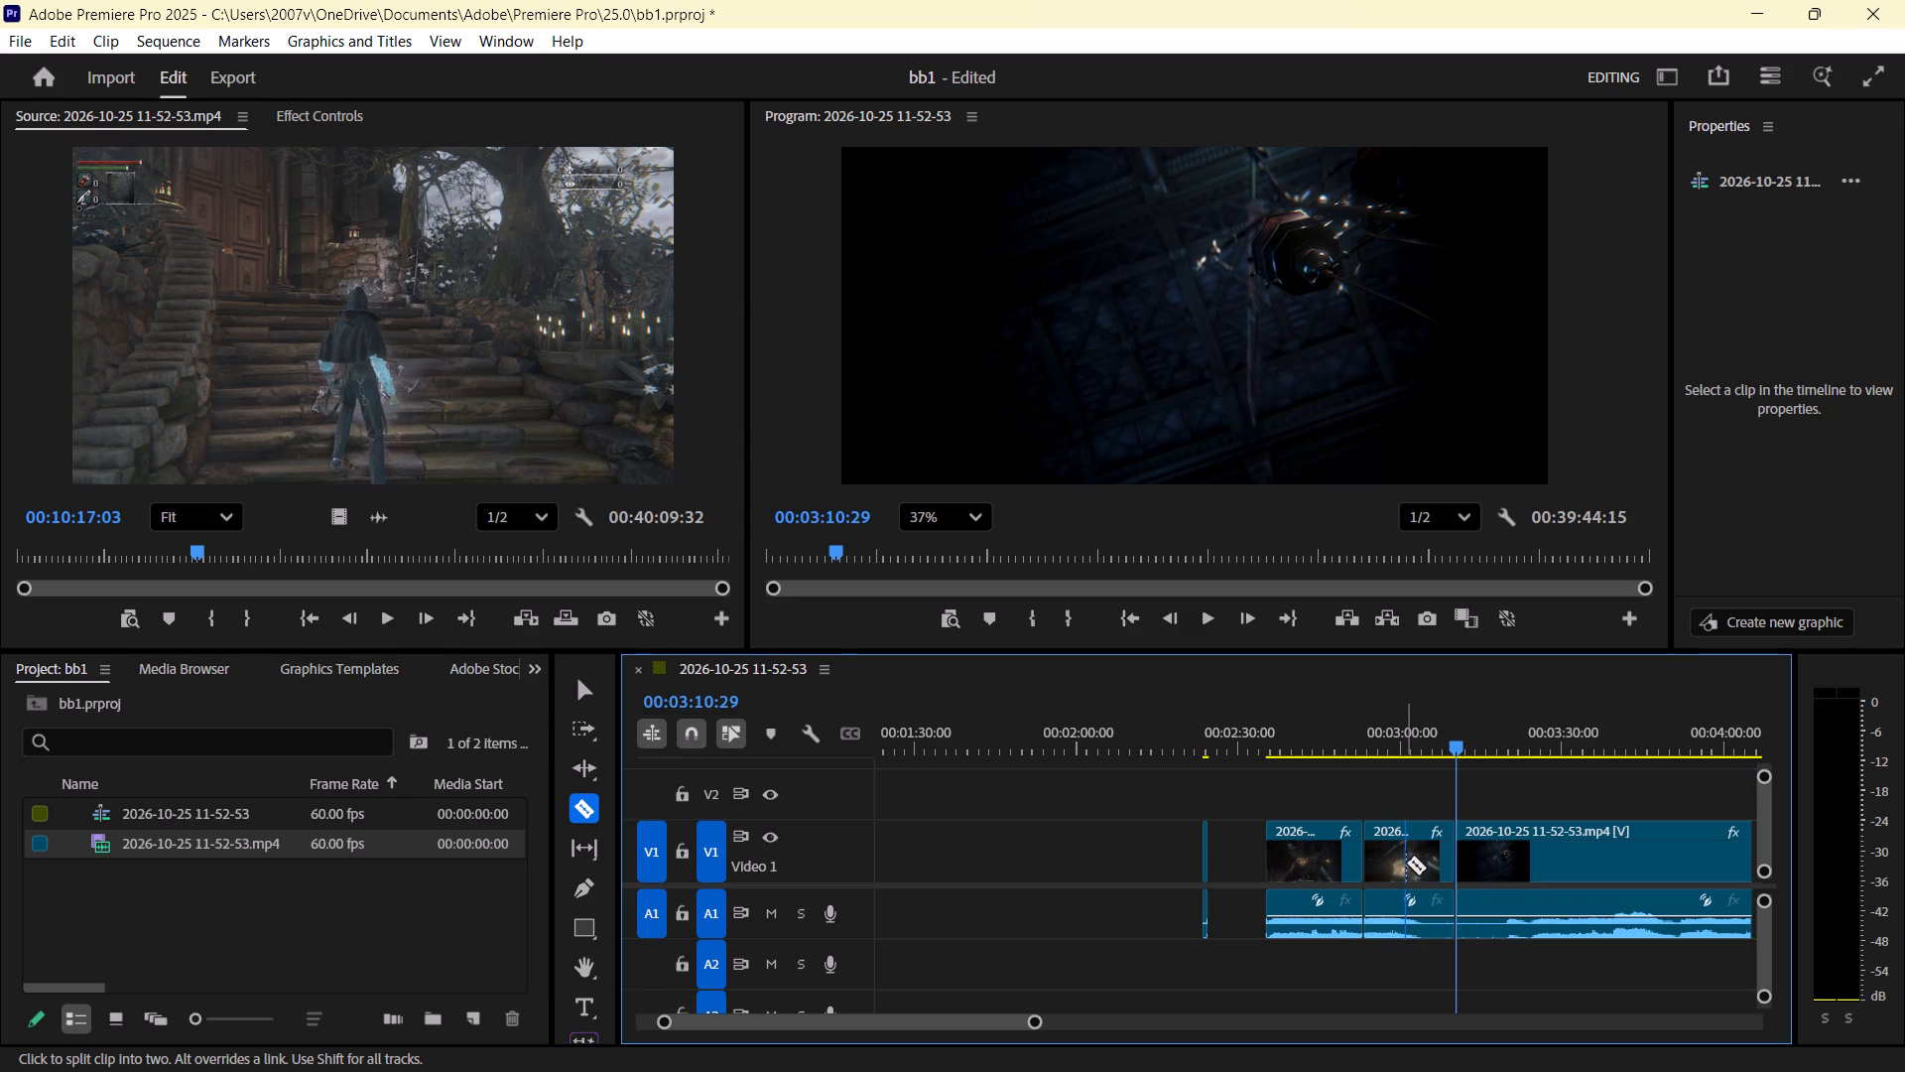
Delete the dark transition section between the cuts at about 00:02:53 and 00:03:10:29.
key("v")
left_click(1410, 857)
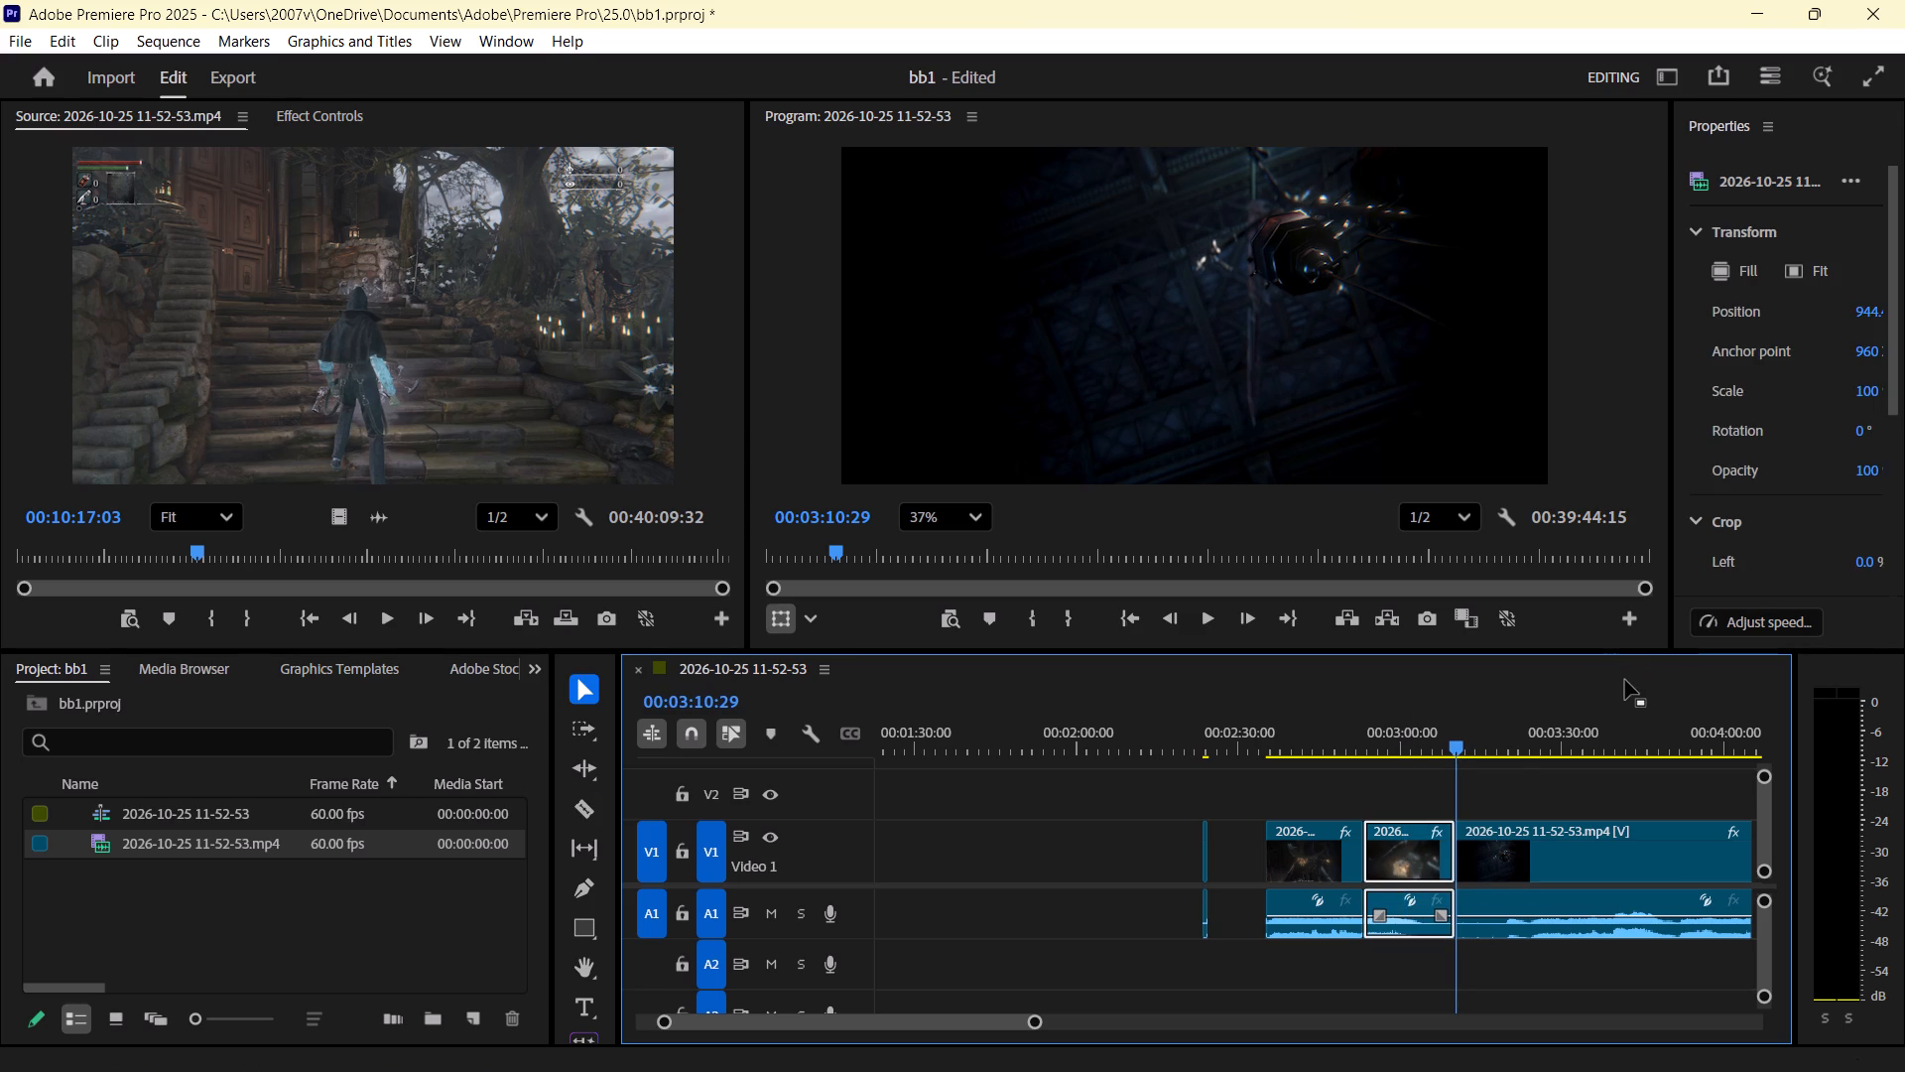
key("Delete")
Review the beast cutscene from 00:03:10:29 to about 00:03:57 for sections to remove.
key("space")
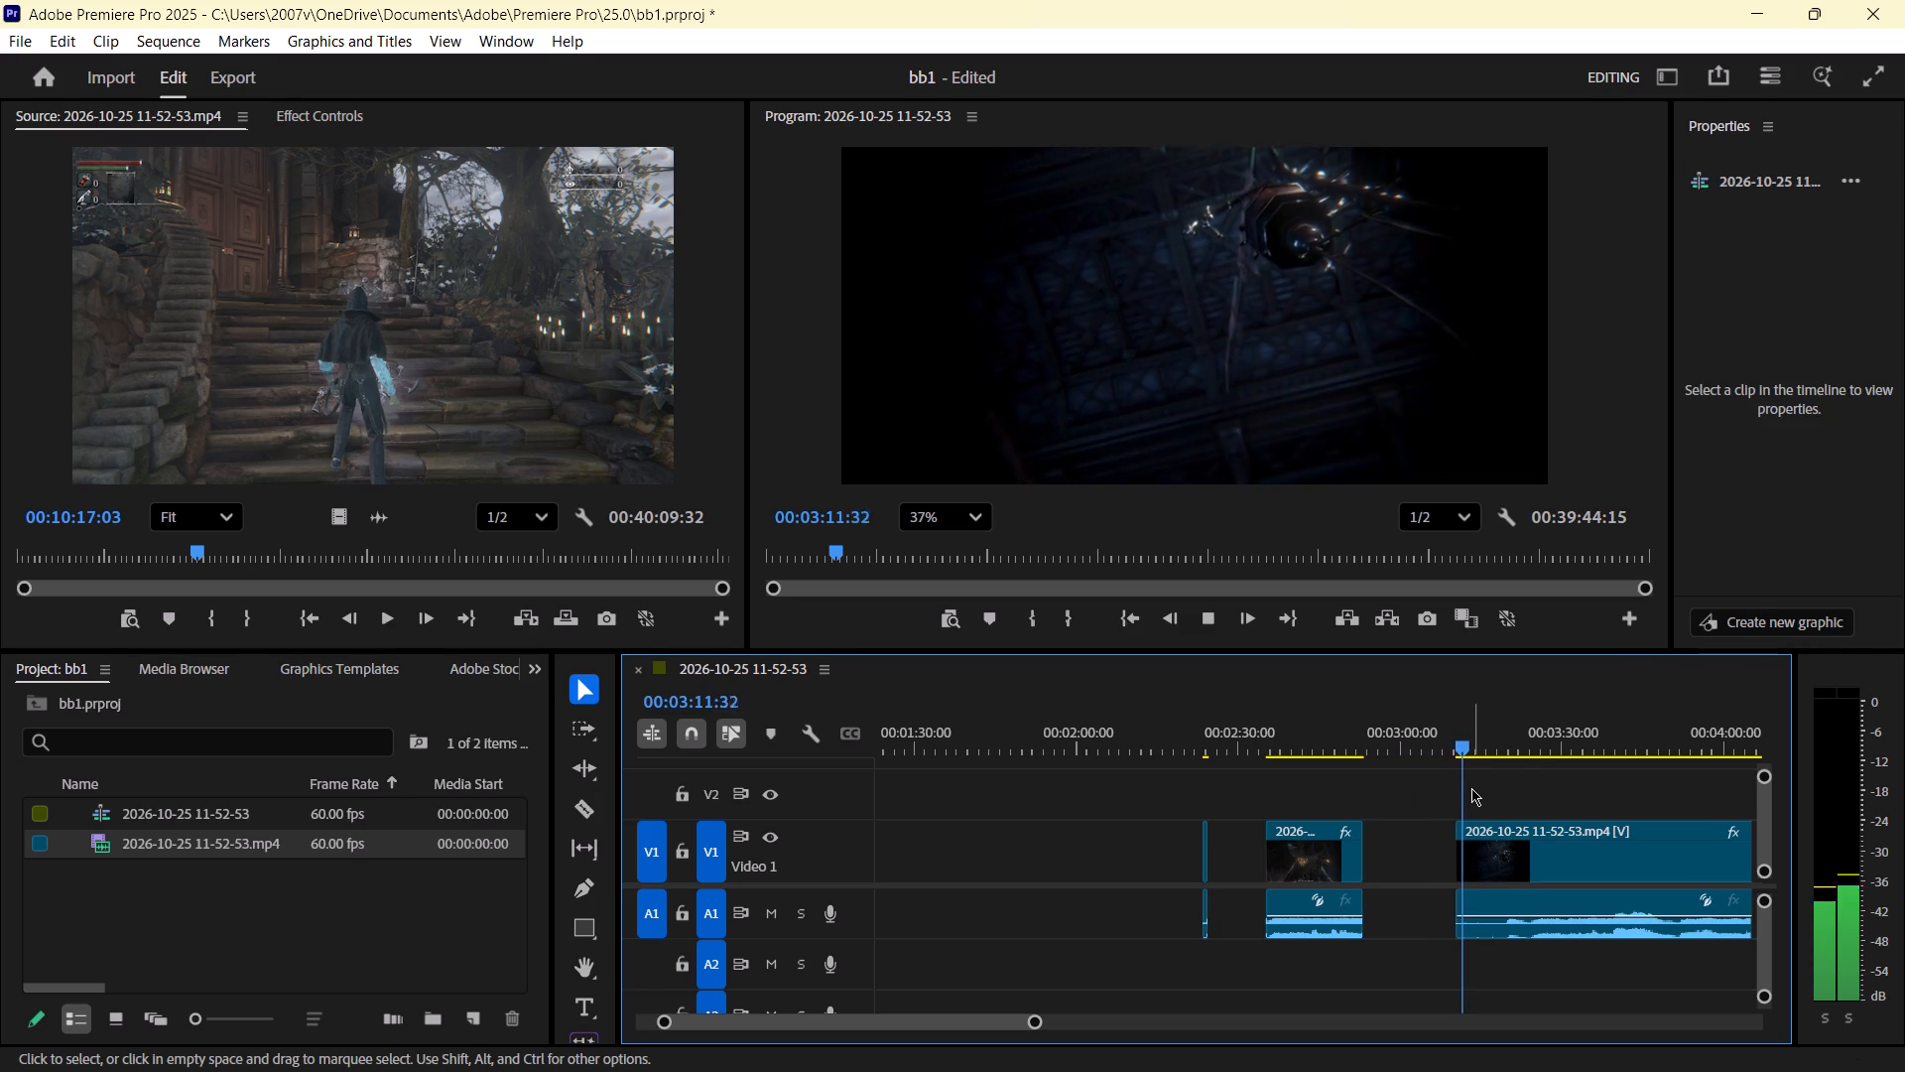
key("c")
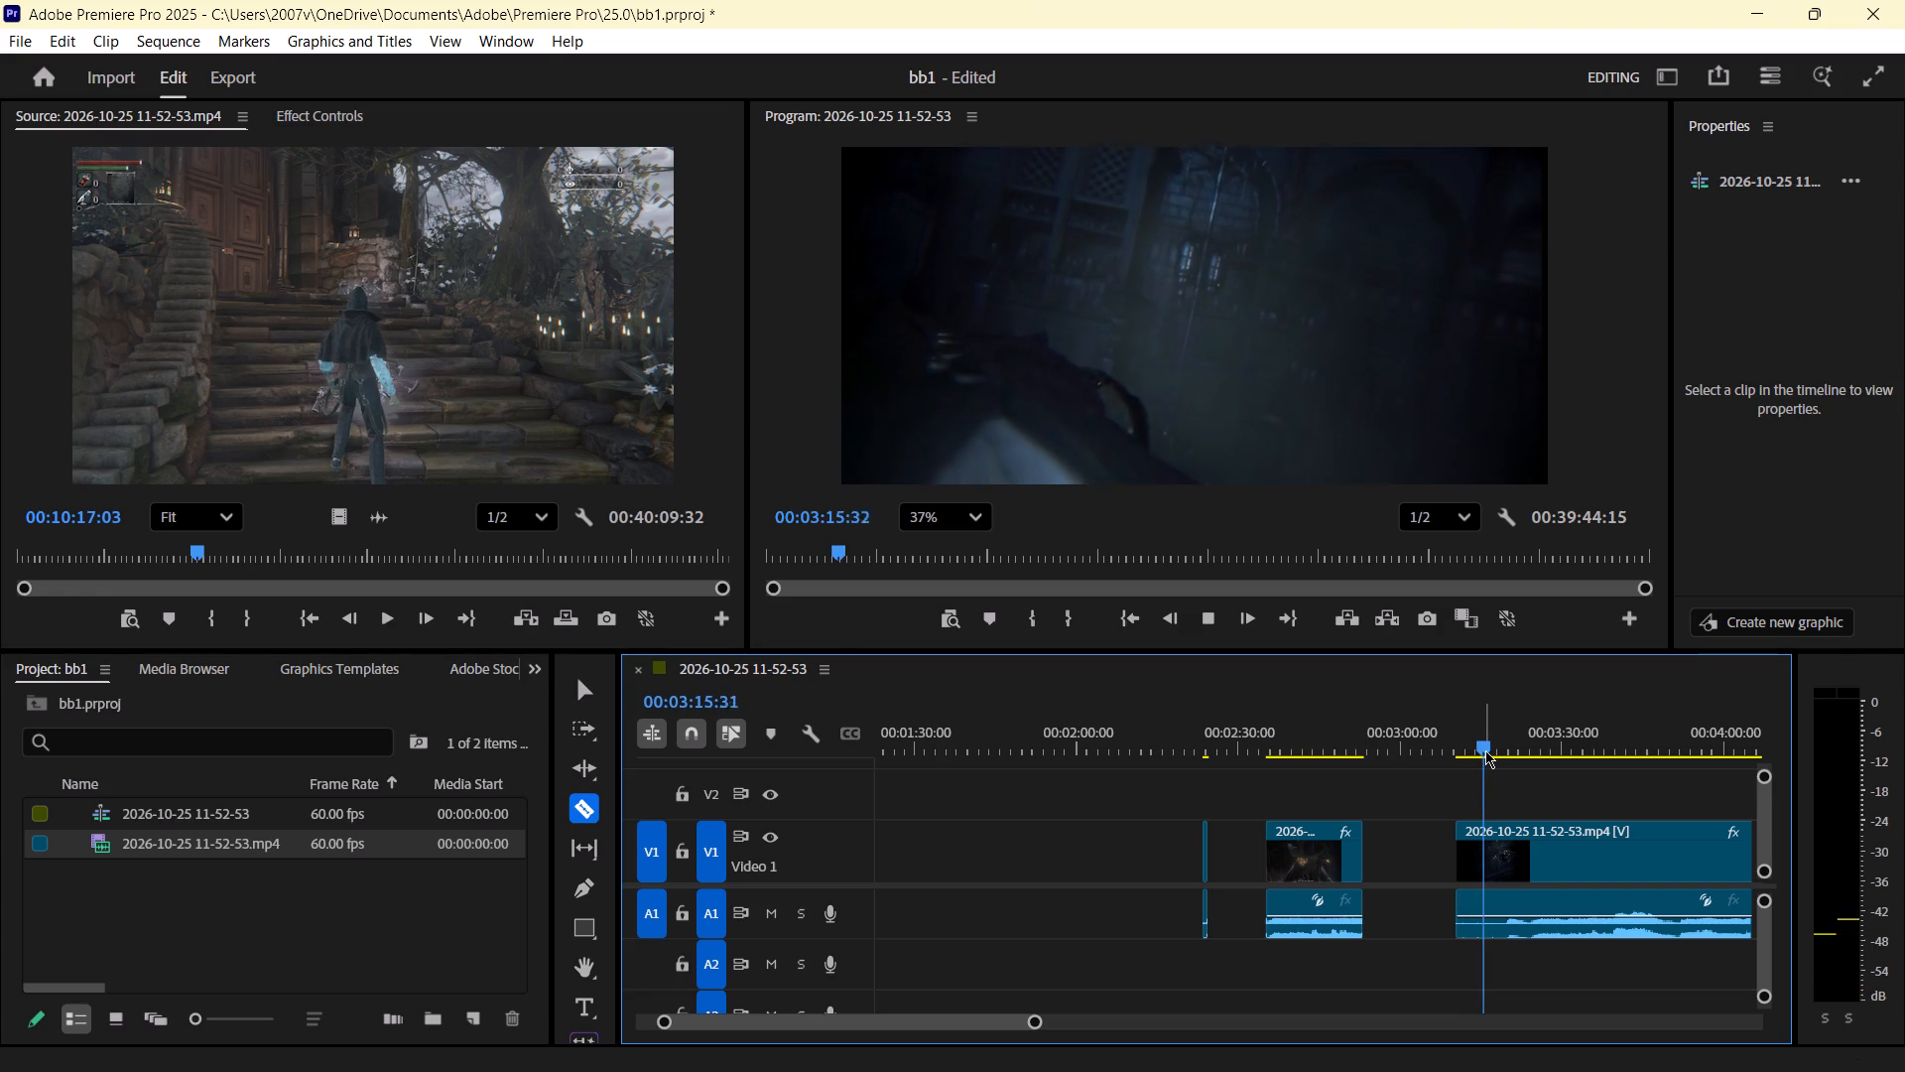
left_click_drag(1493, 743, 1498, 744)
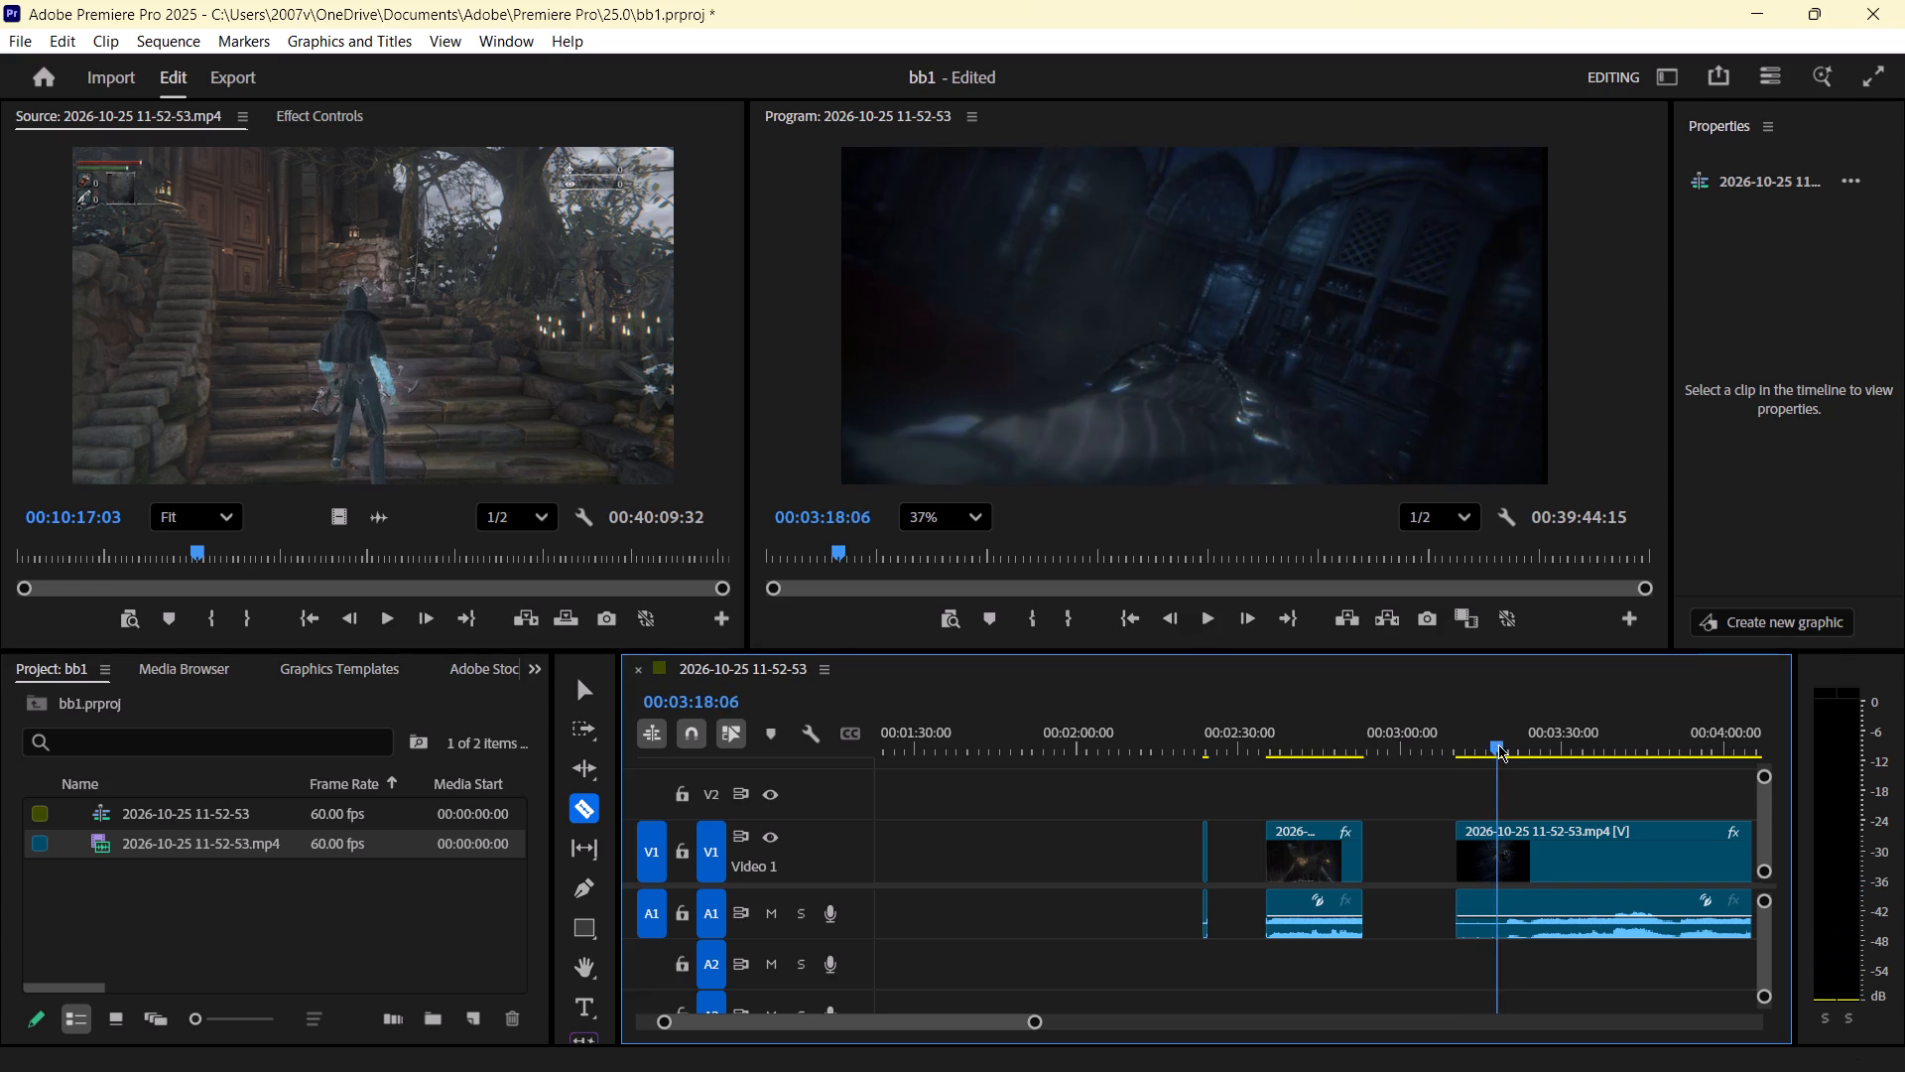
left_click_drag(1498, 744, 1520, 753)
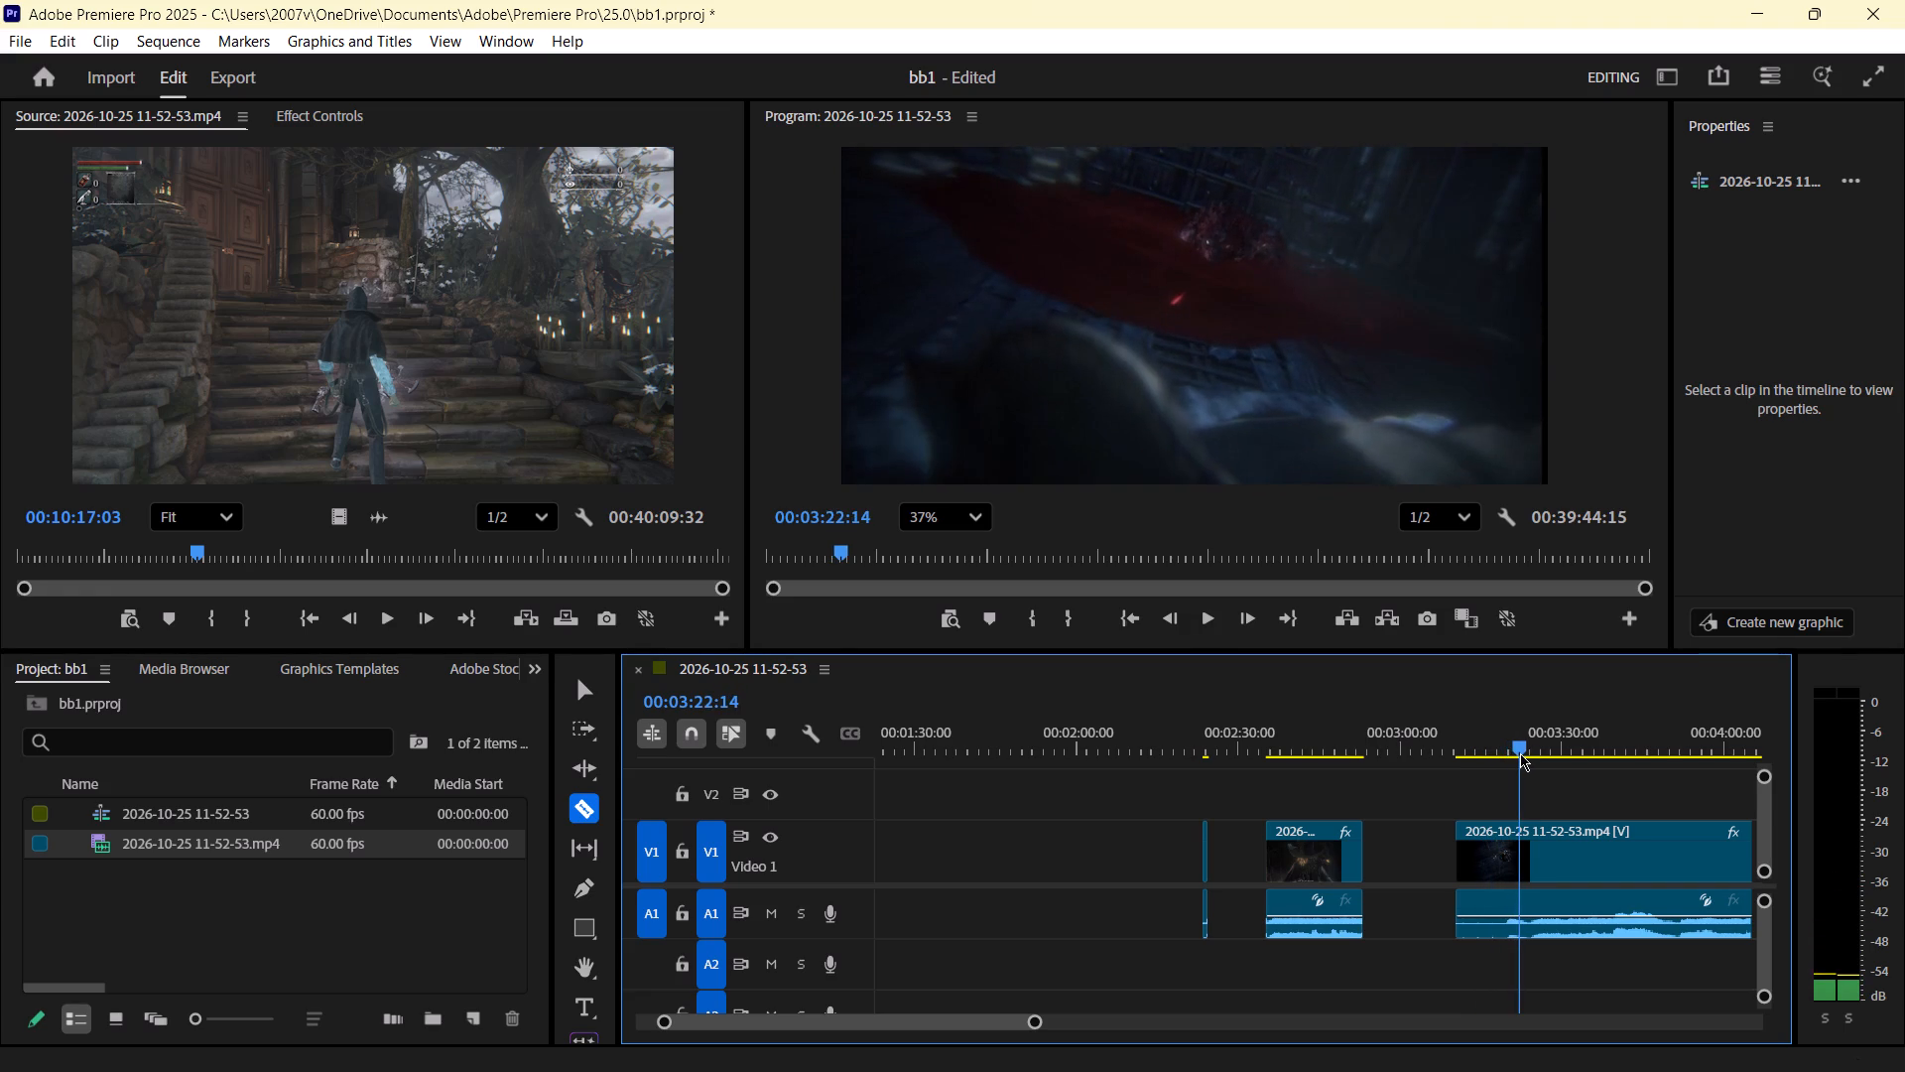
left_click_drag(1520, 753, 1543, 750)
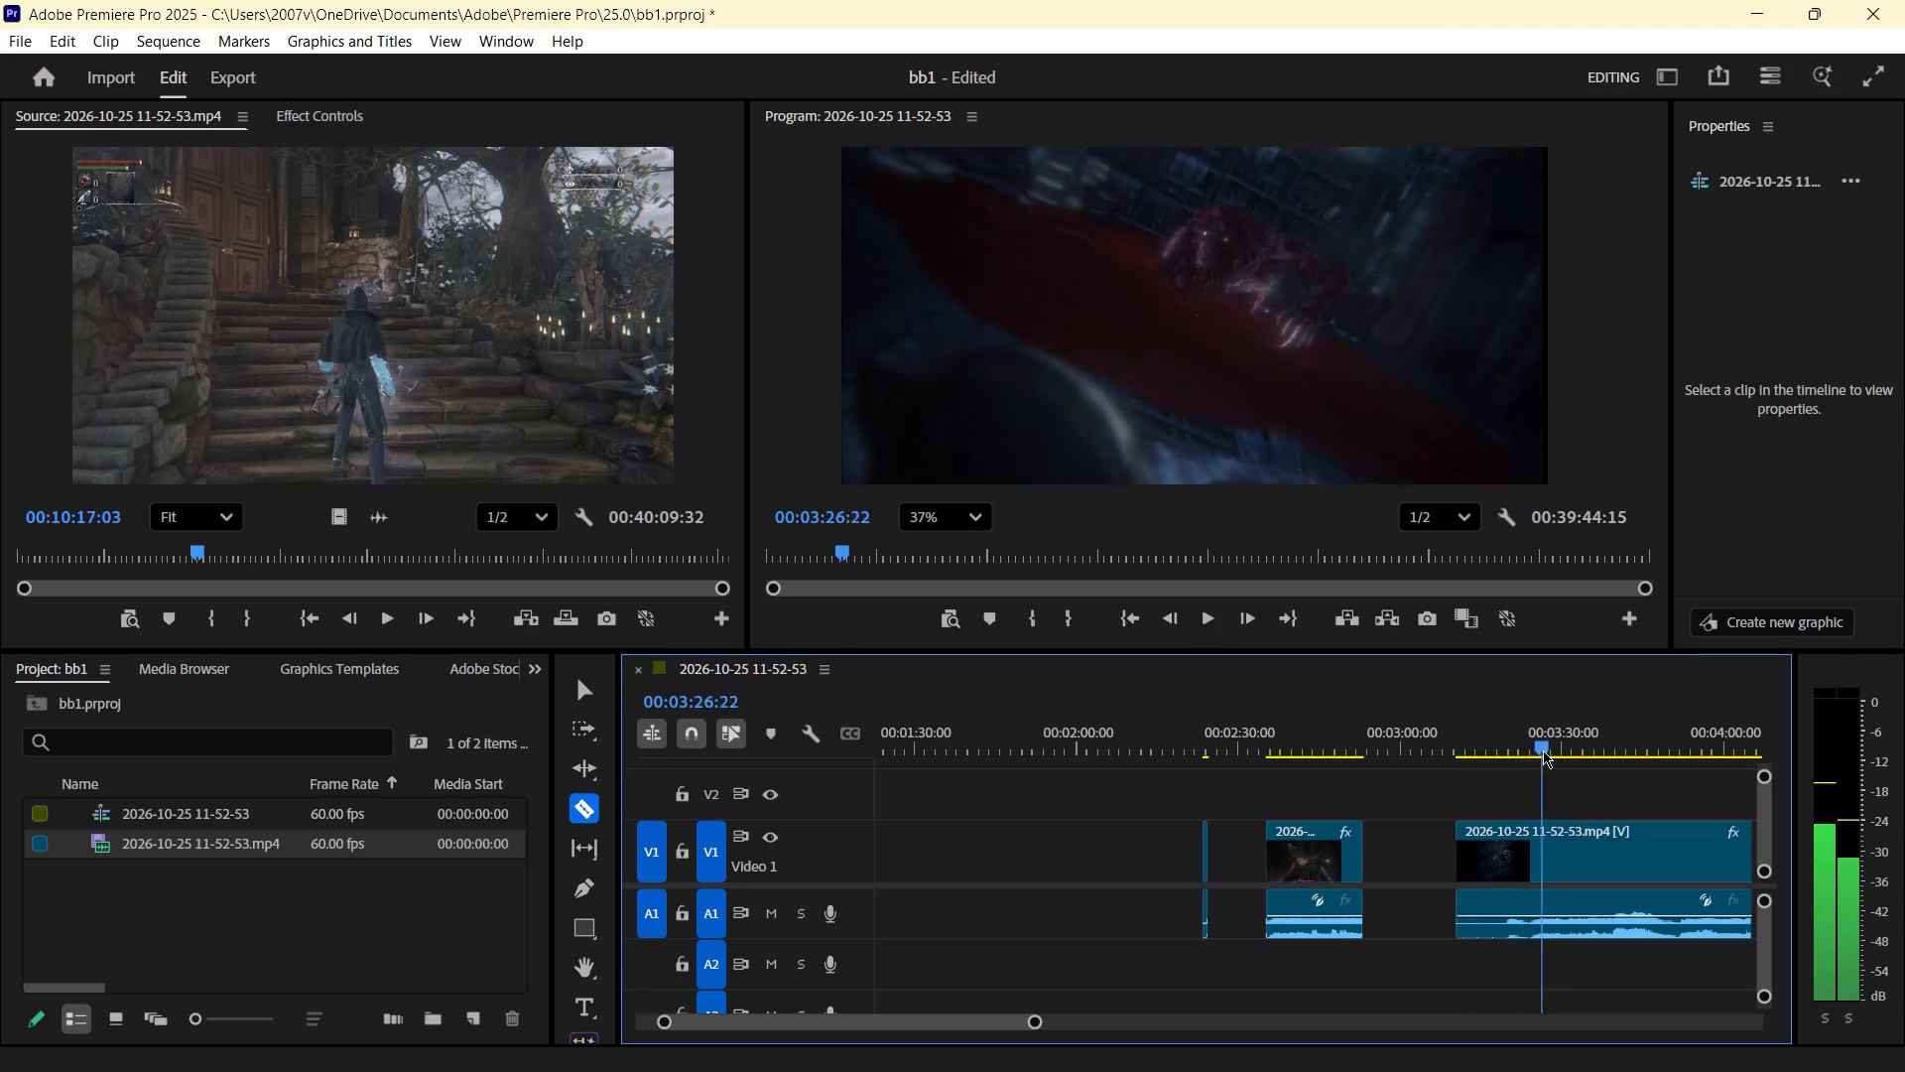
left_click_drag(1543, 750, 1571, 738)
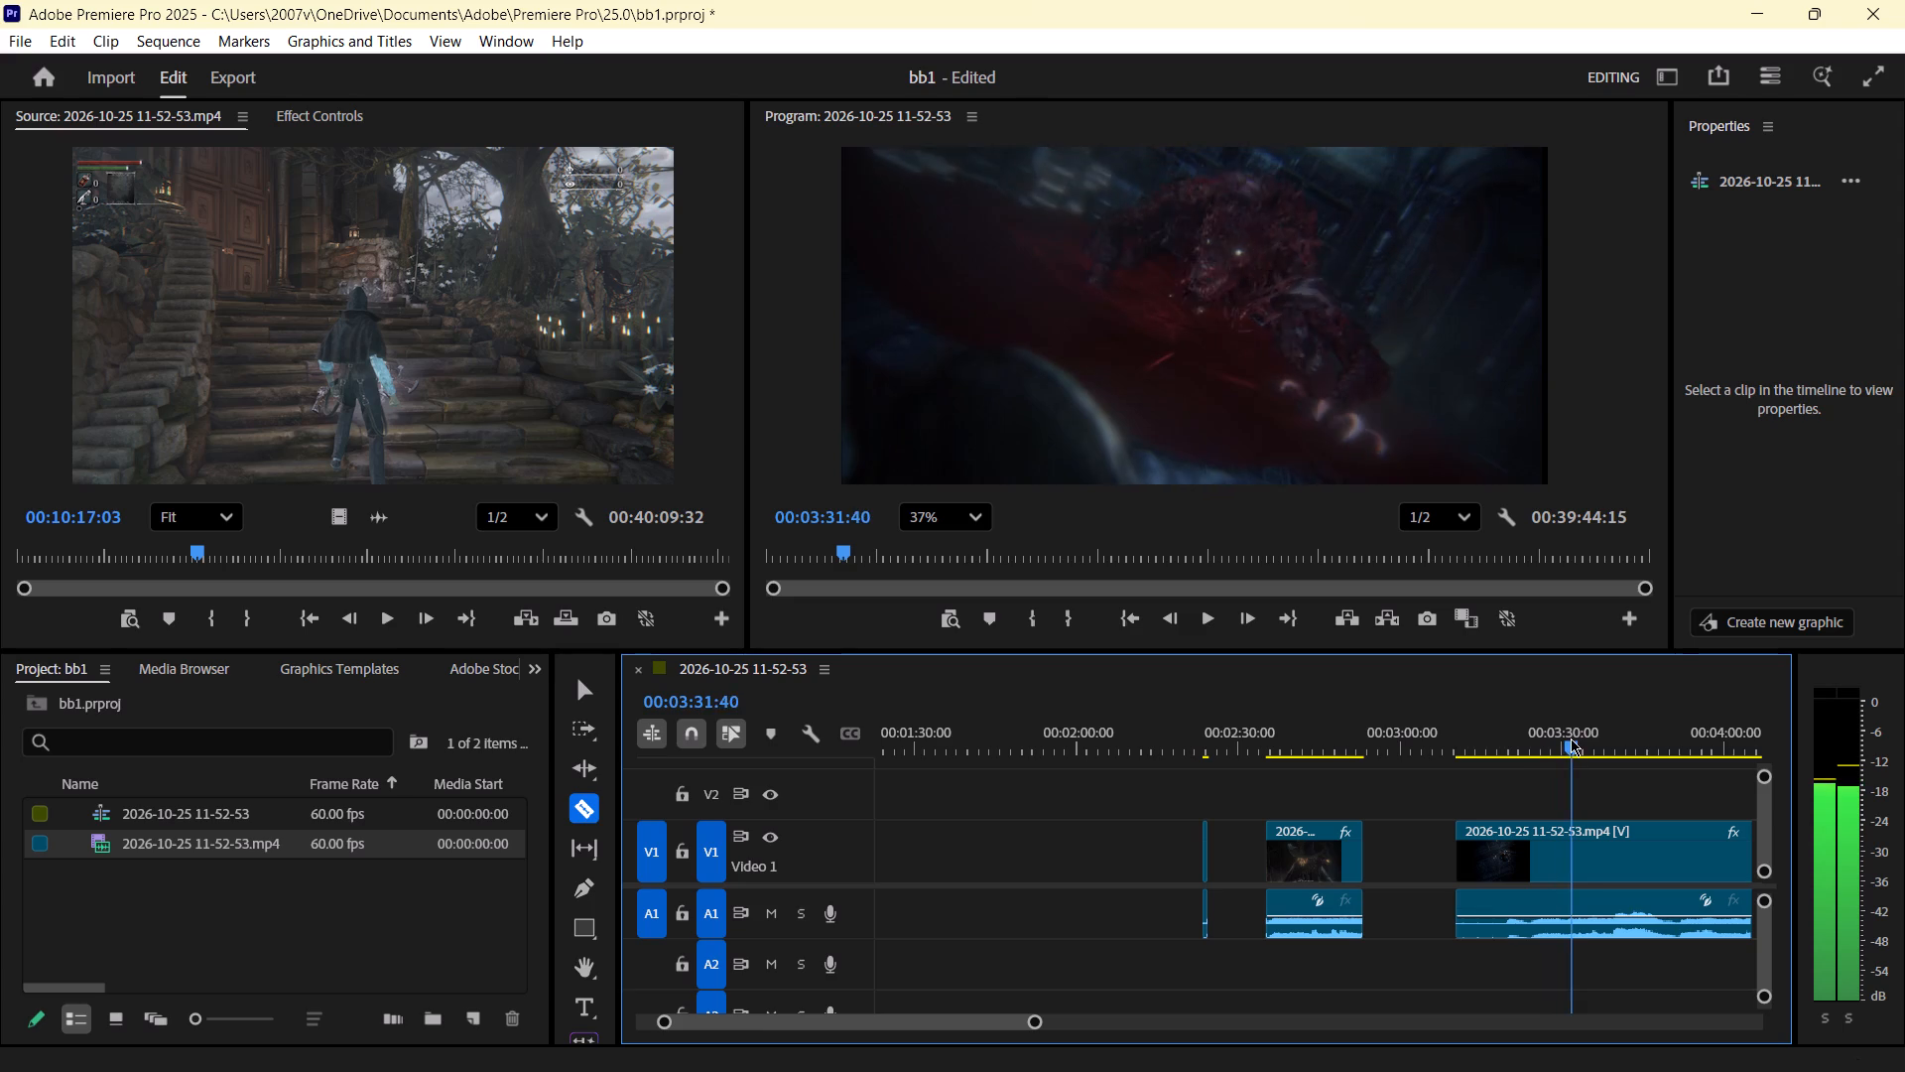
left_click_drag(1571, 738, 1610, 738)
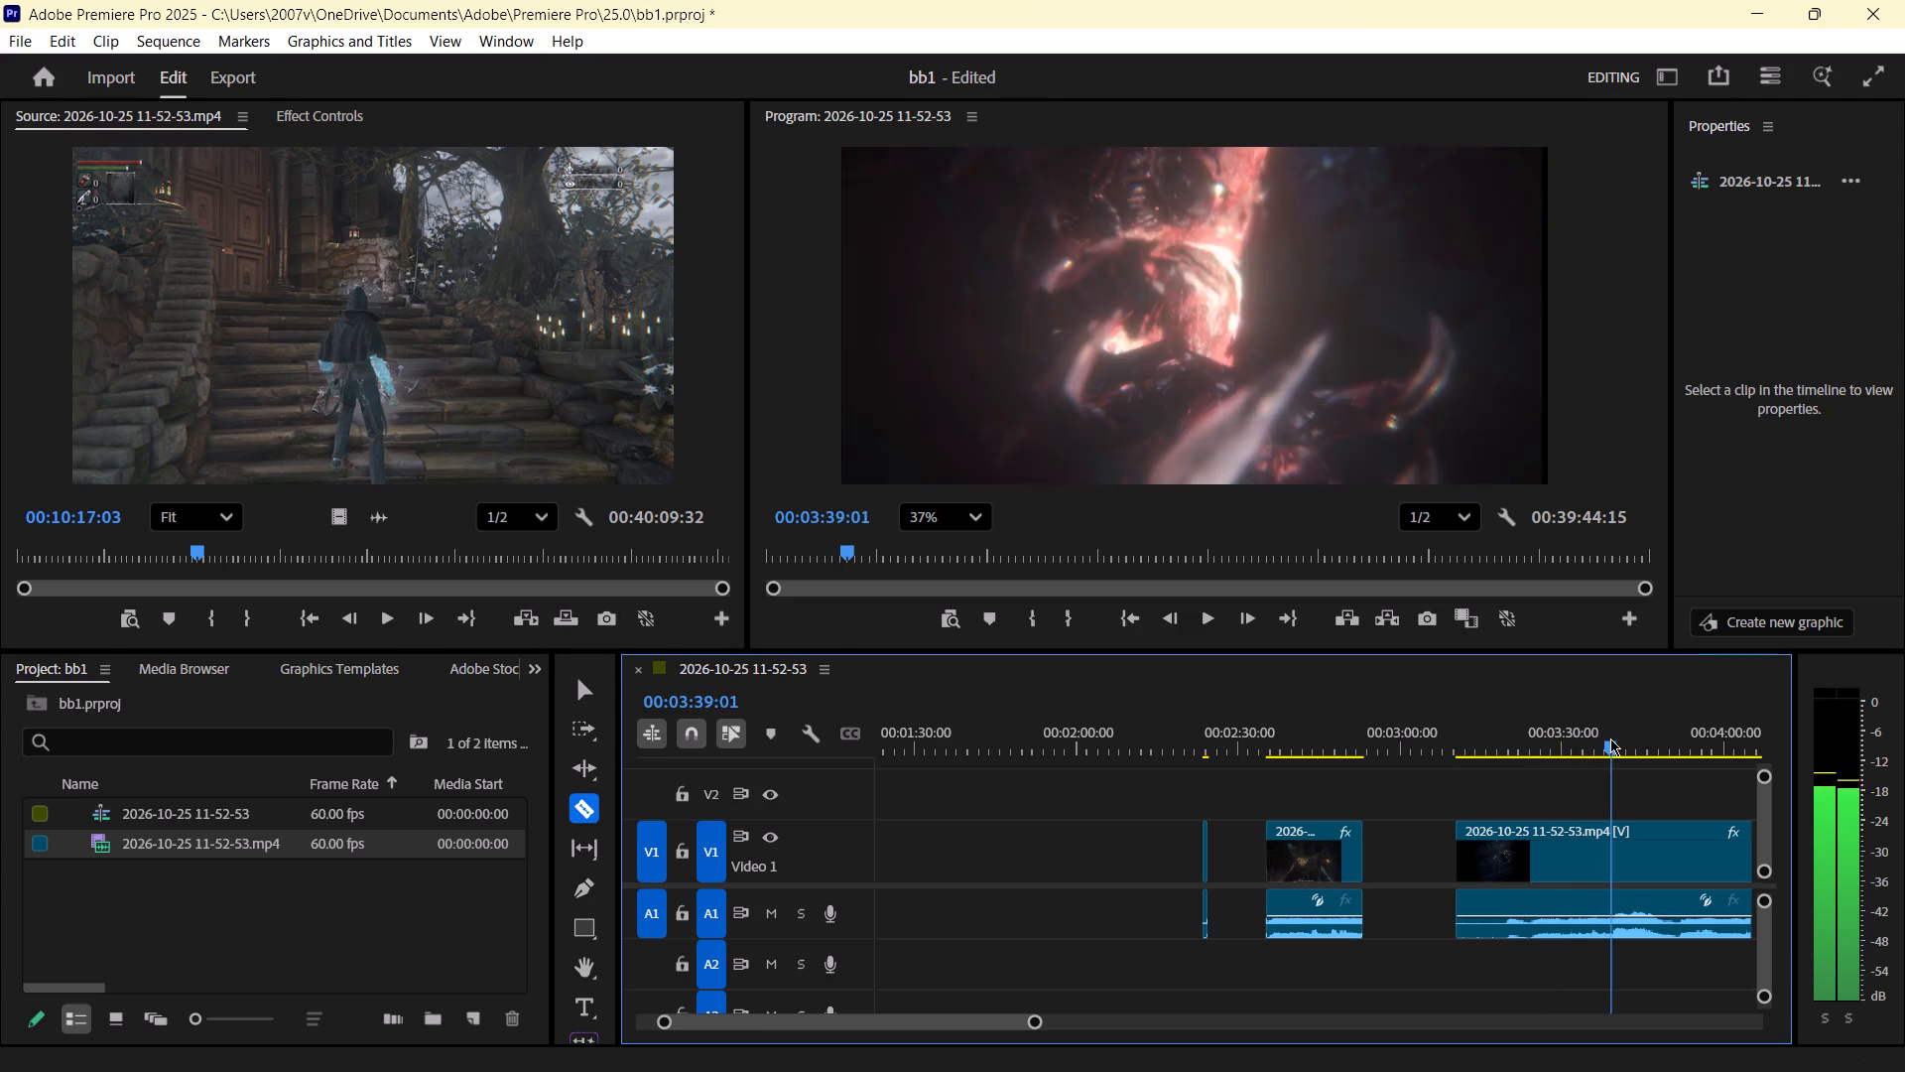
left_click_drag(1610, 738, 1628, 736)
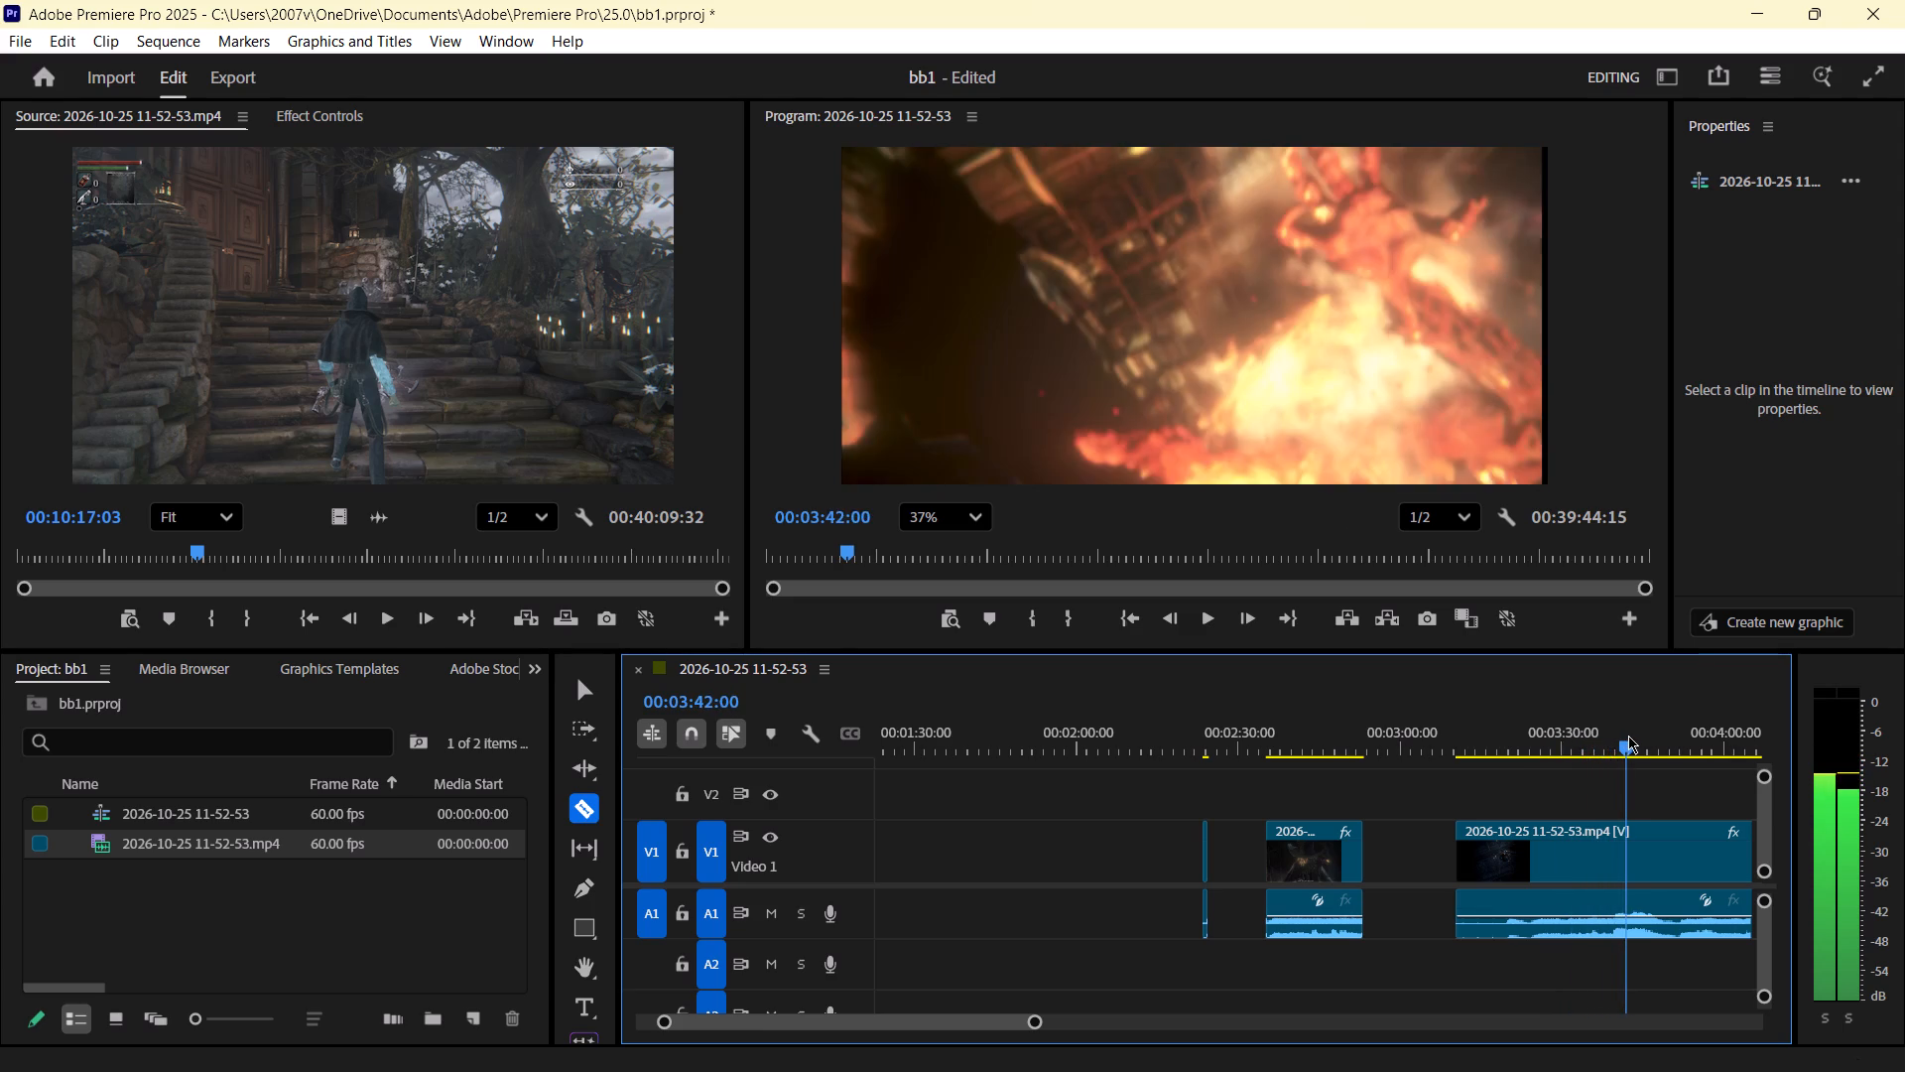
left_click_drag(1628, 736, 1646, 731)
key("space")
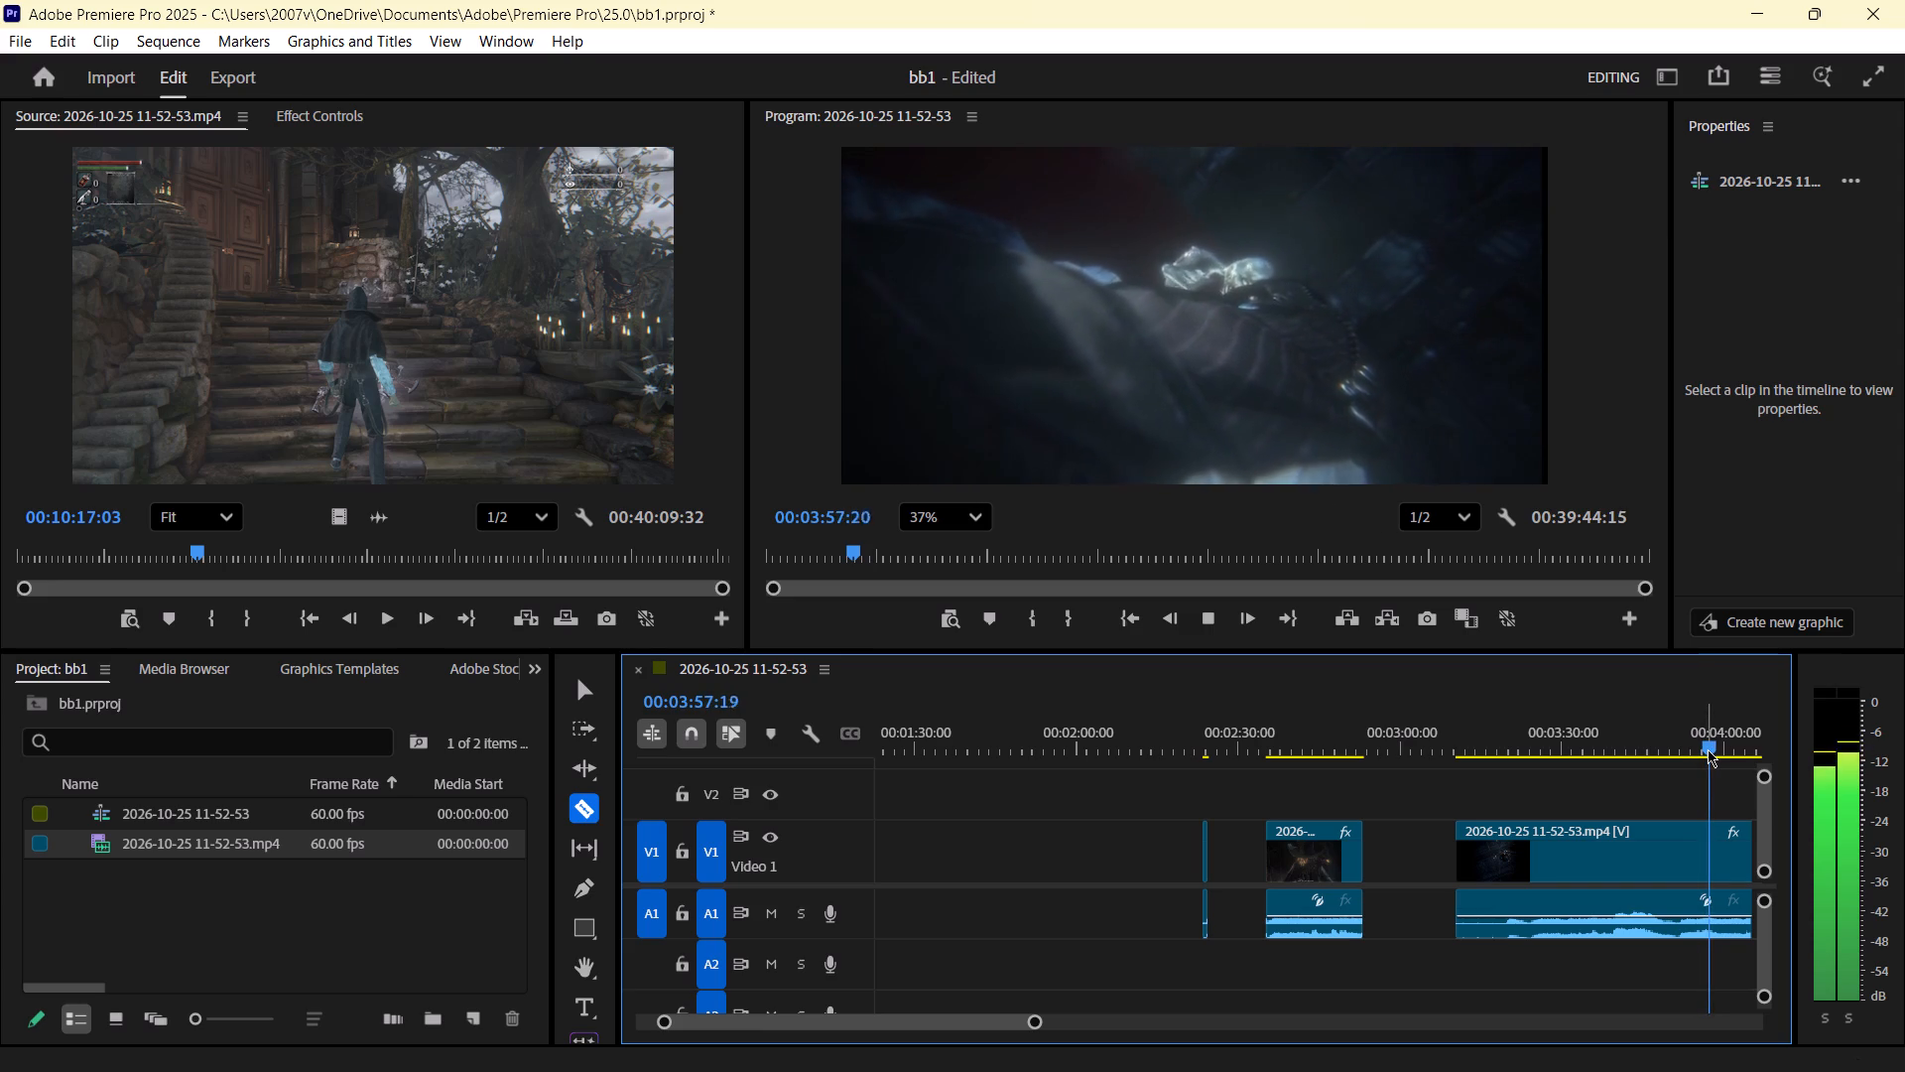
left_click_drag(1708, 749, 1575, 766)
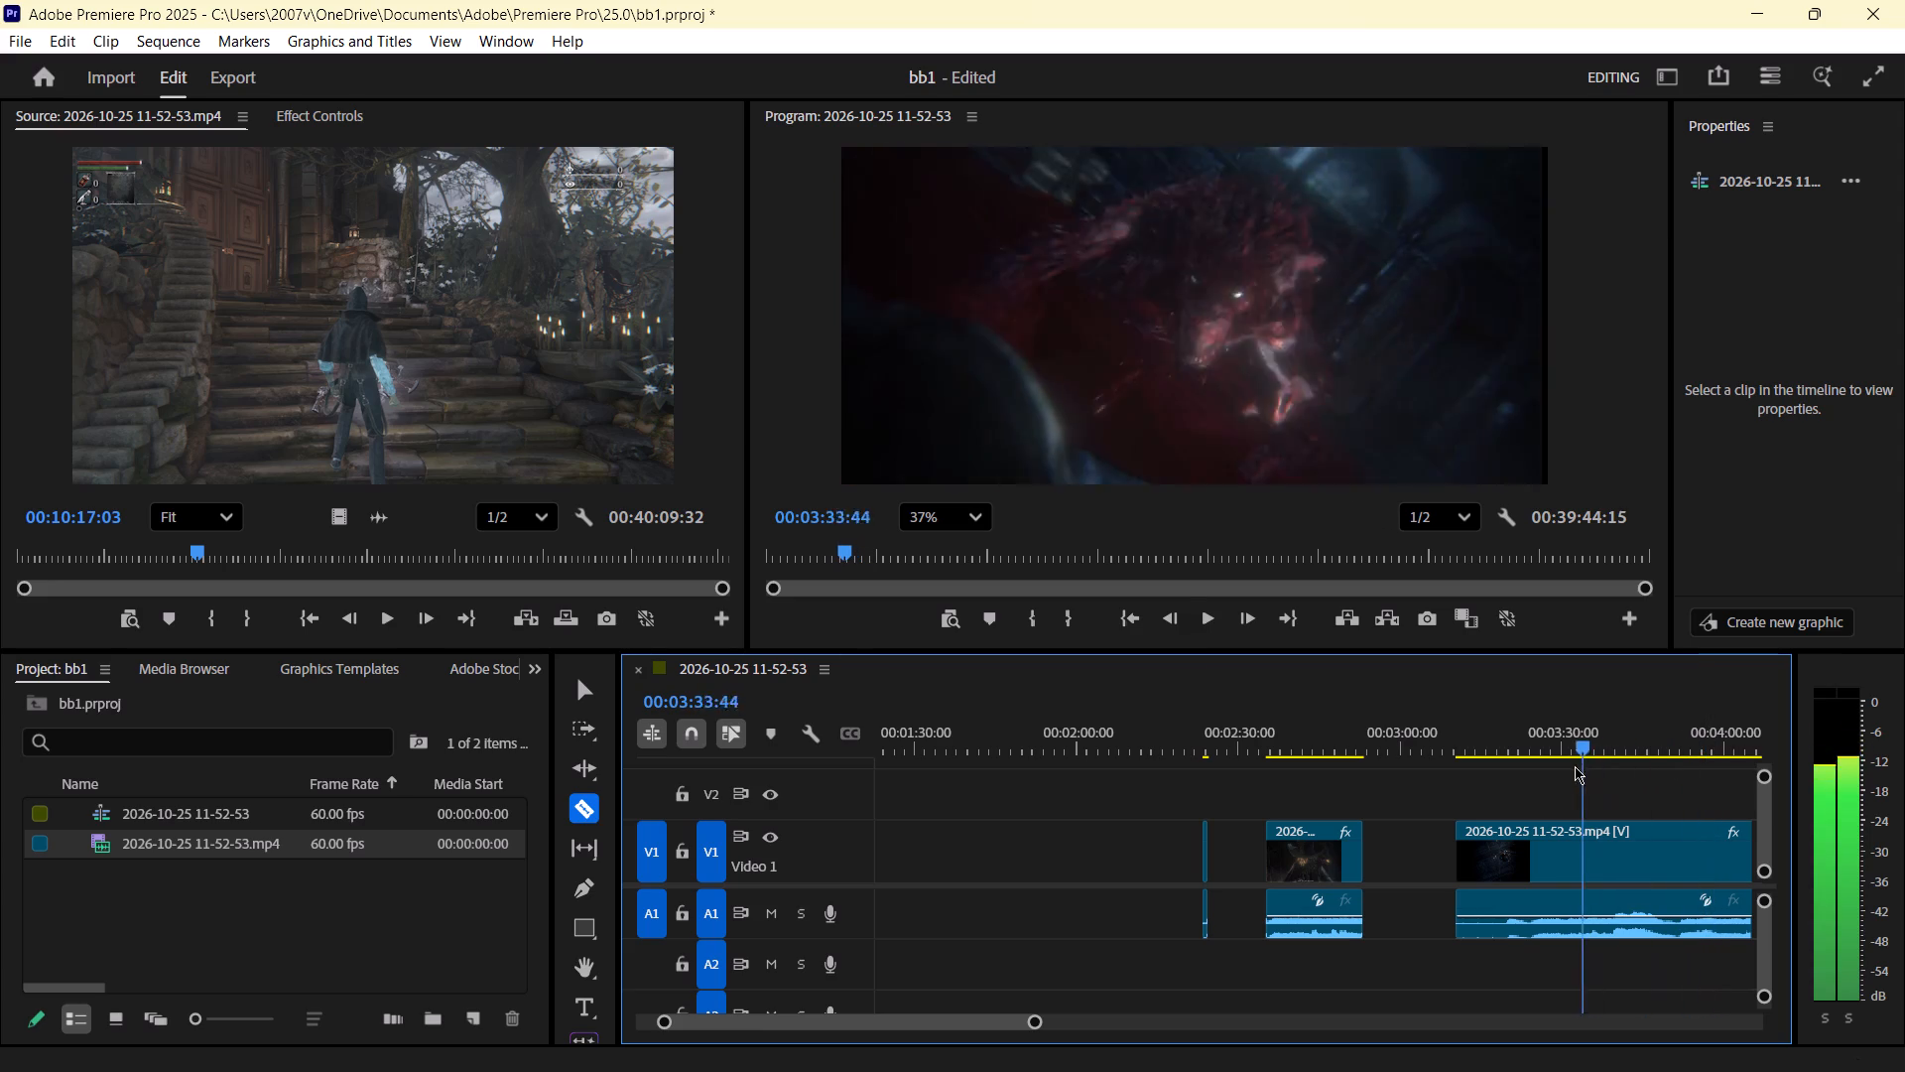
left_click_drag(1575, 766, 1559, 768)
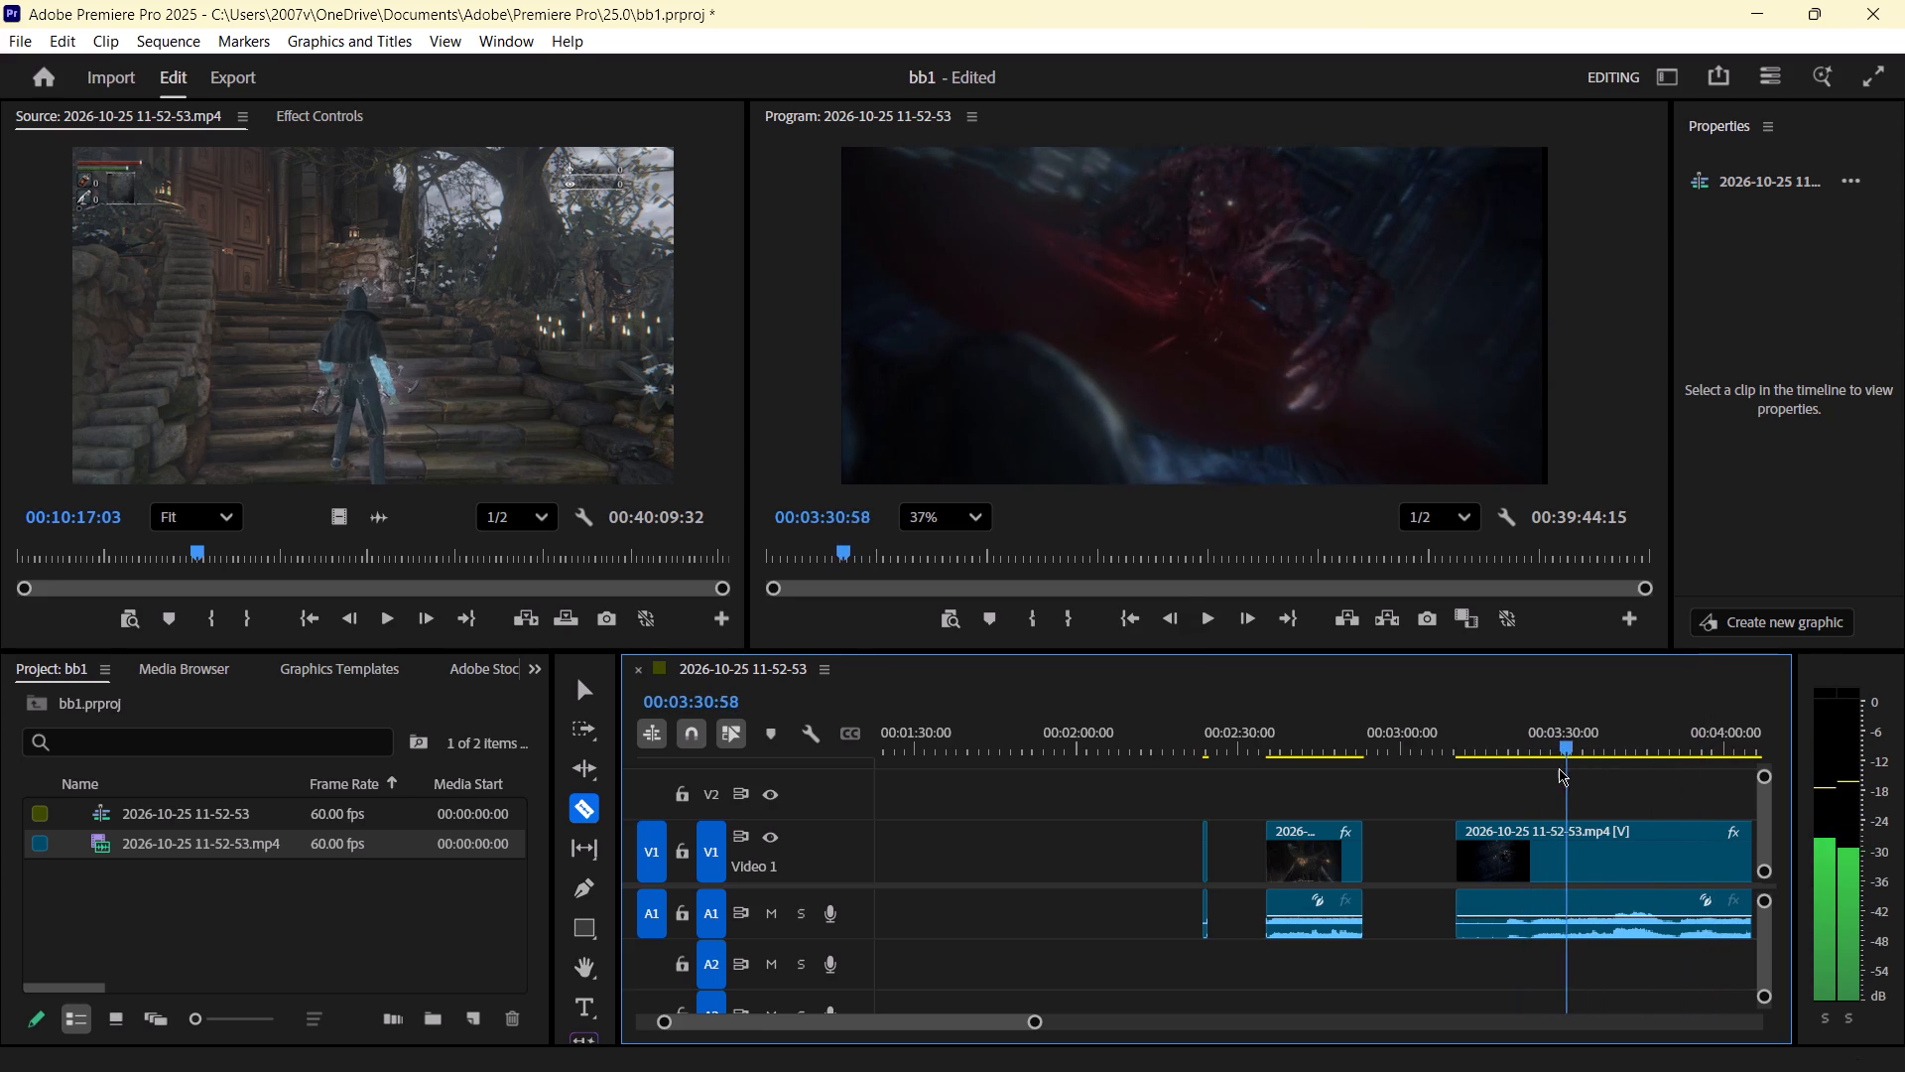
left_click_drag(1559, 768, 1520, 771)
key("space")
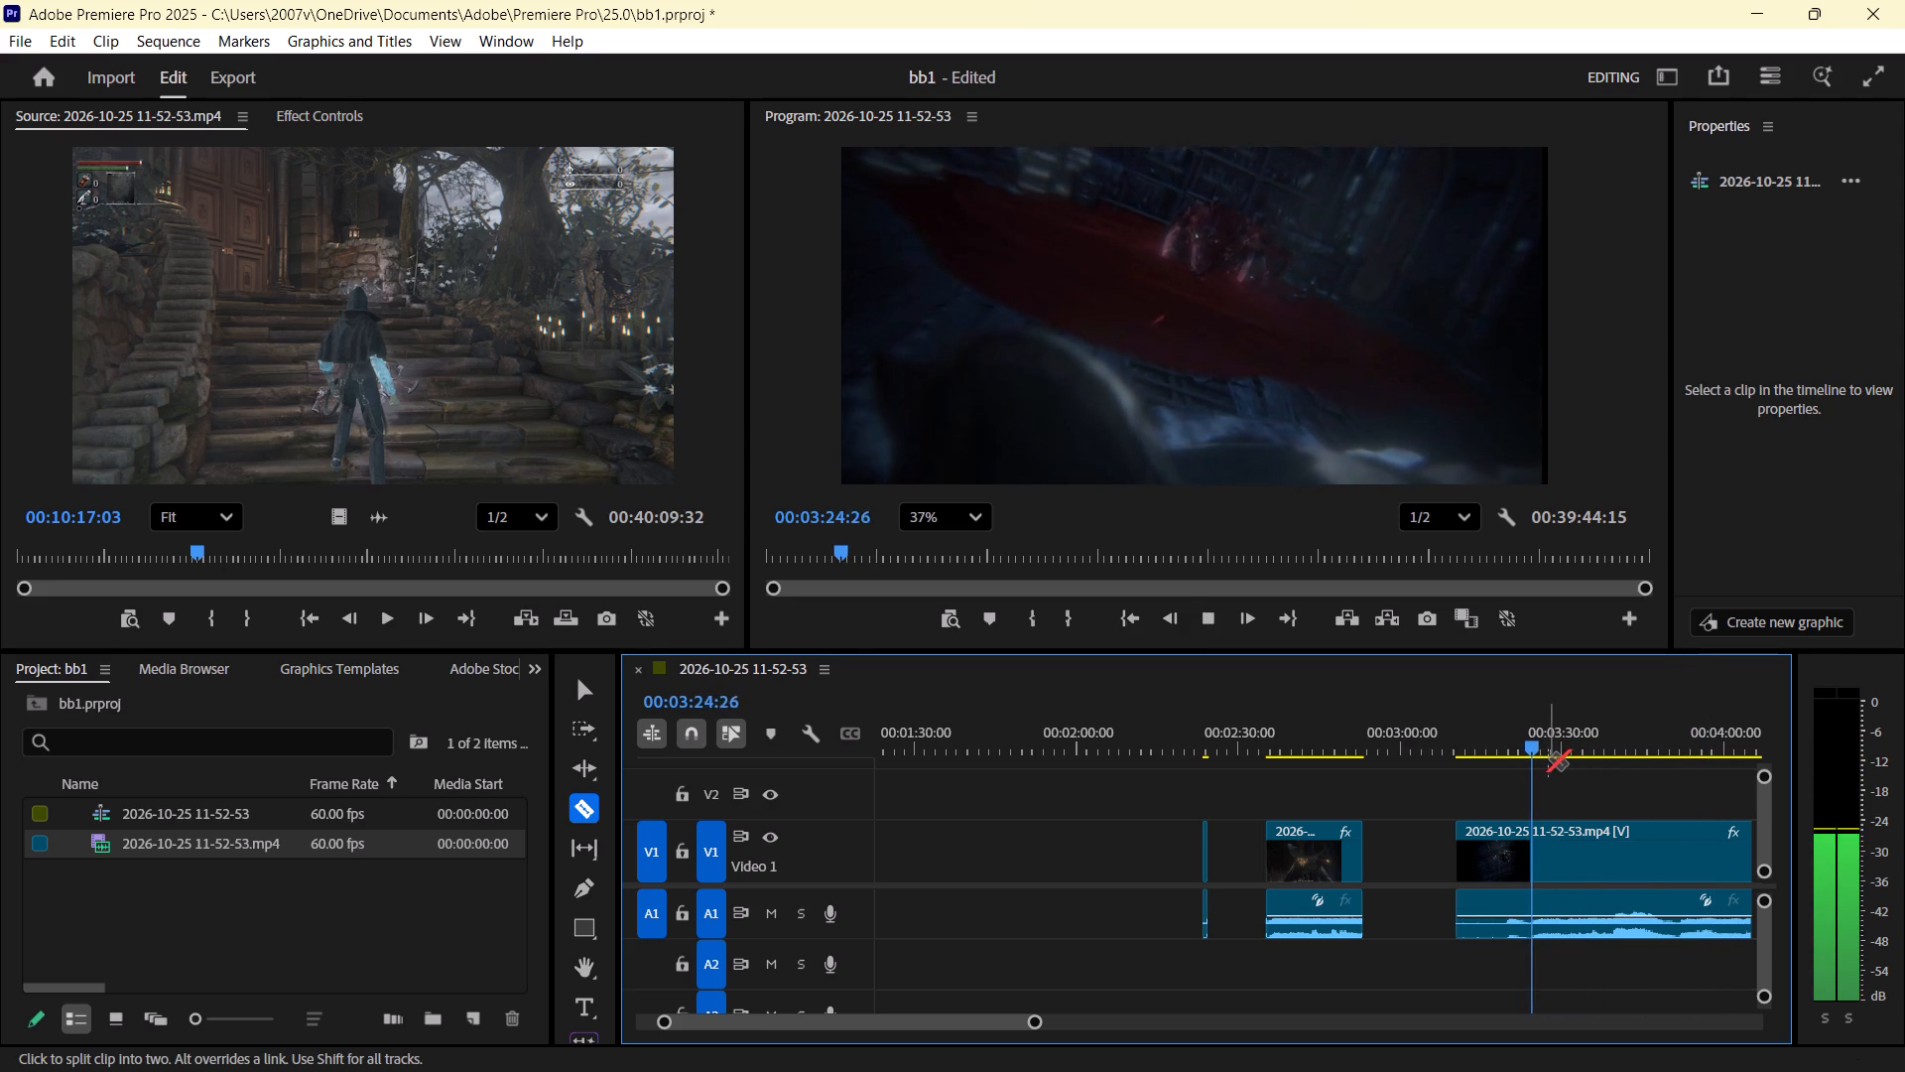
Return to the dark room shot before the blood pool and cut the clip at 00:03:16:51.
left_click_drag(1540, 747, 1477, 760)
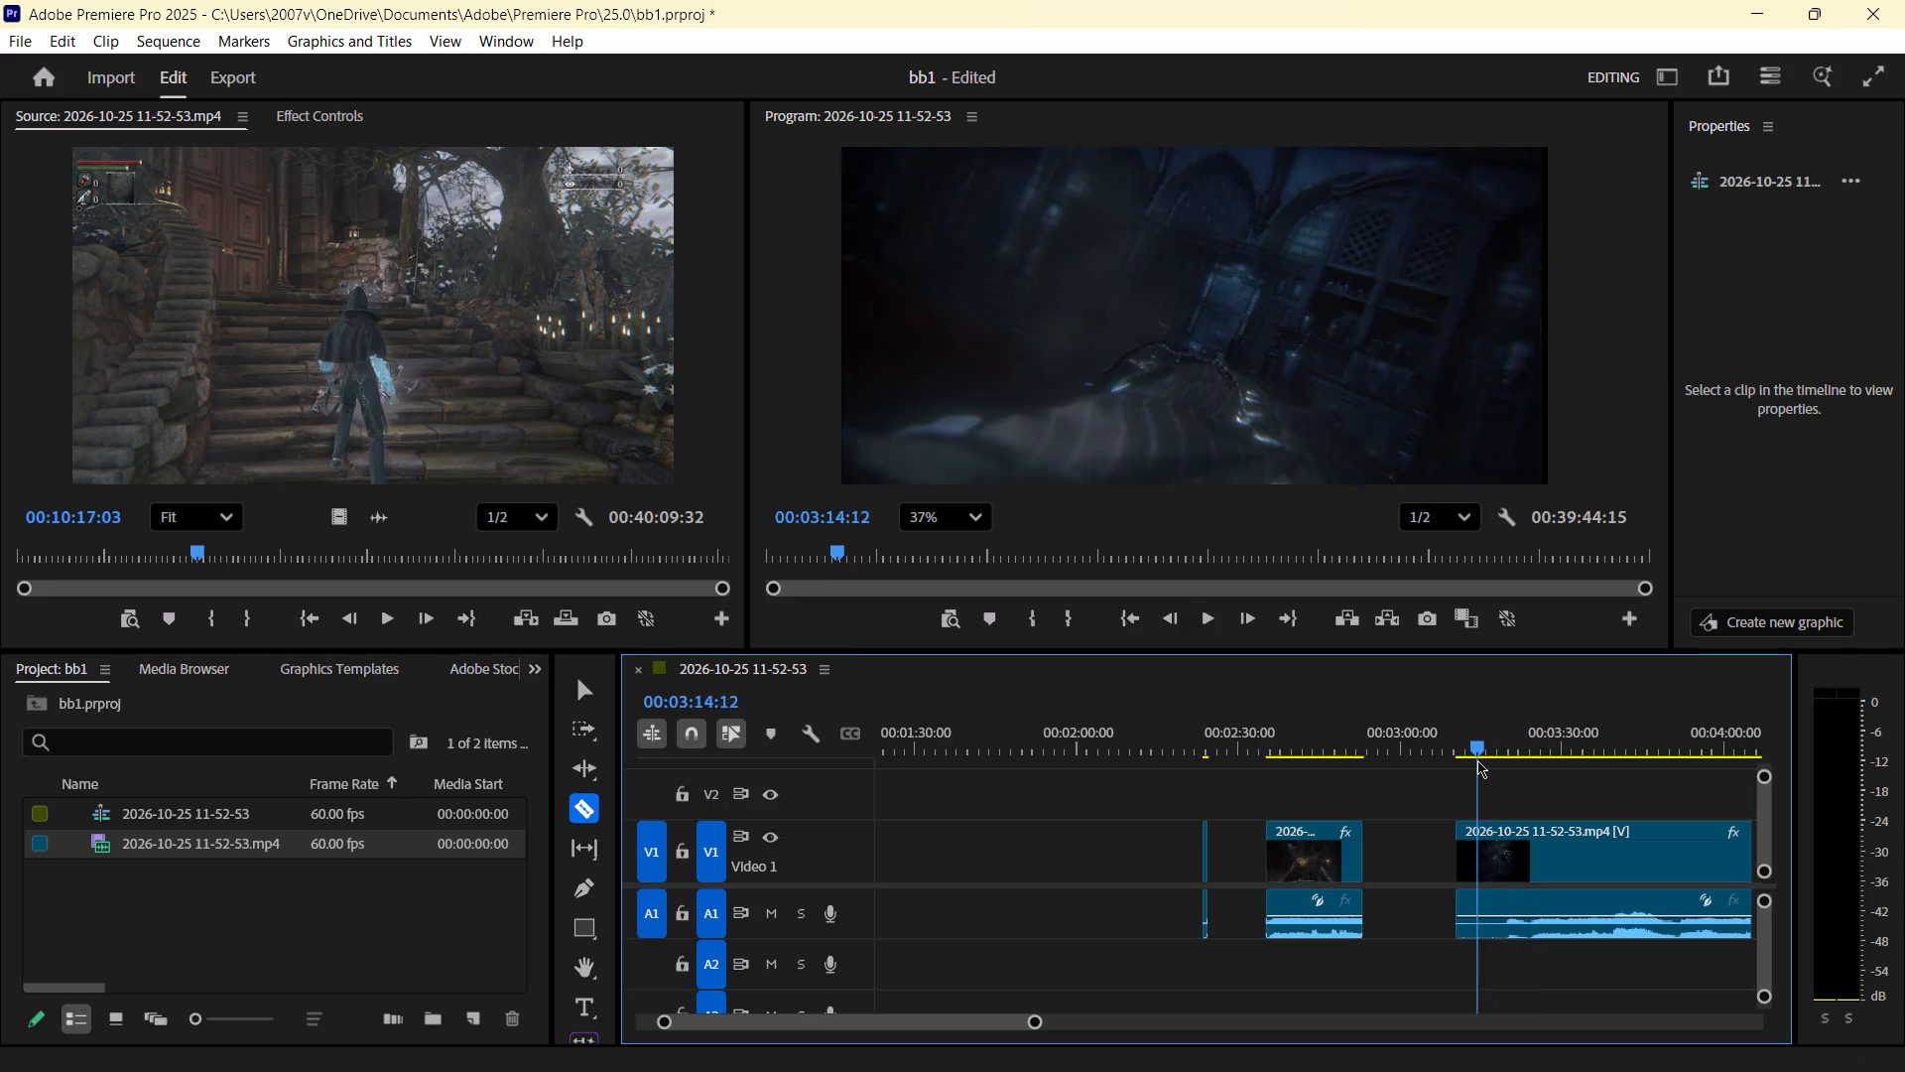
left_click_drag(1477, 760, 1474, 761)
key("space")
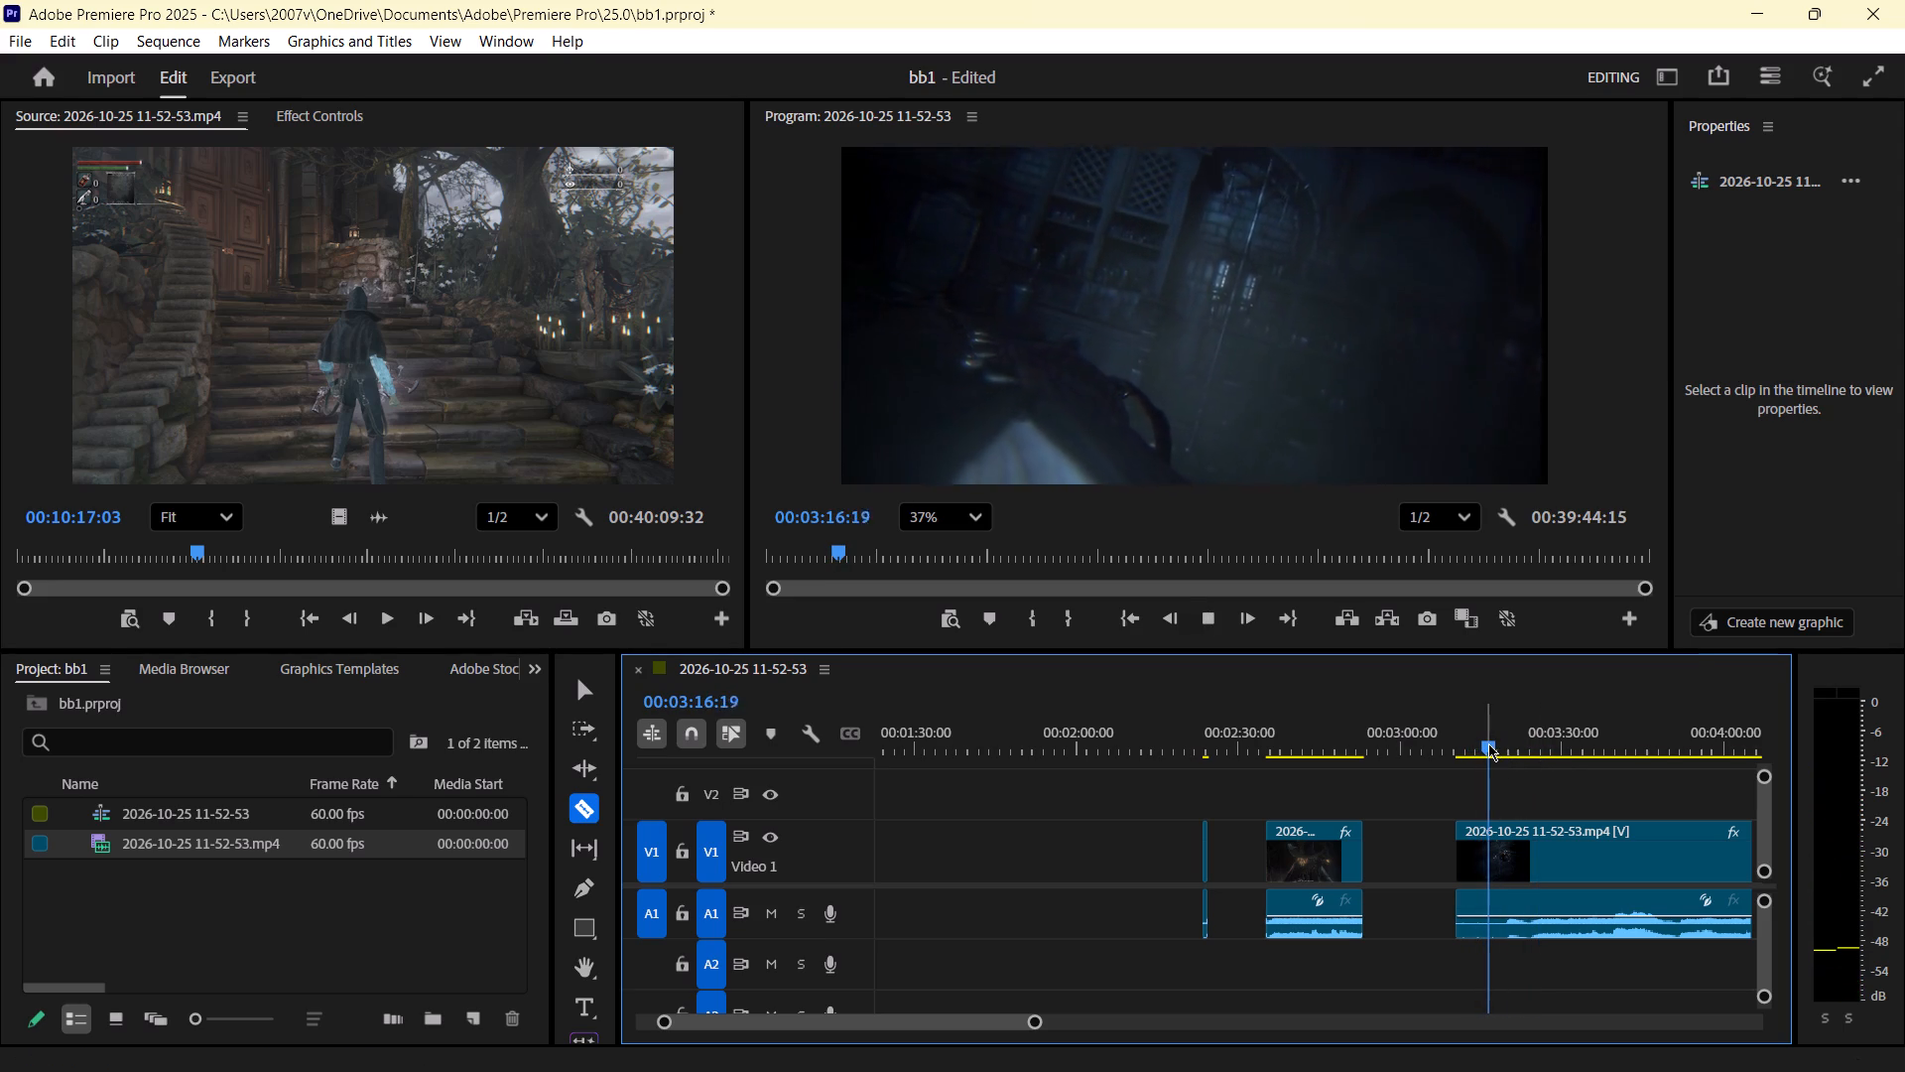
left_click(1488, 743)
key("space")
key("space")
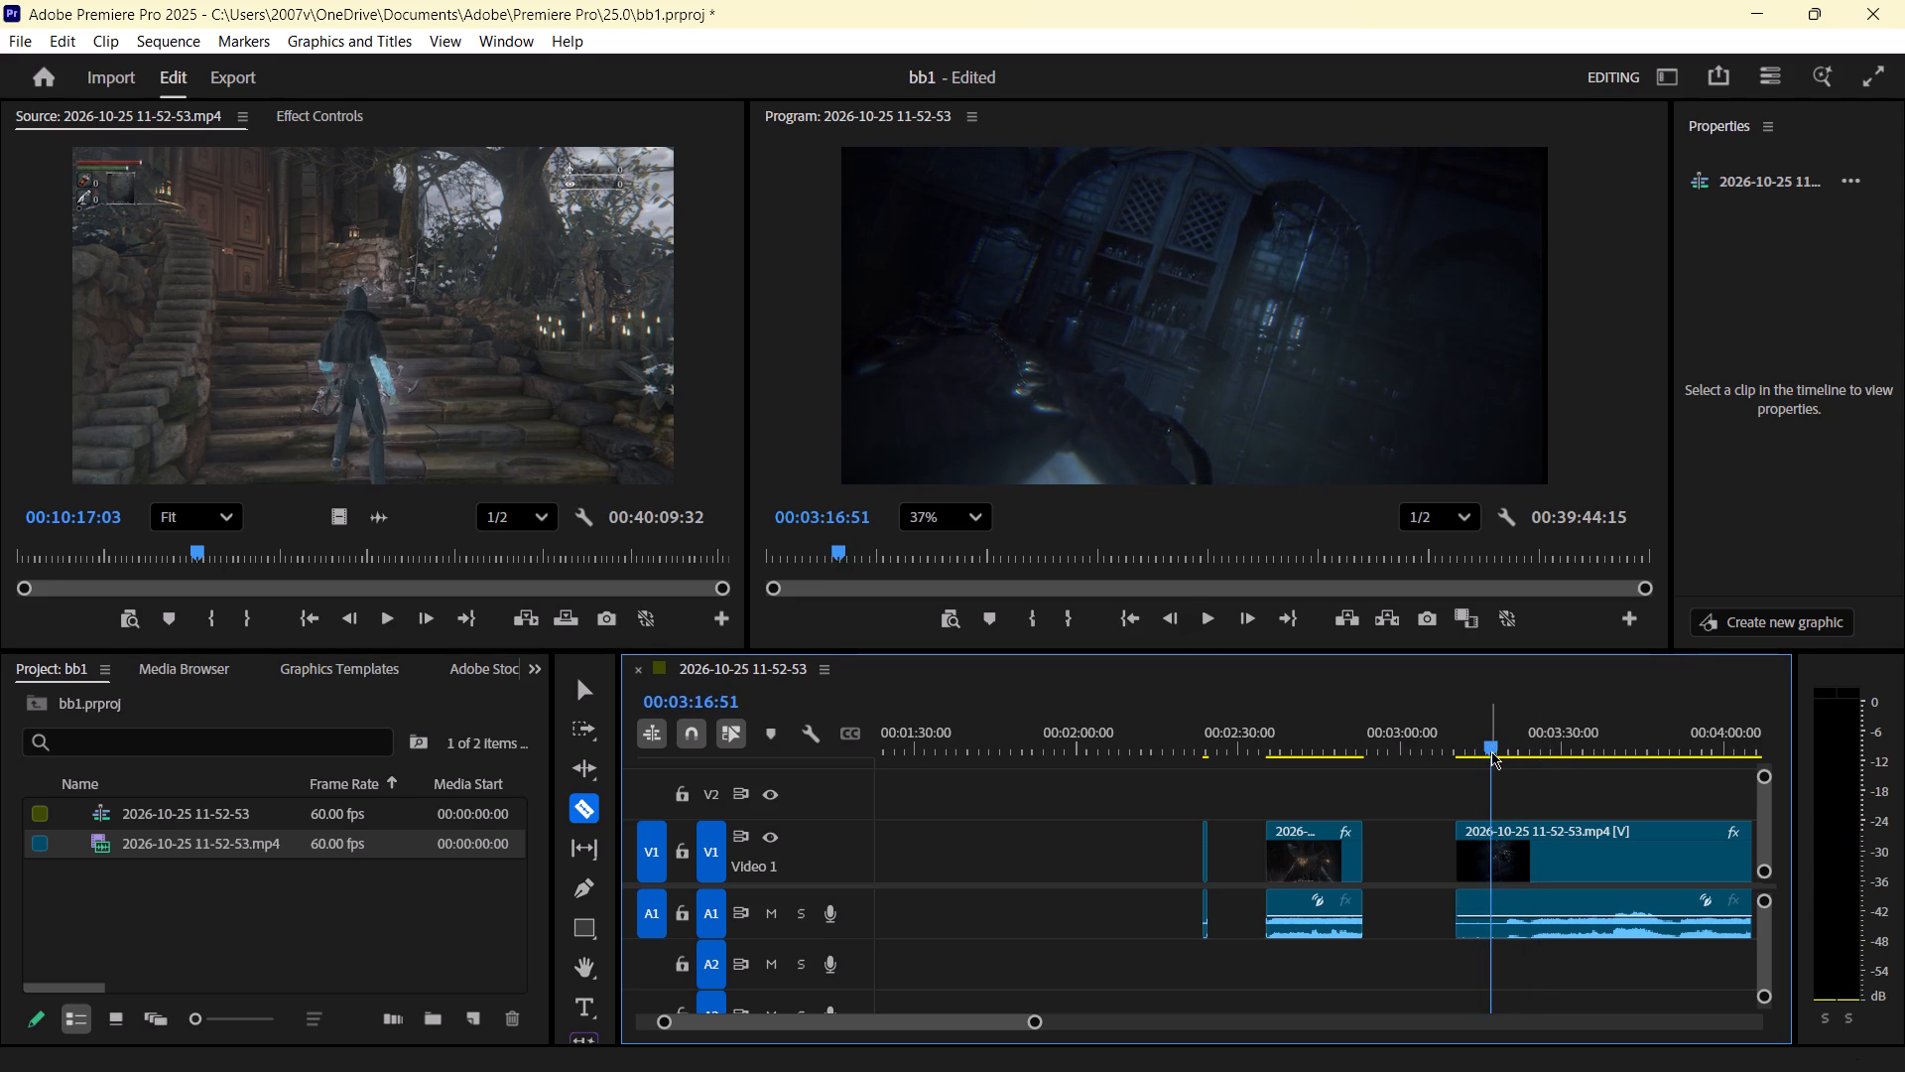
key("c")
left_click(1489, 836)
Play on to the blood pool shot and cut the clip at 00:03:21:07.
key("space")
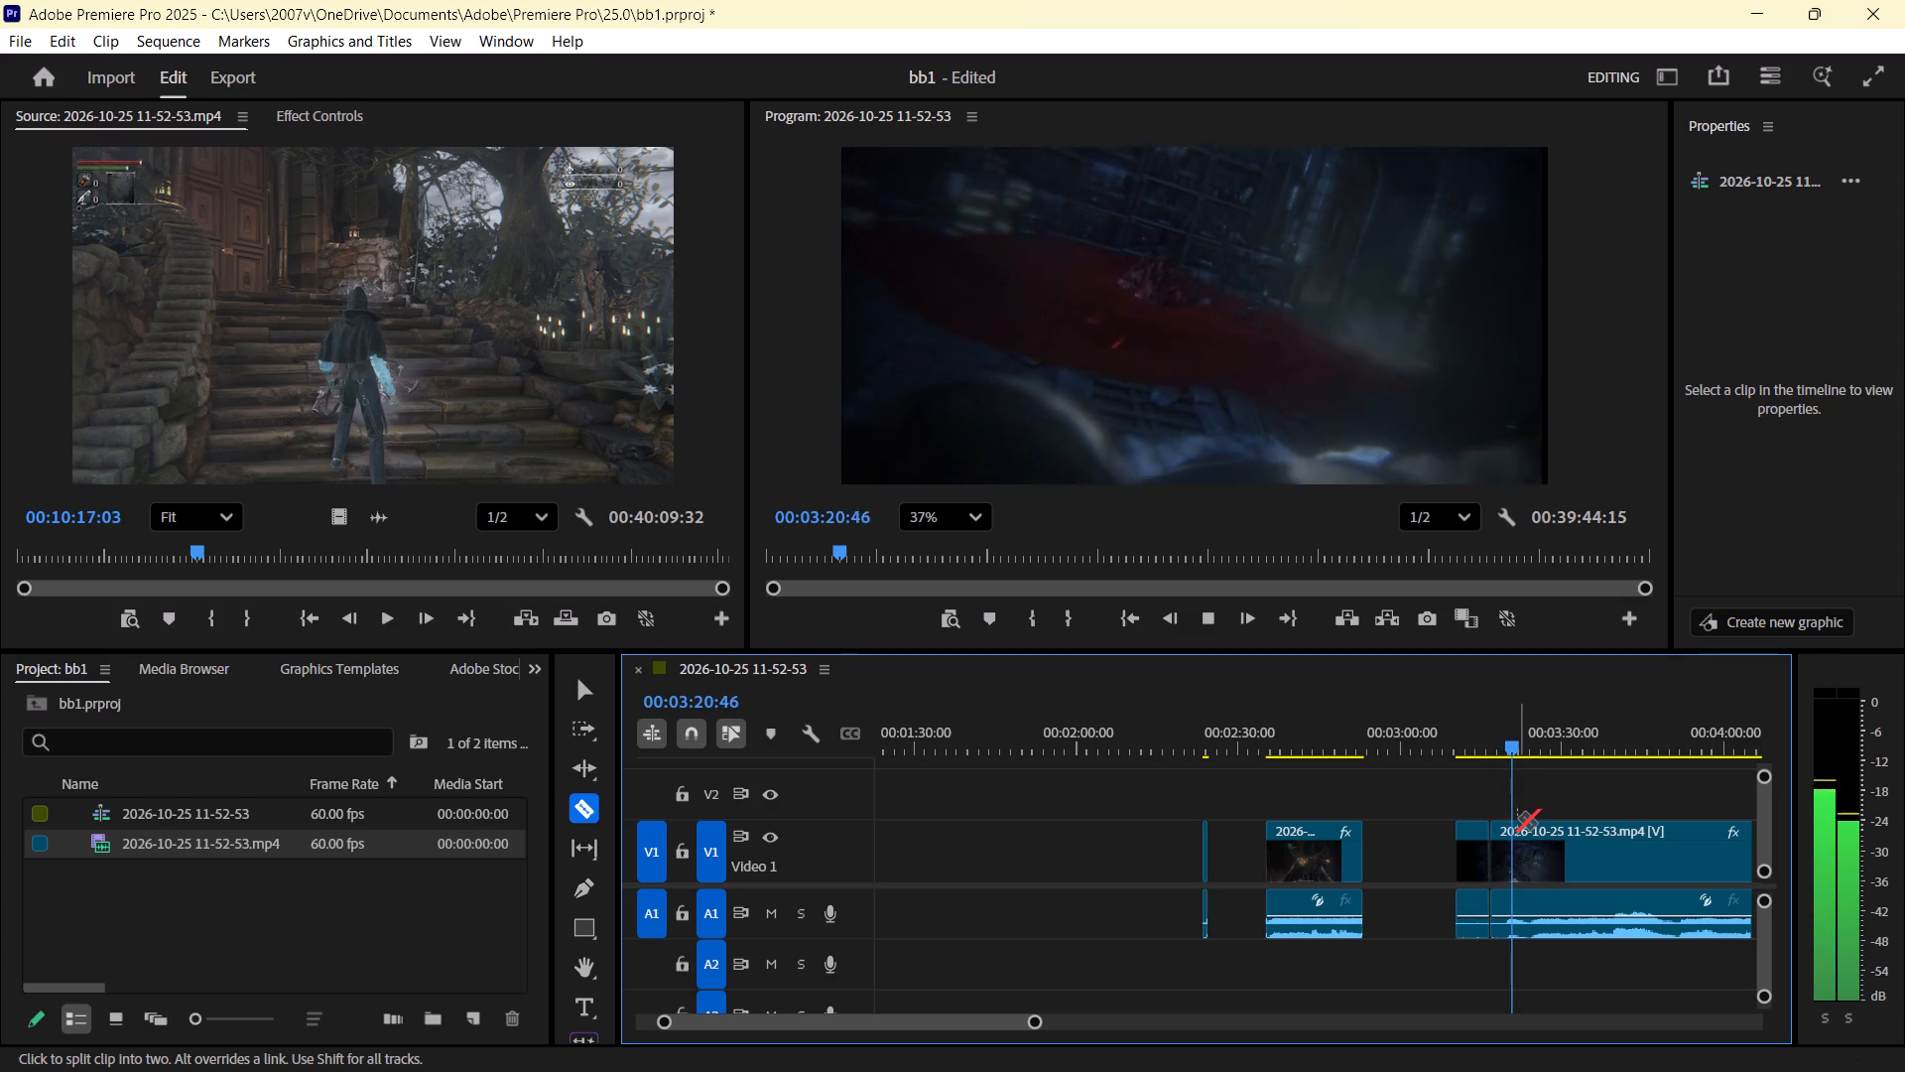
key("space")
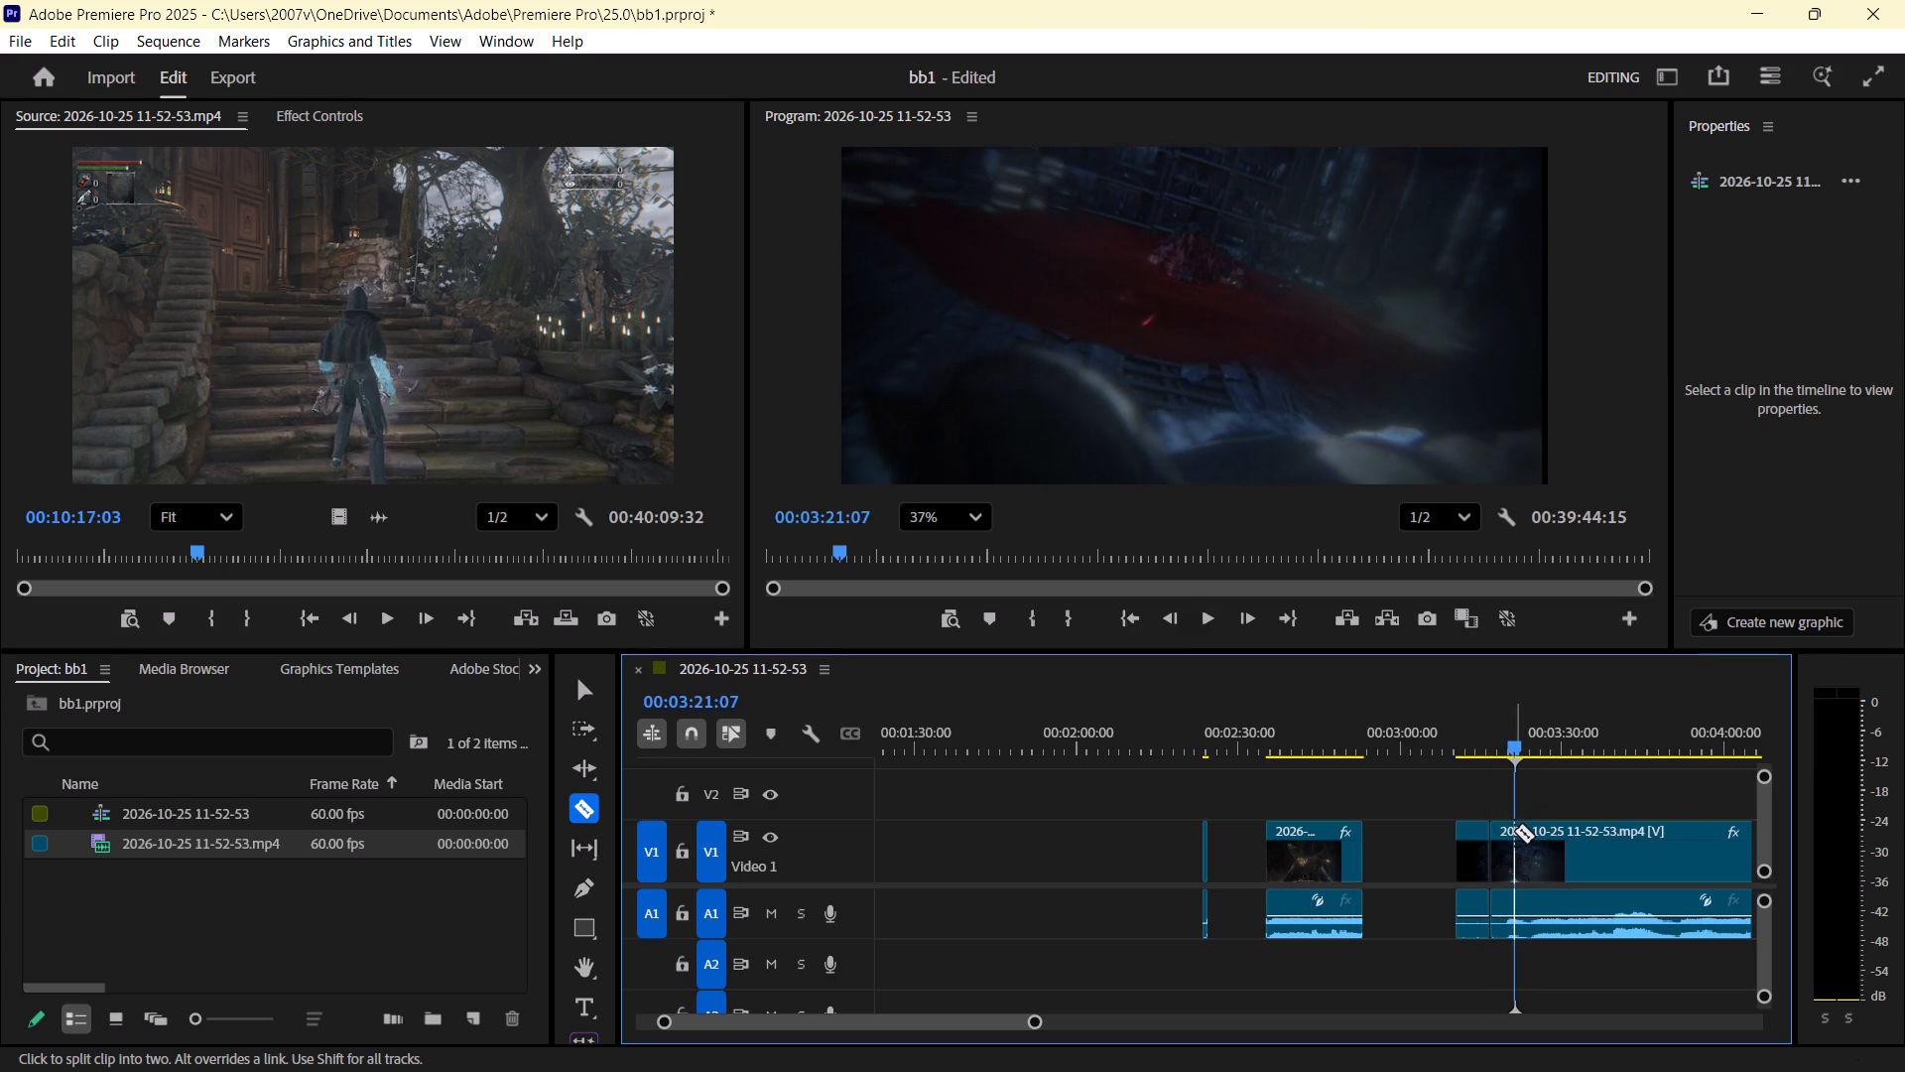
key("c")
left_click(1514, 831)
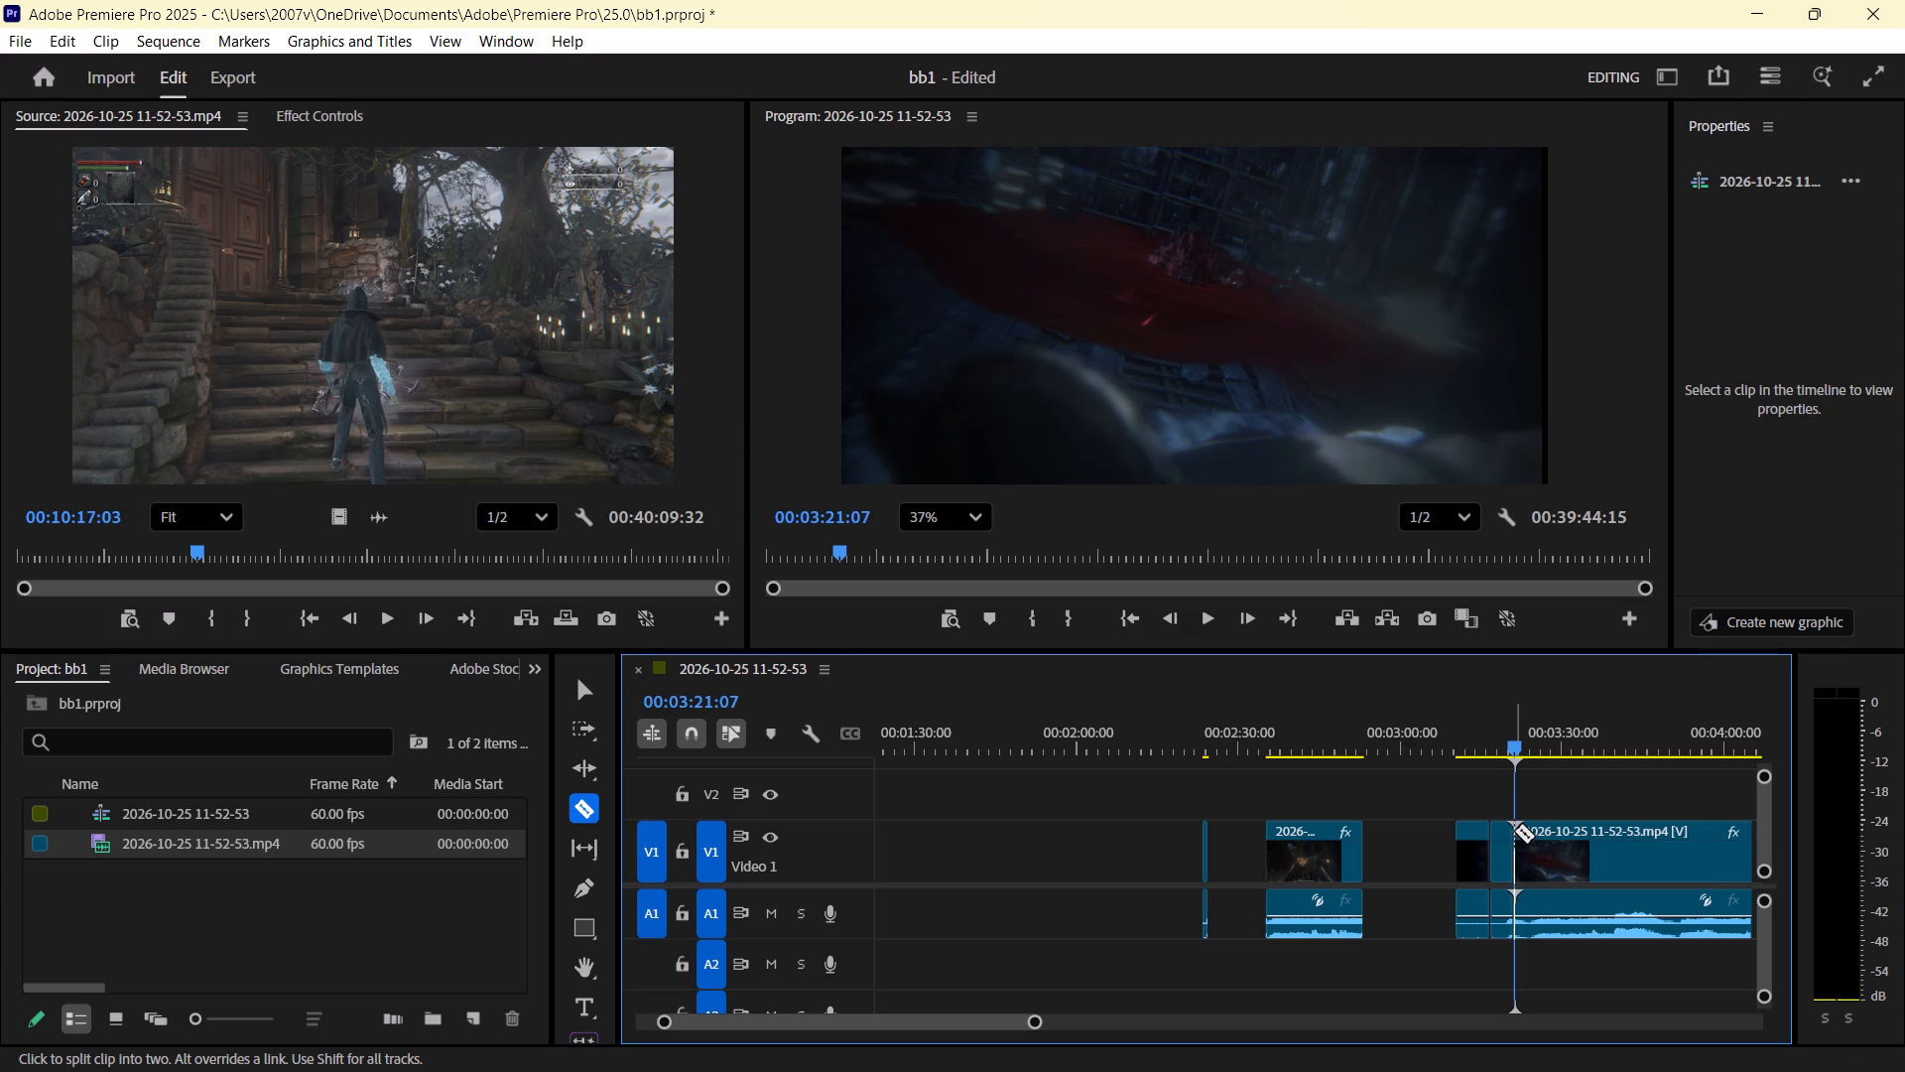
Delete the section between the cuts at 00:03:16:51 and 00:03:21:07.
left_click(1508, 839)
key("v")
left_click(1507, 842)
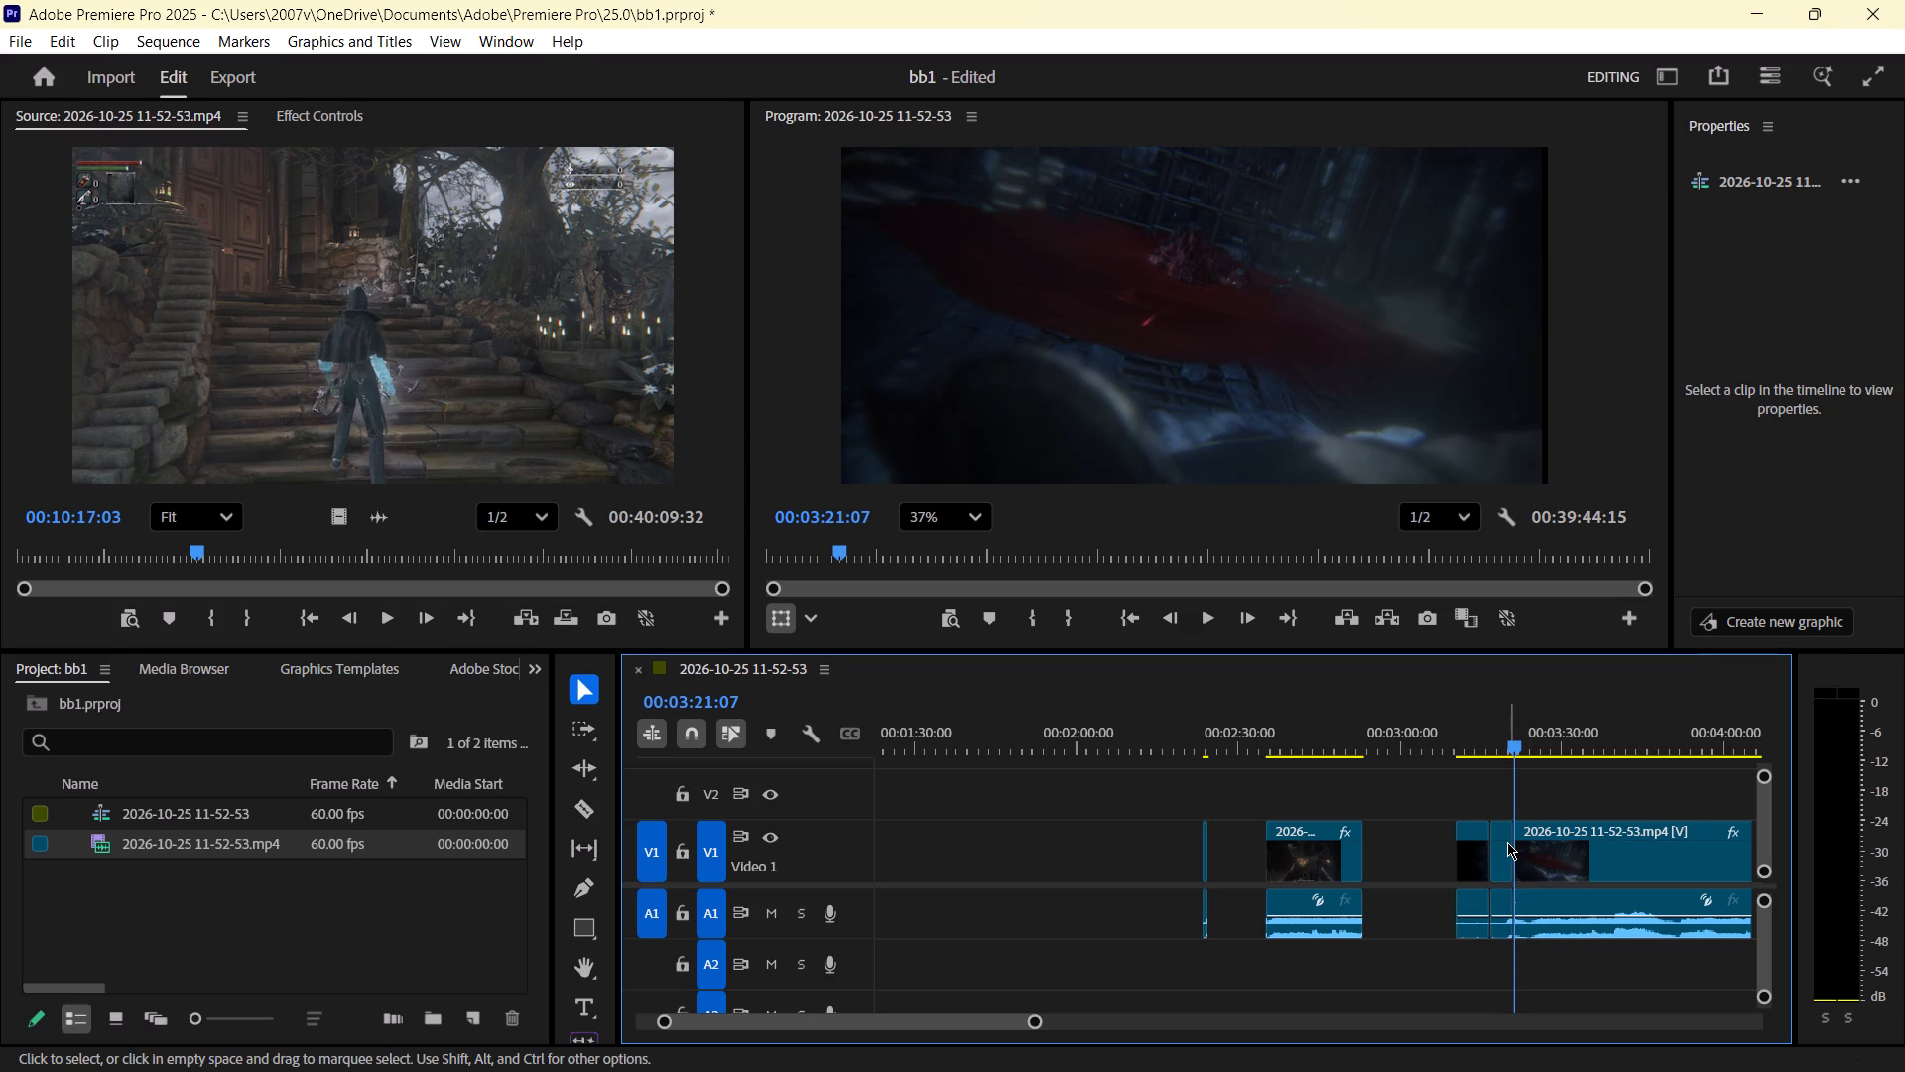
key("Delete")
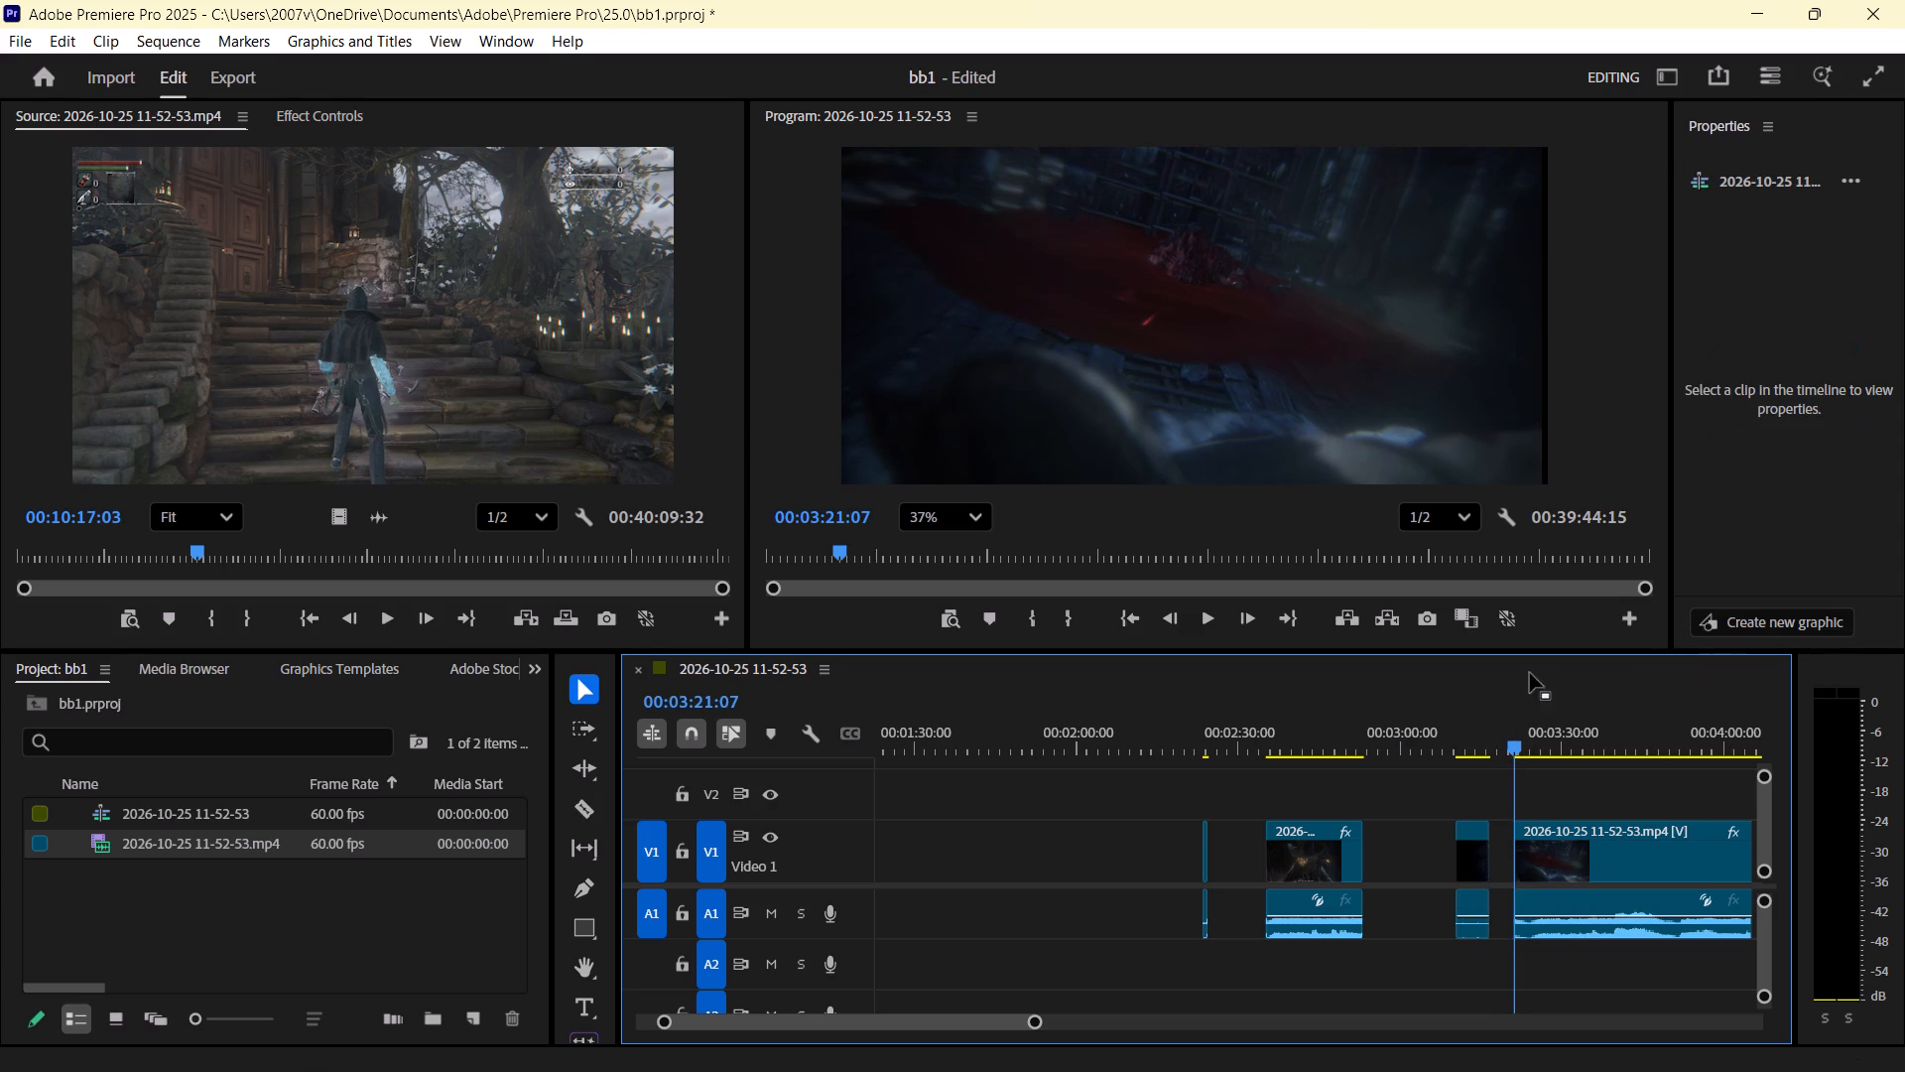
Play through the beast's approach and burning, and cut the clip just after the flames at 00:03:49:08.
key("space")
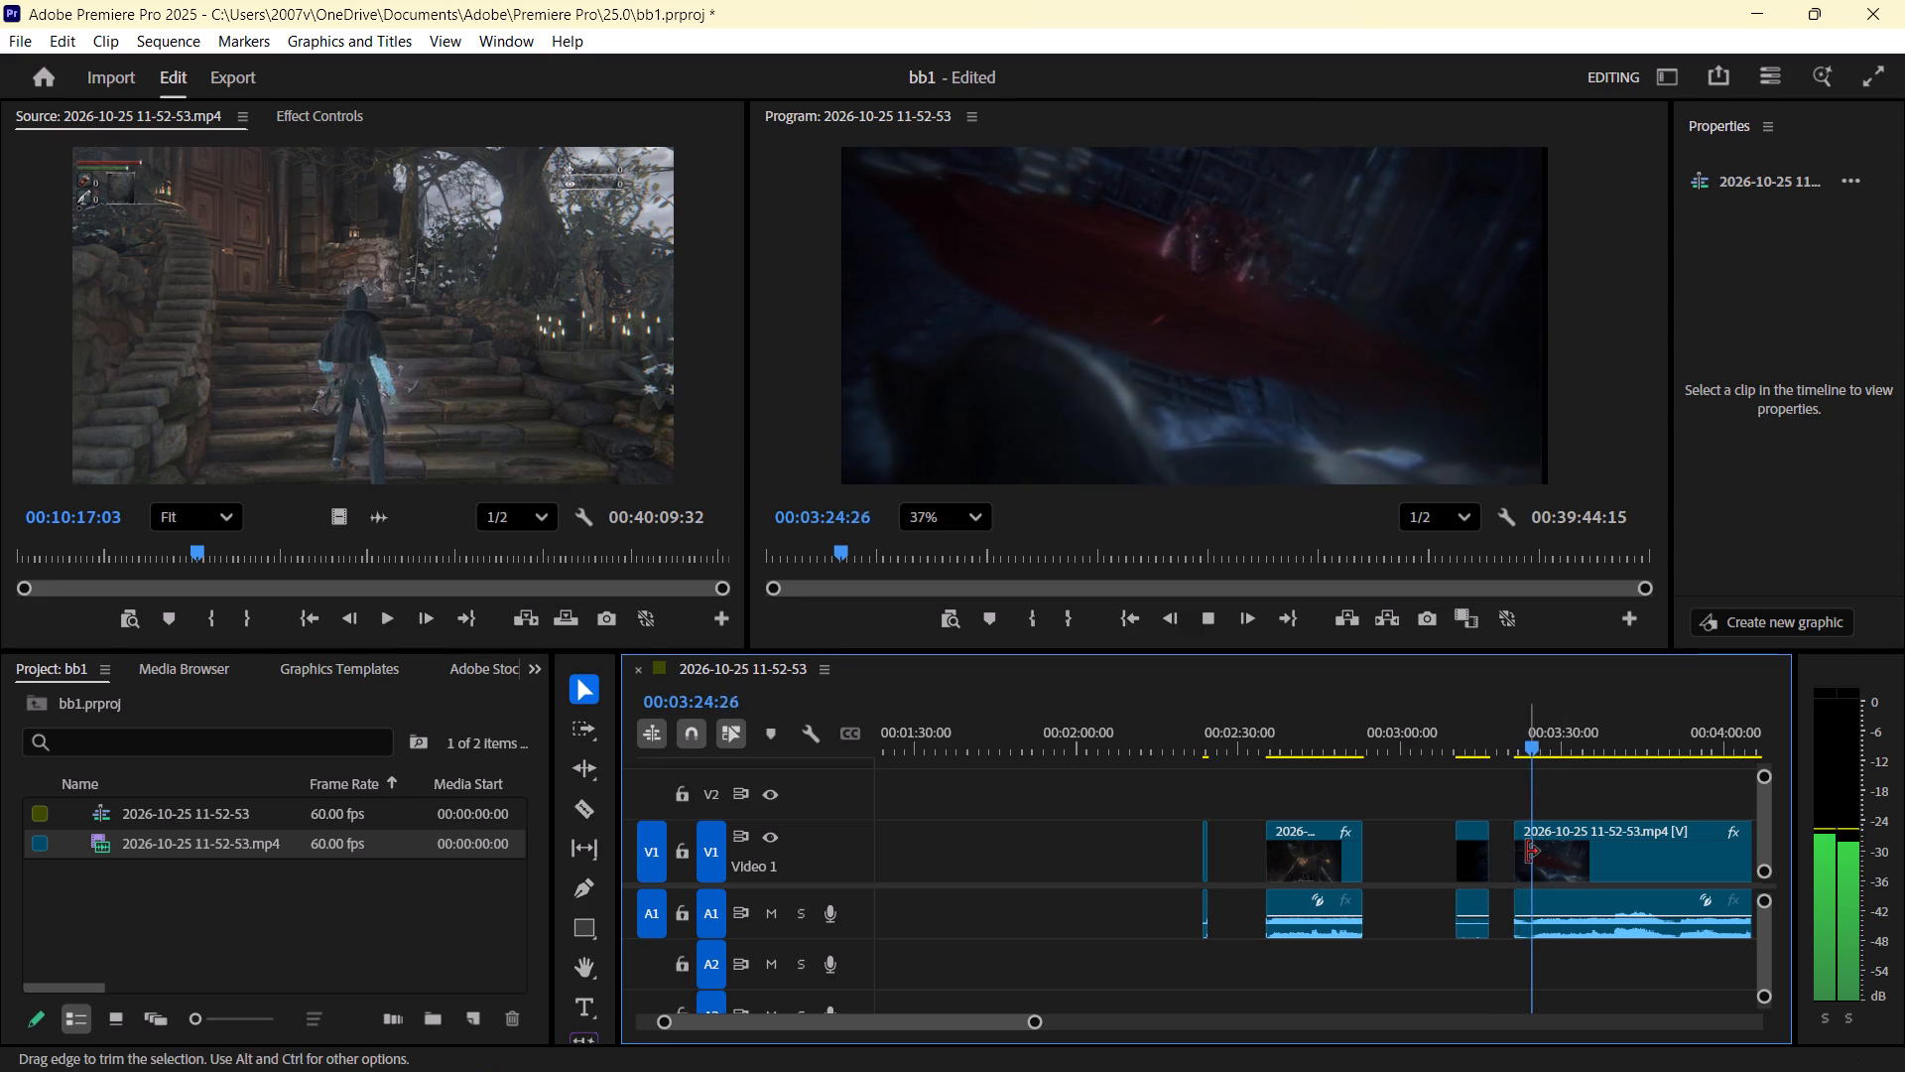
key("c")
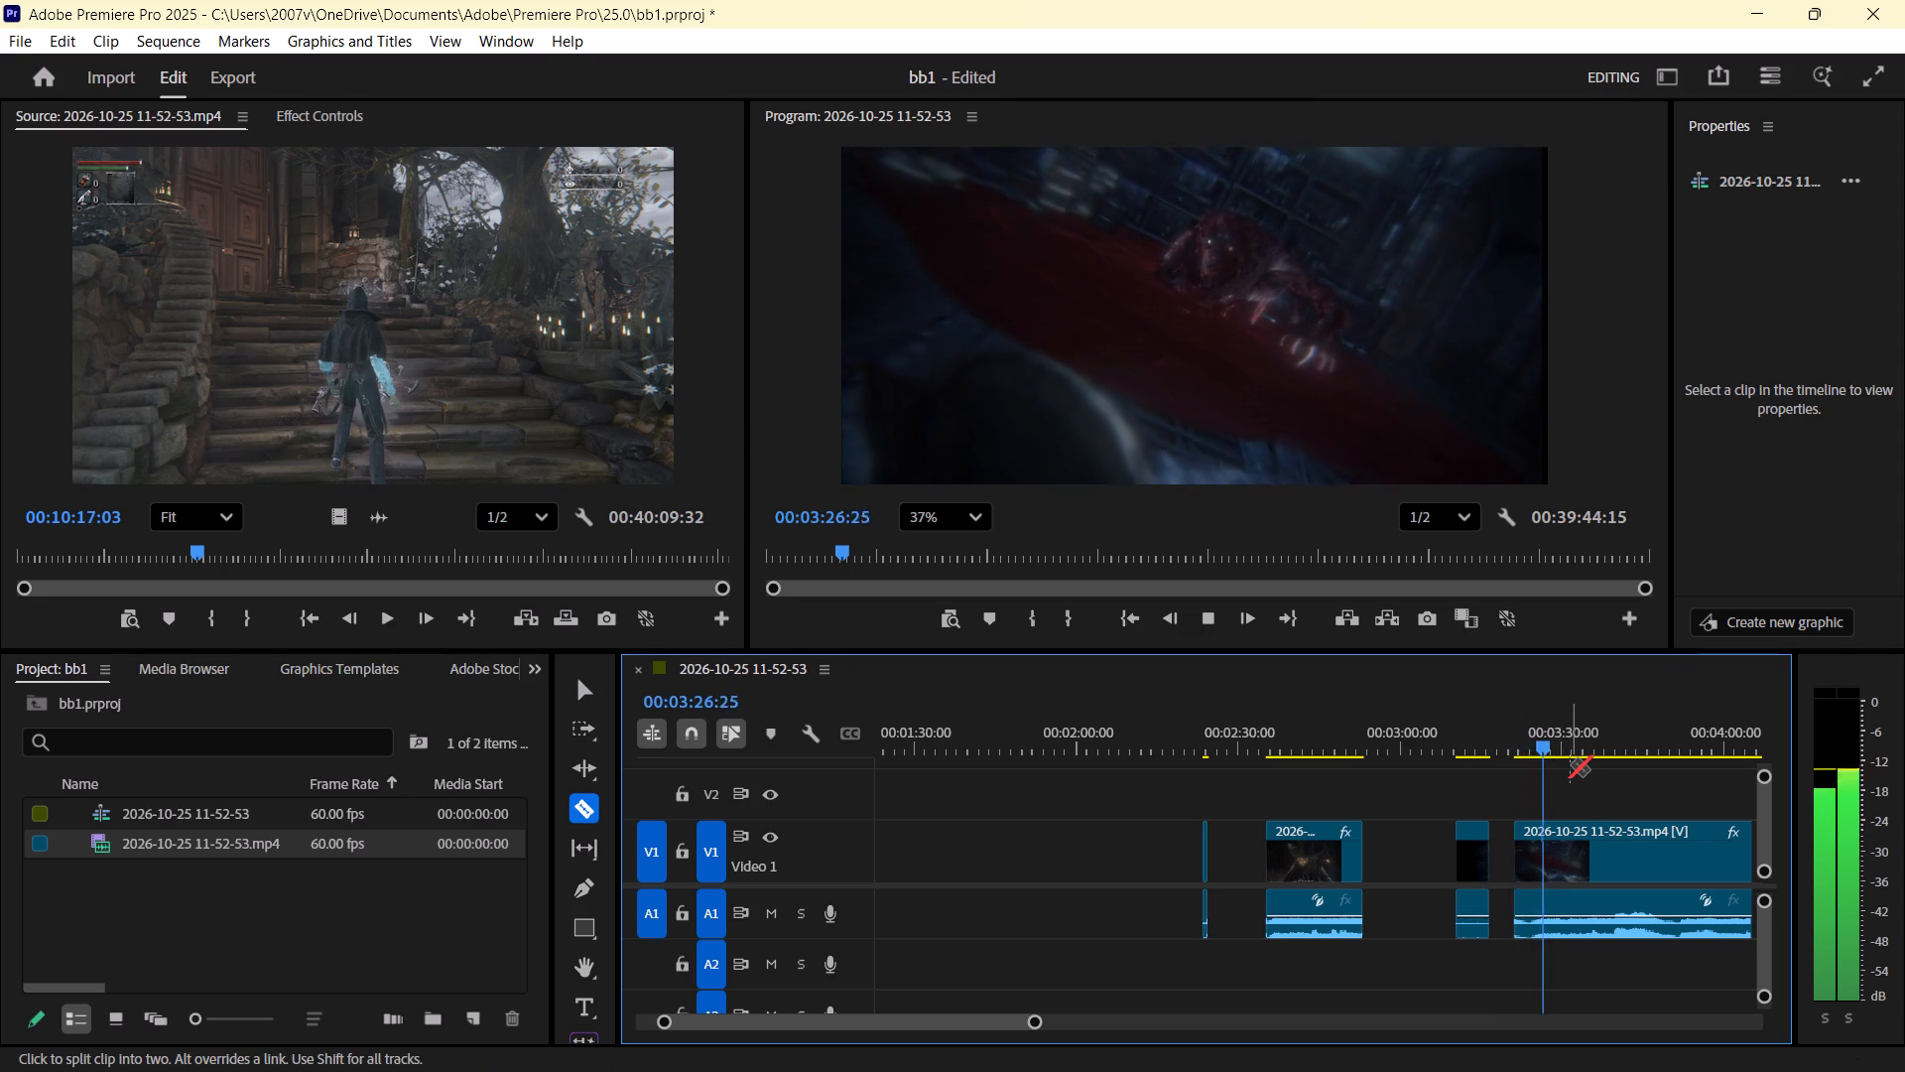
key("space")
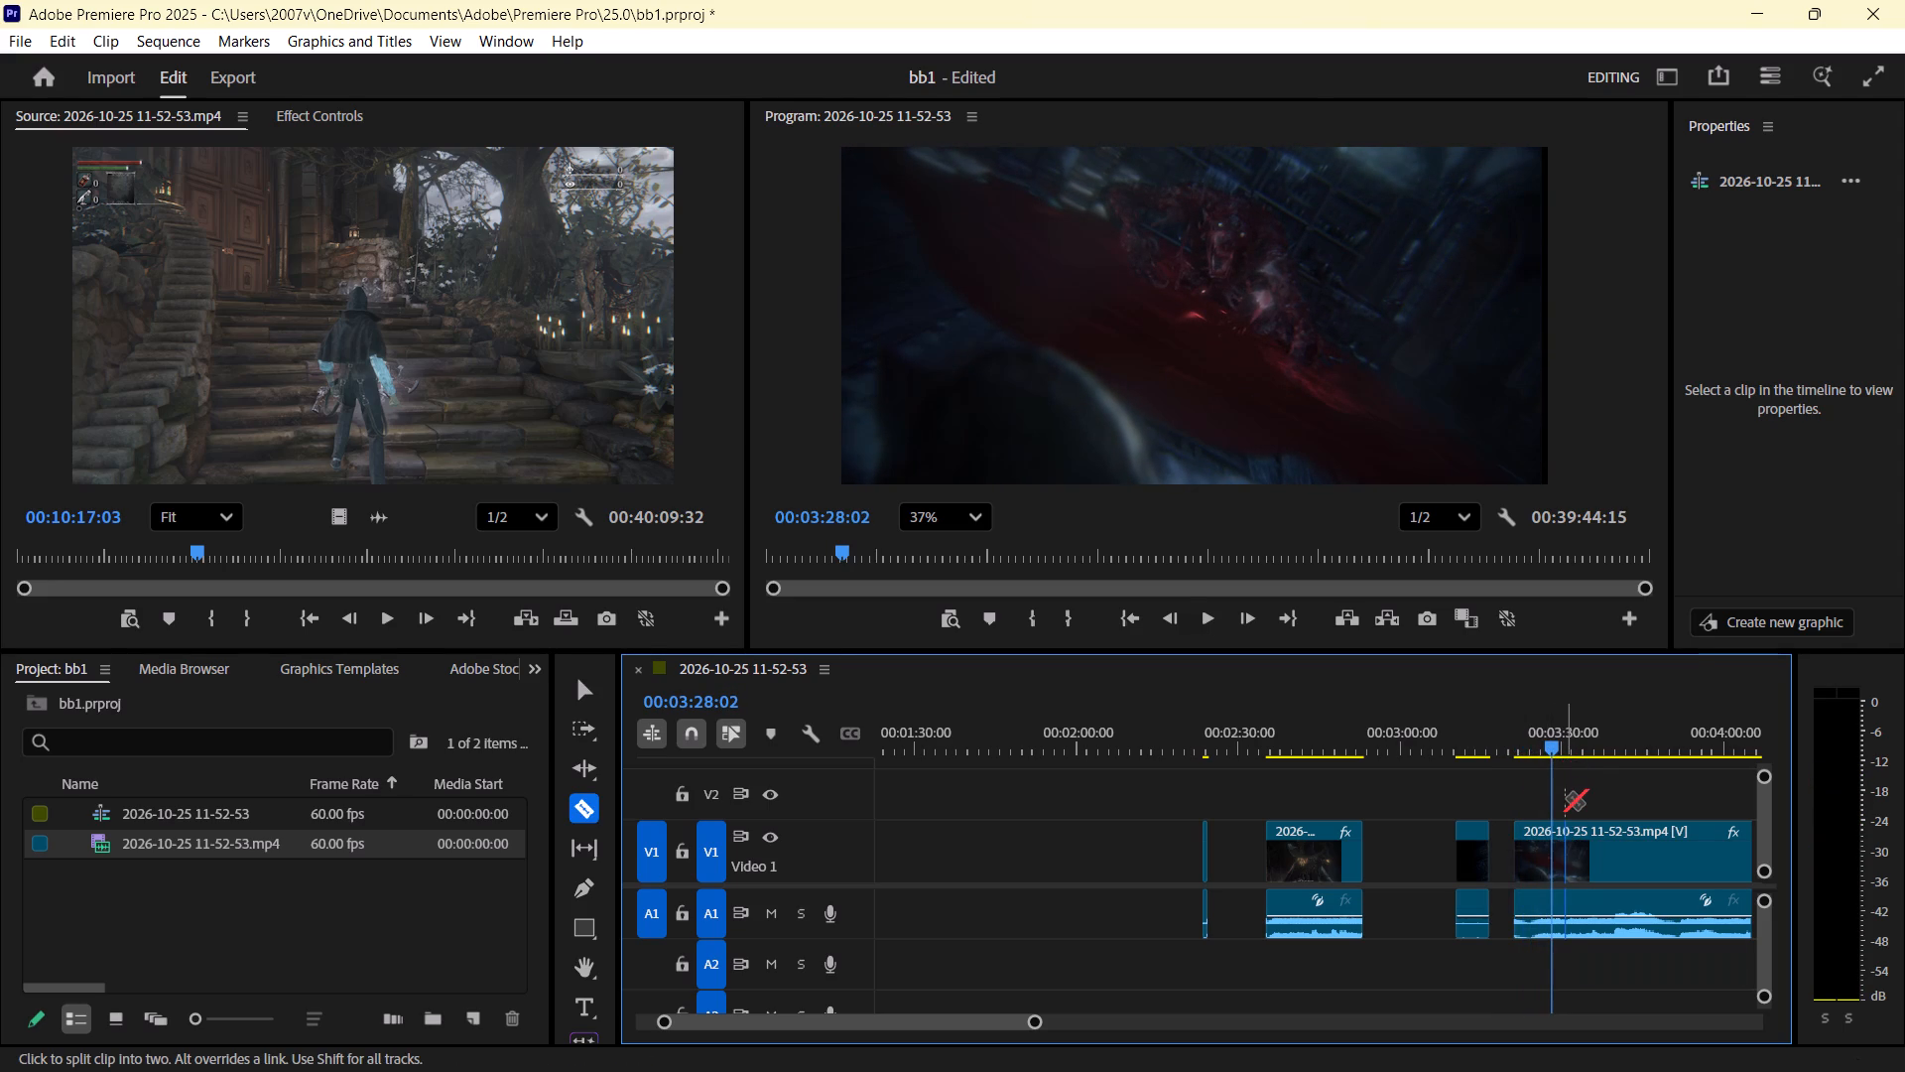
key("space")
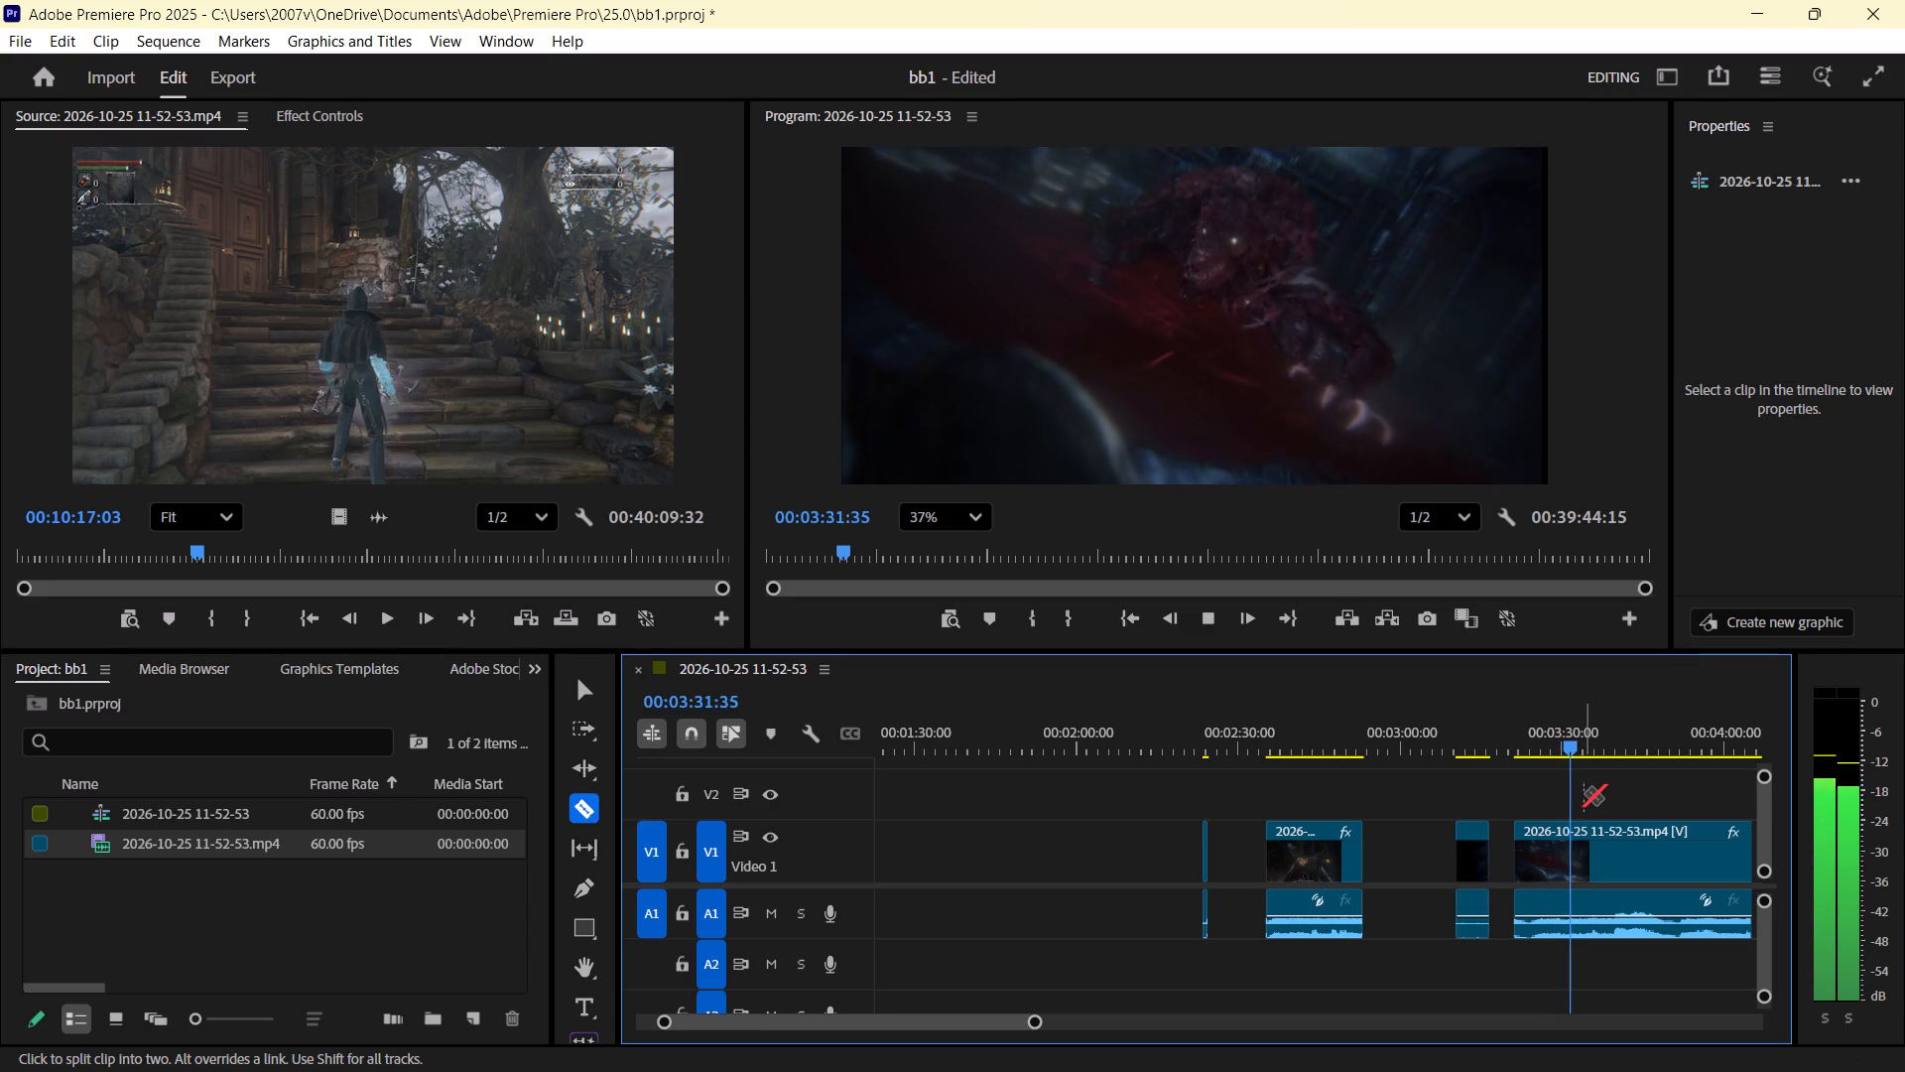
key("space")
key("space")
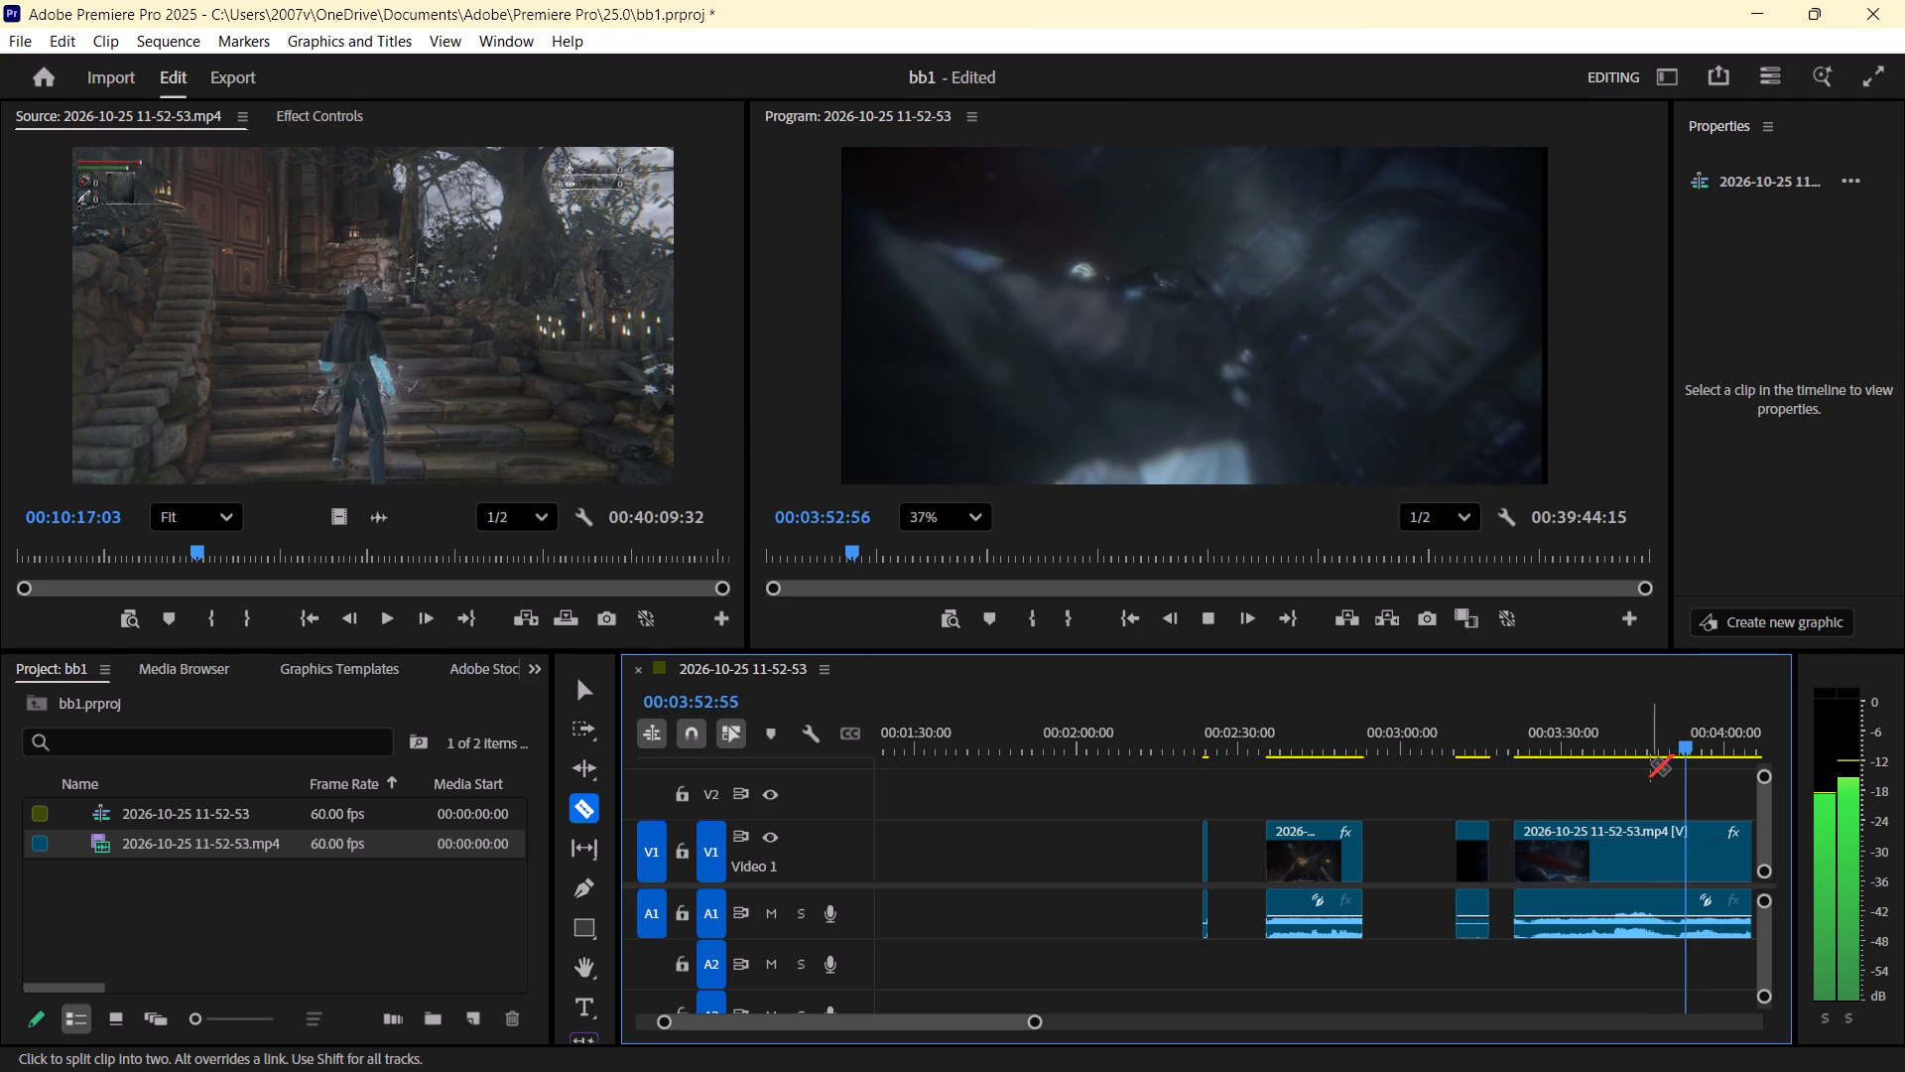
key("space")
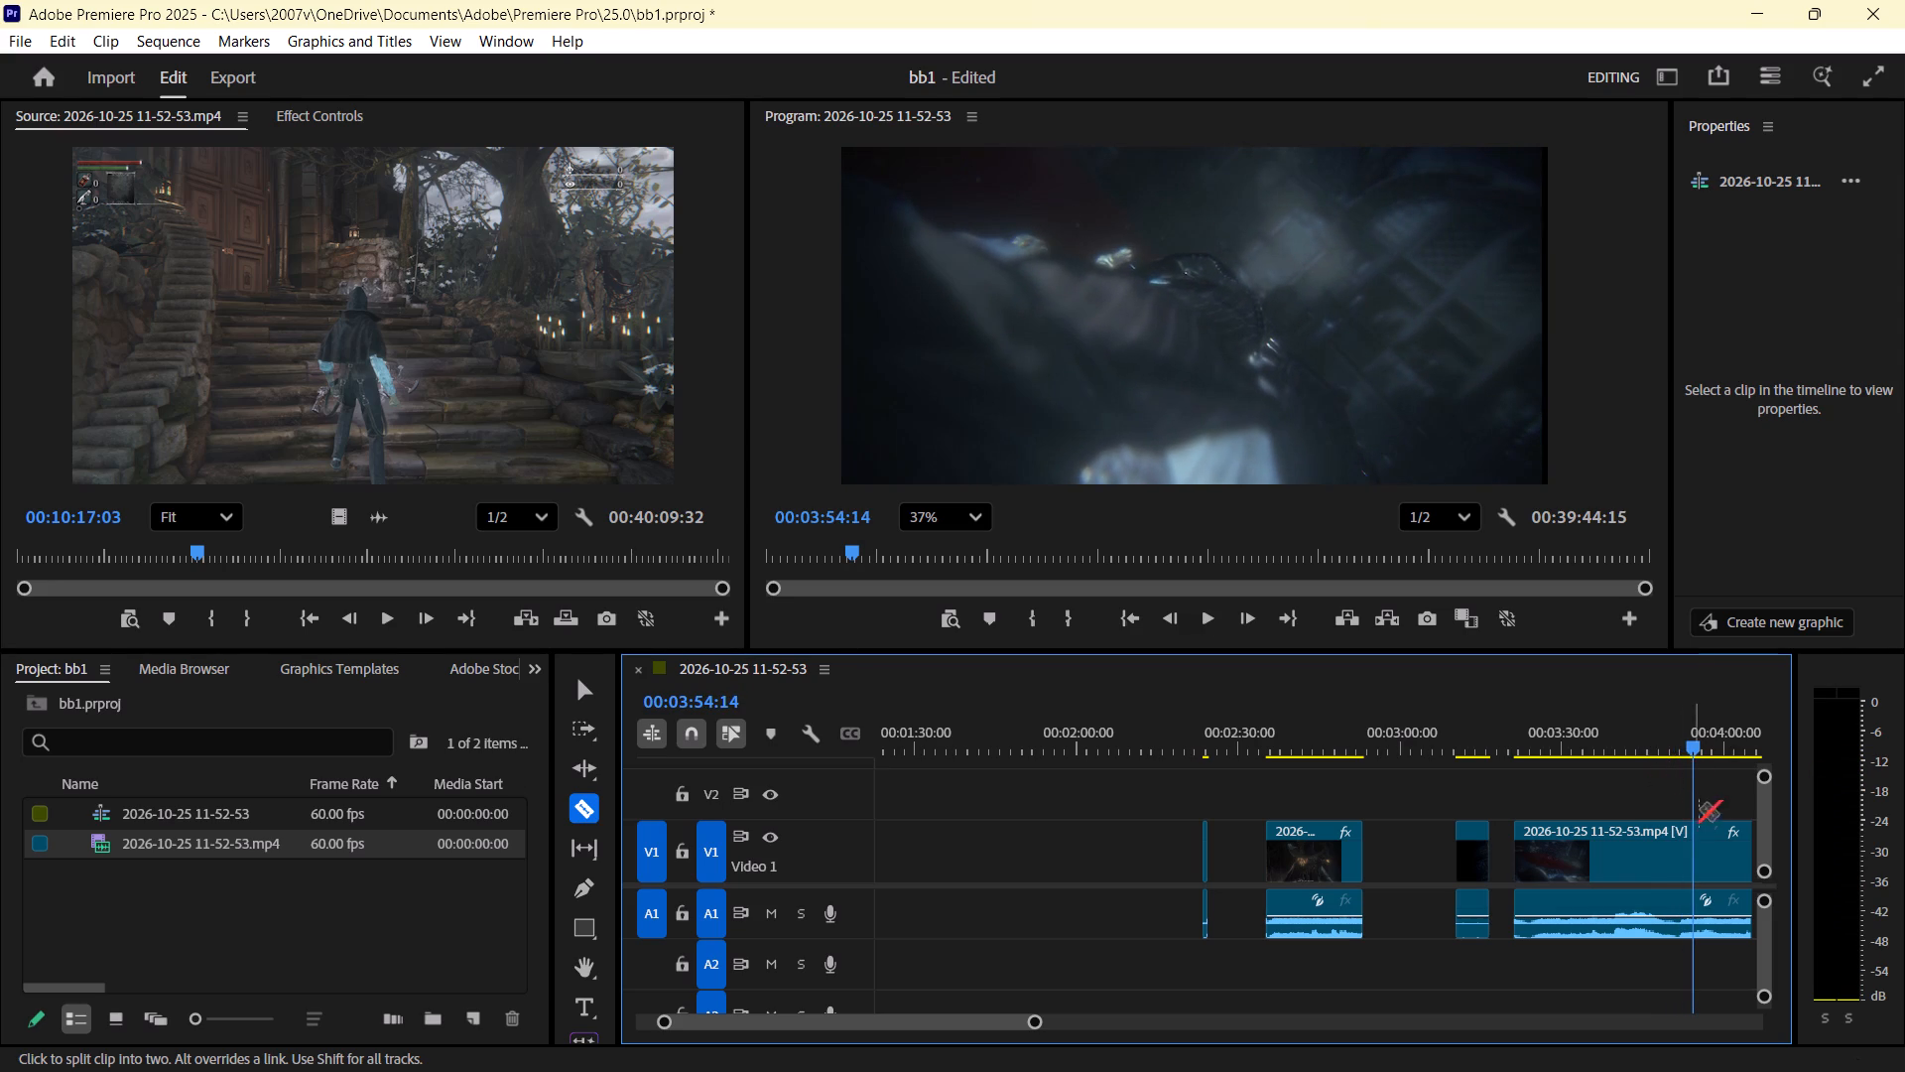
left_click_drag(1688, 747, 1651, 755)
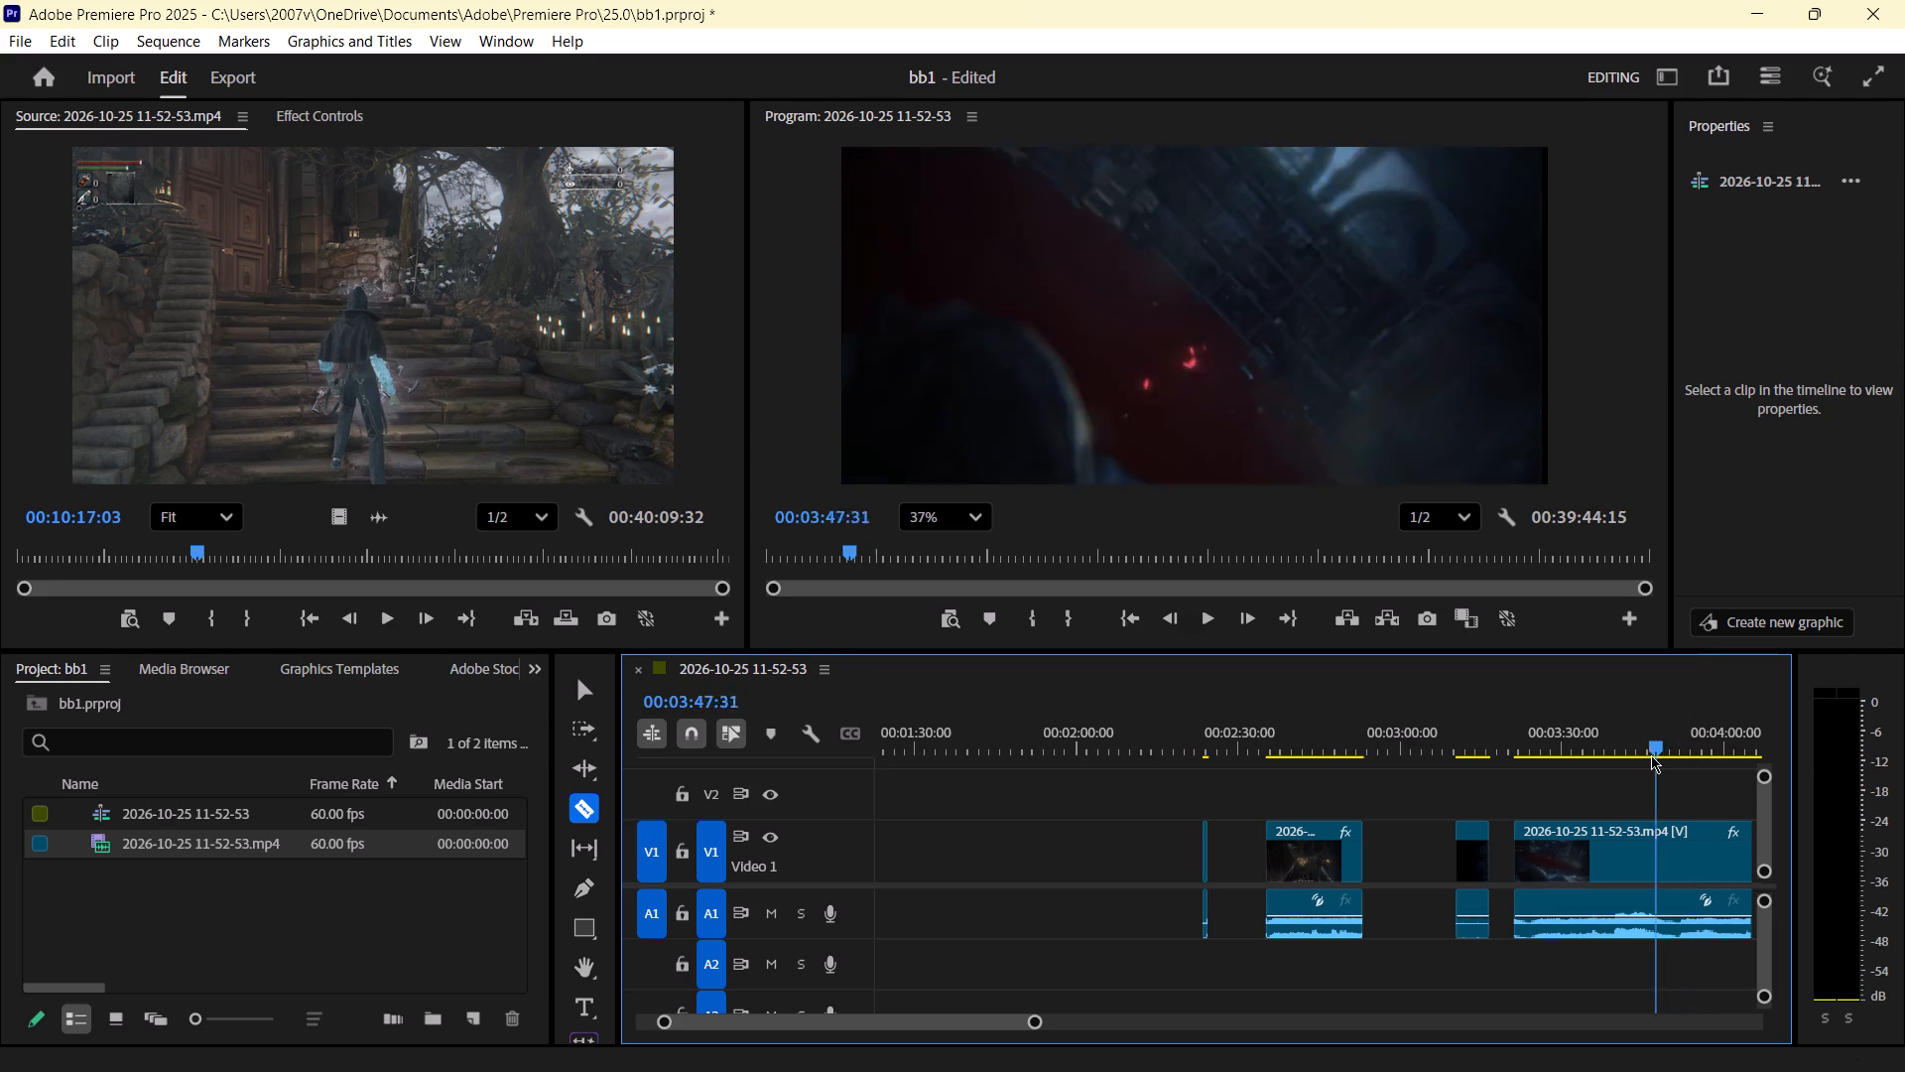
left_click_drag(1651, 755, 1649, 760)
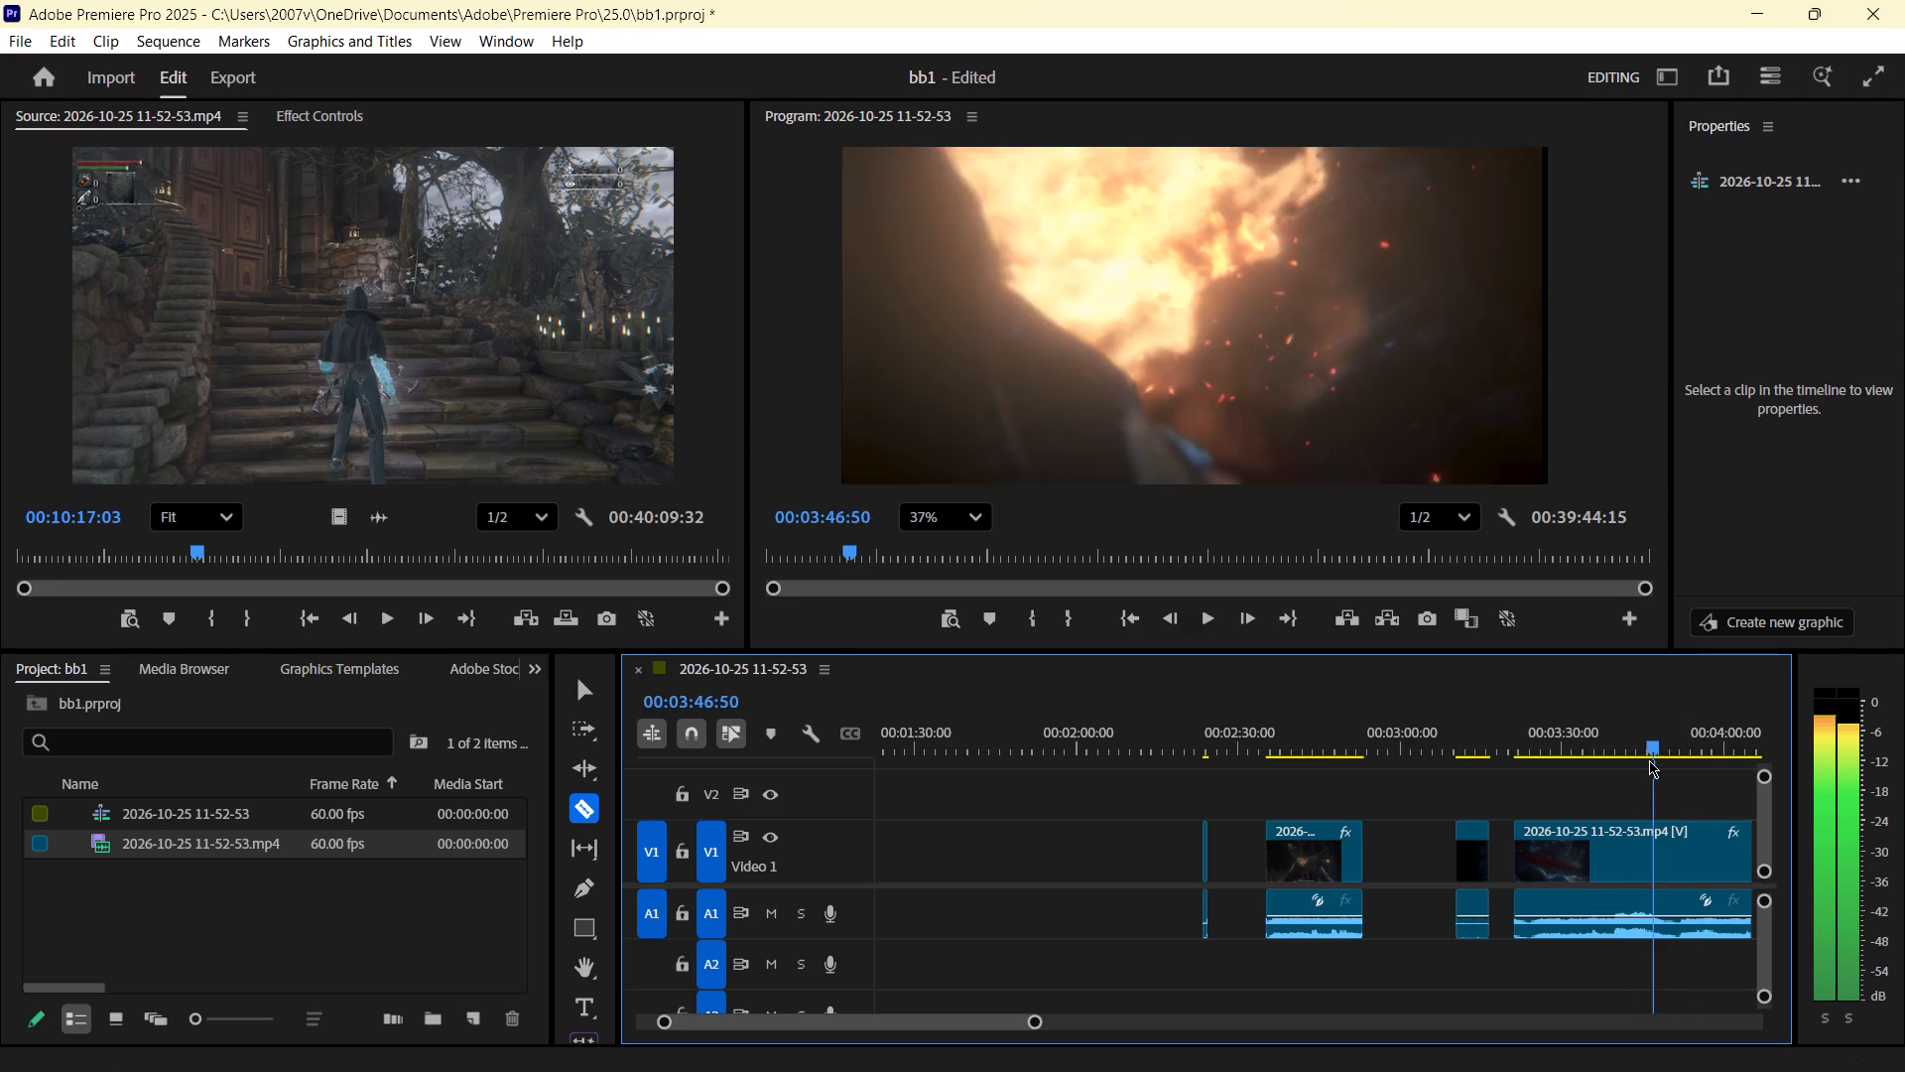
left_click_drag(1649, 760, 1660, 759)
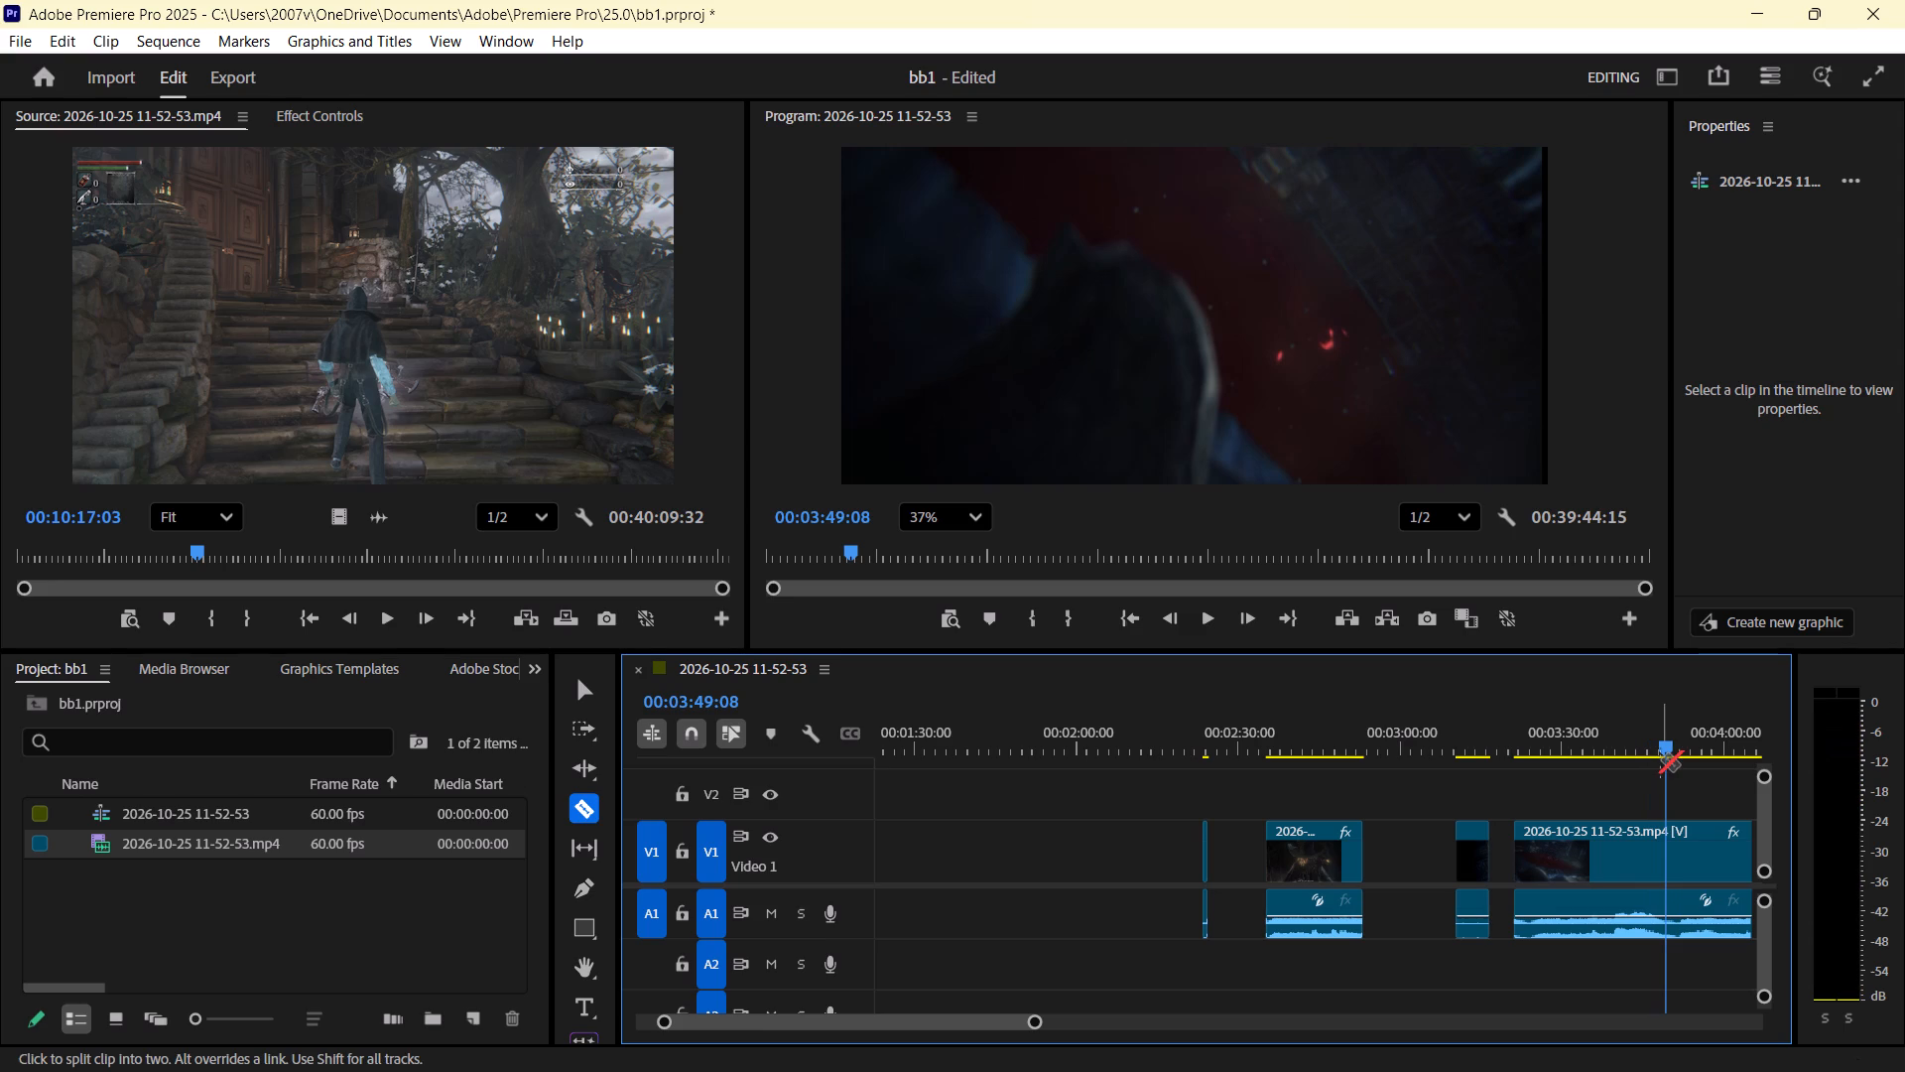
left_click(1664, 843)
Play ahead to the glowing skeletal figures, and return to the cut just after the flames to review that point.
key("space")
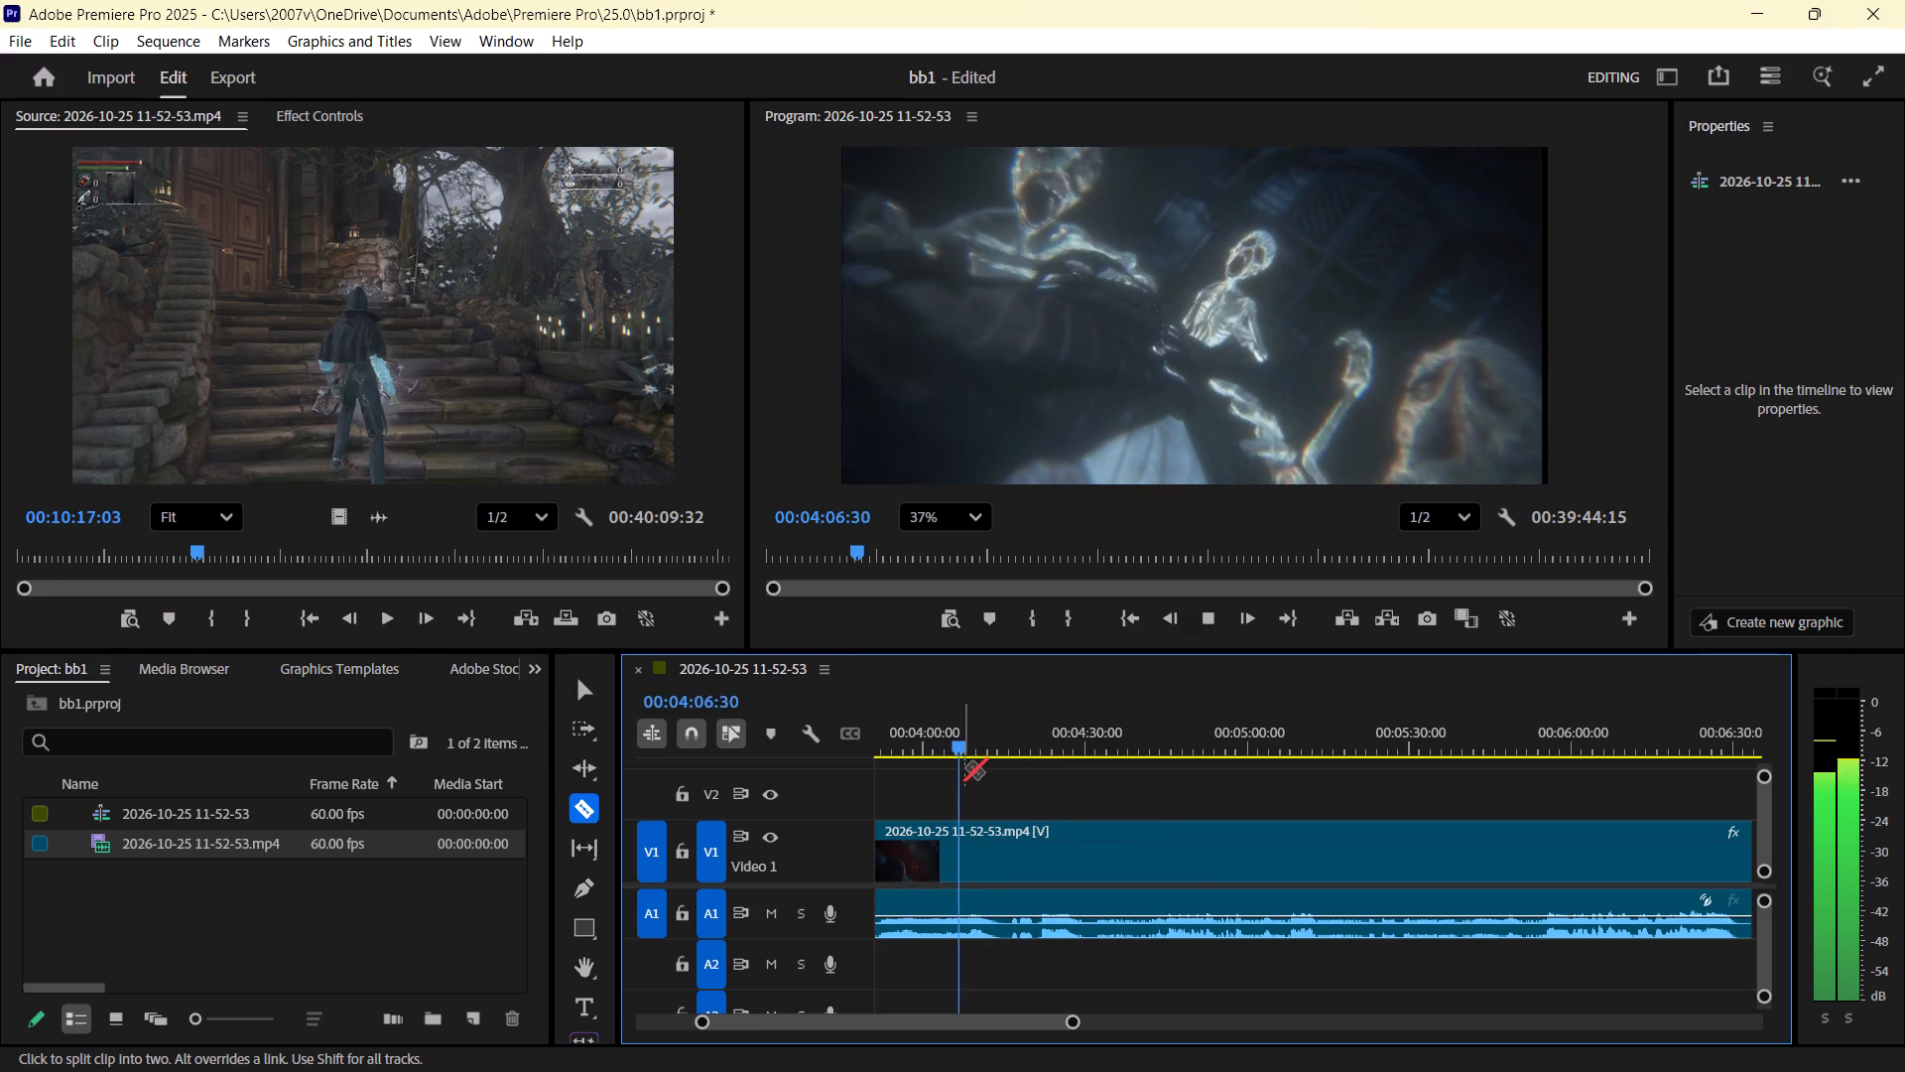
key("v")
scroll(969, 748, "up", 2)
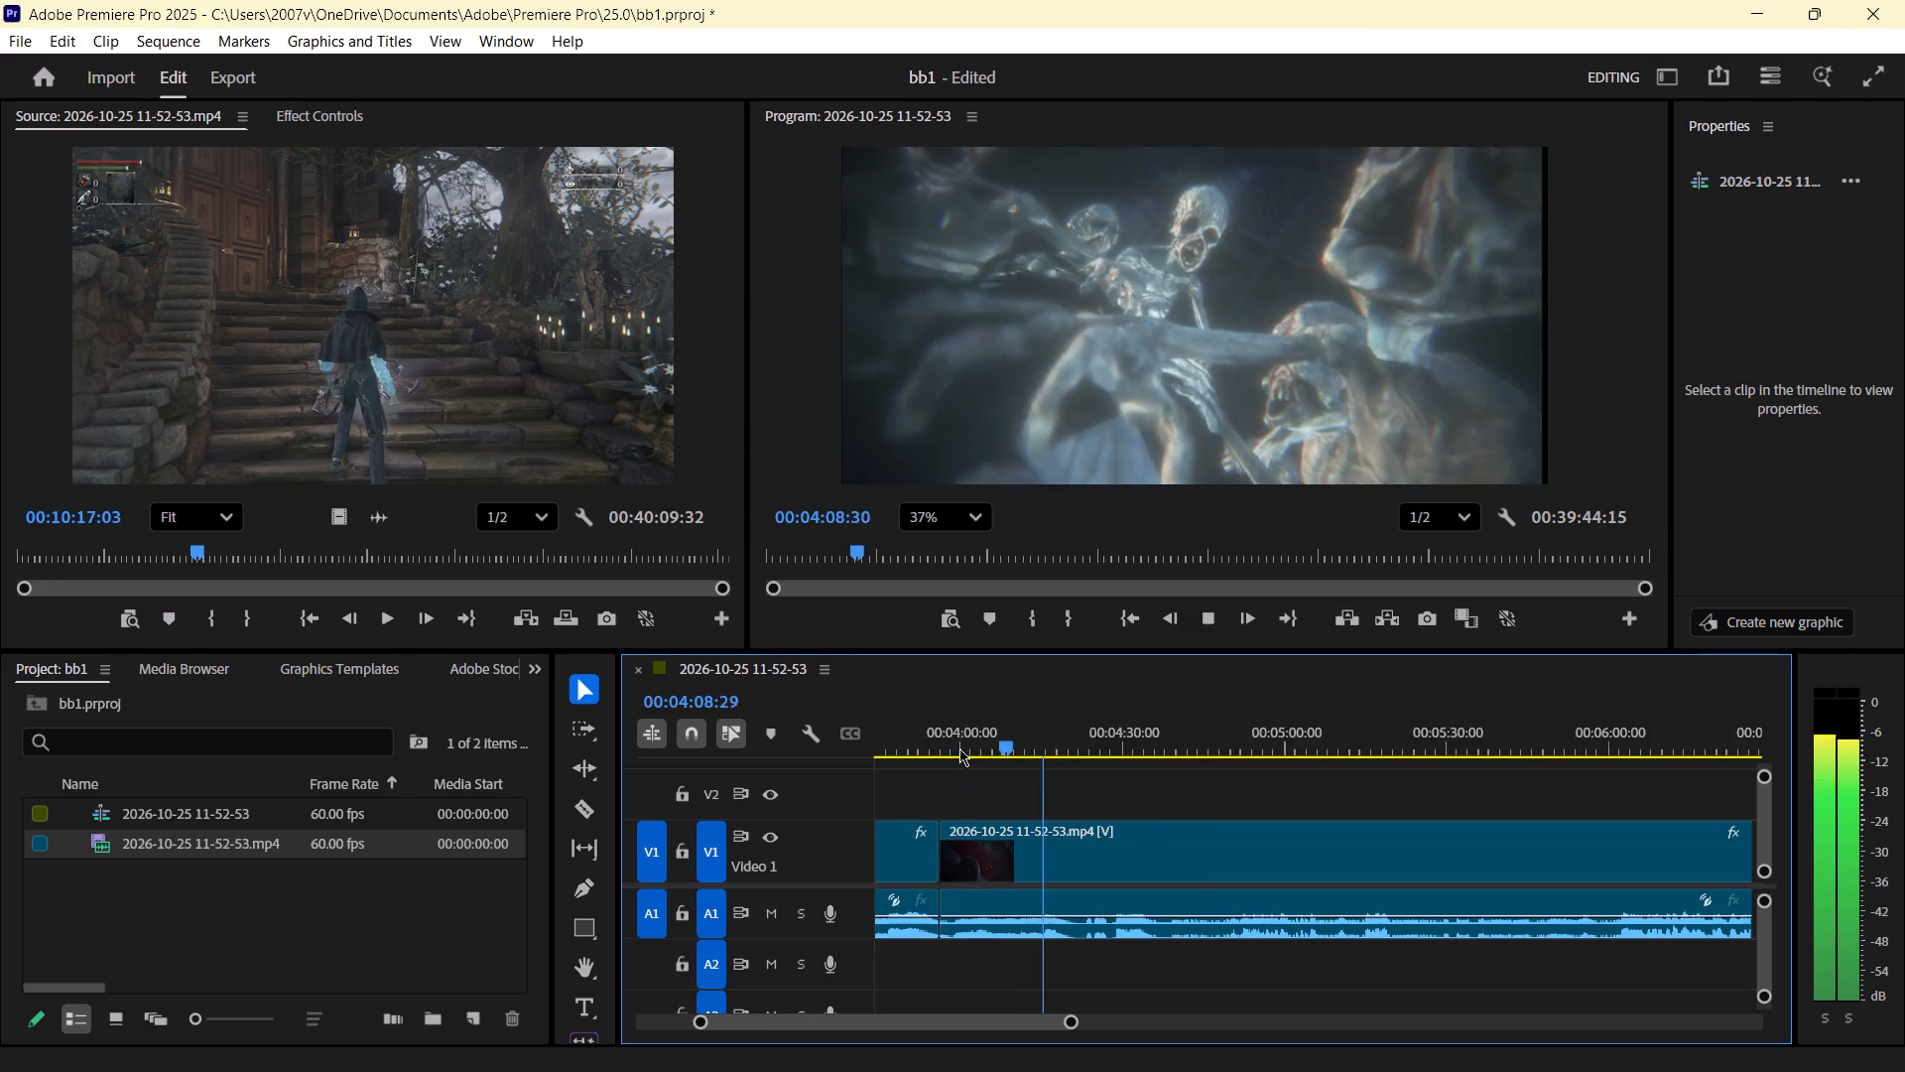
scroll(987, 775, "up", 2)
scroll(1104, 792, "up", 4)
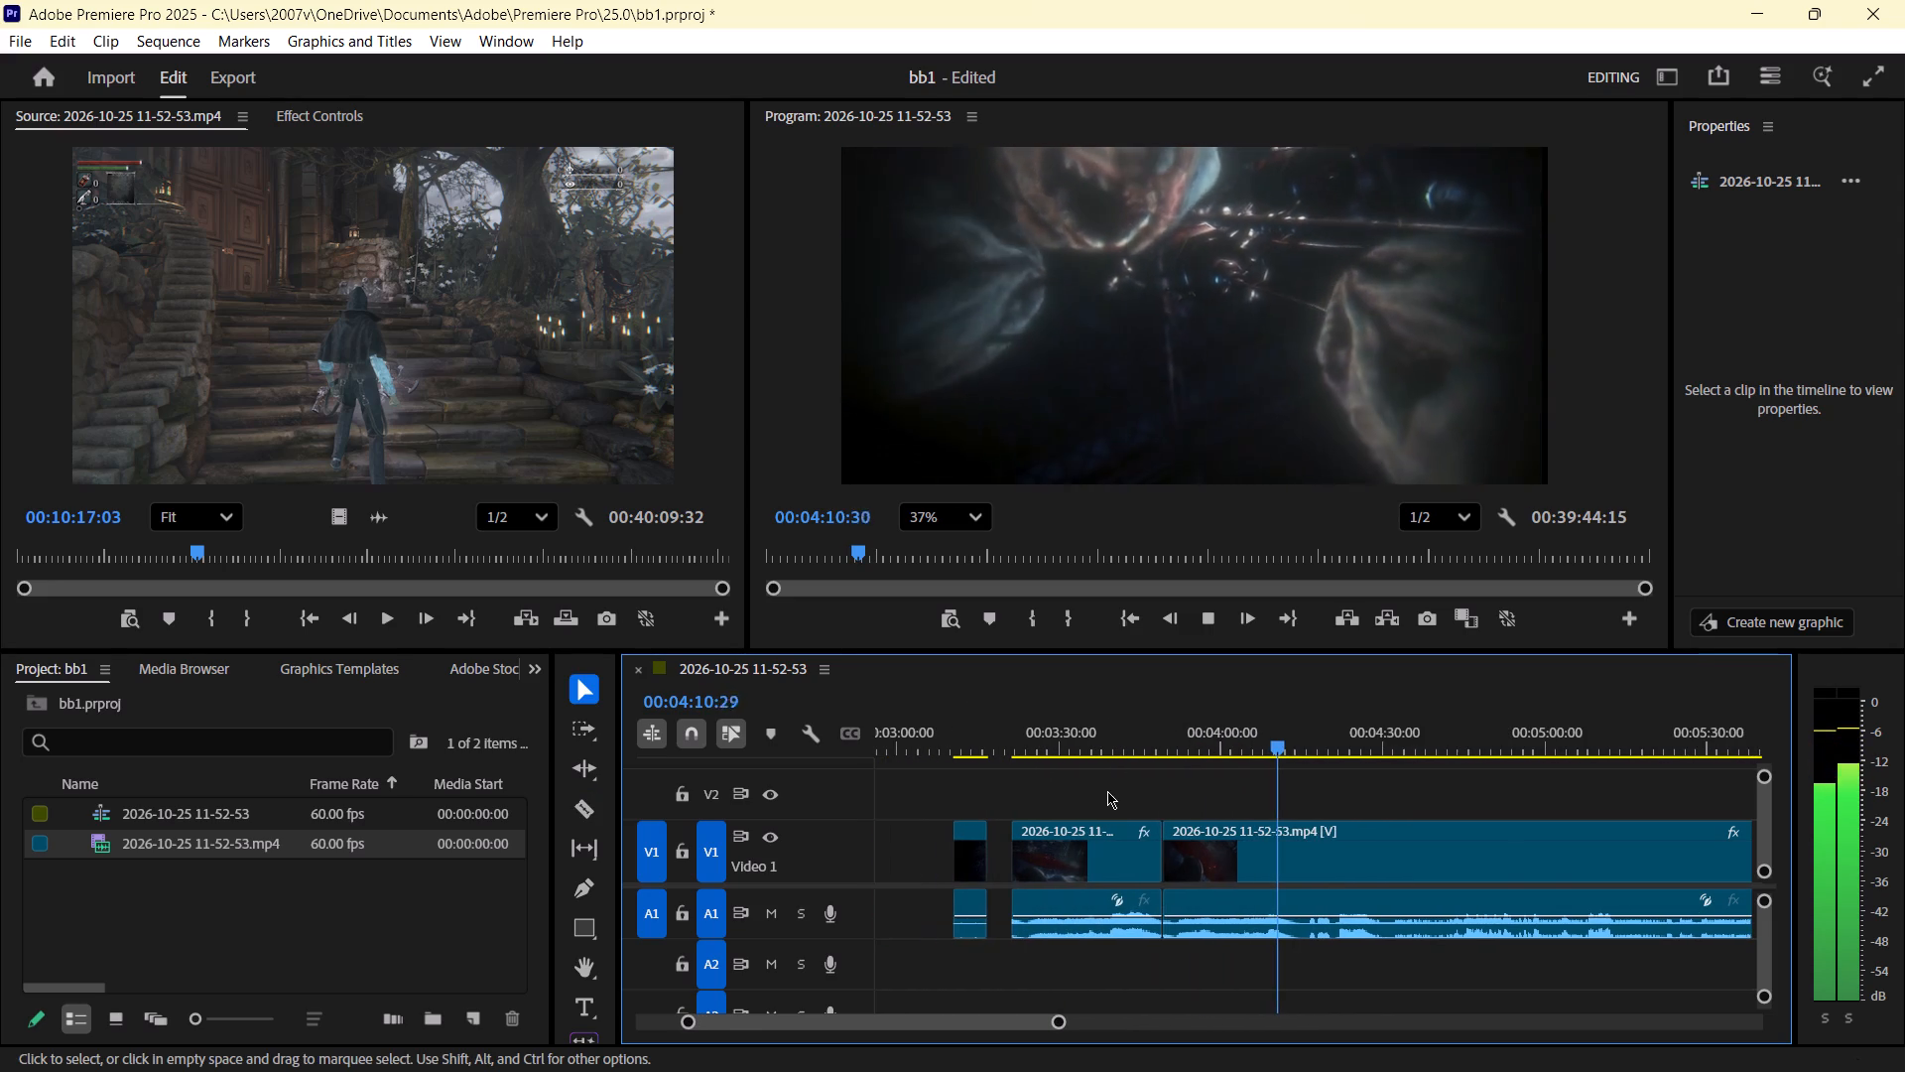
key("space")
left_click_drag(1276, 743, 1158, 754)
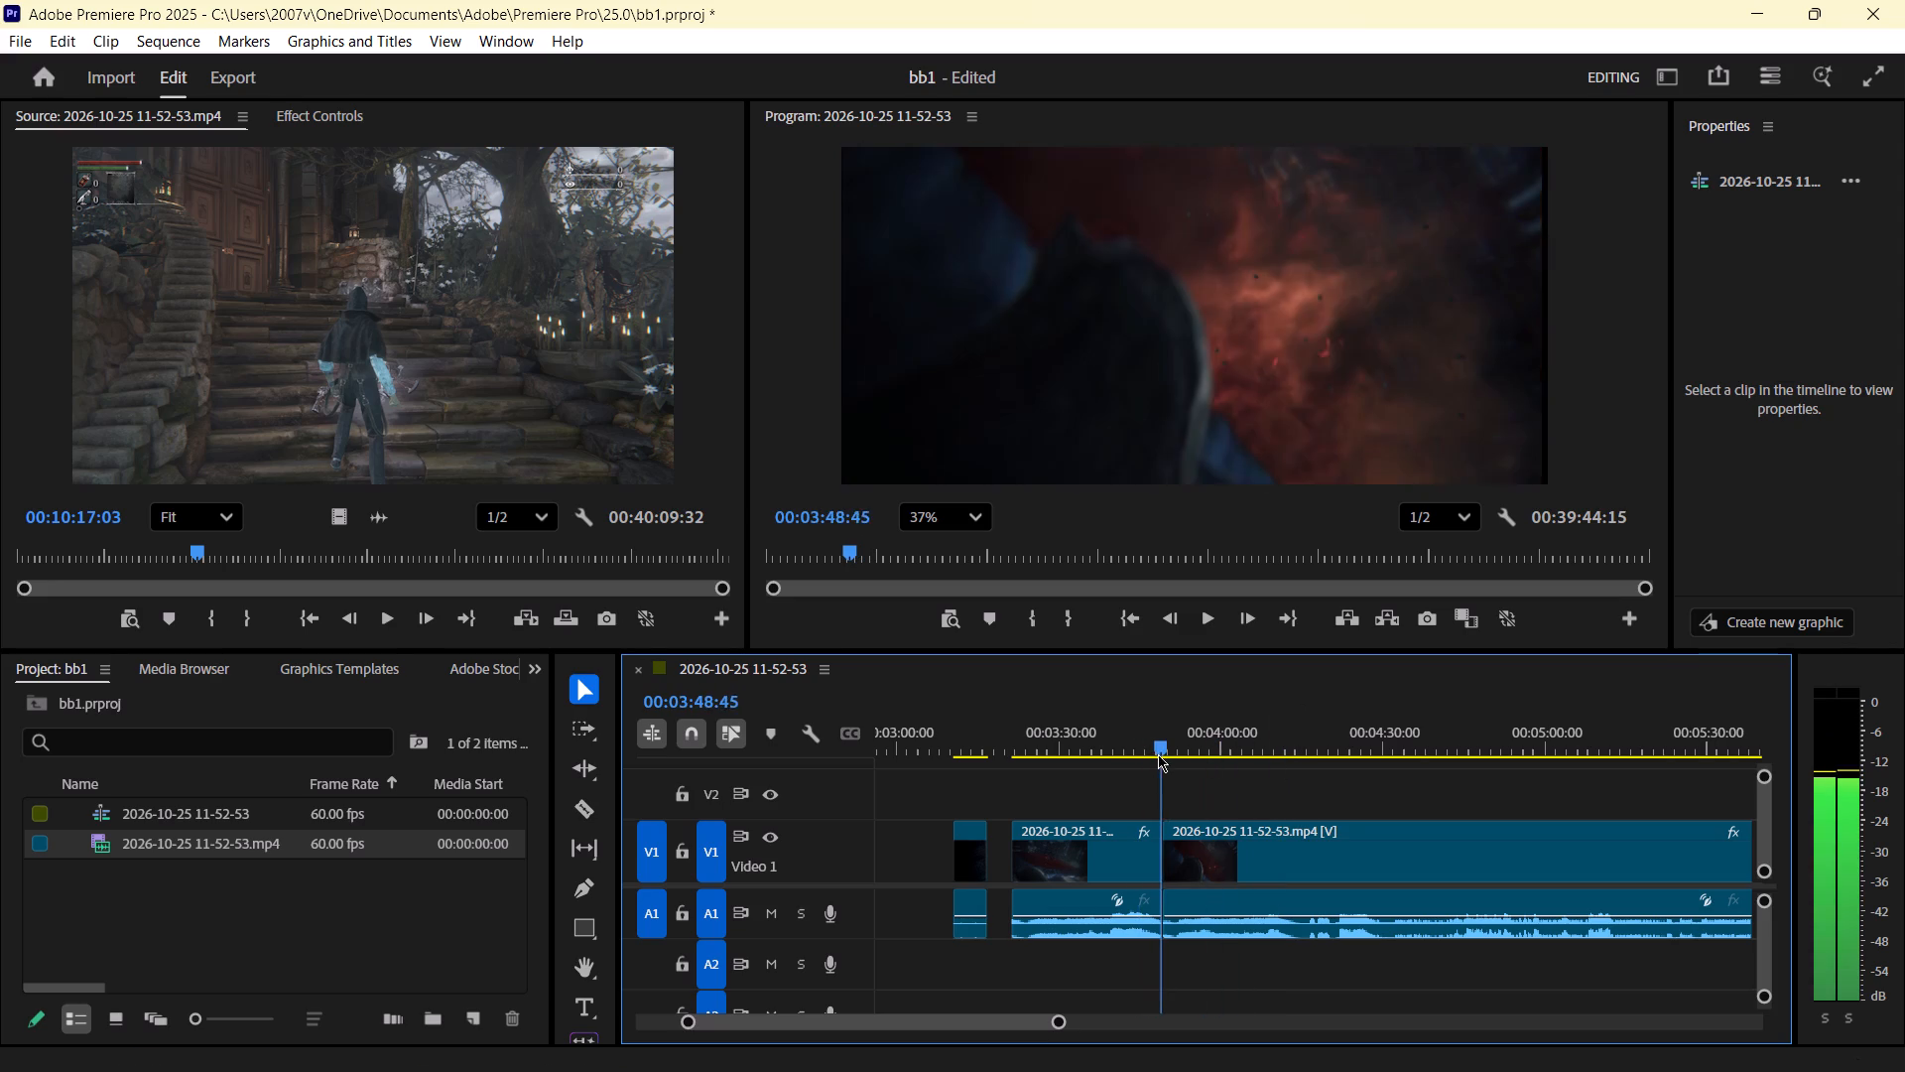
left_click_drag(1158, 754, 1160, 754)
Replay the footage after the flames and cut the clip at 00:03:55:52, where the small pale figure rises over the body.
key("space")
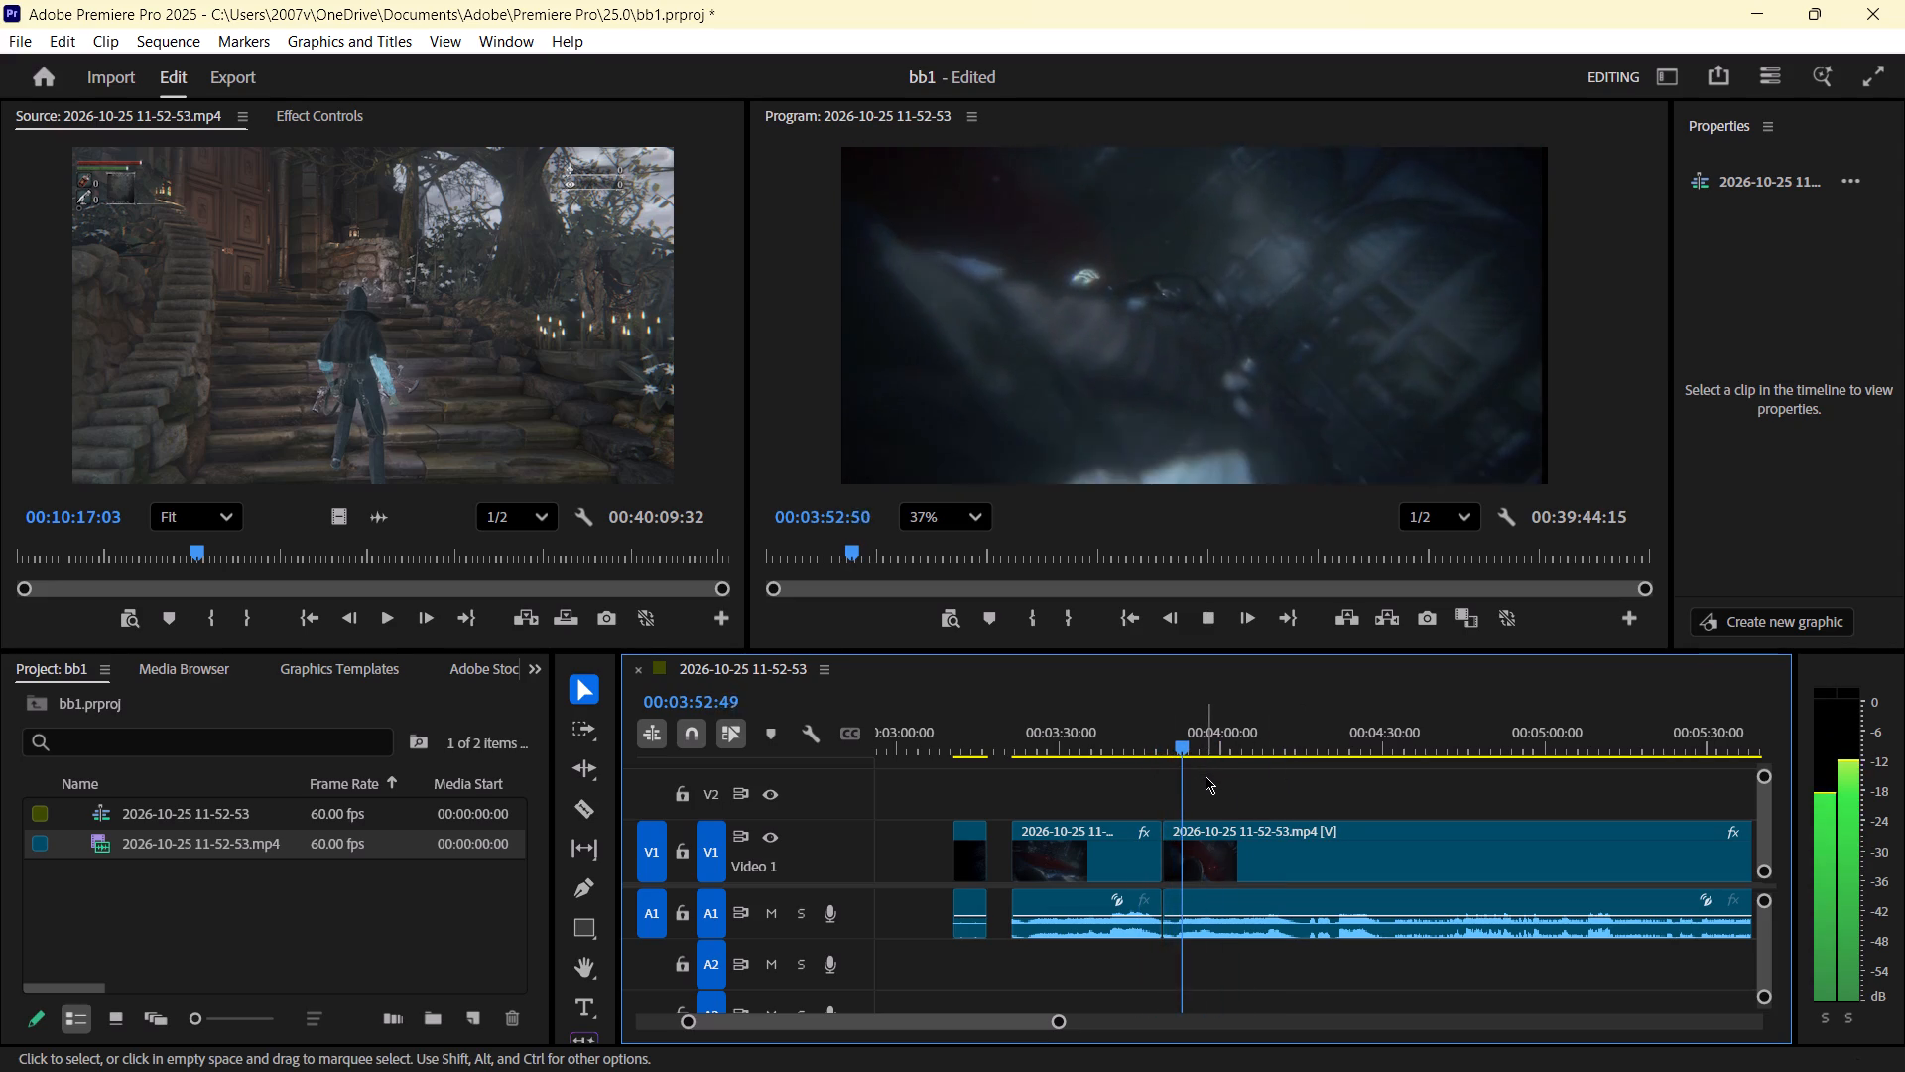
left_click_drag(1194, 751, 1170, 751)
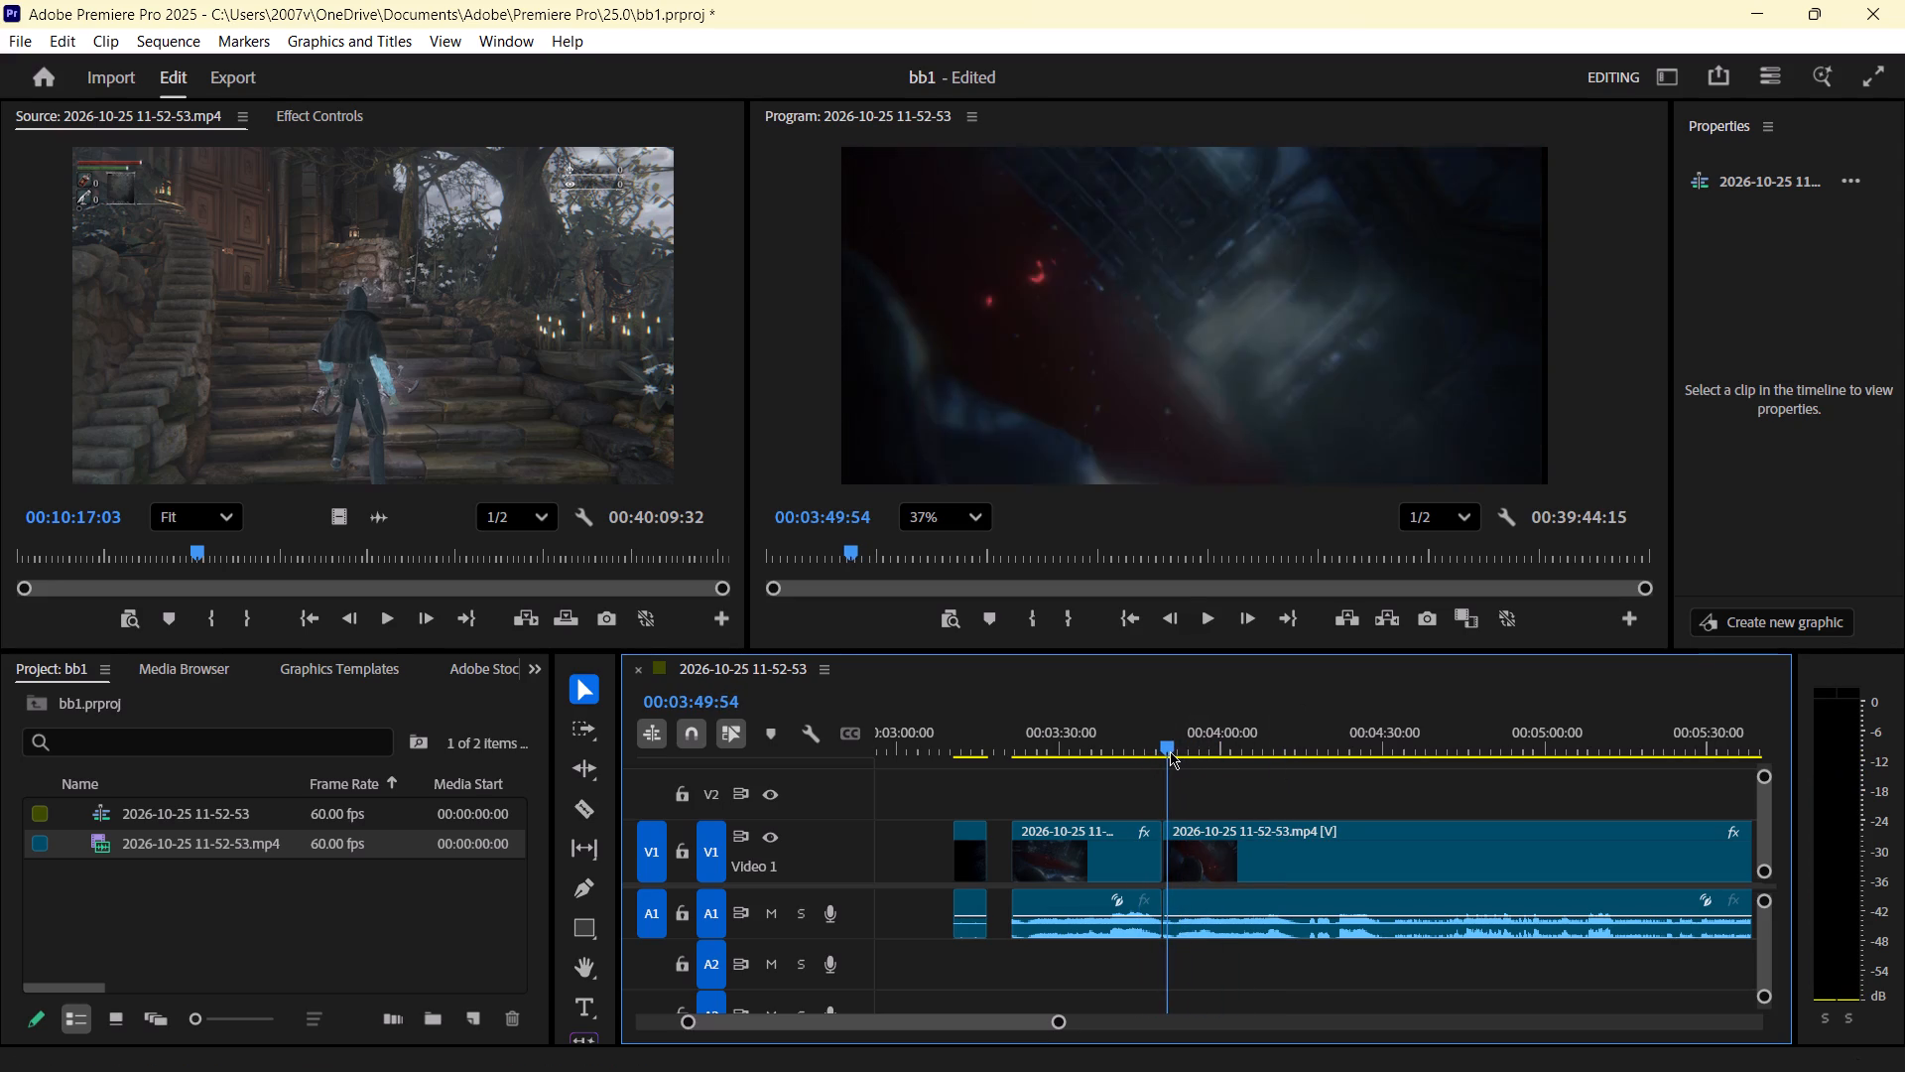
left_click_drag(1170, 751, 1166, 751)
key("space")
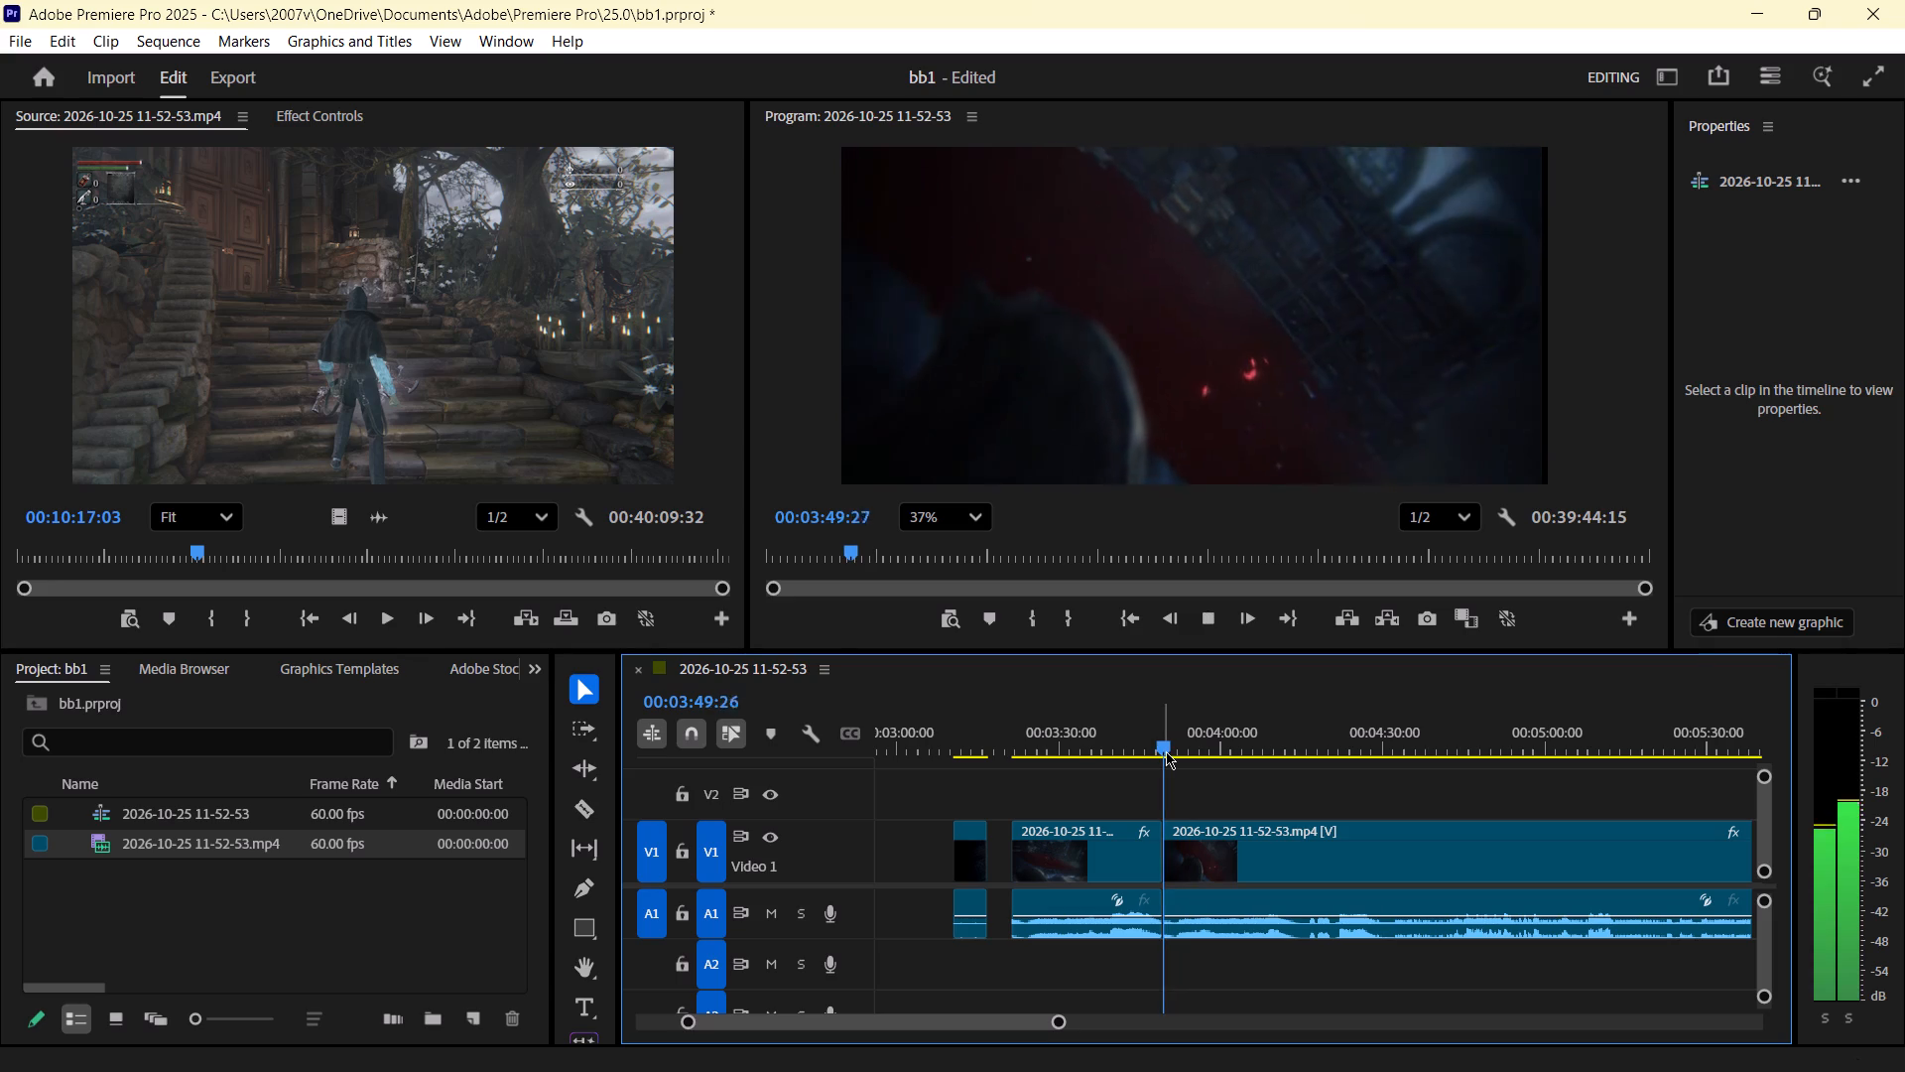
left_click_drag(1166, 745, 1163, 762)
key("space")
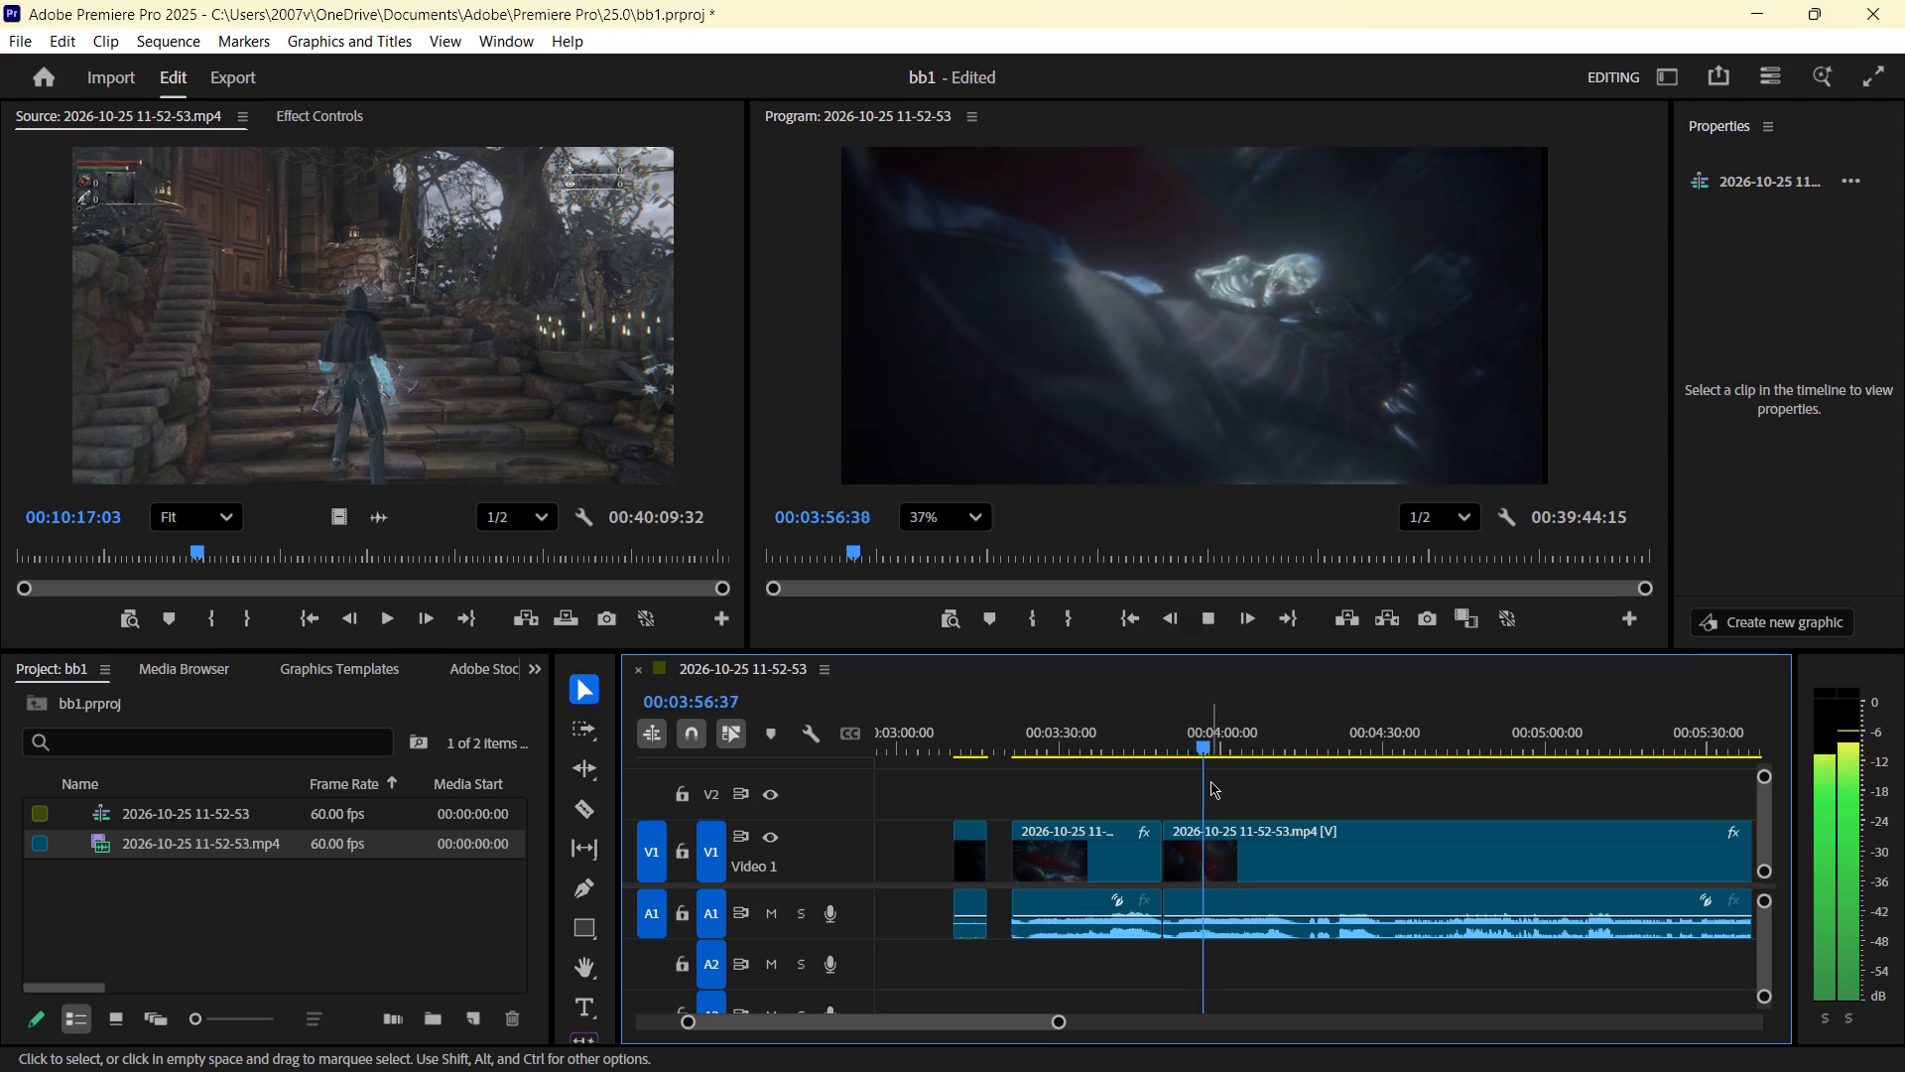
key("space")
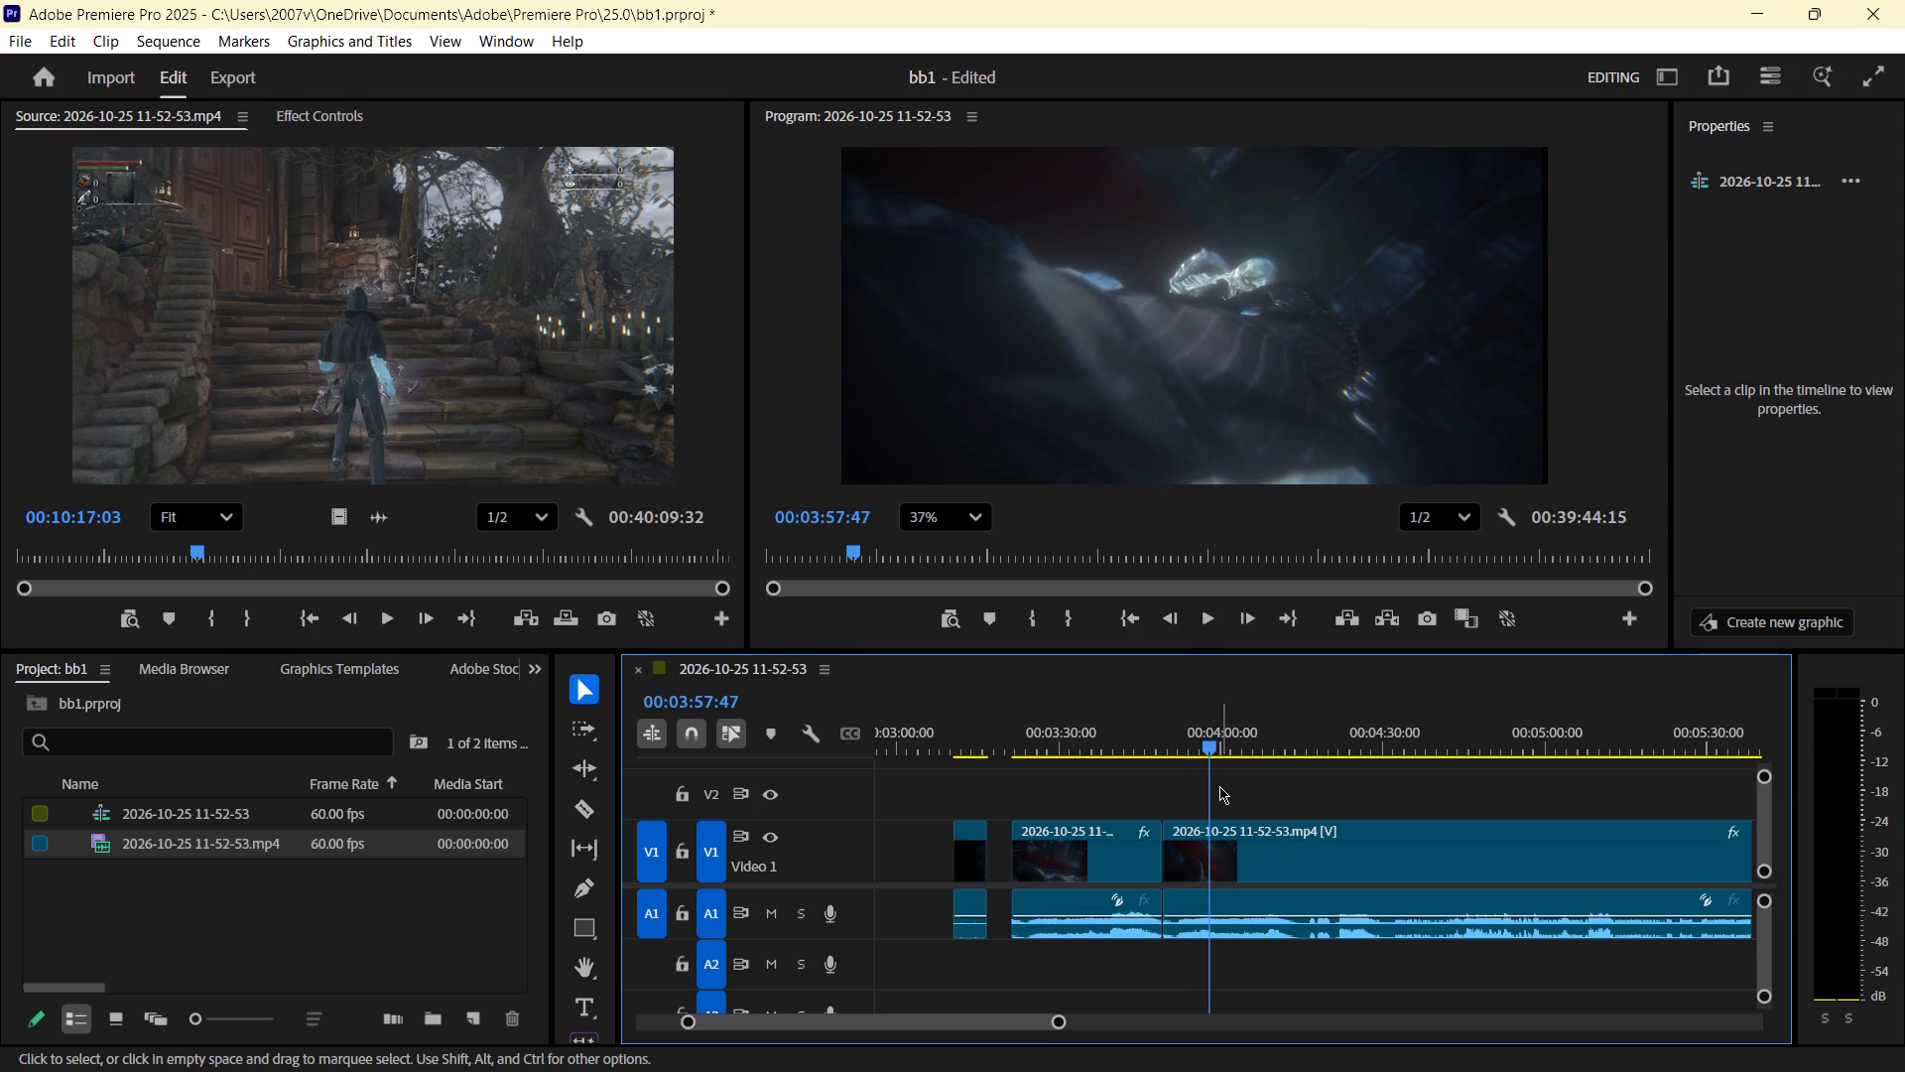
key("c")
left_click_drag(1214, 745, 1202, 754)
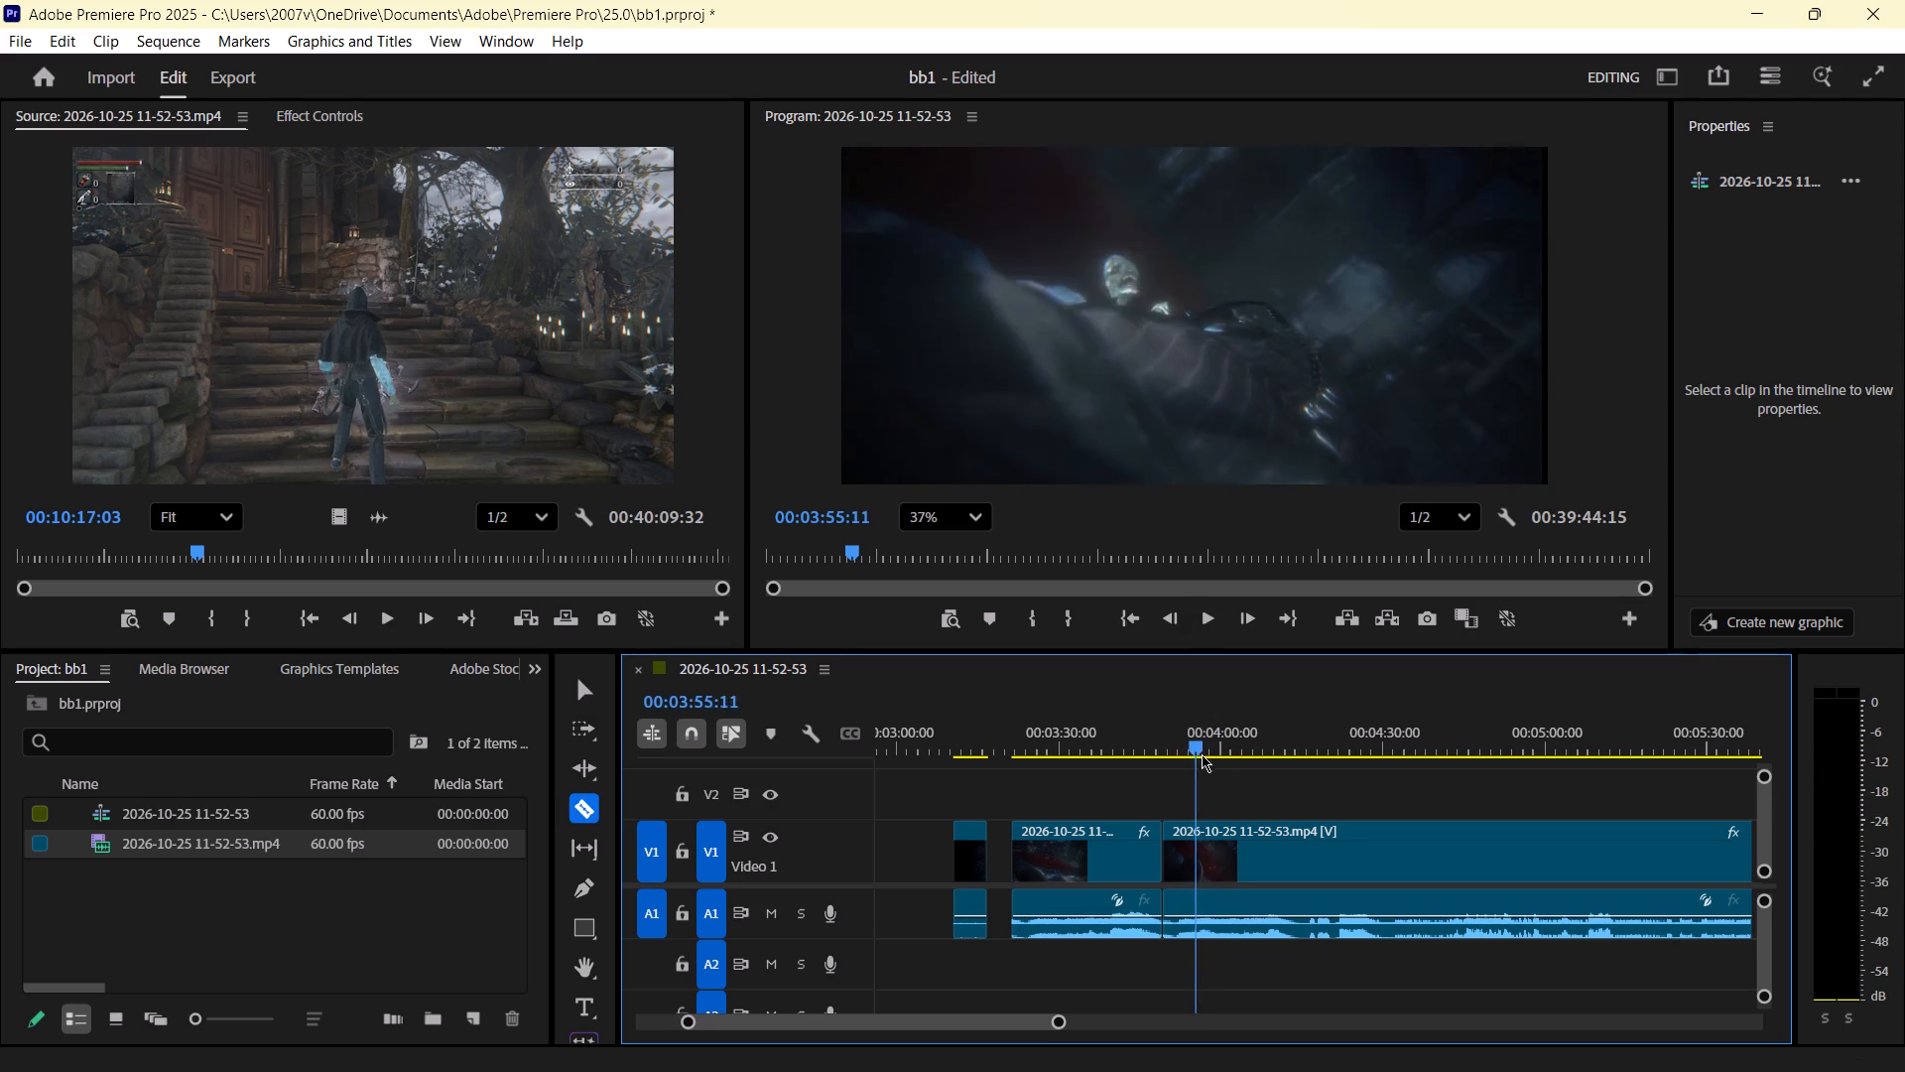
left_click_drag(1202, 754, 1205, 764)
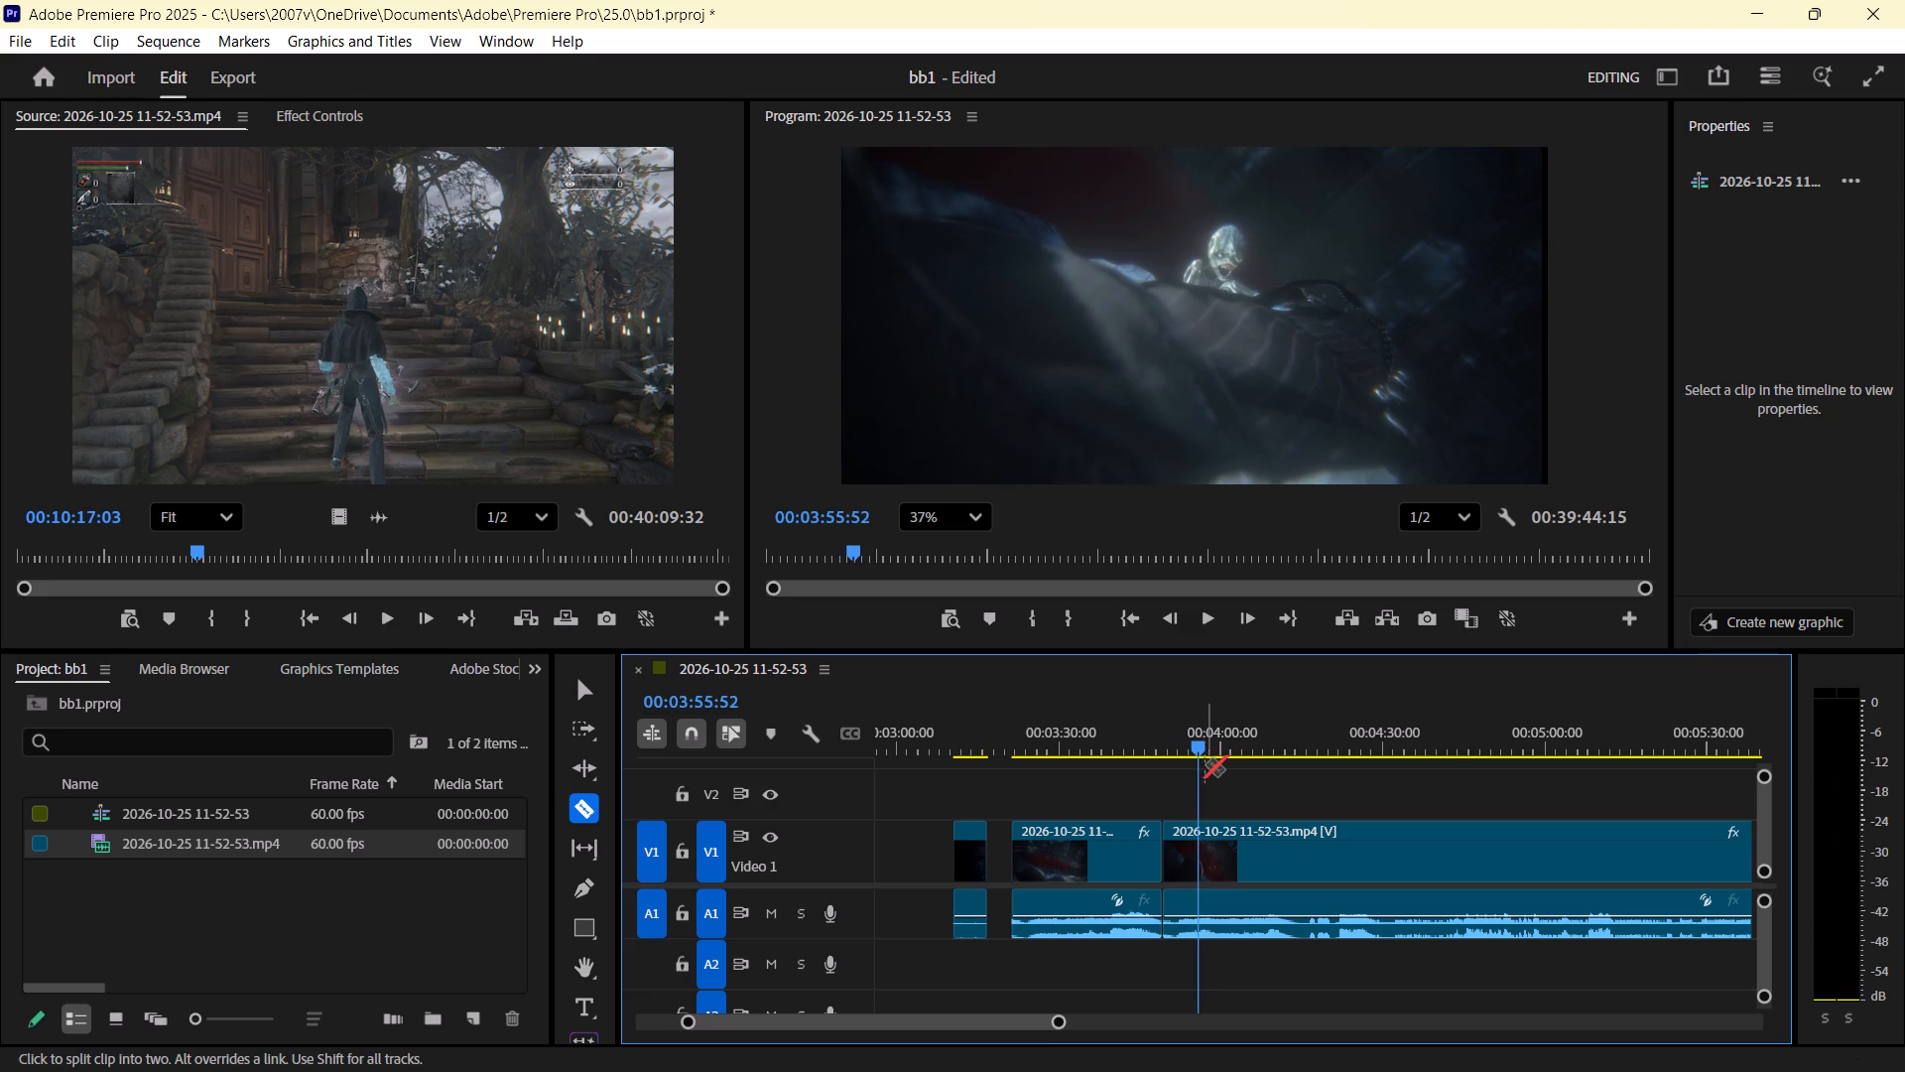
left_click(1198, 868)
Examine the footage after the 00:03:55:52 cut up to the skeletal figures around 00:04:08, and return to just after the cut.
left_click_drag(1200, 753, 1209, 754)
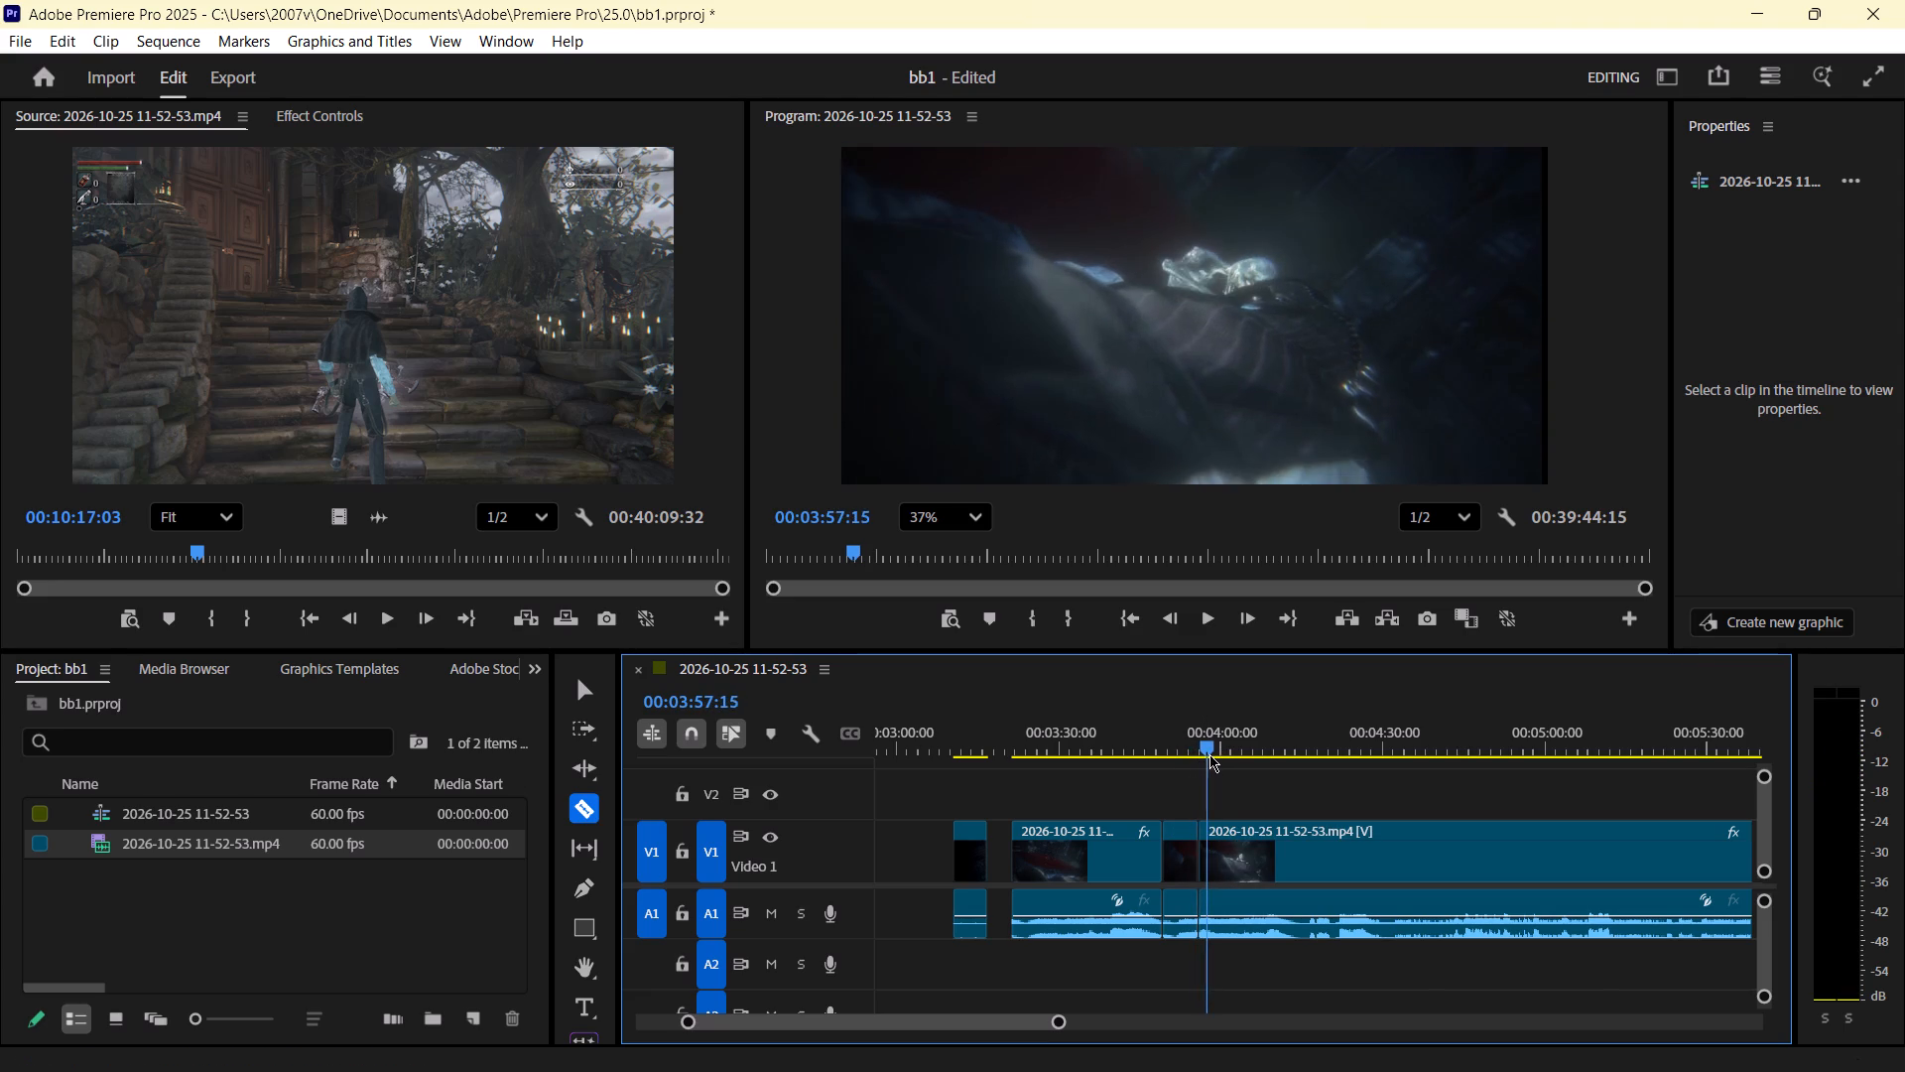
left_click_drag(1209, 754, 1210, 754)
key("space")
key("space")
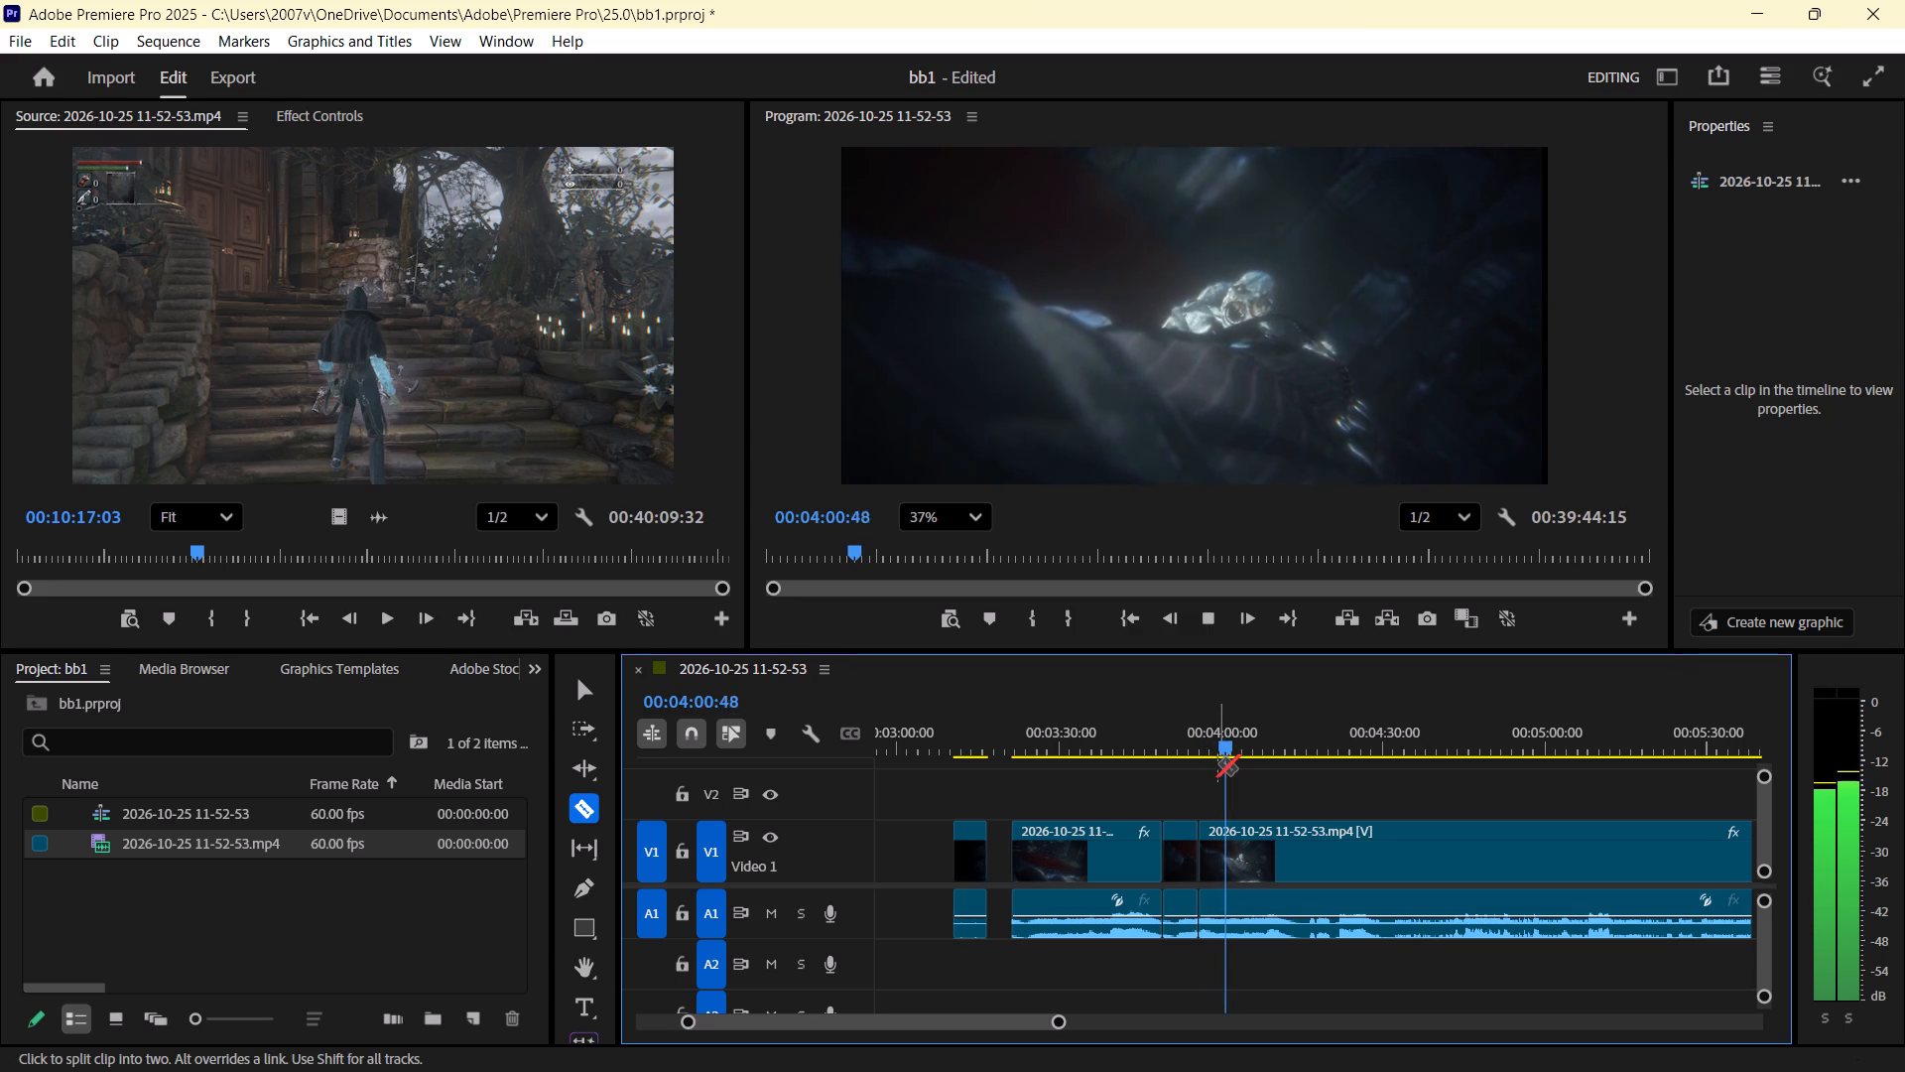
left_click_drag(1225, 750, 1256, 750)
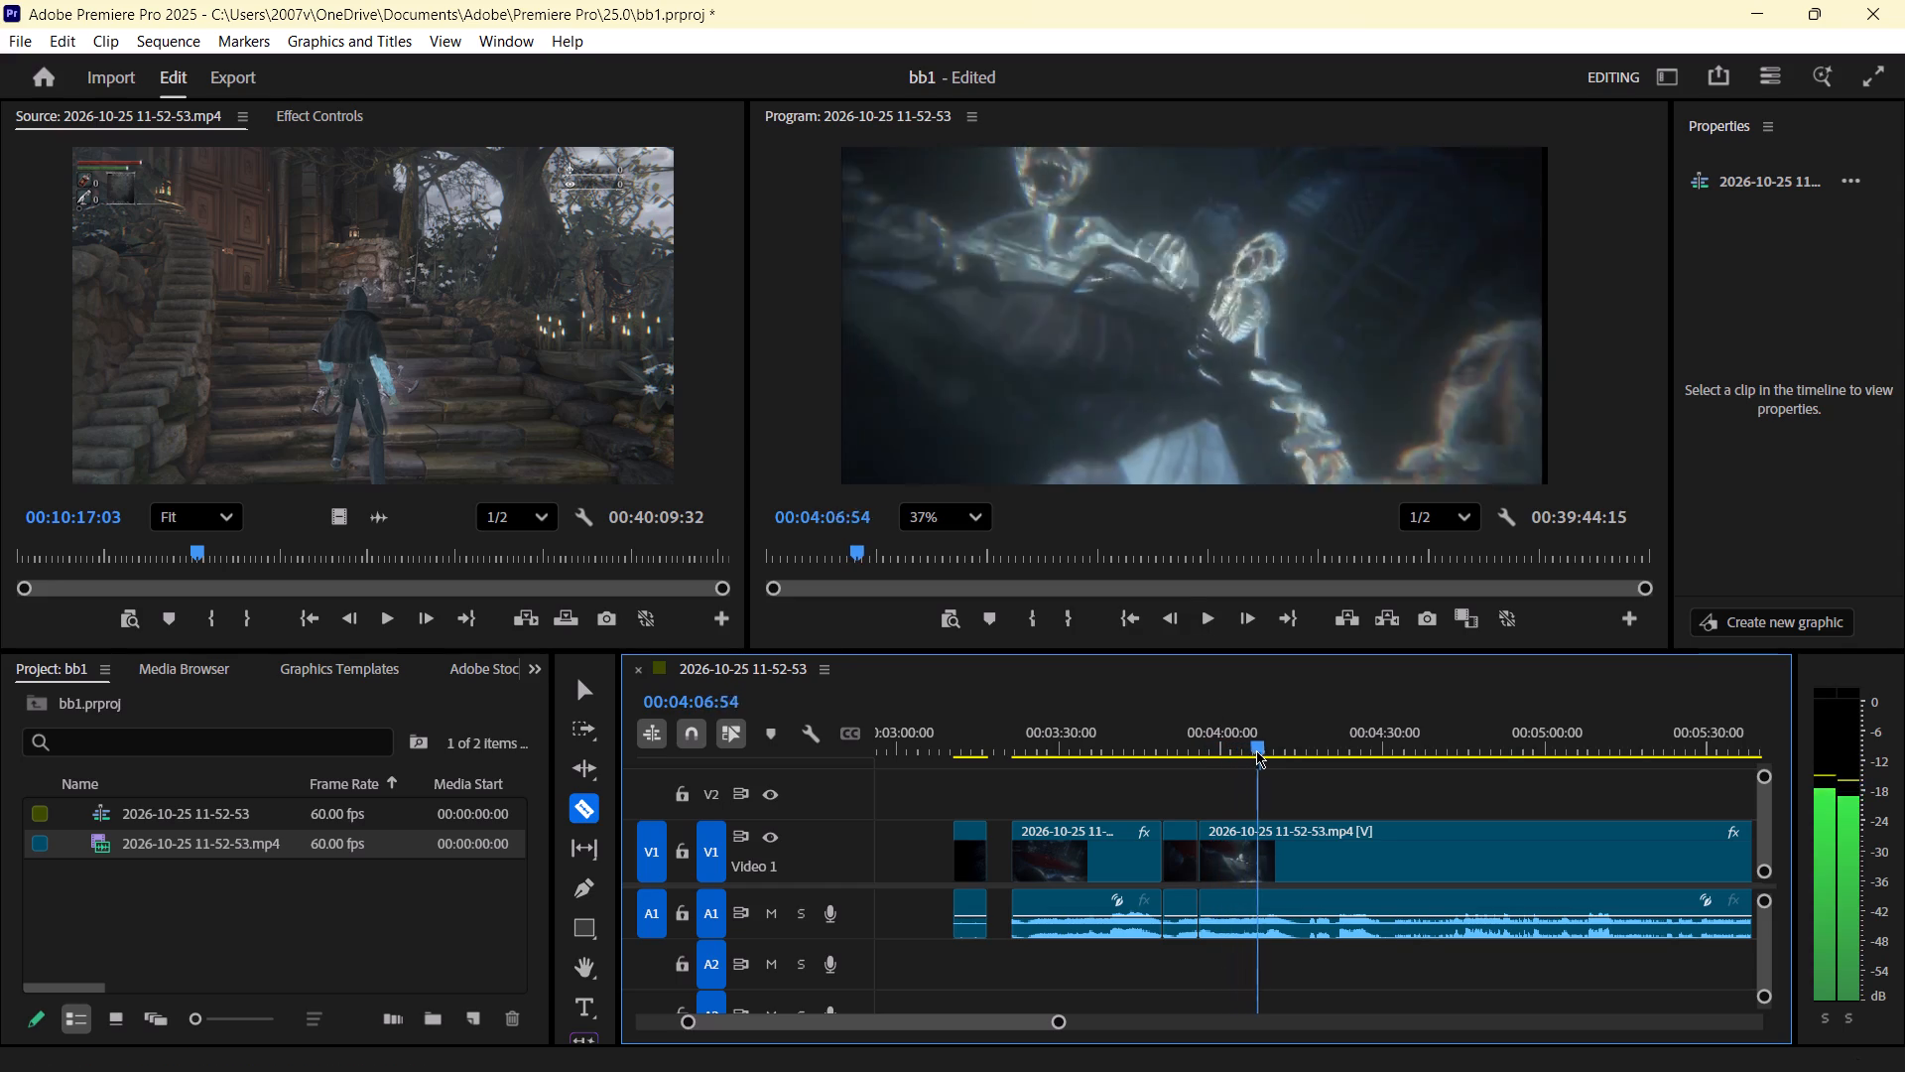
left_click_drag(1256, 750, 1265, 750)
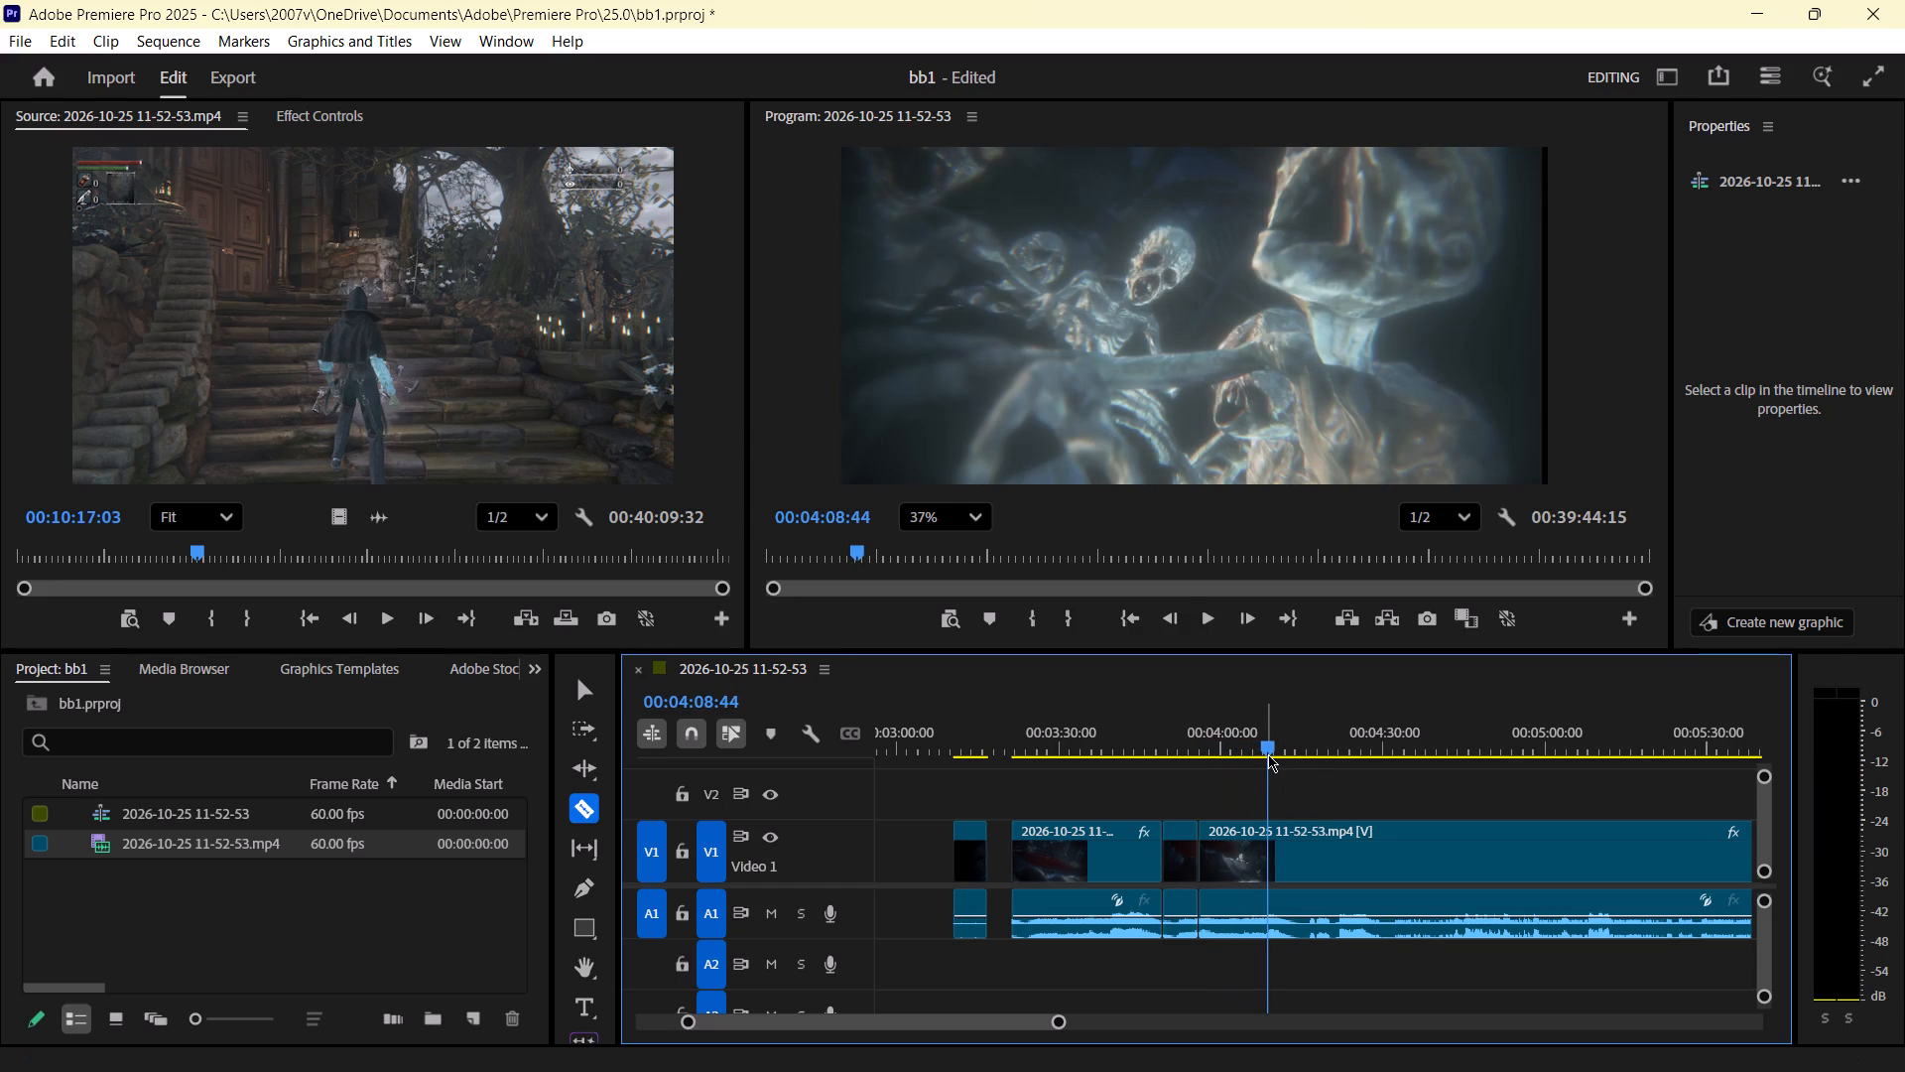
left_click_drag(1272, 748, 1227, 757)
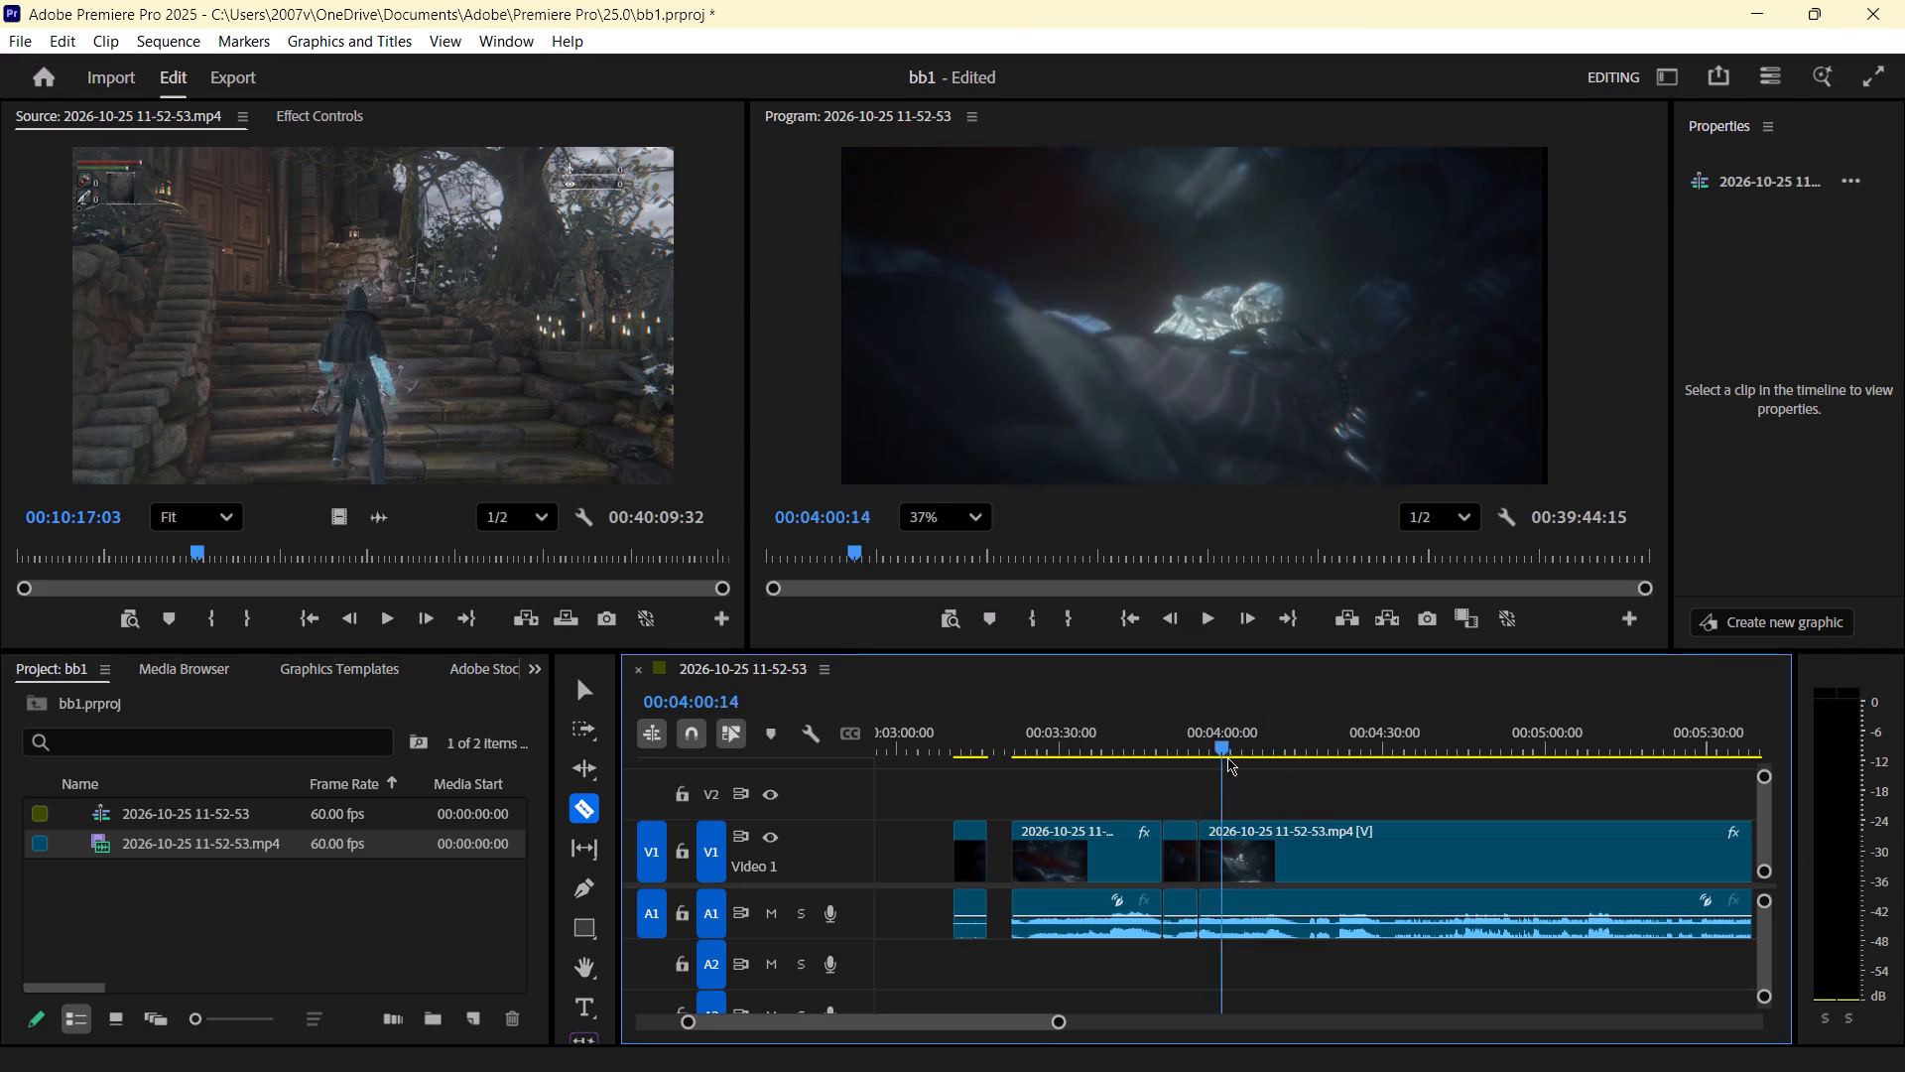
left_click_drag(1227, 757, 1206, 757)
Play on in short bursts to the blurred open-mouth close-up and cut the clip at 00:04:12:39.
key("space")
key("space")
key("space")
key("space")
key("space")
key("space")
key("space")
key("space")
key("space")
key("space")
key("space")
key("space")
key("space")
key("space")
key("space")
key("space")
key("space")
key("space")
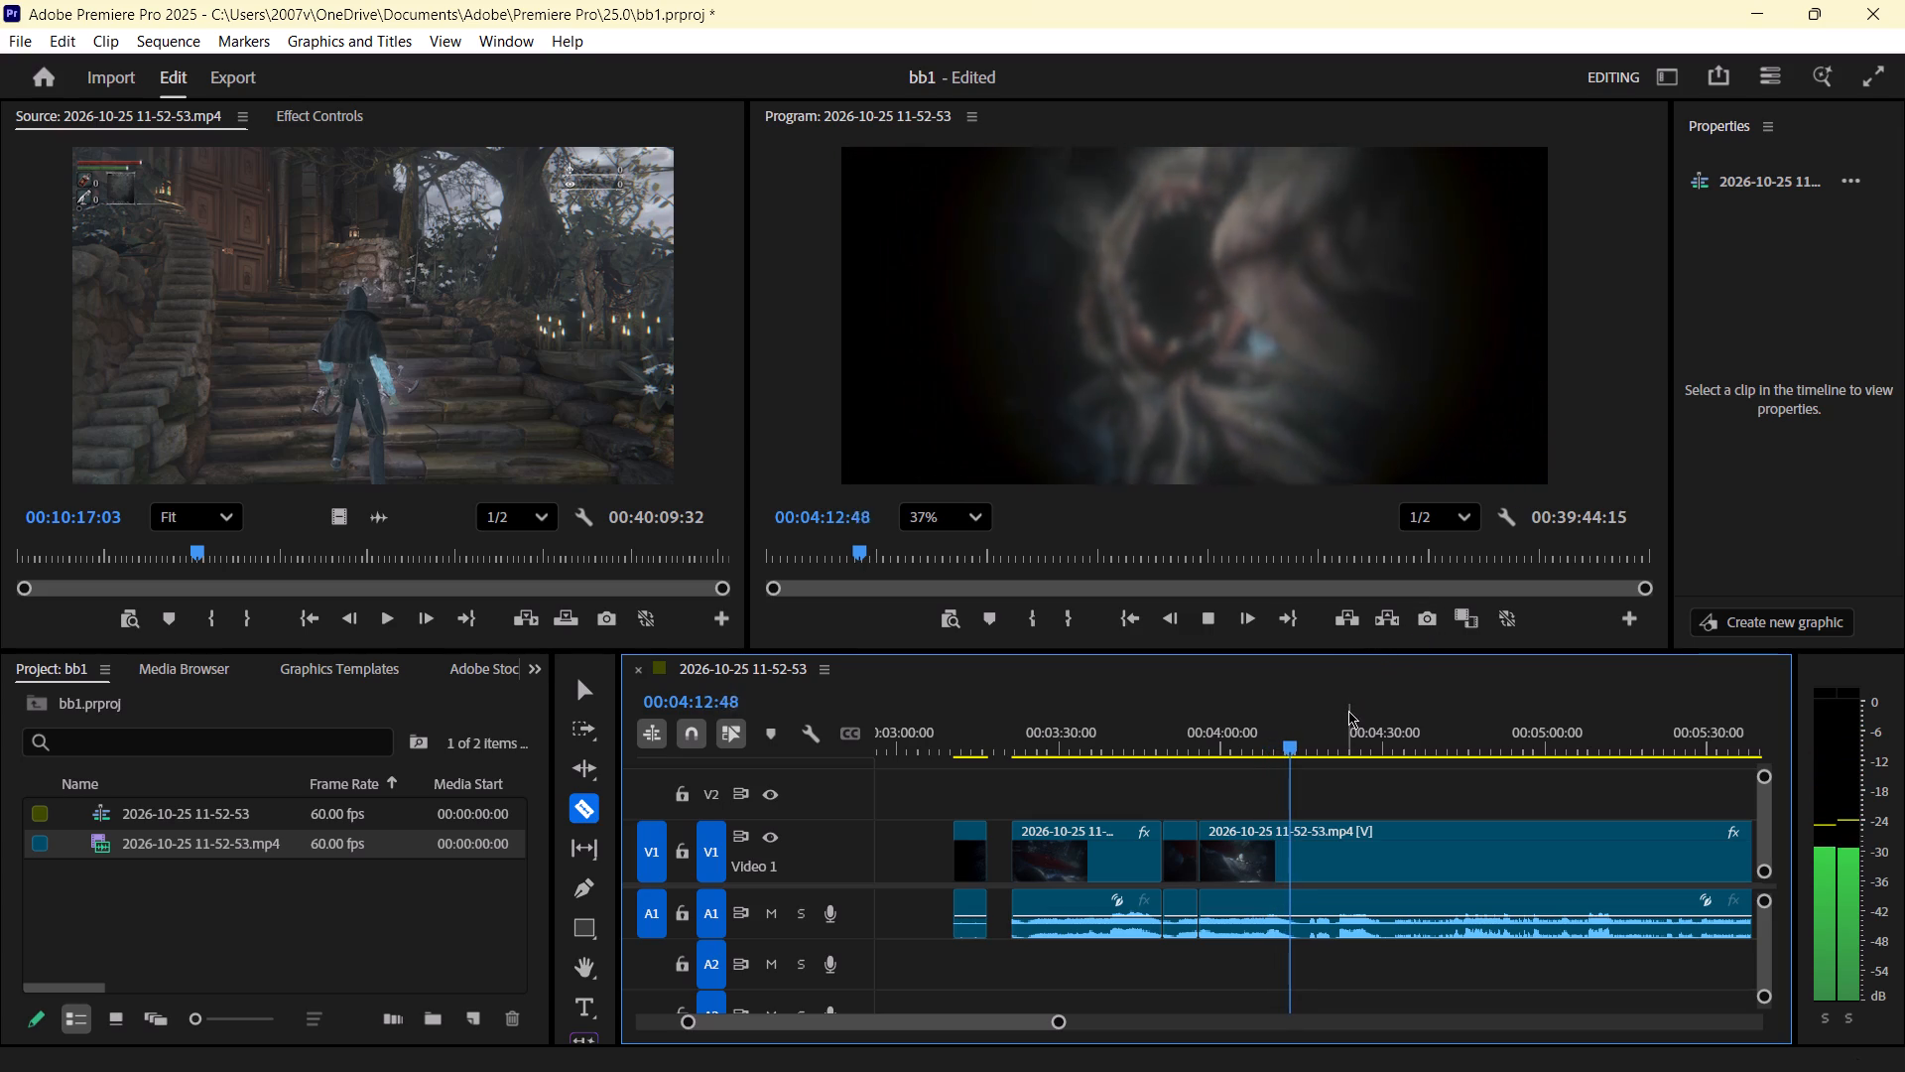
key("space")
left_click_drag(1293, 743, 1273, 757)
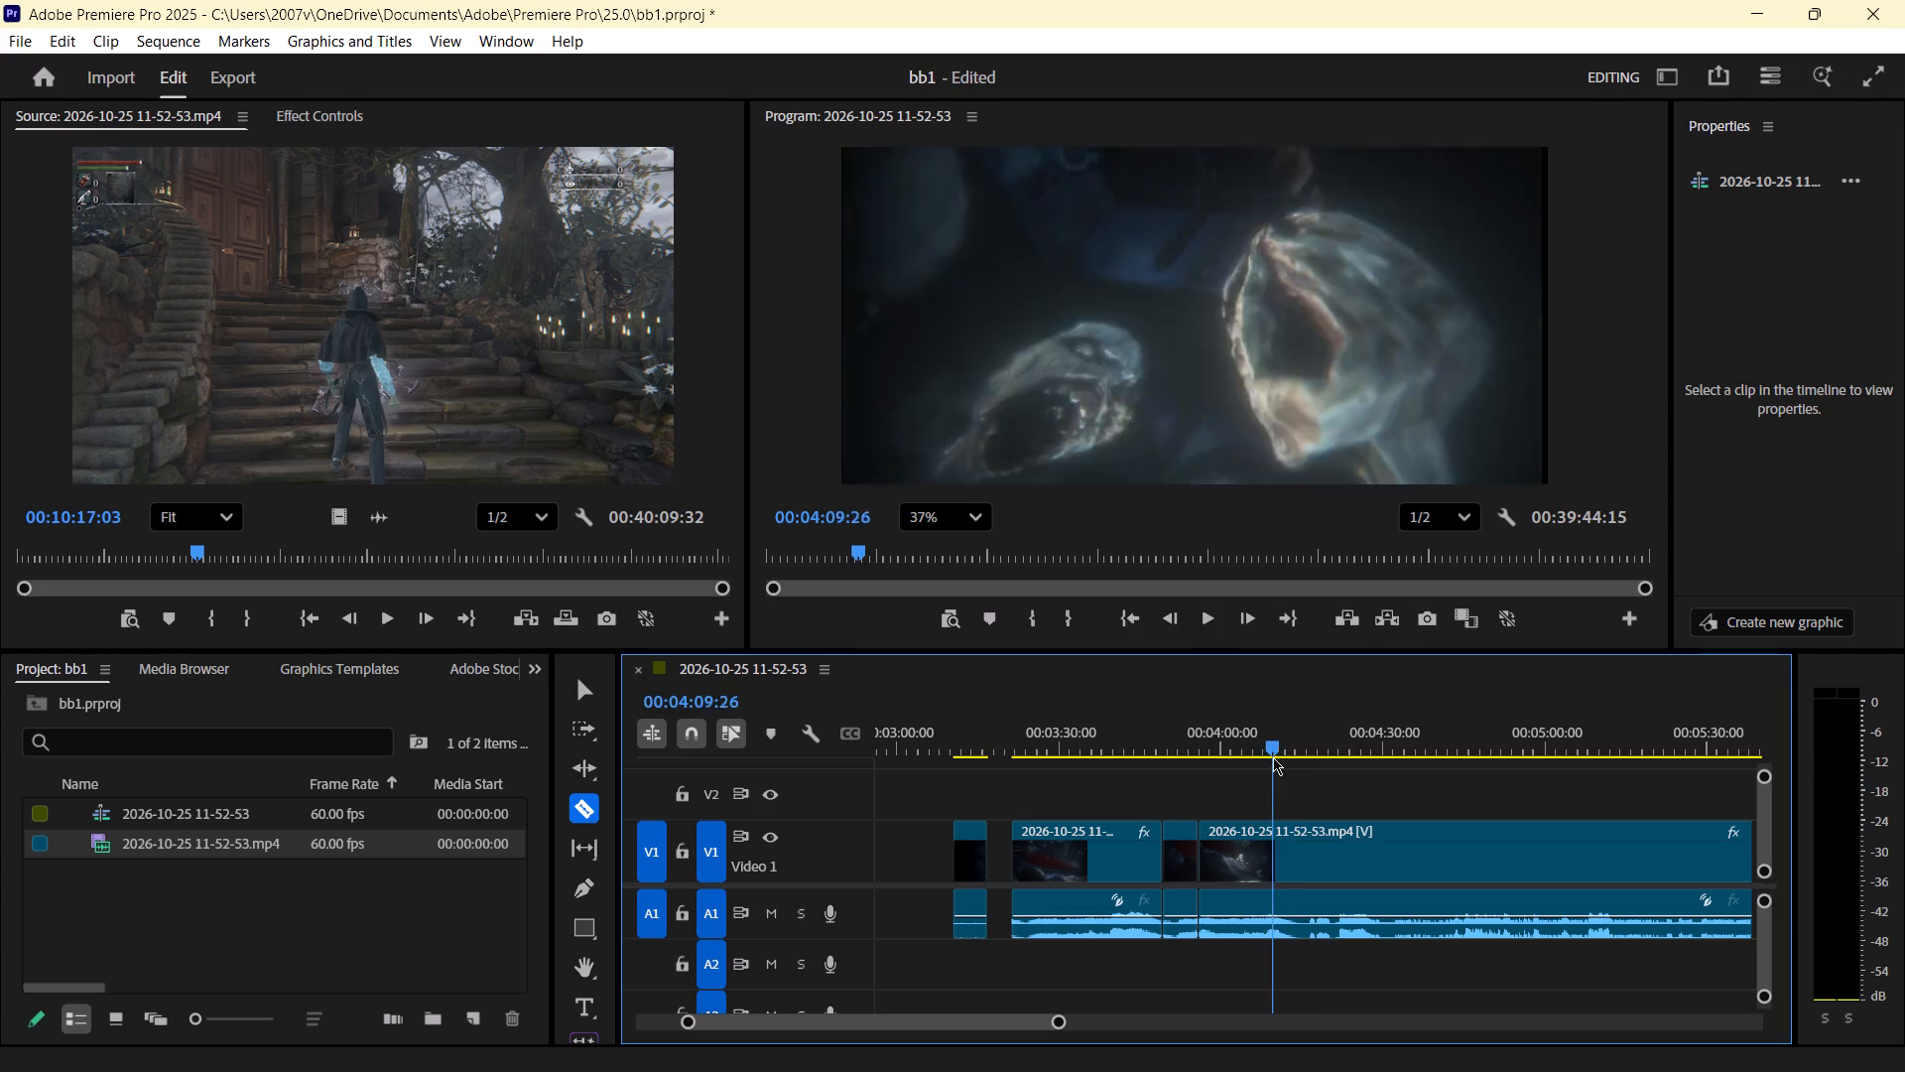
left_click_drag(1273, 757, 1290, 757)
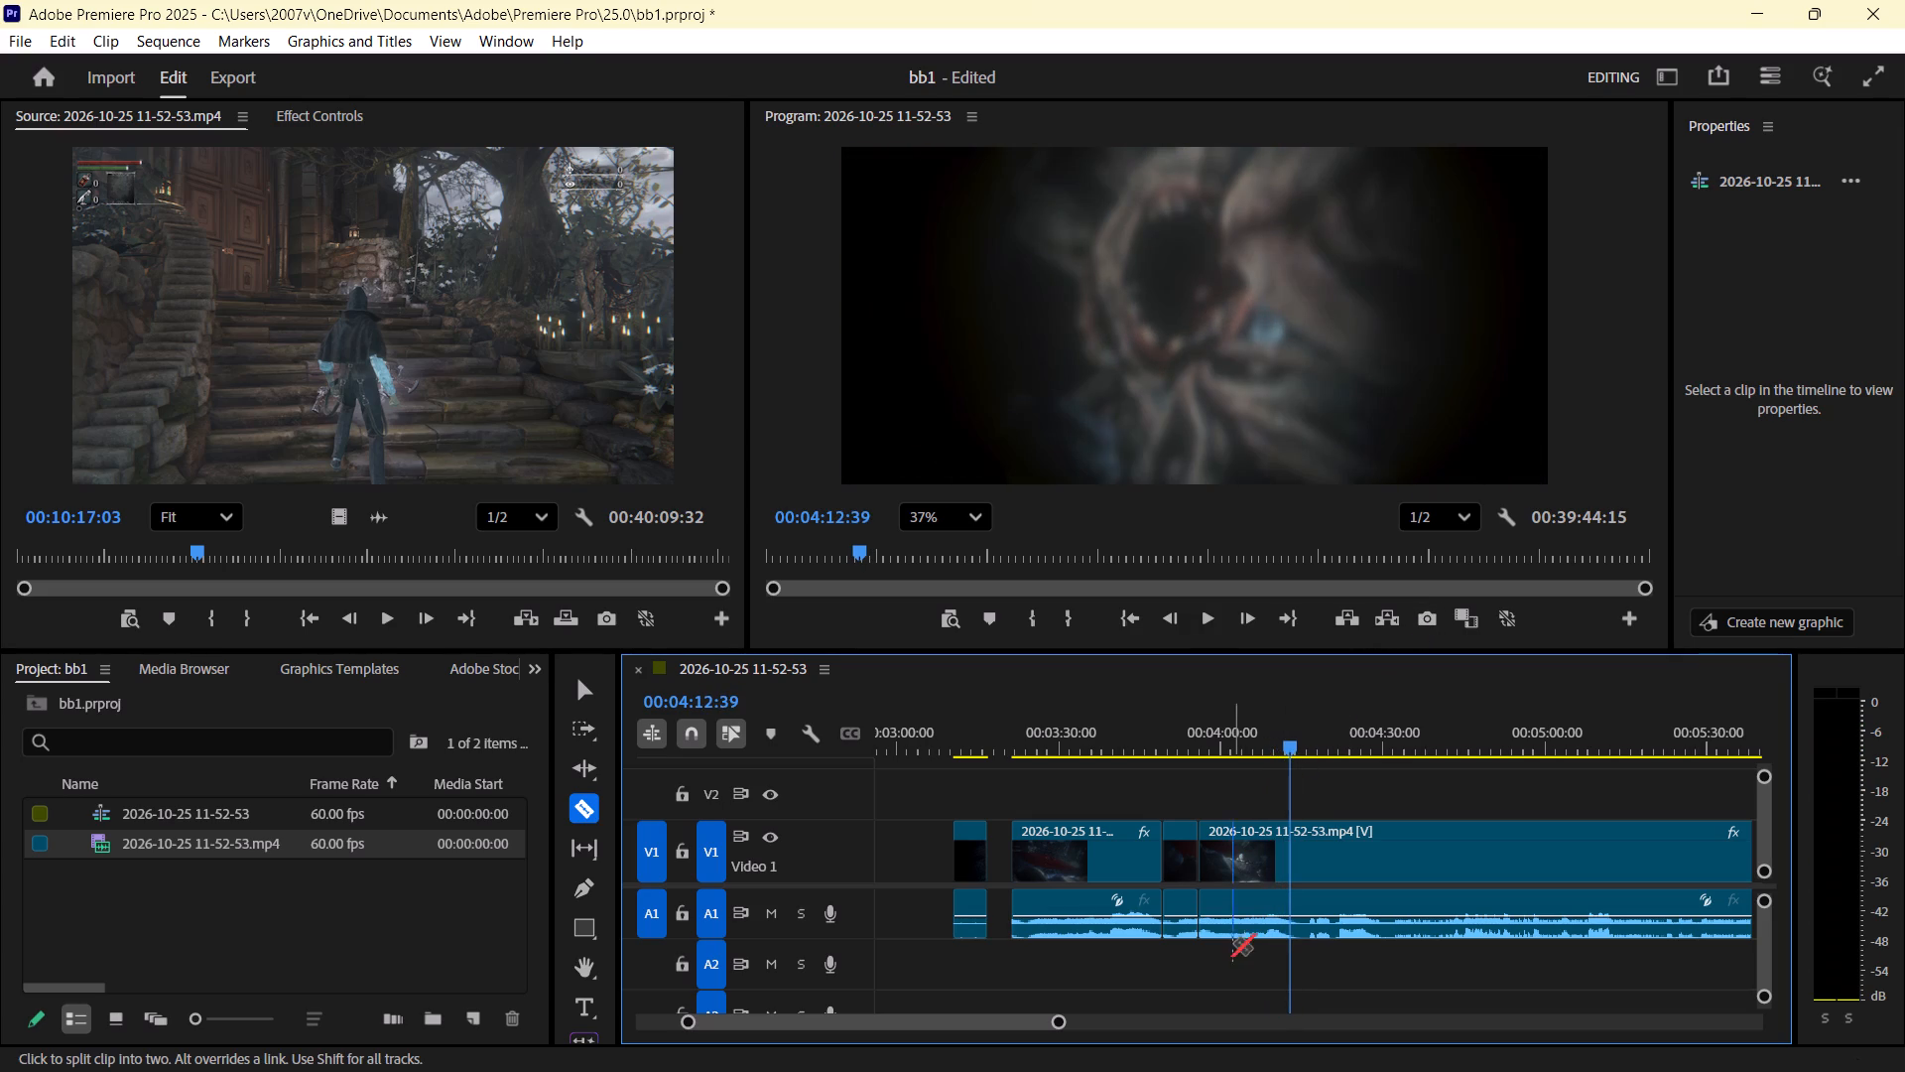
left_click(1287, 903)
Play on to Iosefka's Clinic and examine the character getting up and moving off between about 00:04:23 and 00:04:32.
key("space")
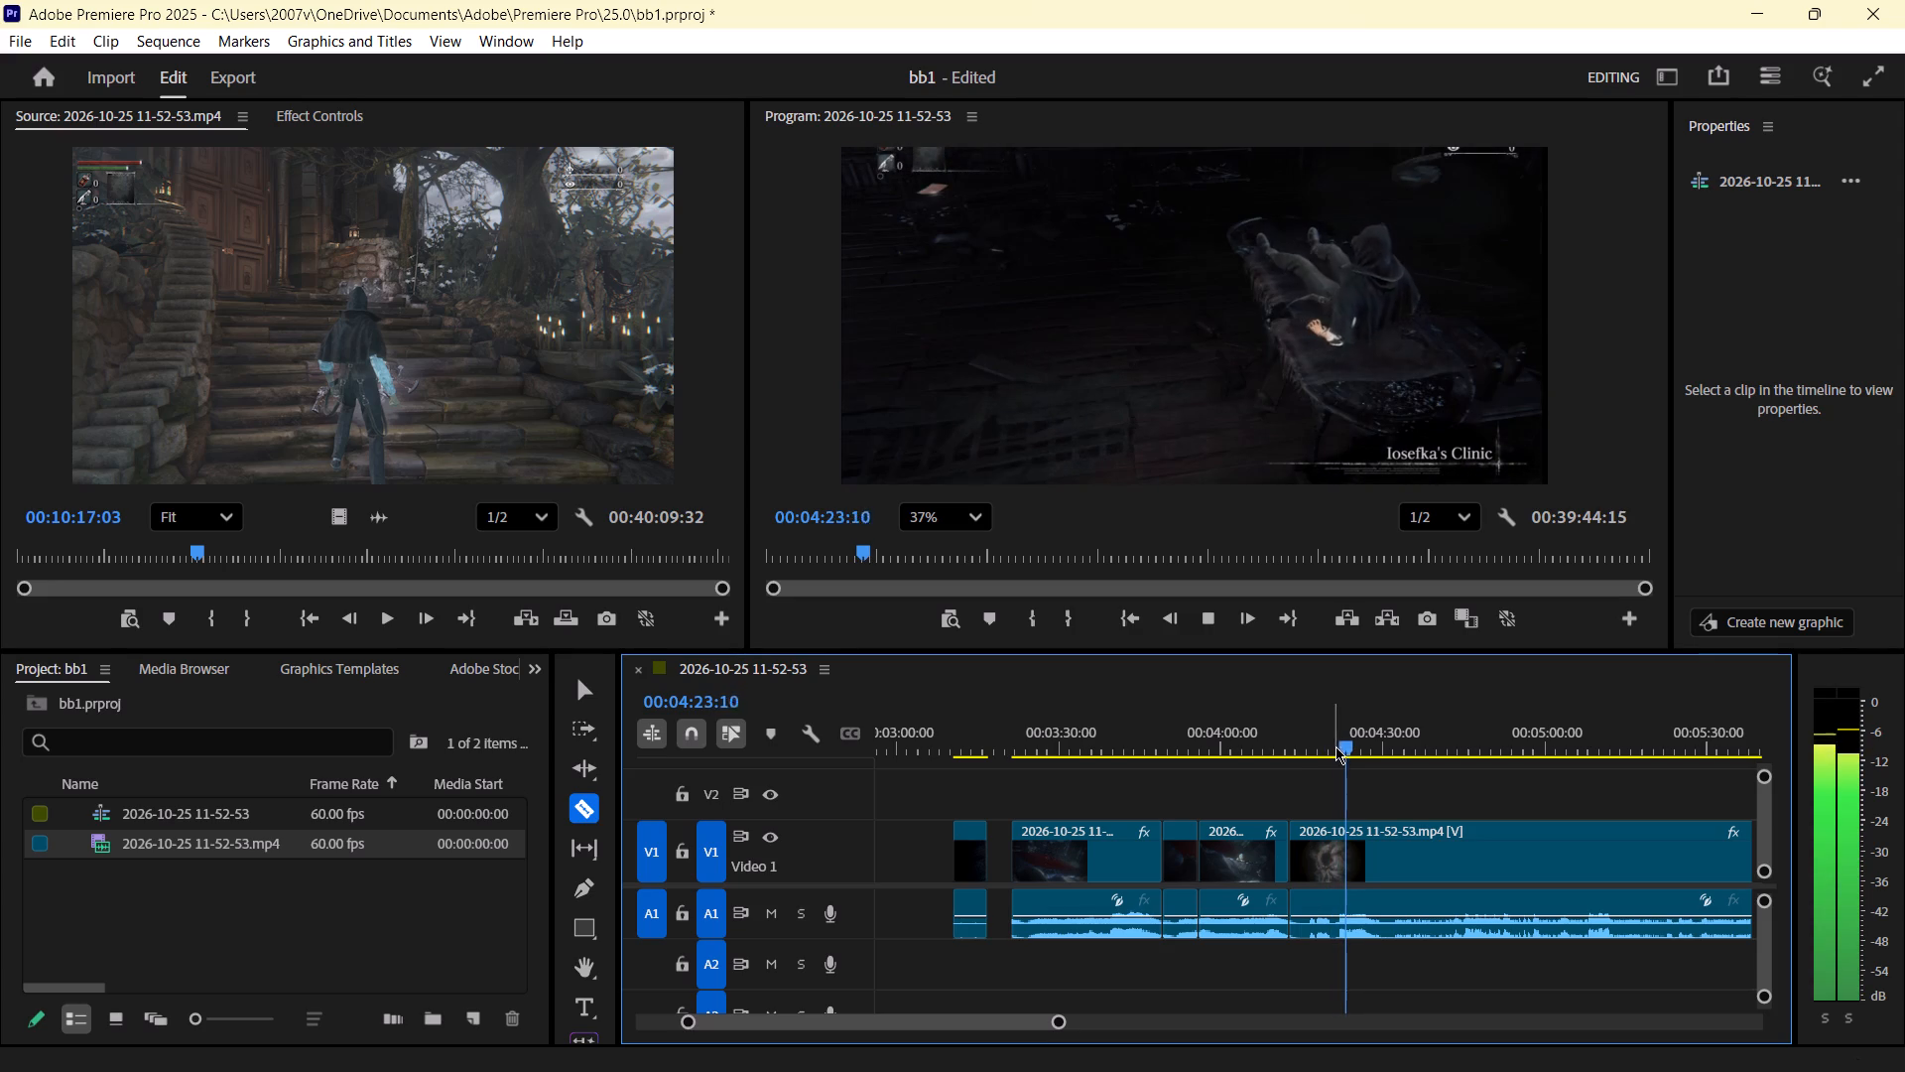
left_click_drag(1352, 746, 1362, 749)
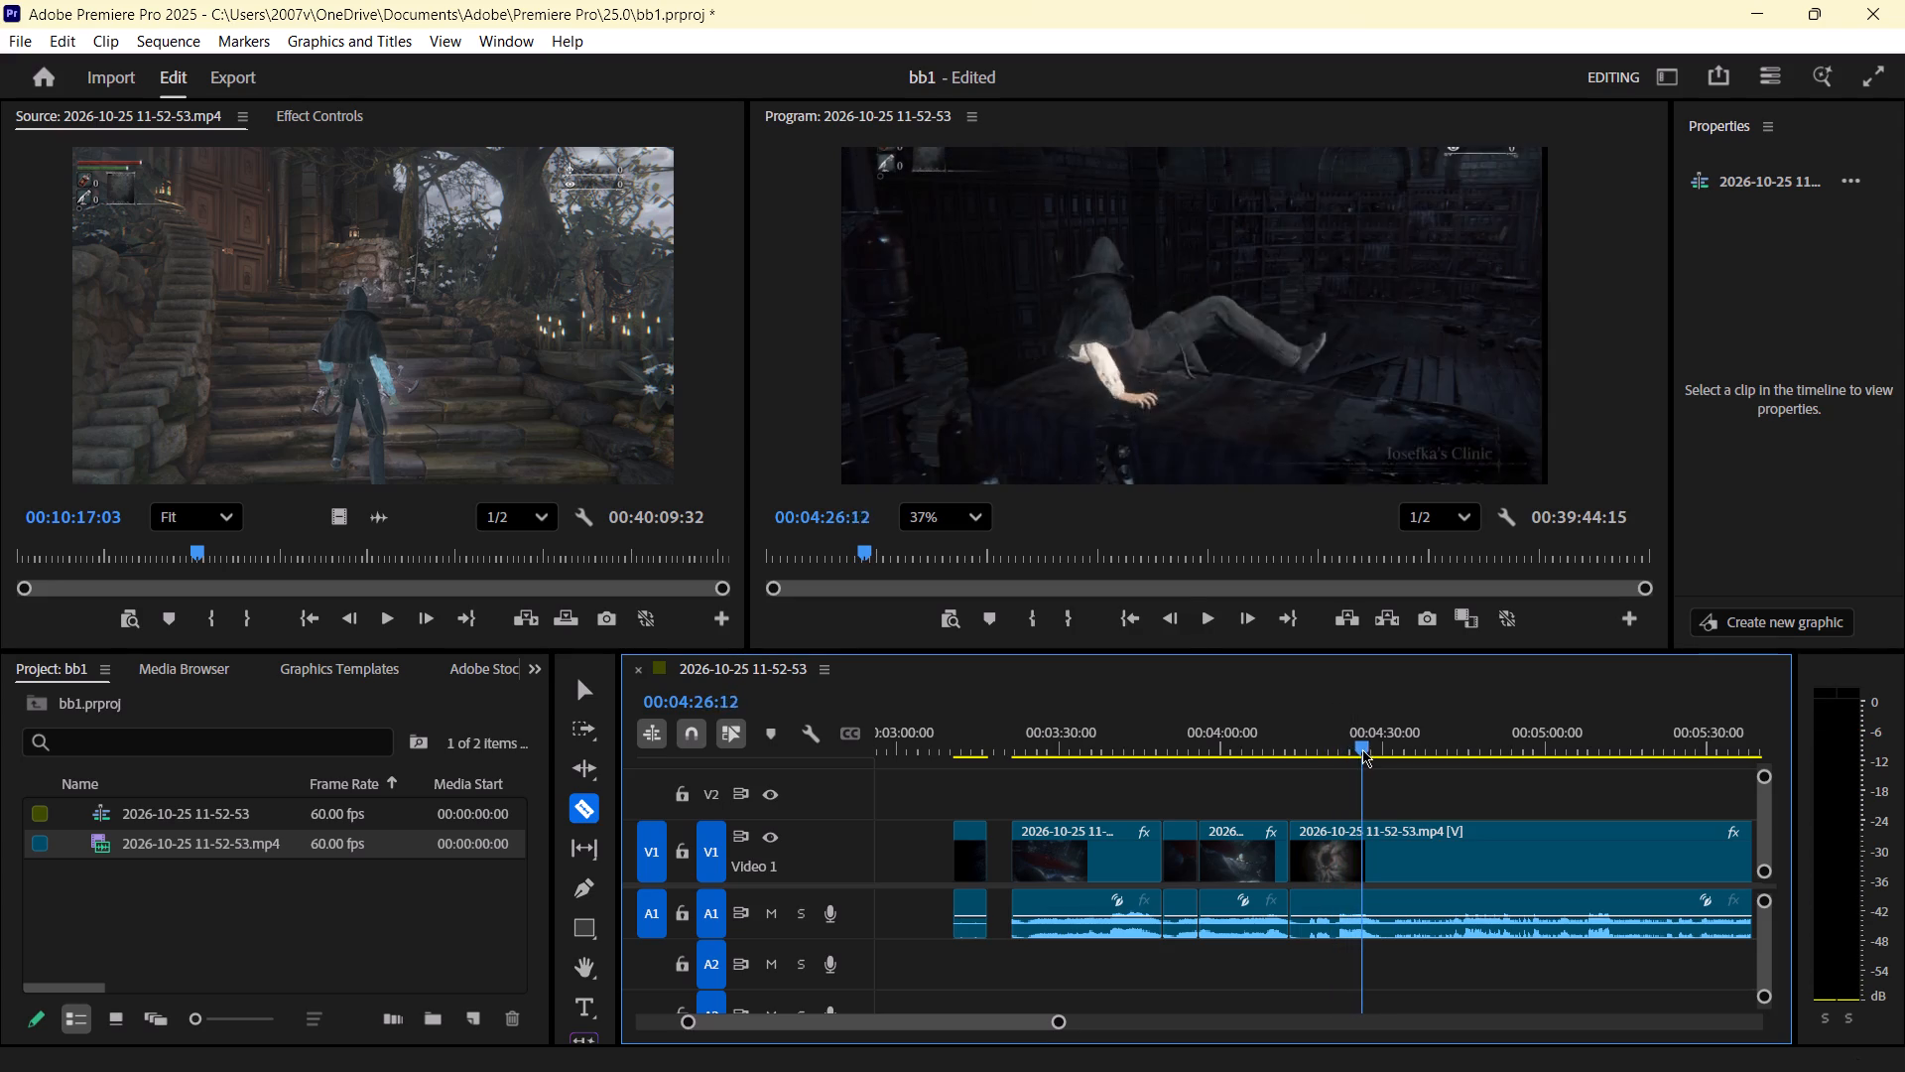
left_click_drag(1362, 749, 1387, 749)
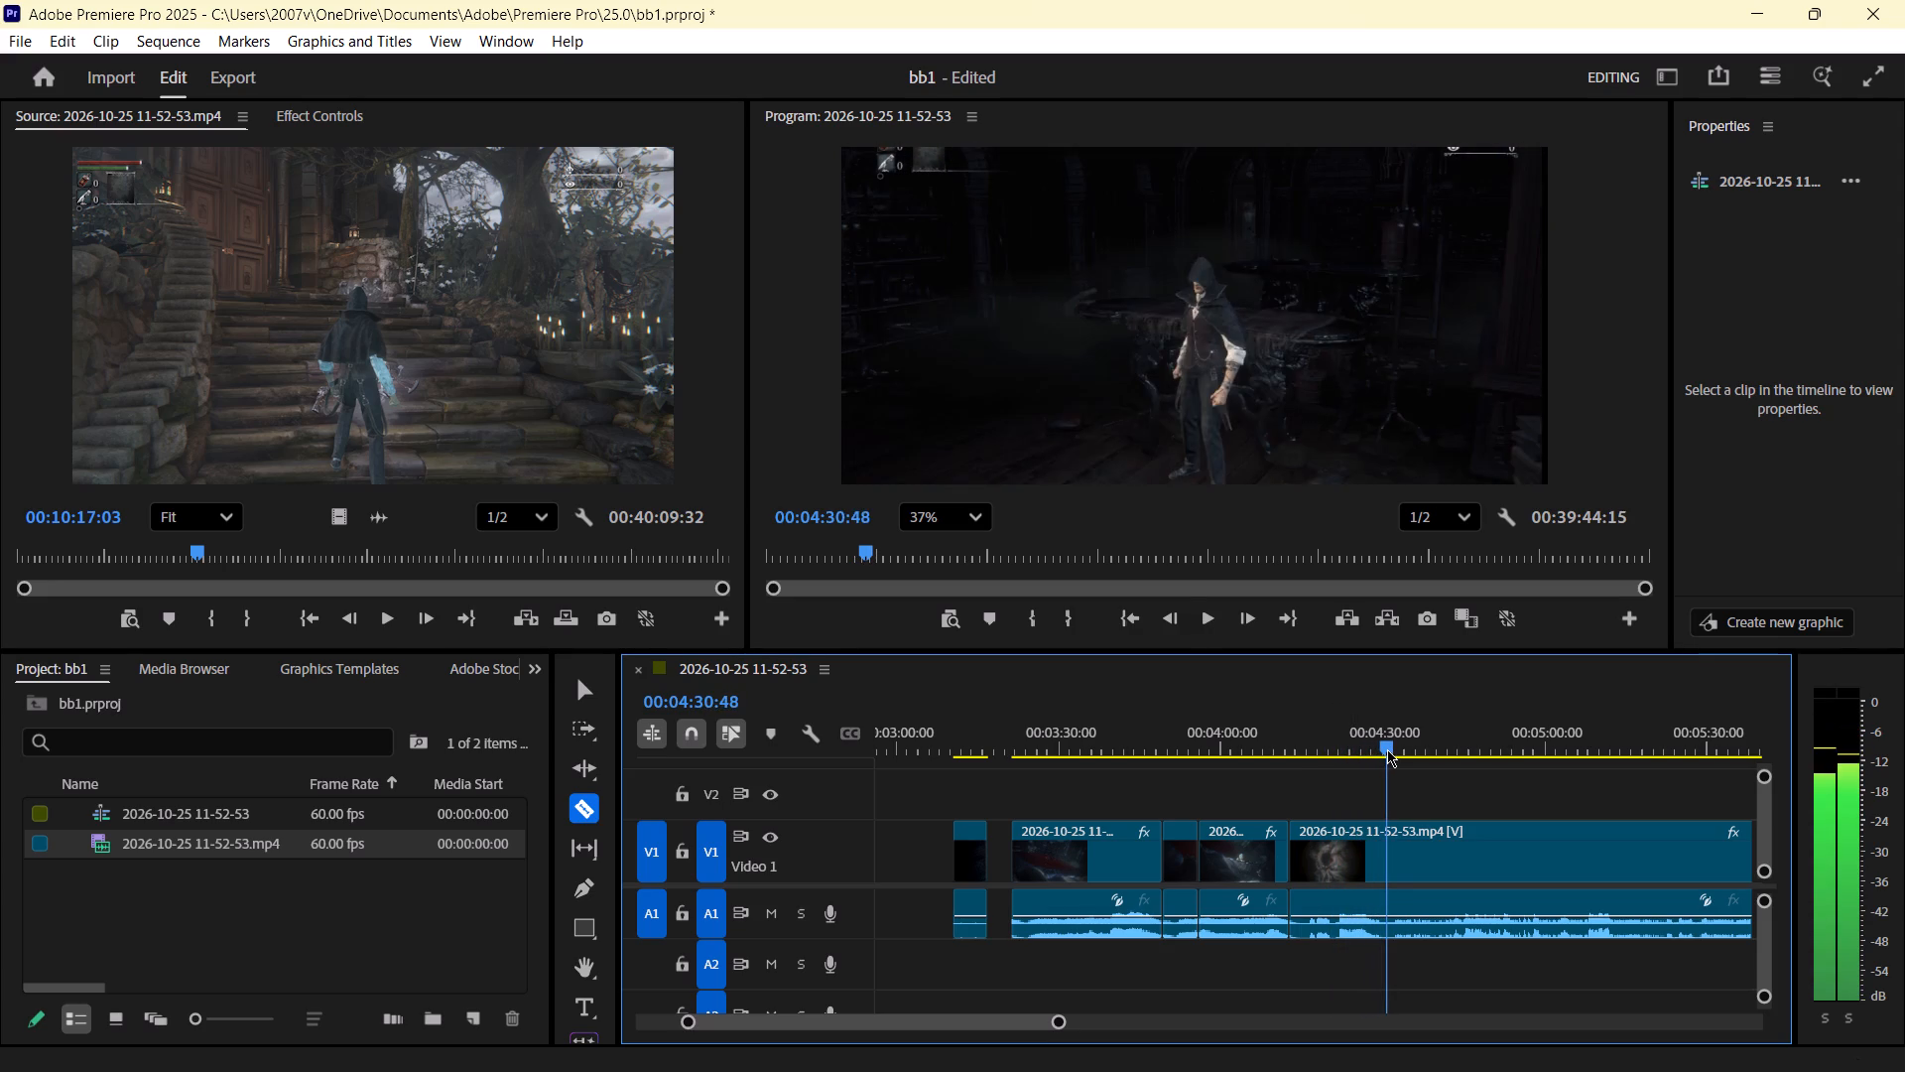
left_click_drag(1387, 749, 1391, 749)
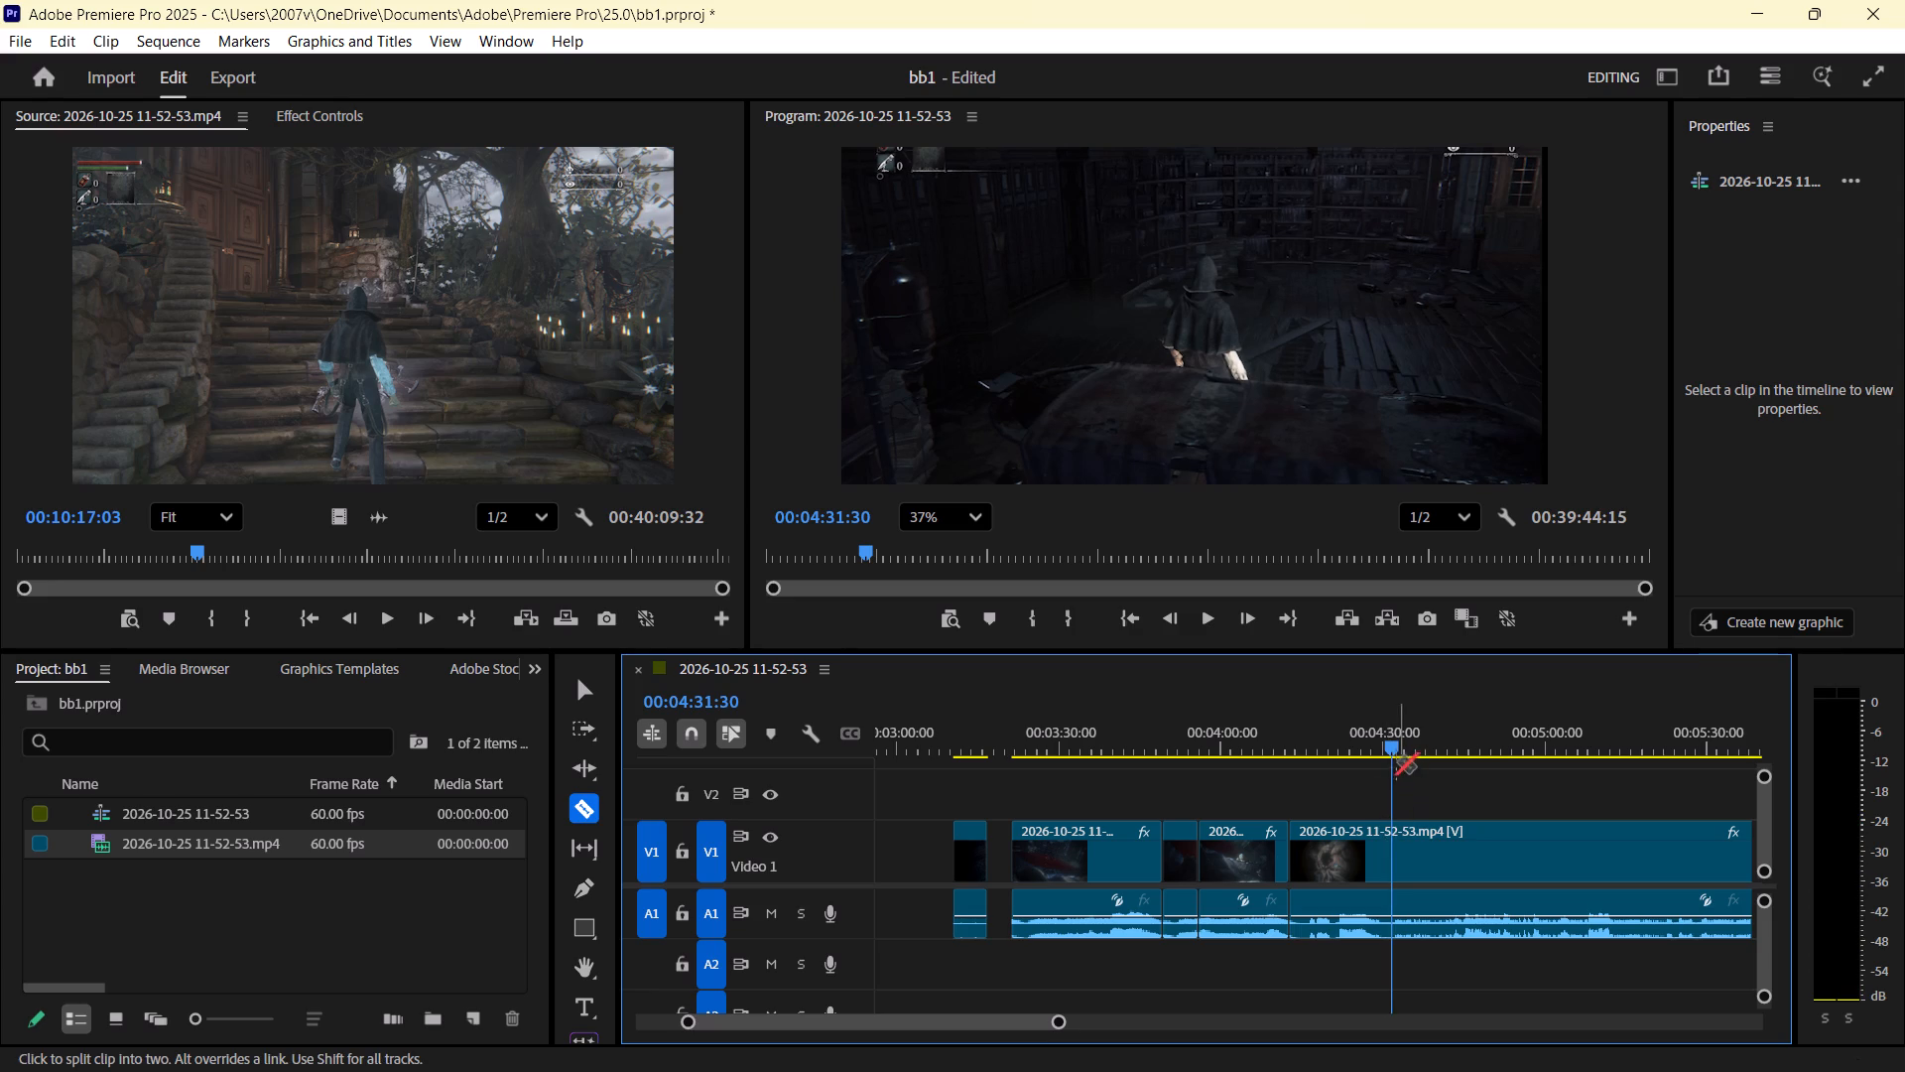
left_click_drag(1391, 749, 1396, 748)
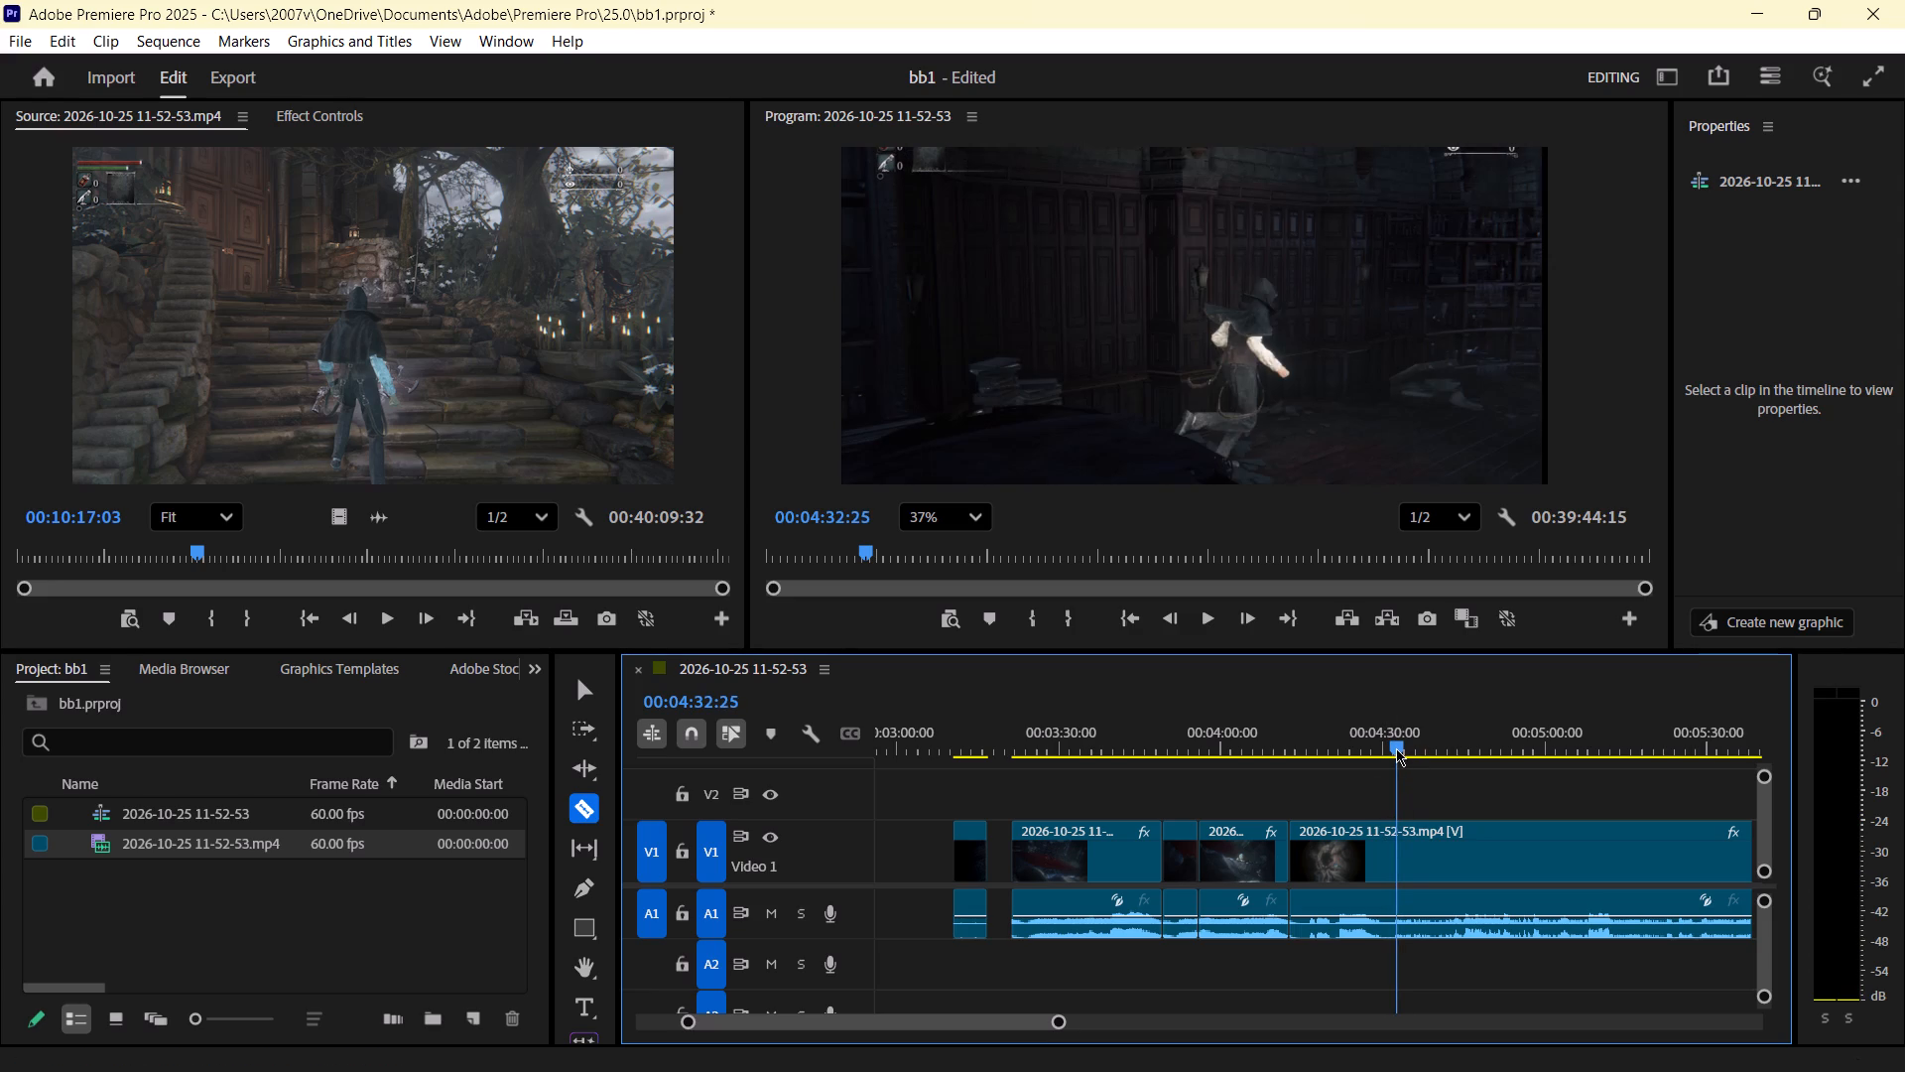
left_click_drag(1396, 748, 1366, 749)
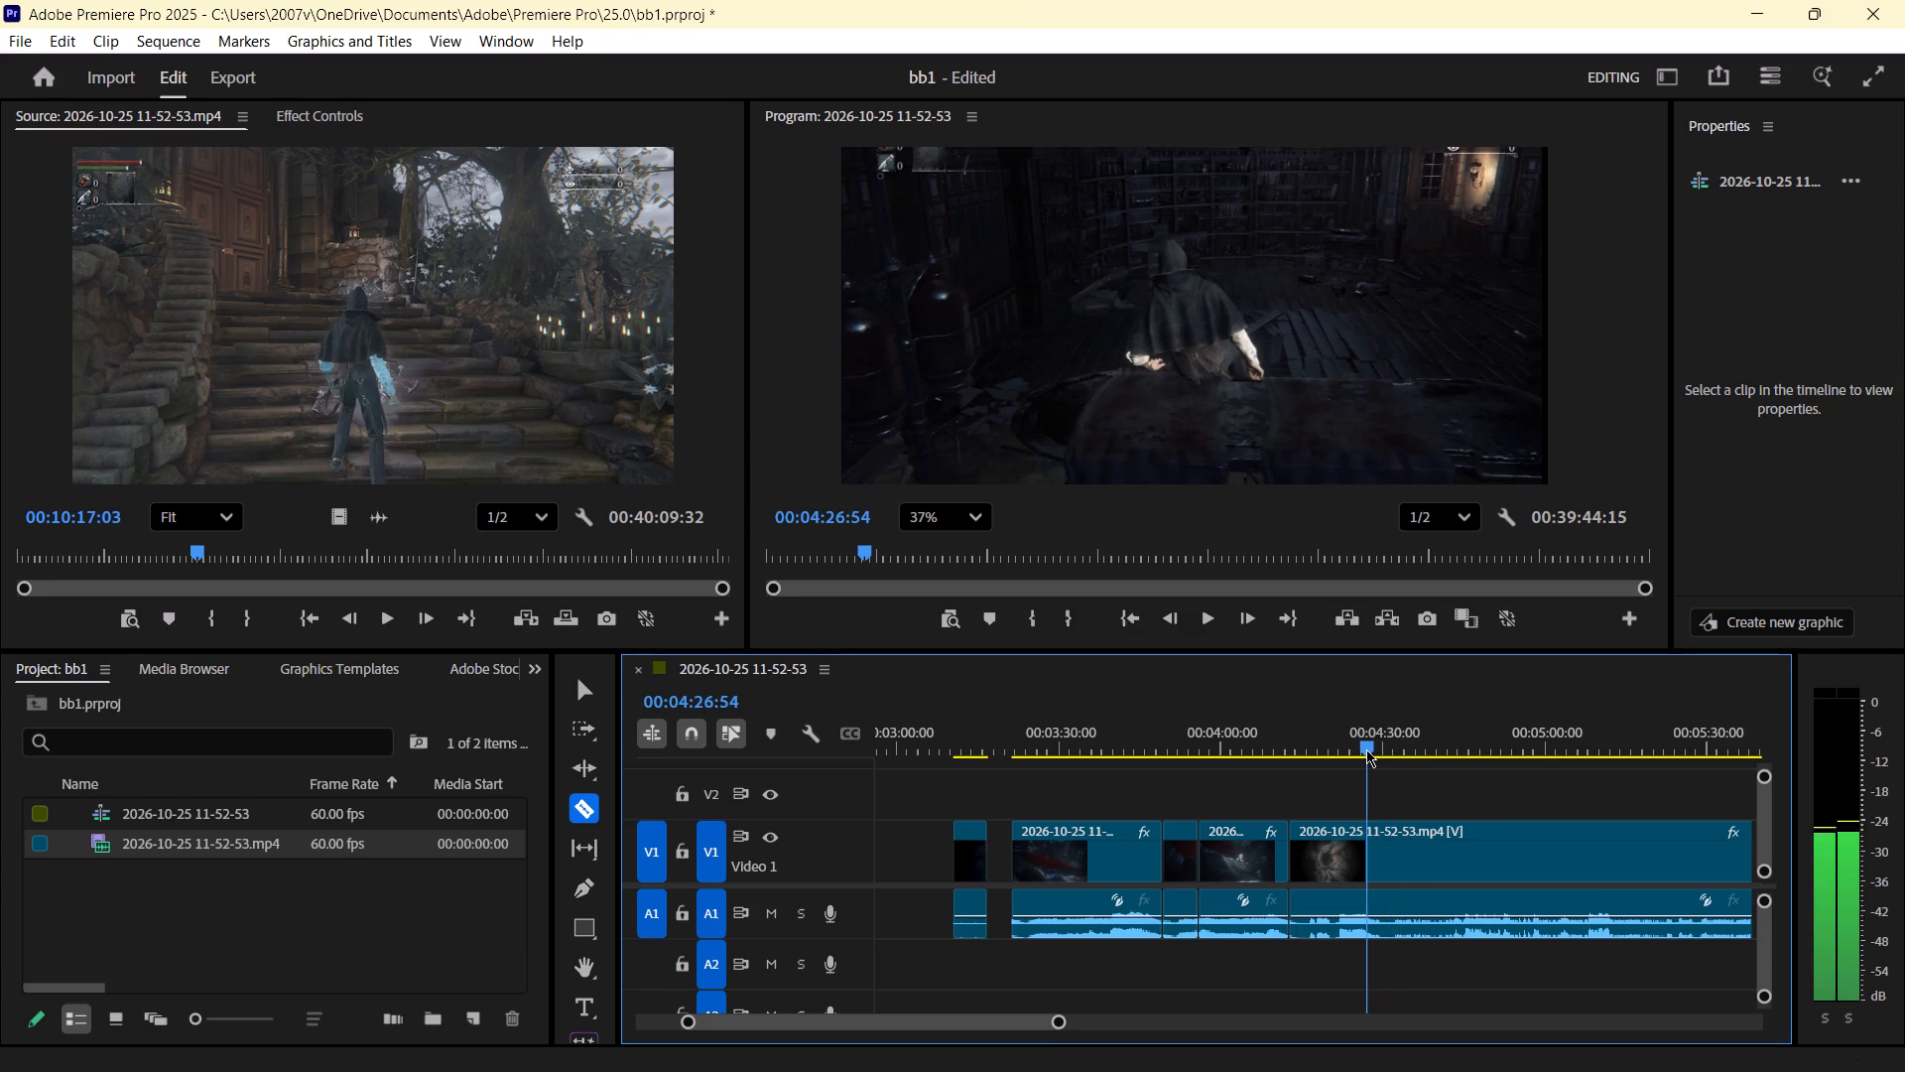
left_click_drag(1366, 749, 1359, 750)
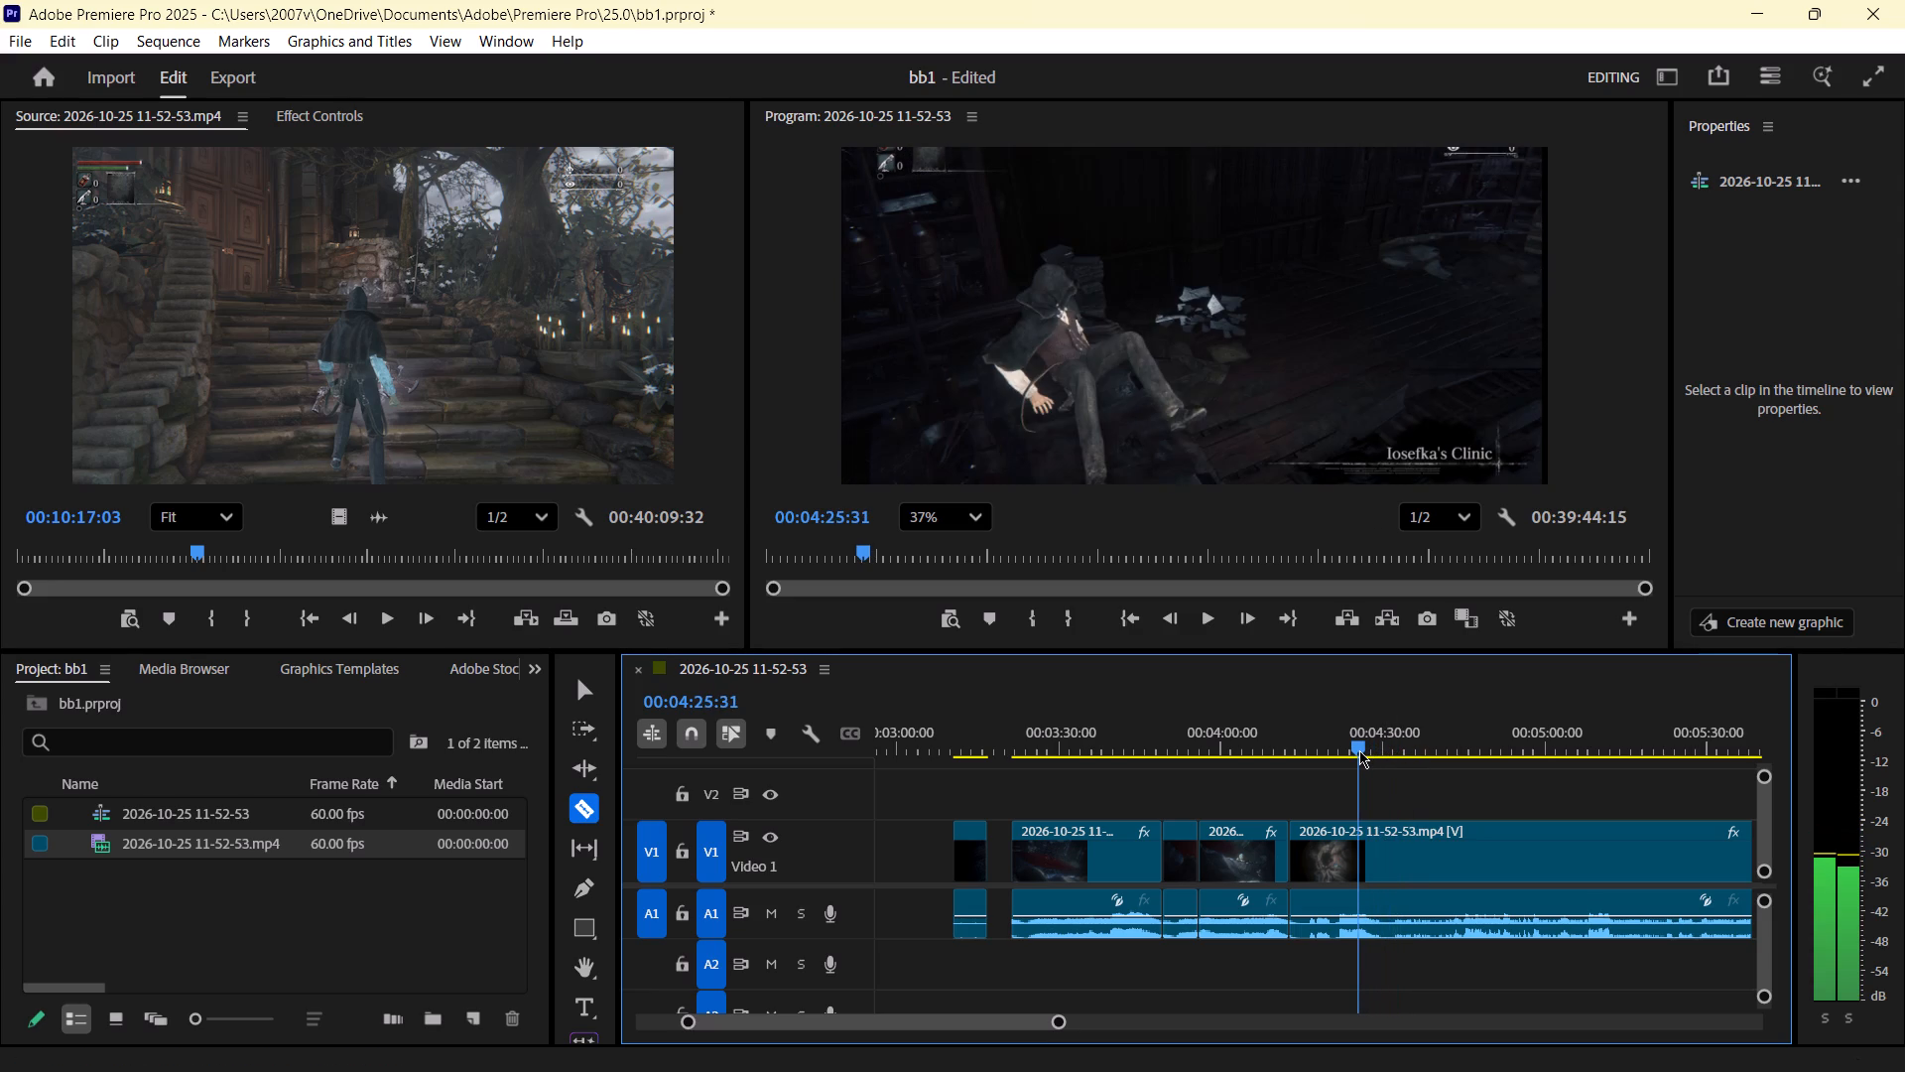
left_click_drag(1359, 750, 1368, 754)
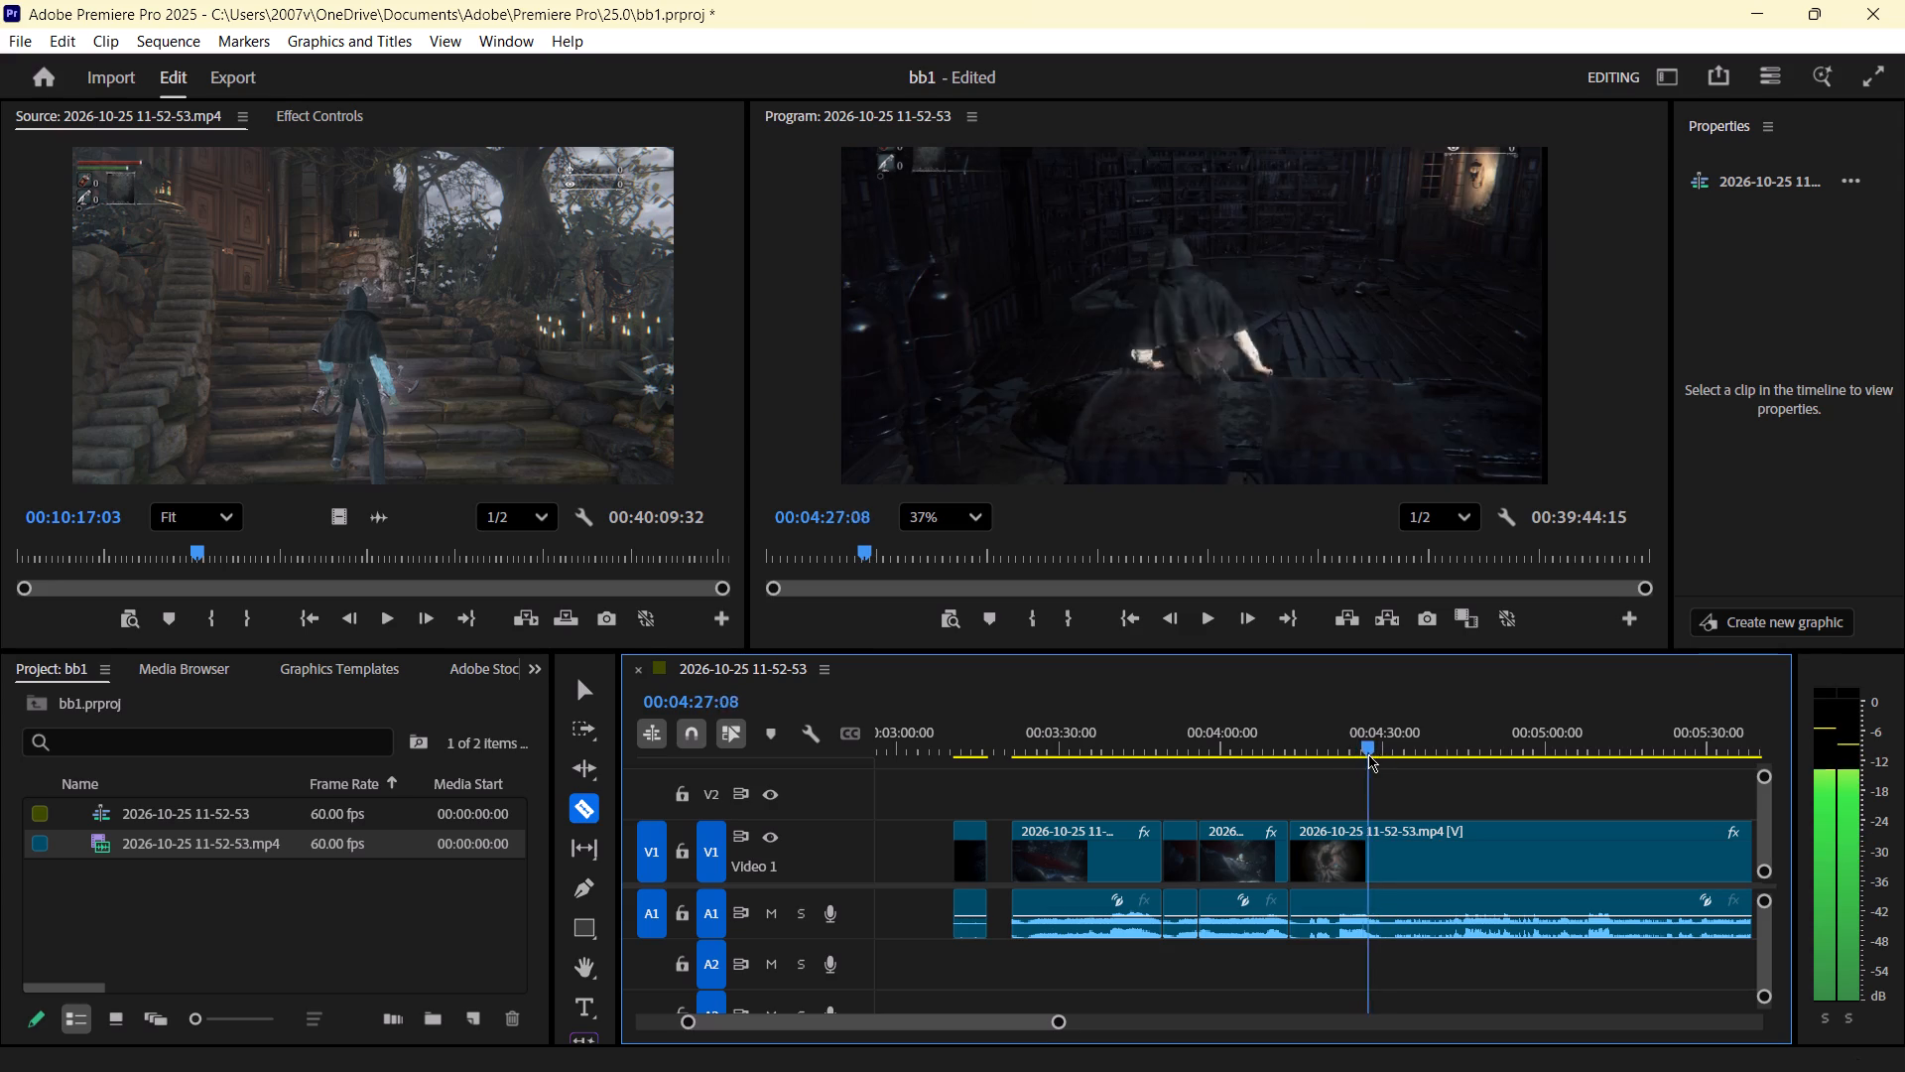
left_click_drag(1368, 754, 1371, 754)
key("space")
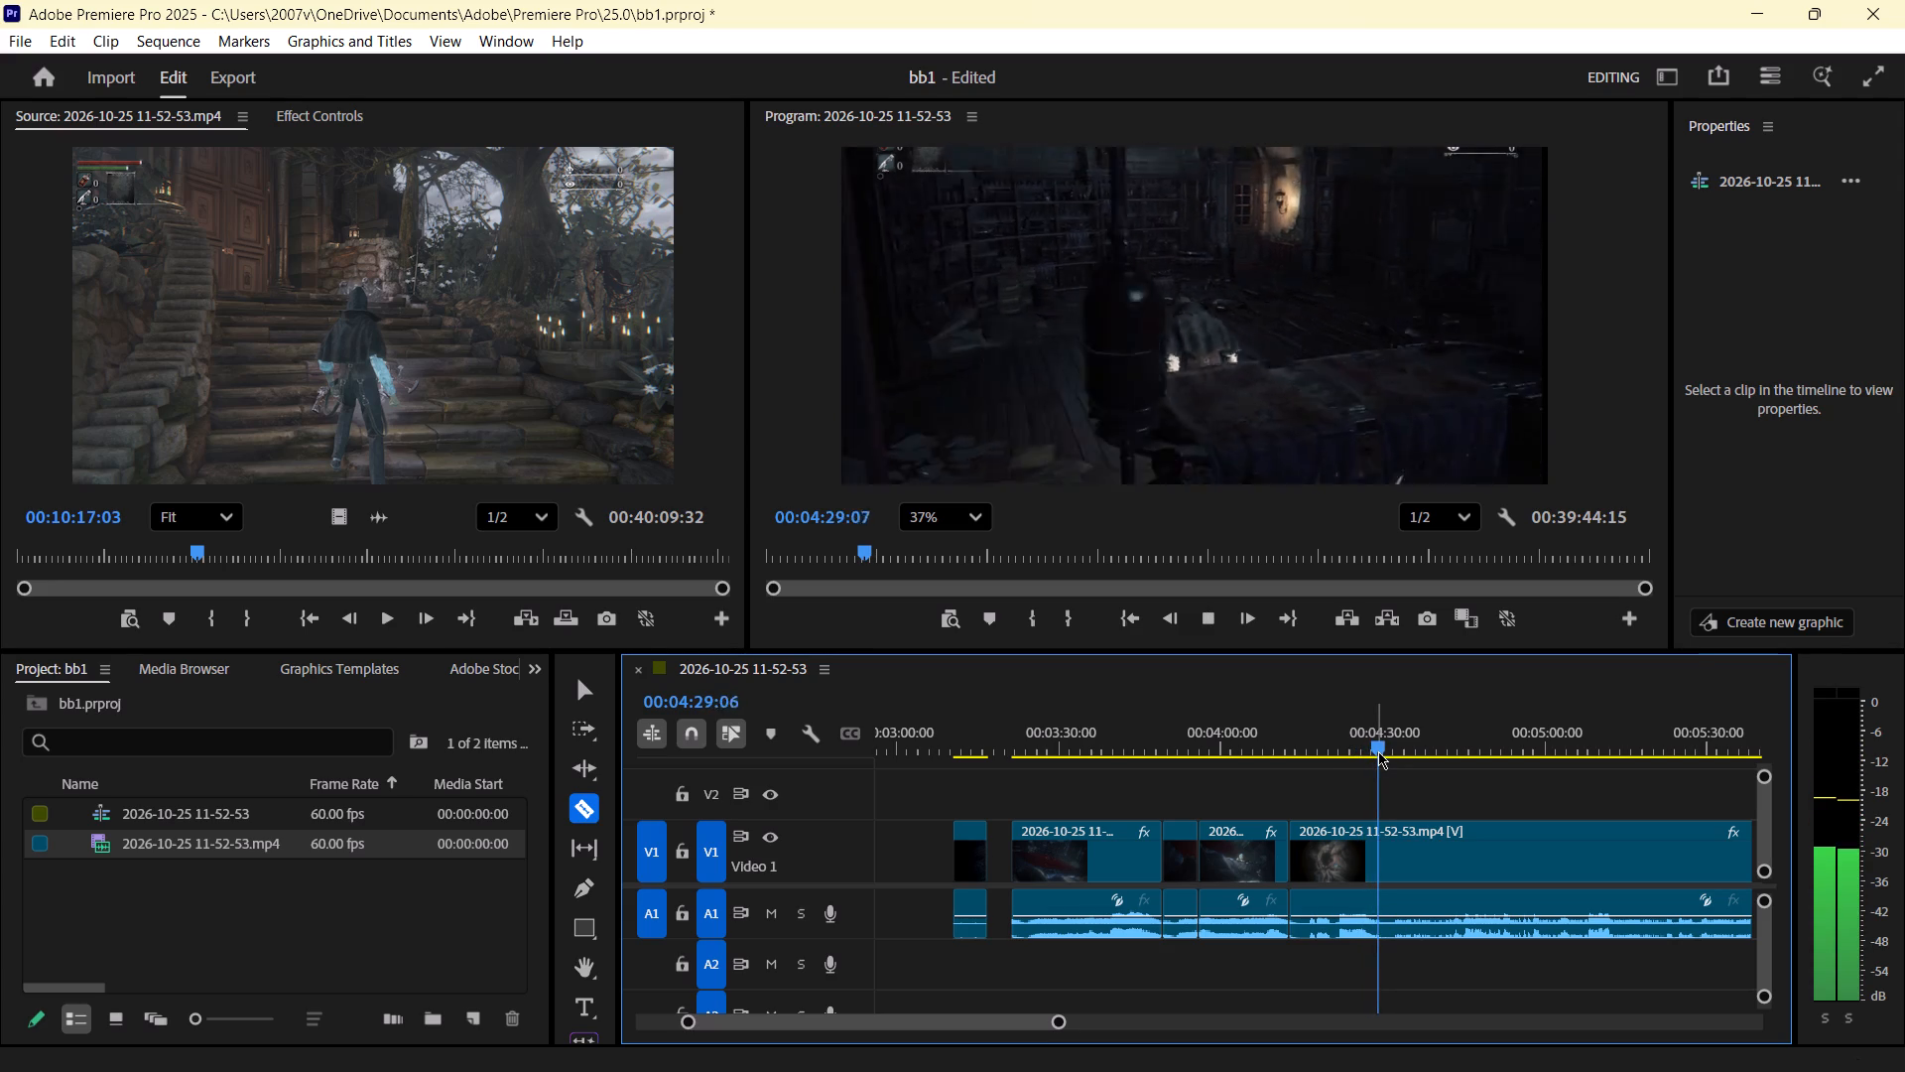
left_click(1382, 748)
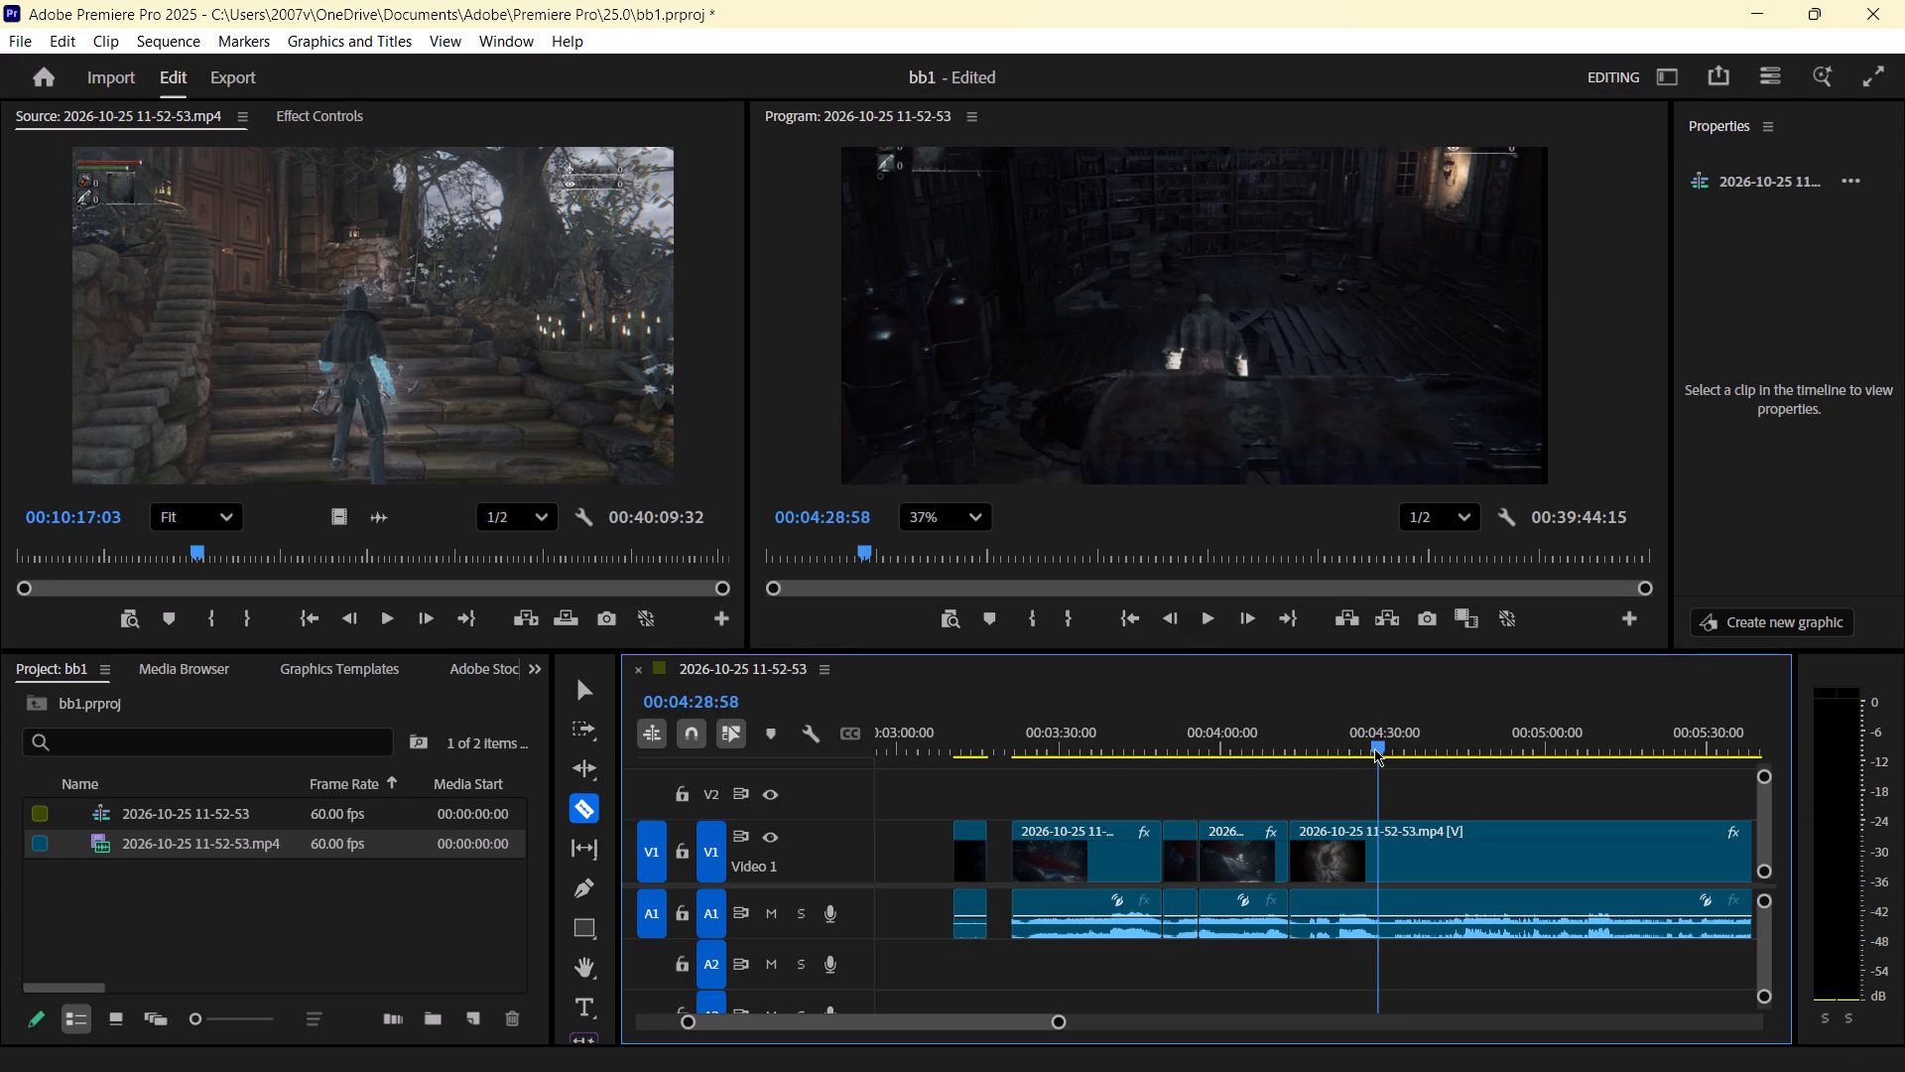
key("space")
left_click_drag(1374, 748, 1371, 748)
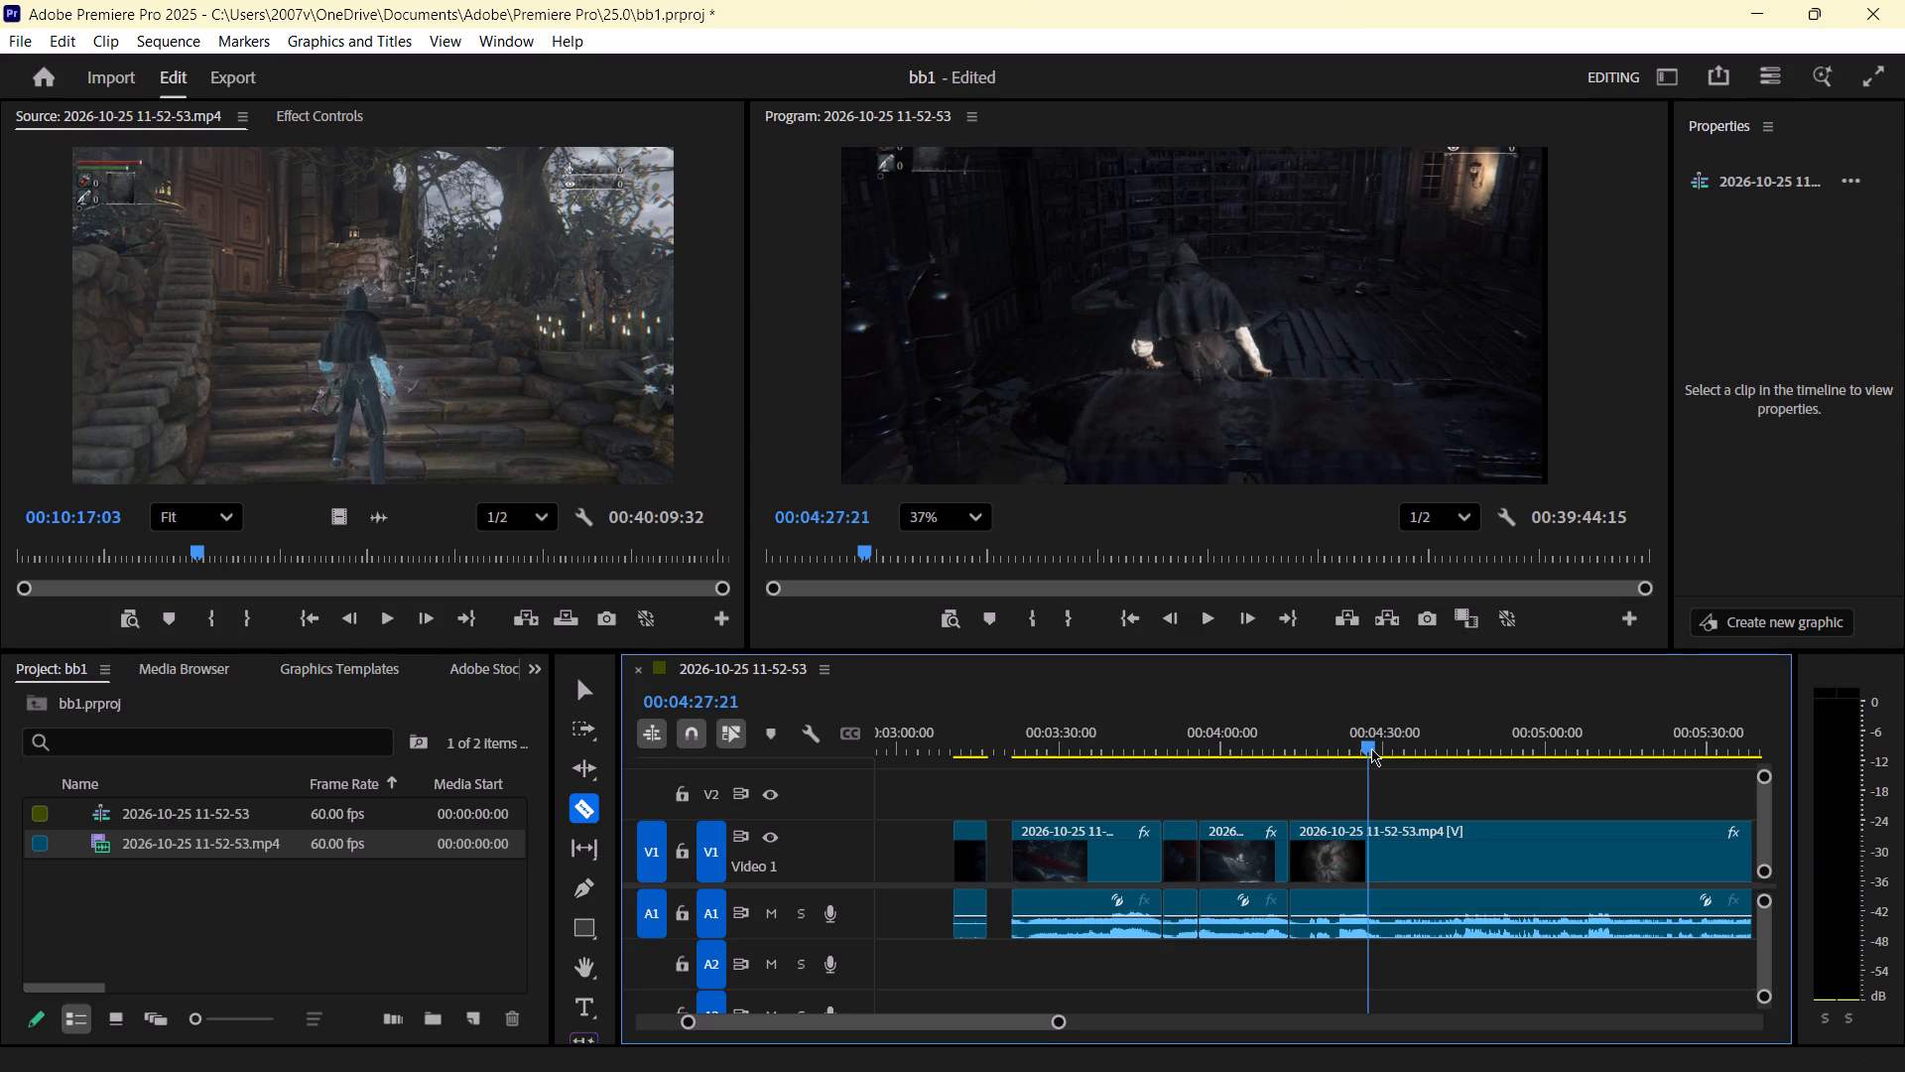
left_click_drag(1371, 748, 1374, 756)
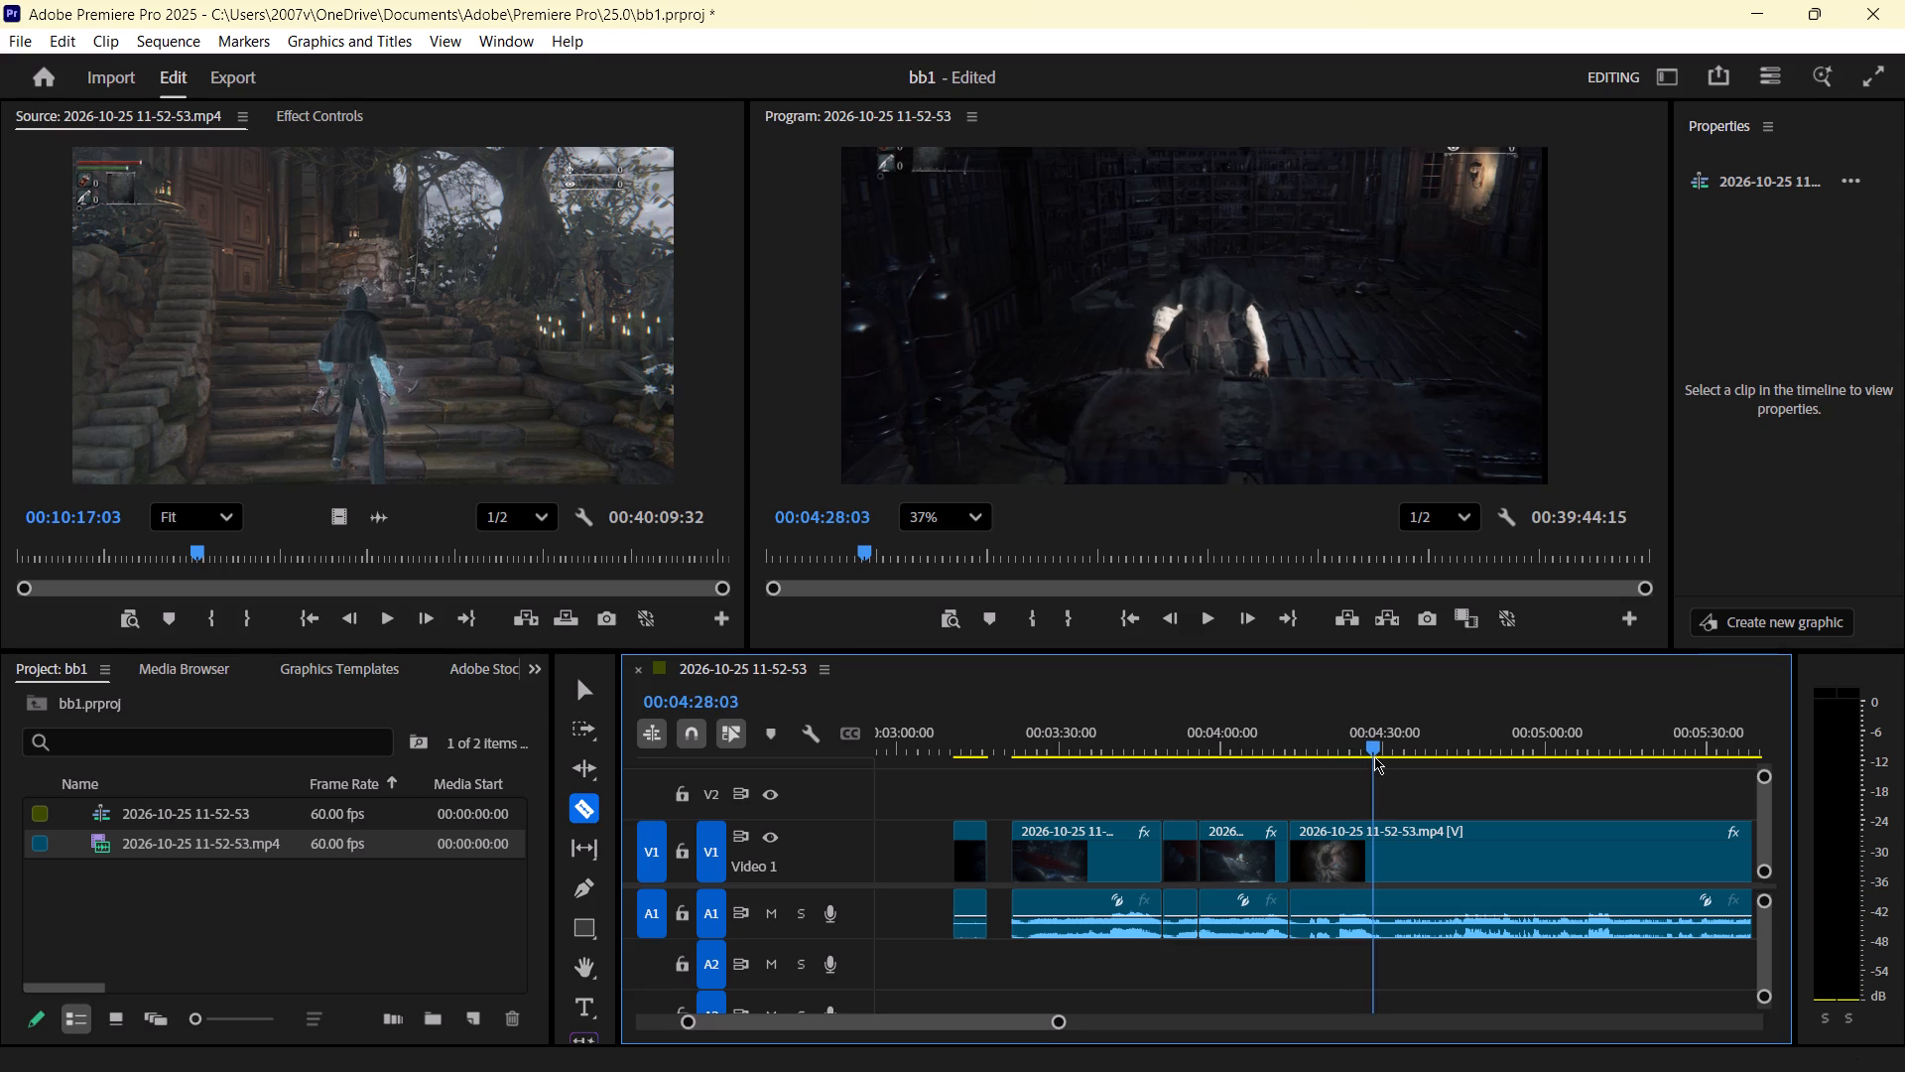
left_click_drag(1374, 756, 1362, 758)
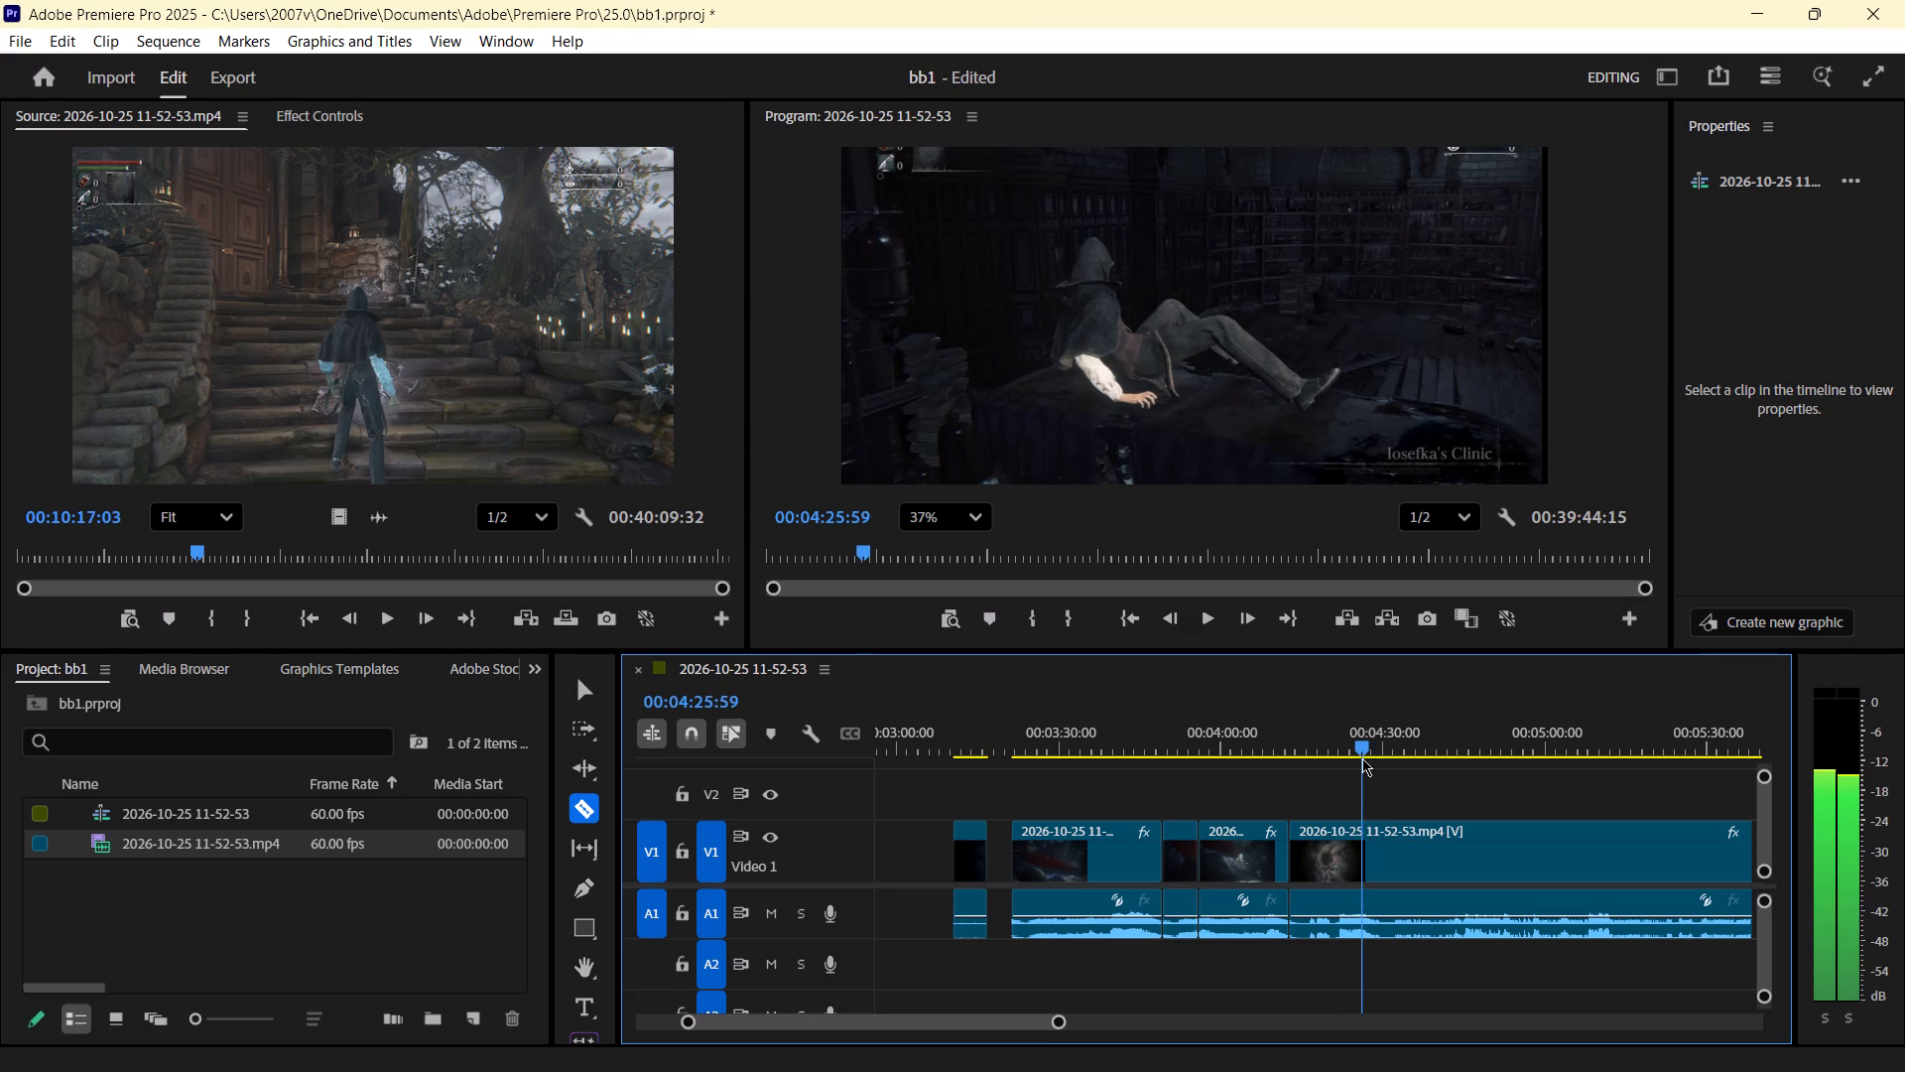
left_click_drag(1362, 758, 1357, 759)
Recheck the character getting up in Iosefka's Clinic and cut the clip at 00:04:26:54, once the character is standing with its back to view.
key("Left")
key("Left")
key("Left")
key("Left")
key("Left")
key("Left")
key("Left")
key("Left")
key("Left")
key("Left")
key("Left")
key("Left")
key("Left")
key("Left")
key("Left")
key("Left")
key("Left")
key("Left")
key("Left")
key("Left")
key("Left")
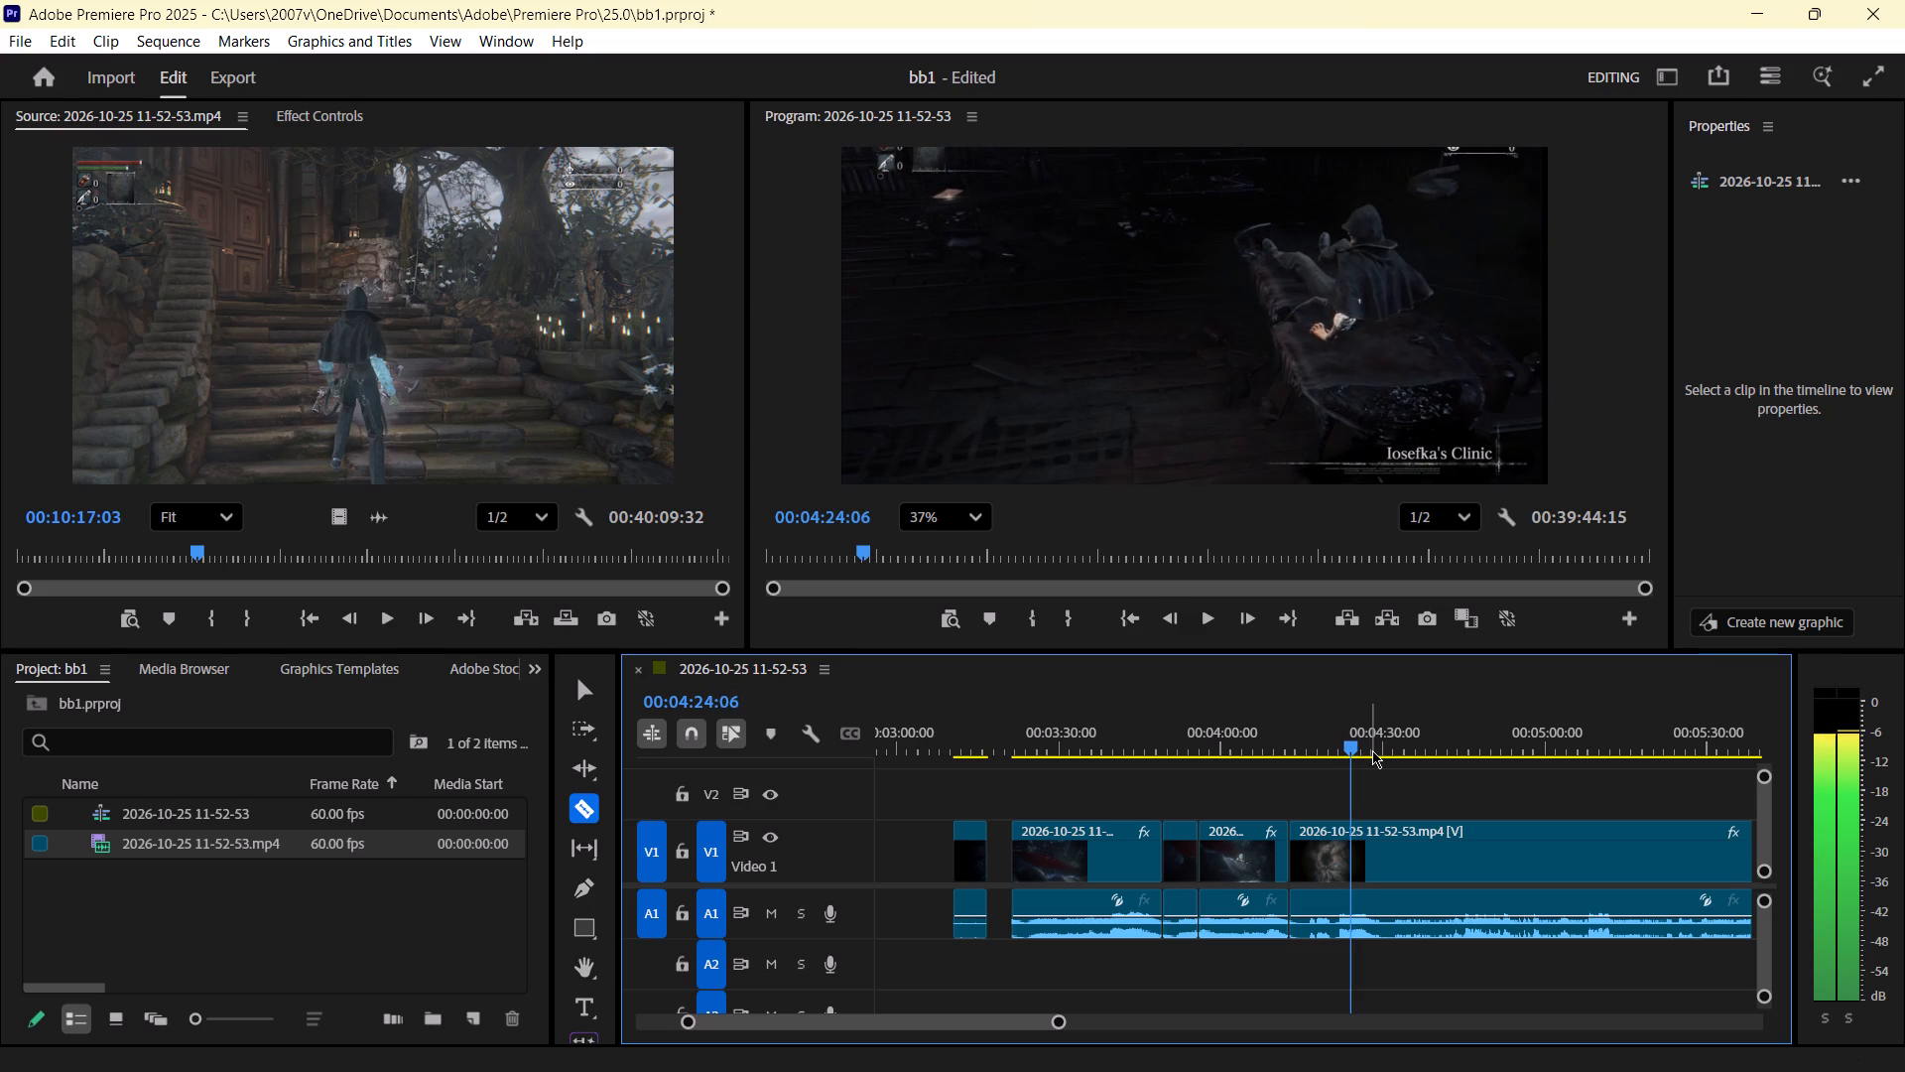
key("Right")
key("Right")
key("Right")
key("Right")
key("Right")
key("Right")
key("Right")
key("Right")
key("Right")
key("Right")
key("Right")
key("Right")
key("Right")
key("Right")
key("Right")
key("Right")
key("Right")
key("Right")
key("Right")
key("Right")
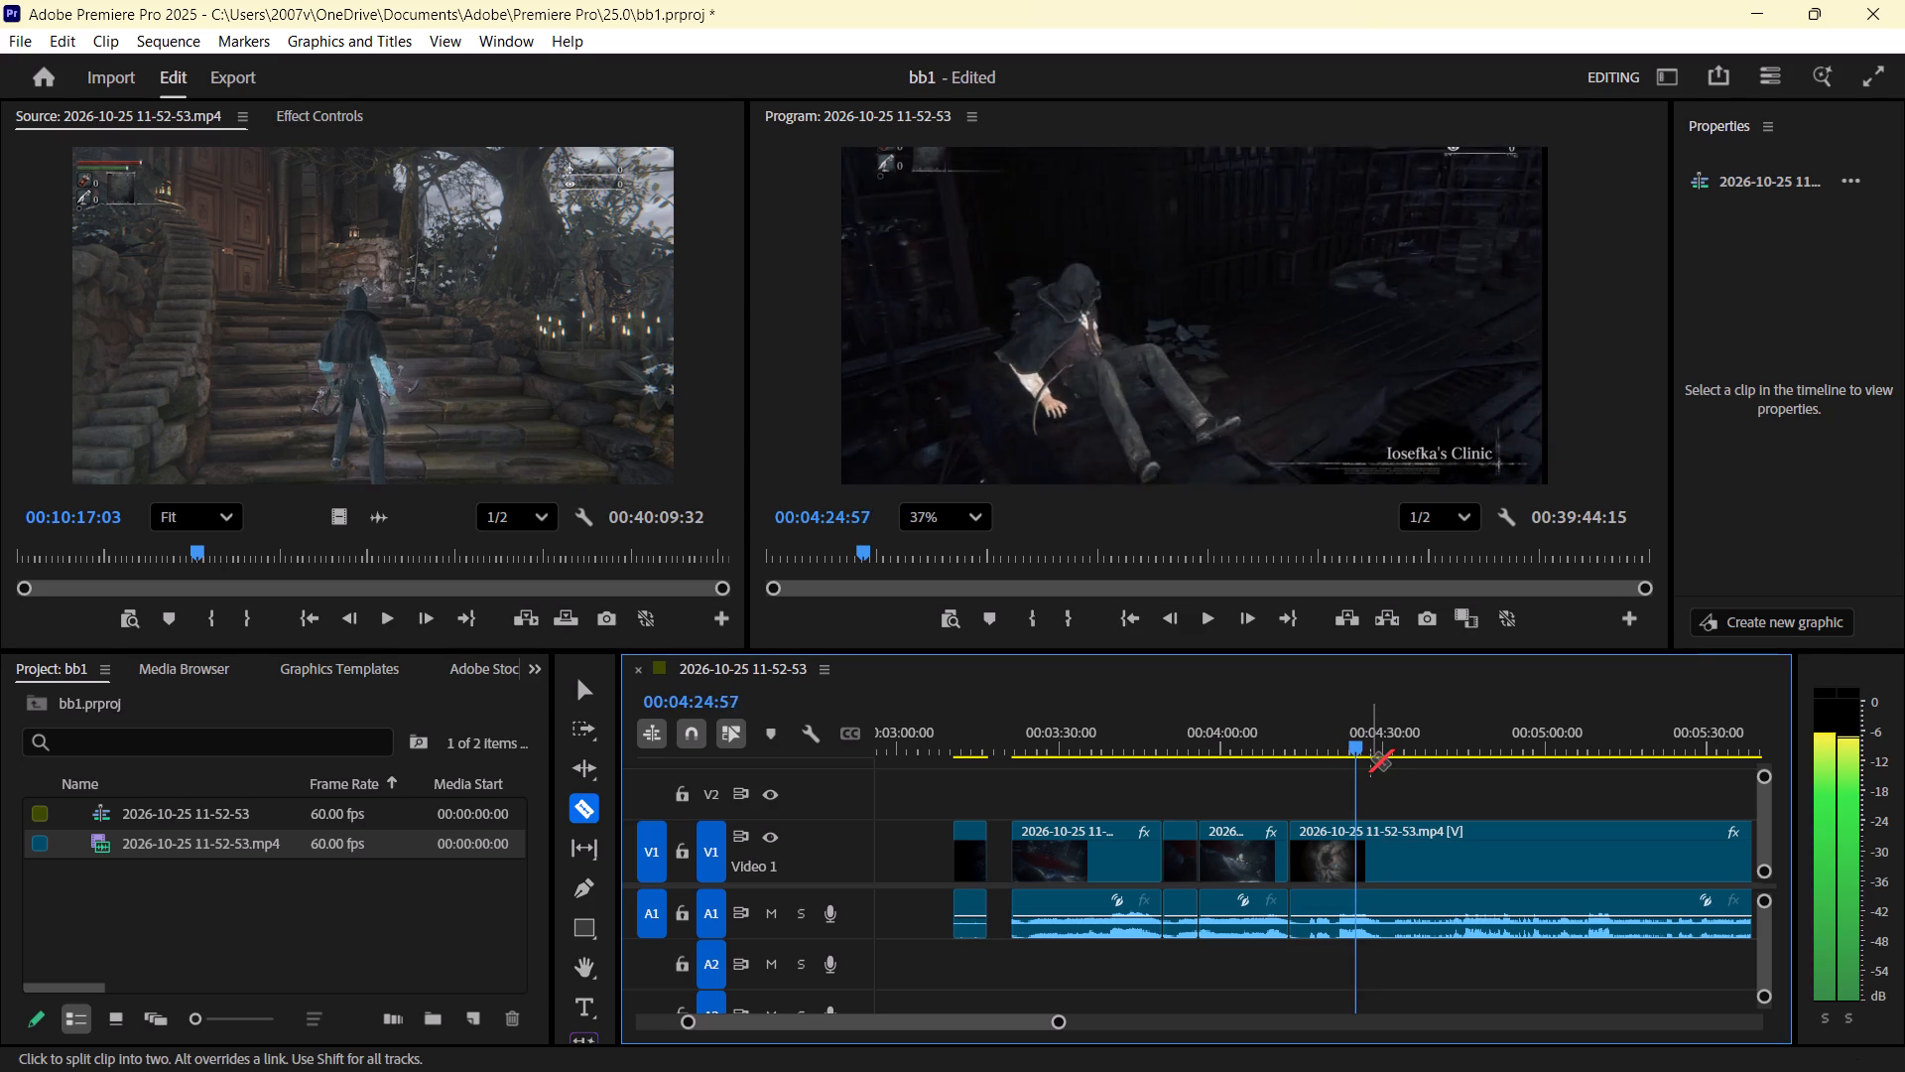
key("space")
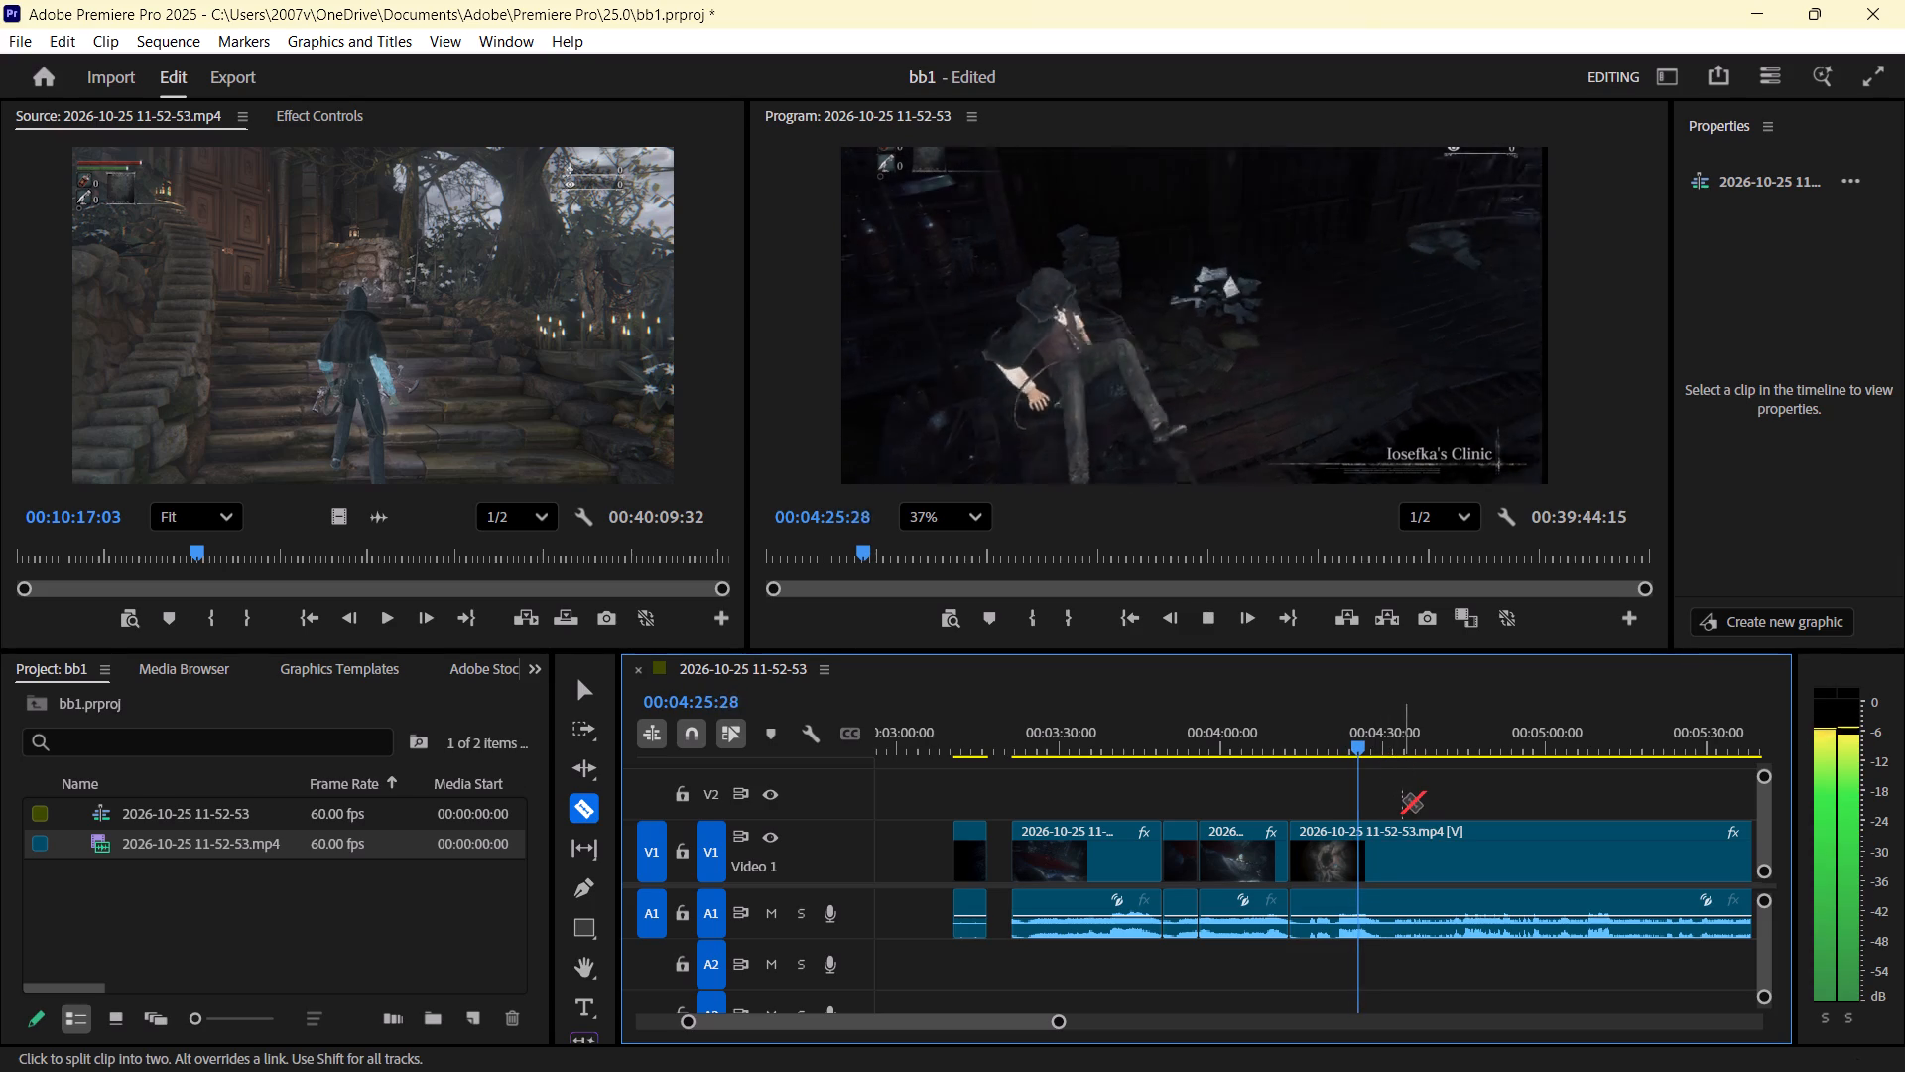
key("space")
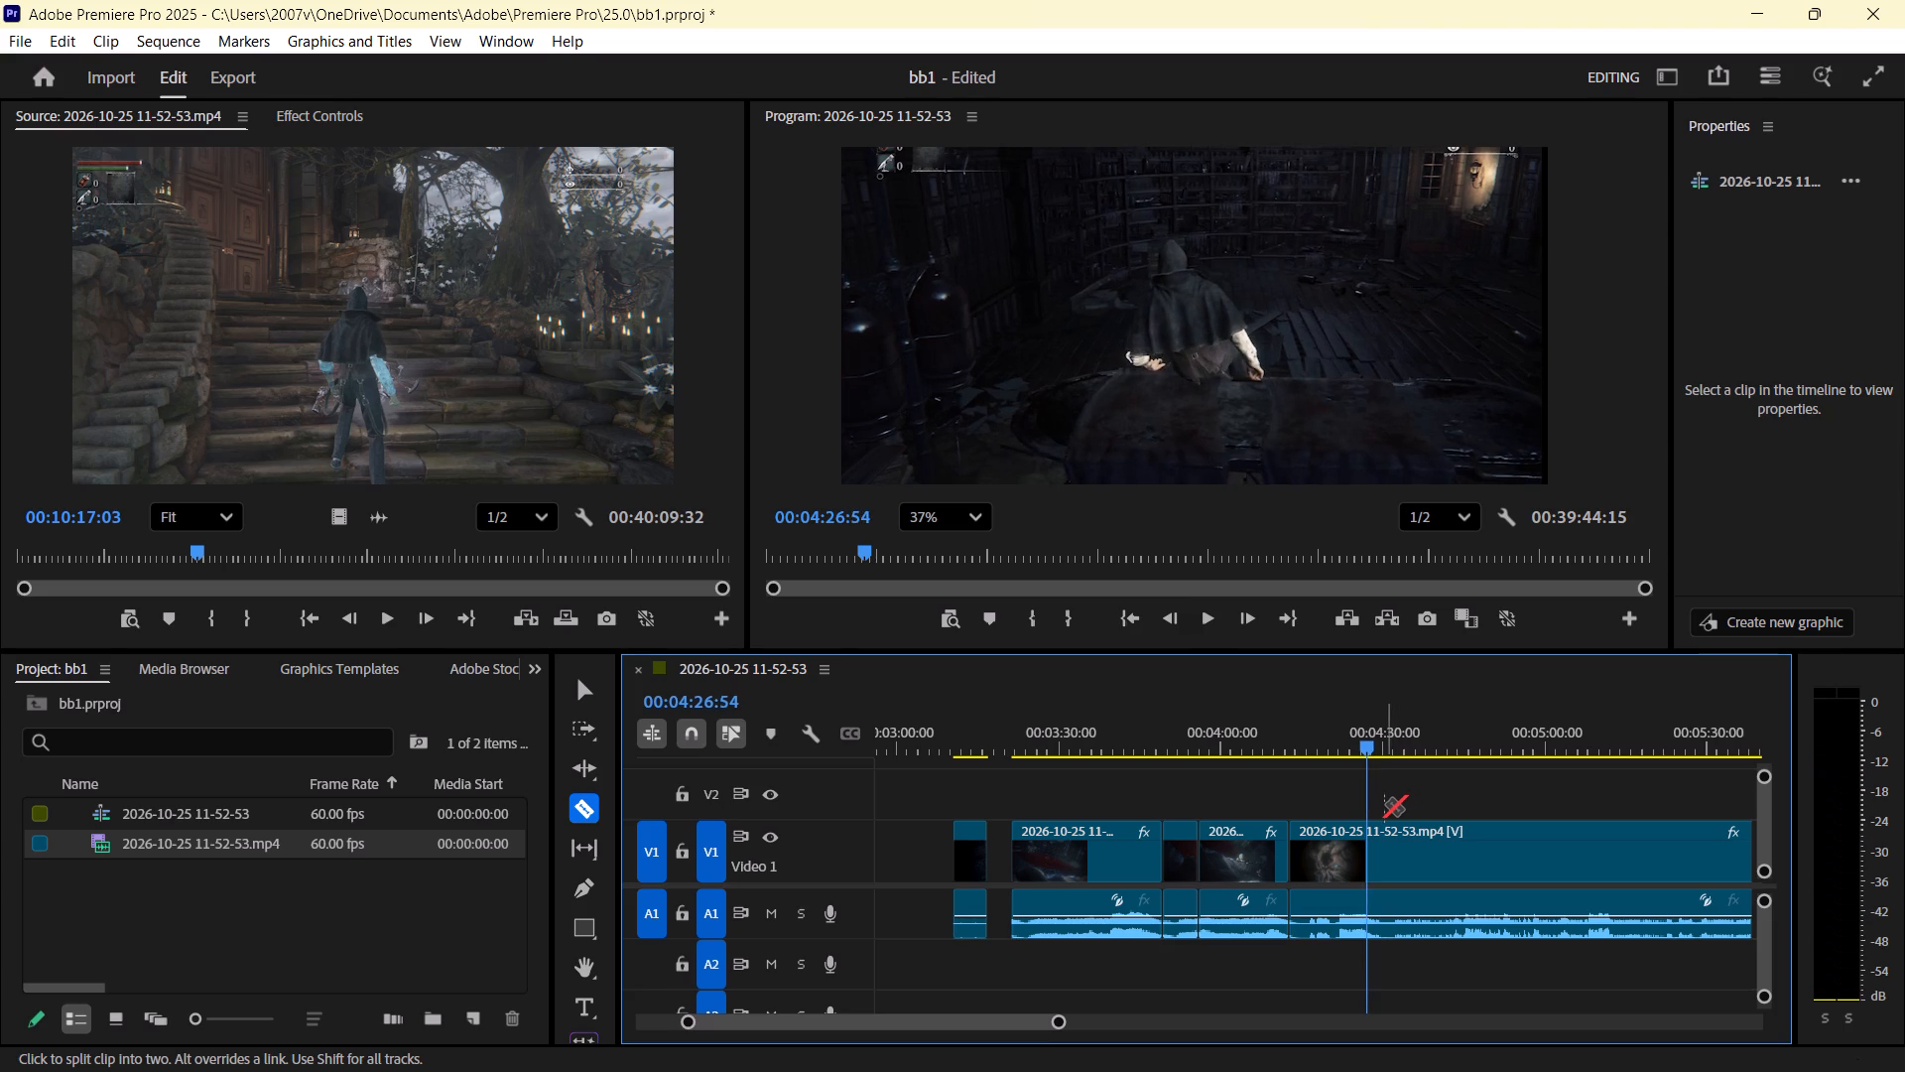
left_click(1366, 827)
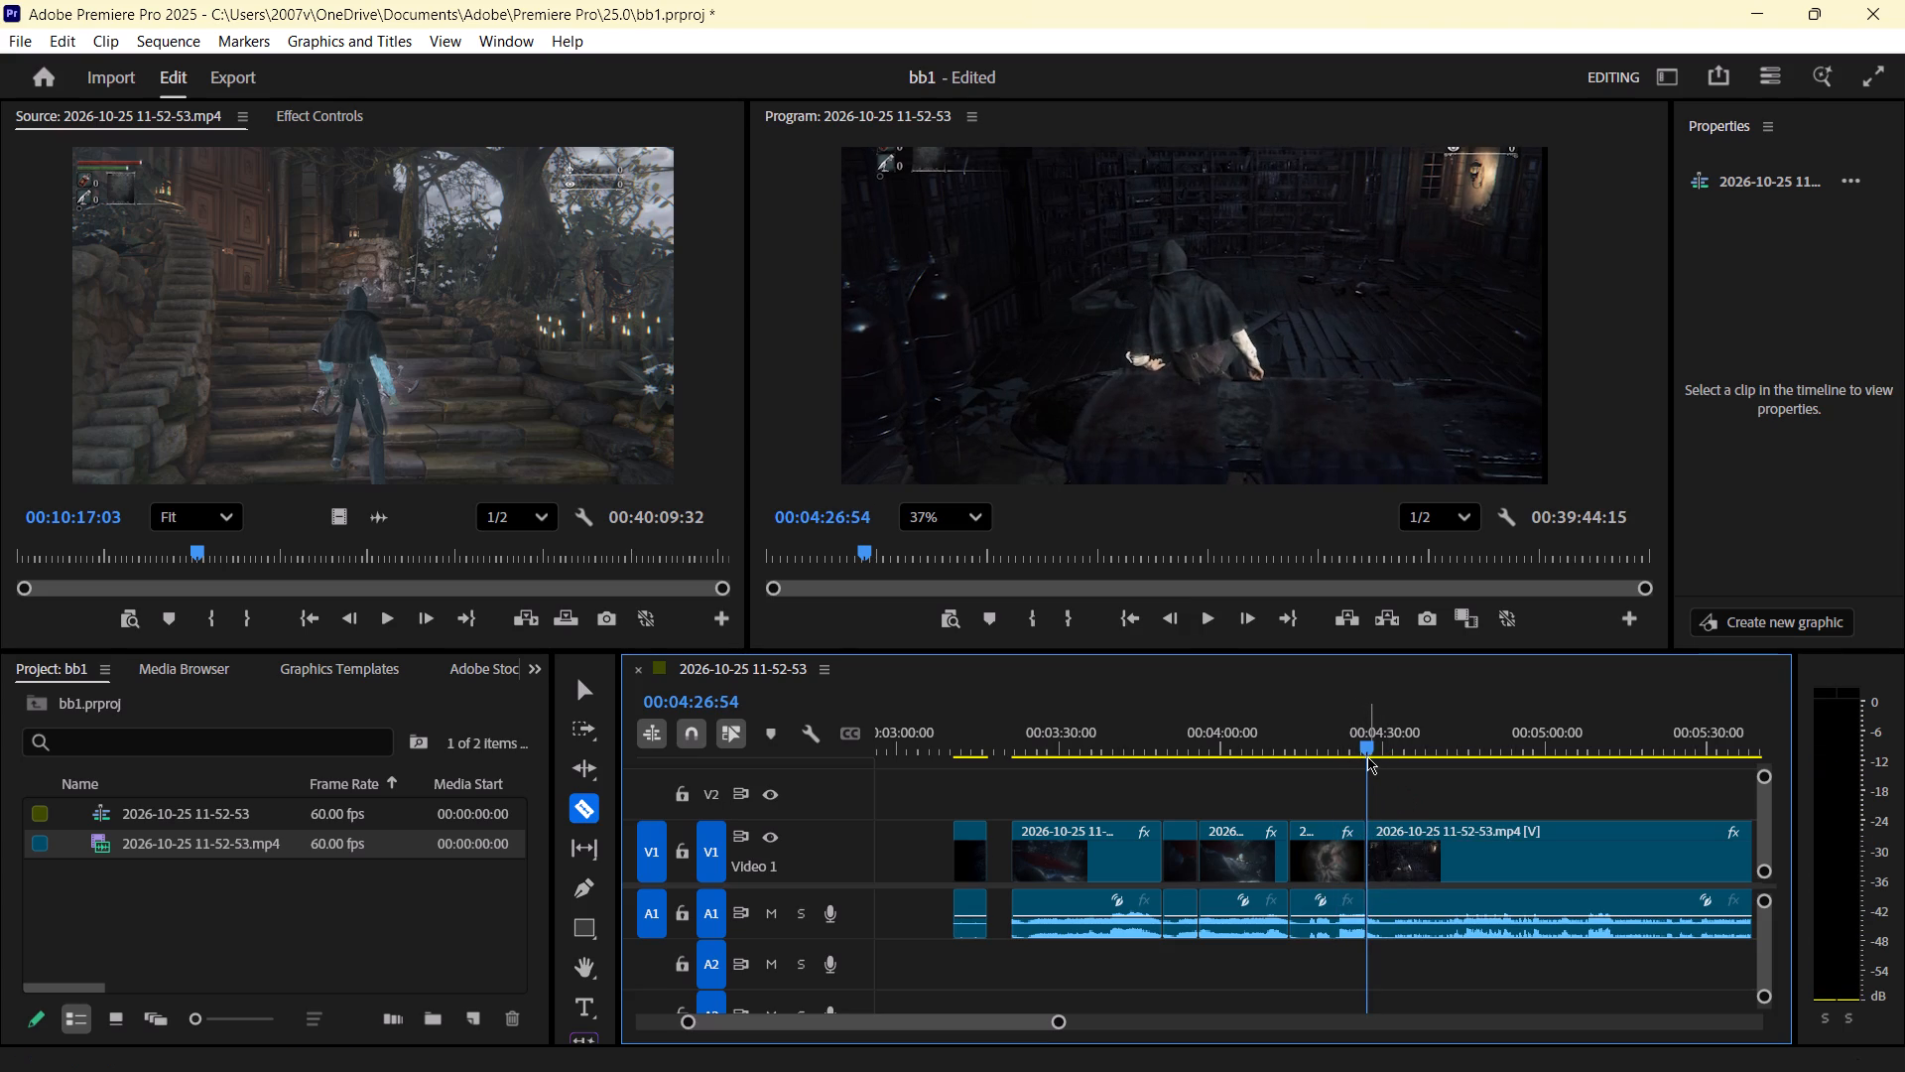
Review and delete the segment between the 00:04:12:39 and 00:04:26:54 cuts, leaving its gap in the timeline.
key("v")
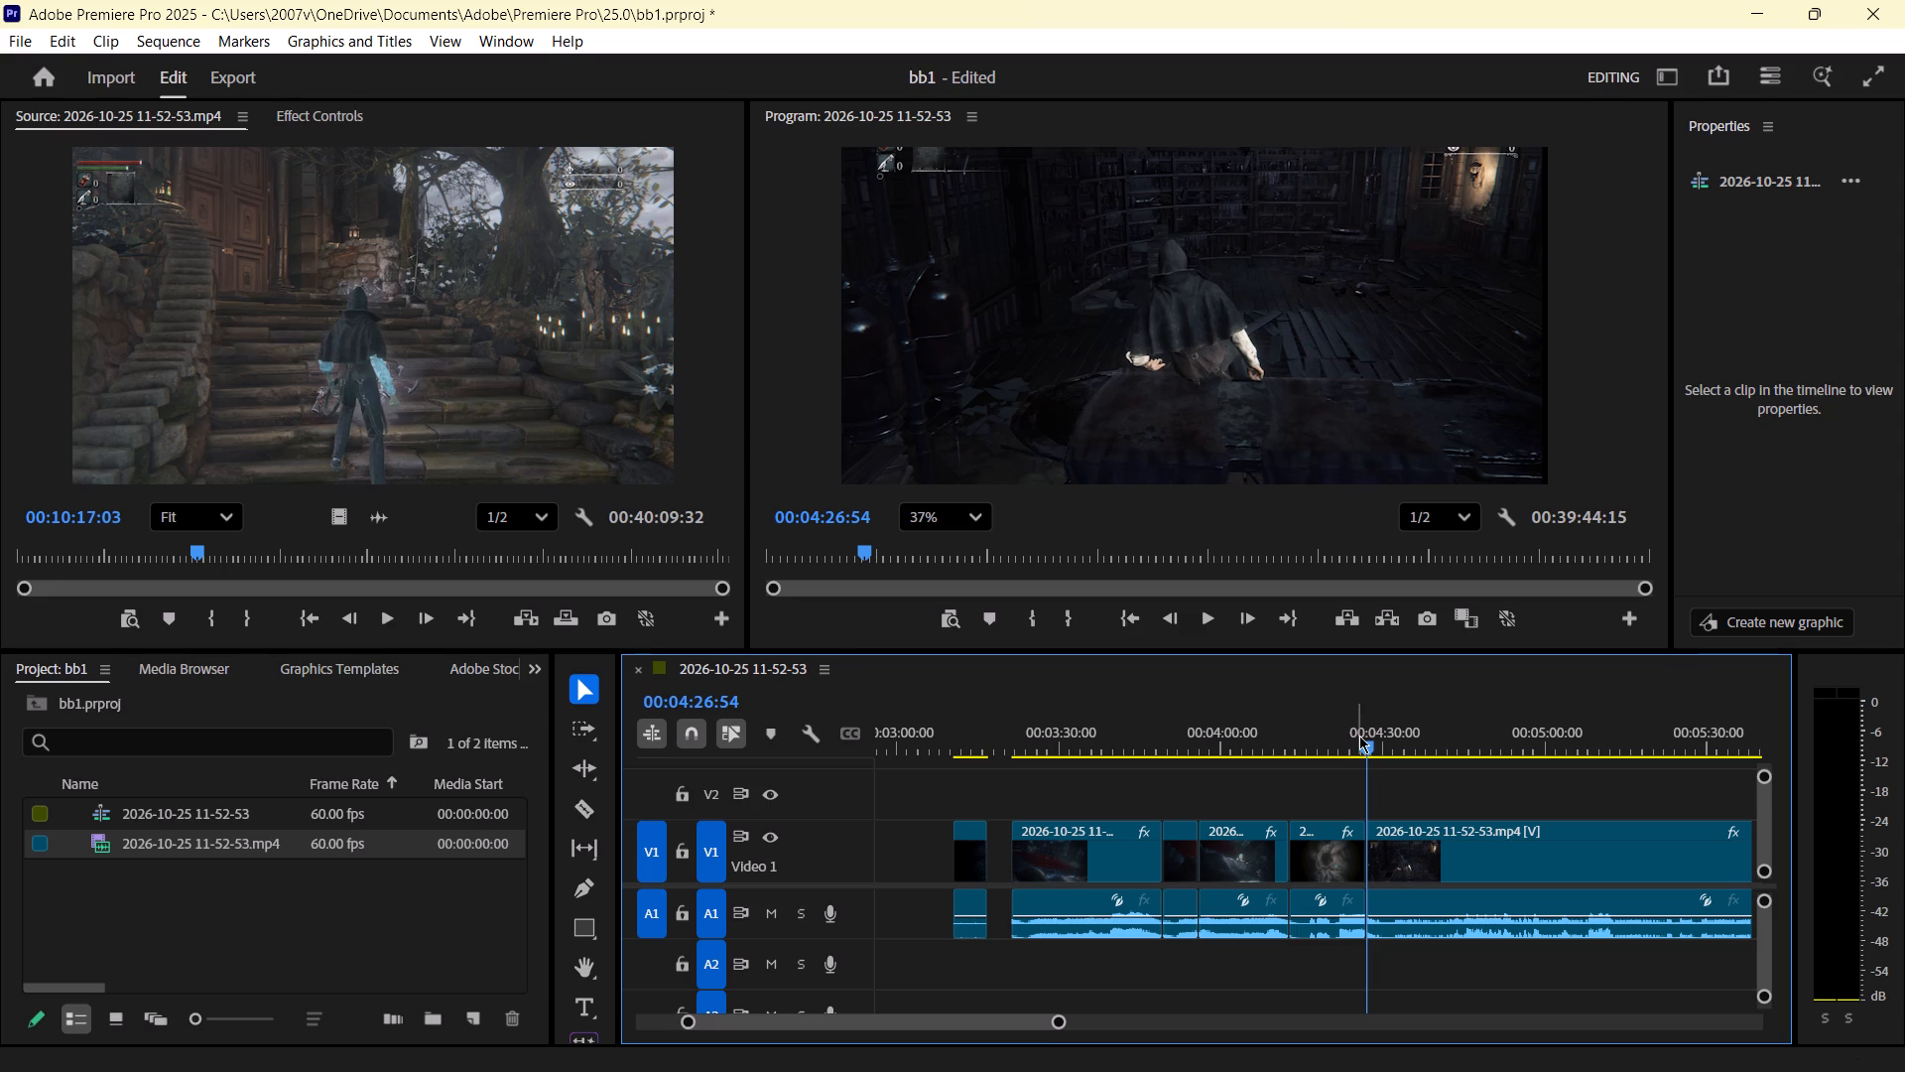
left_click_drag(1365, 749, 1330, 763)
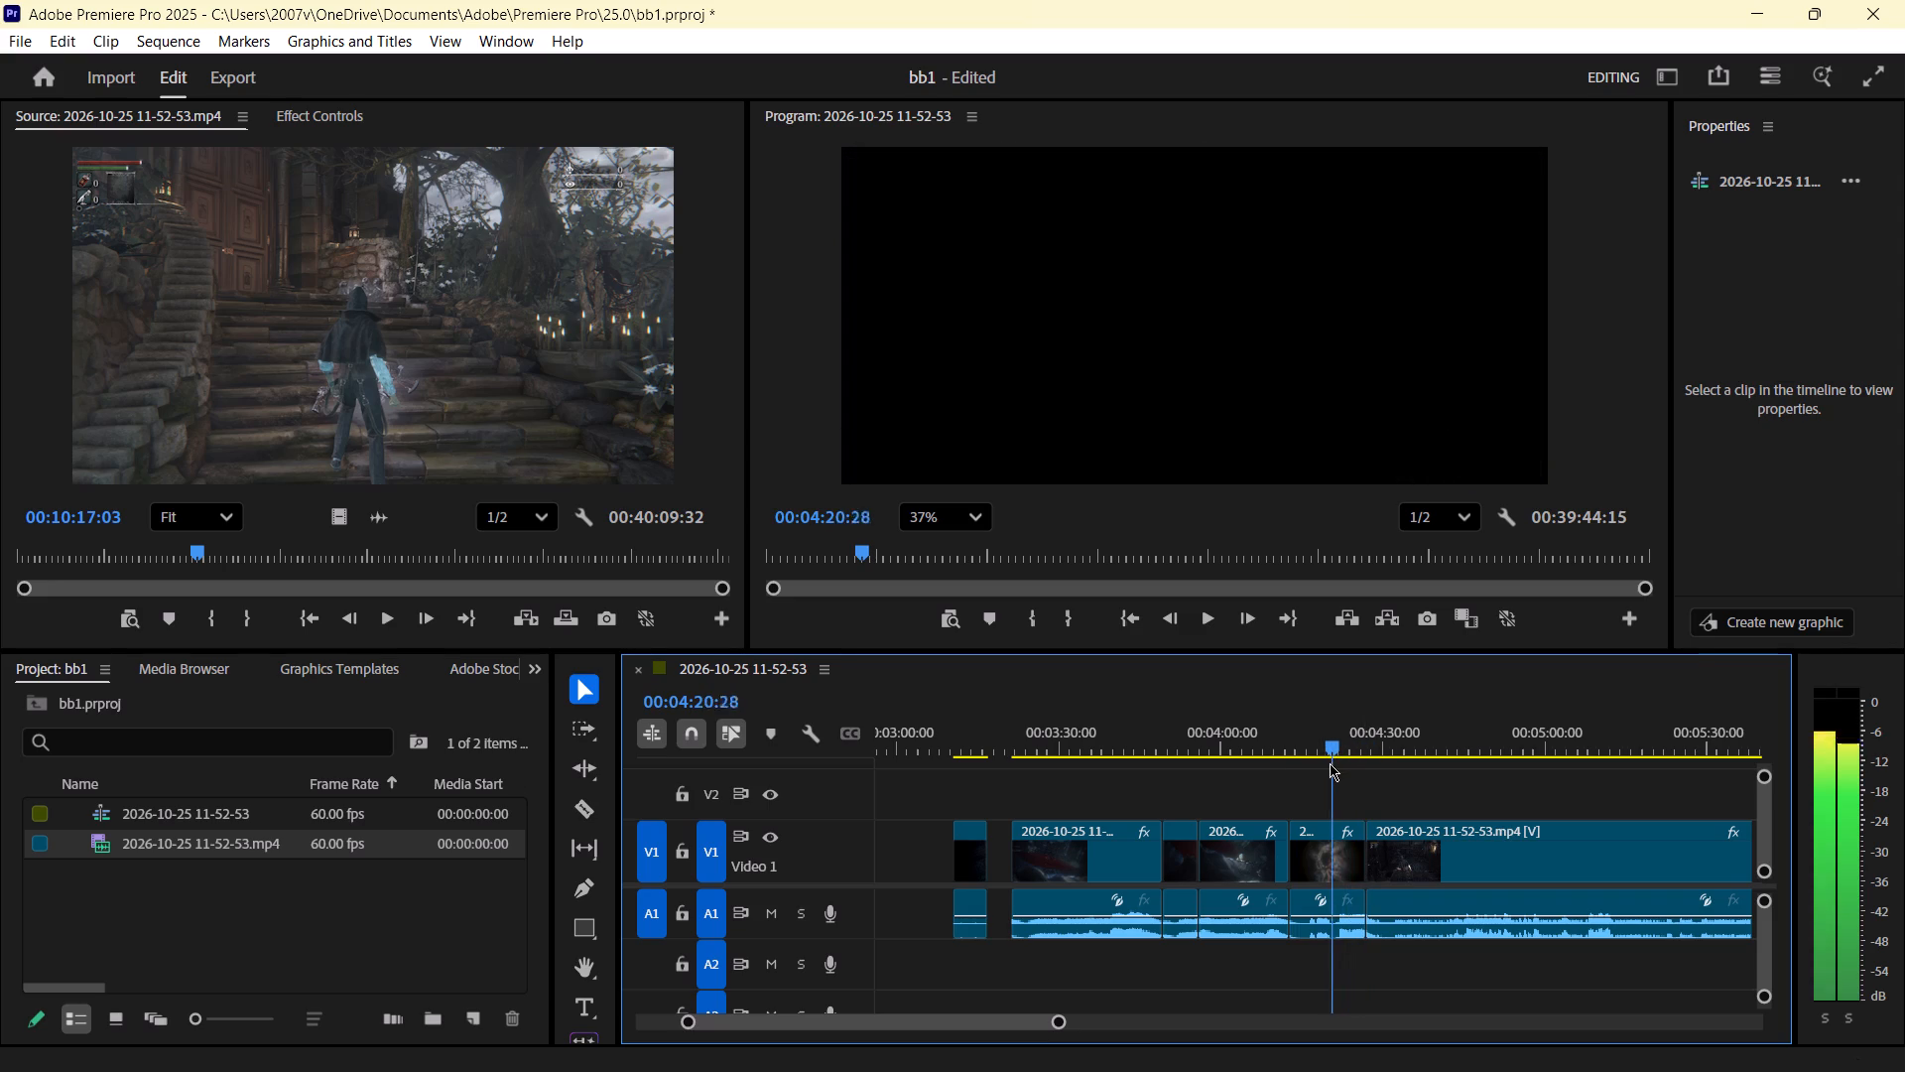
left_click_drag(1330, 763, 1358, 765)
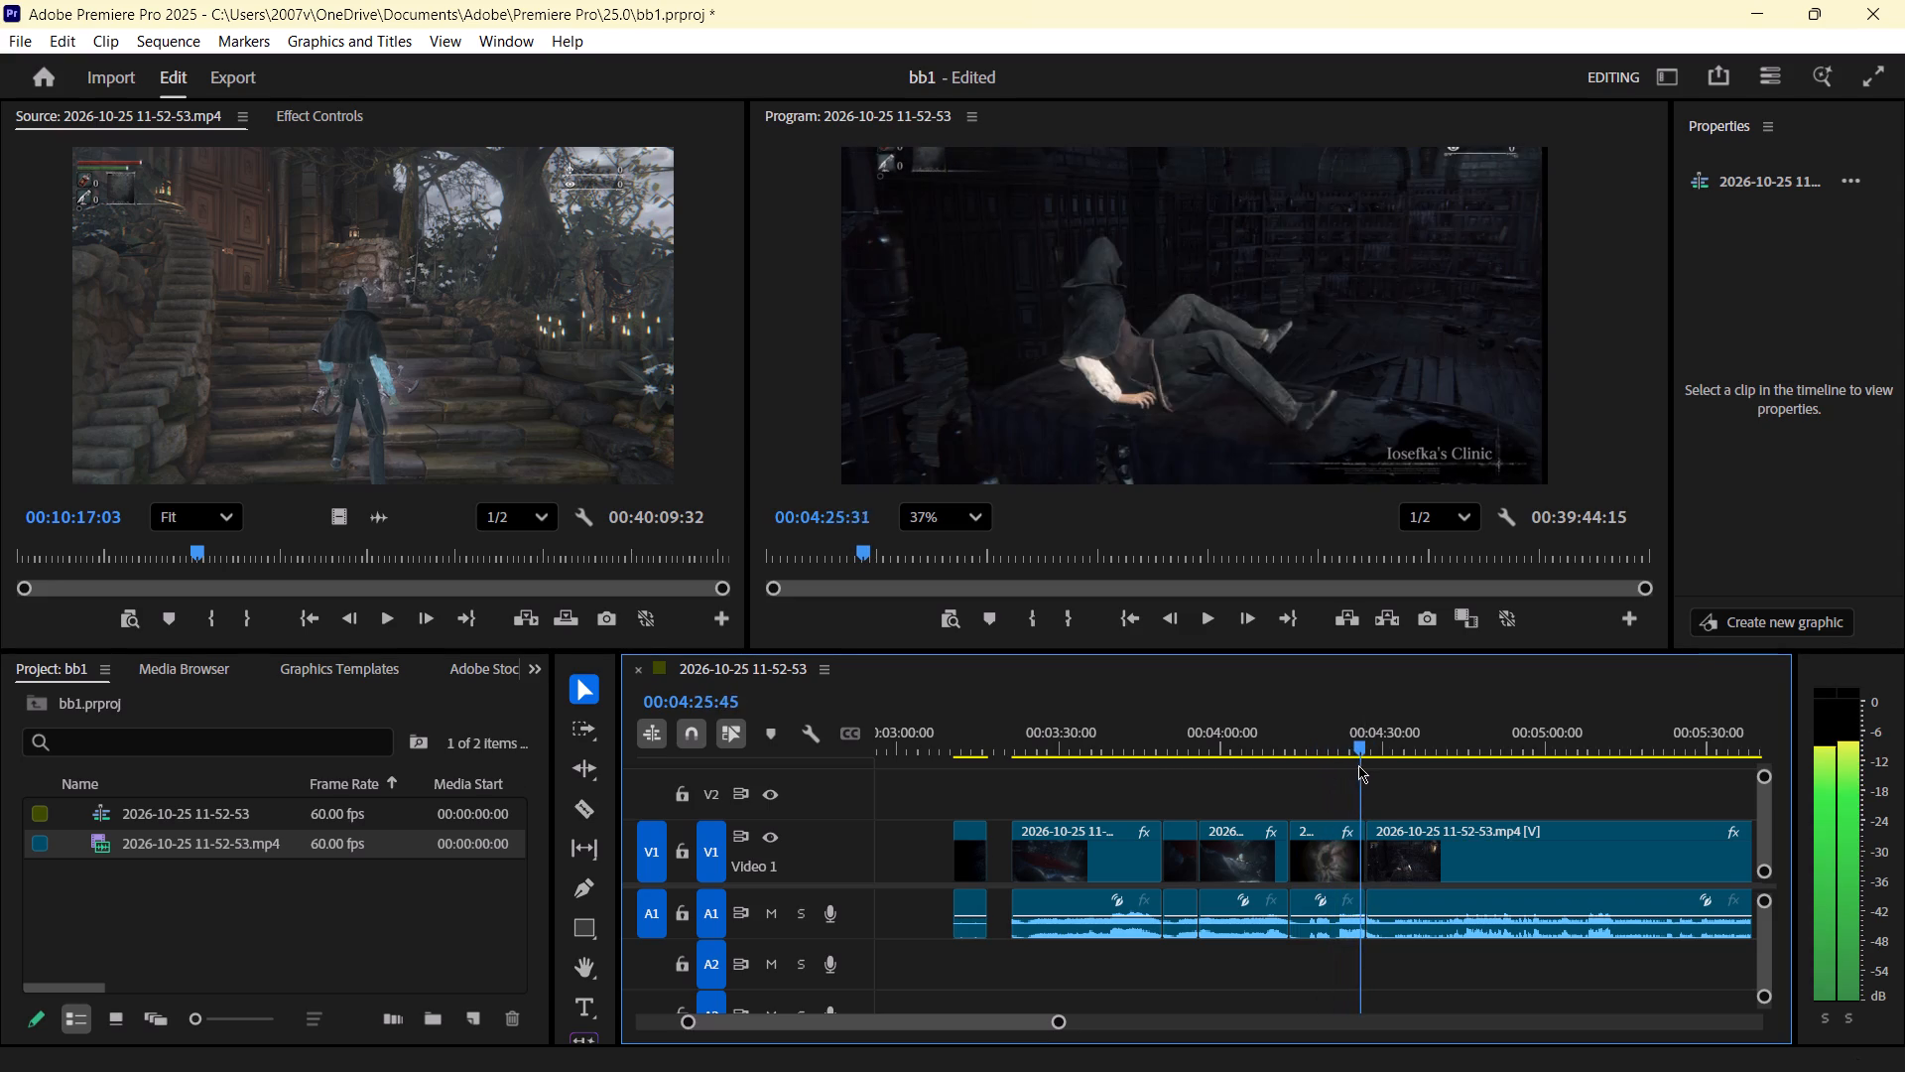
left_click_drag(1358, 765, 1360, 766)
left_click(1321, 855)
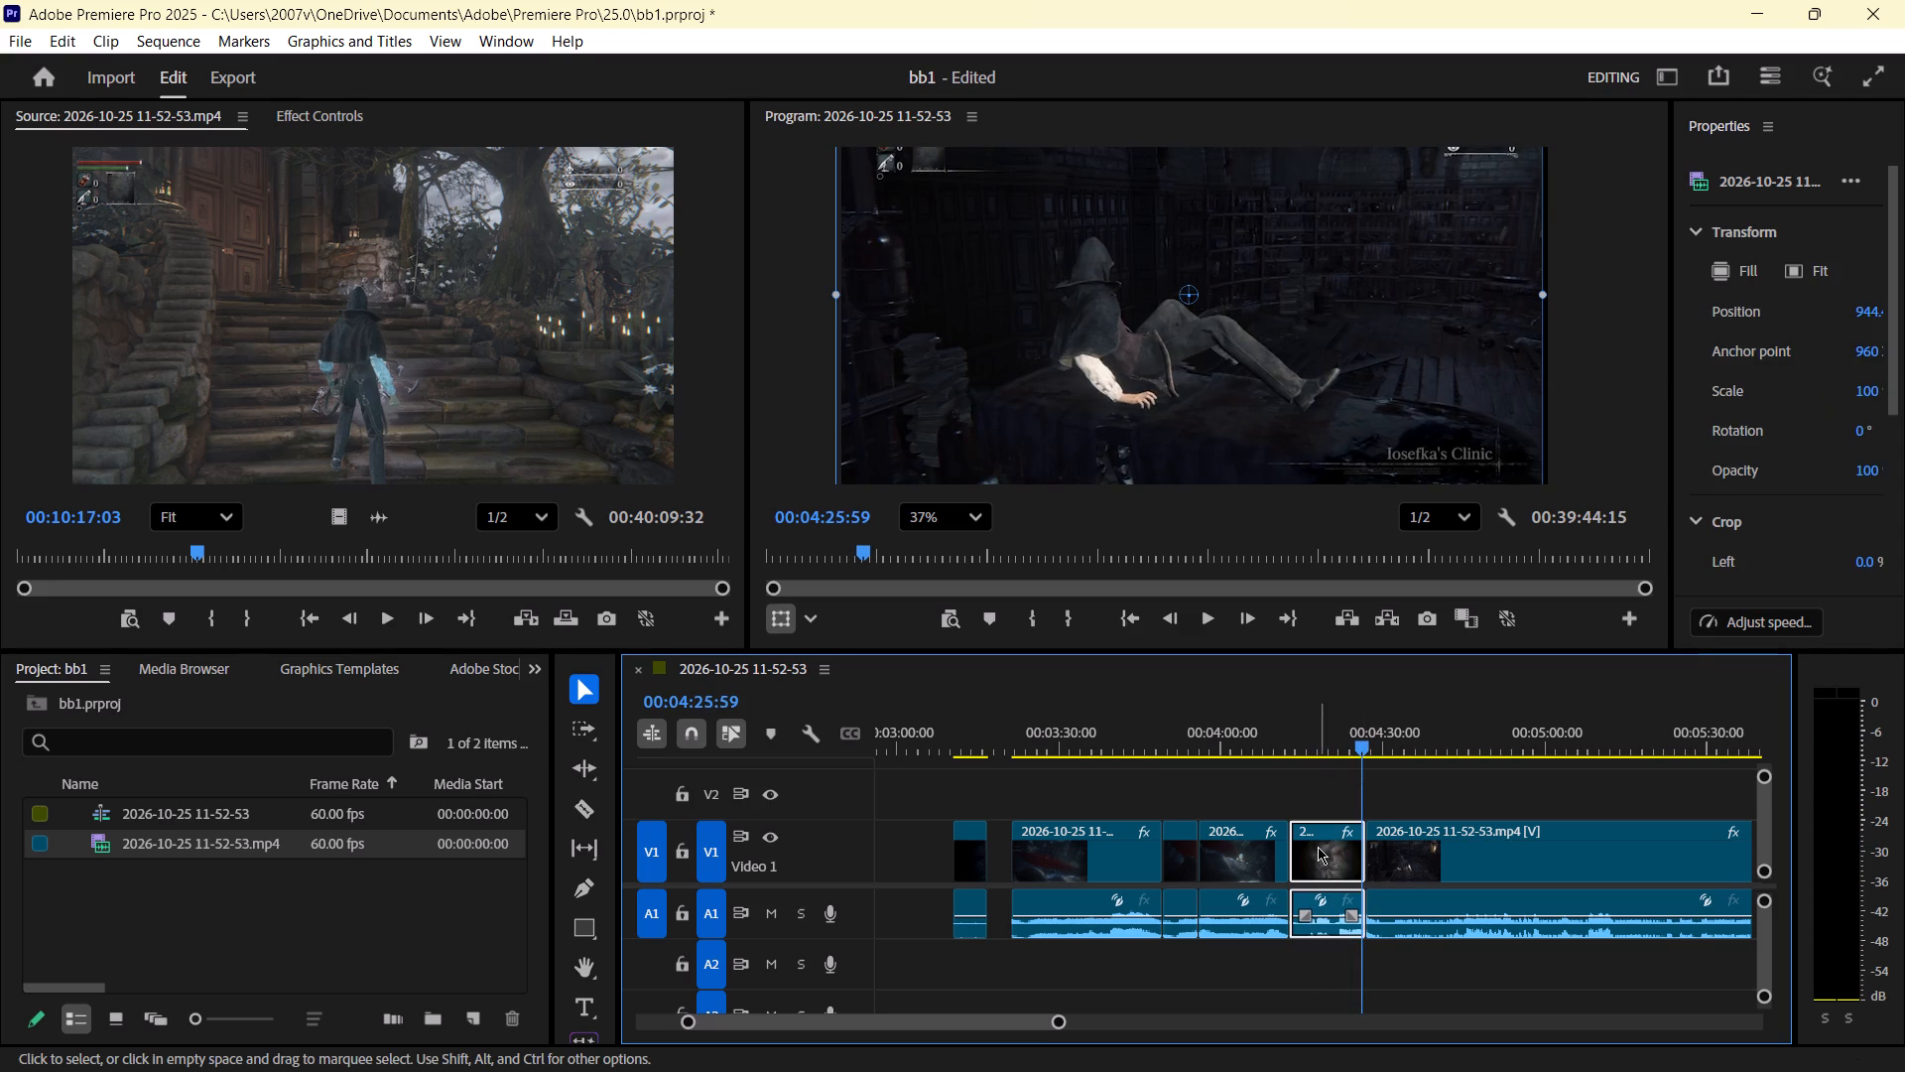
key("Delete")
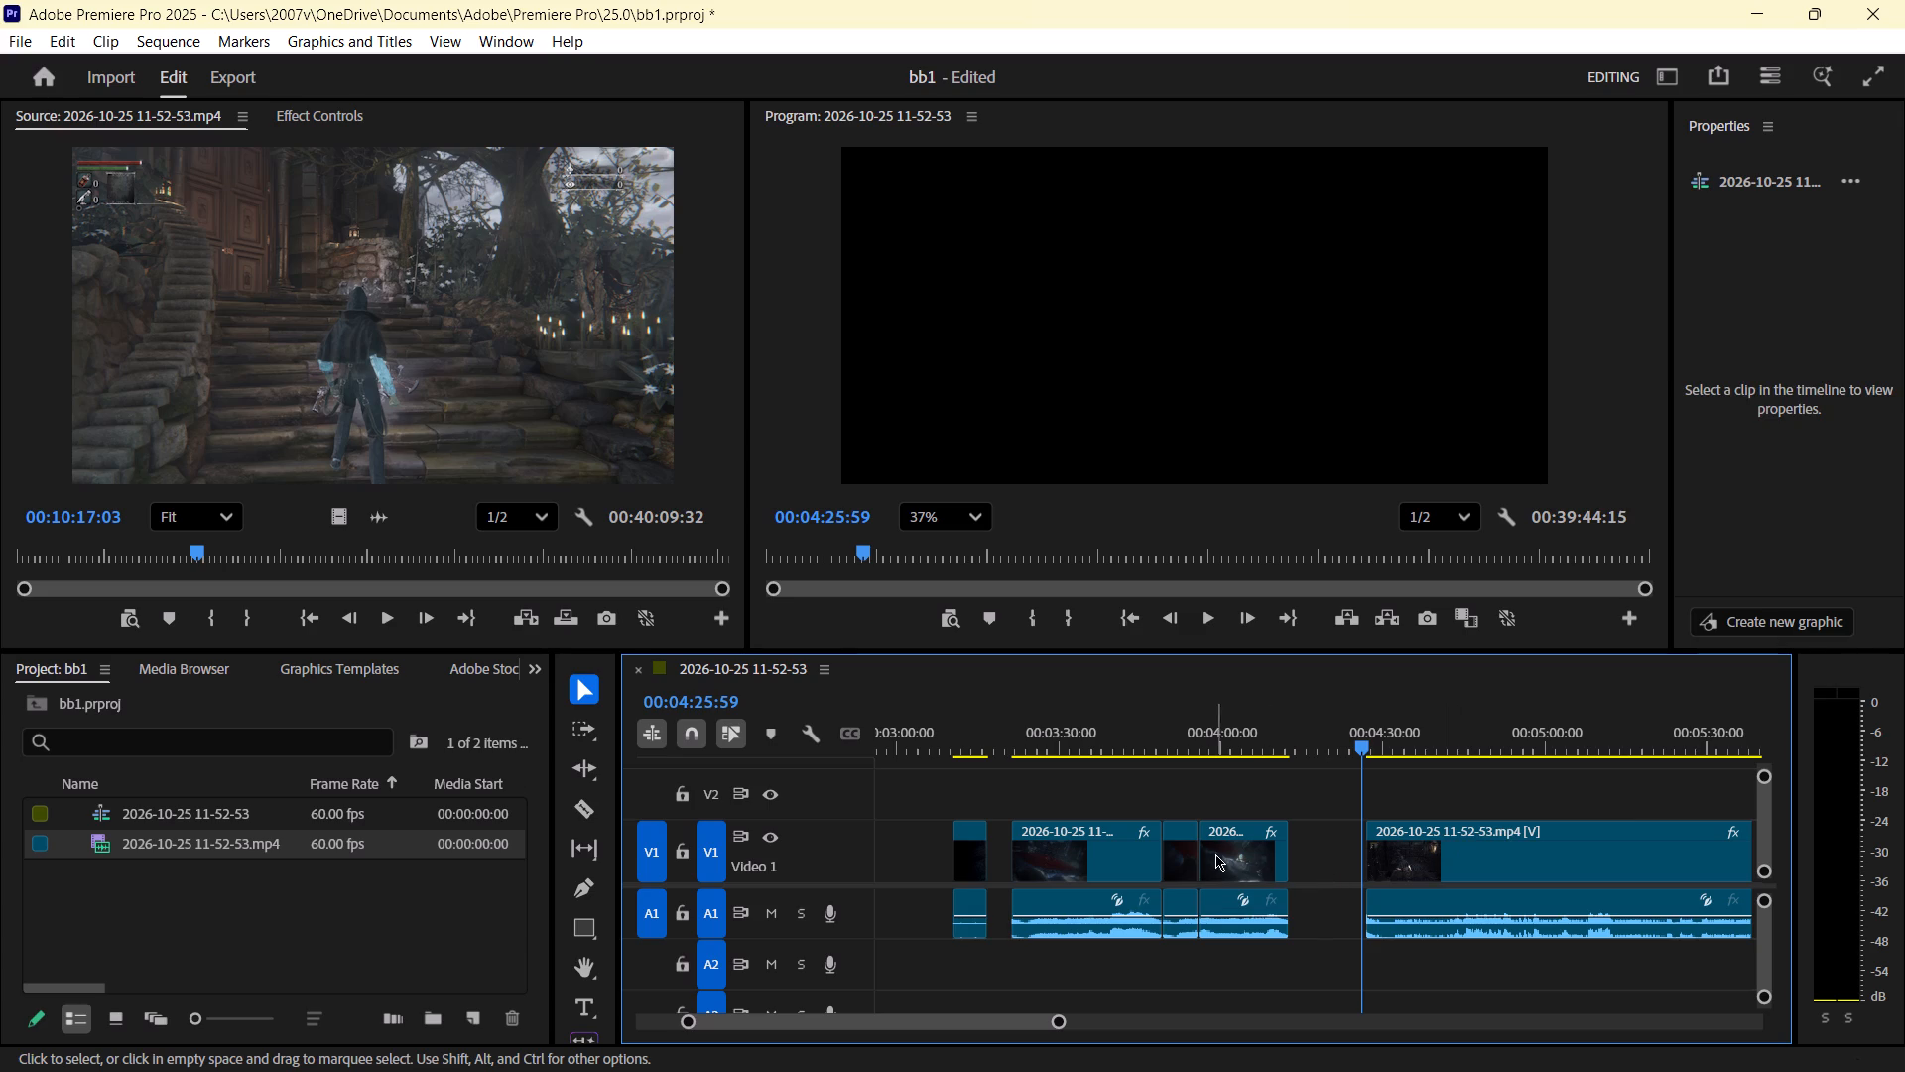
Examine the remaining cutscene clips before the new gap, back to about 00:03:49, and return to the start of the clinic clip.
left_click(1212, 853)
key("space")
left_click_drag(1375, 743, 1333, 753)
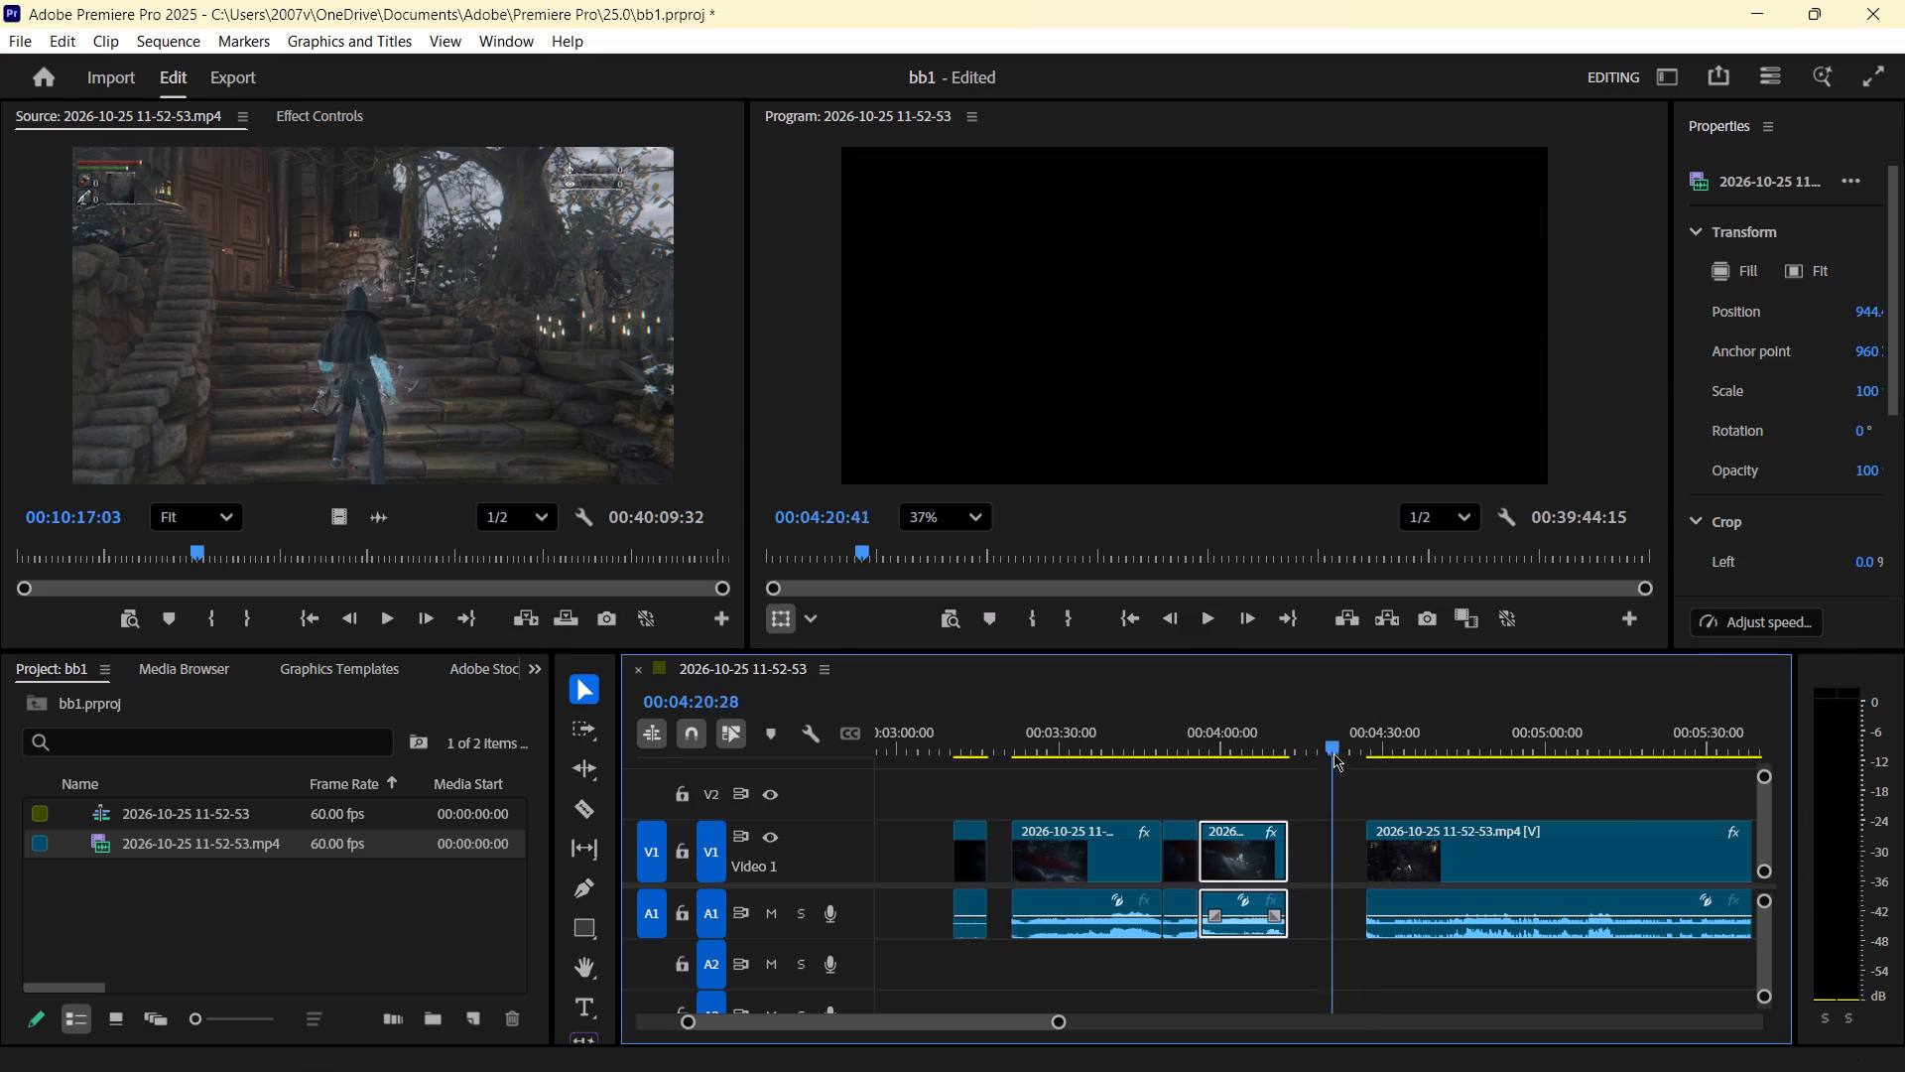
left_click_drag(1333, 753, 1252, 759)
key("space")
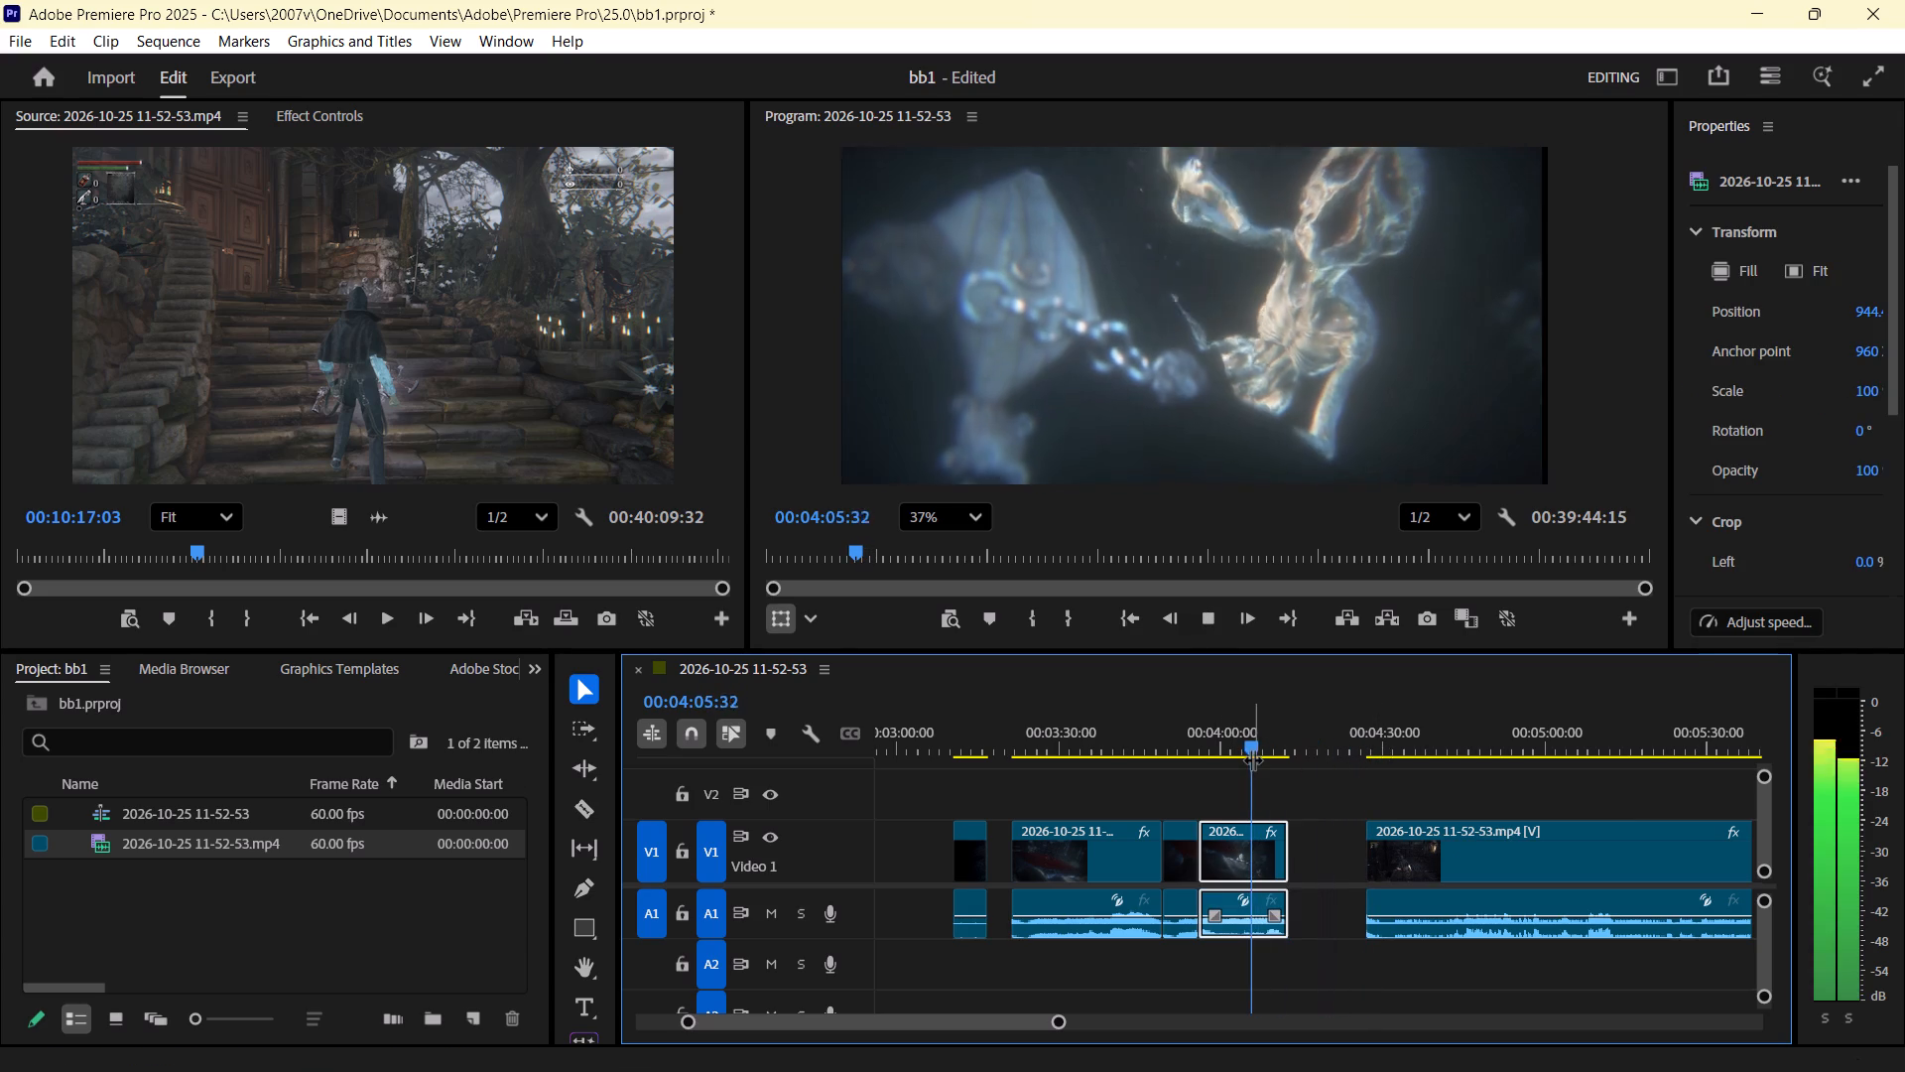
left_click_drag(1257, 746, 1167, 772)
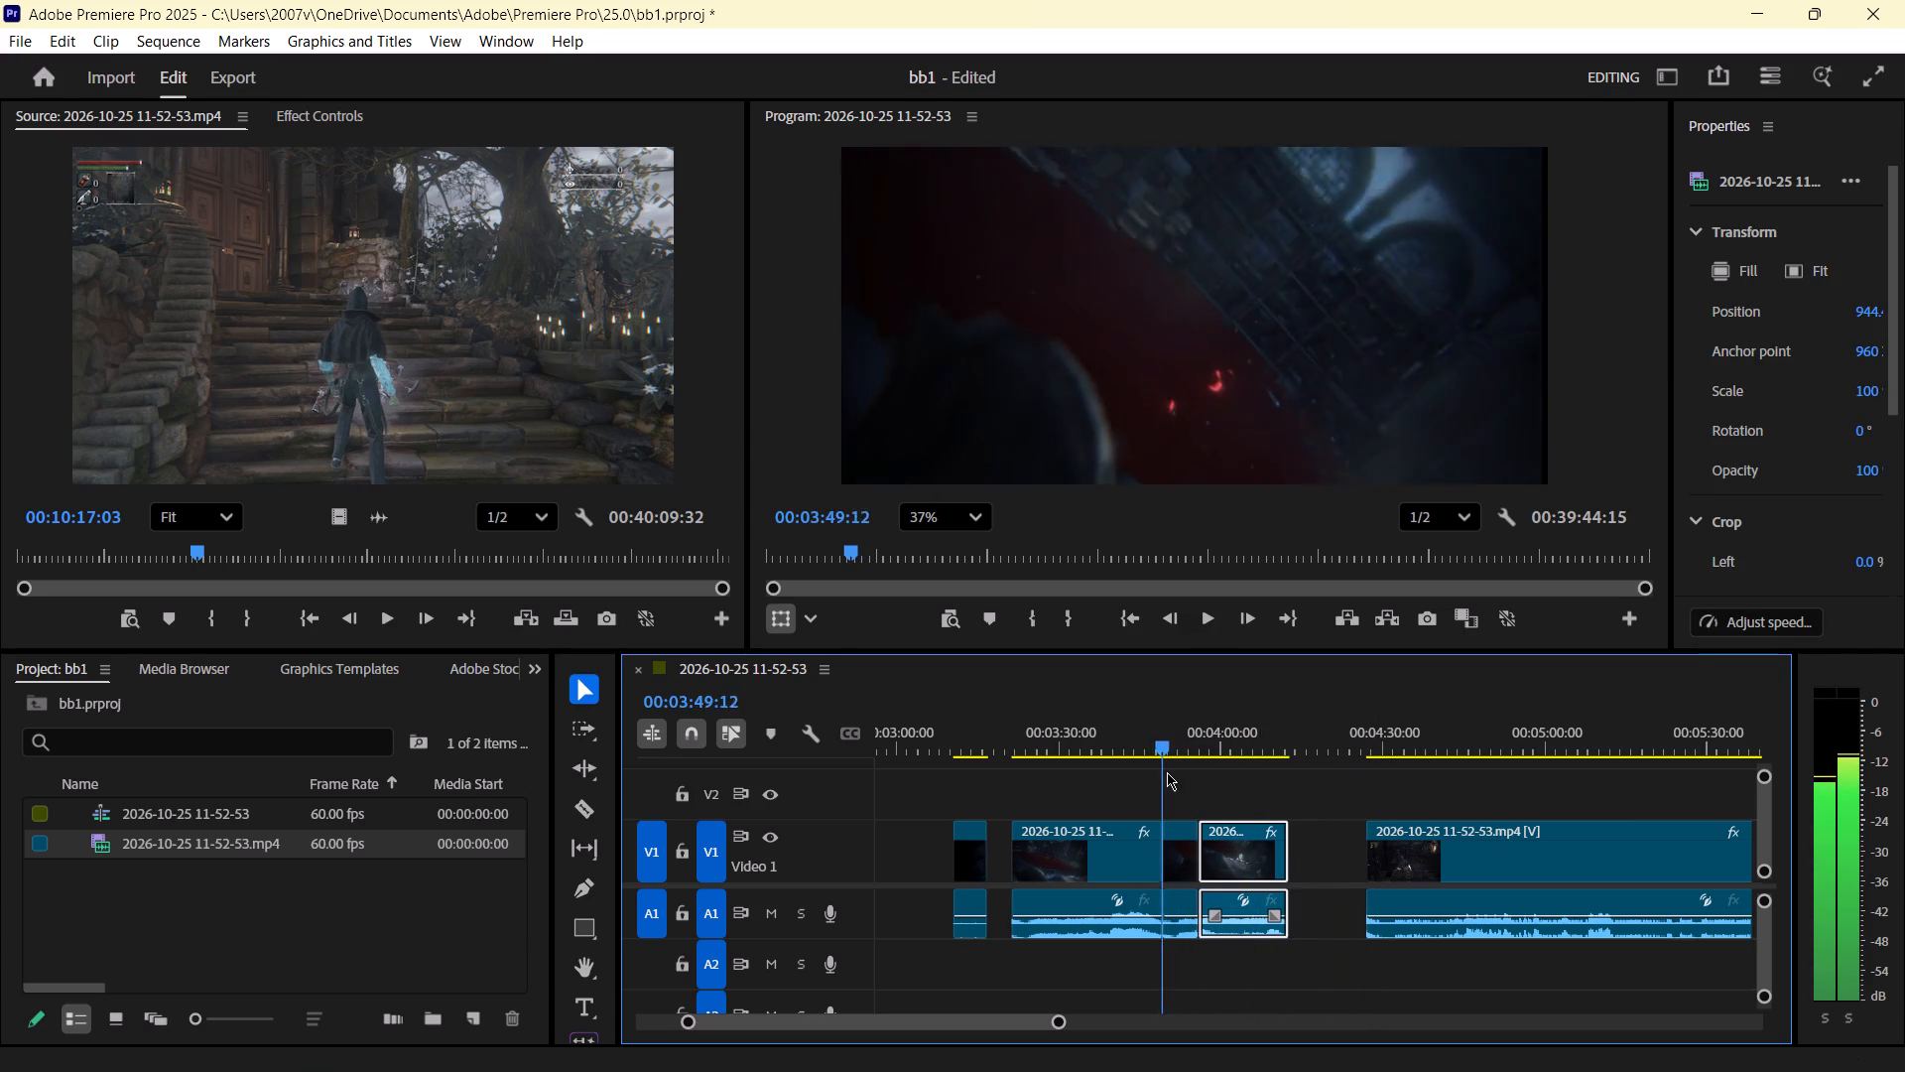
left_click_drag(1167, 772, 1358, 768)
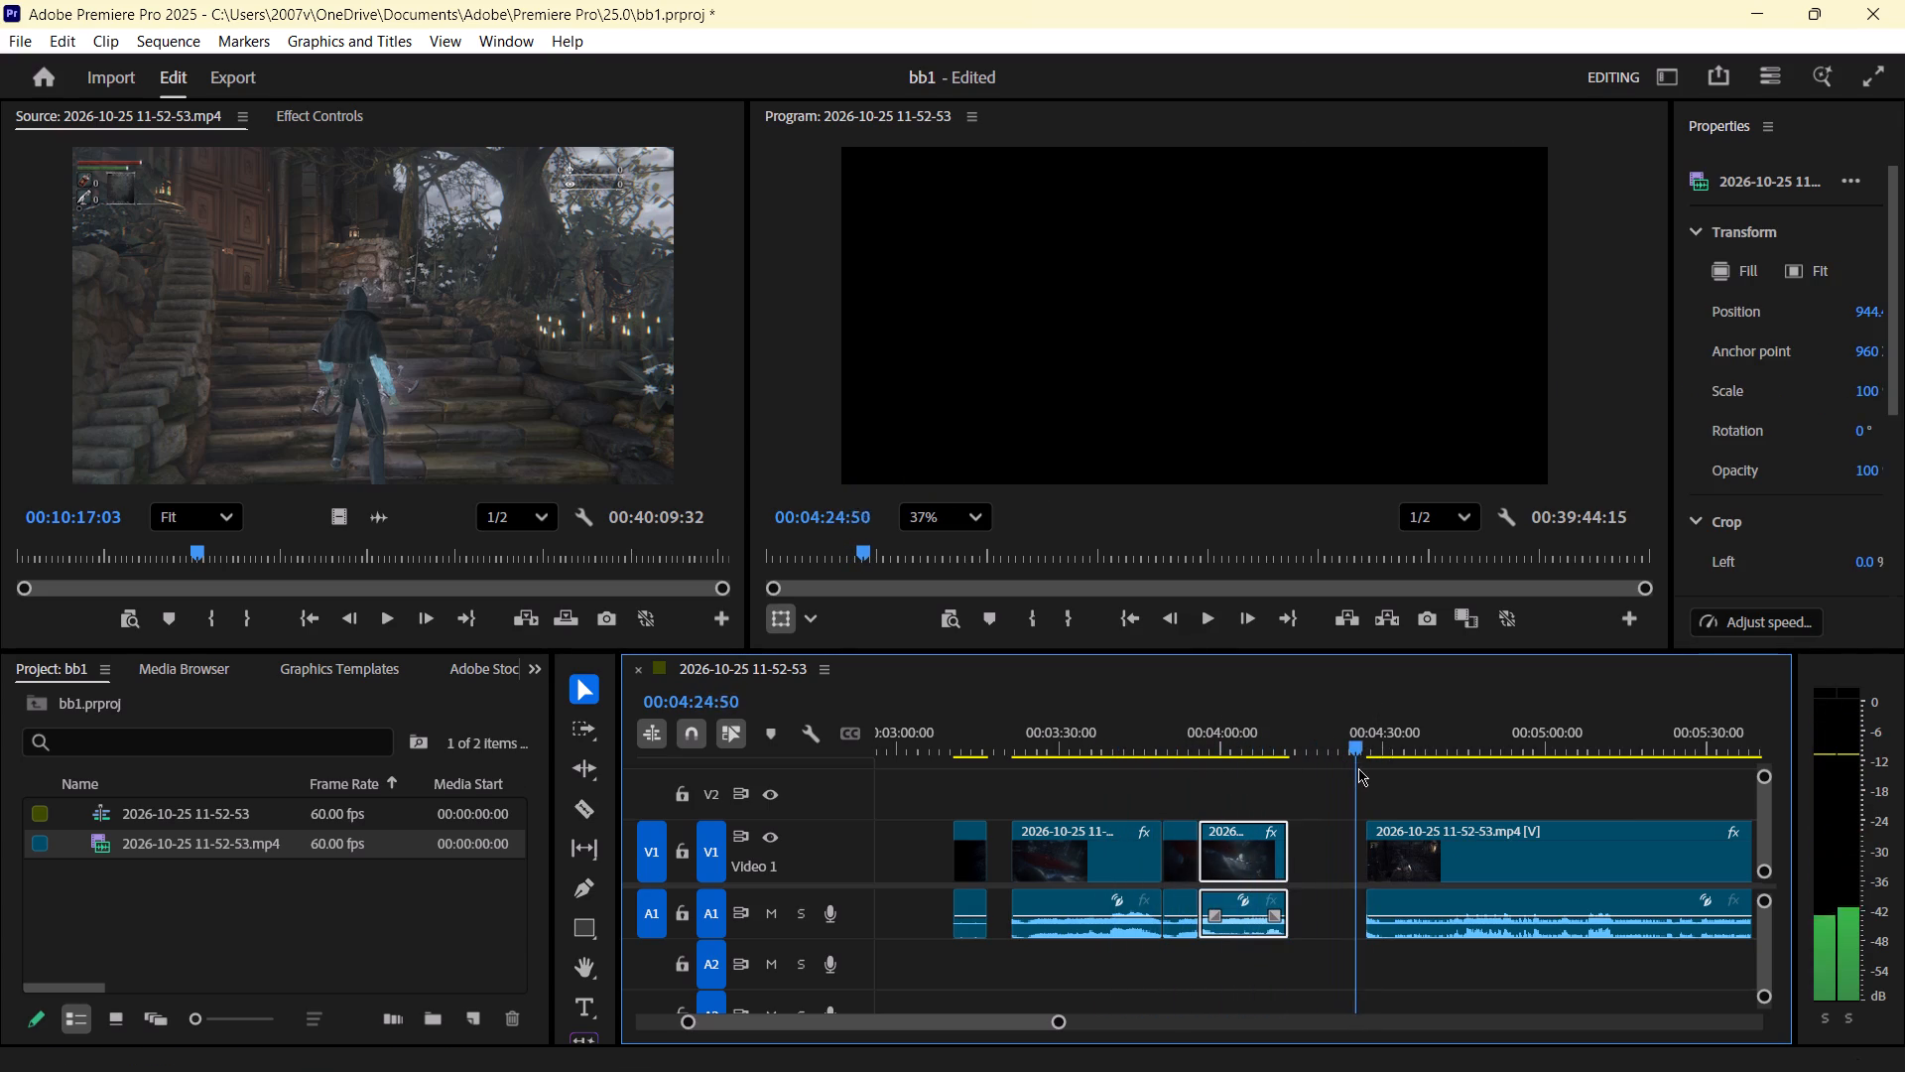
left_click_drag(1358, 768, 1371, 773)
Play on through the clinic room, step back frame by frame from about 00:04:36, and cut the clip at 00:04:35:27.
key("space")
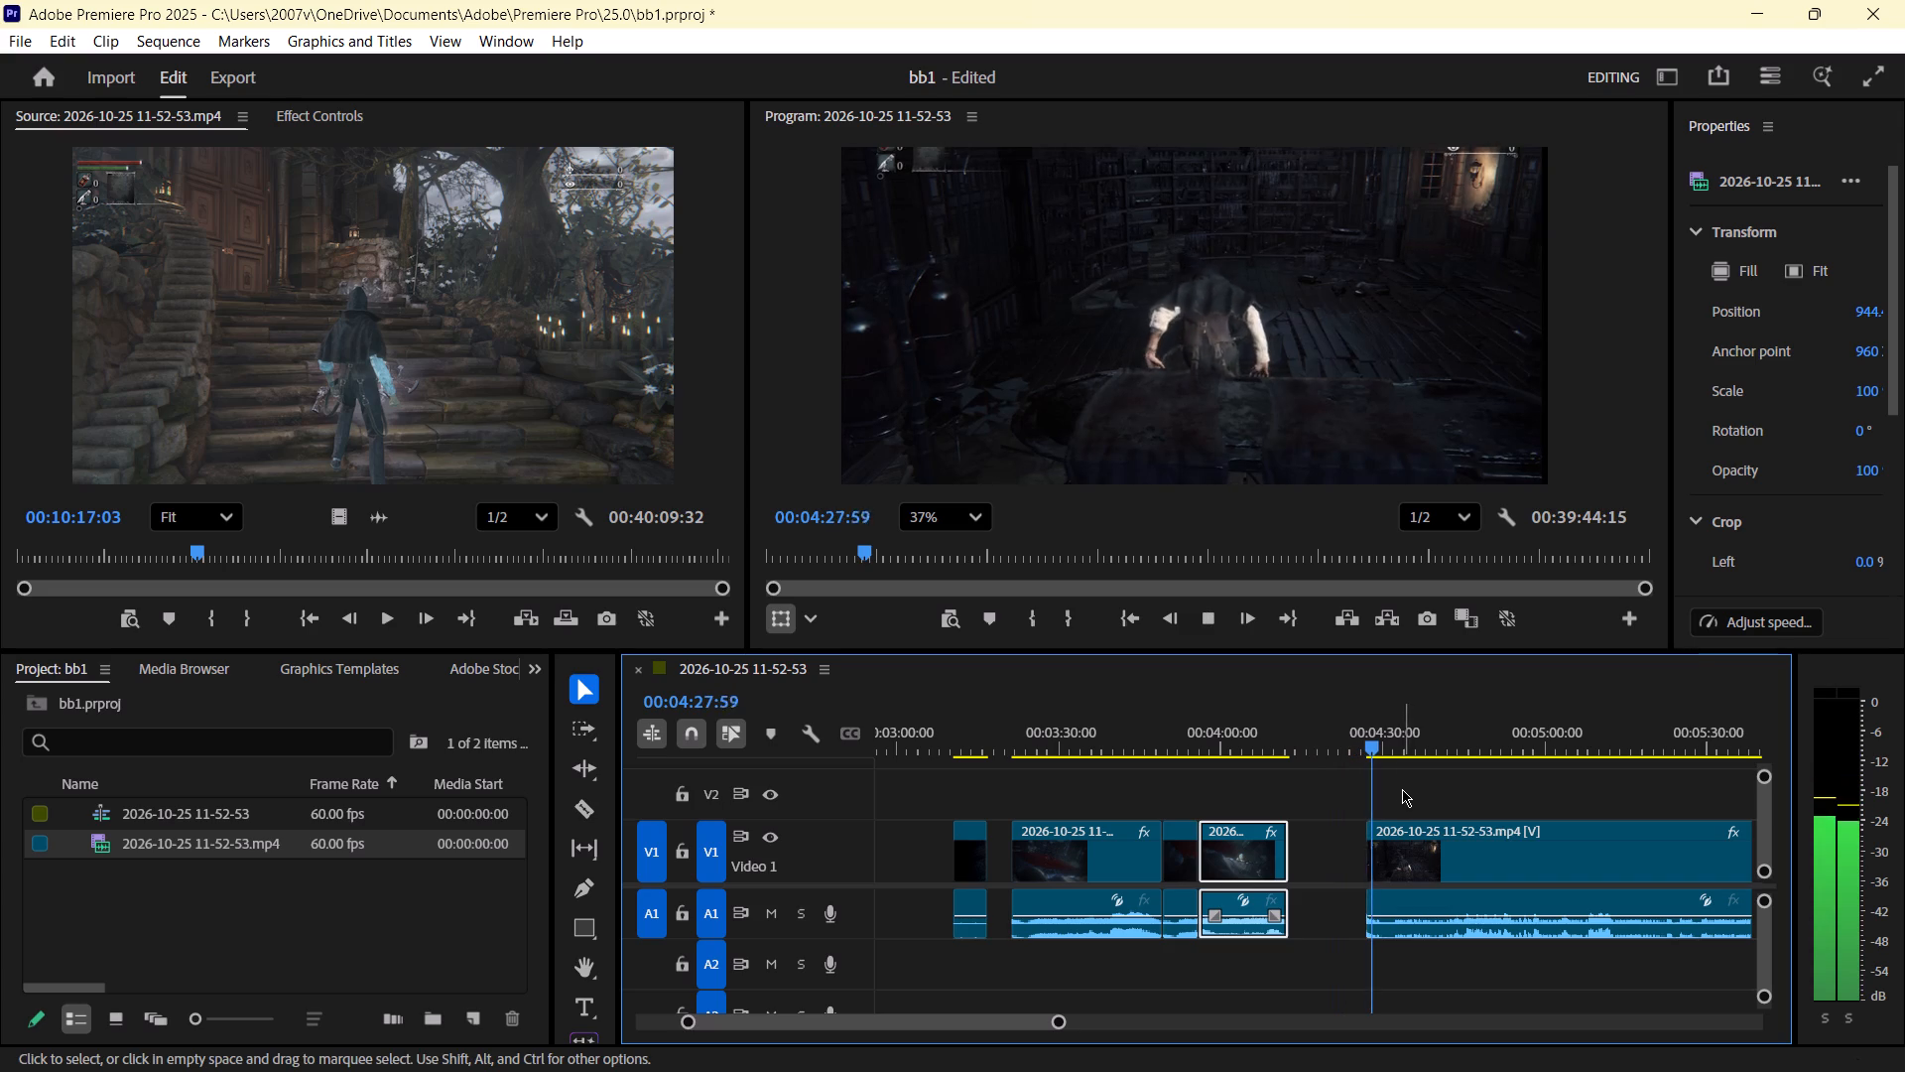
key("c")
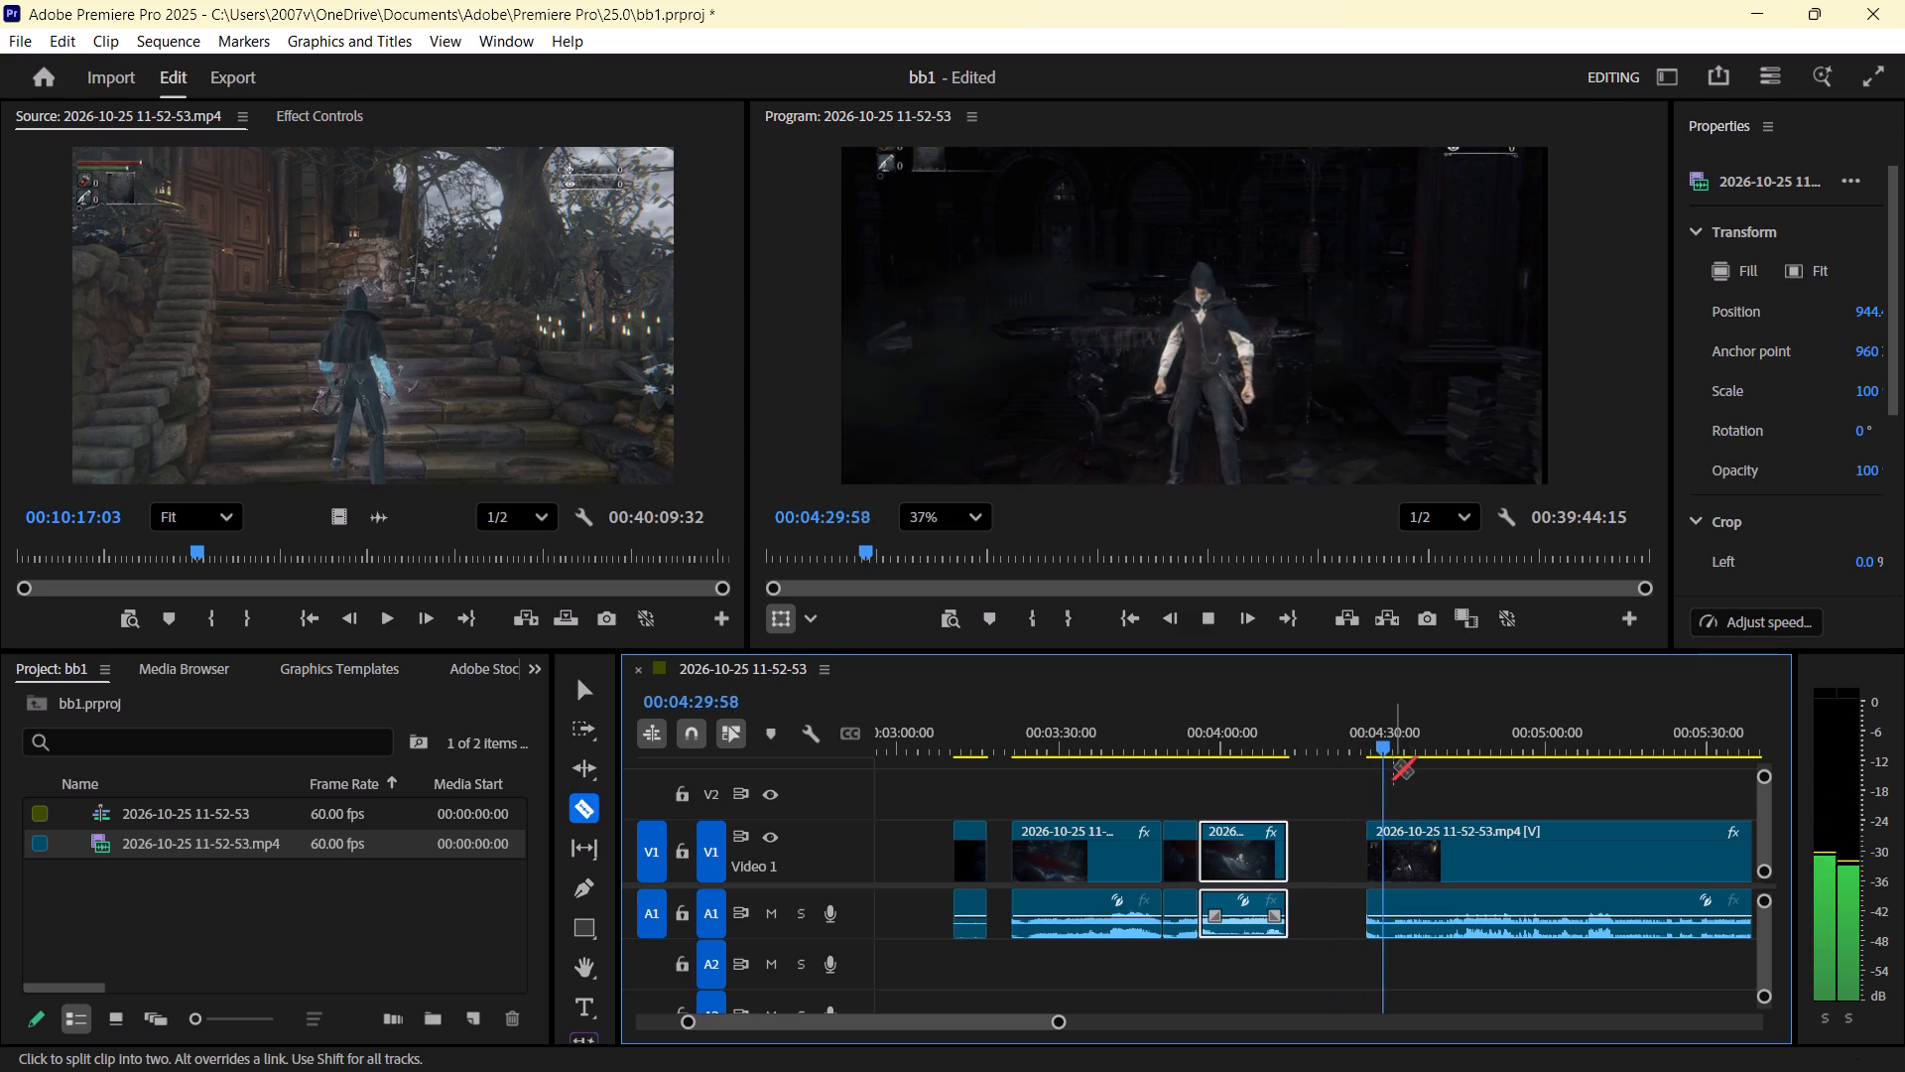
left_click(1390, 744)
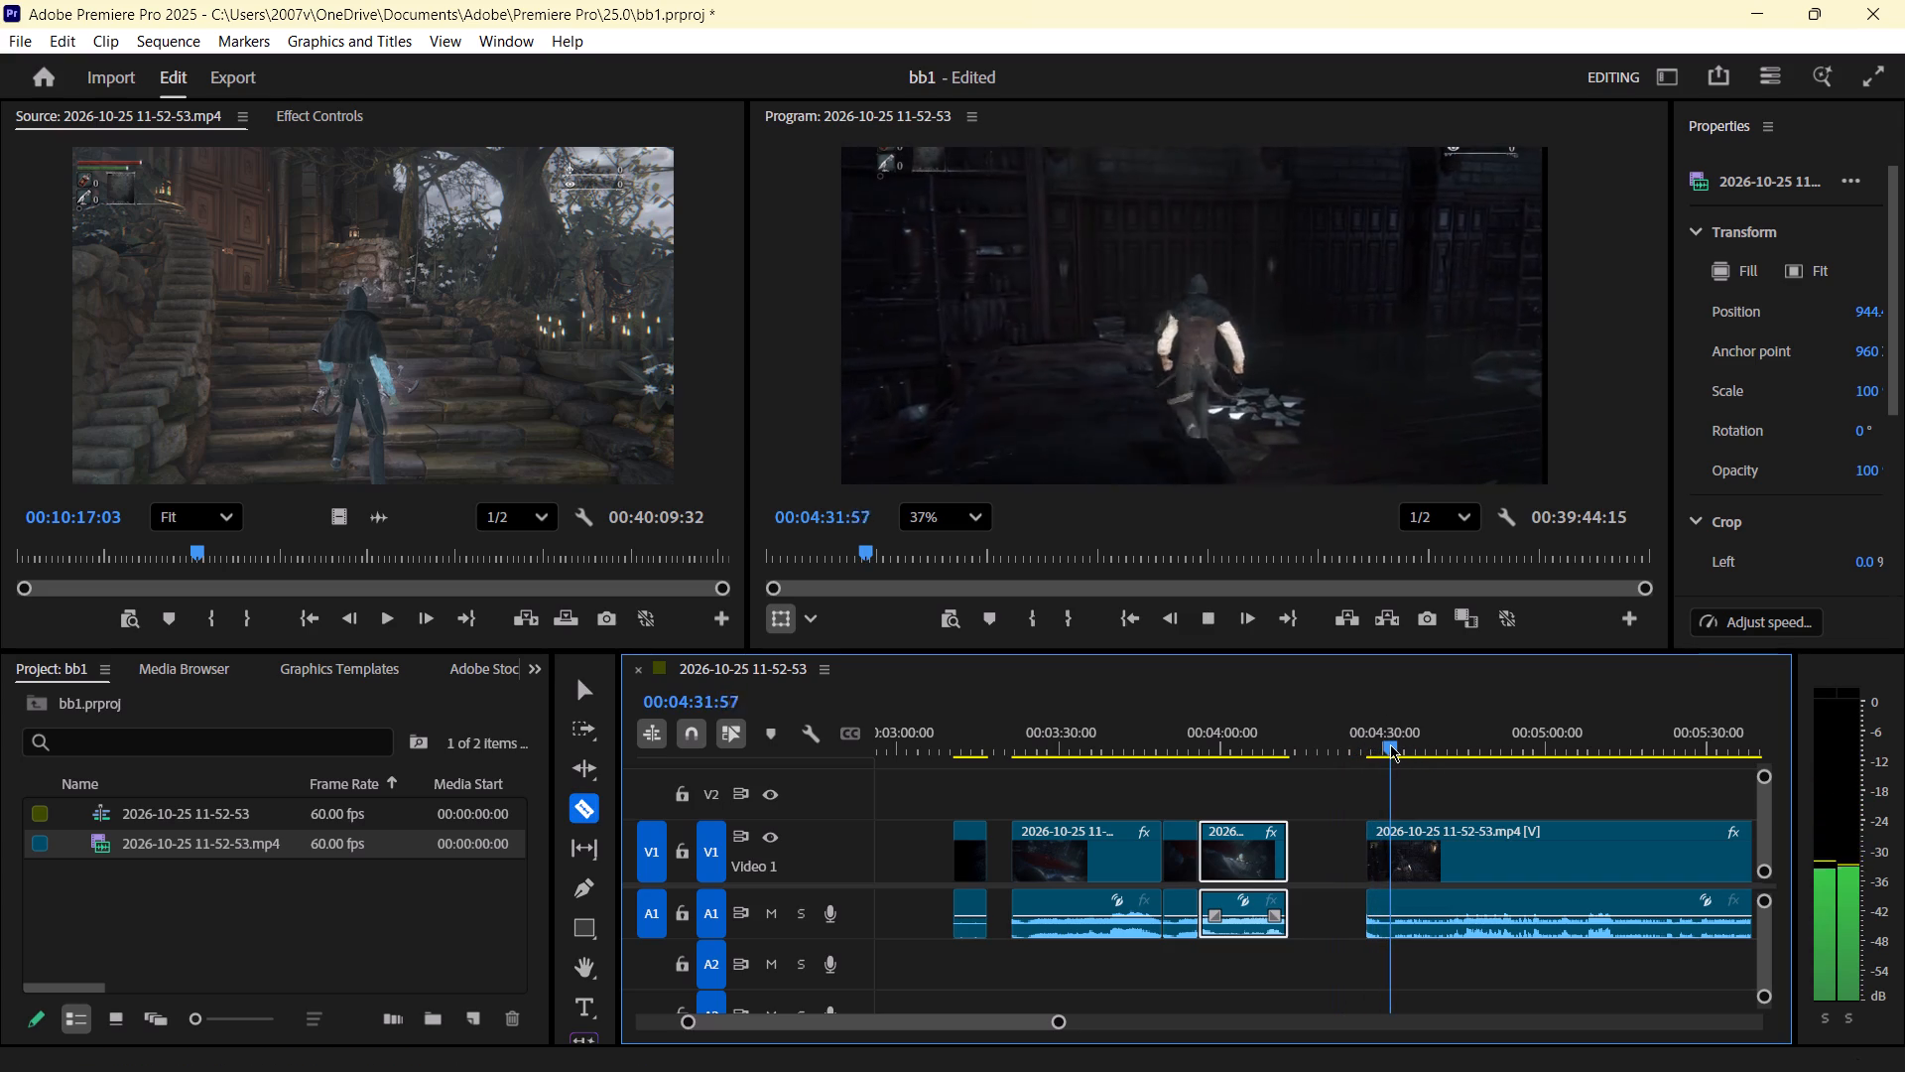
key("space")
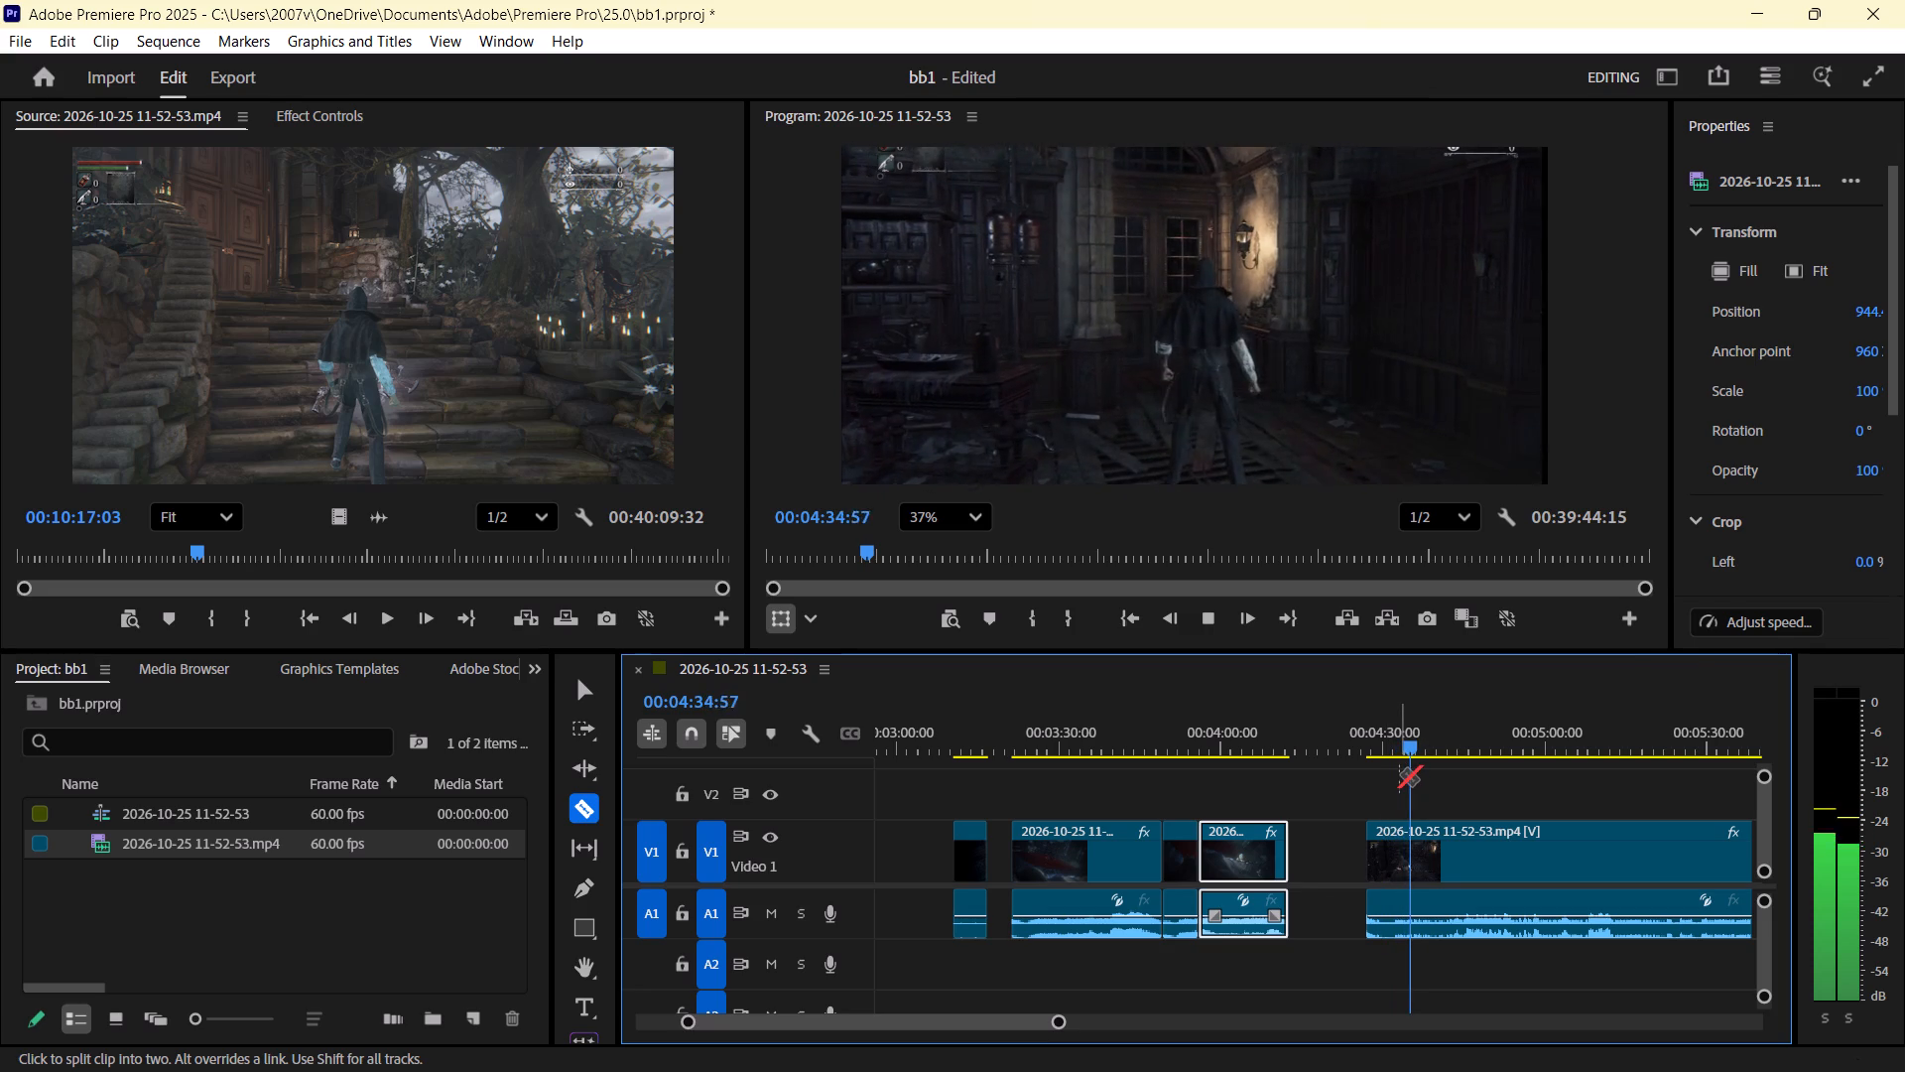
key("space")
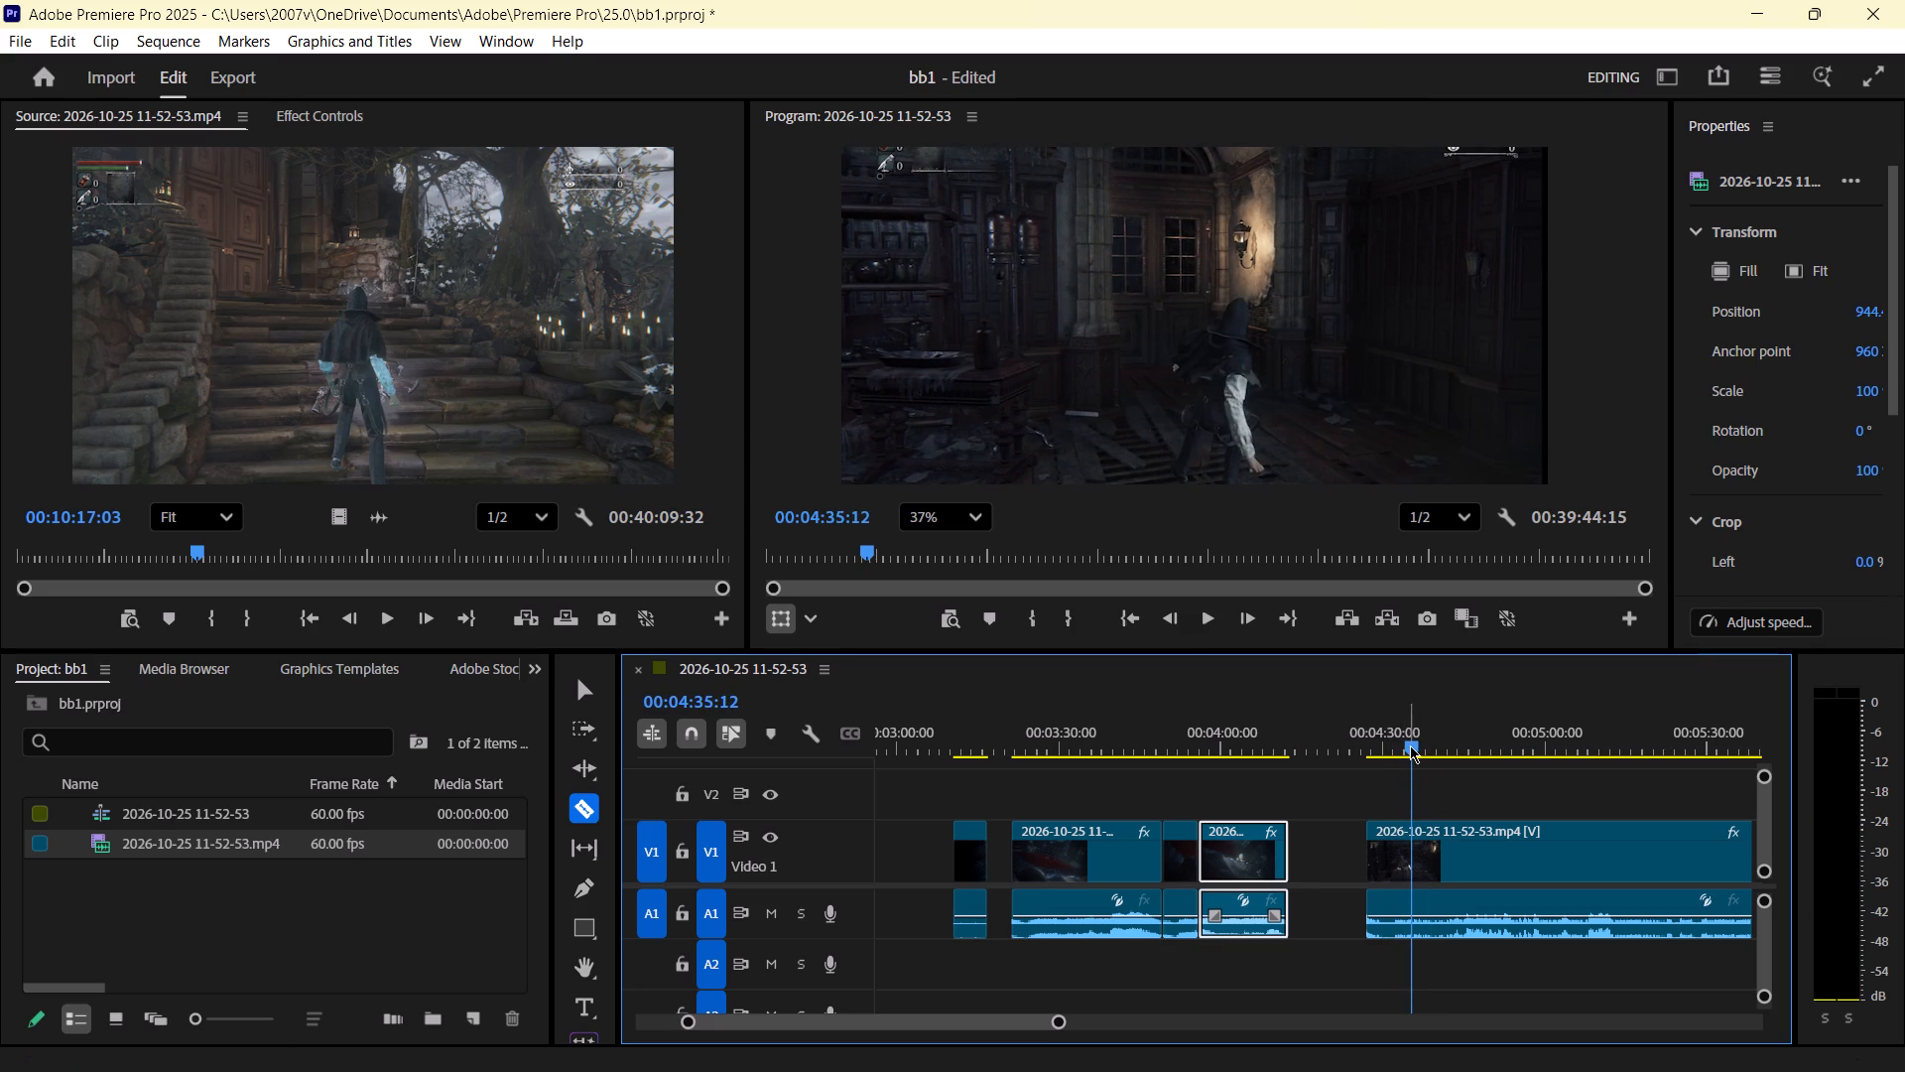
left_click(1414, 745)
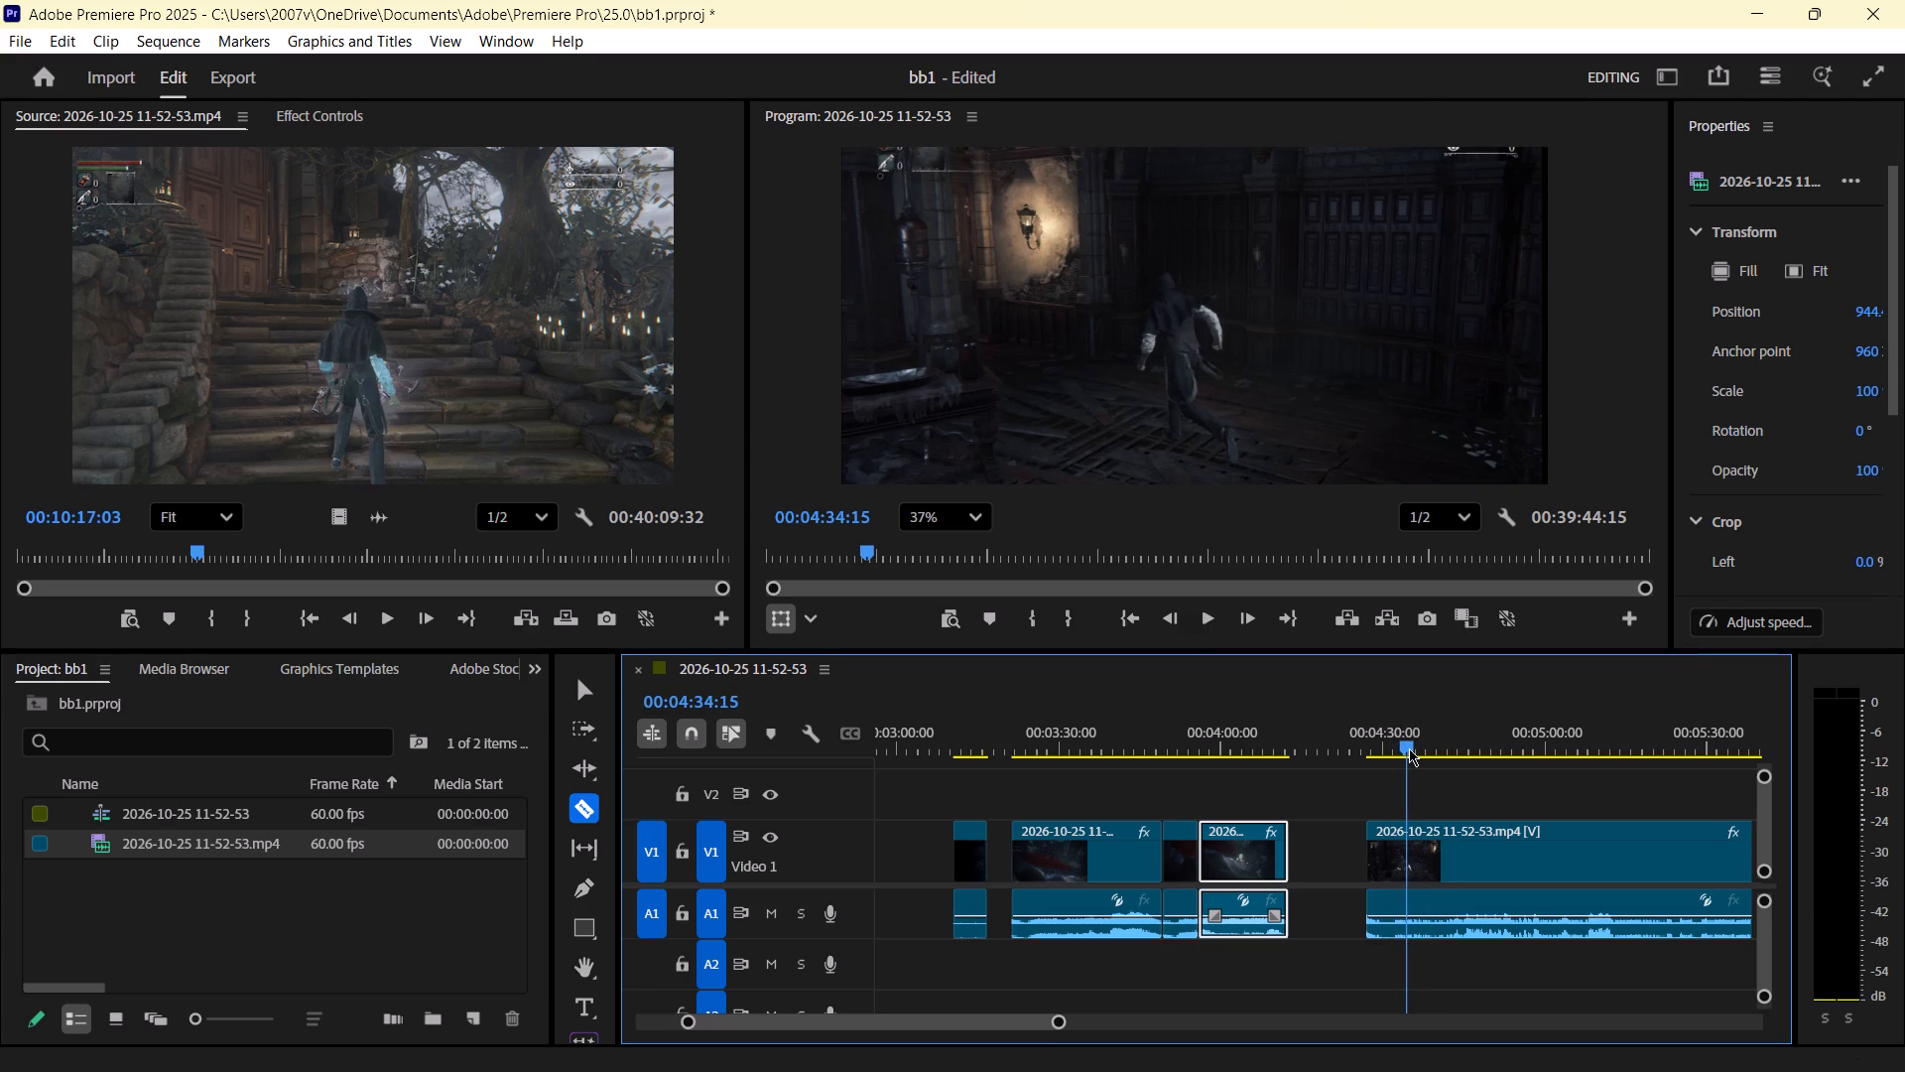
key("space")
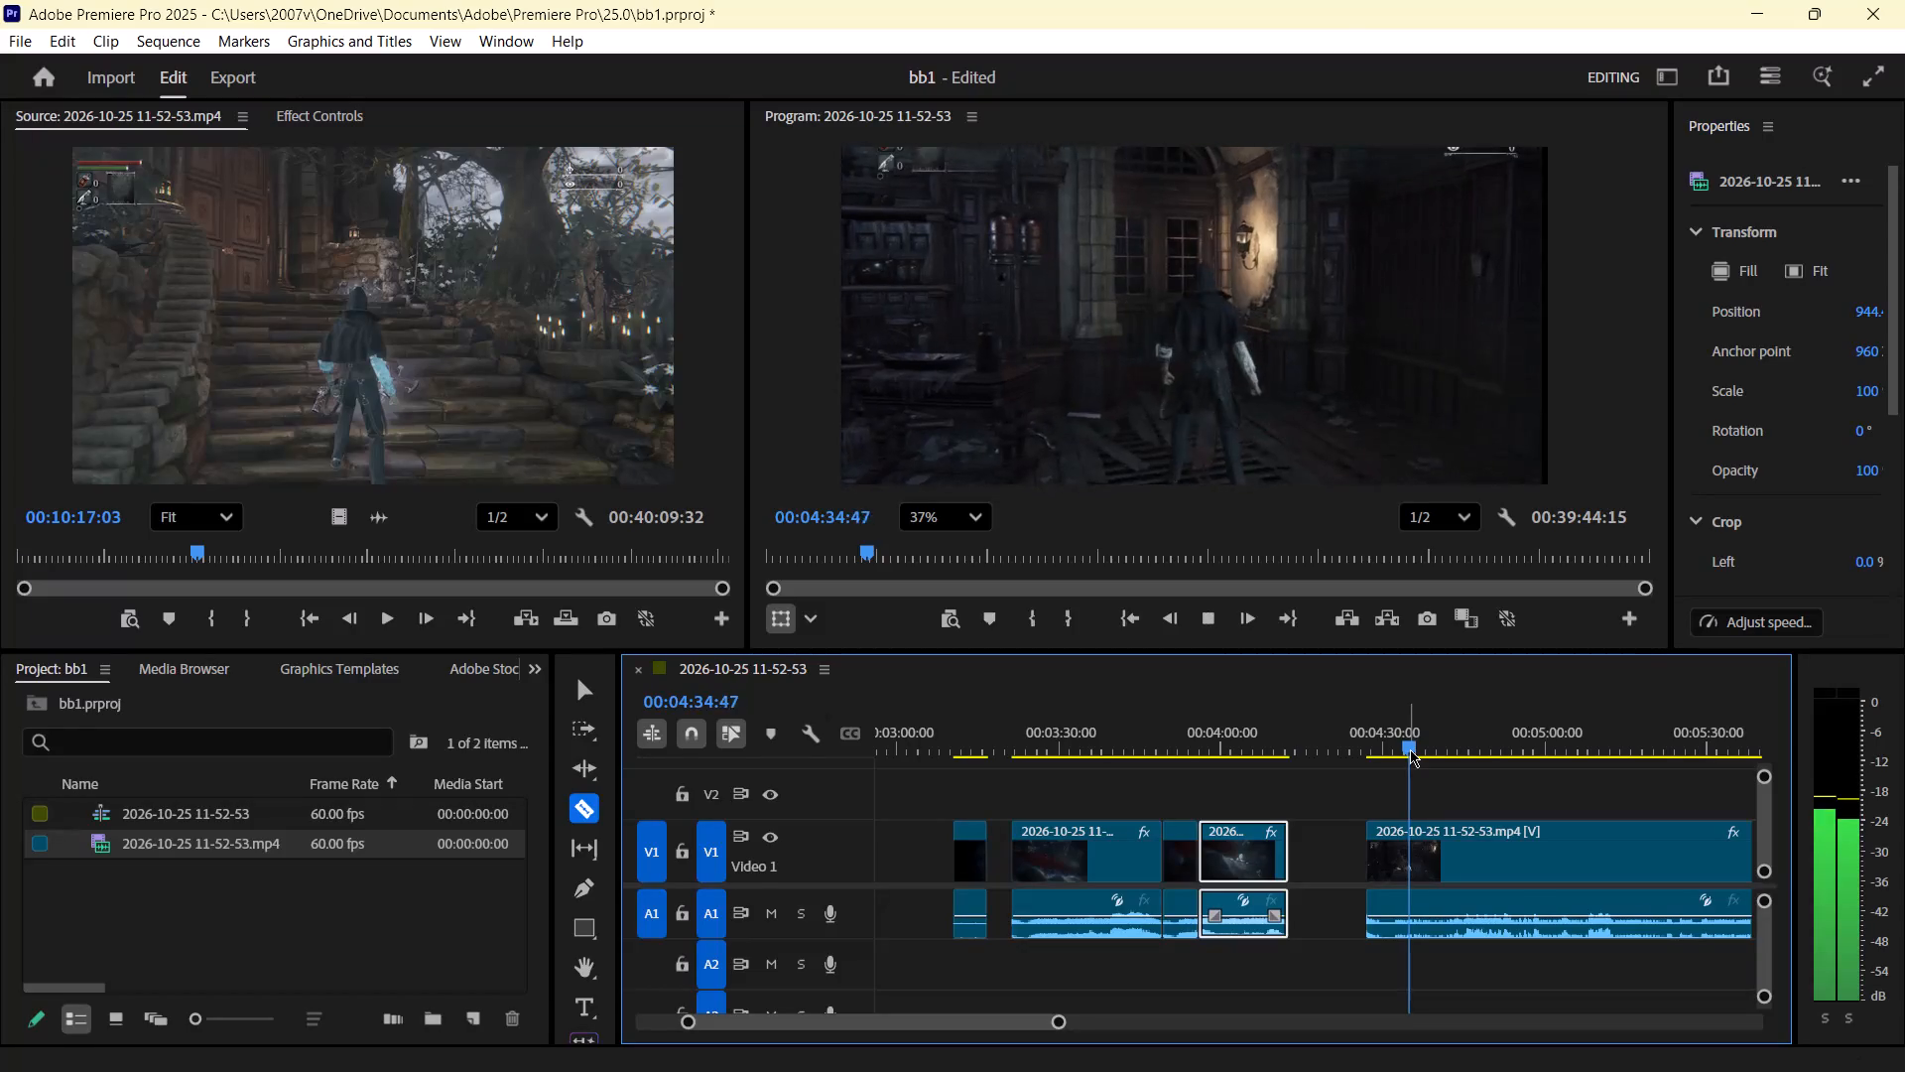
key("space")
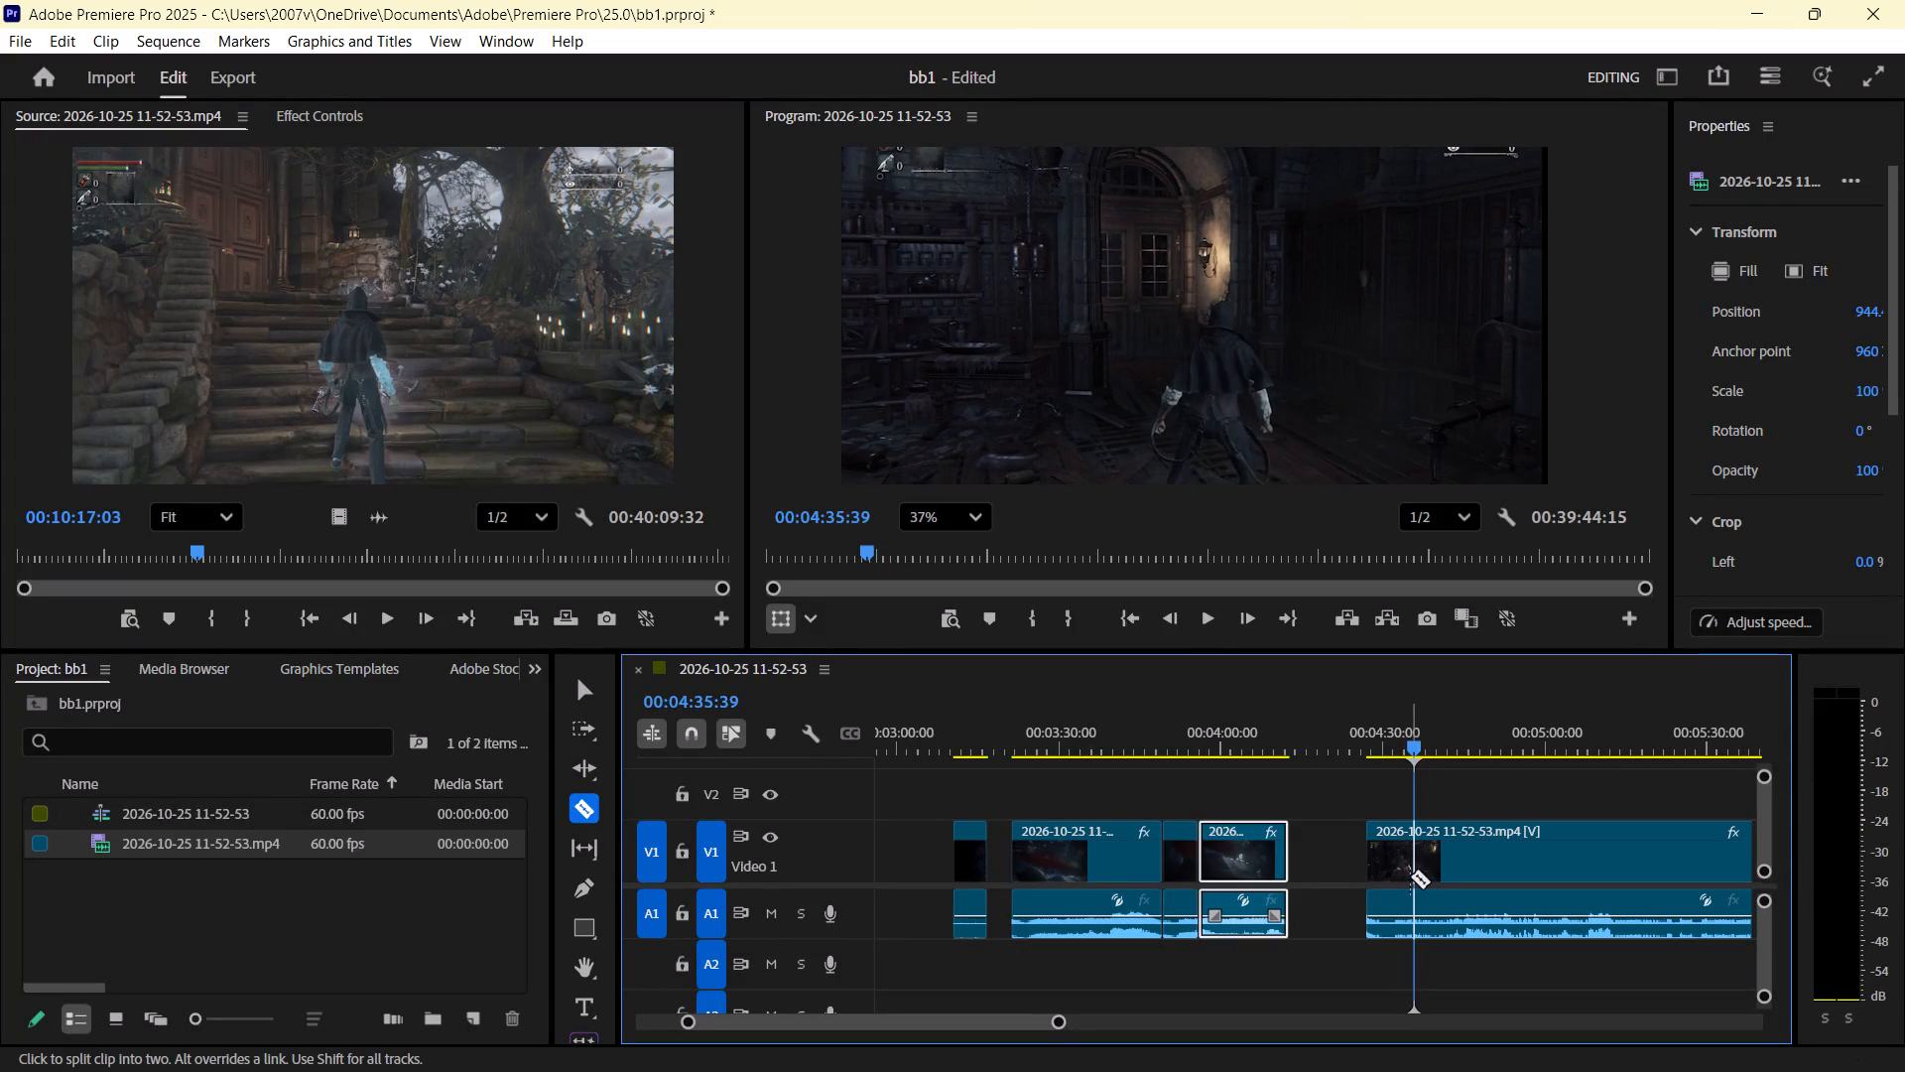
key("space")
key("space")
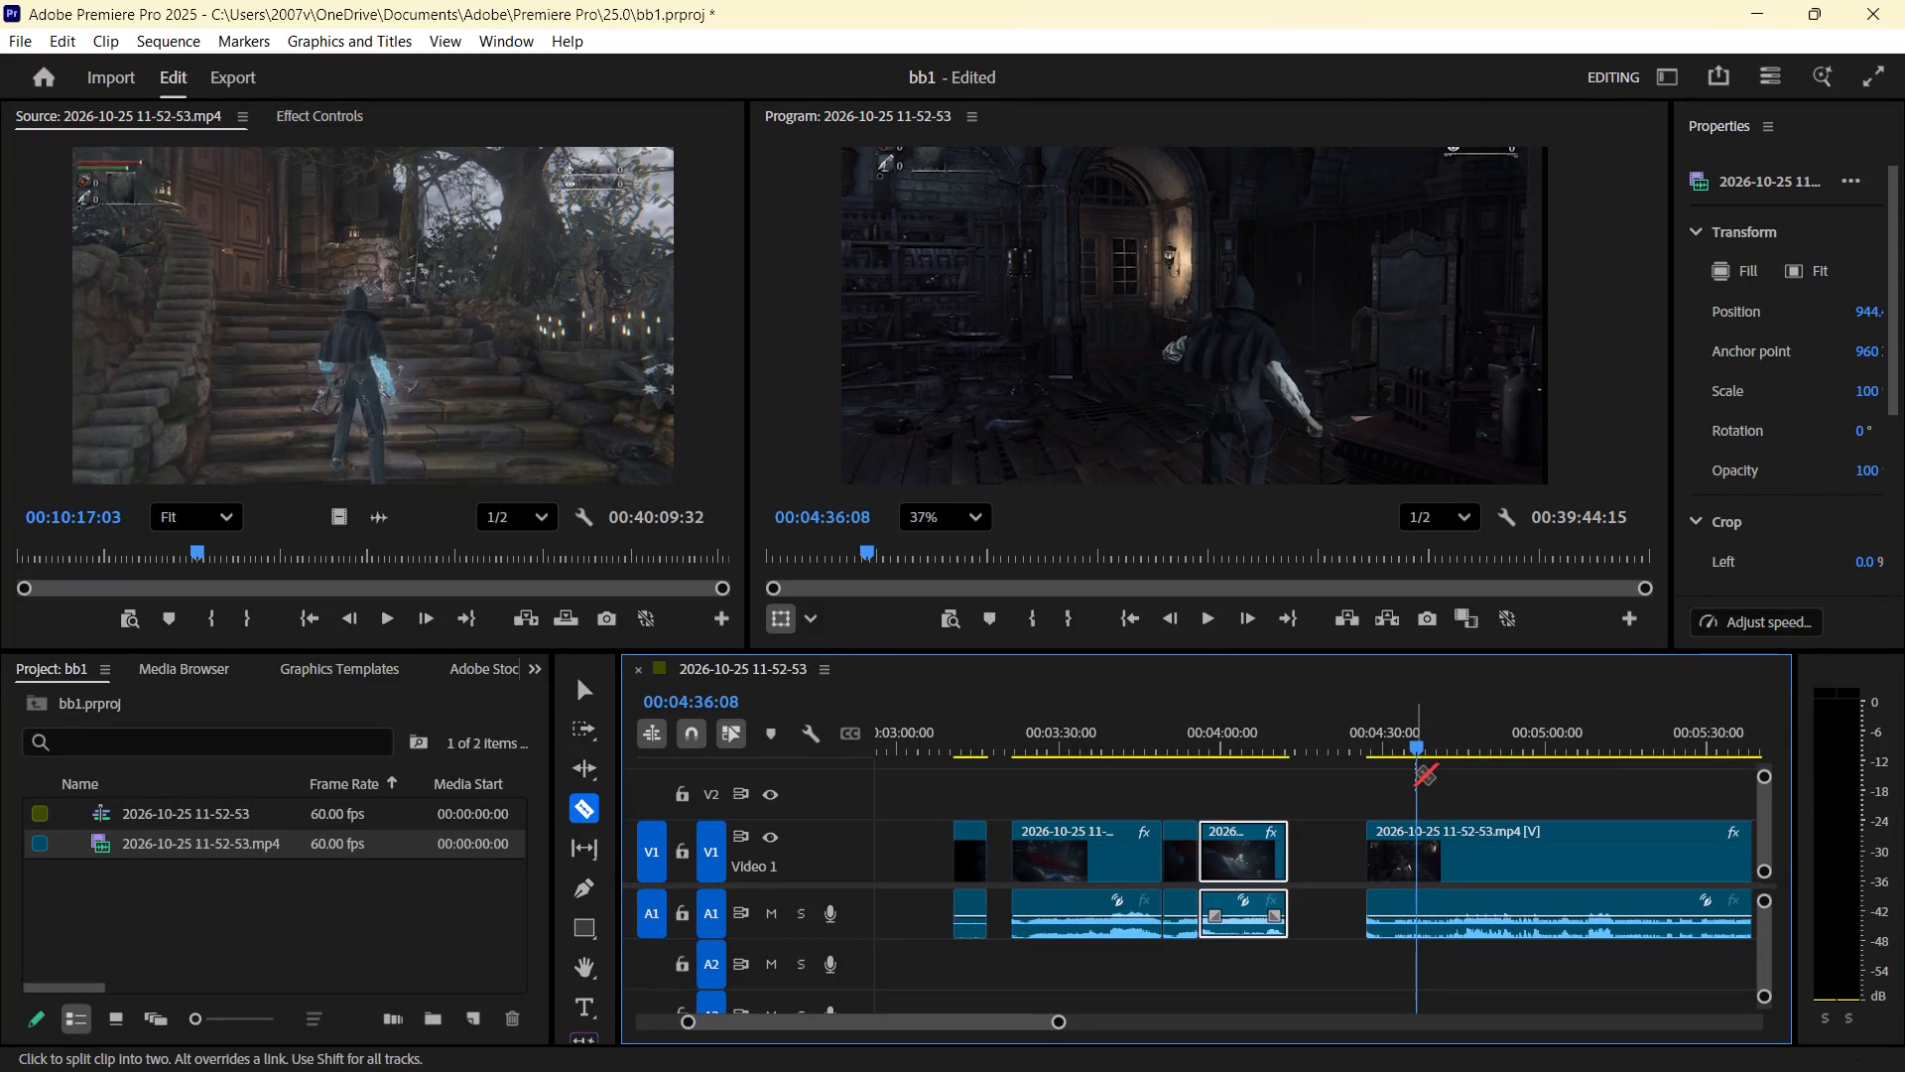
key("Left")
key("Left")
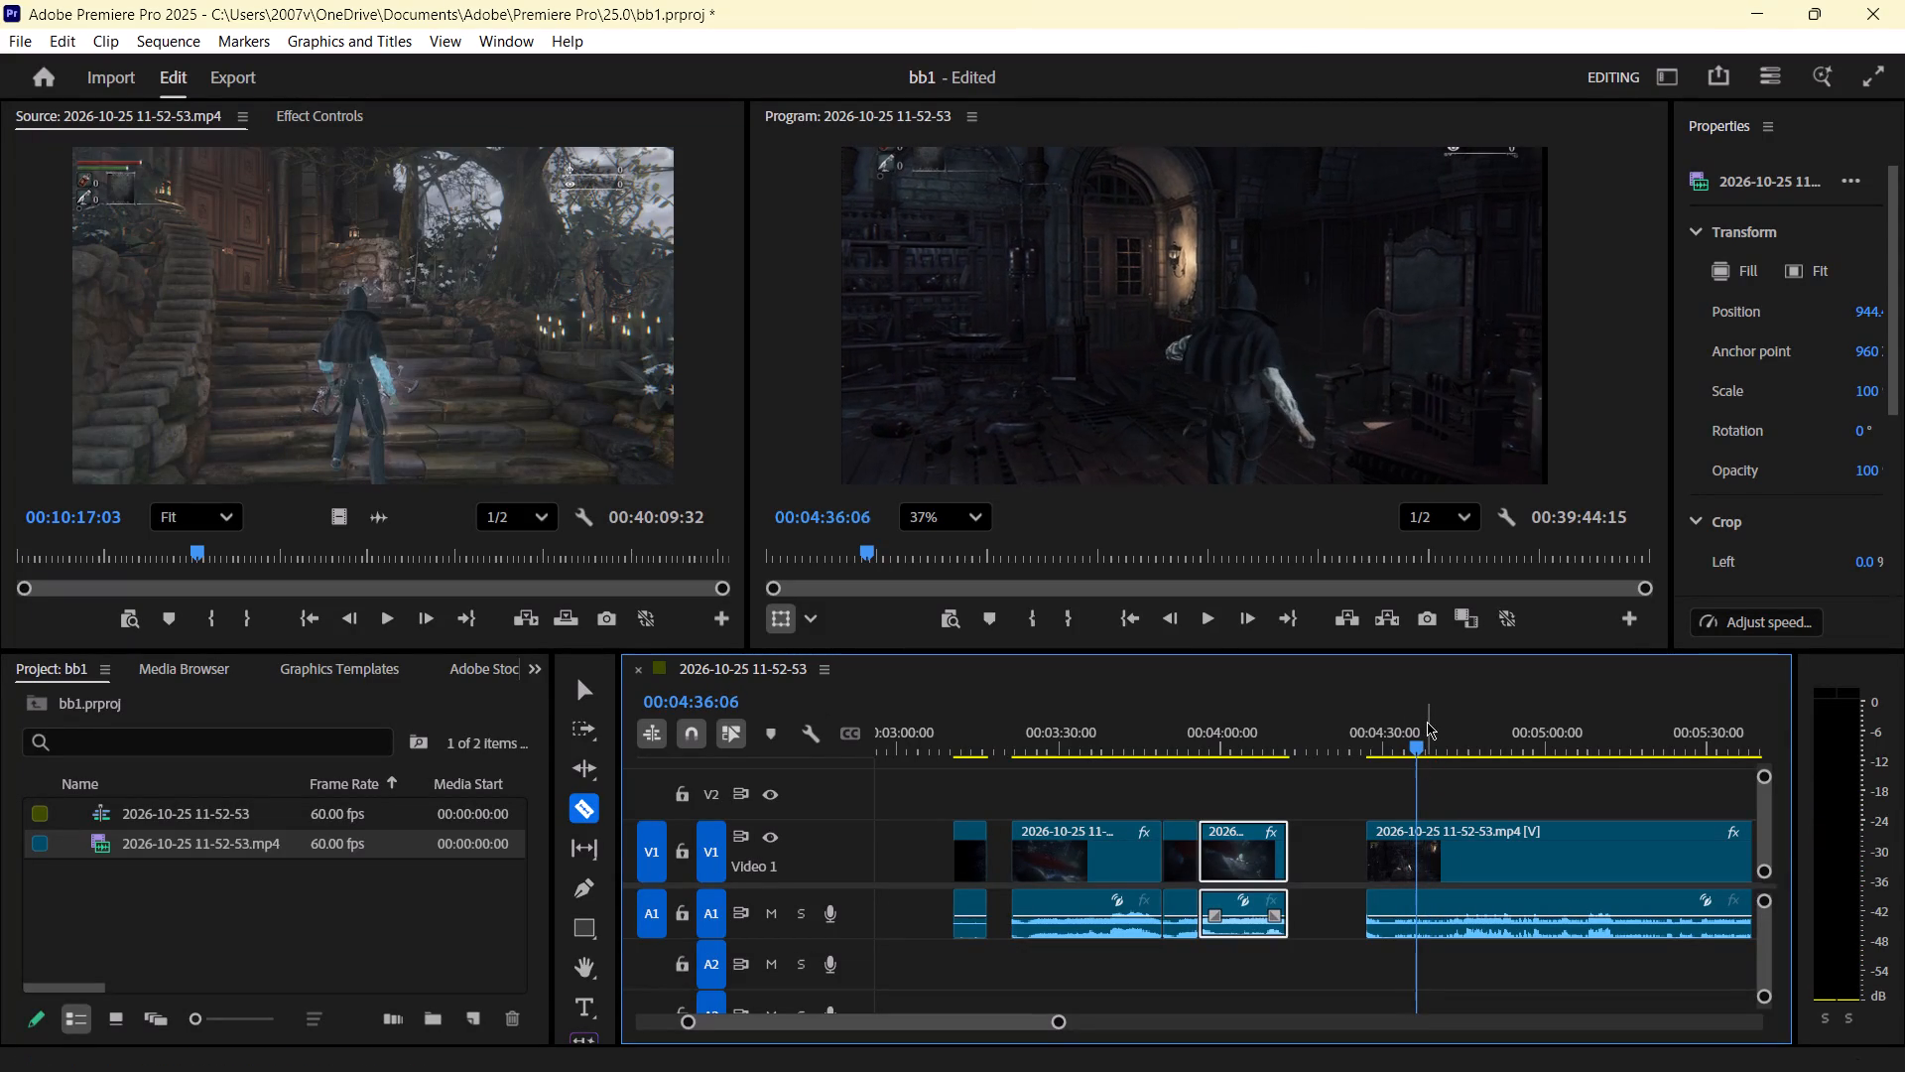
key("Left")
key("Left")
key("Left")
key("Left")
key("Left")
key("Left")
key("Left")
key("Left")
key("Left")
key("Left")
key("Left")
key("Left")
key("Left")
key("Left")
key("Left")
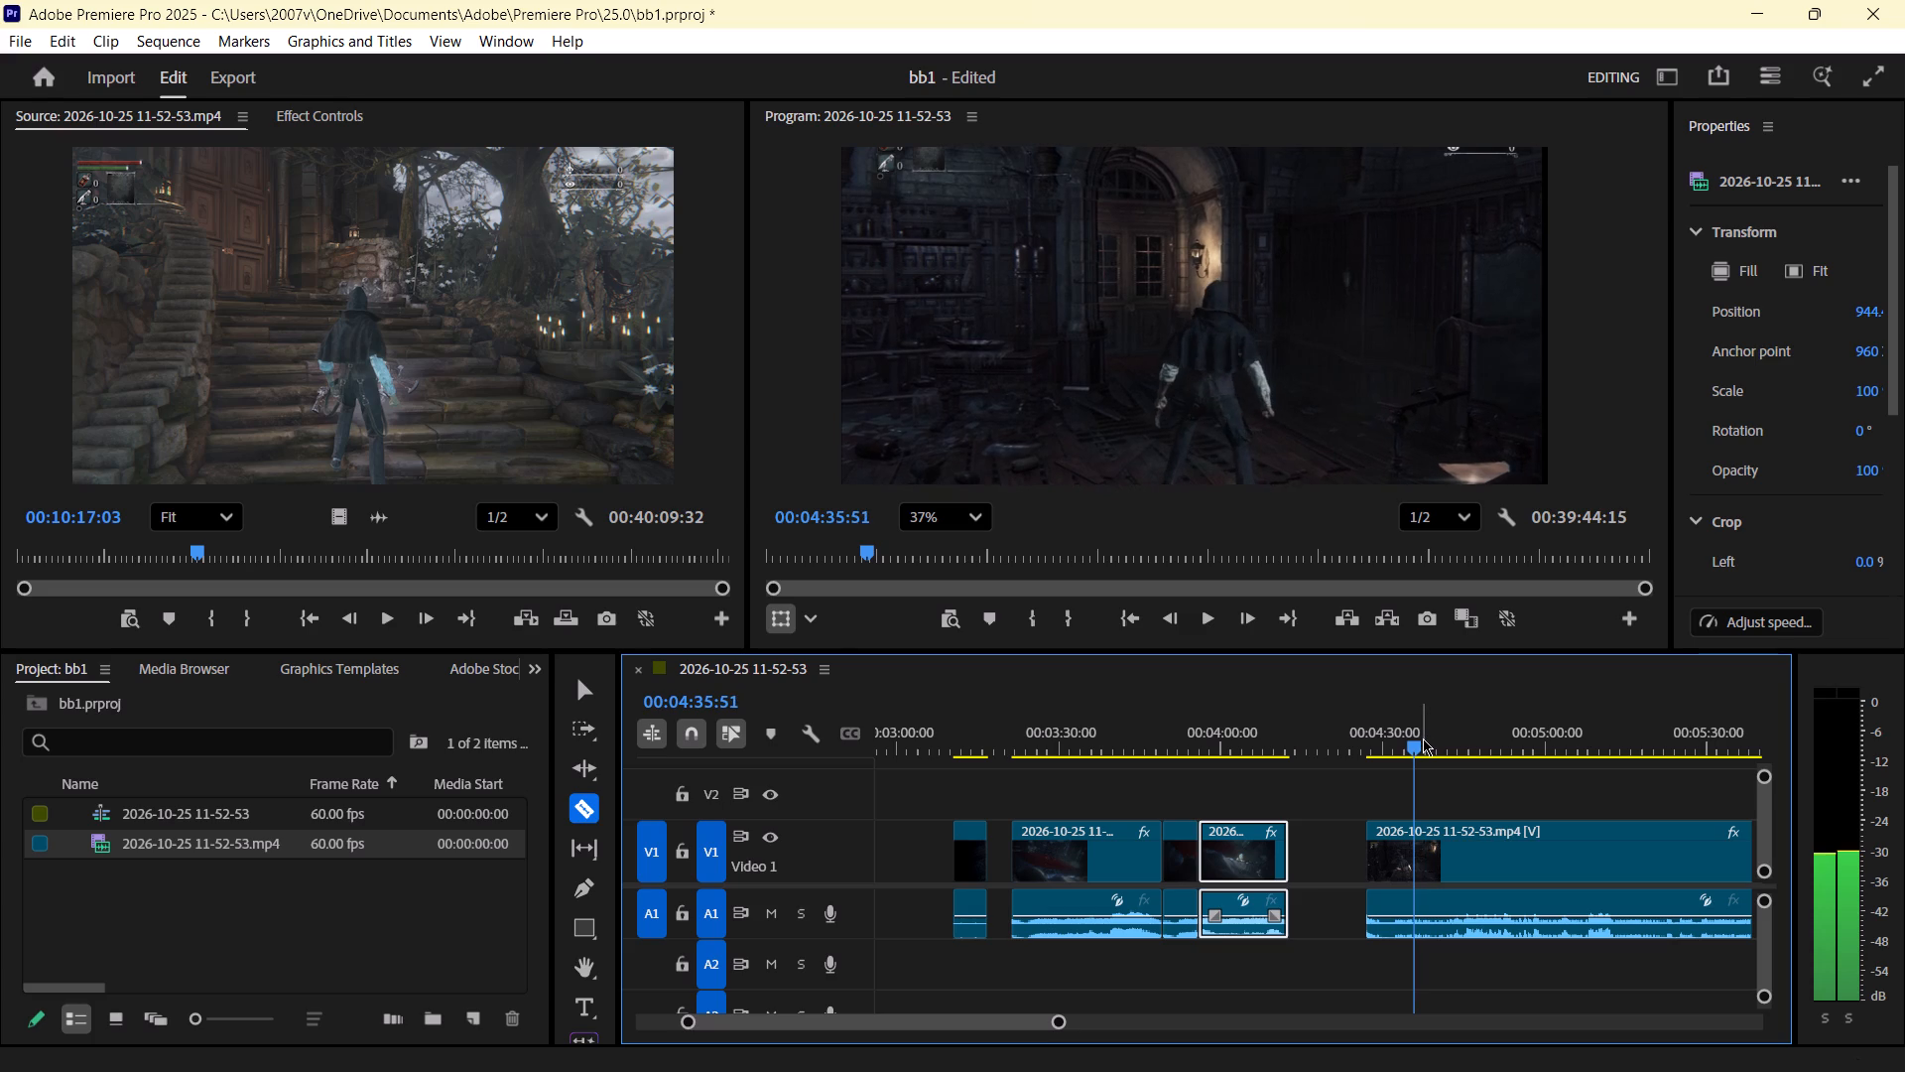
key("Left")
key("Left")
key("Left")
key("Left")
key("Left")
key("Left")
key("Left")
key("Left")
key("Left")
key("Left")
key("Left")
key("Left")
key("Left")
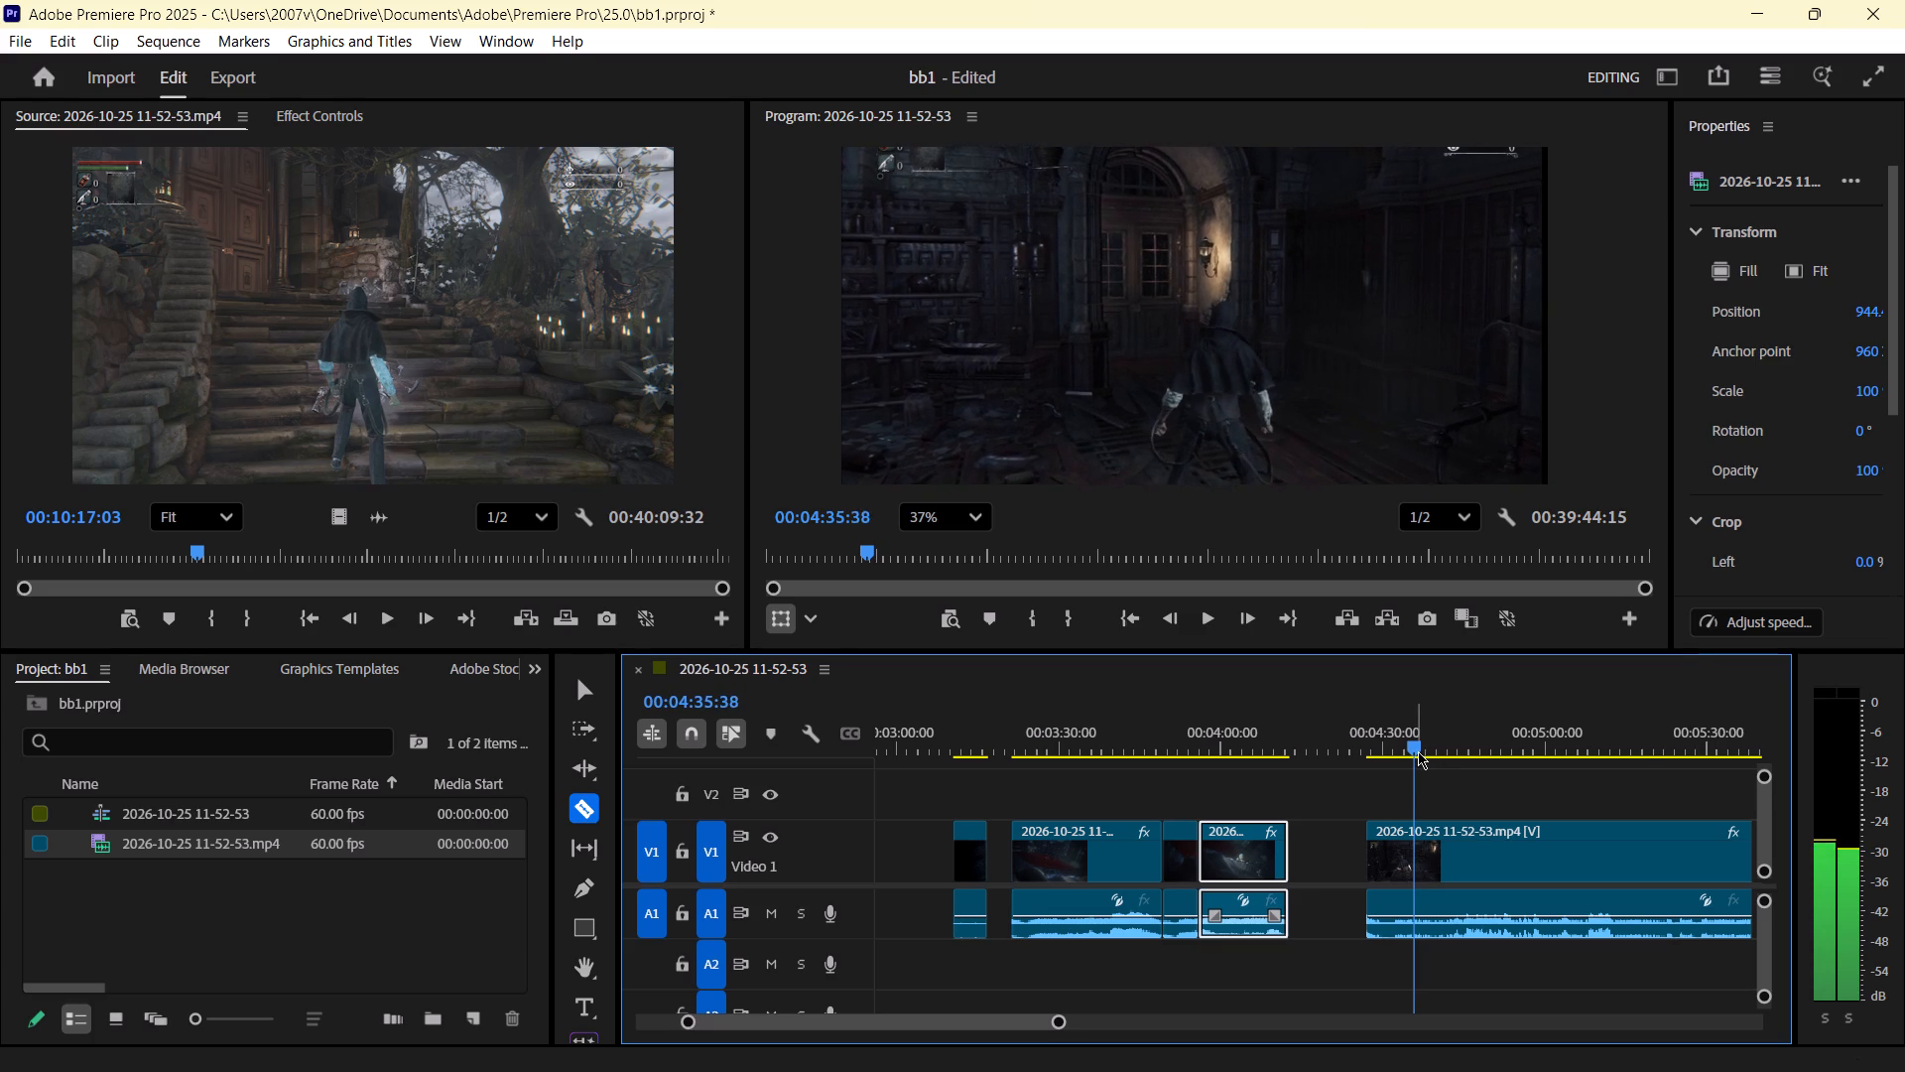
key("Left")
key("Left")
key("Left")
key("Left")
key("Left")
key("Left")
key("Left")
key("Left")
key("Left")
key("Left")
key("Left")
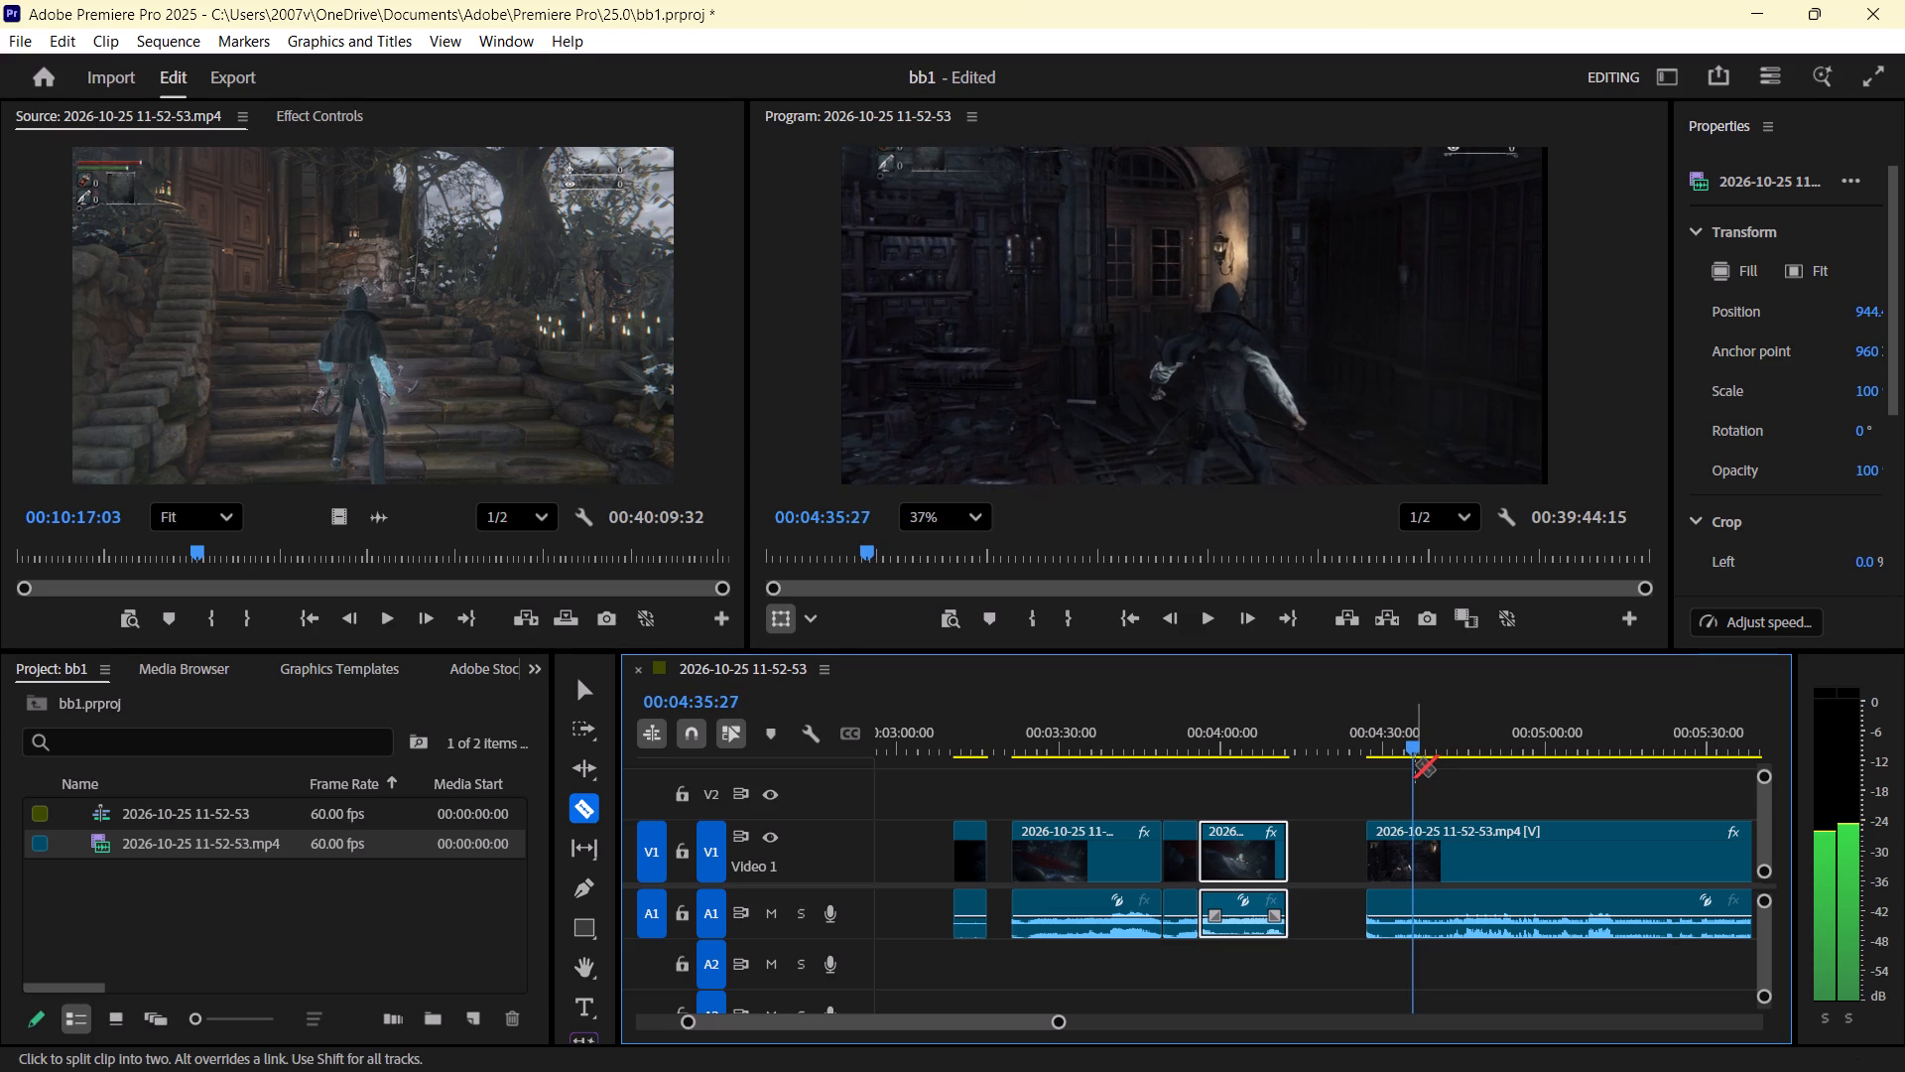
left_click(1411, 831)
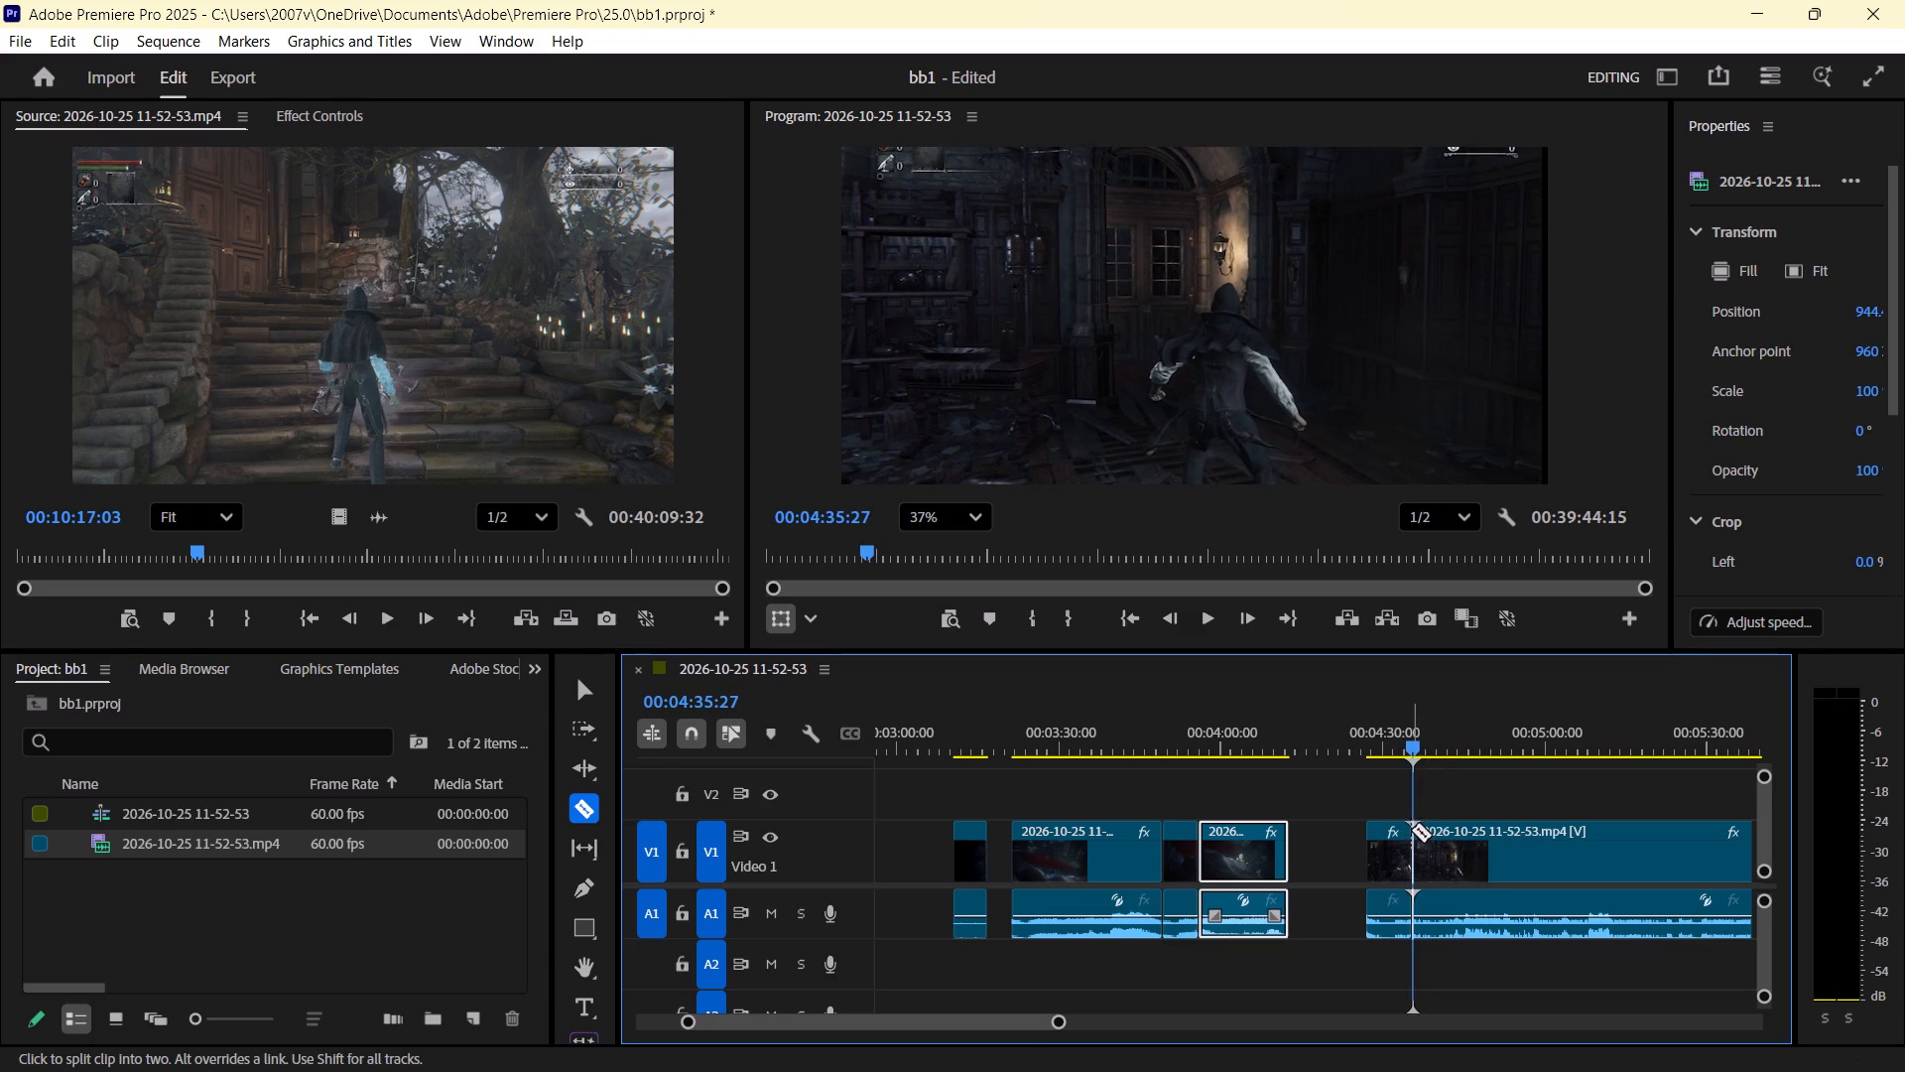
Replay the clinic room footage around 00:04:35 to 00:04:38, stepping back frame by frame to about 00:04:37.
key("space")
left_click_drag(1423, 742, 1424, 742)
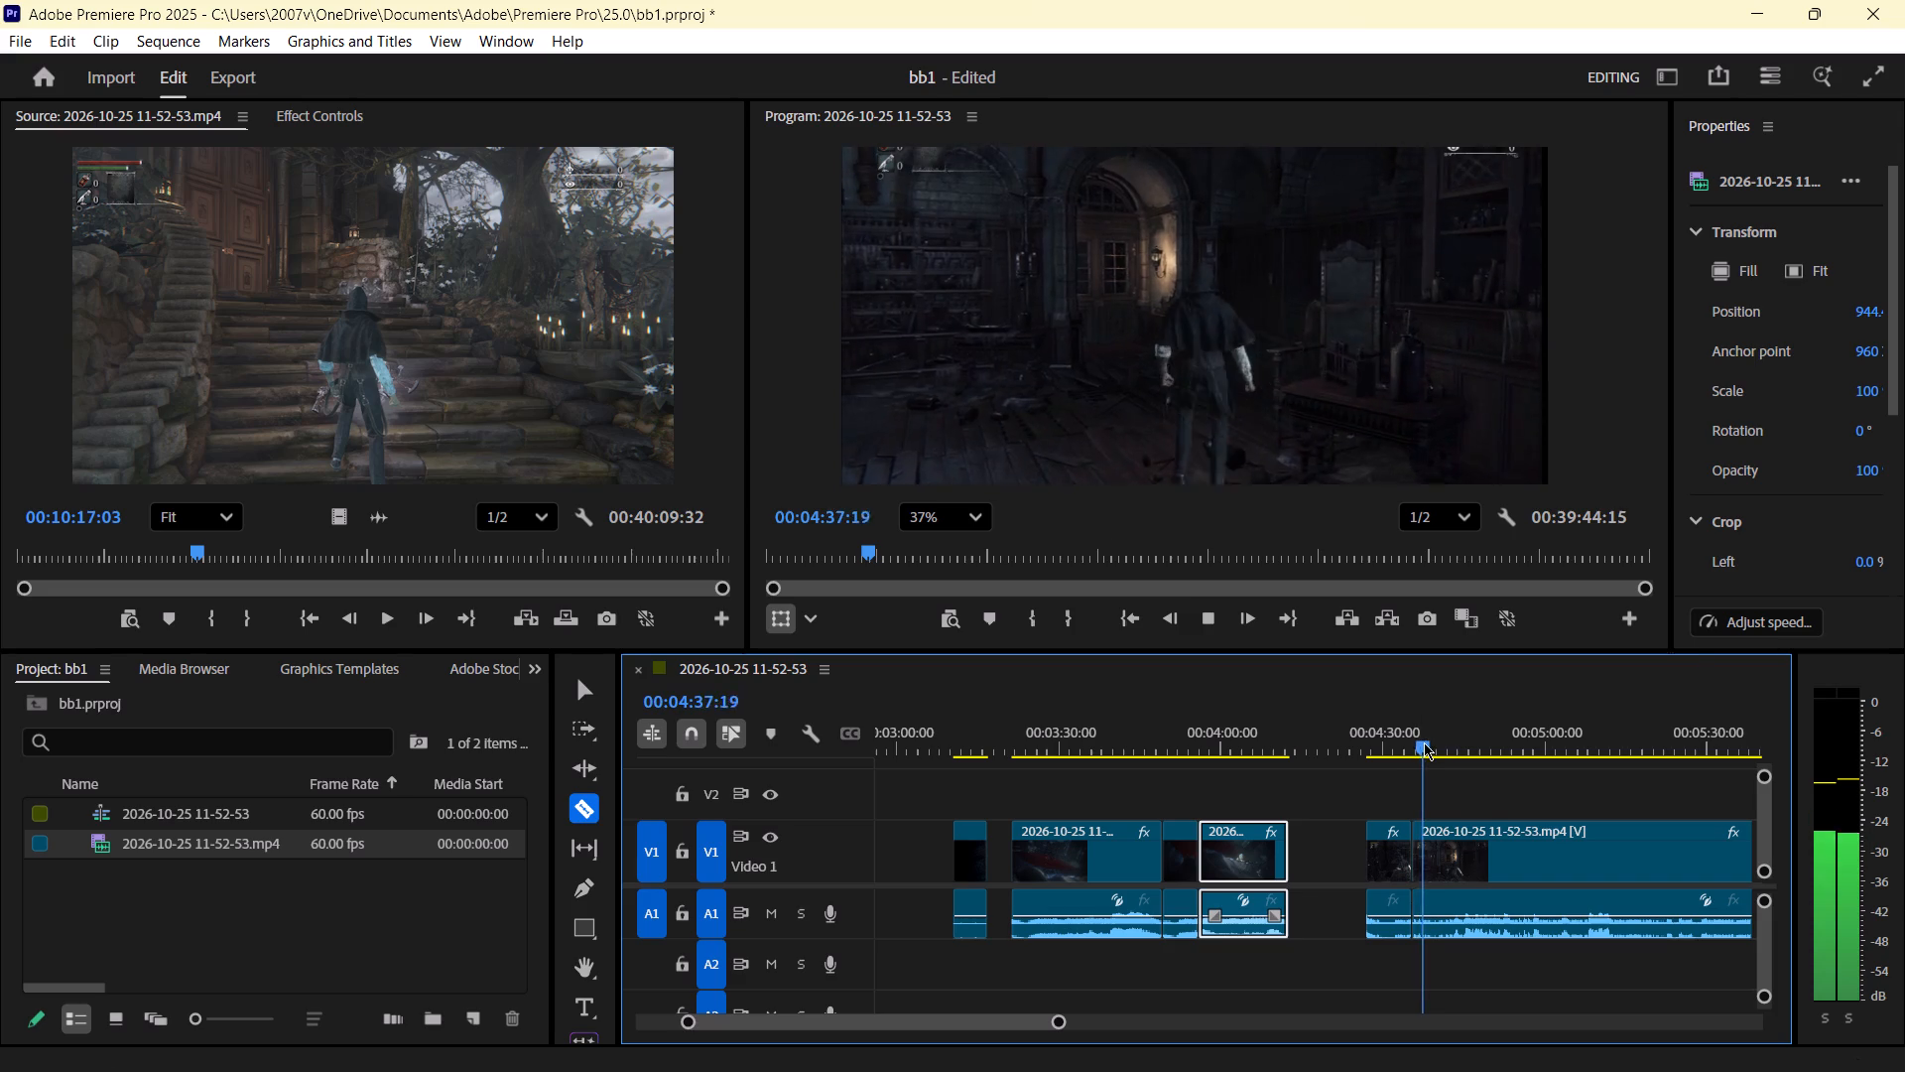
left_click_drag(1424, 742, 1403, 746)
key("space")
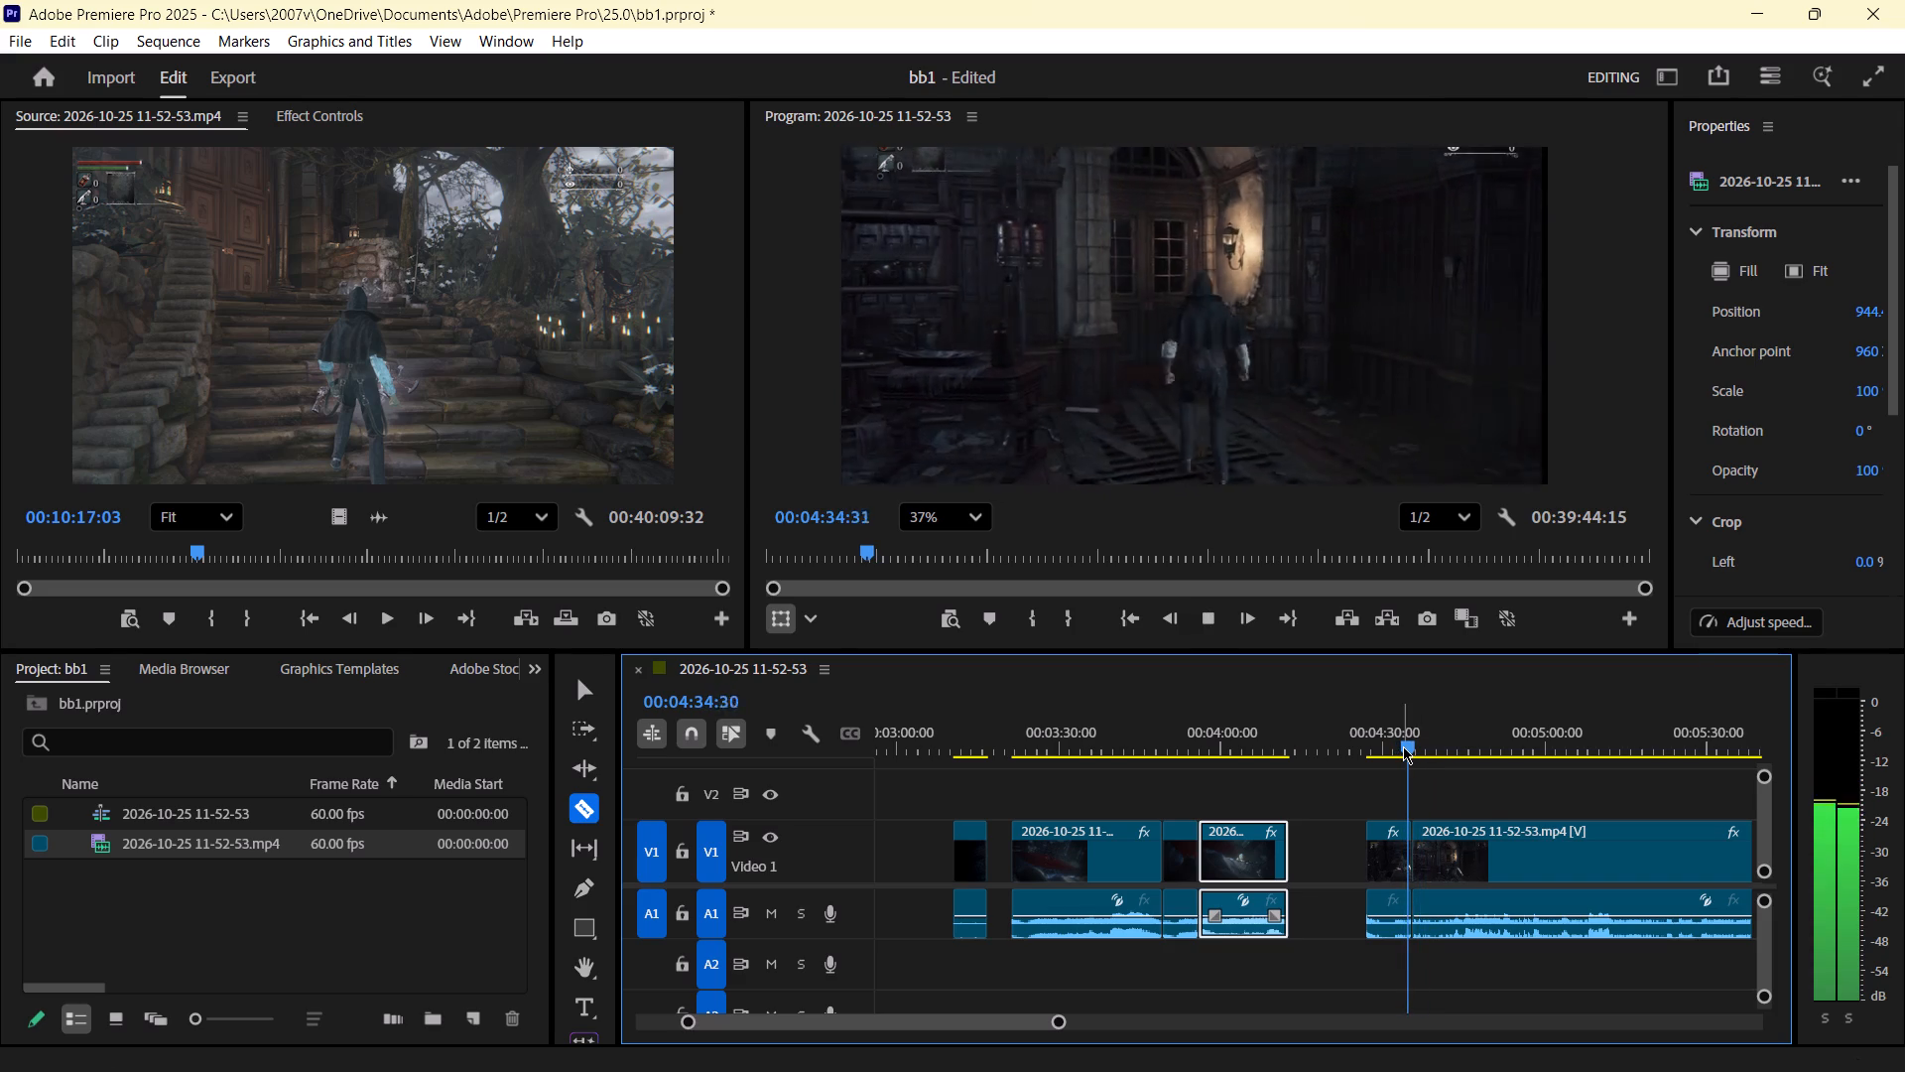
key("space")
key("space")
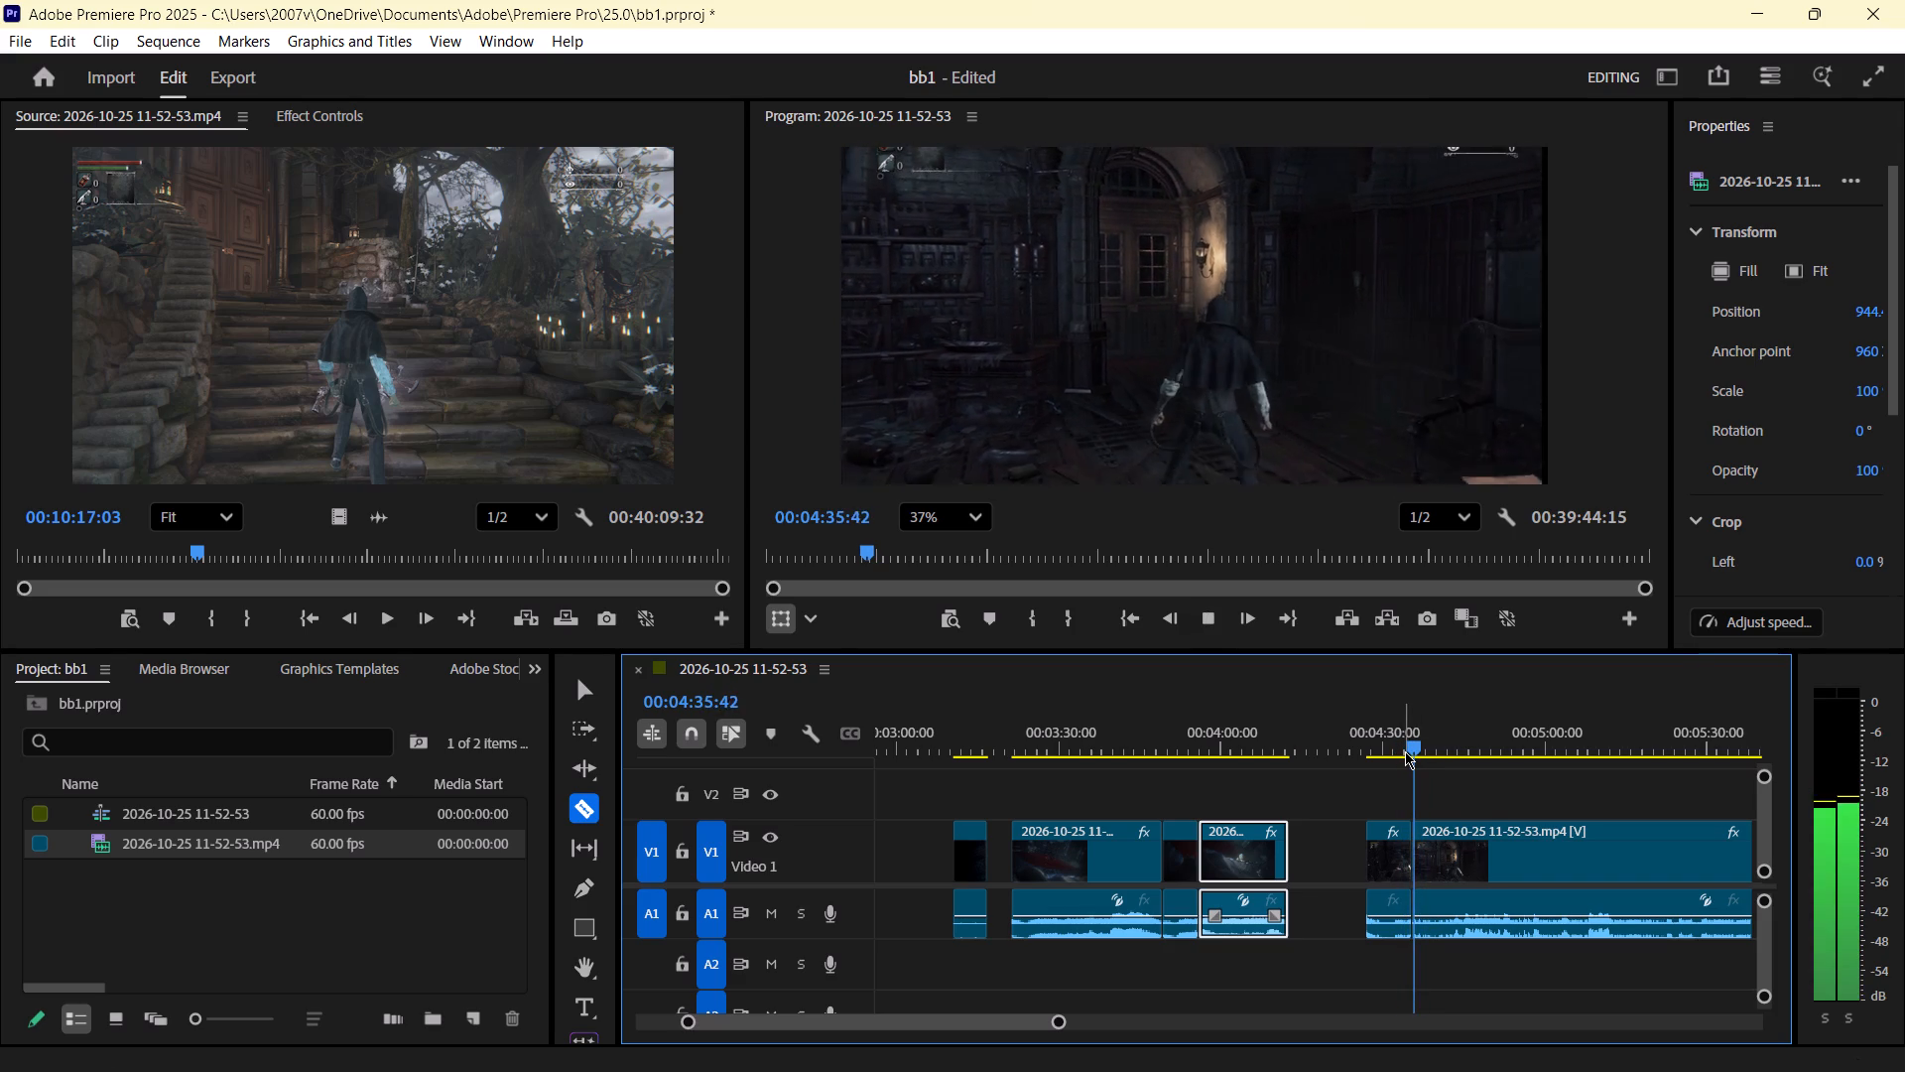
key("space")
key("space")
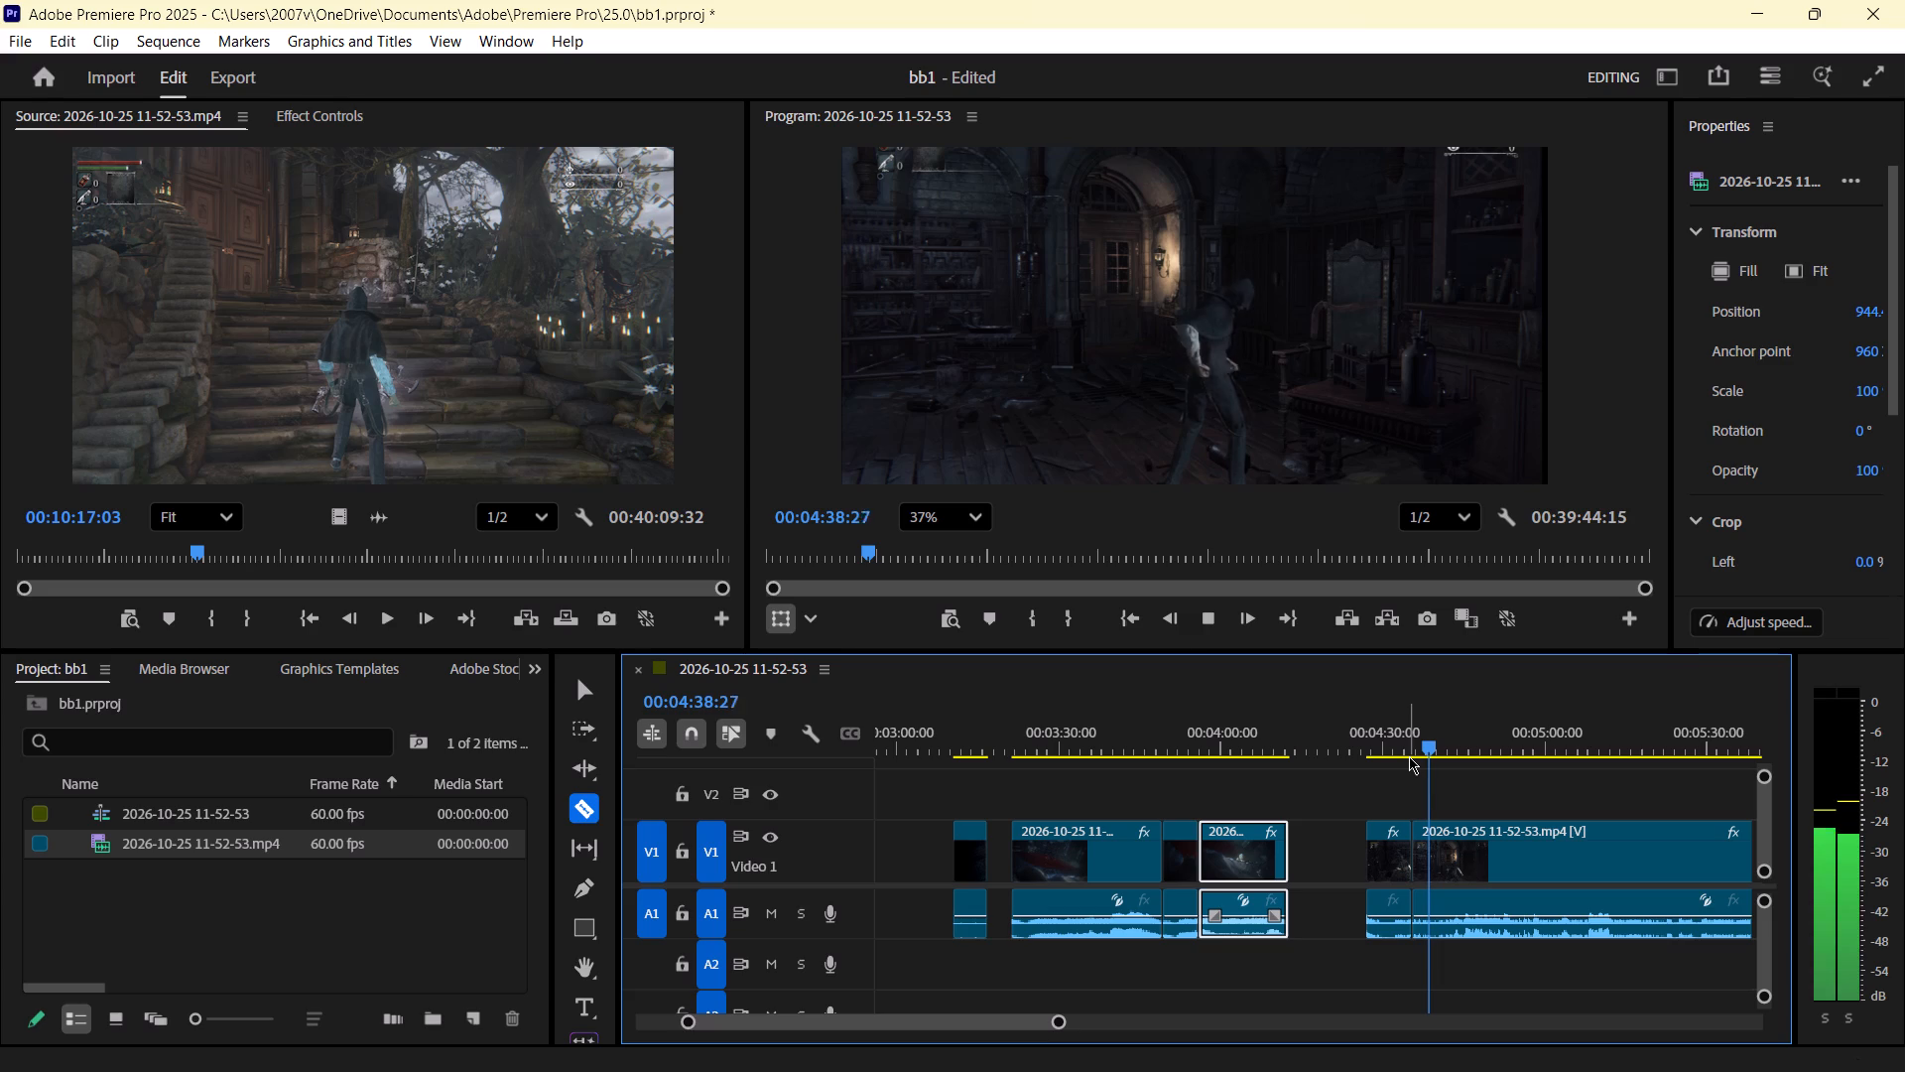
key("Left")
key("Left")
key("Left")
key("Left")
key("Left")
key("Left")
key("Left")
key("Left")
key("Left")
key("Left")
key("Left")
key("Left")
key("Left")
key("Left")
key("Left")
key("Left")
key("Left")
key("Left")
key("Left")
key("Left")
key("Left")
key("Left")
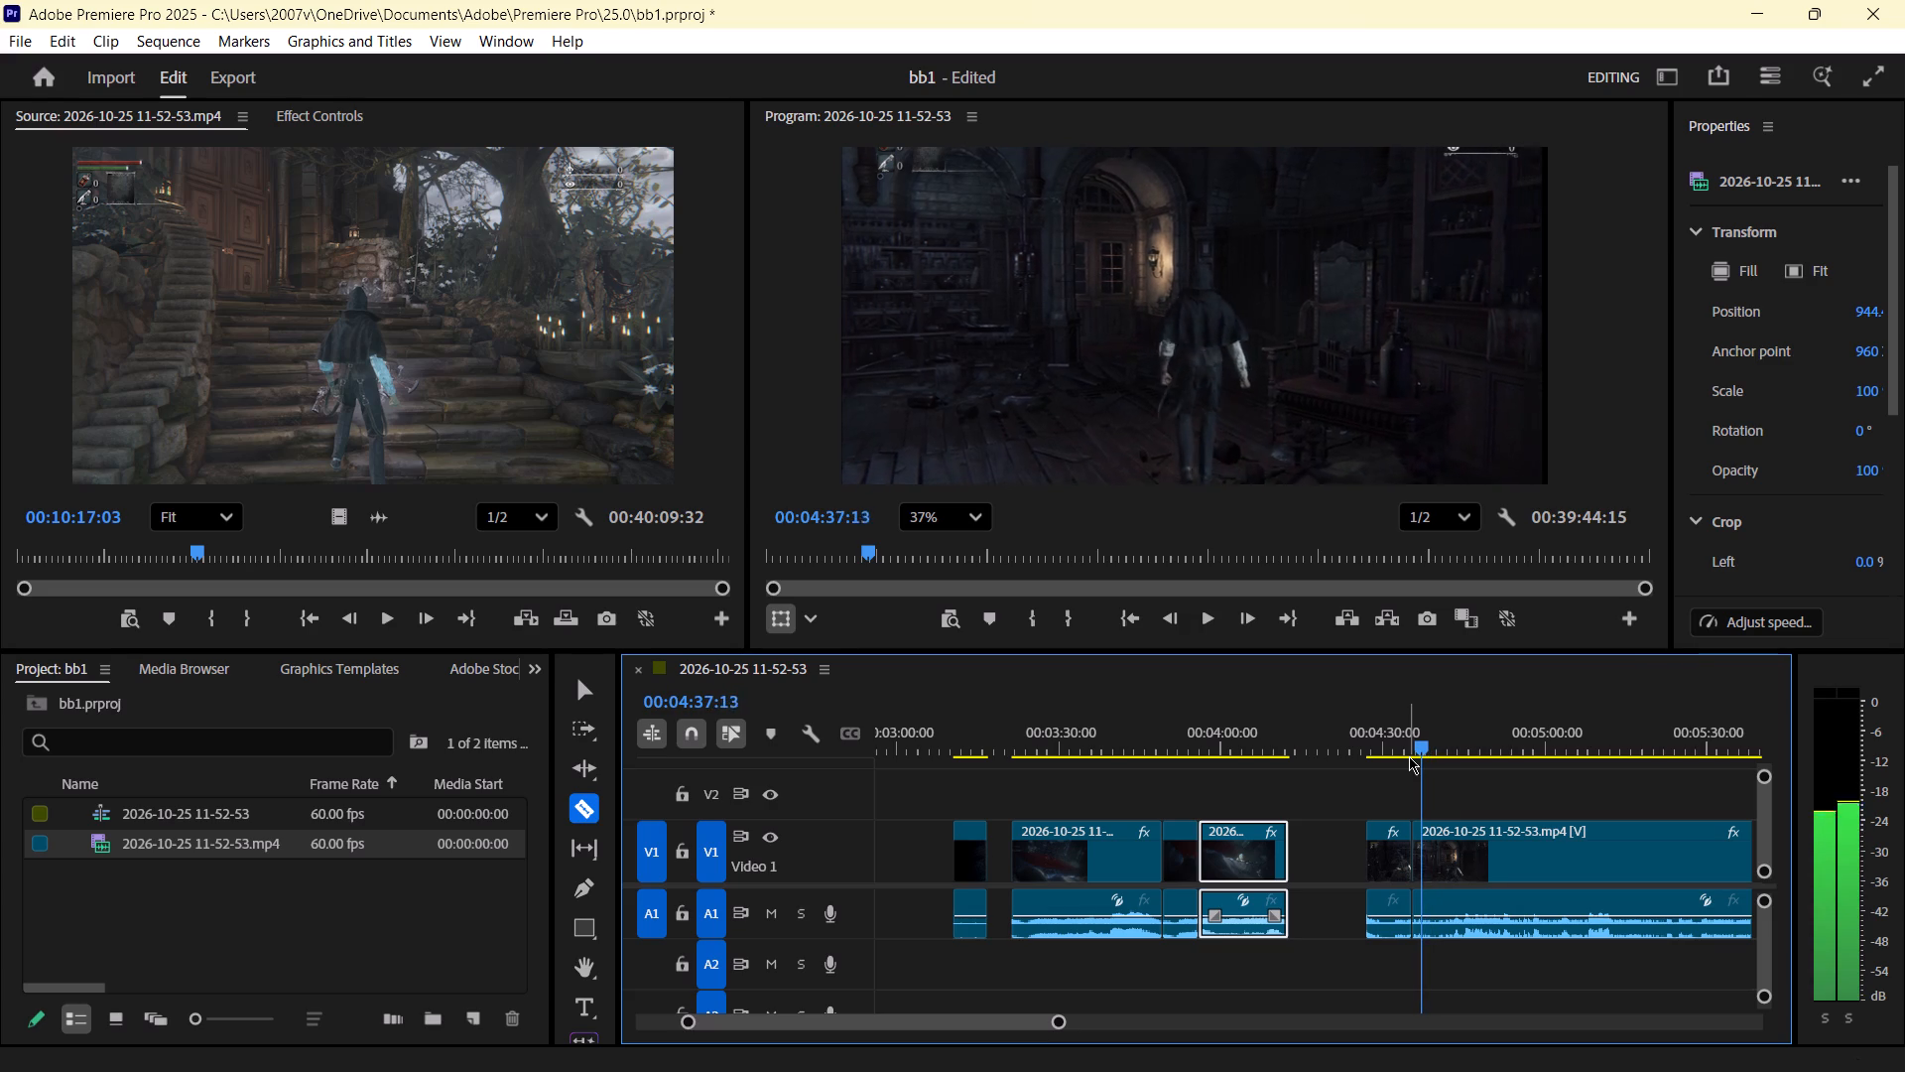
key("space")
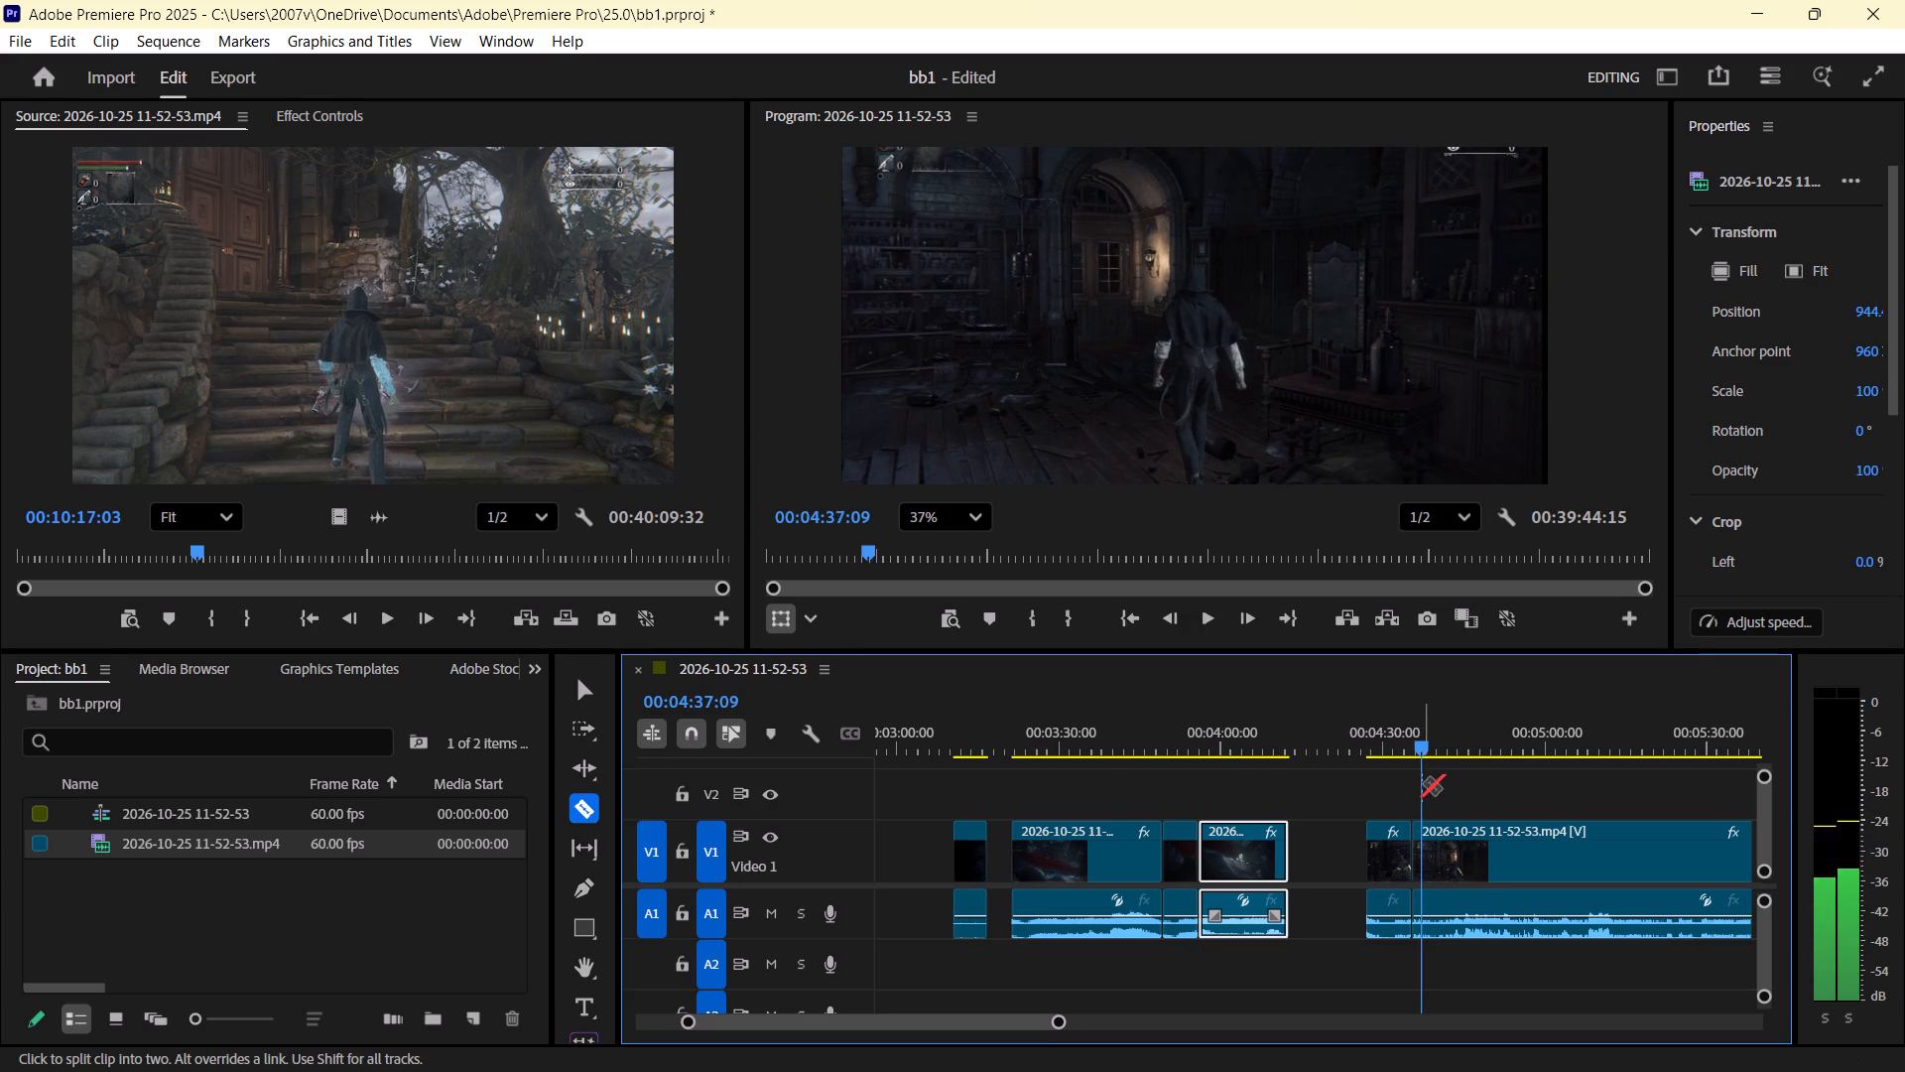
Replay the clip from about 00:04:34 in short bursts and cut it at 00:04:37:26.
left_click_drag(1425, 741, 1409, 751)
key("space")
key("space")
key("space")
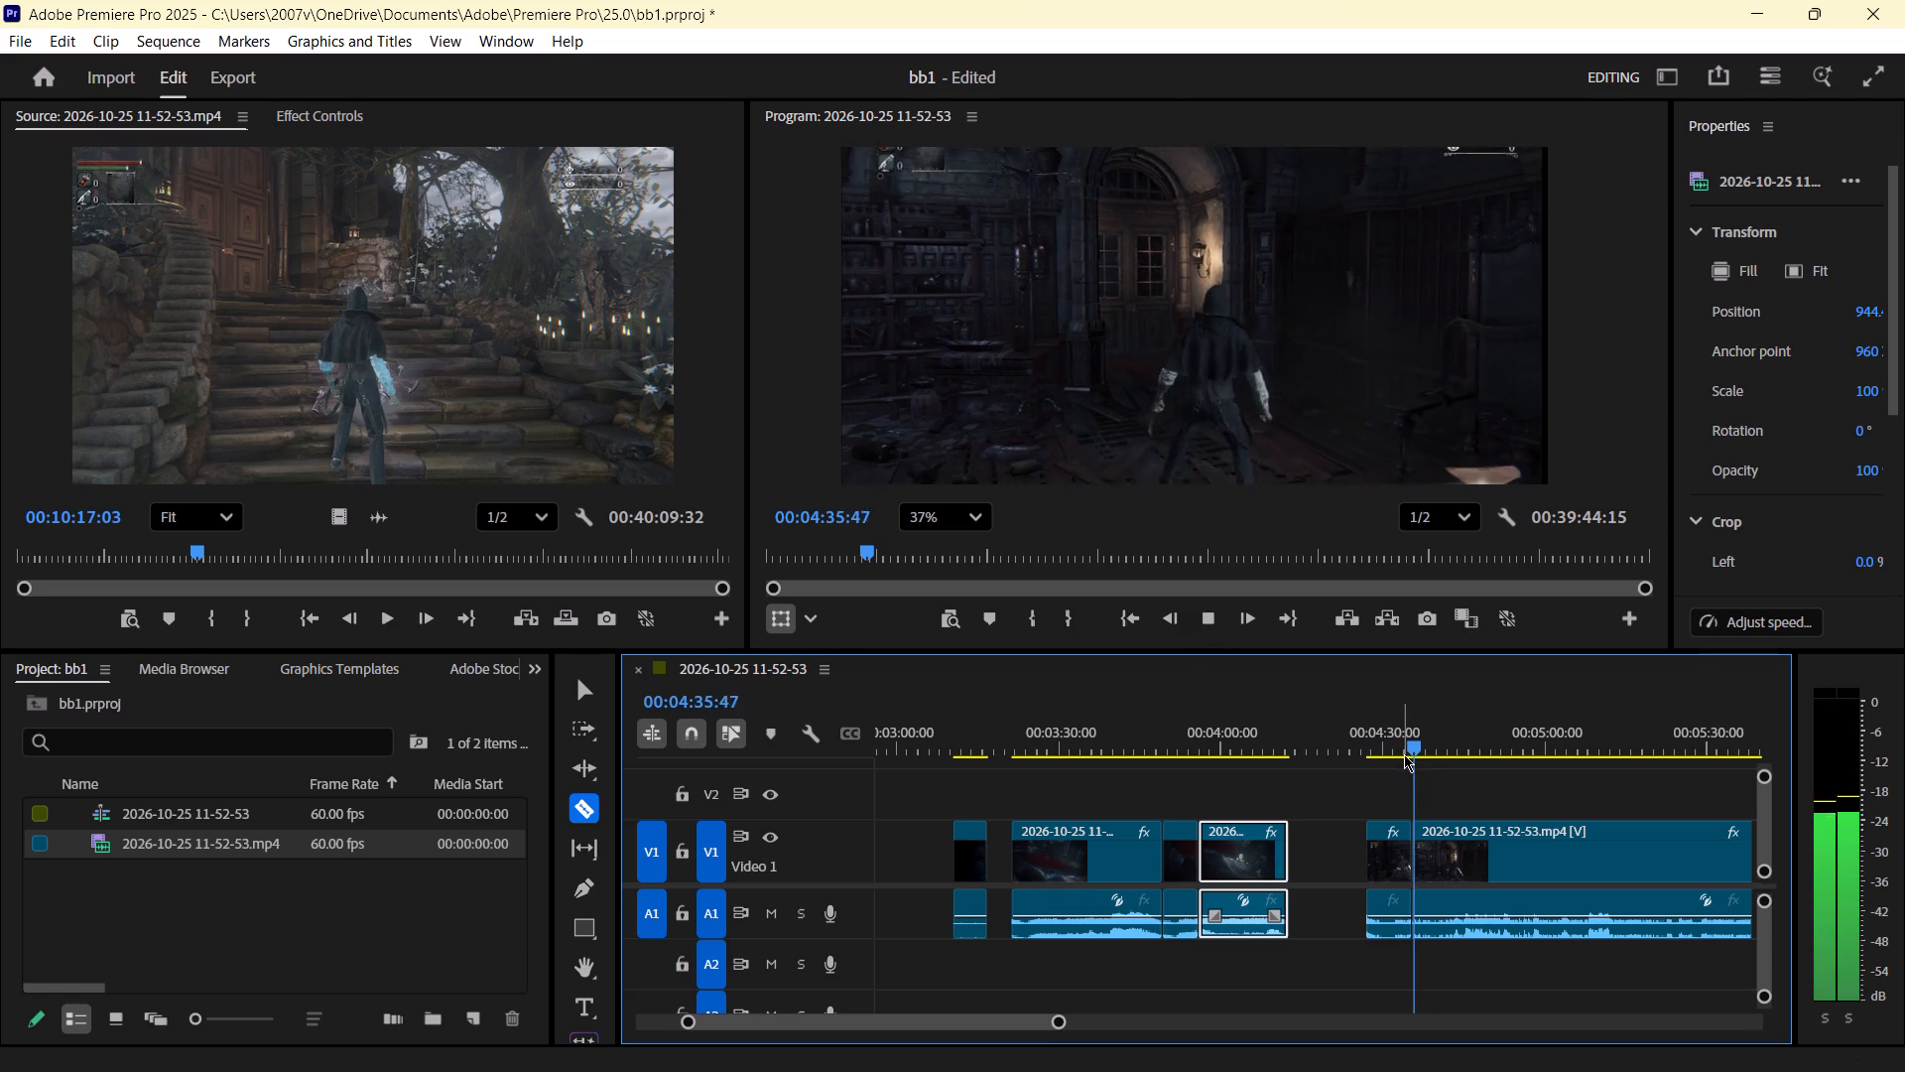
key("space")
key("space")
key("space")
key("space")
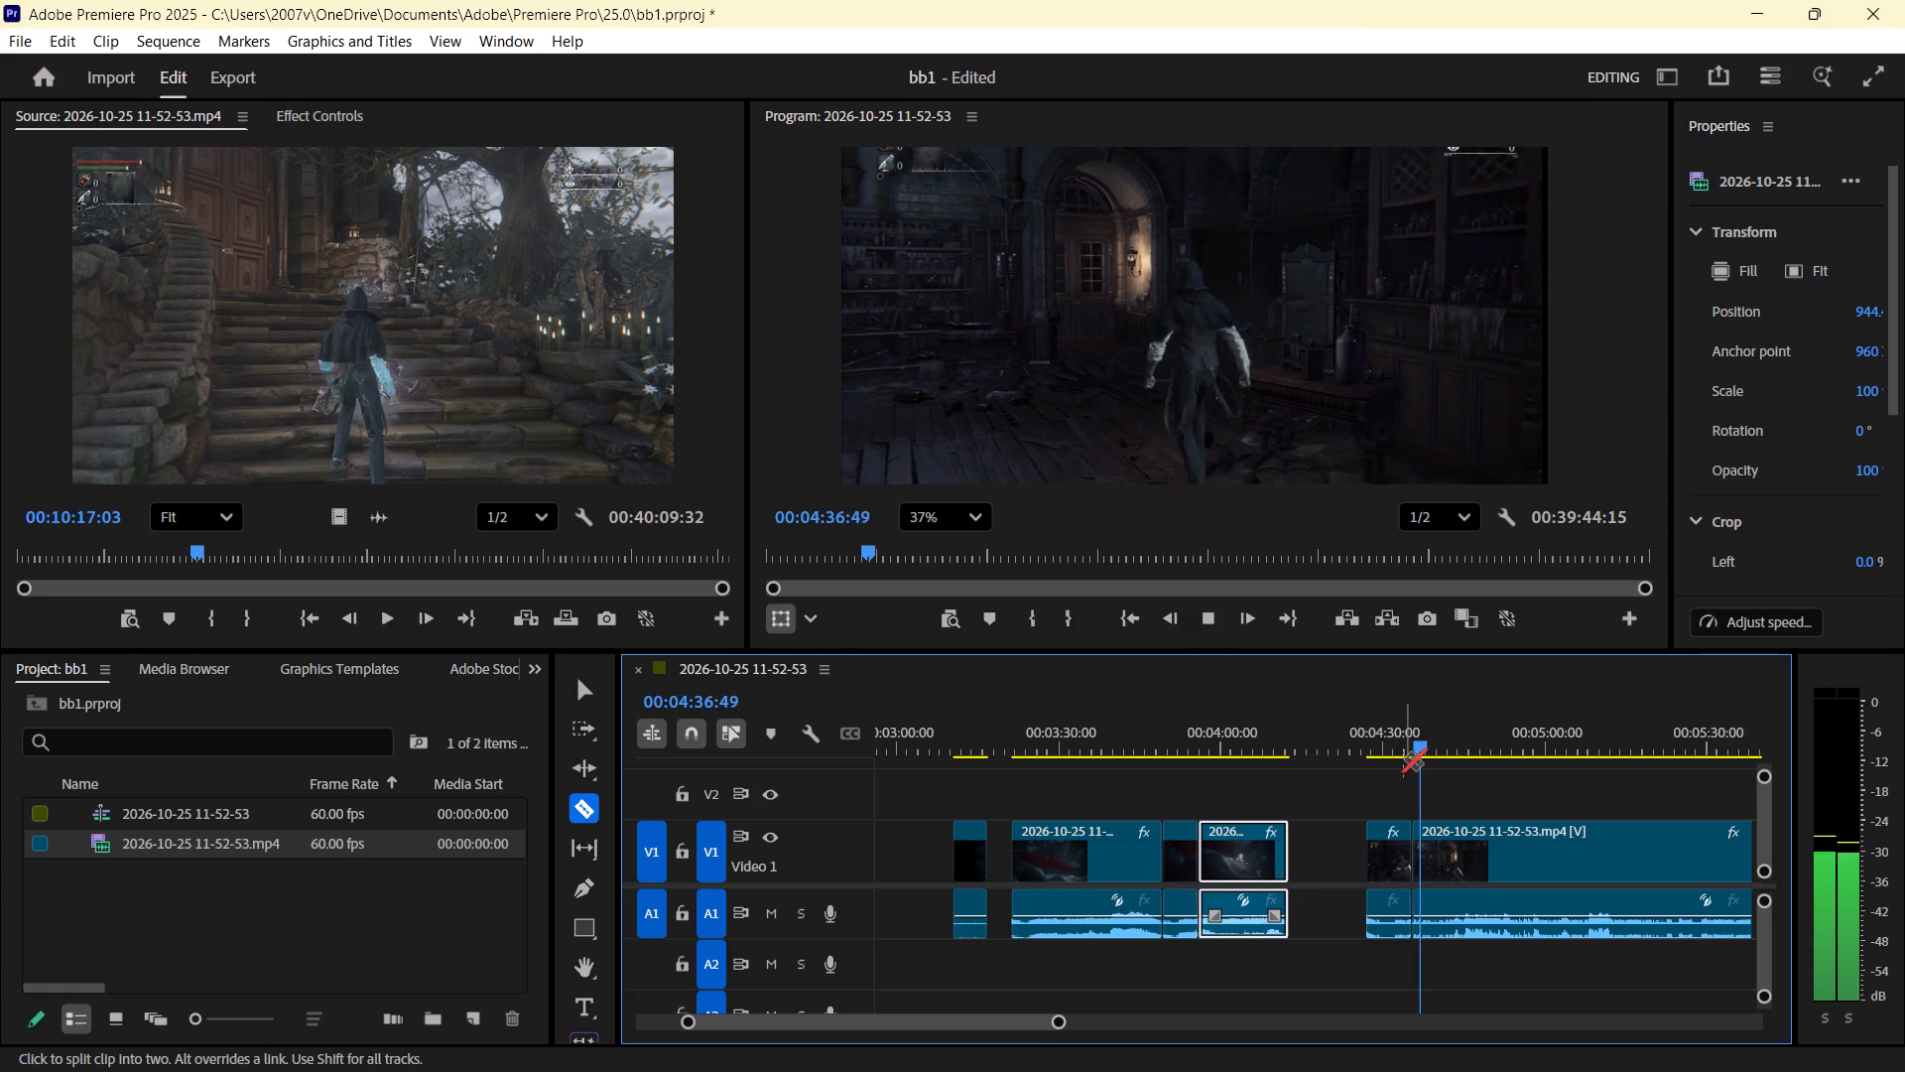
key("space")
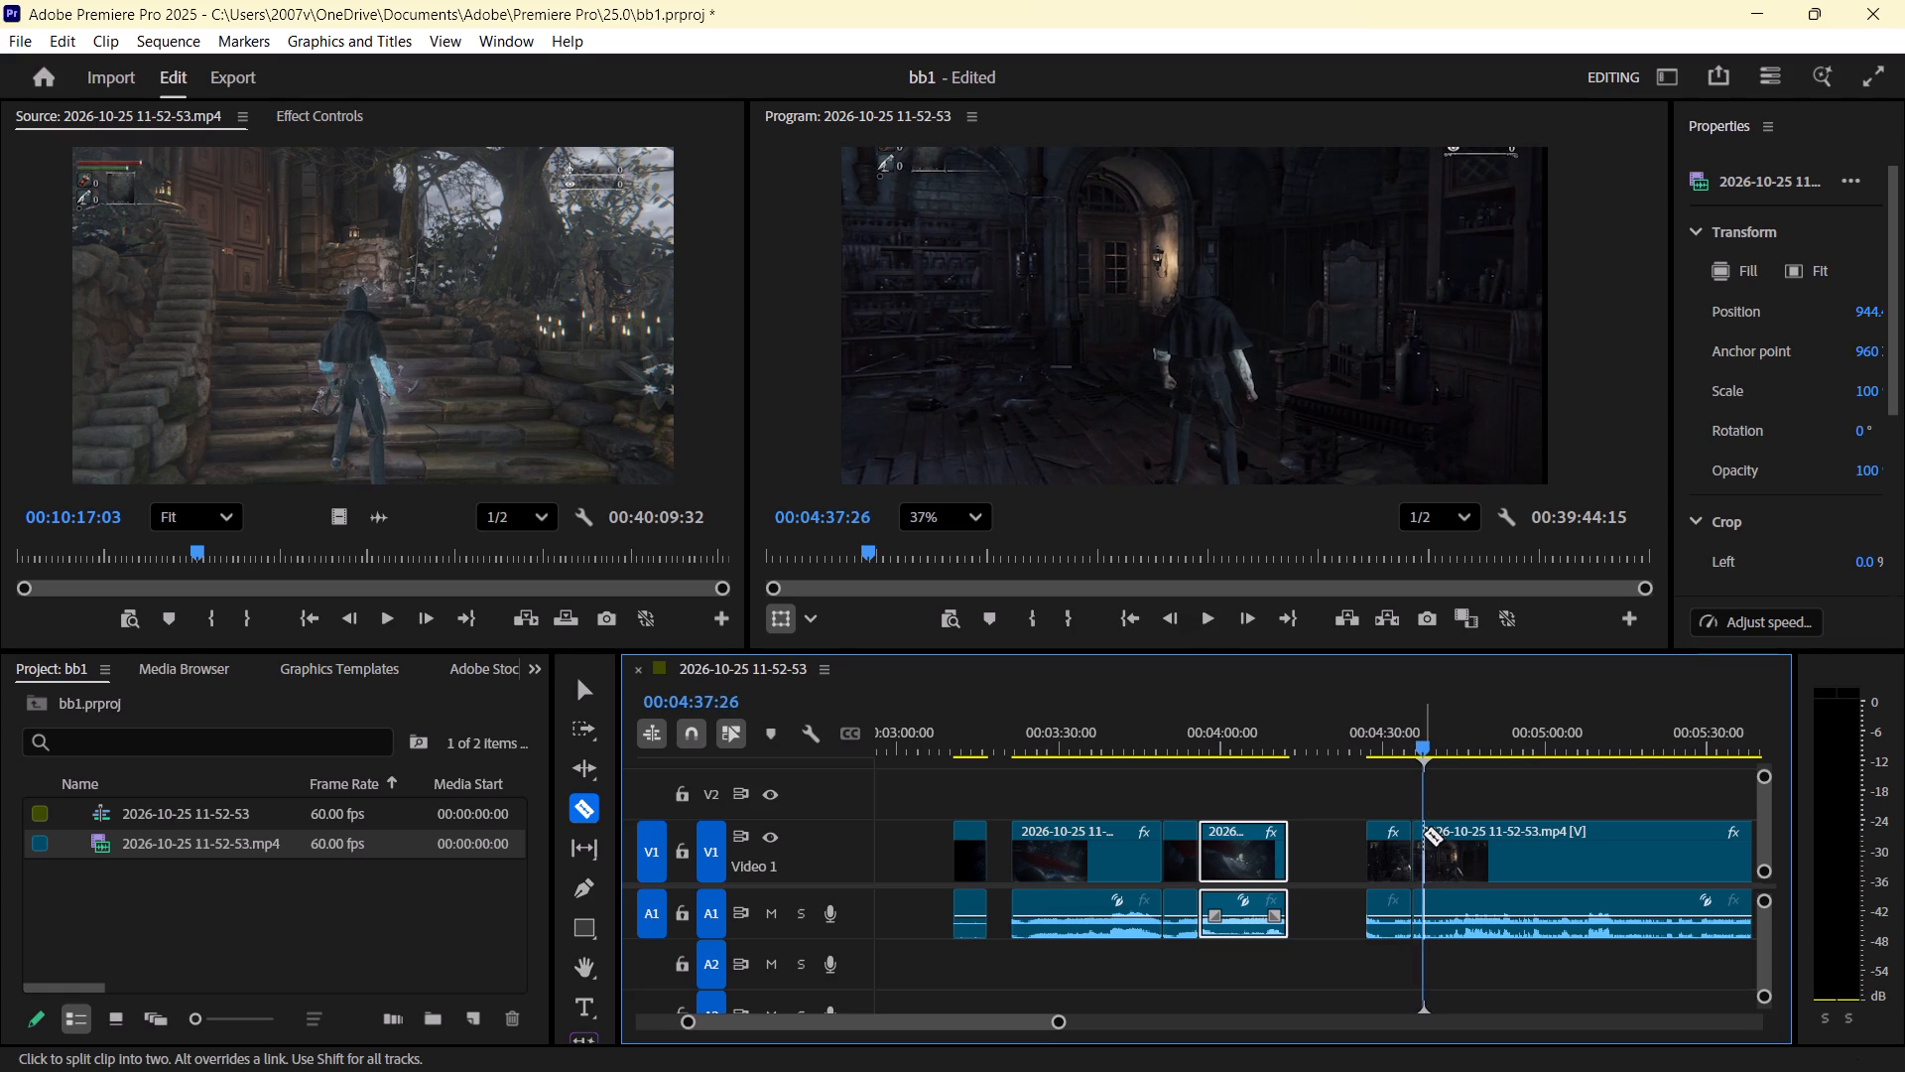
left_click(1423, 834)
Review the footage after the new cut, from the clinic room at about 00:04:31 to the double doors near 00:05:07.
key("space")
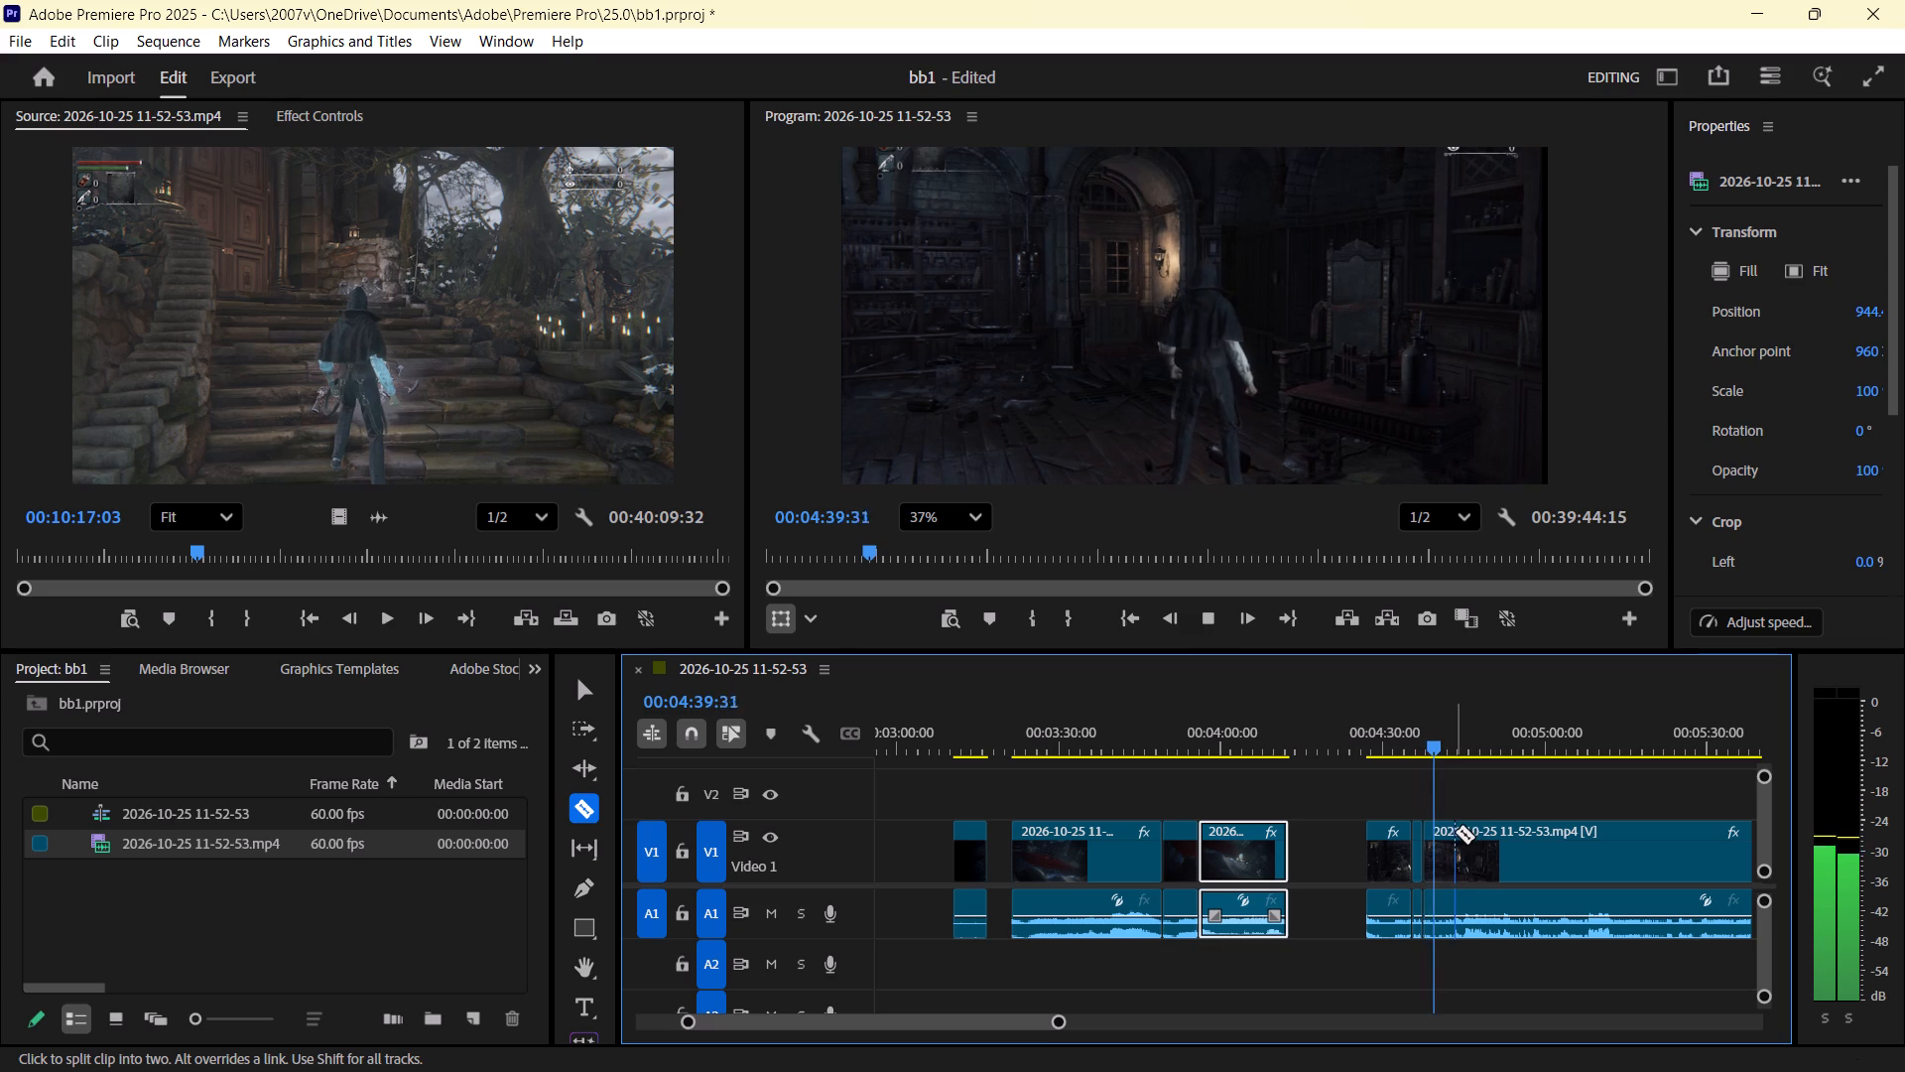
key("space")
left_click_drag(1437, 748, 1391, 752)
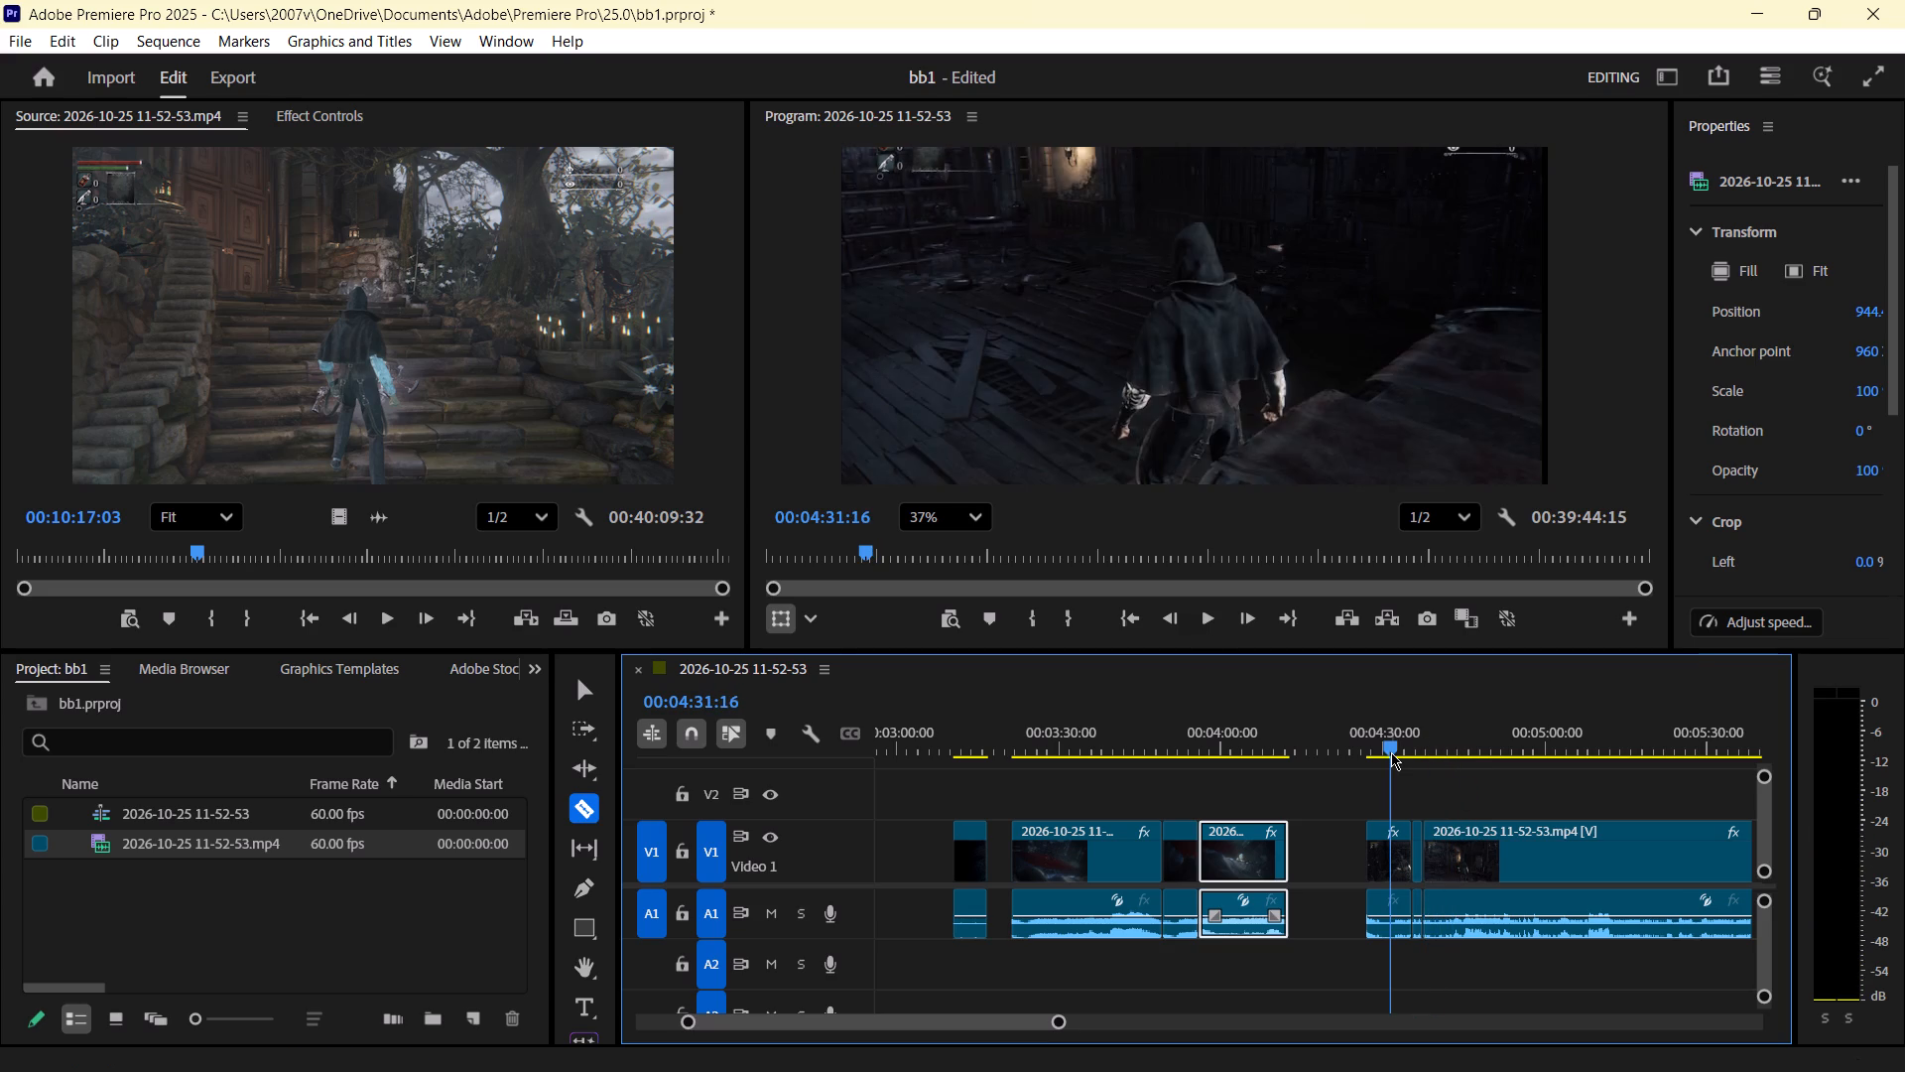
key("space")
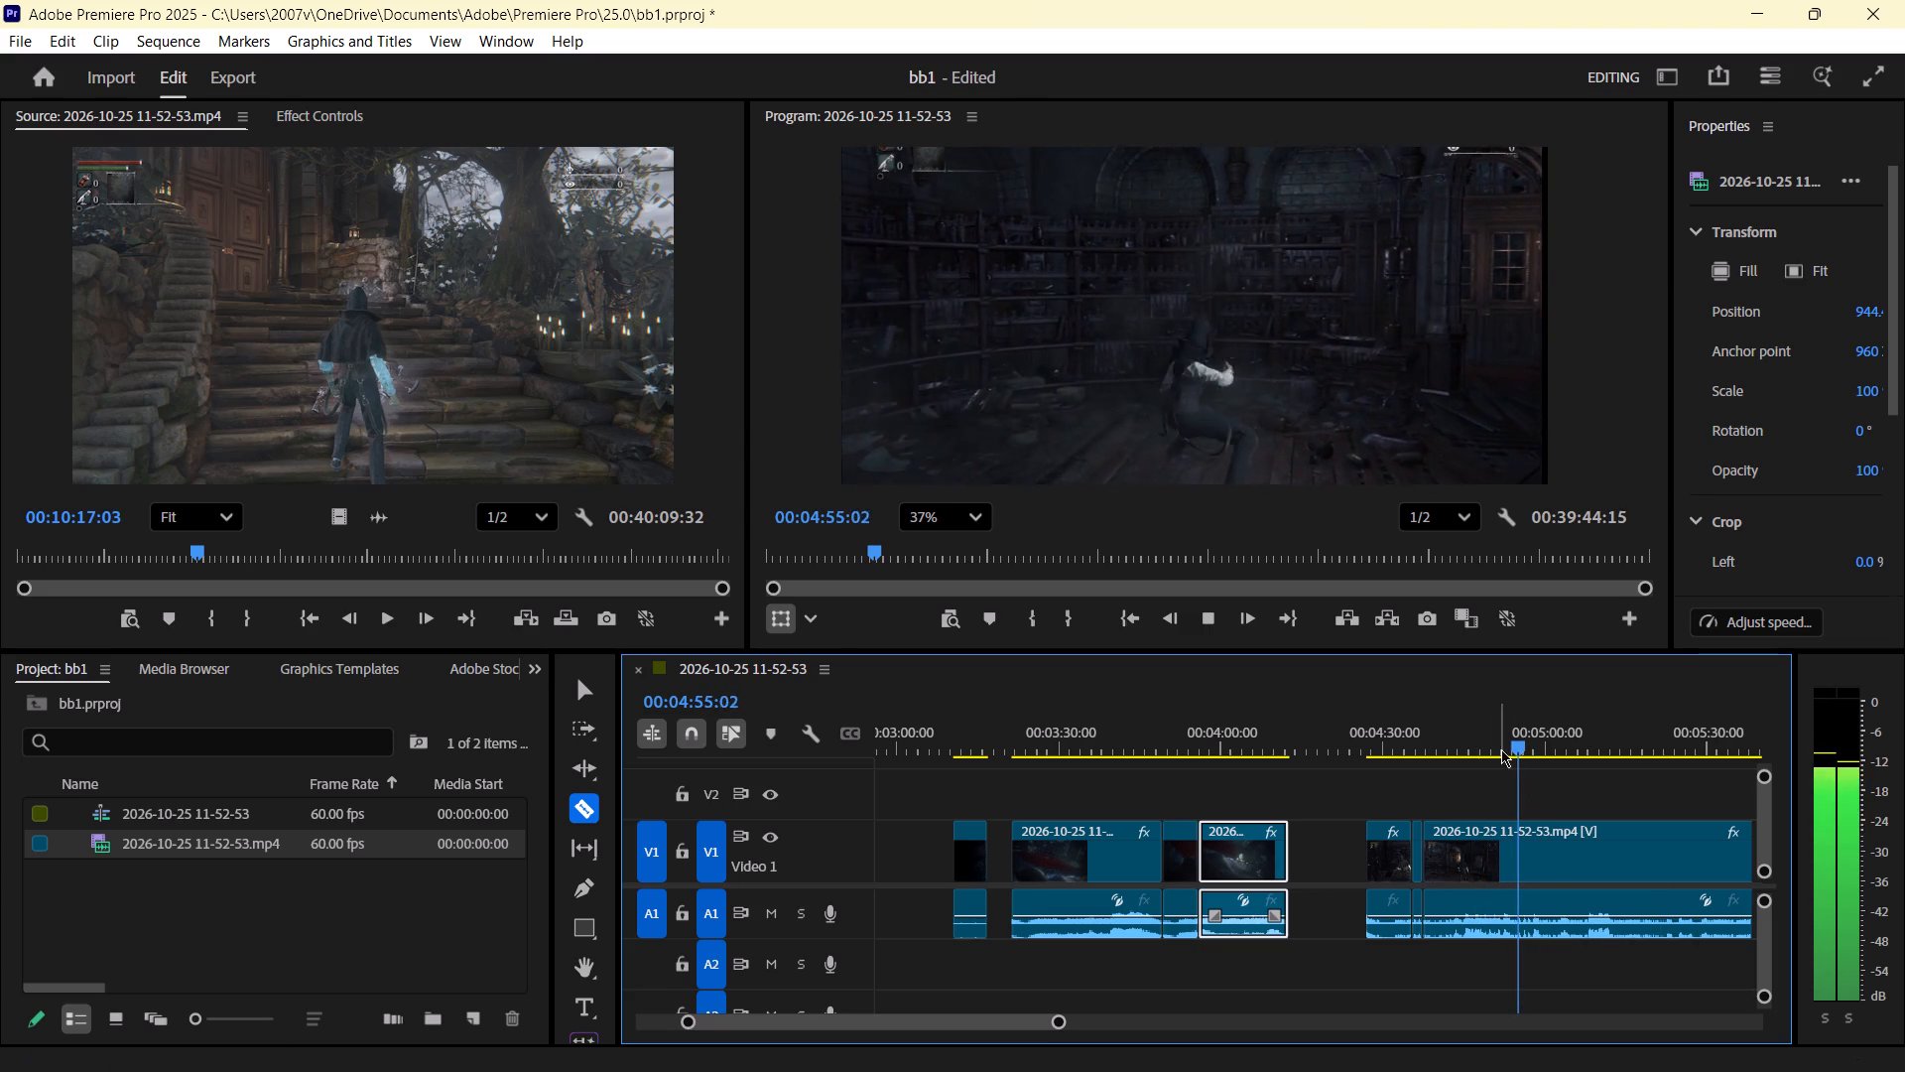
left_click_drag(1525, 742, 1557, 738)
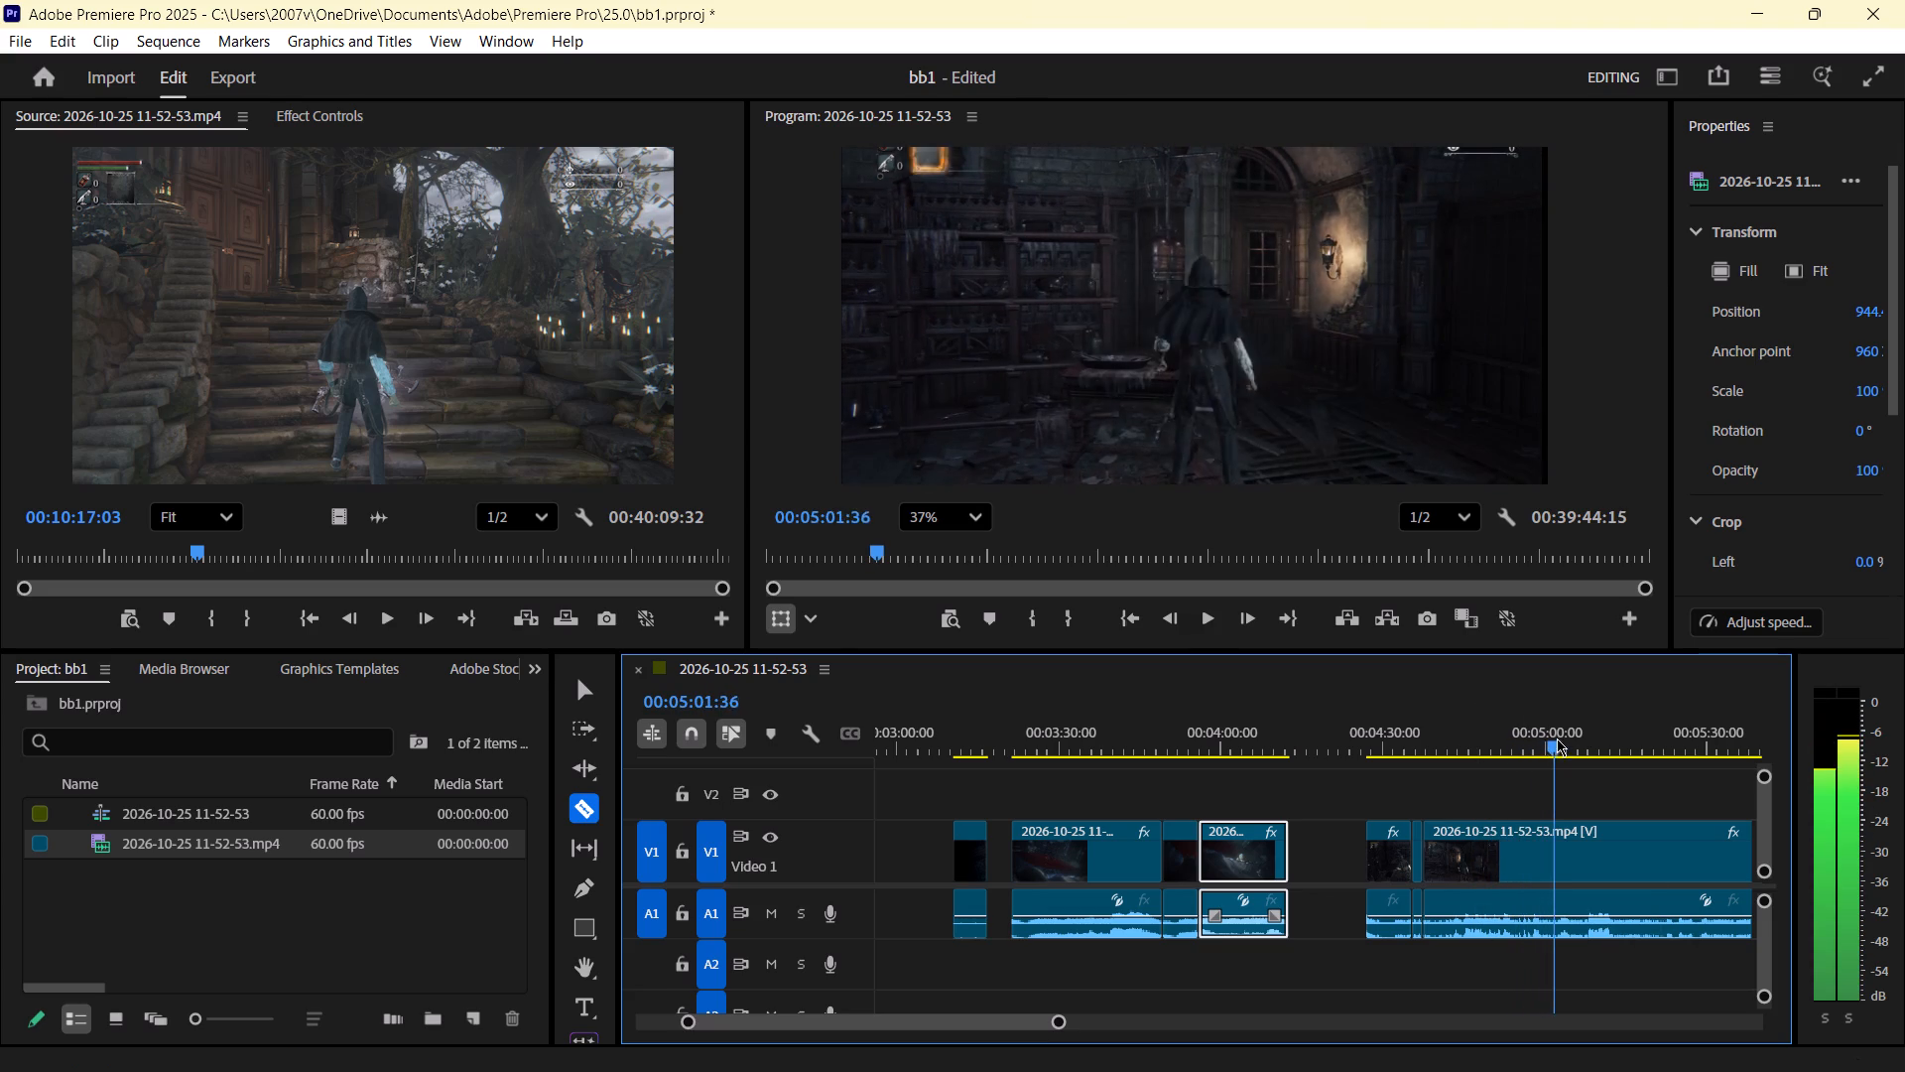
left_click_drag(1557, 738, 1582, 734)
key("space")
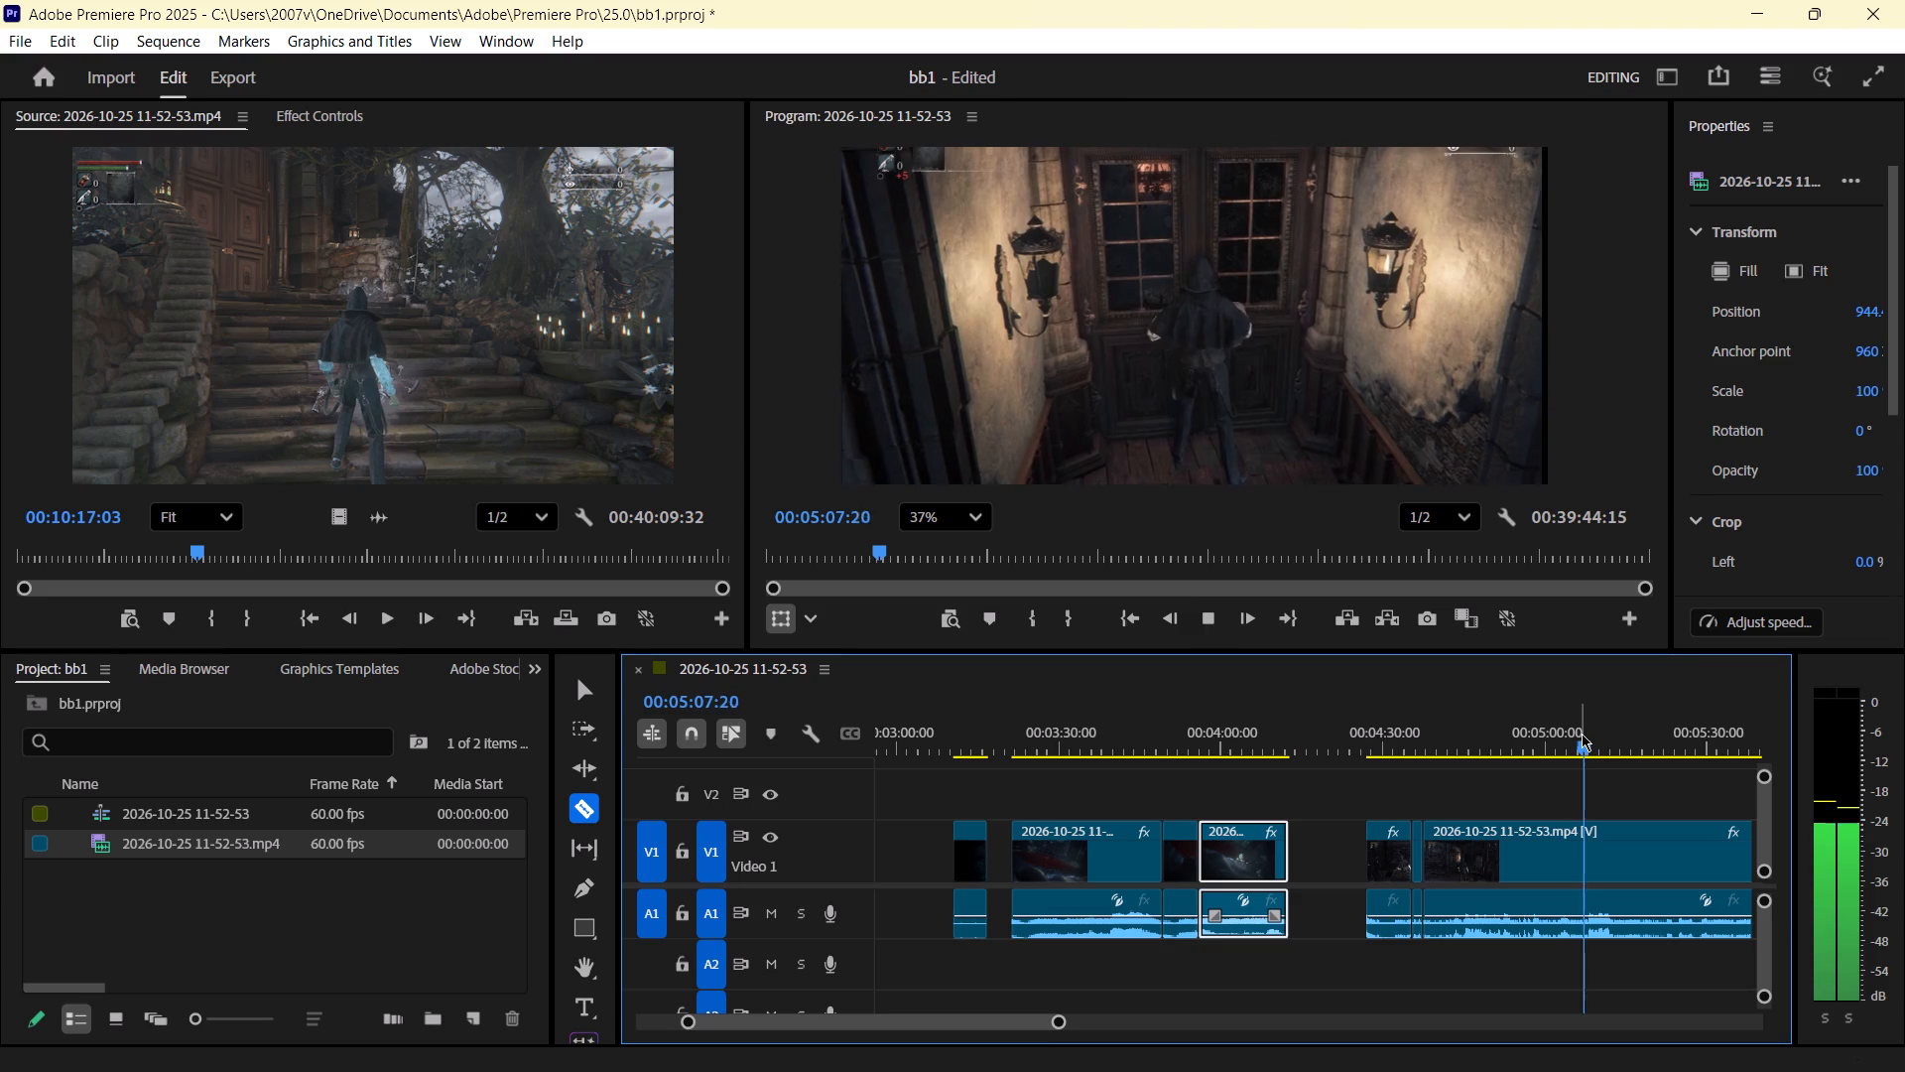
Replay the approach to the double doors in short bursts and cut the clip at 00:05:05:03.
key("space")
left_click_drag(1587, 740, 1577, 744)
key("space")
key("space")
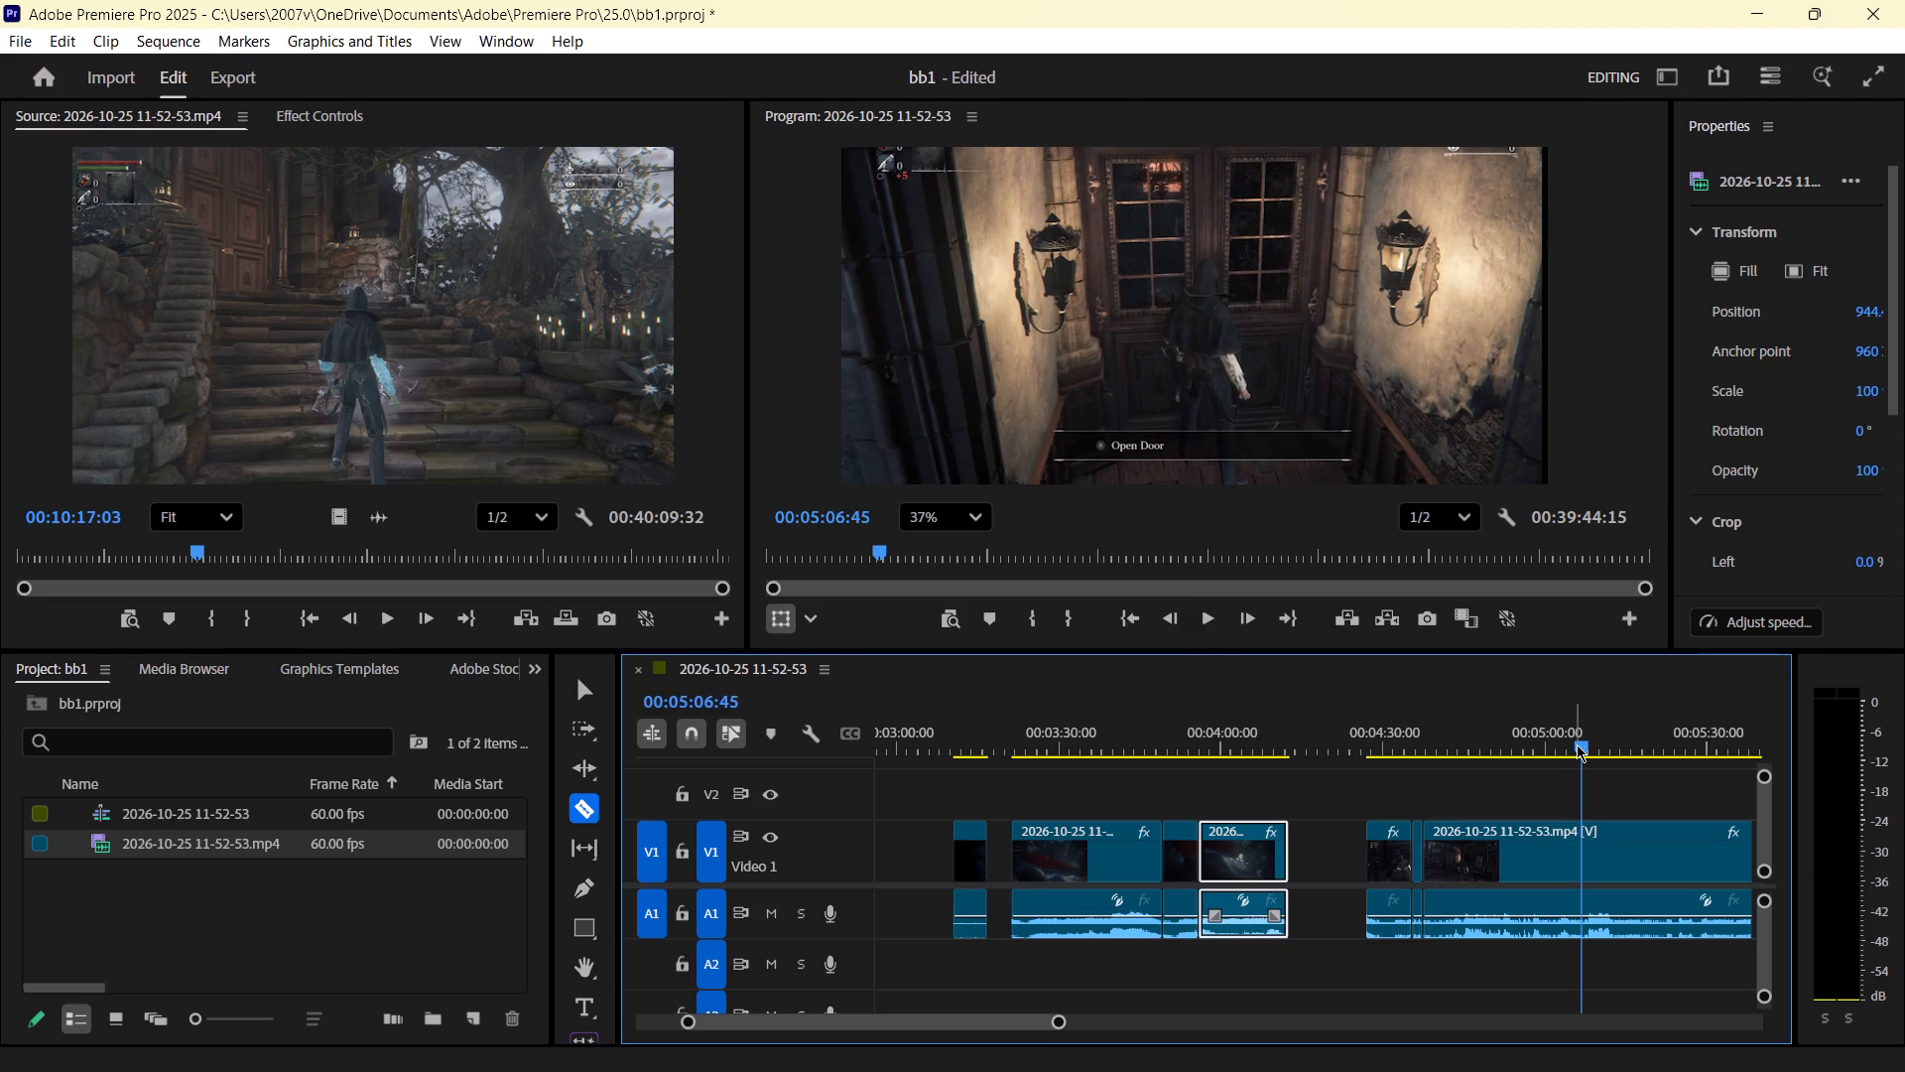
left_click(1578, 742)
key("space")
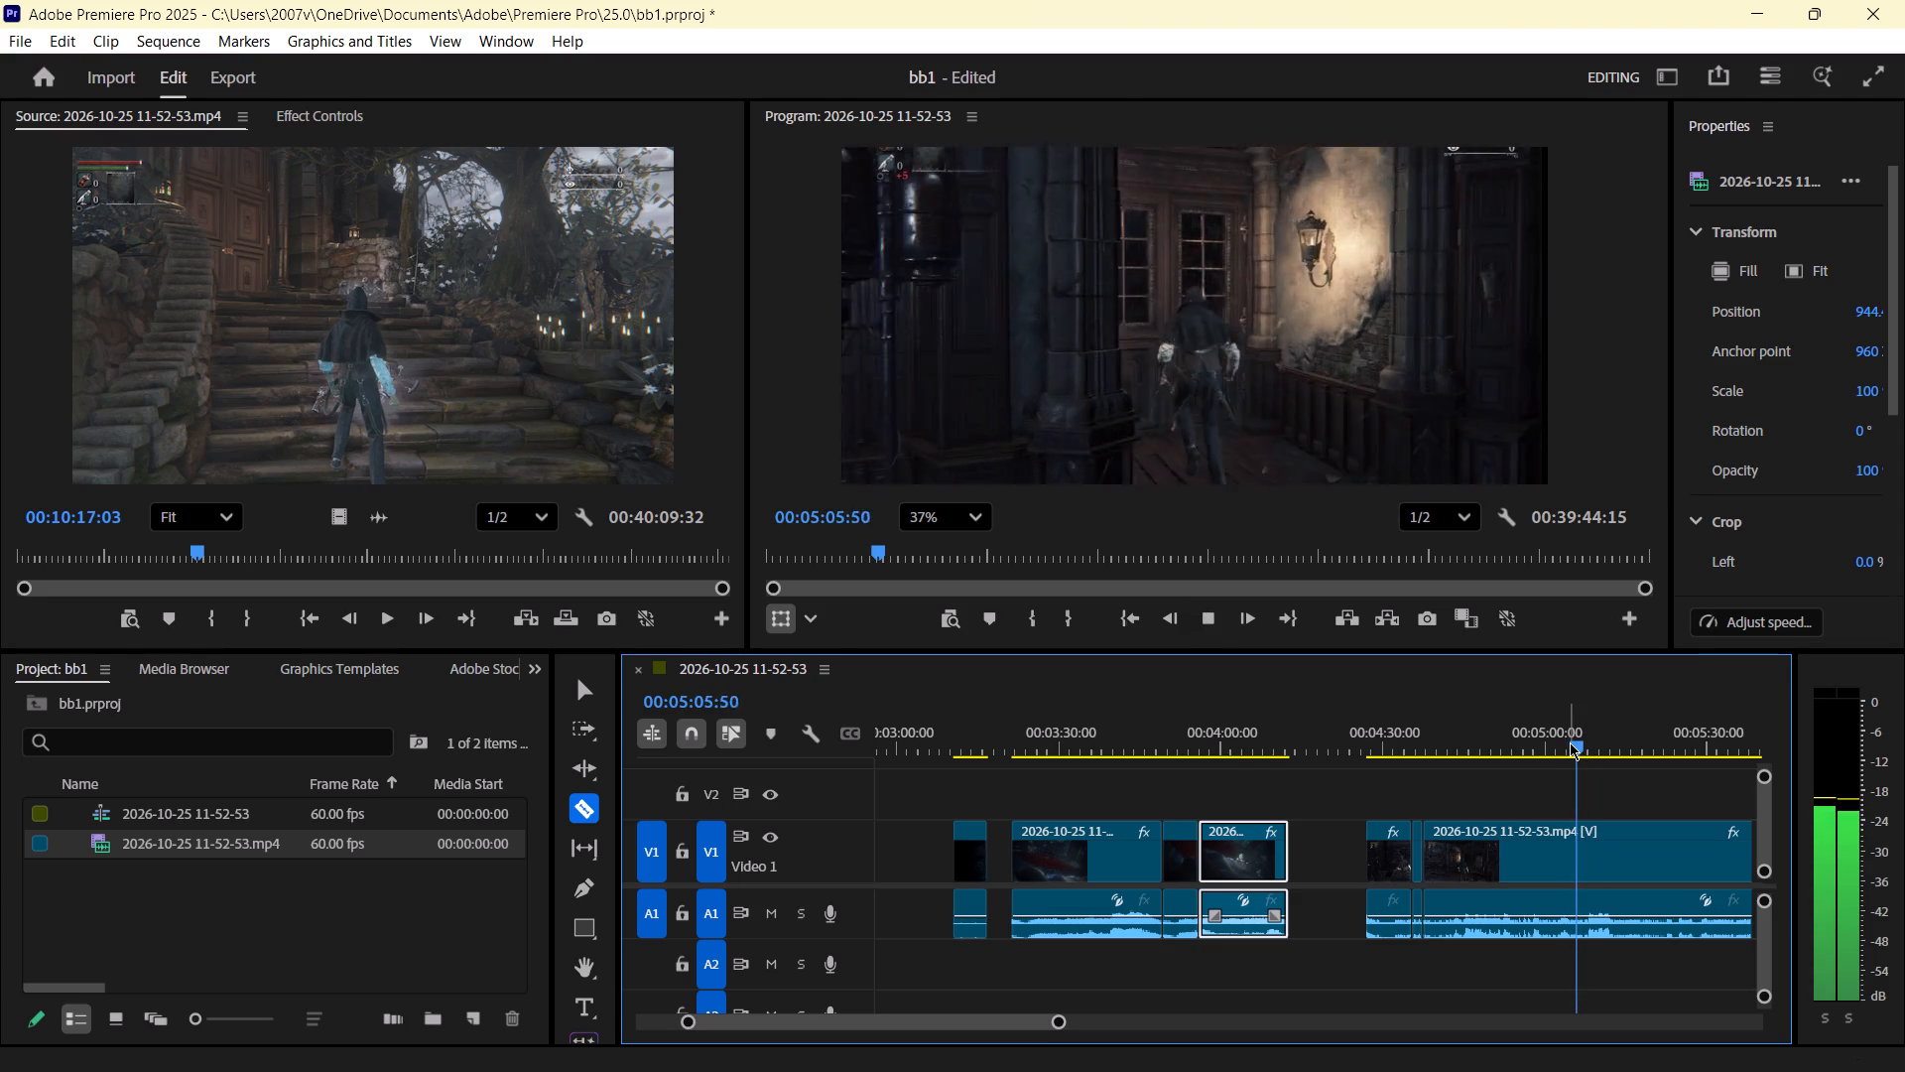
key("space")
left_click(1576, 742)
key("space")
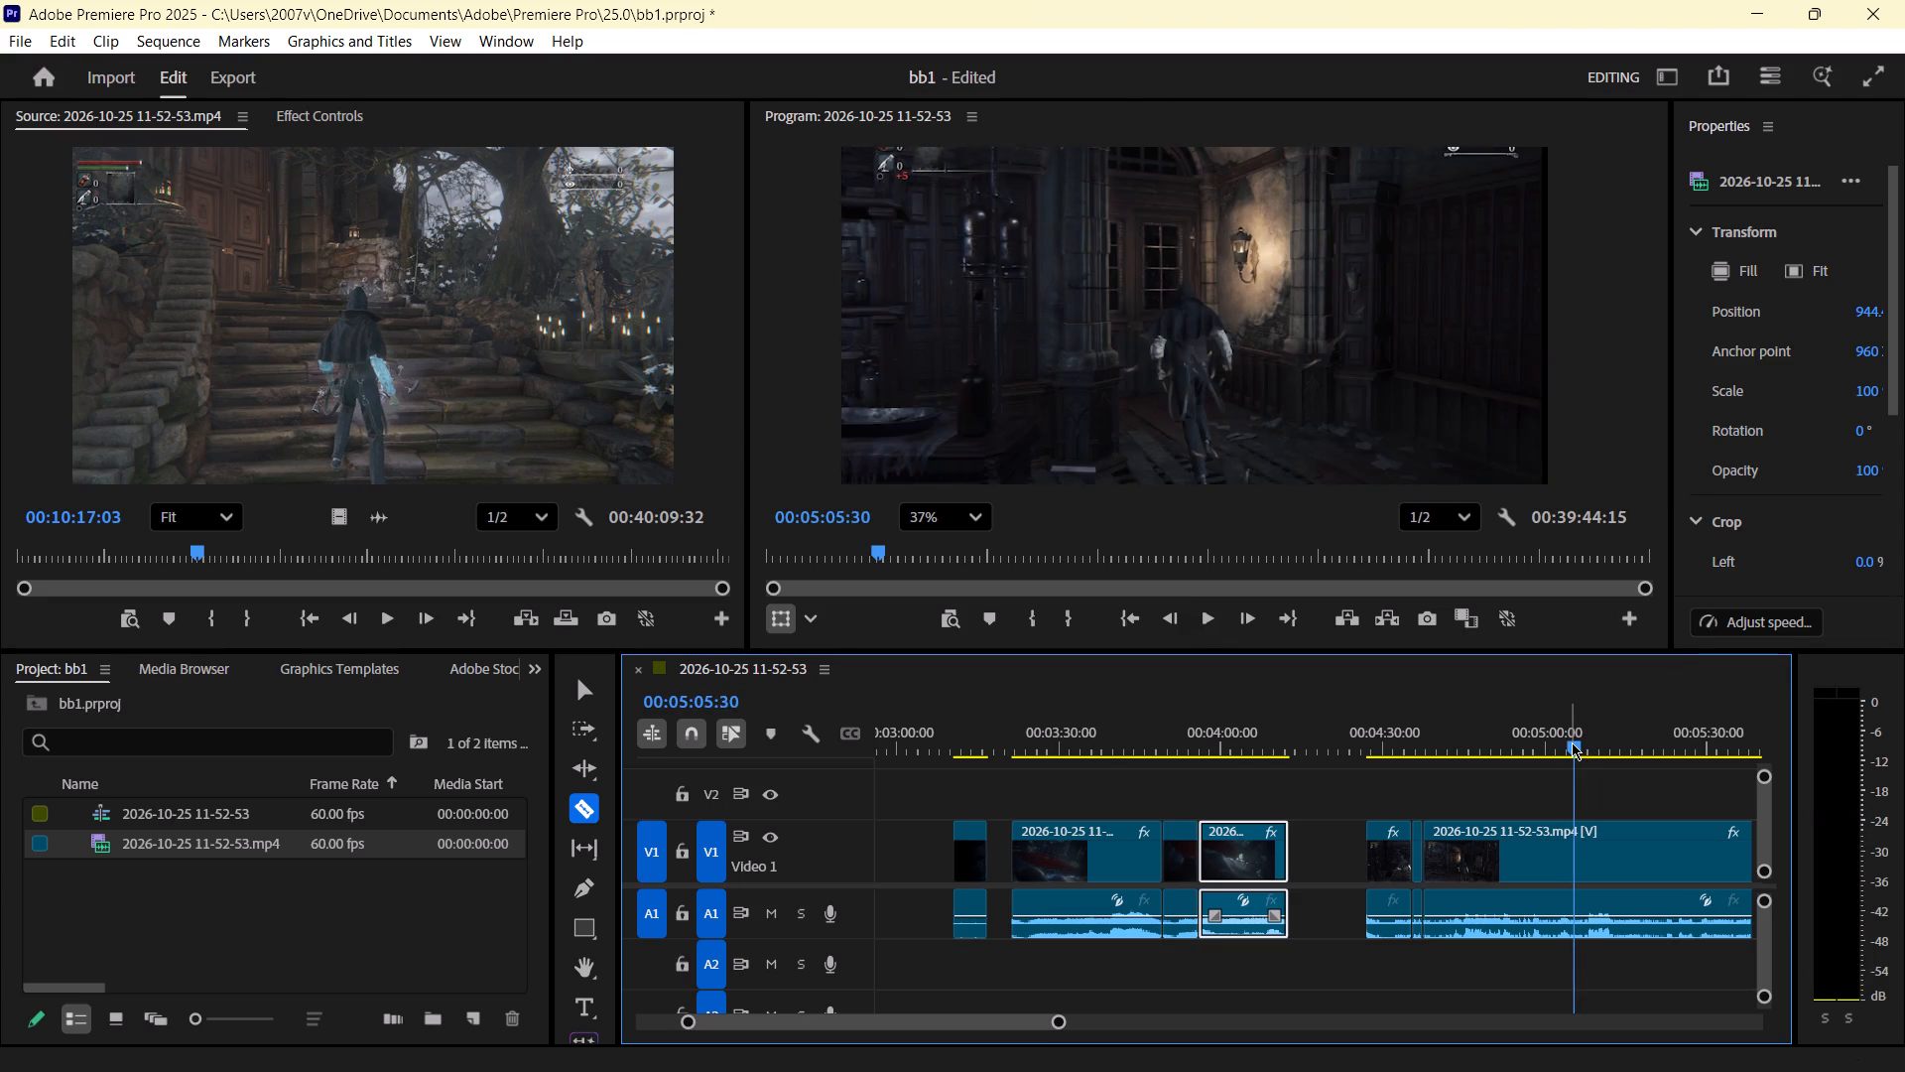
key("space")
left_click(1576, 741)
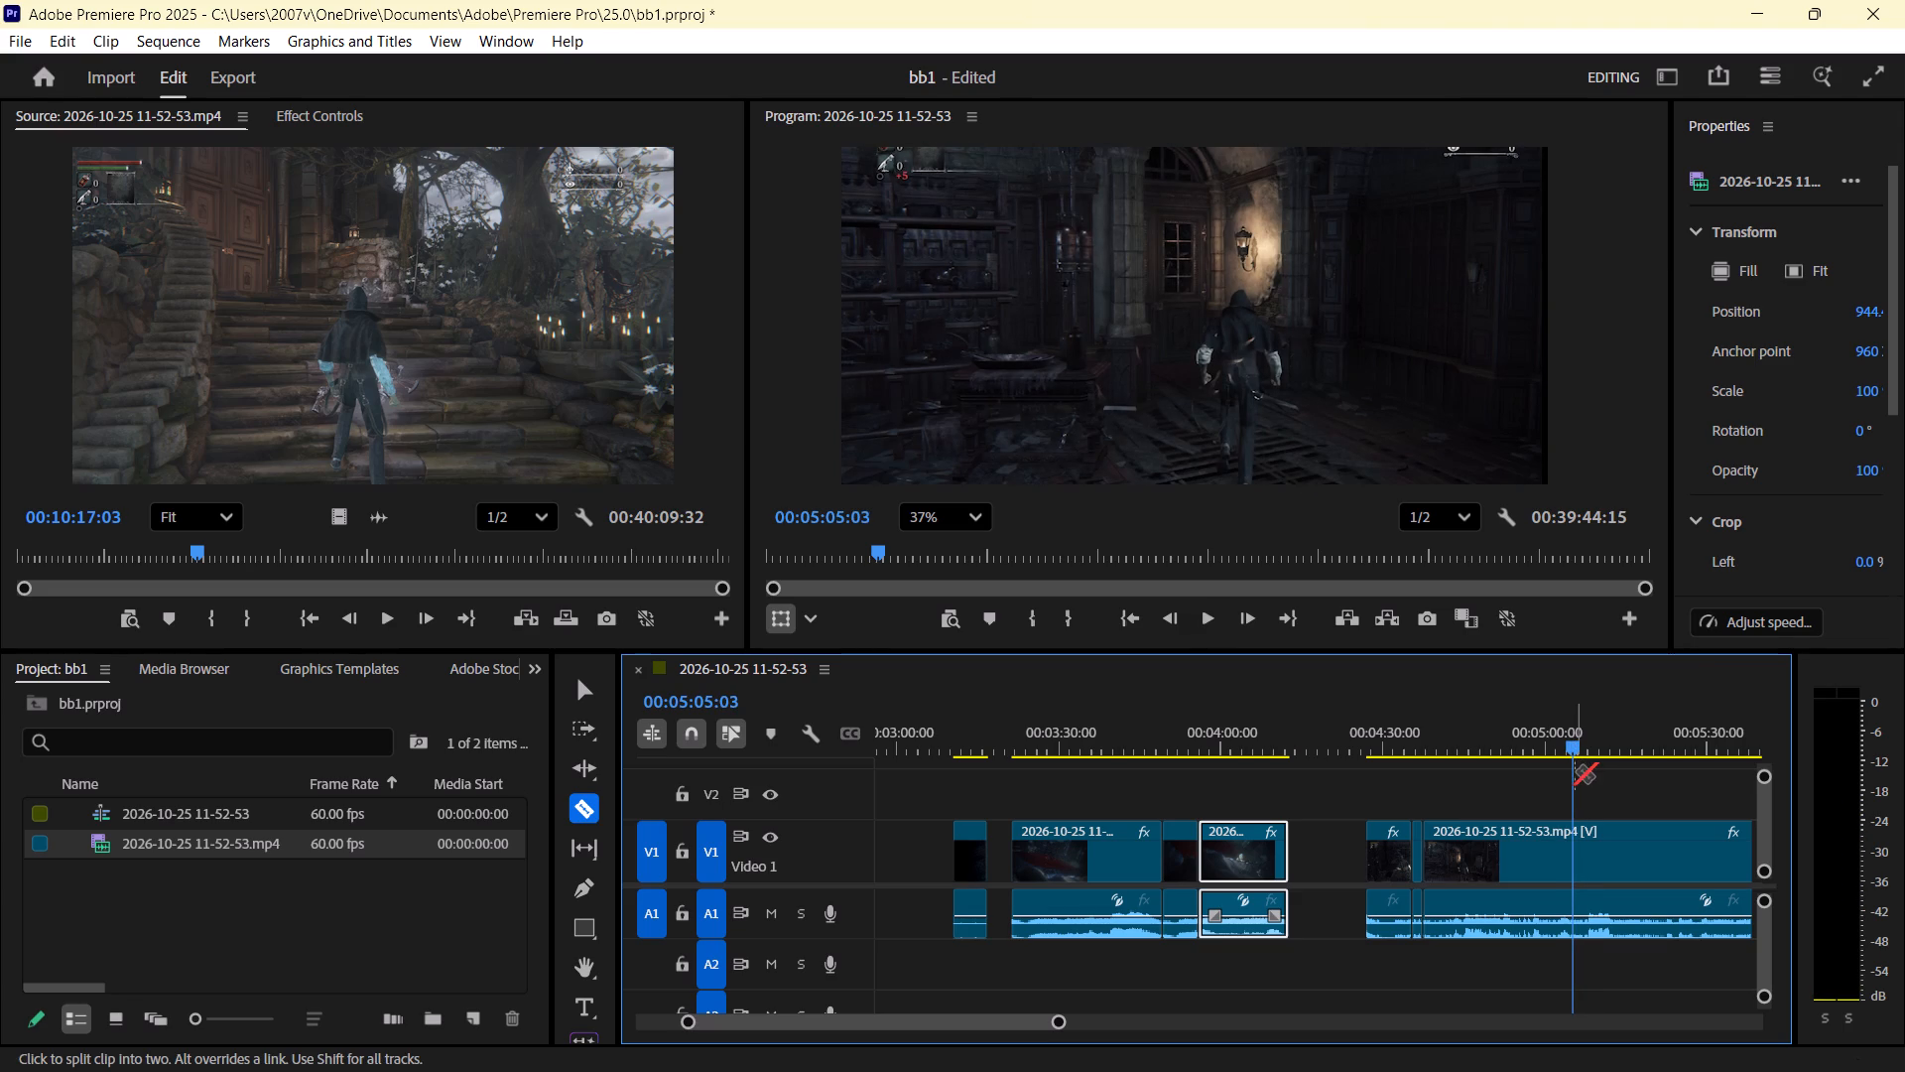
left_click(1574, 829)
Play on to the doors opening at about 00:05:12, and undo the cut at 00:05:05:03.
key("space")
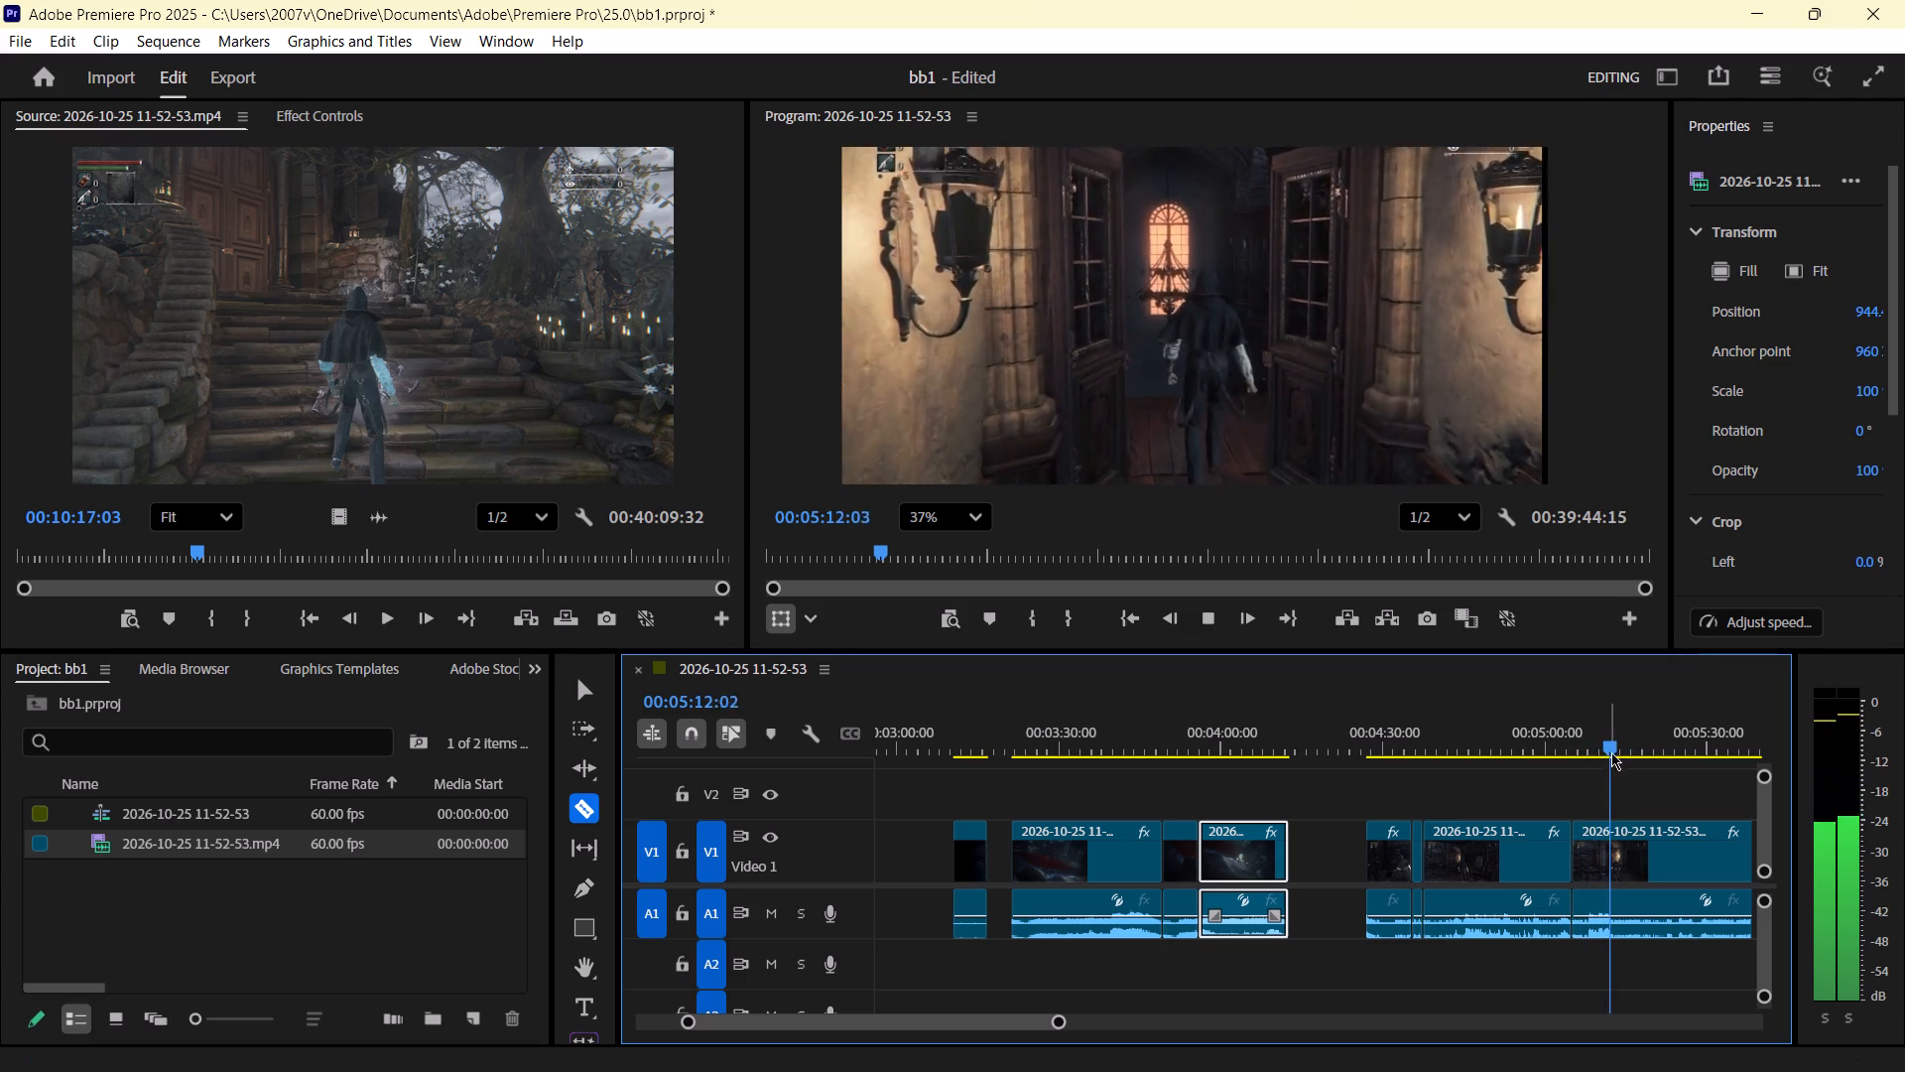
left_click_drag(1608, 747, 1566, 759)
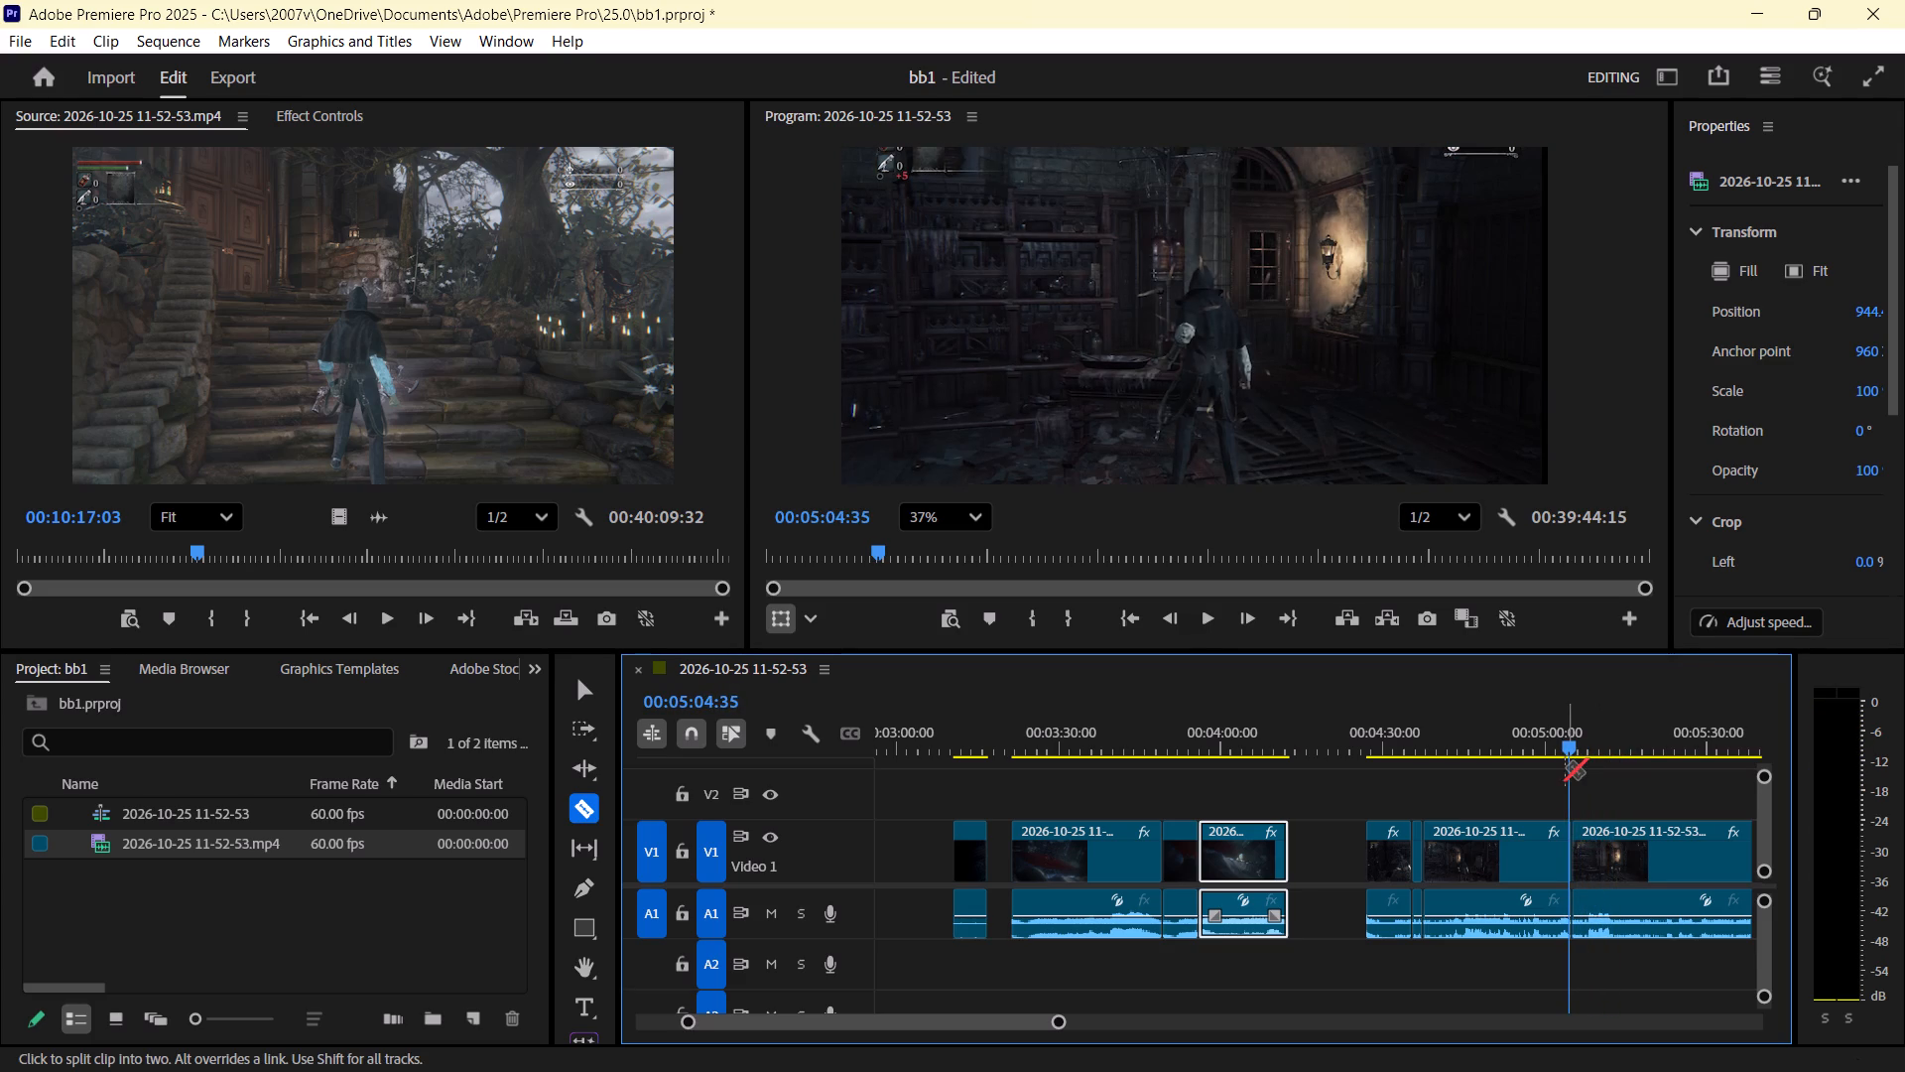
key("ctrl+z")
Play to the character standing at the double doors and cut the clip at 00:05:07:21.
key("space")
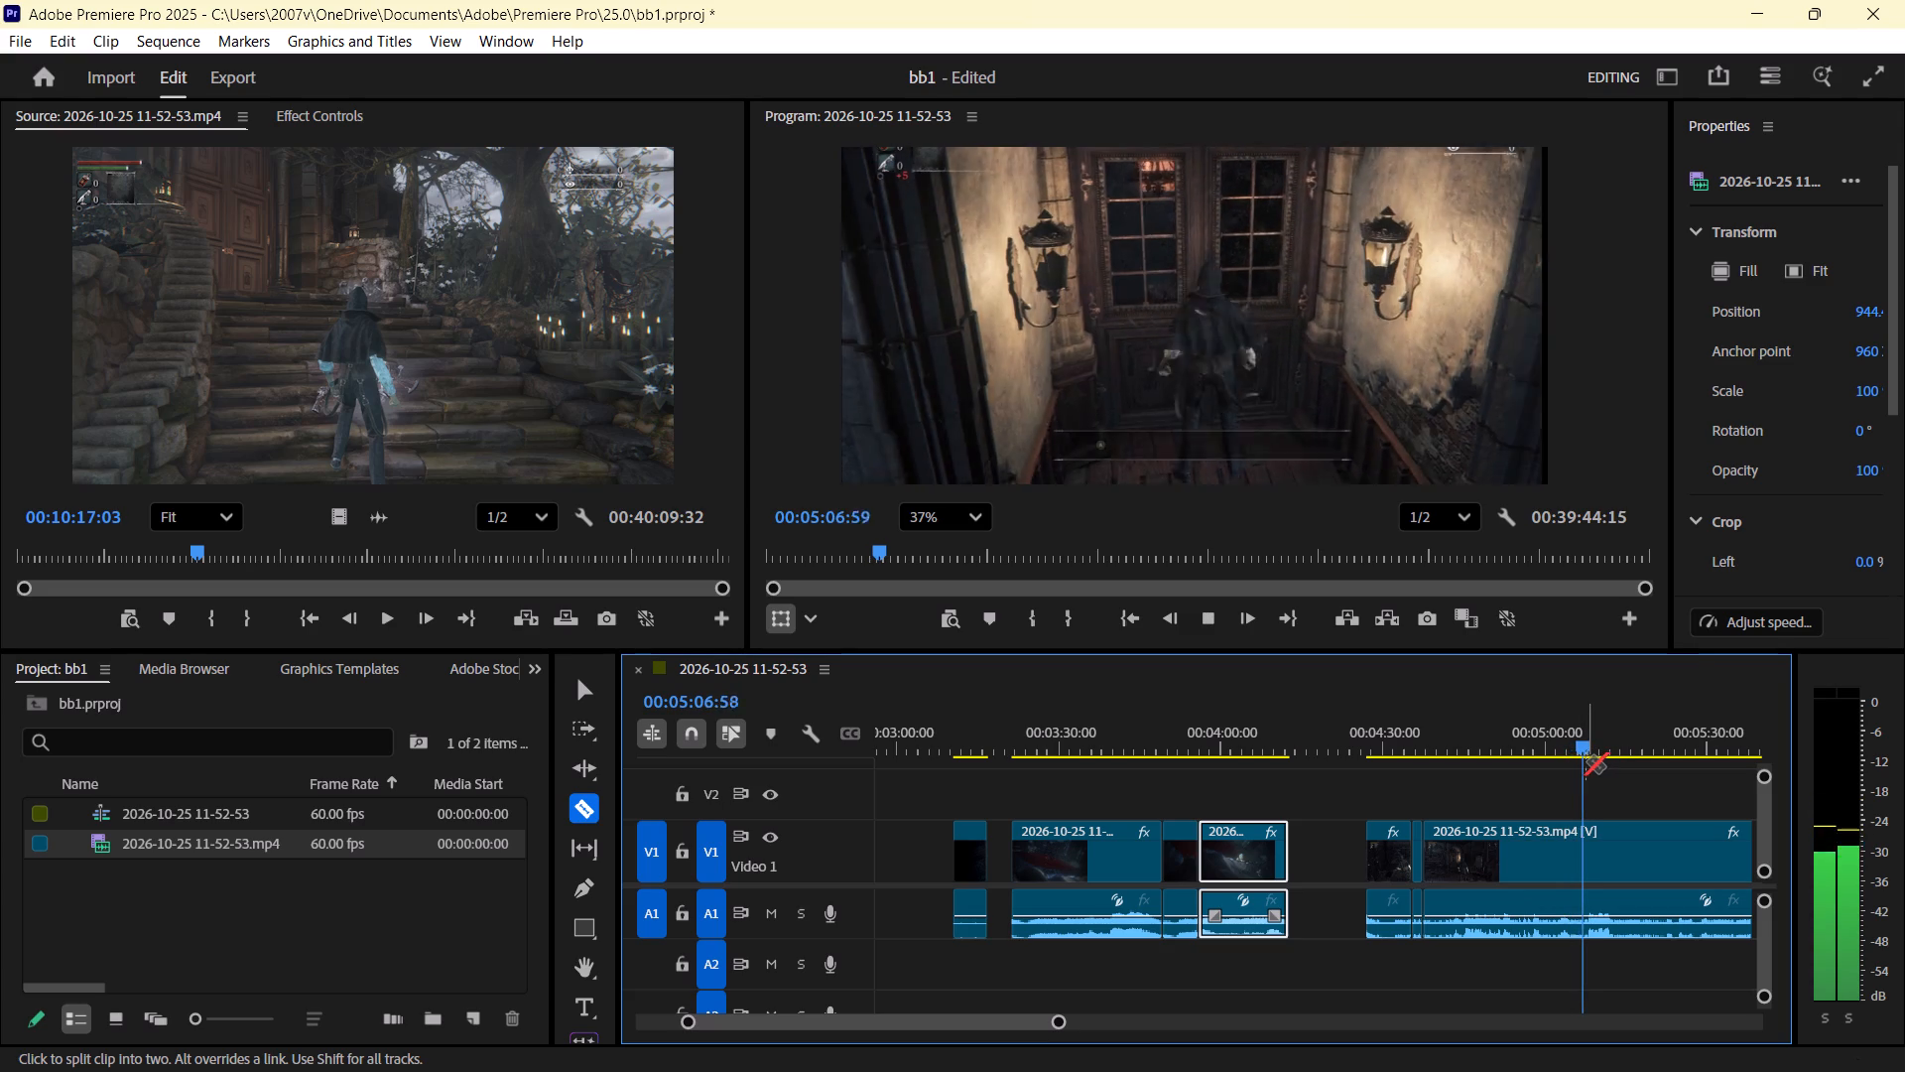
left_click(1591, 744)
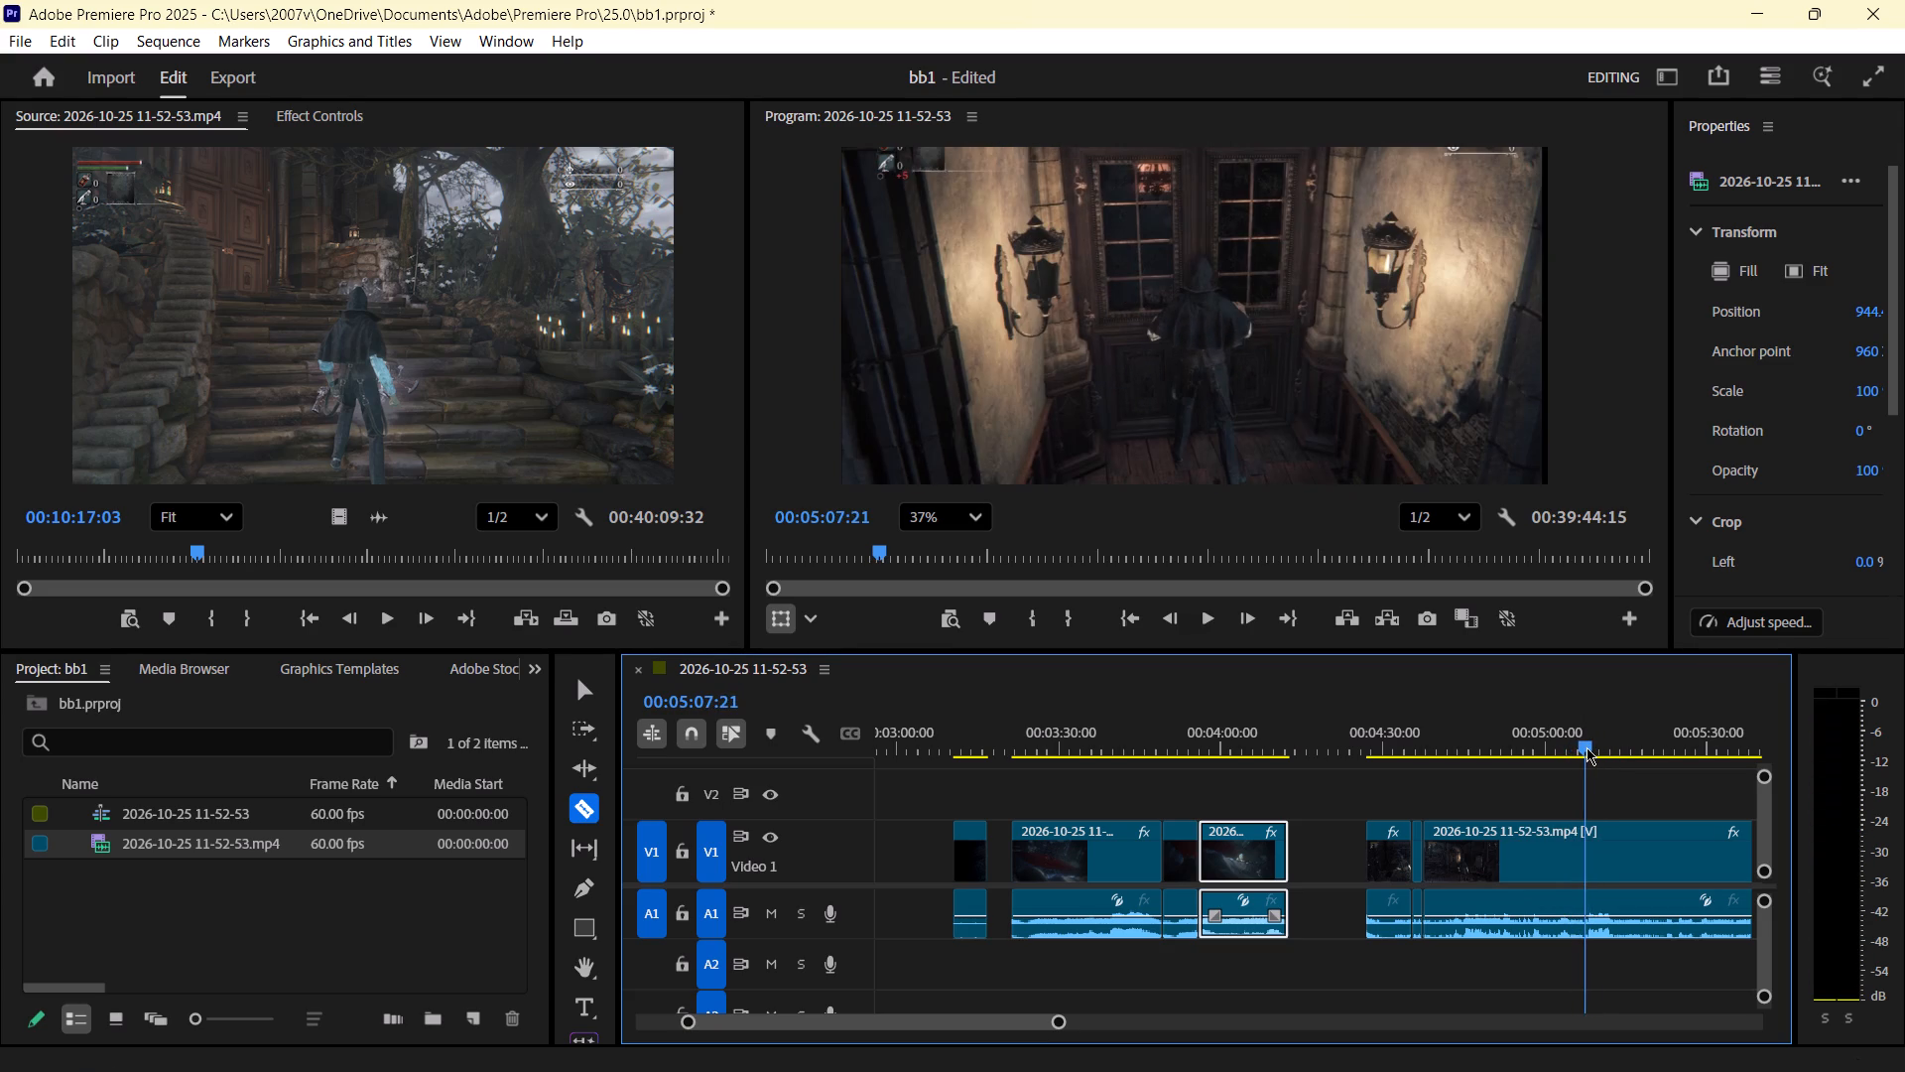
left_click(1586, 832)
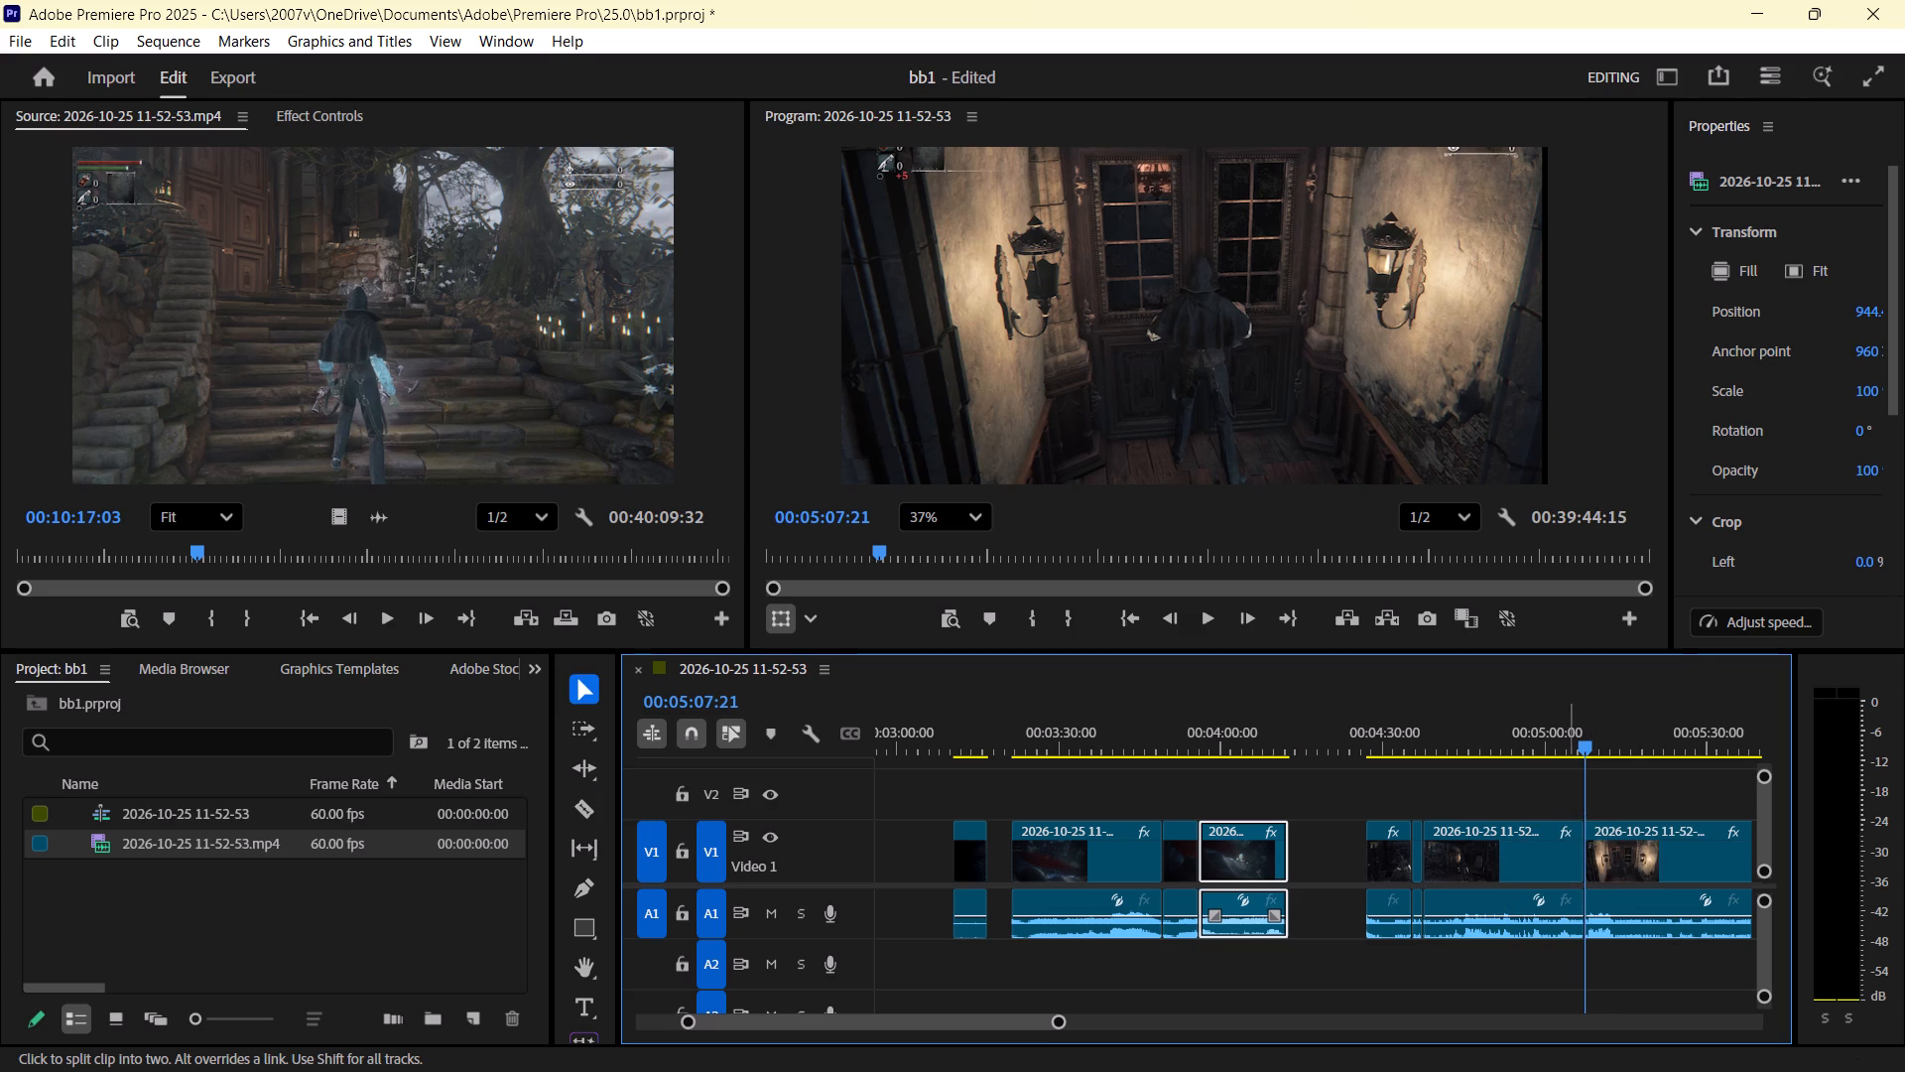
Delete the segment between the 00:04:37:26 and 00:05:07:21 cuts, leaving its gap in the timeline.
key("v")
left_click(1545, 838)
key("Delete")
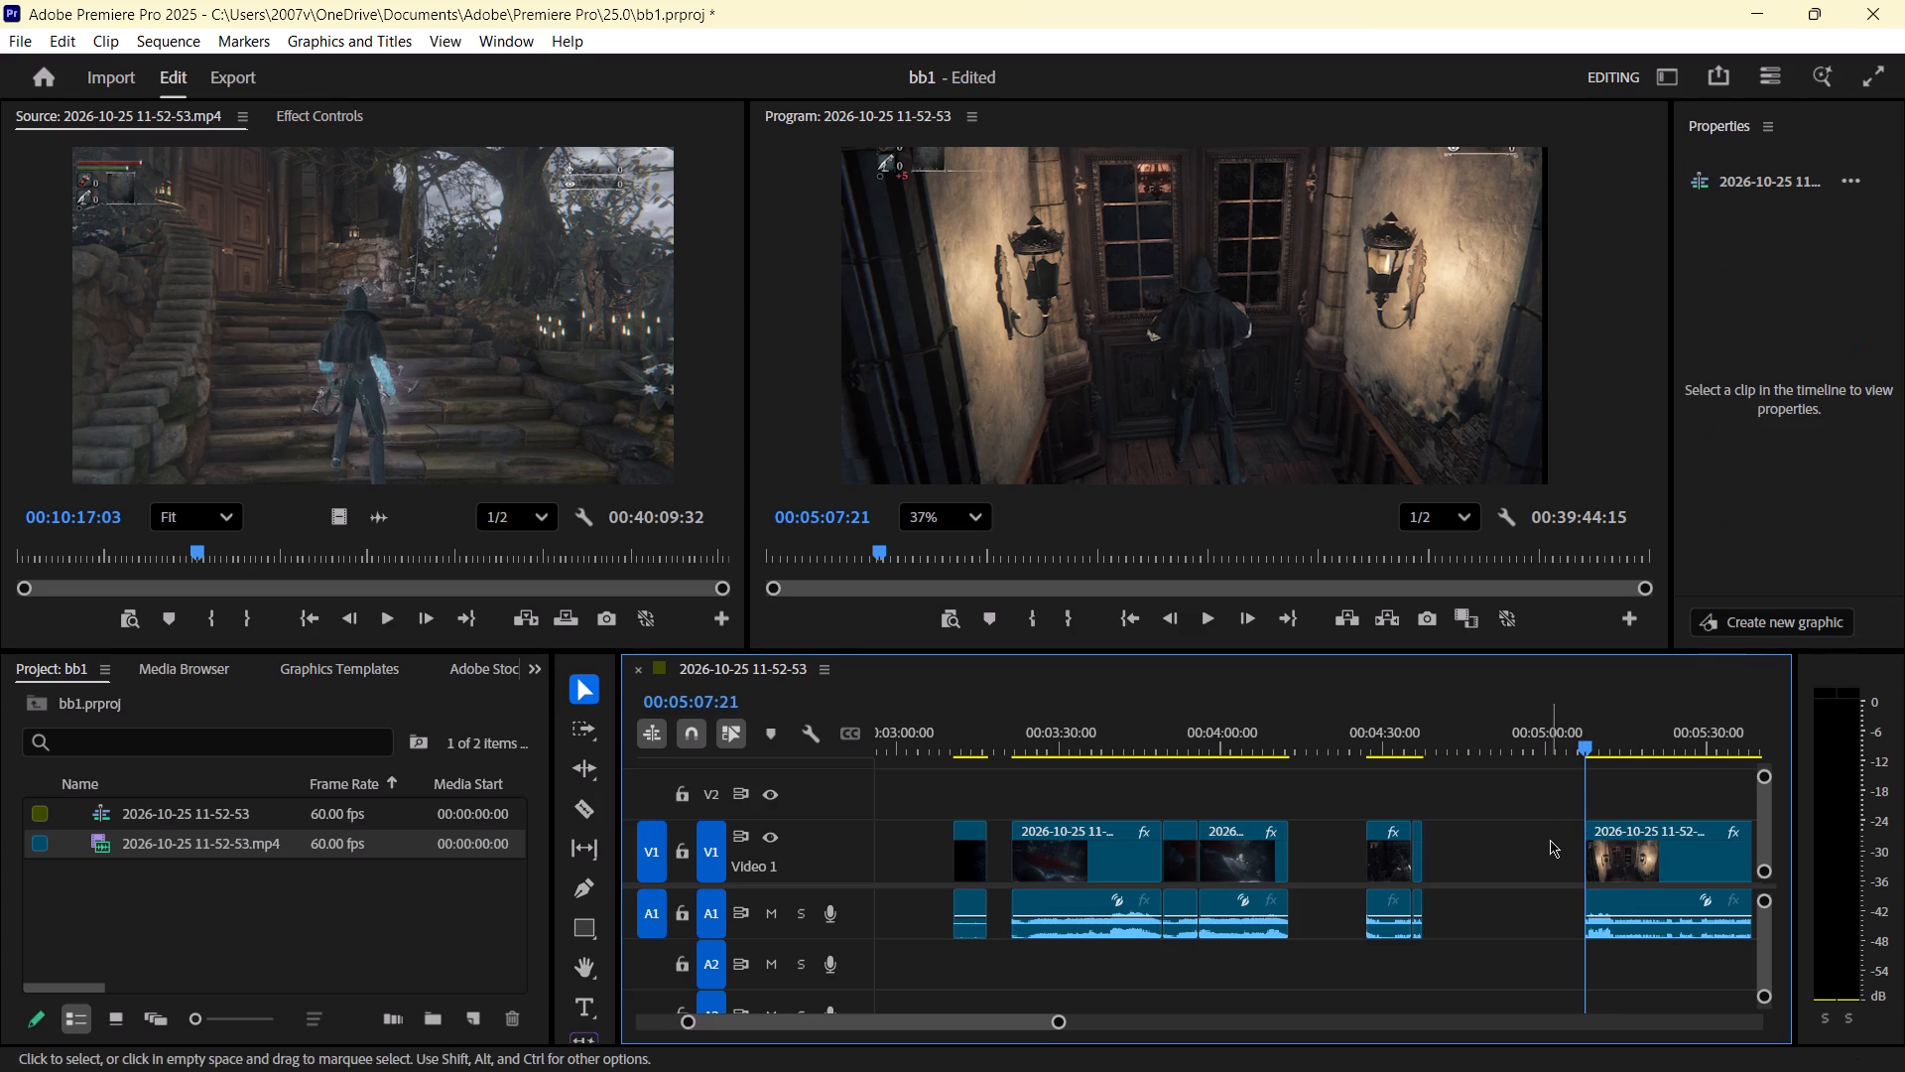
Watch the footage beyond the double doors up to about 00:05:44, and return to just after 00:05:30.
key("space")
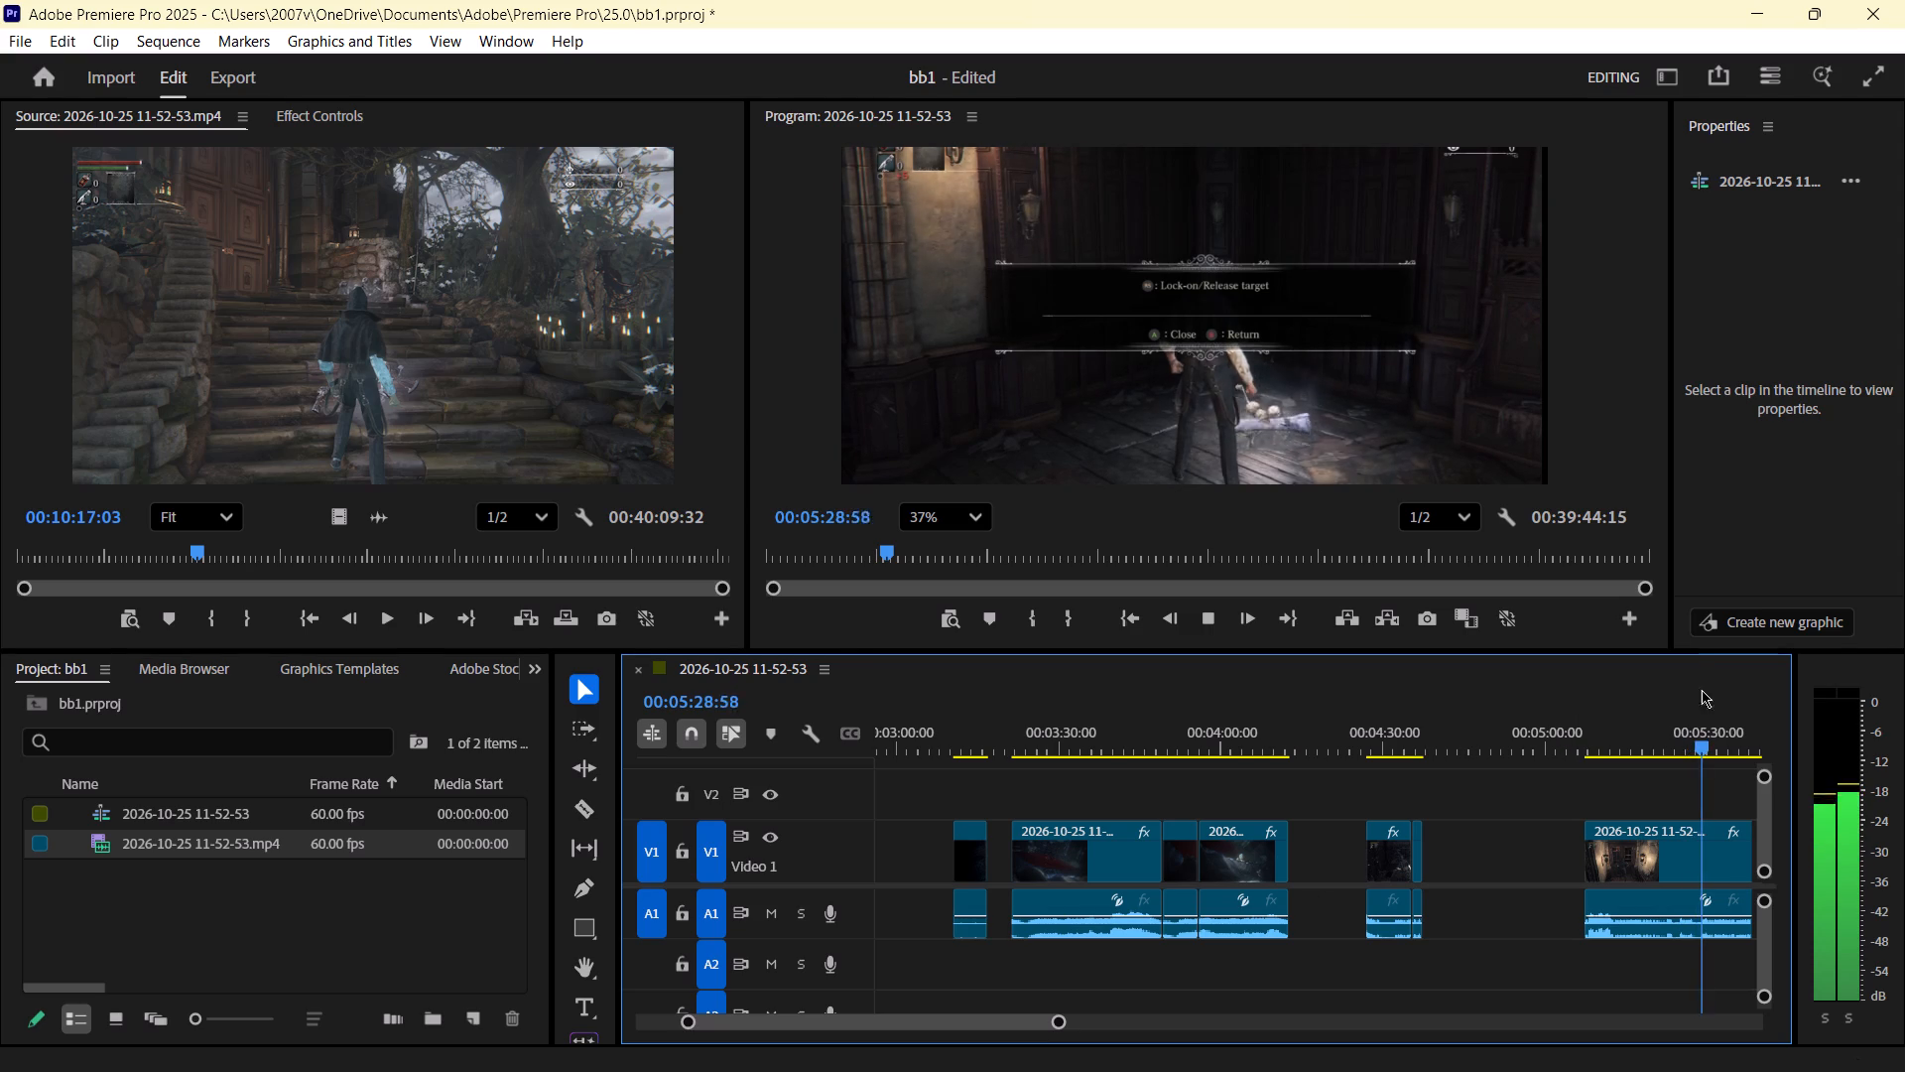
scroll(1702, 799, "up", 2)
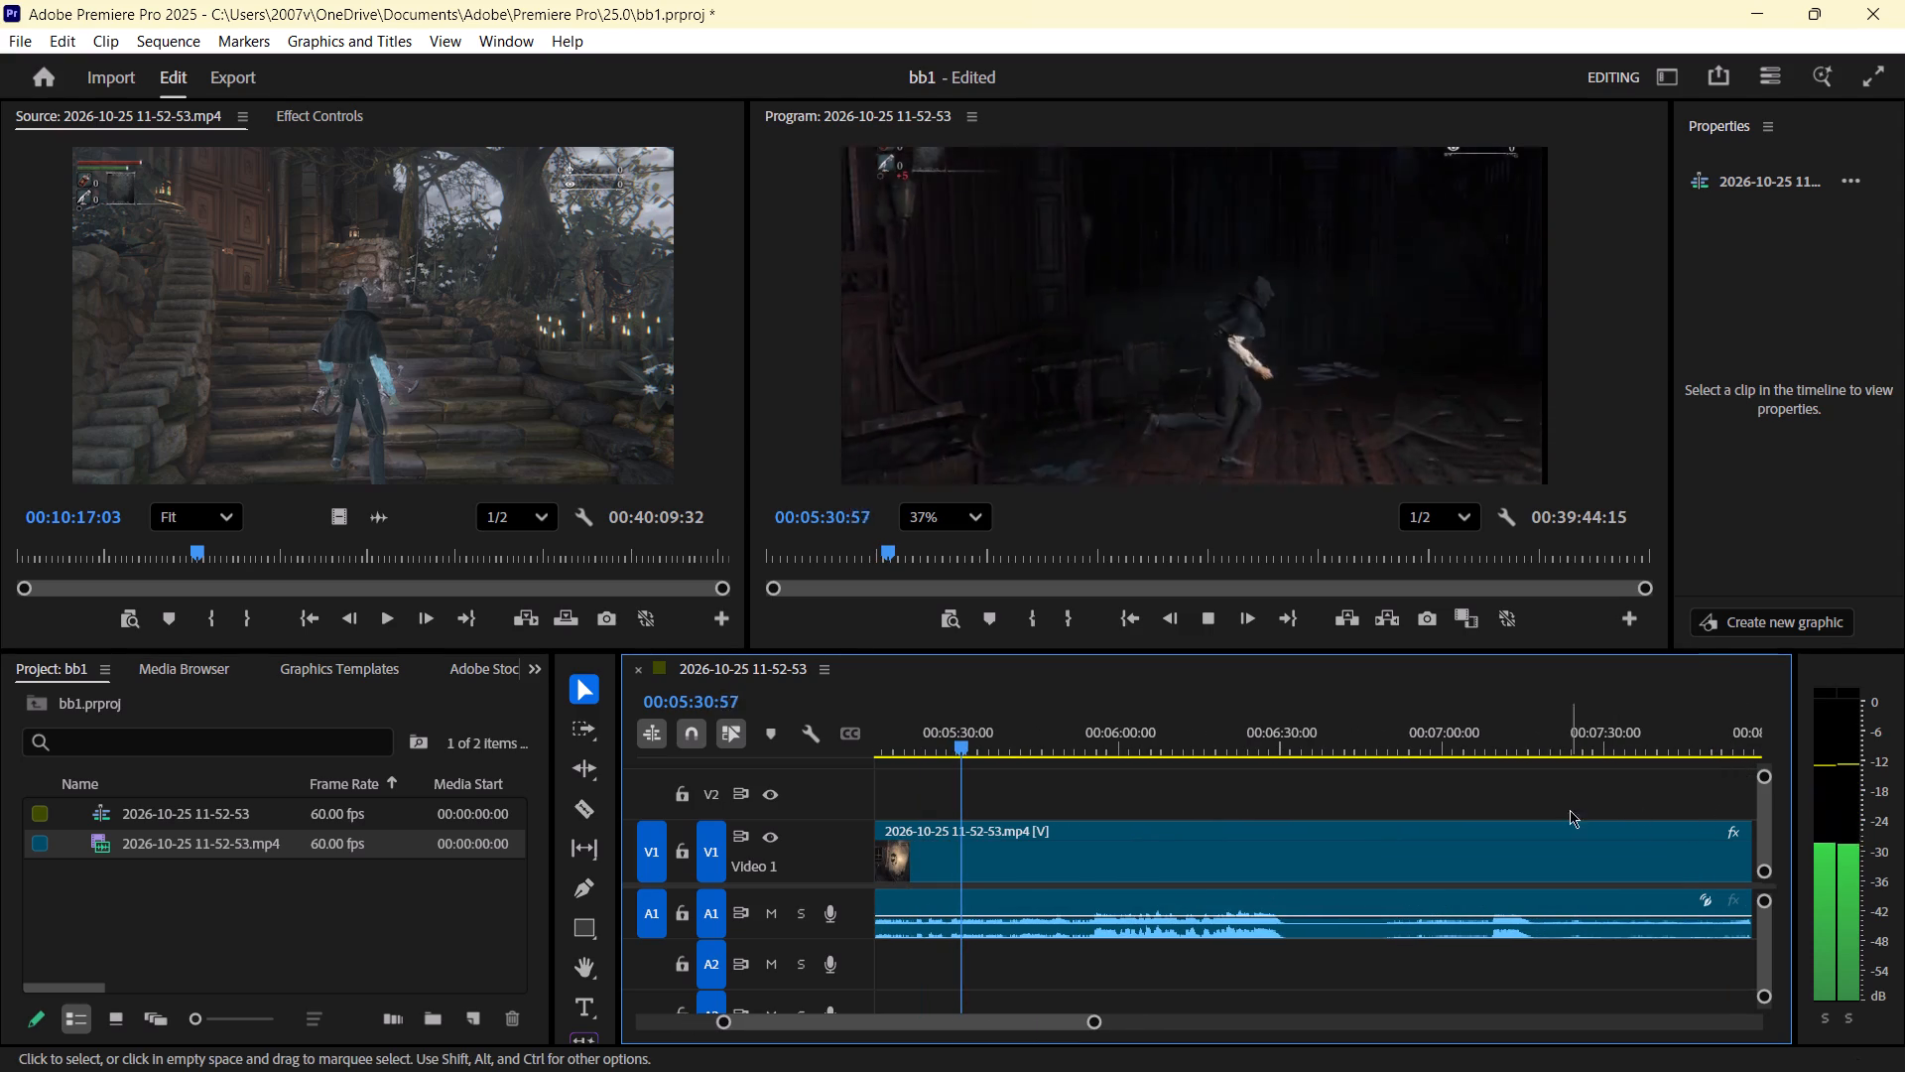
scroll(1040, 788, "down", 1)
scroll(1040, 788, "up", 3)
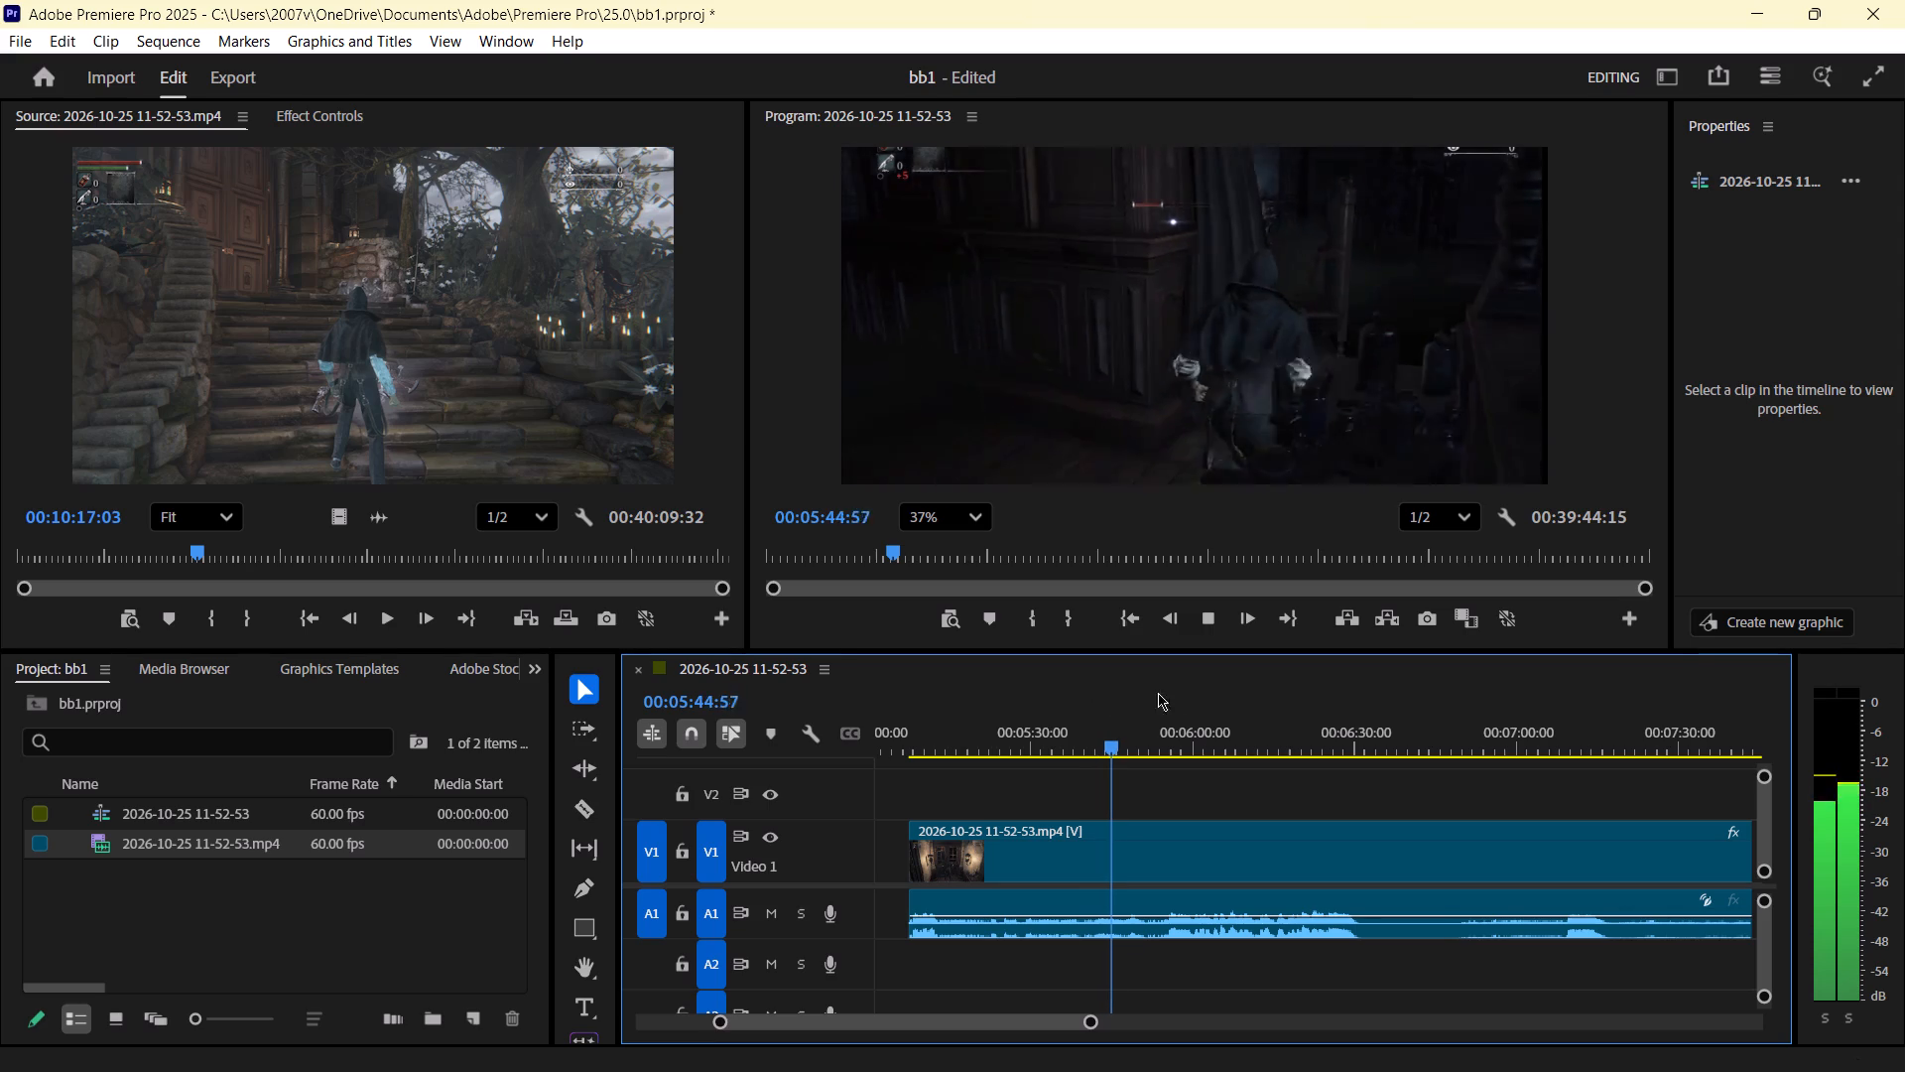
left_click_drag(1119, 739, 1039, 745)
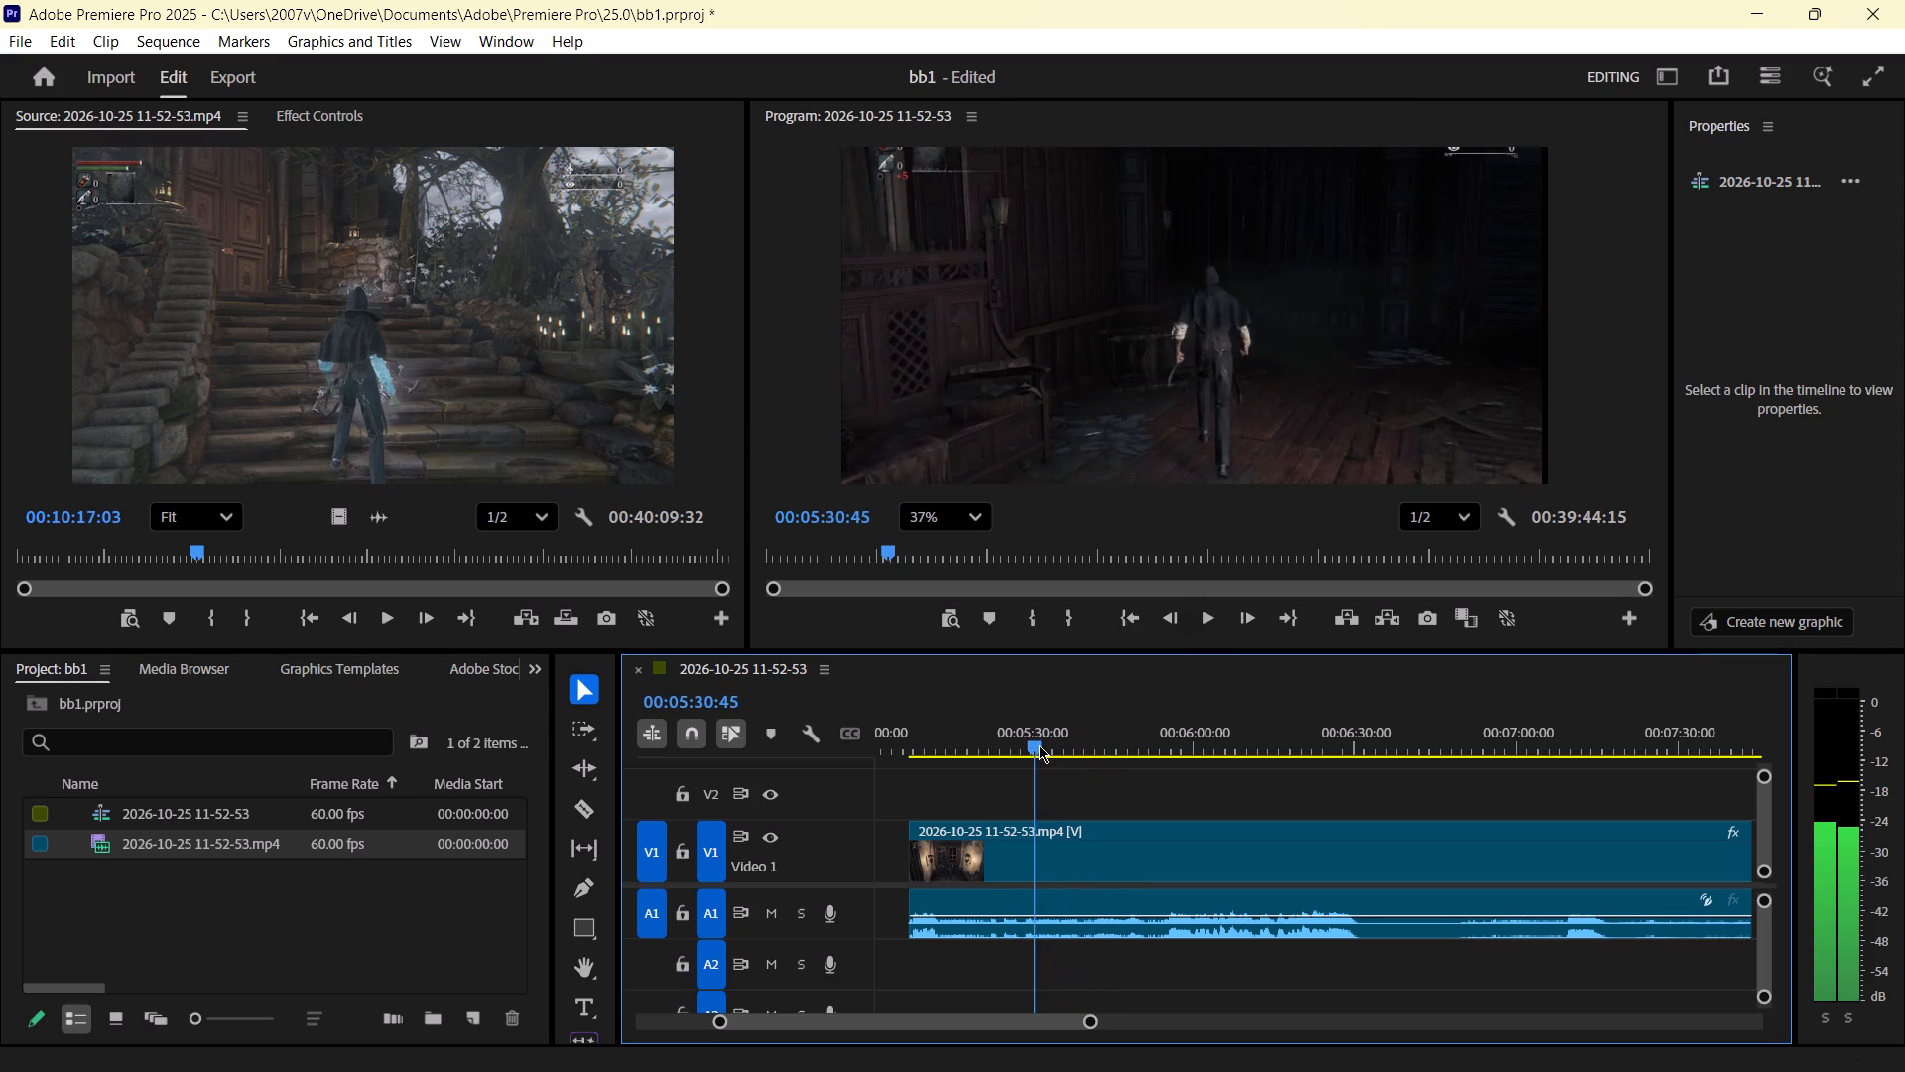
left_click_drag(1039, 745, 1045, 744)
Replay the walk through the dark room around 00:05:35 to 00:05:38 and cut the clip at 00:05:36:03.
key("space")
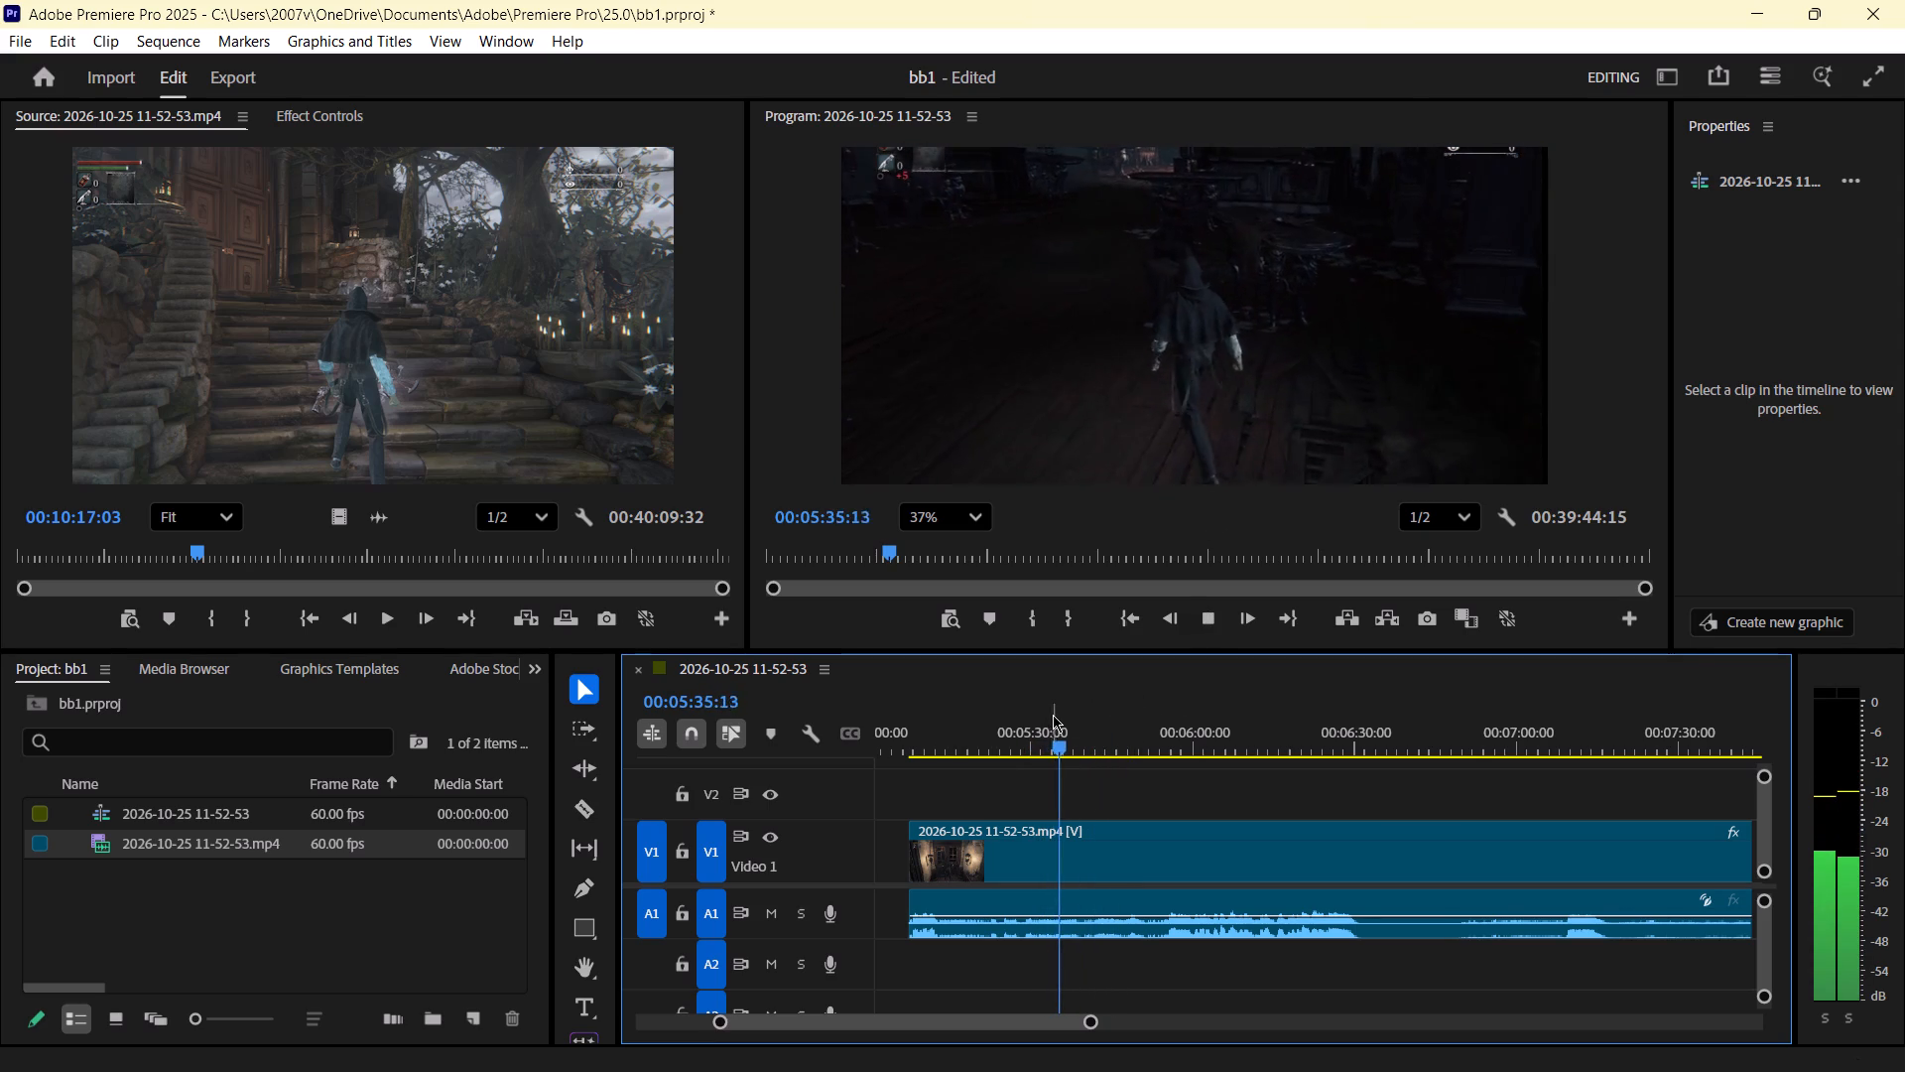
left_click(1064, 735)
key("space")
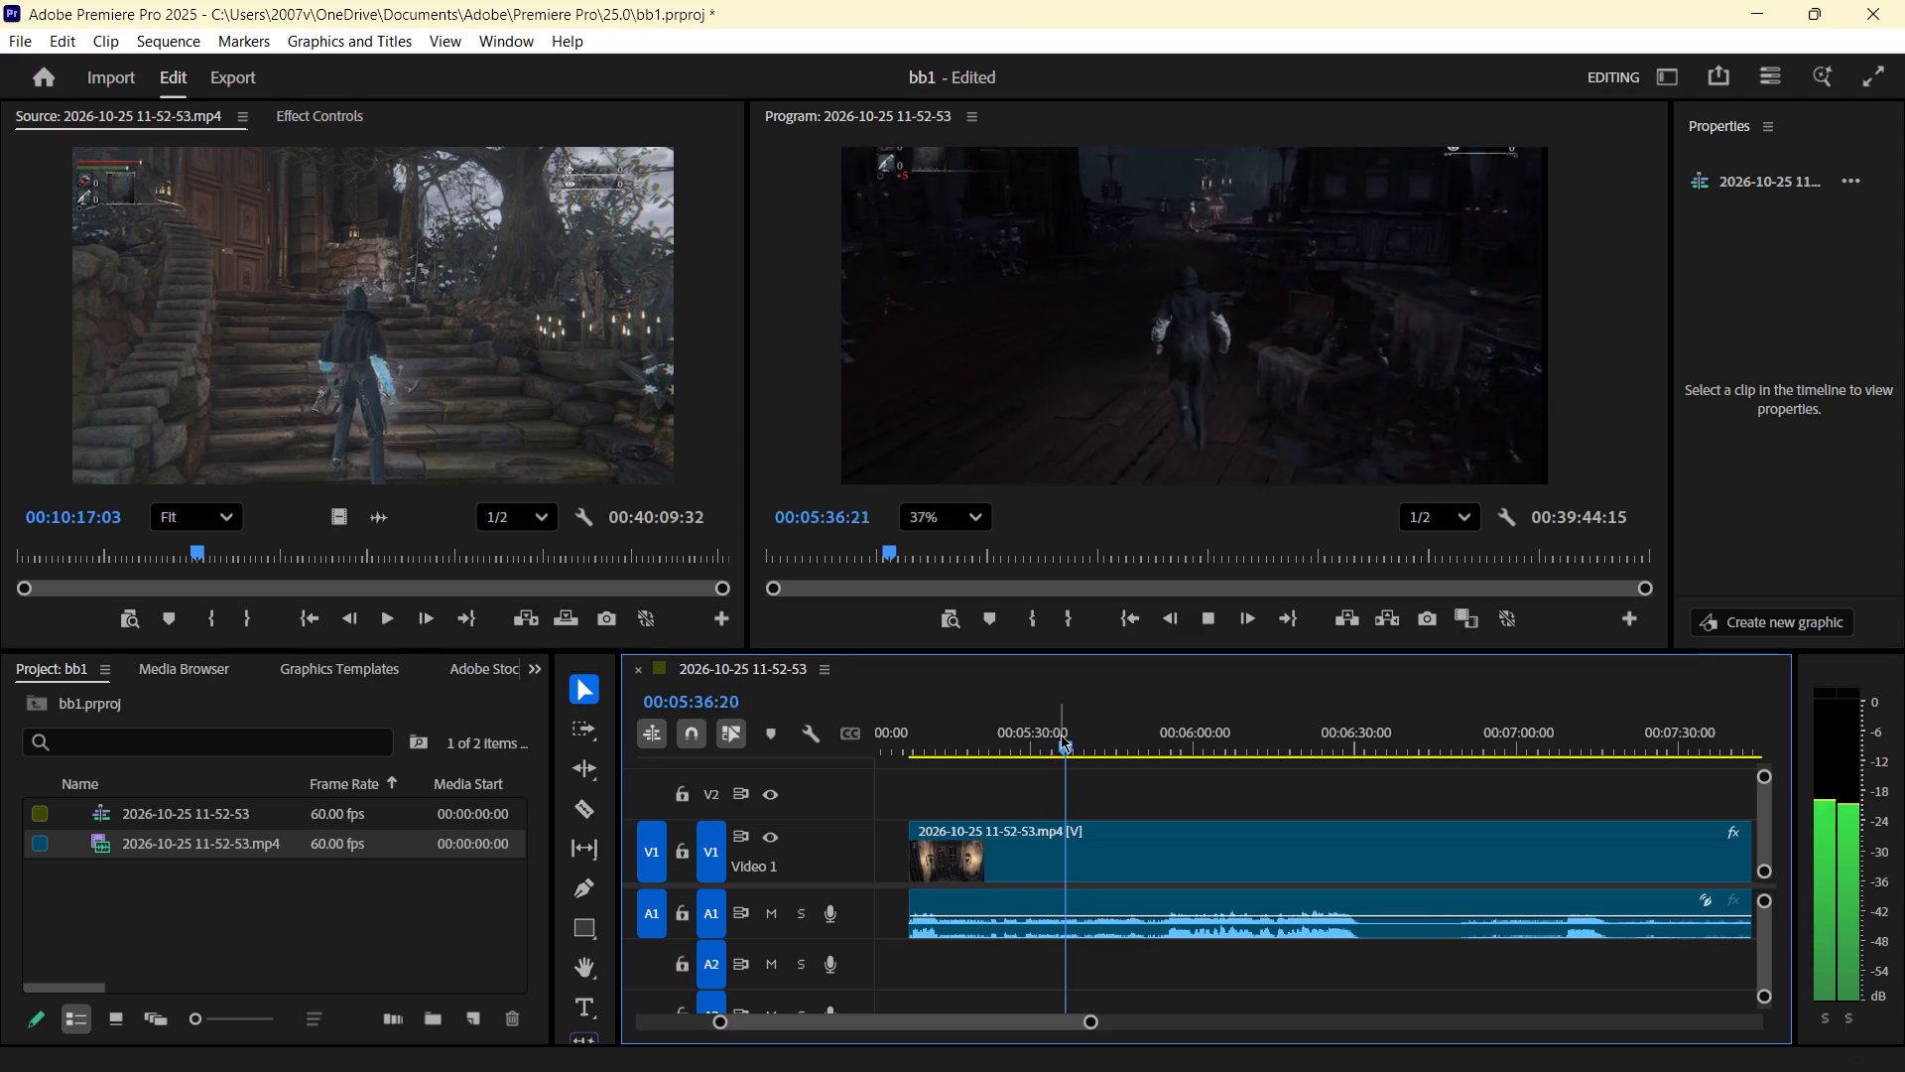
key("space")
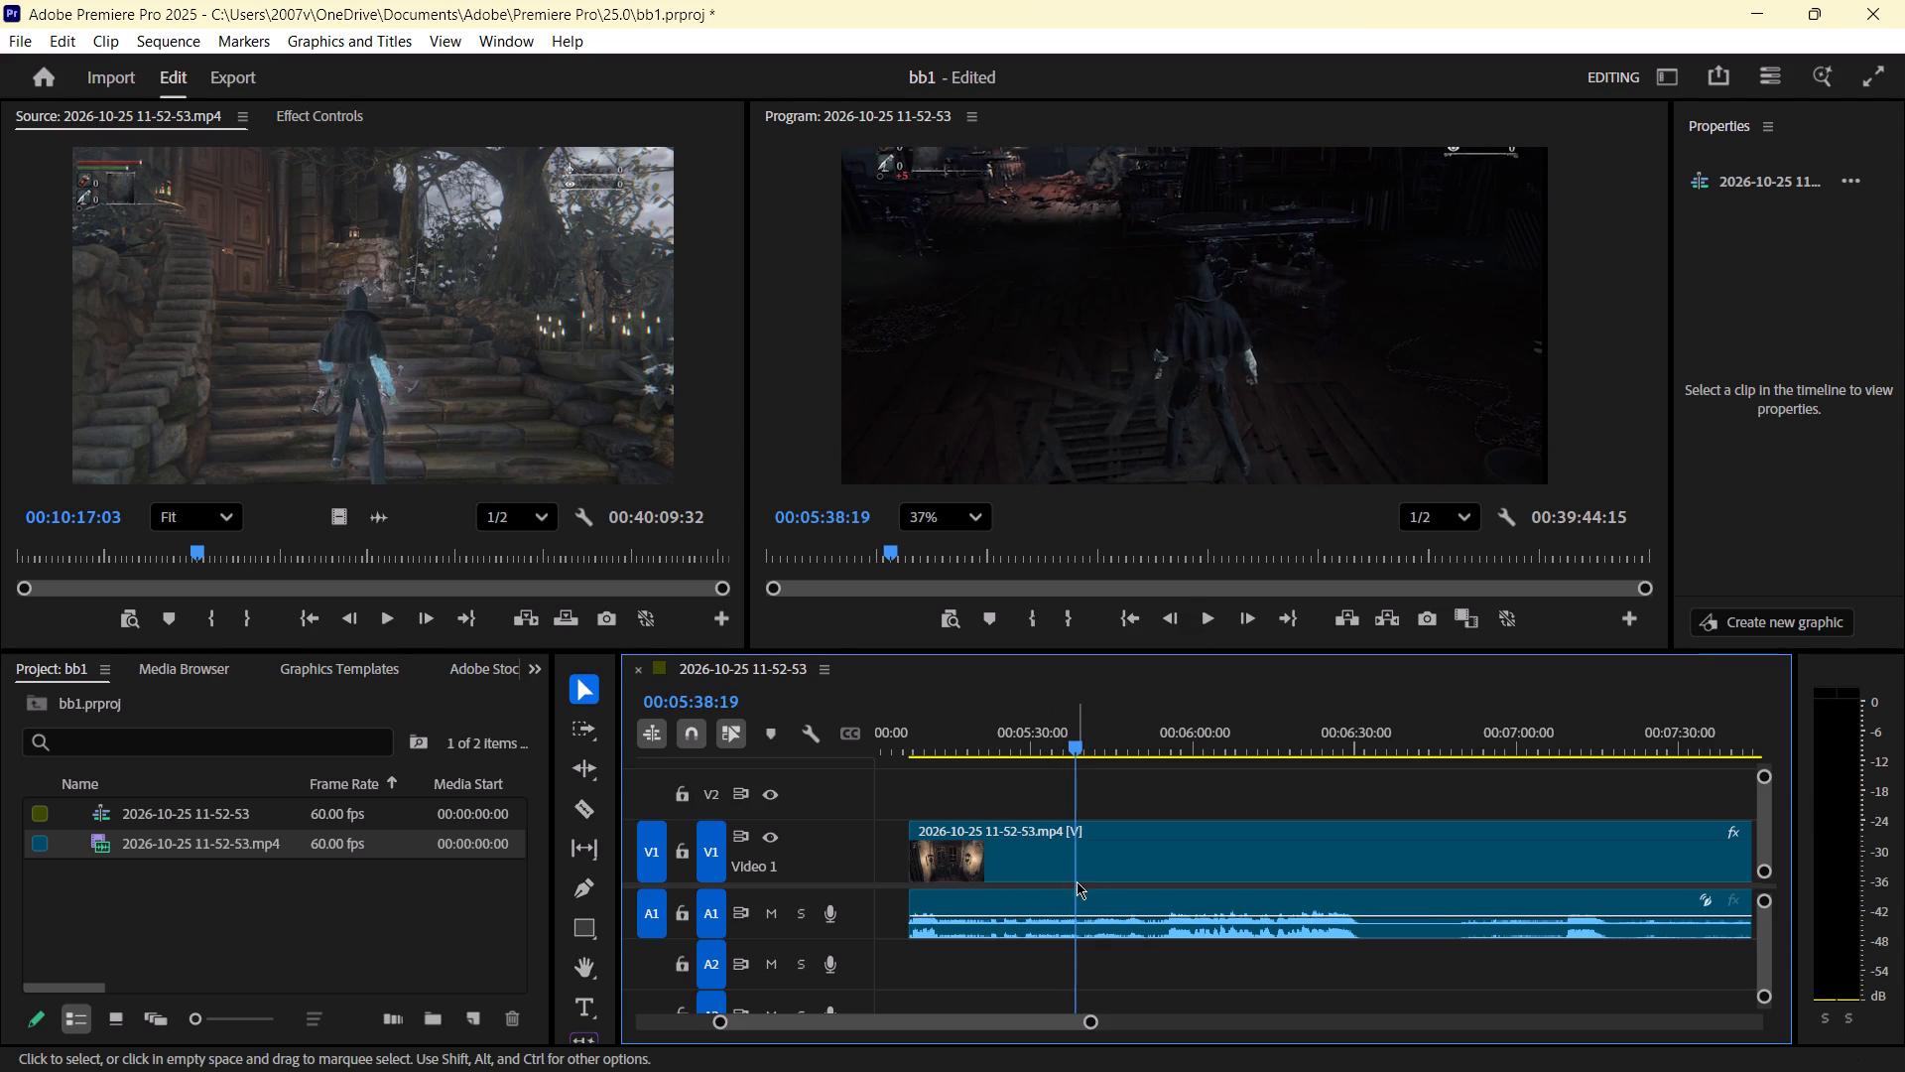
left_click(1079, 746)
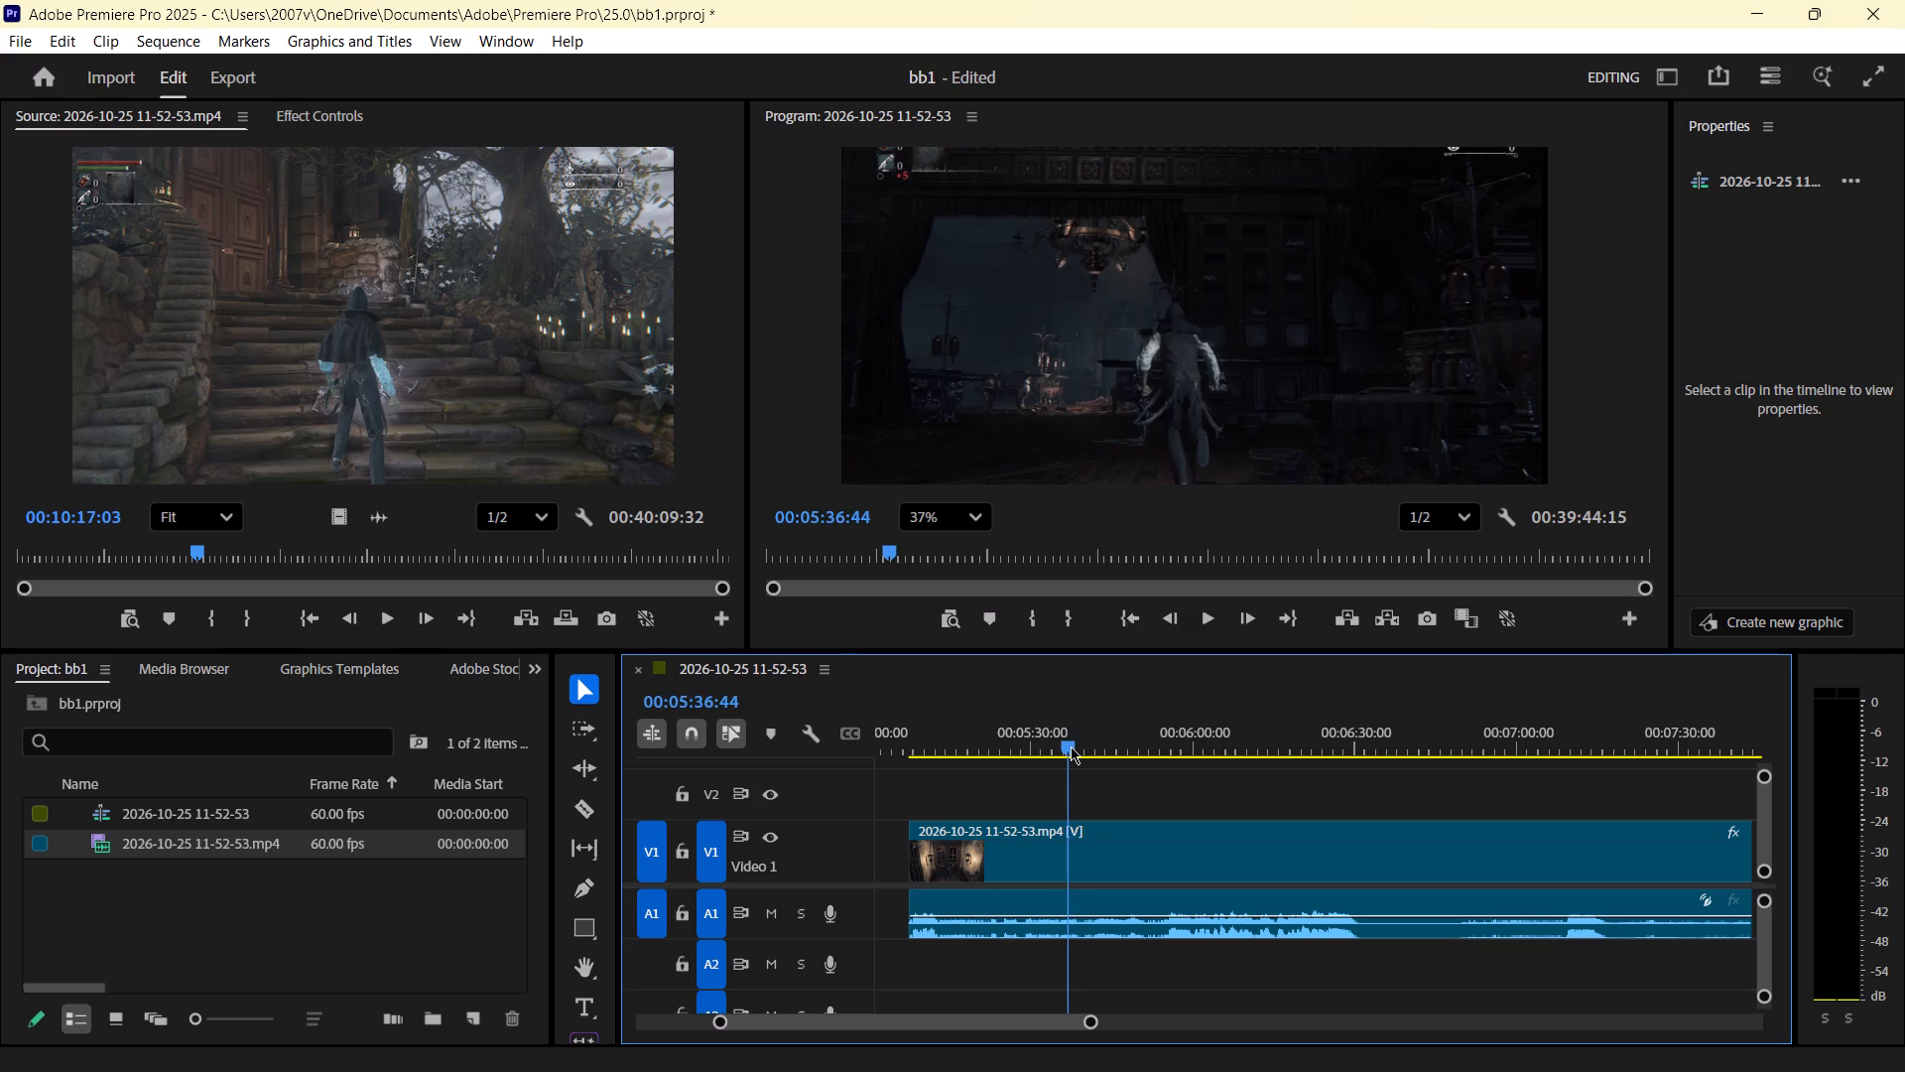
key("space")
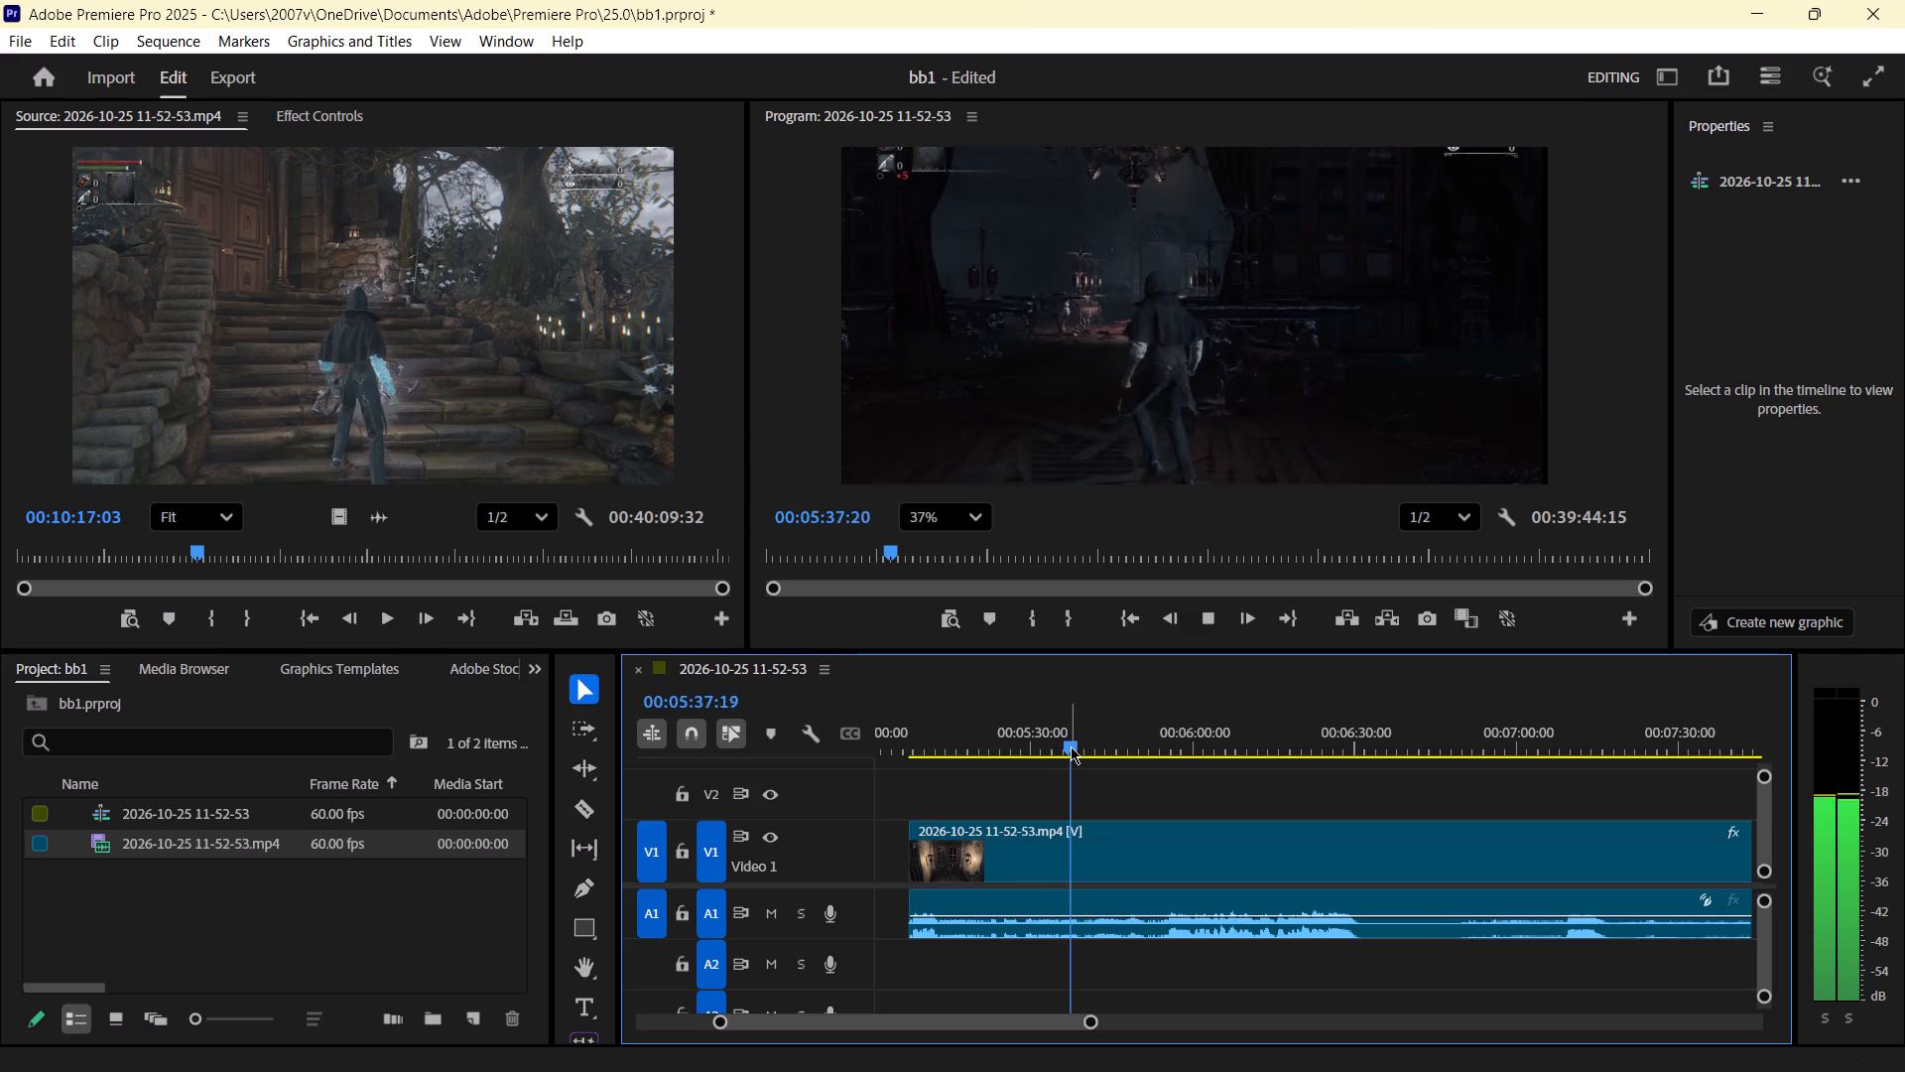
key("space")
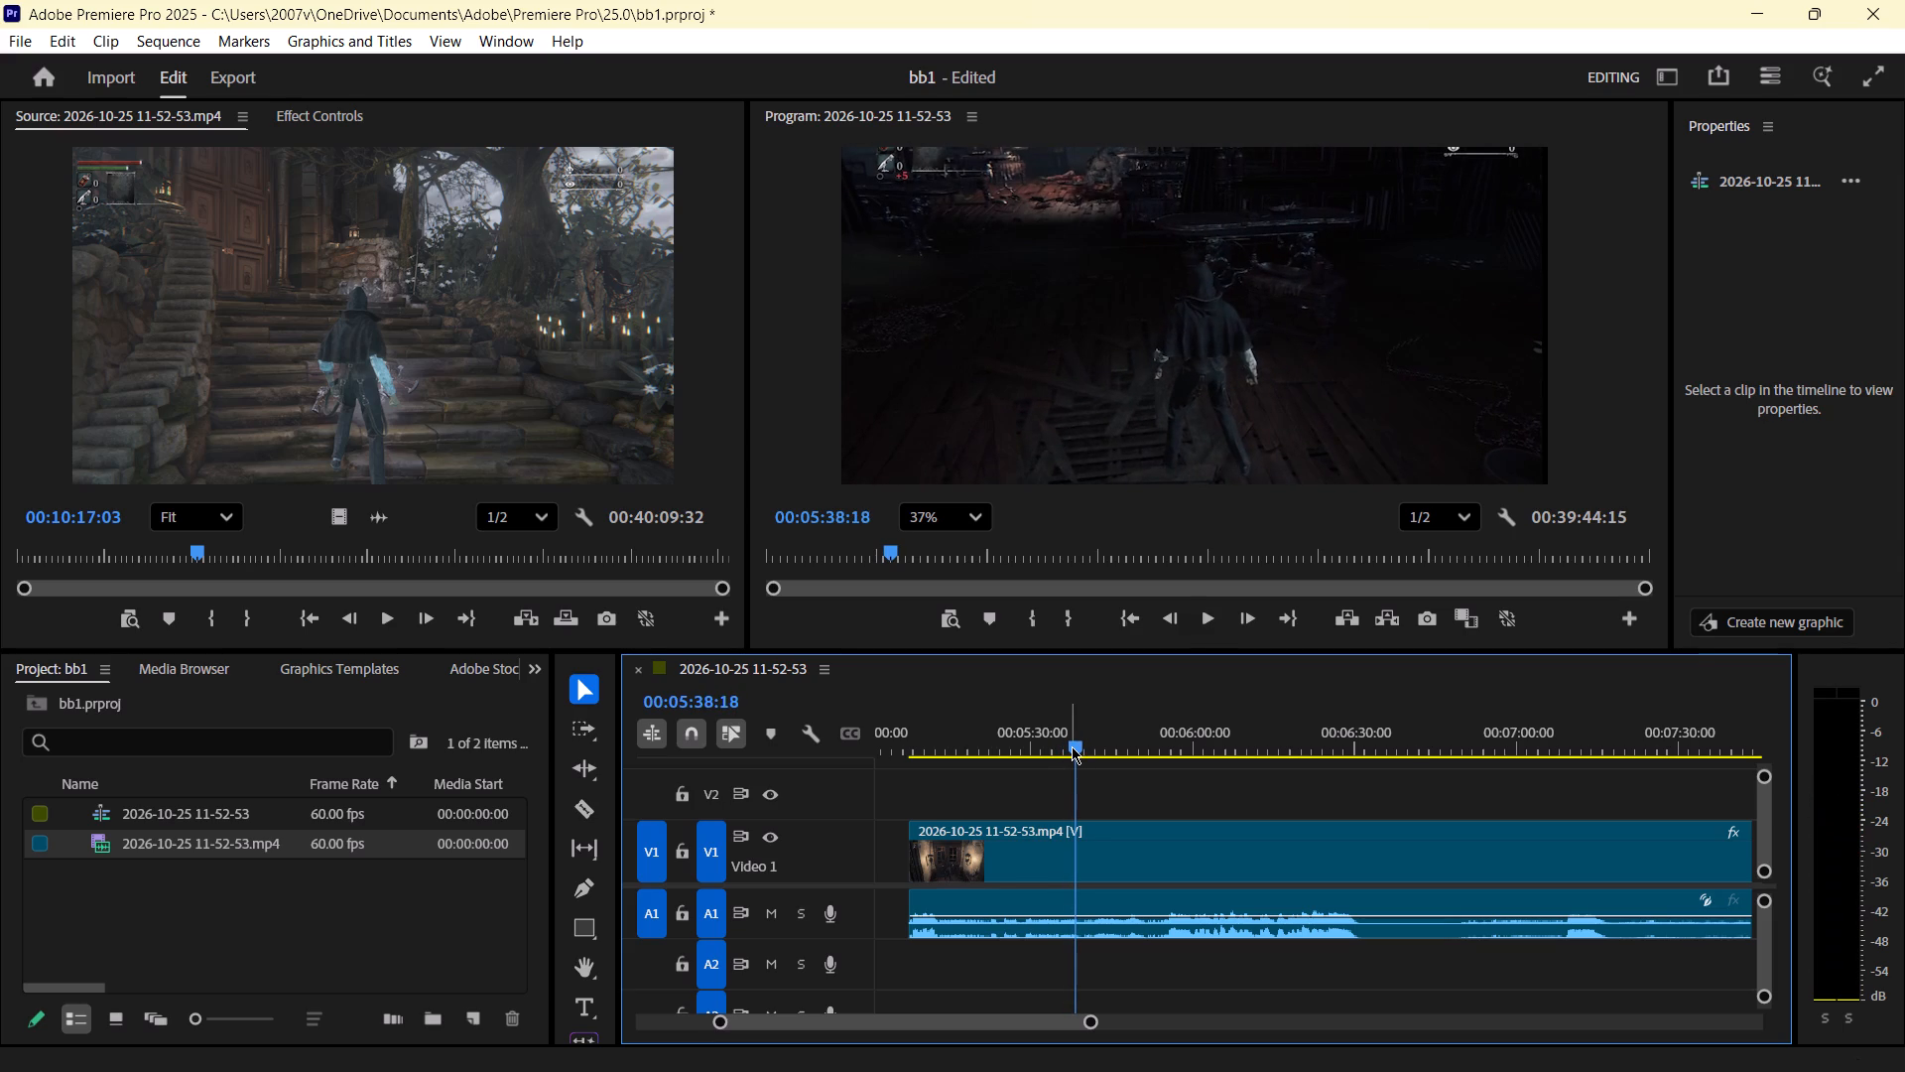
left_click_drag(1073, 745, 1061, 747)
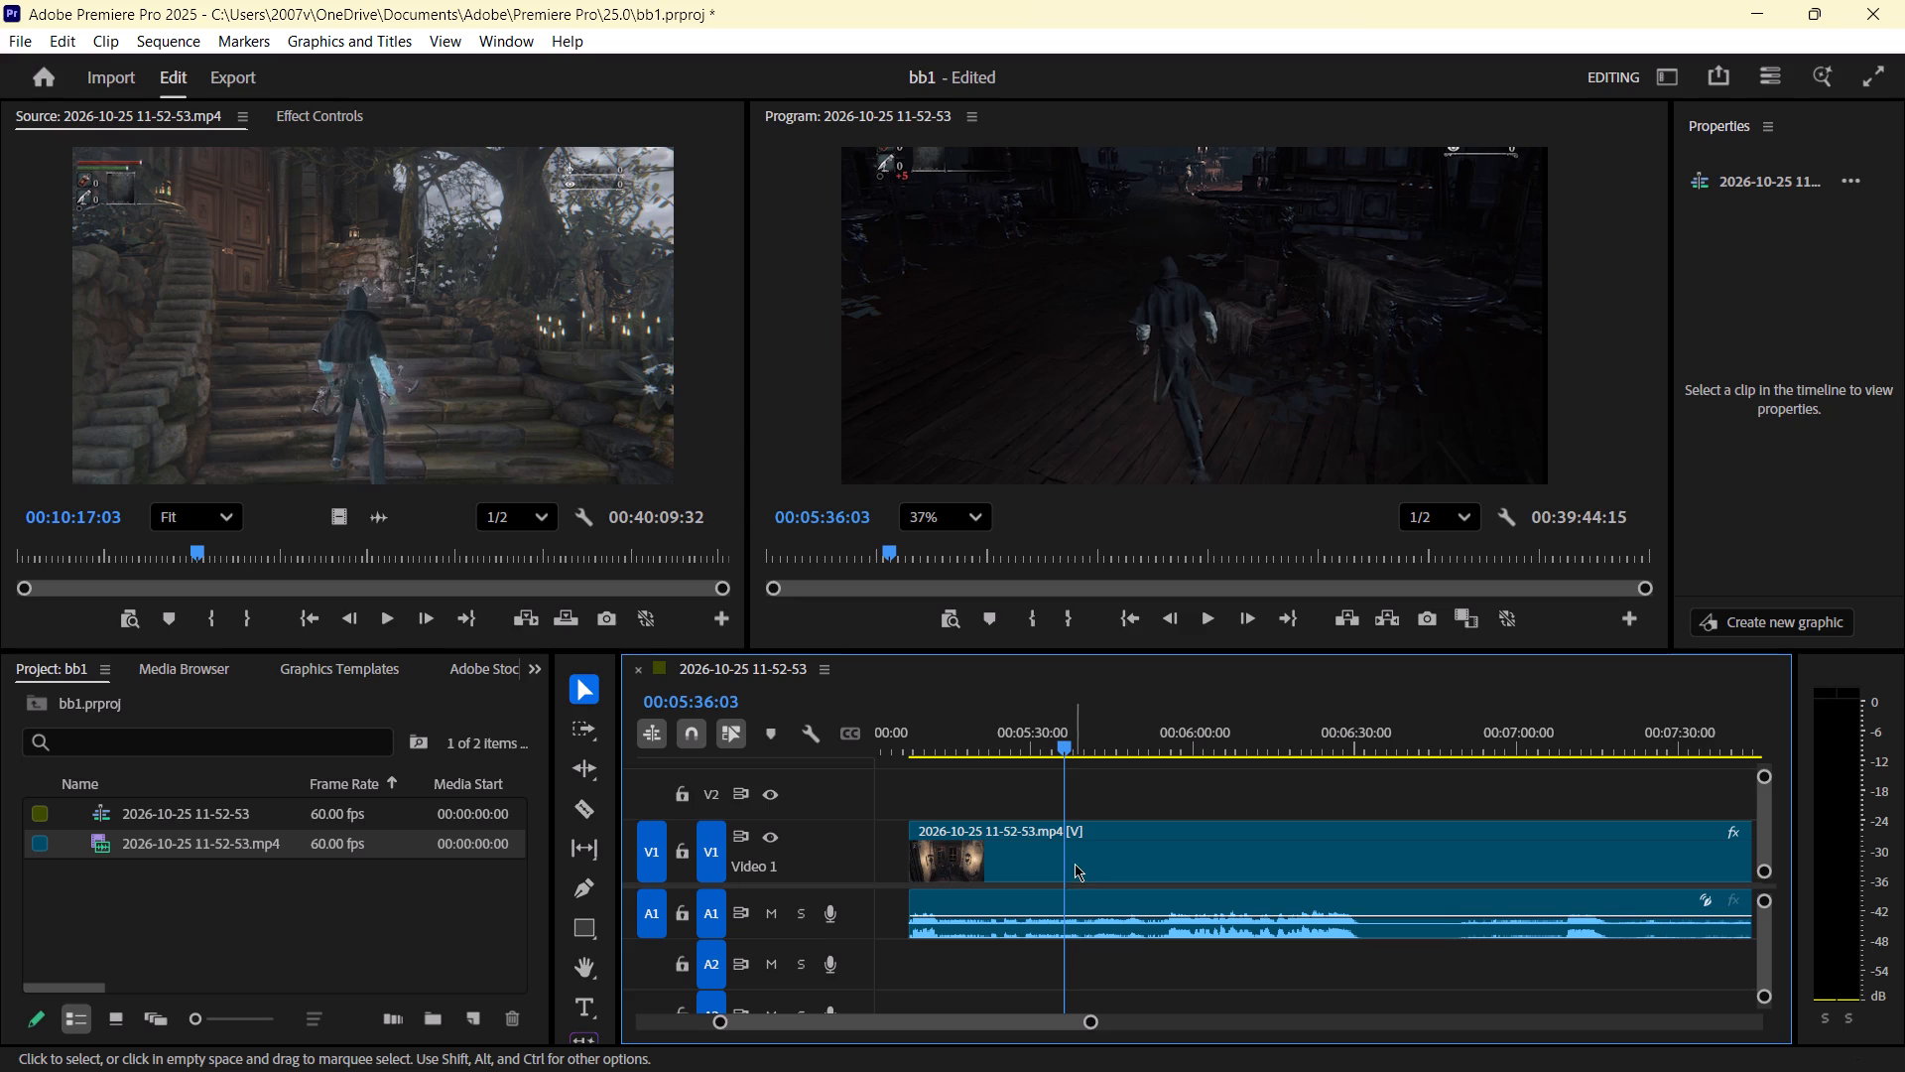
key("c")
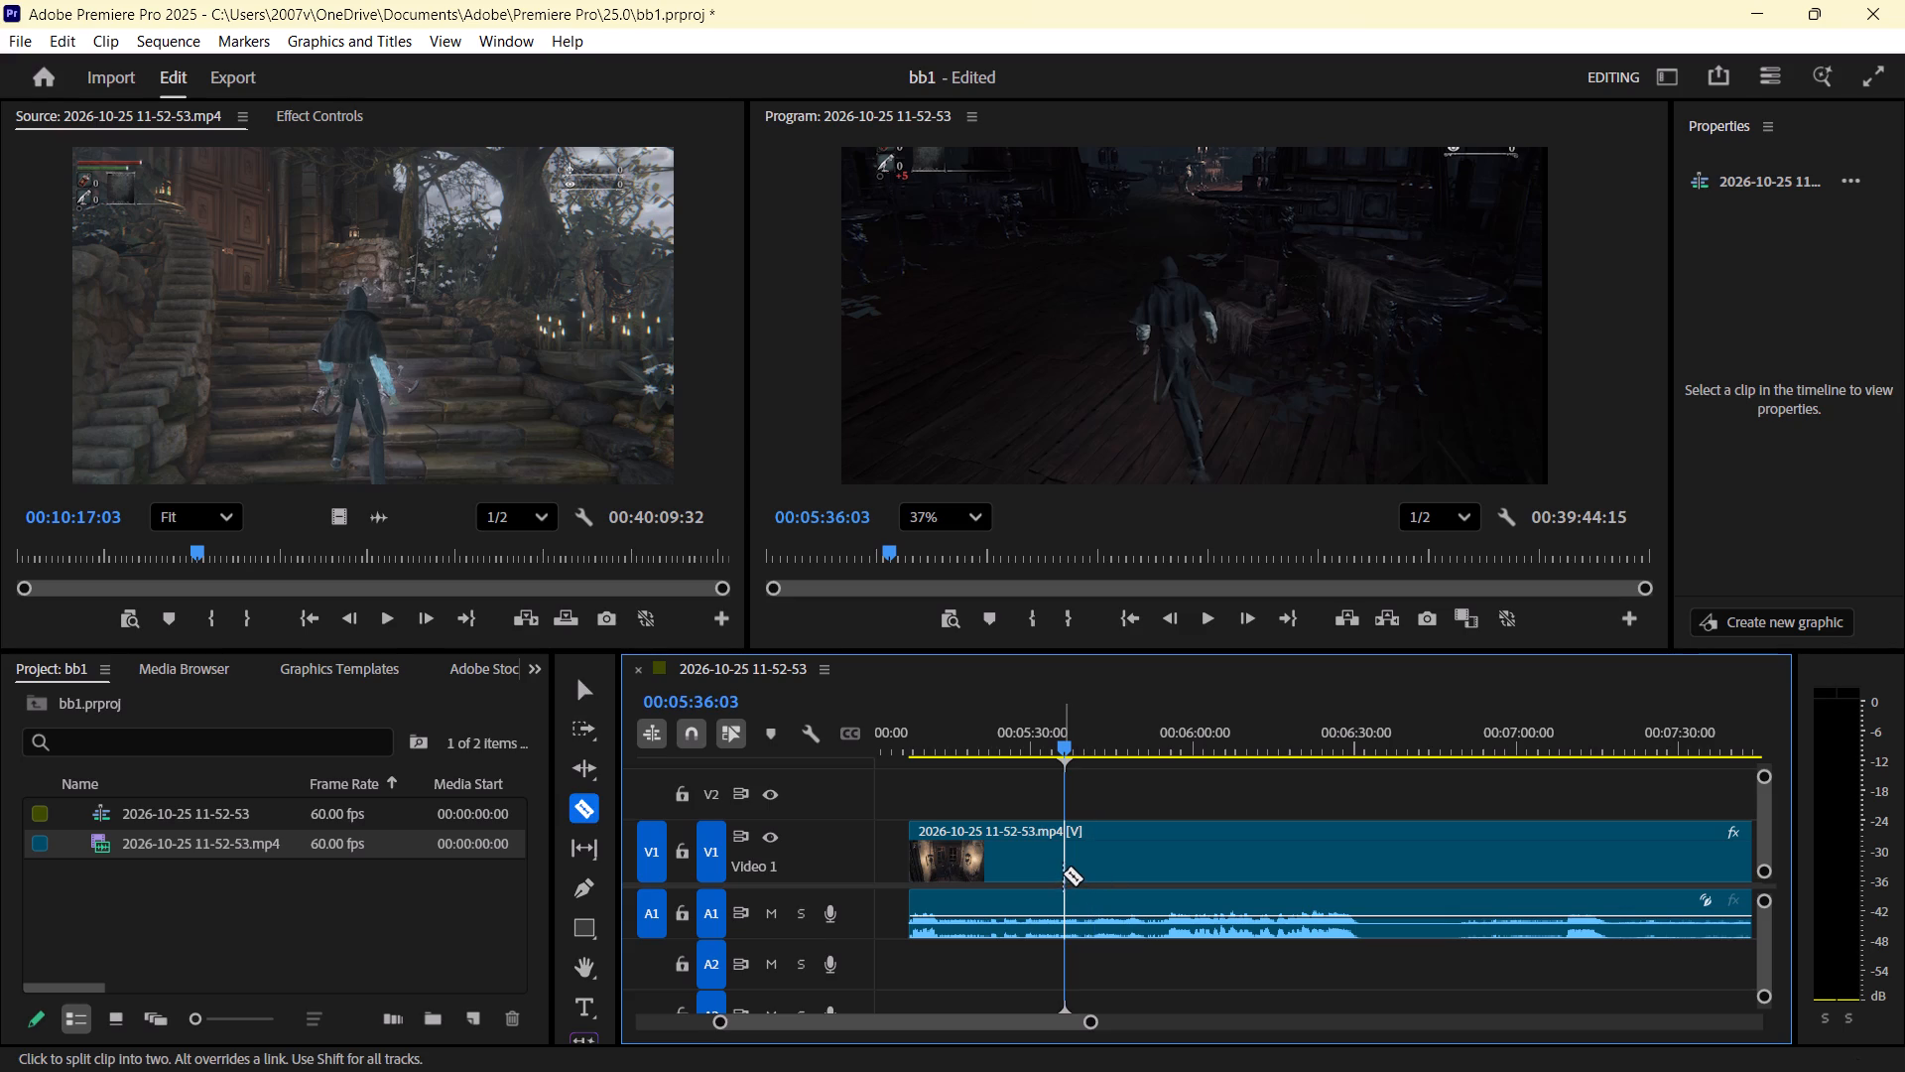
left_click(1065, 873)
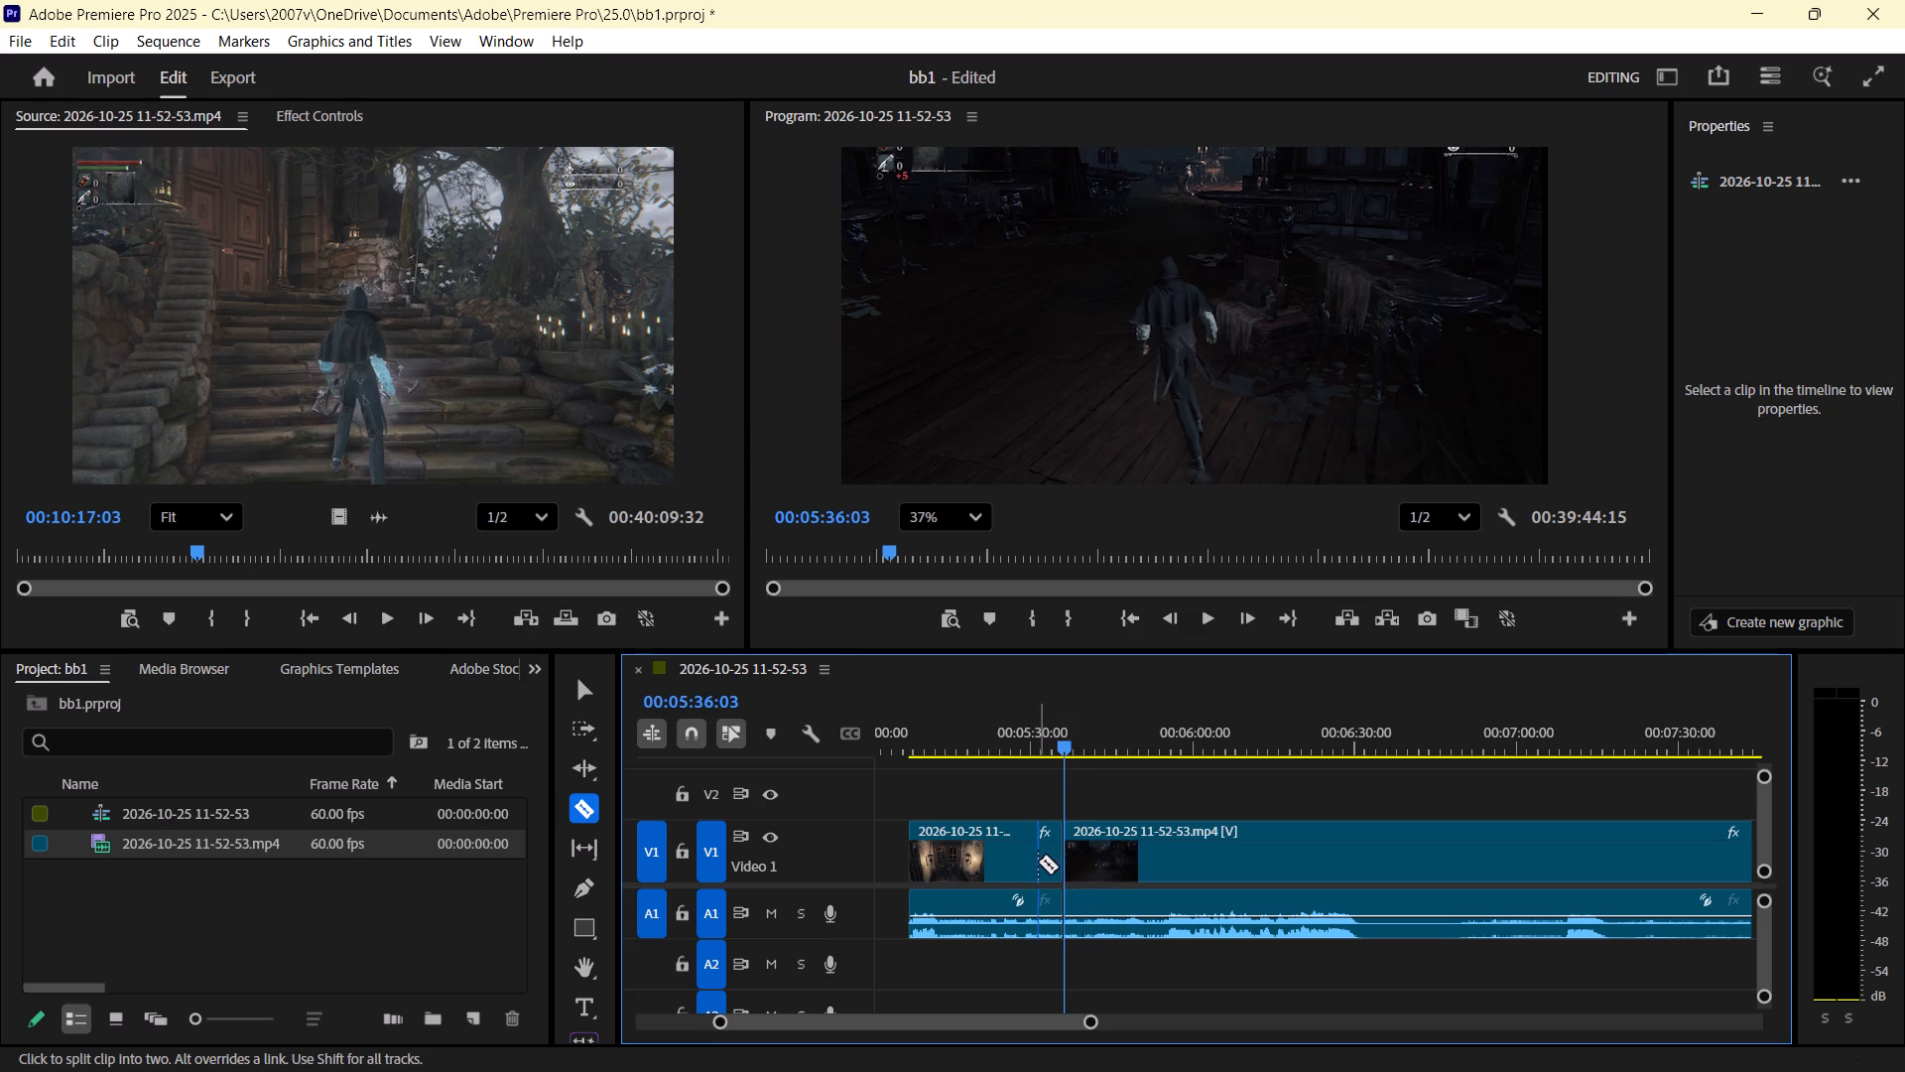
Delete the segment between the 00:05:07:21 and 00:05:36:03 cuts, and briefly play the clip that follows.
key("v")
left_click(1042, 860)
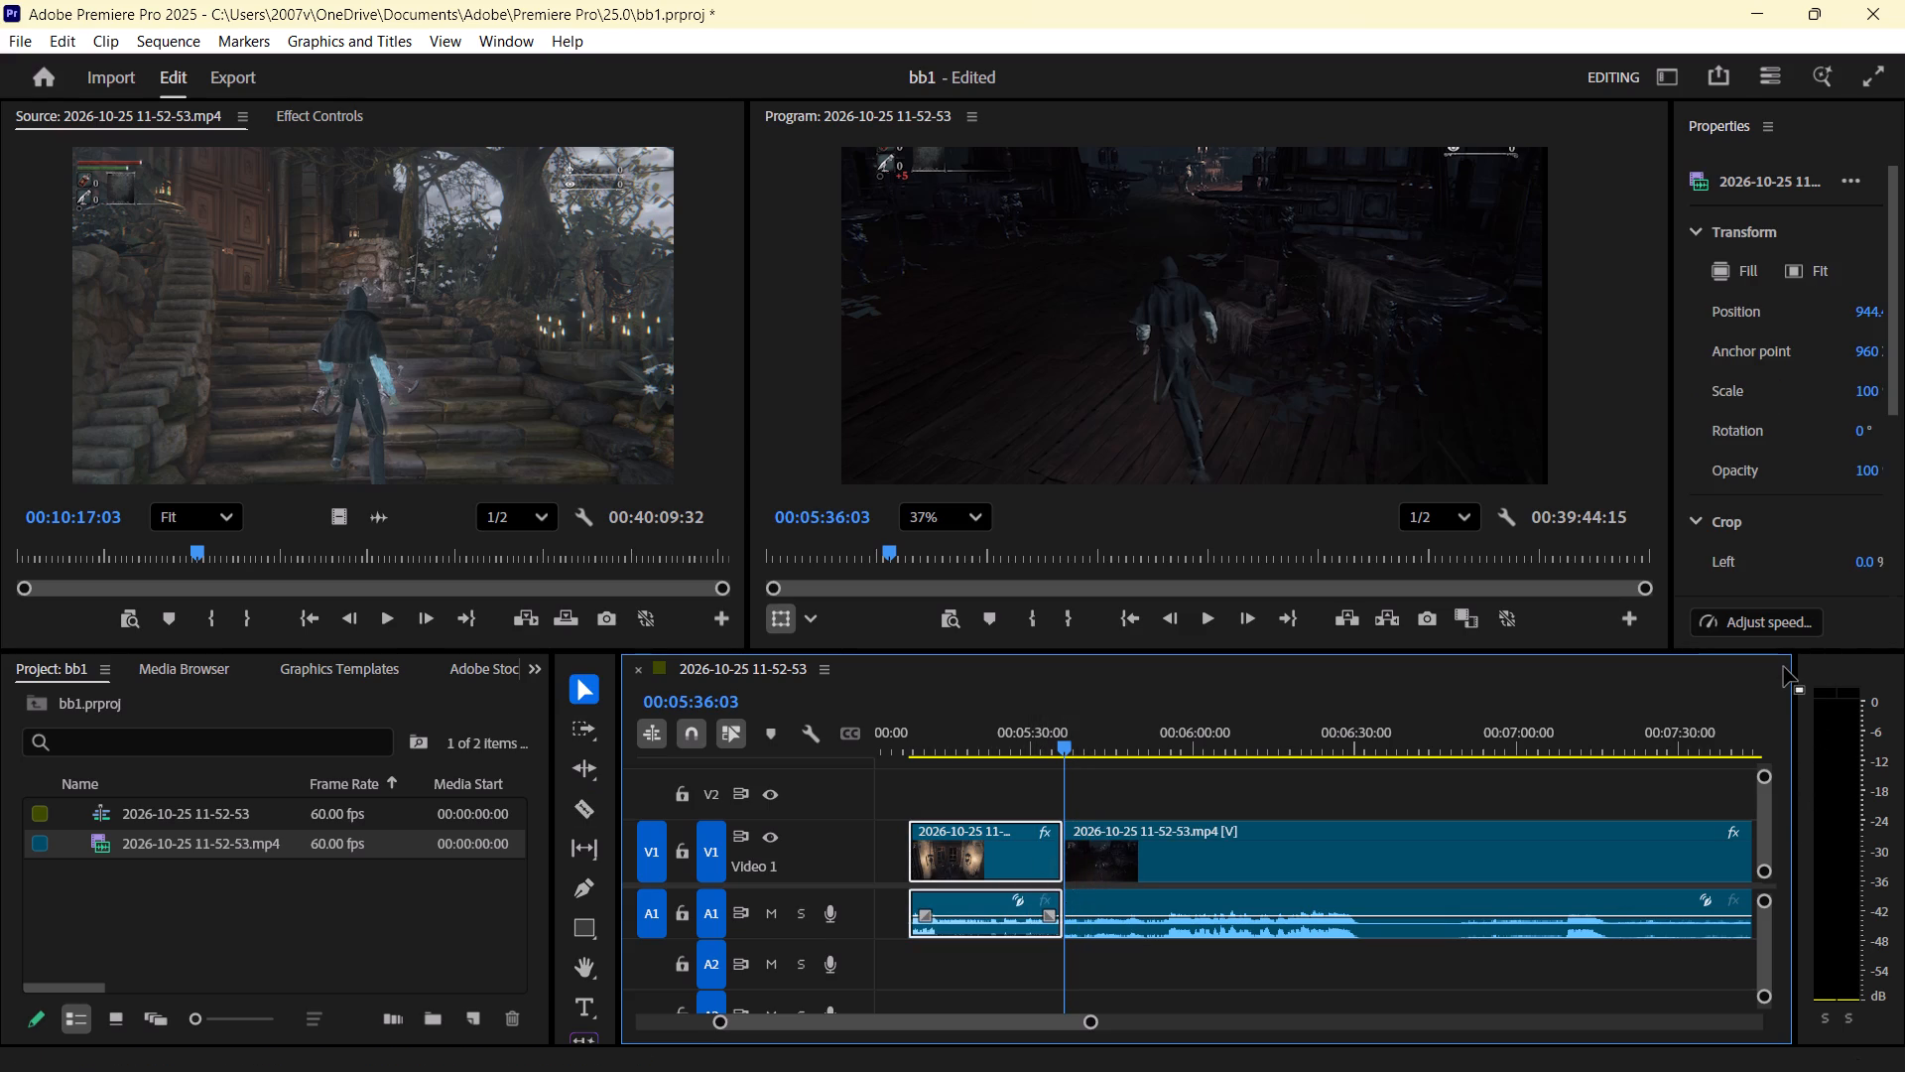
key("Delete")
key("space")
key("space")
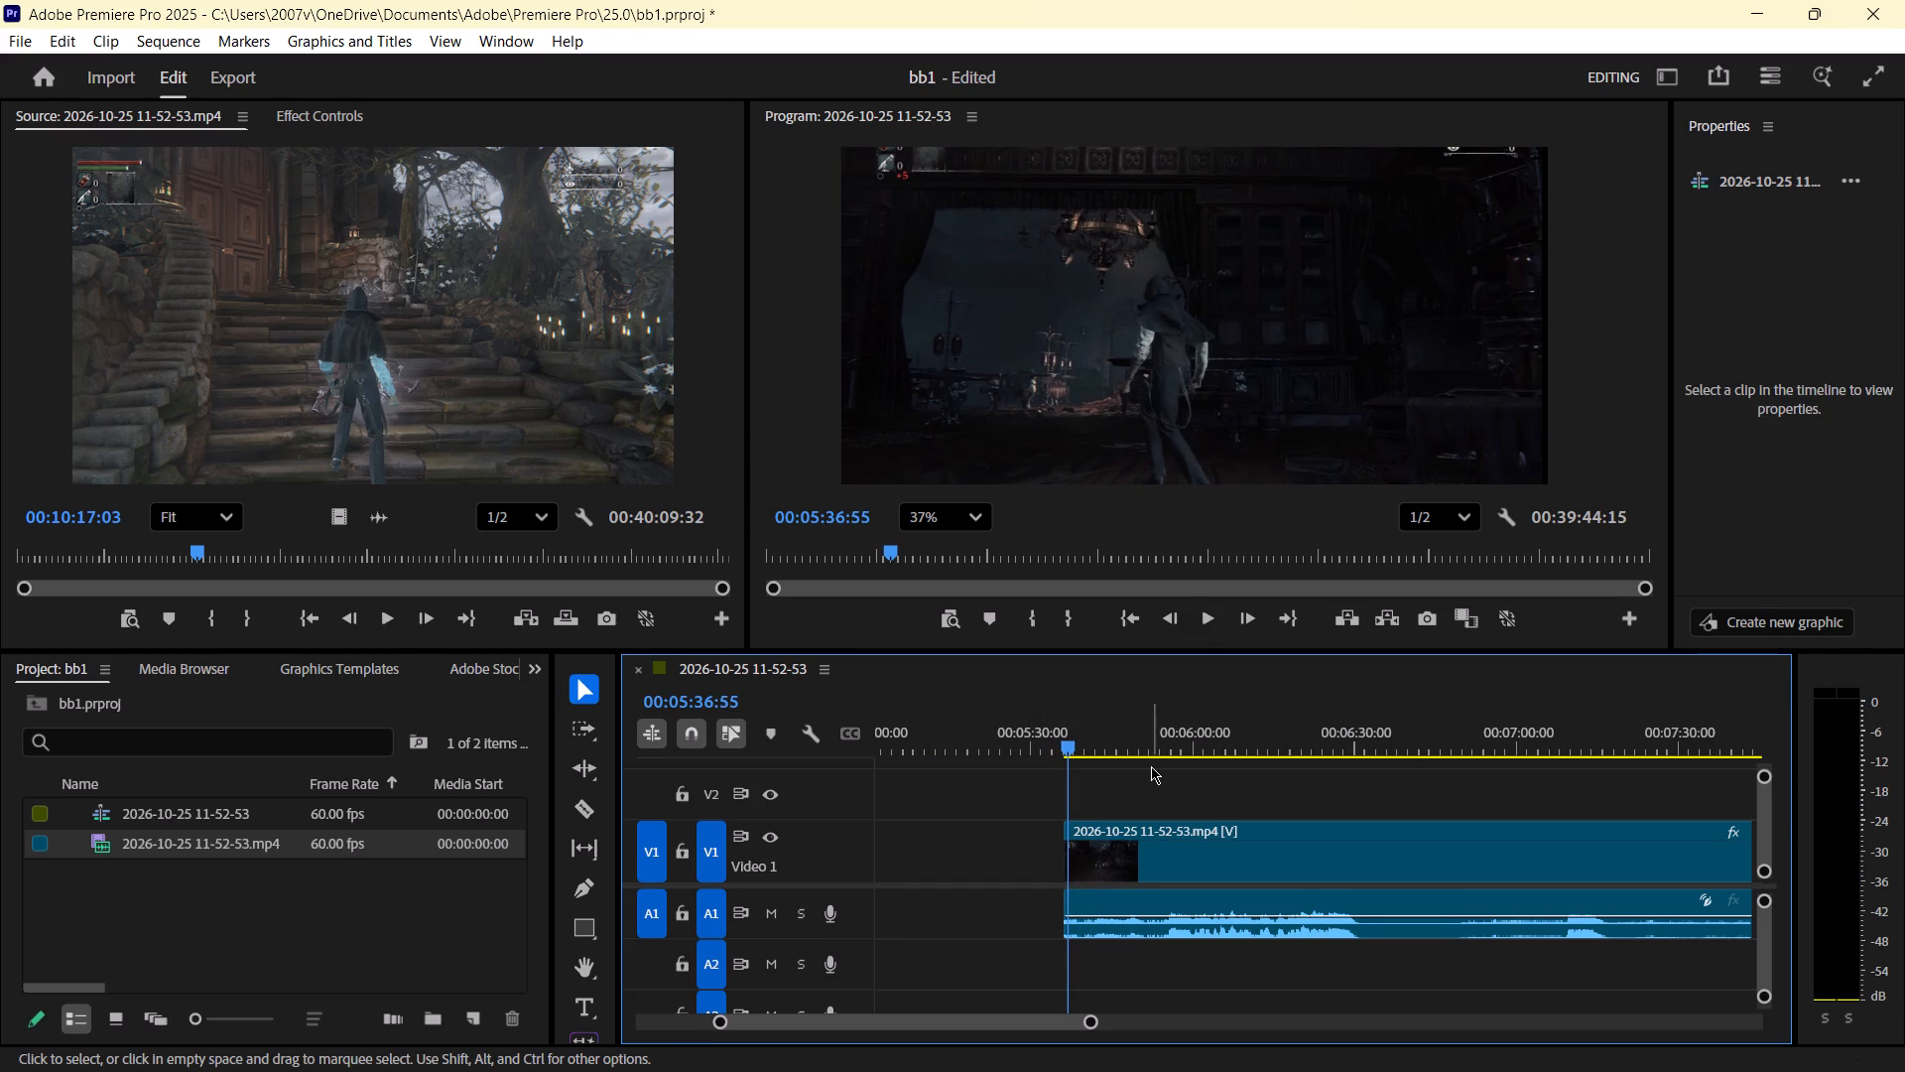
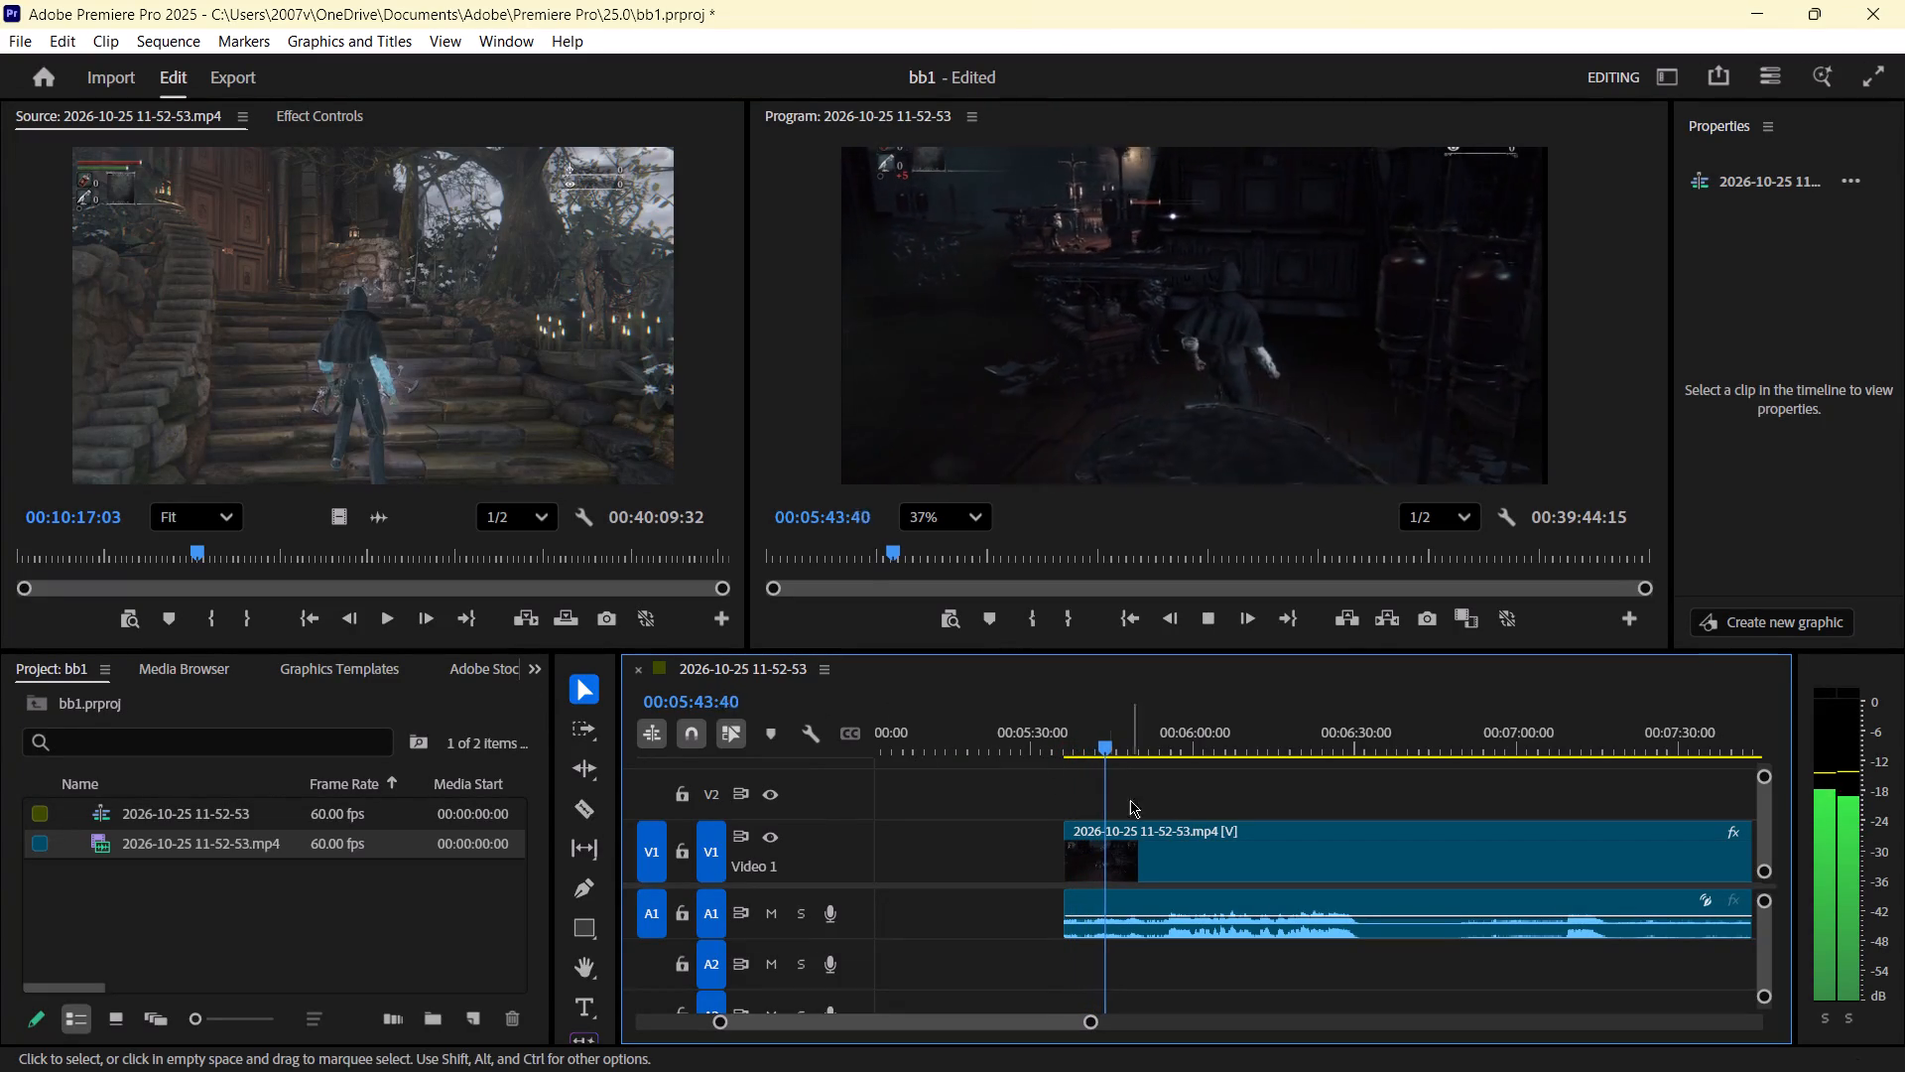
Review the dark room walk between about 00:05:40 and 00:05:45 and cut the clip at 00:05:40:59.
key("c")
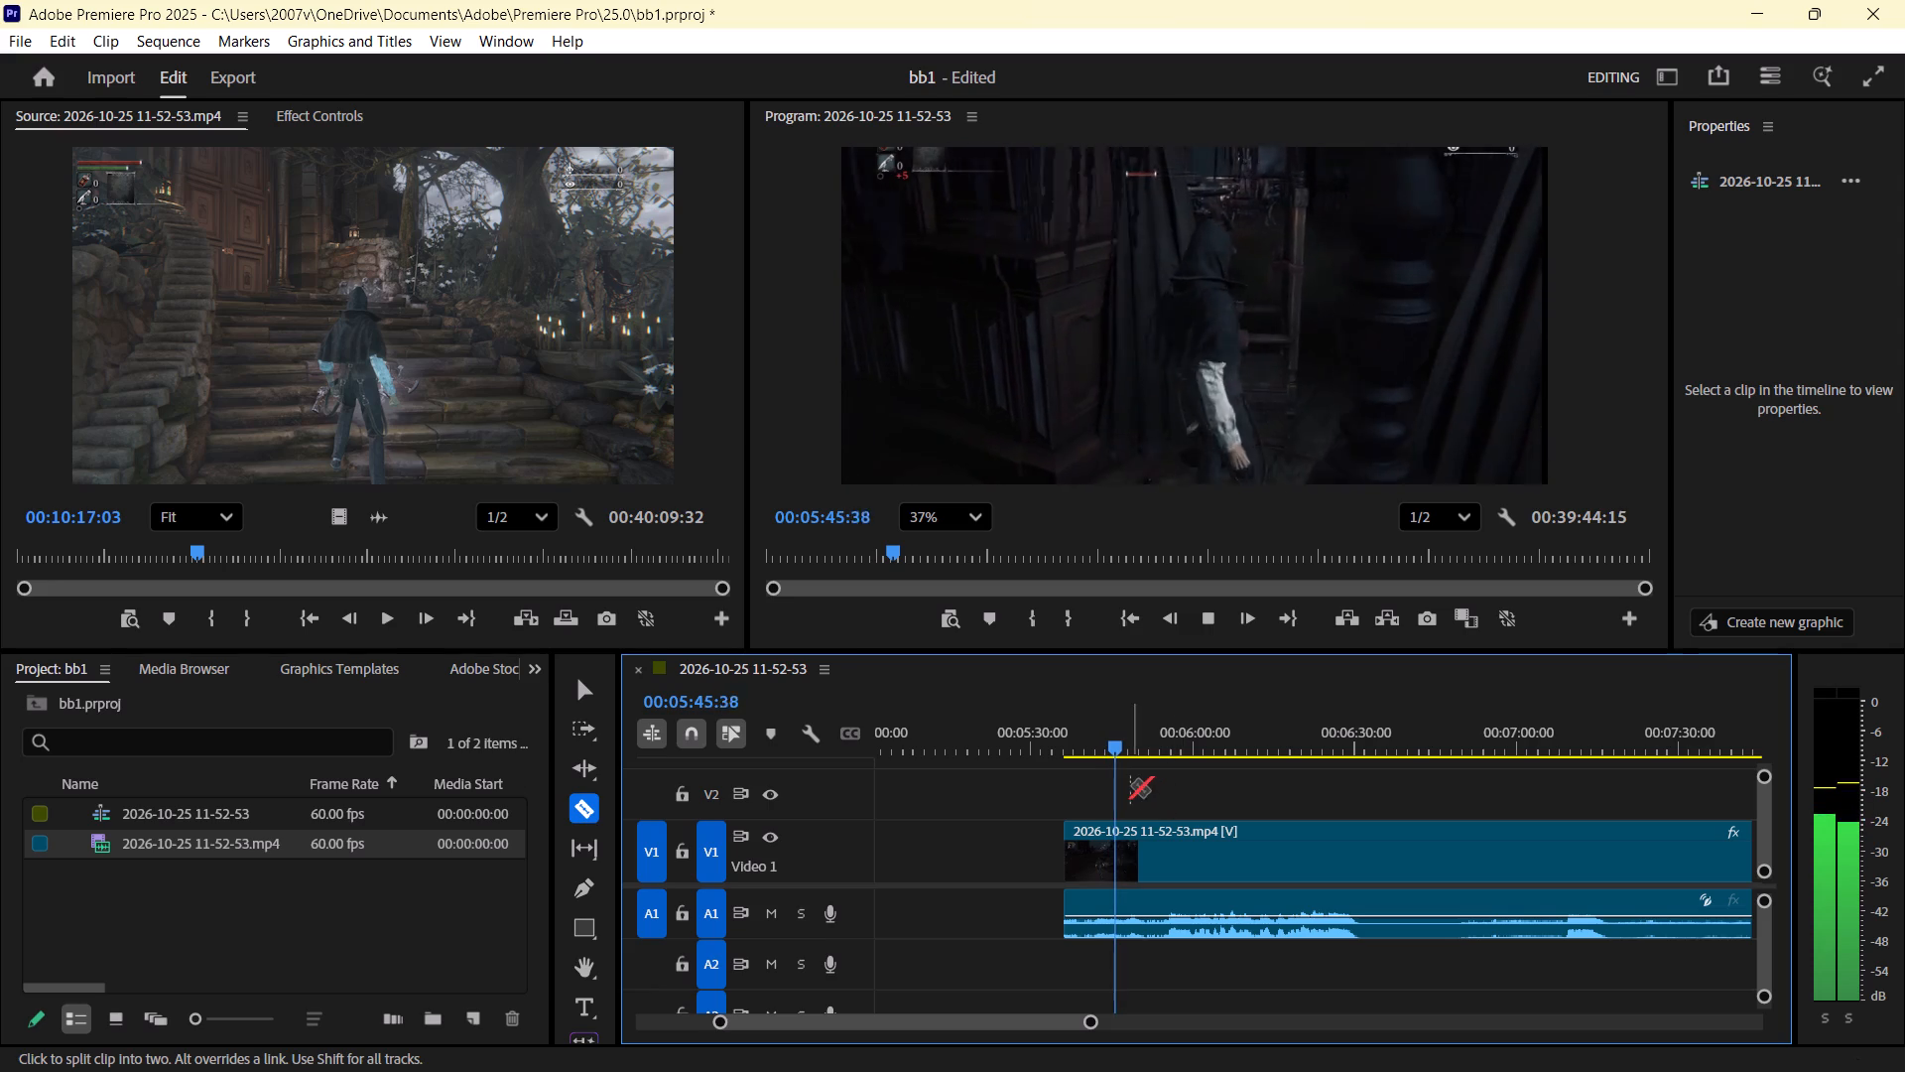
left_click_drag(1122, 747, 1099, 747)
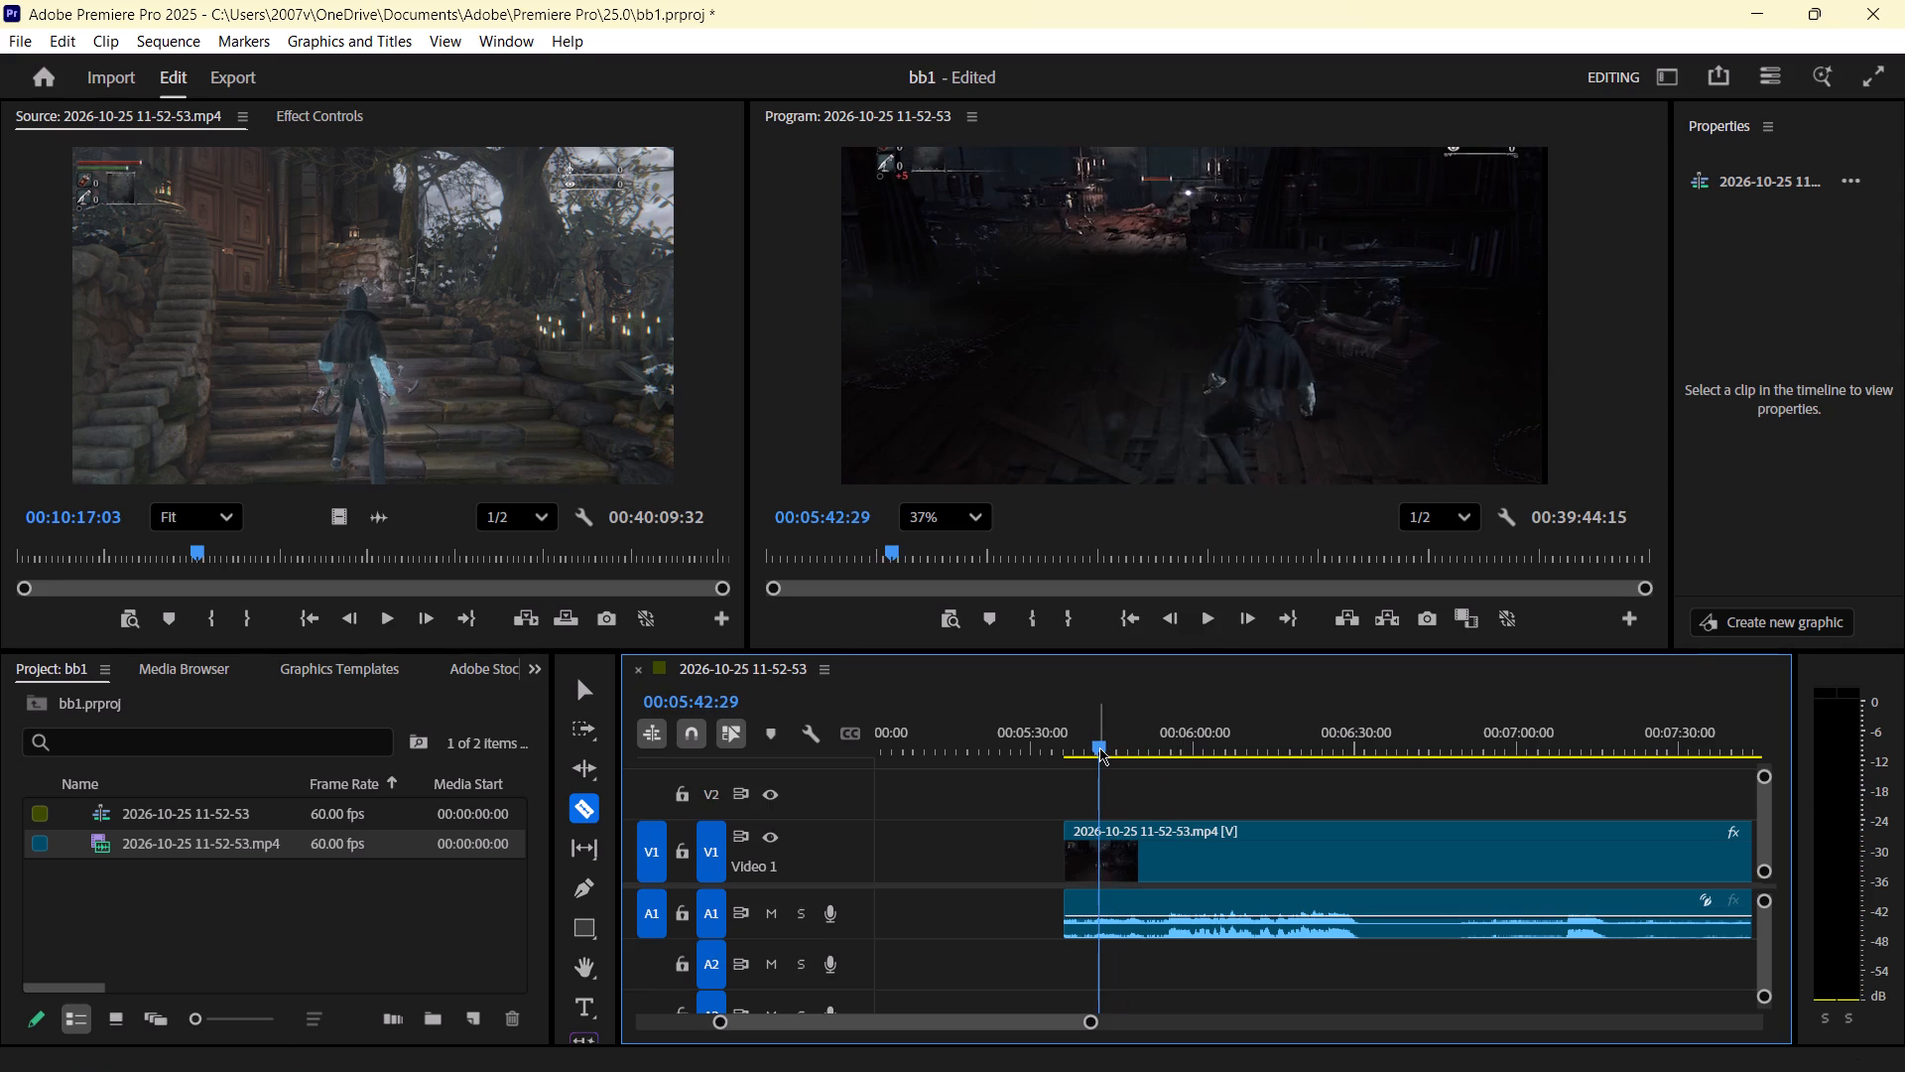
left_click_drag(1099, 747, 1086, 747)
key("space")
key("space")
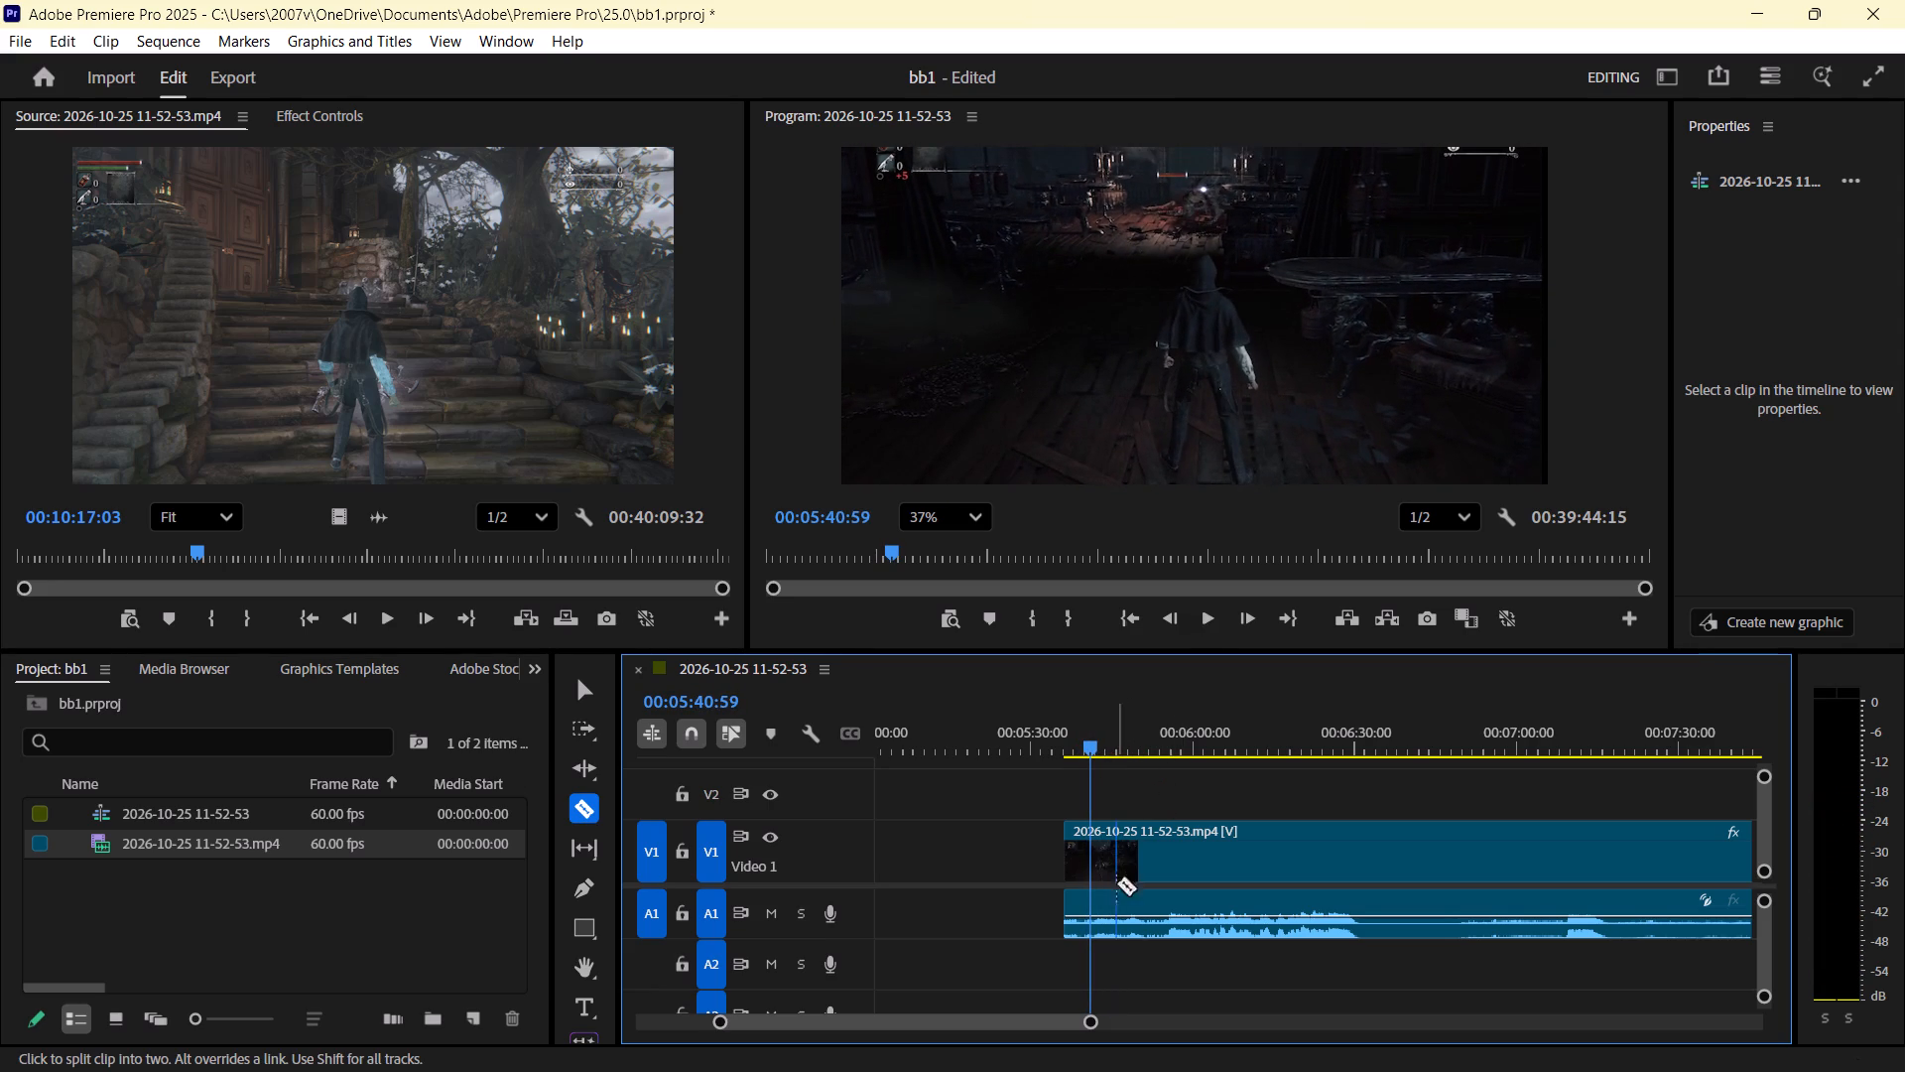
left_click(1090, 878)
Watch the beast fight up to about 00:06:23, return to just before the killing blow, and cut the clip at 00:06:18:34.
key("space")
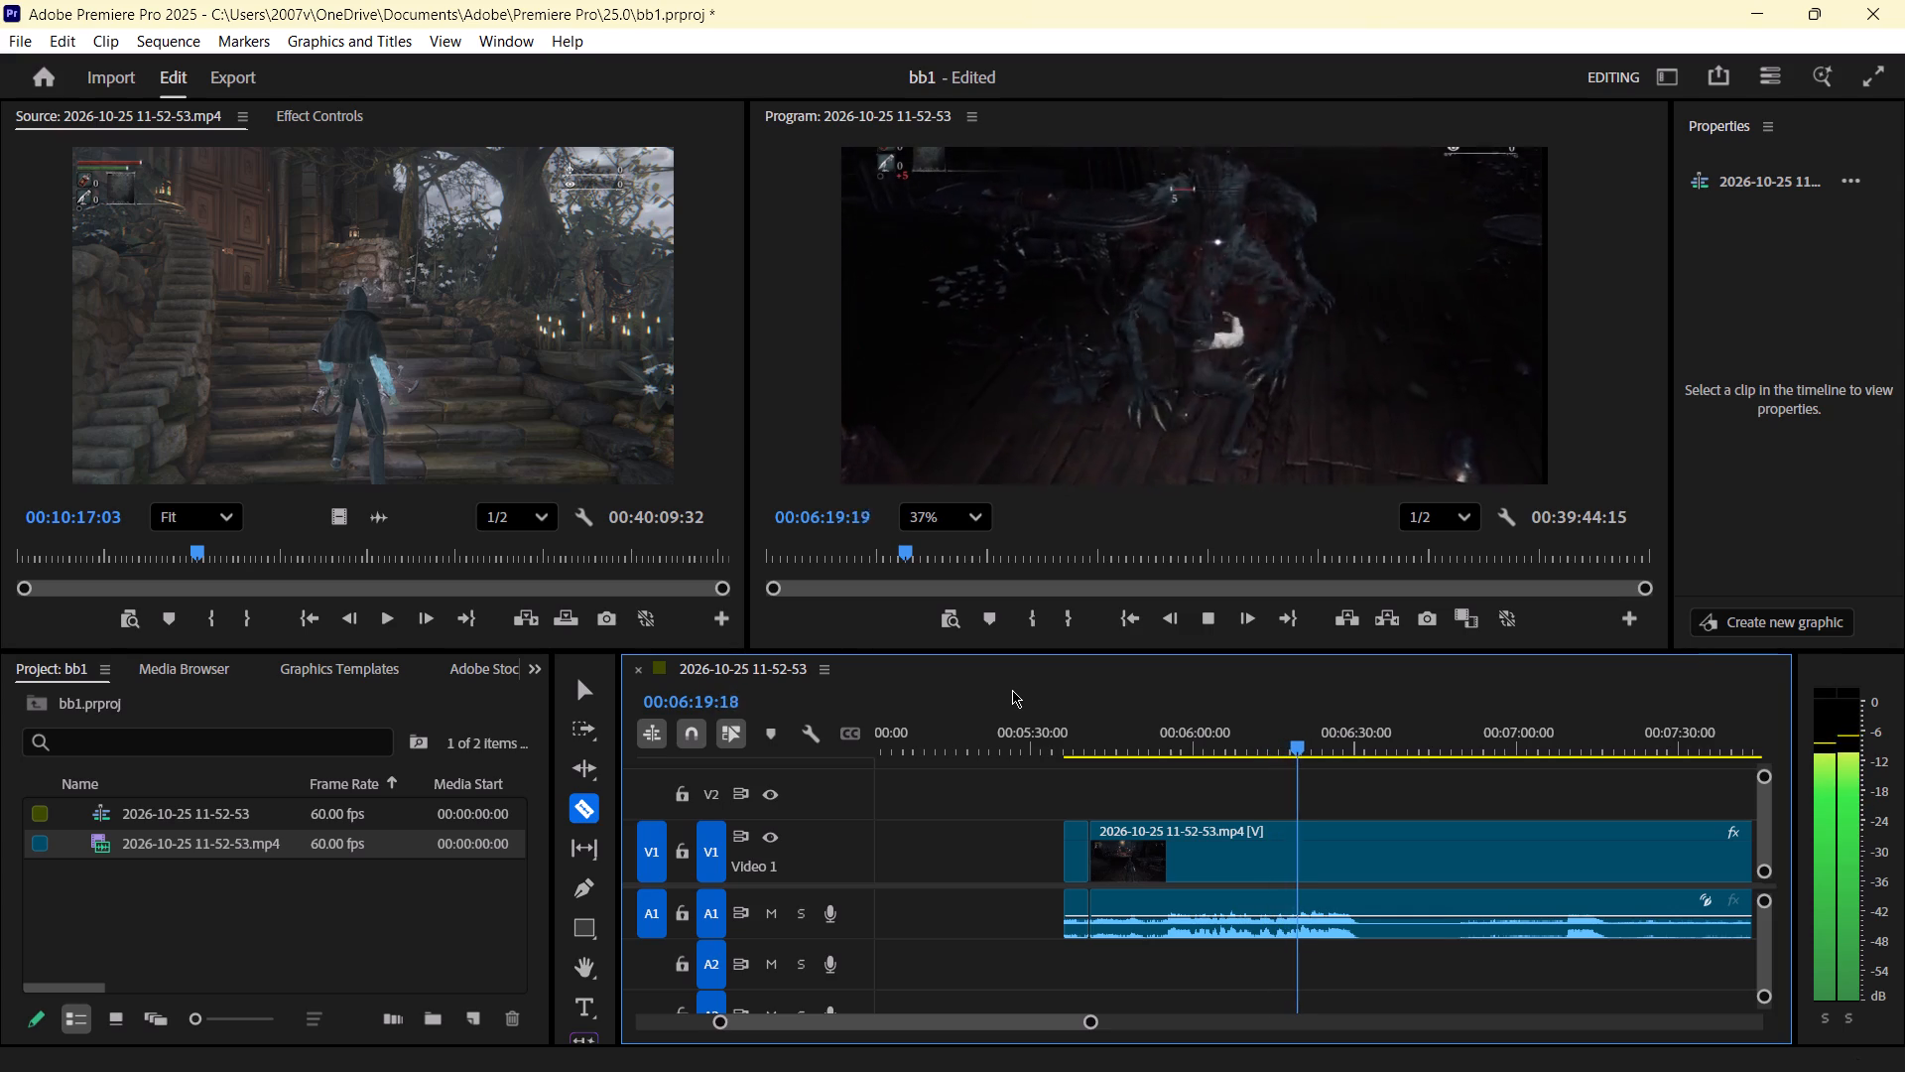
key("space")
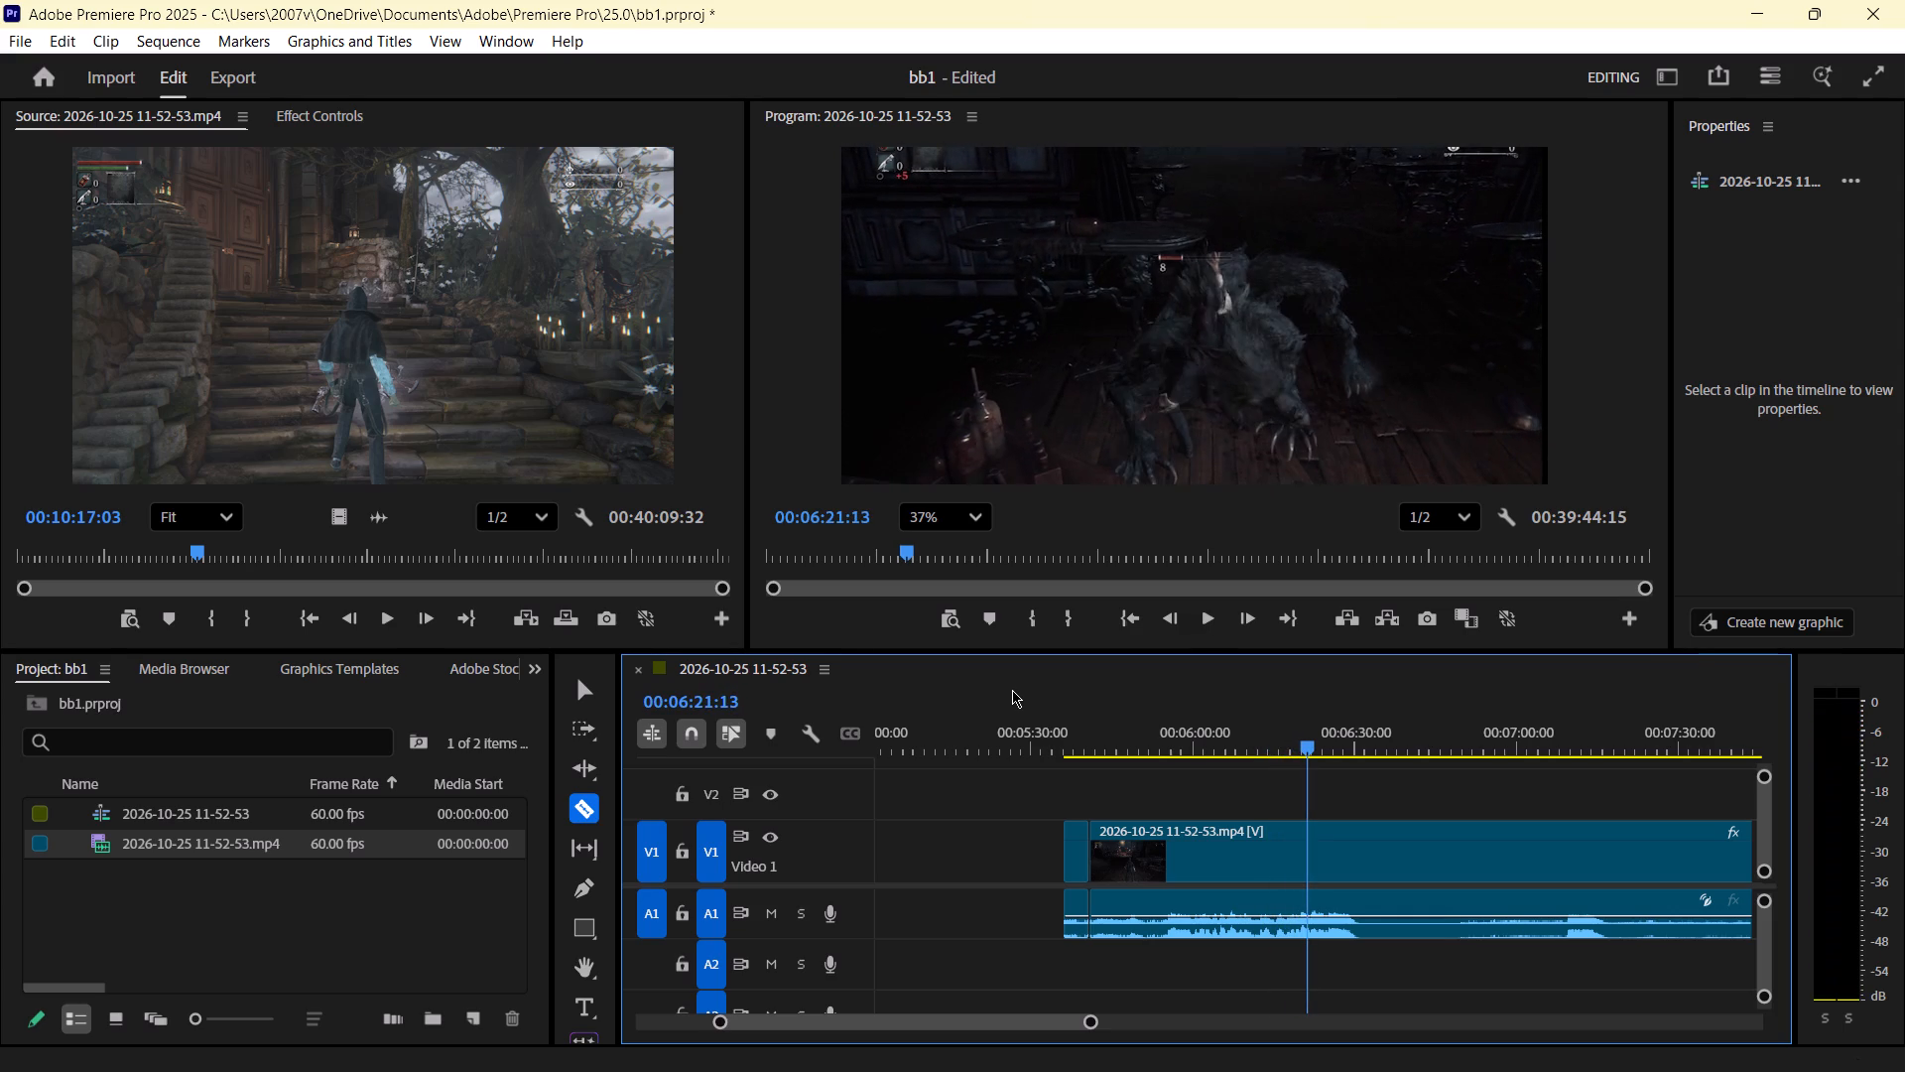
key("space")
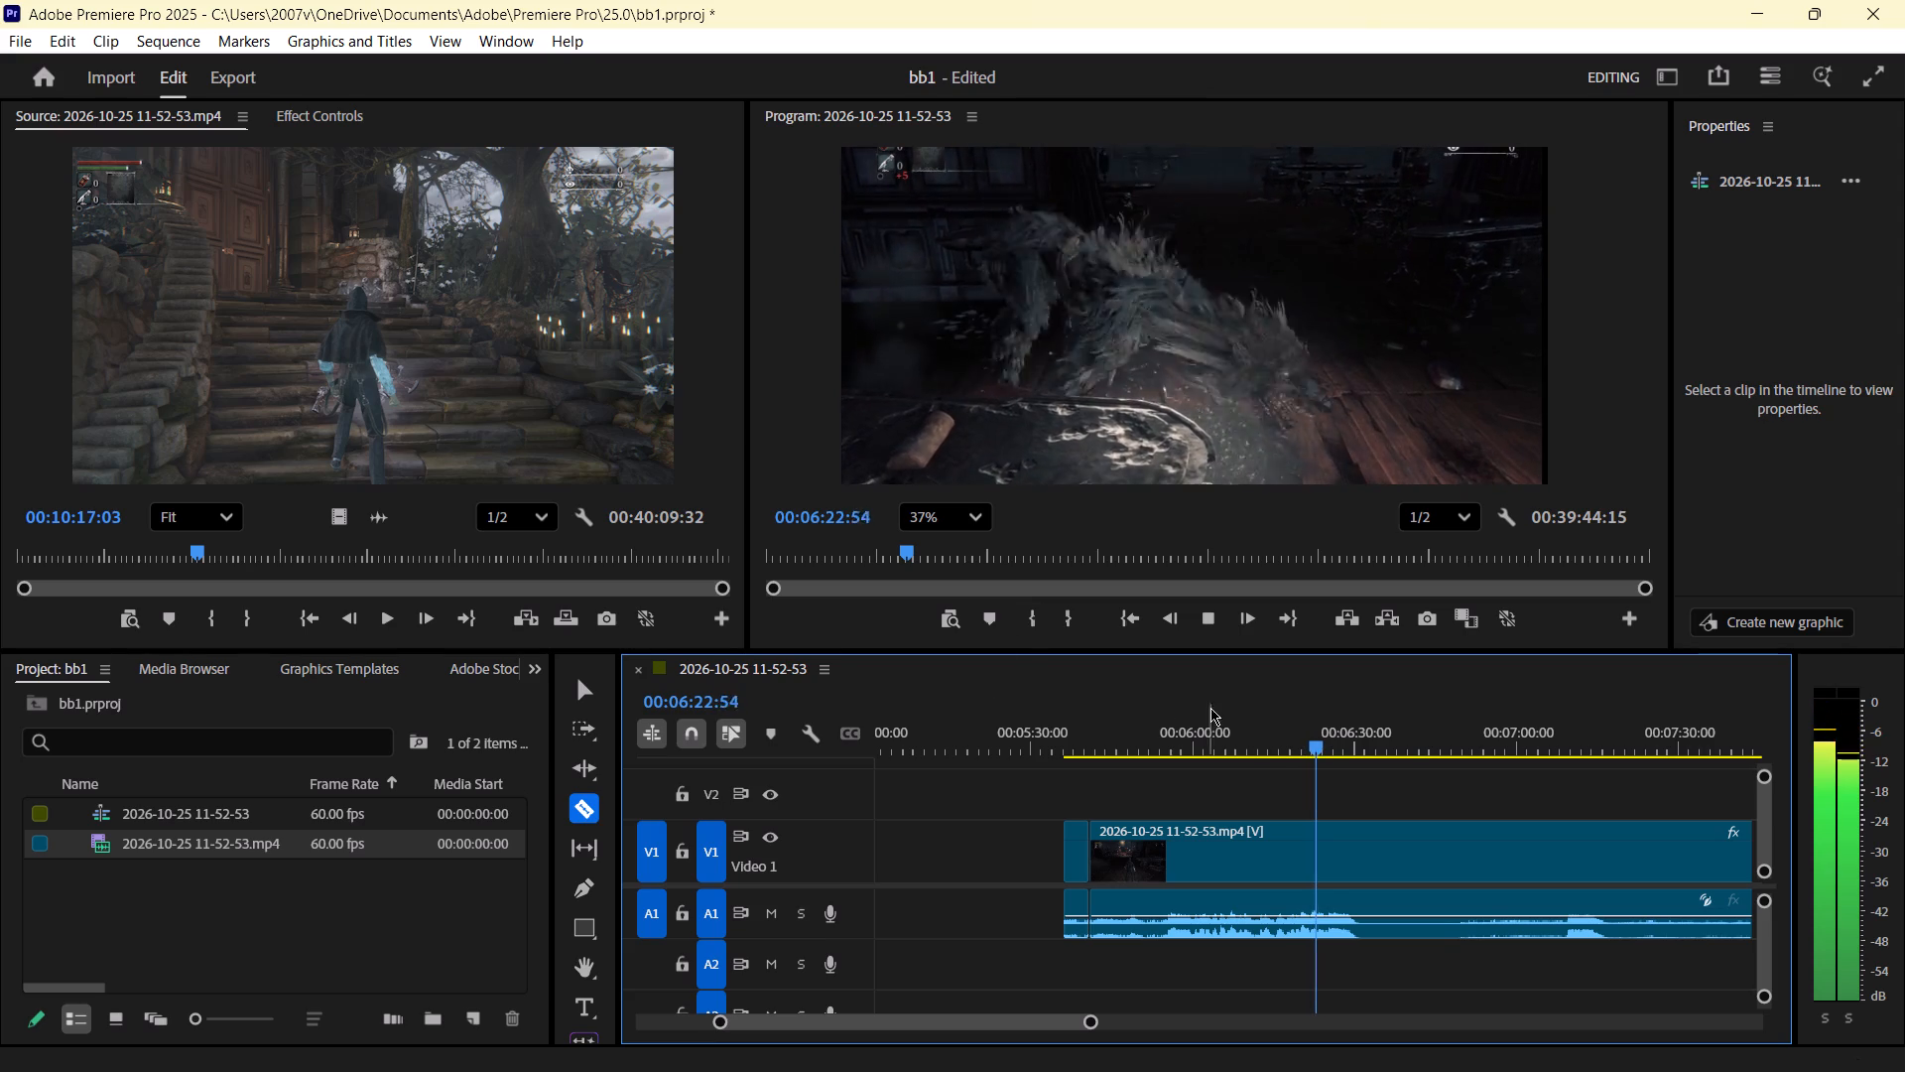
left_click_drag(1323, 743, 1300, 743)
key("space")
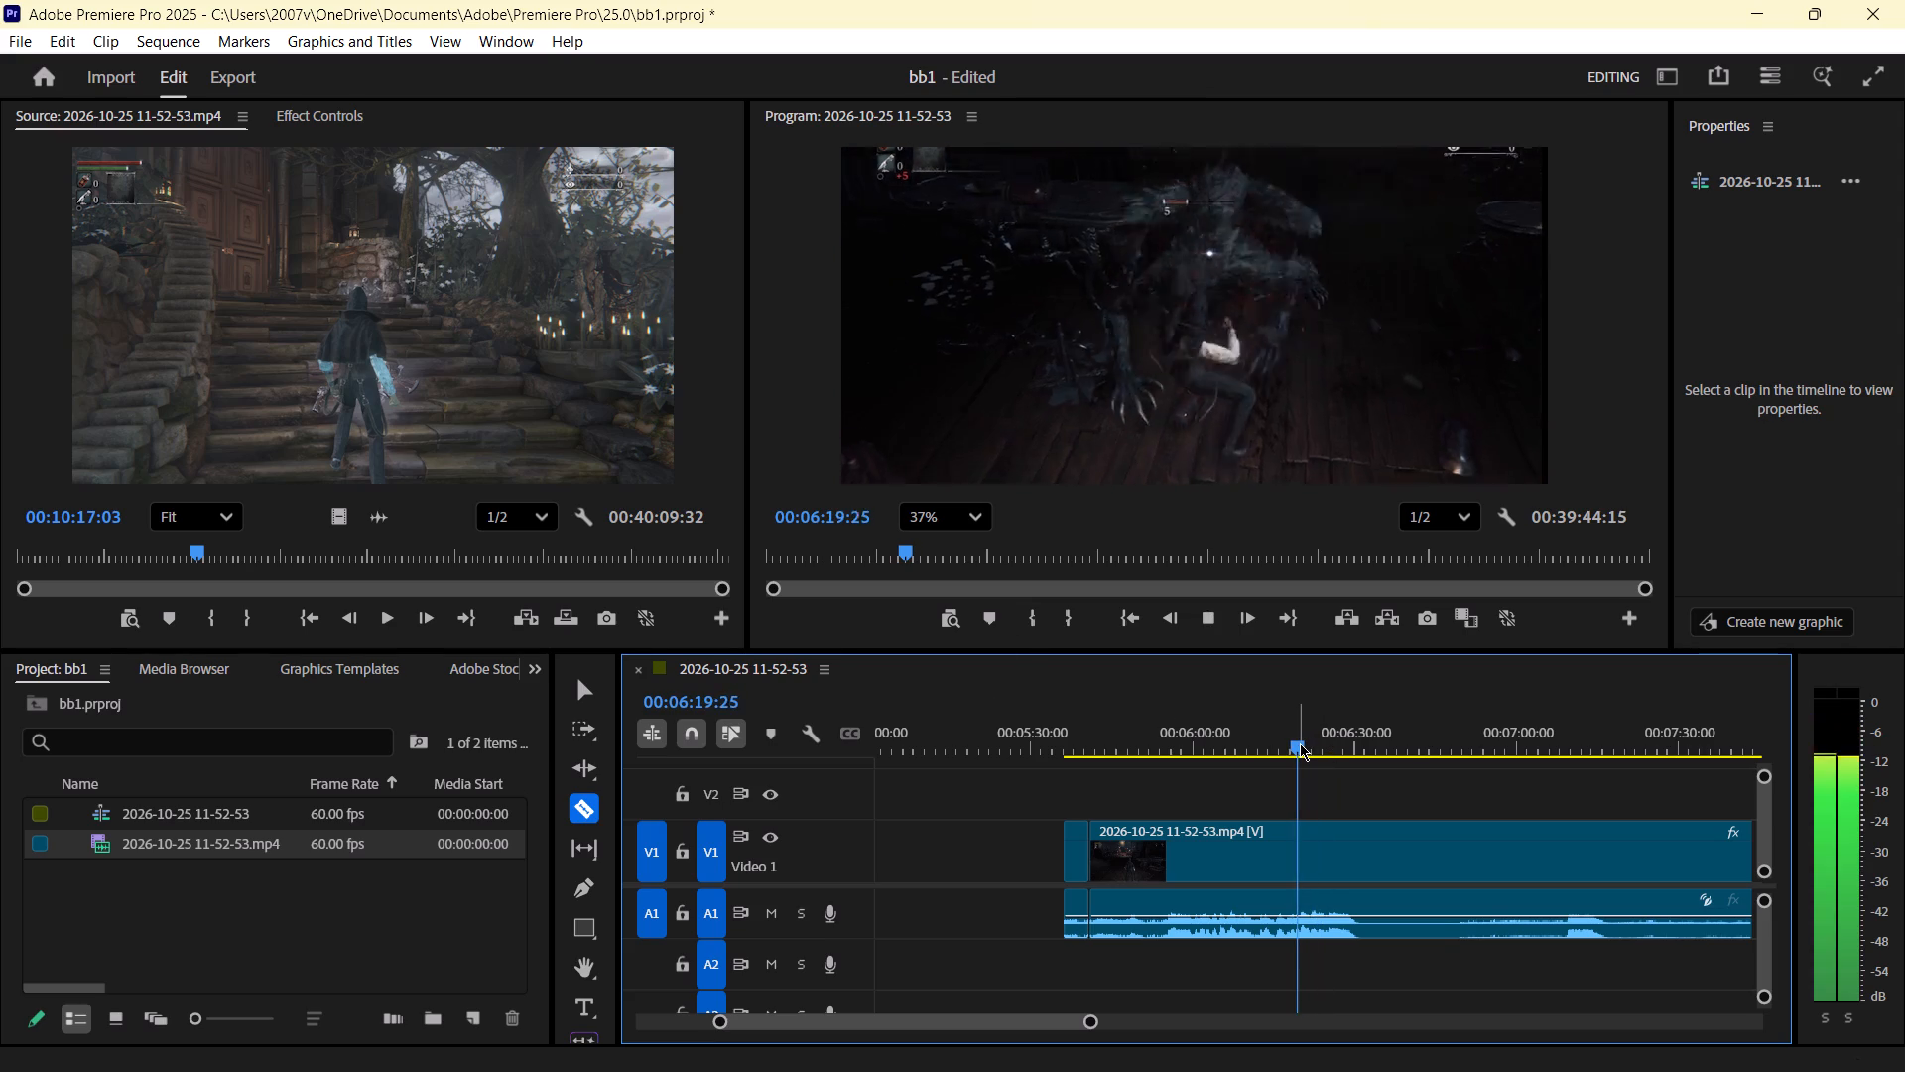
key("space")
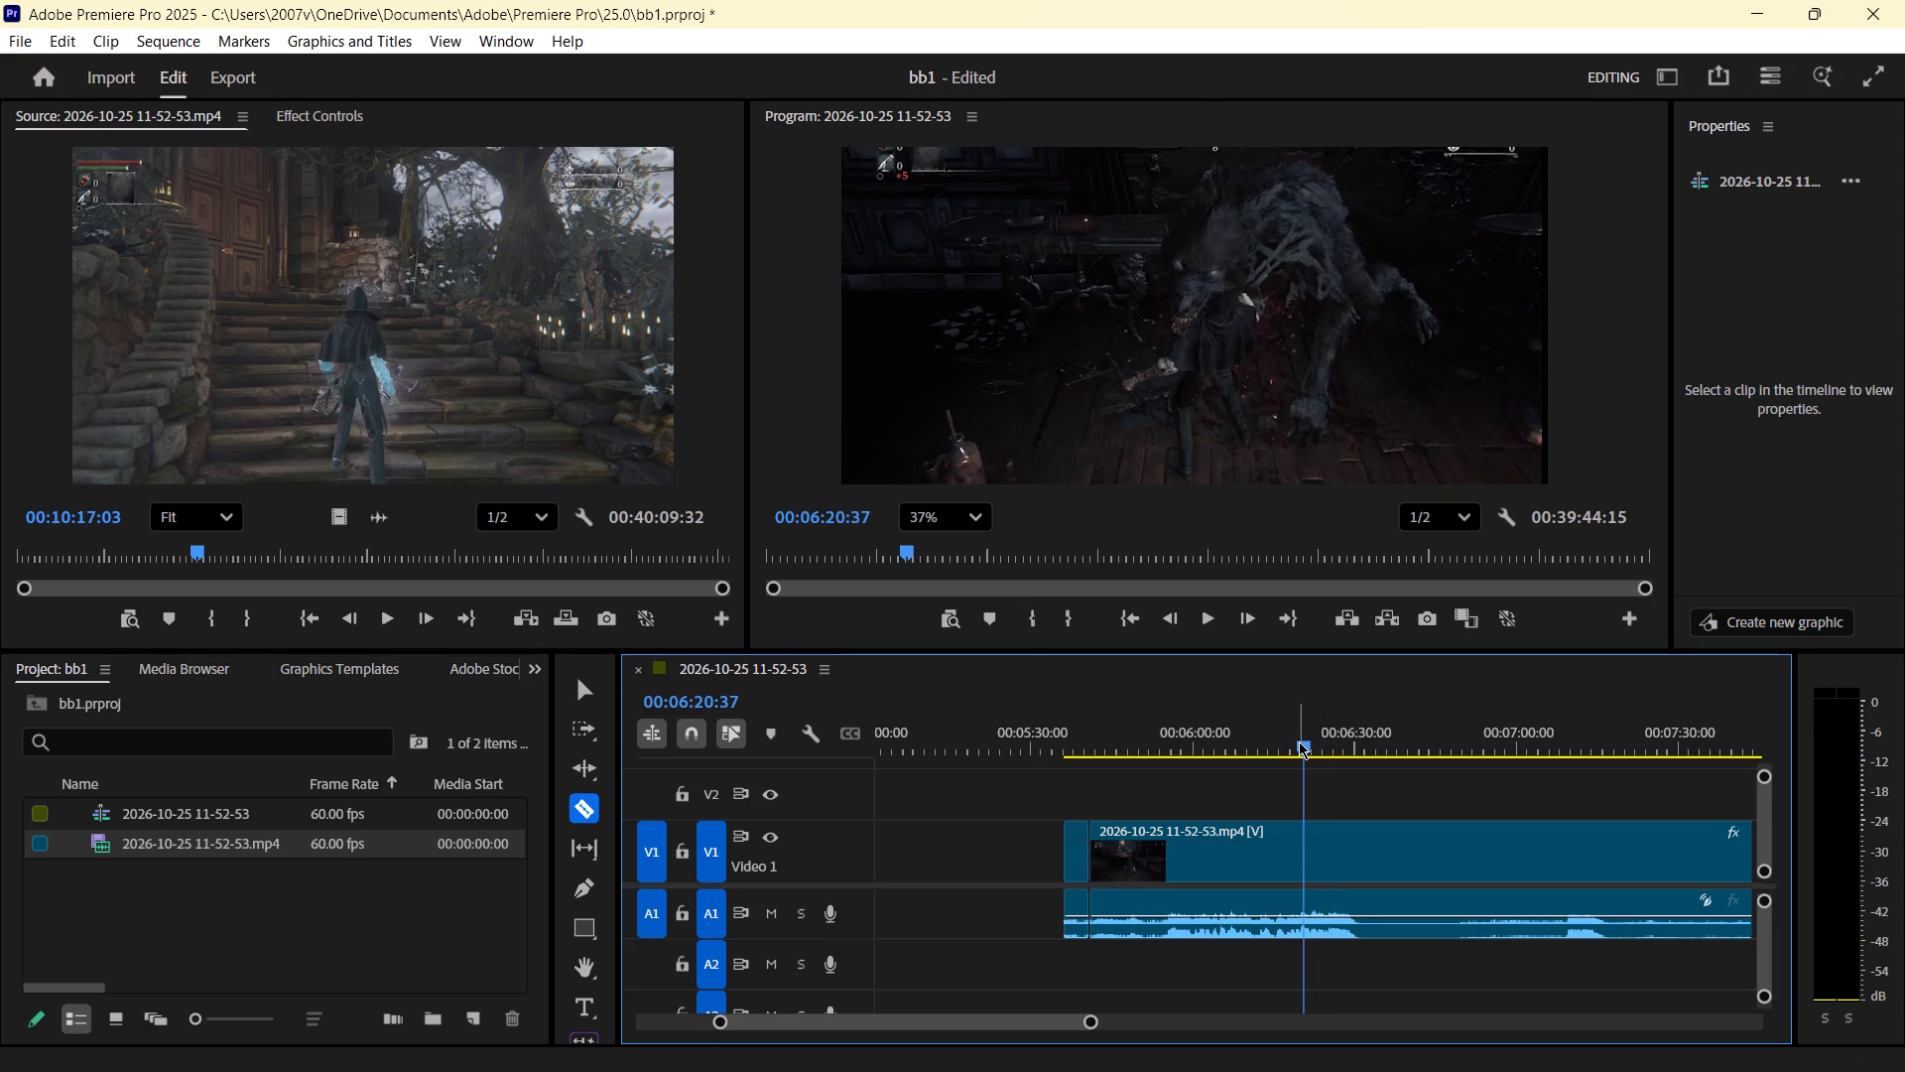
left_click_drag(1300, 742, 1290, 741)
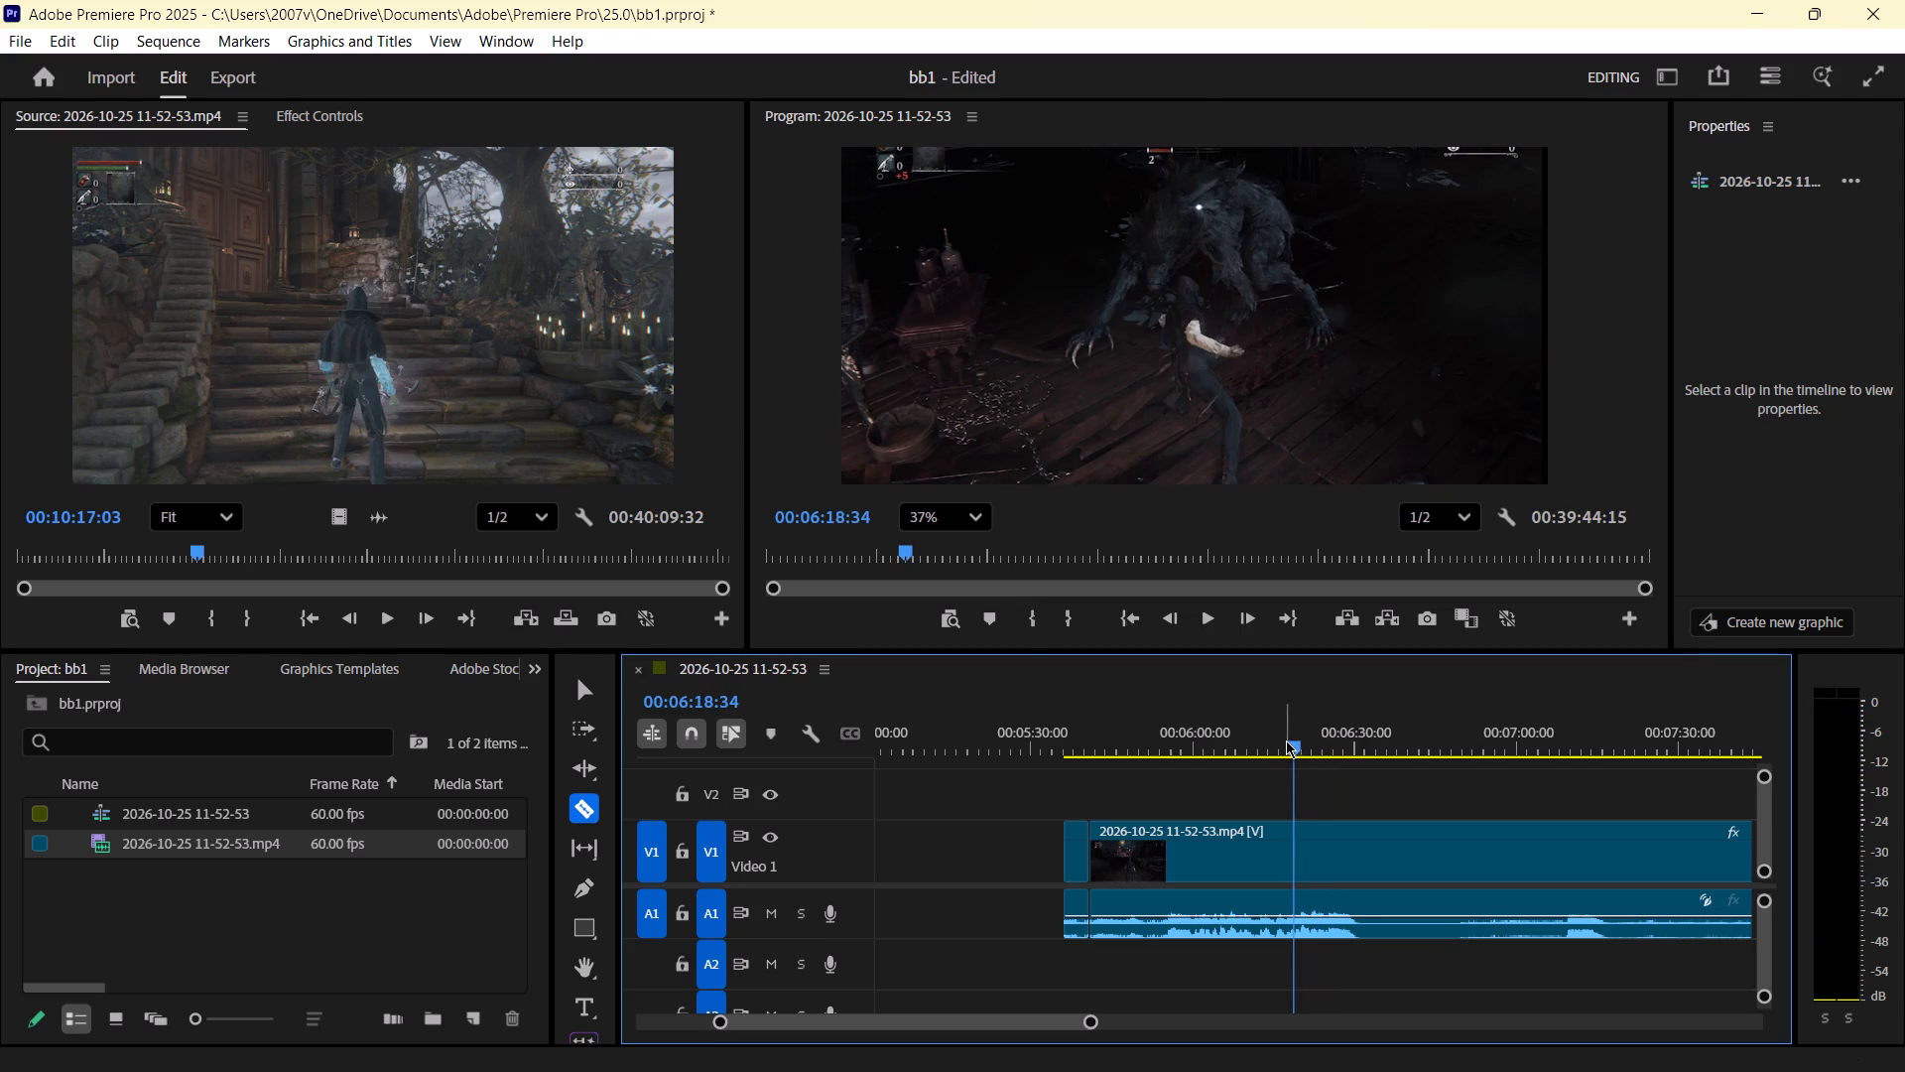
left_click(1294, 826)
Replay the character's death around 00:06:22 and cut the clip at 00:06:24:00.
key("space")
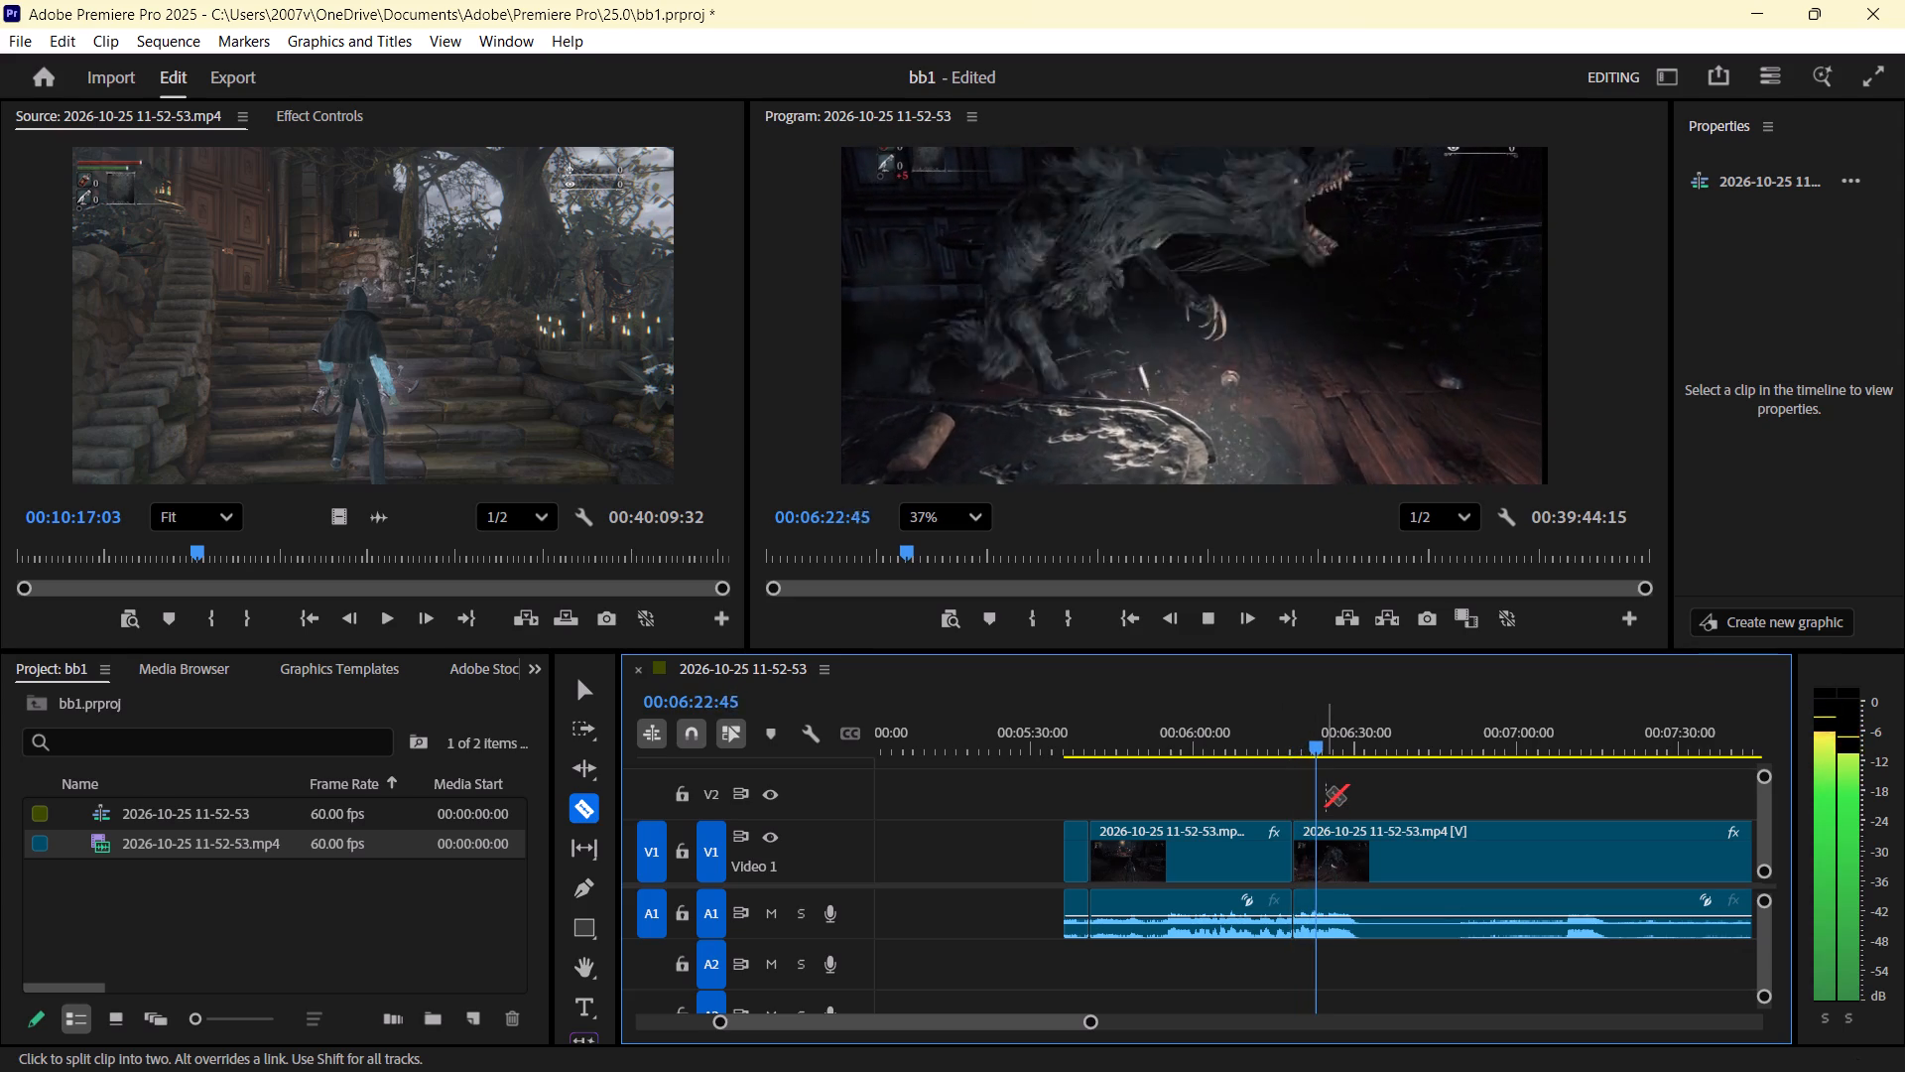
key("space")
left_click(1323, 742)
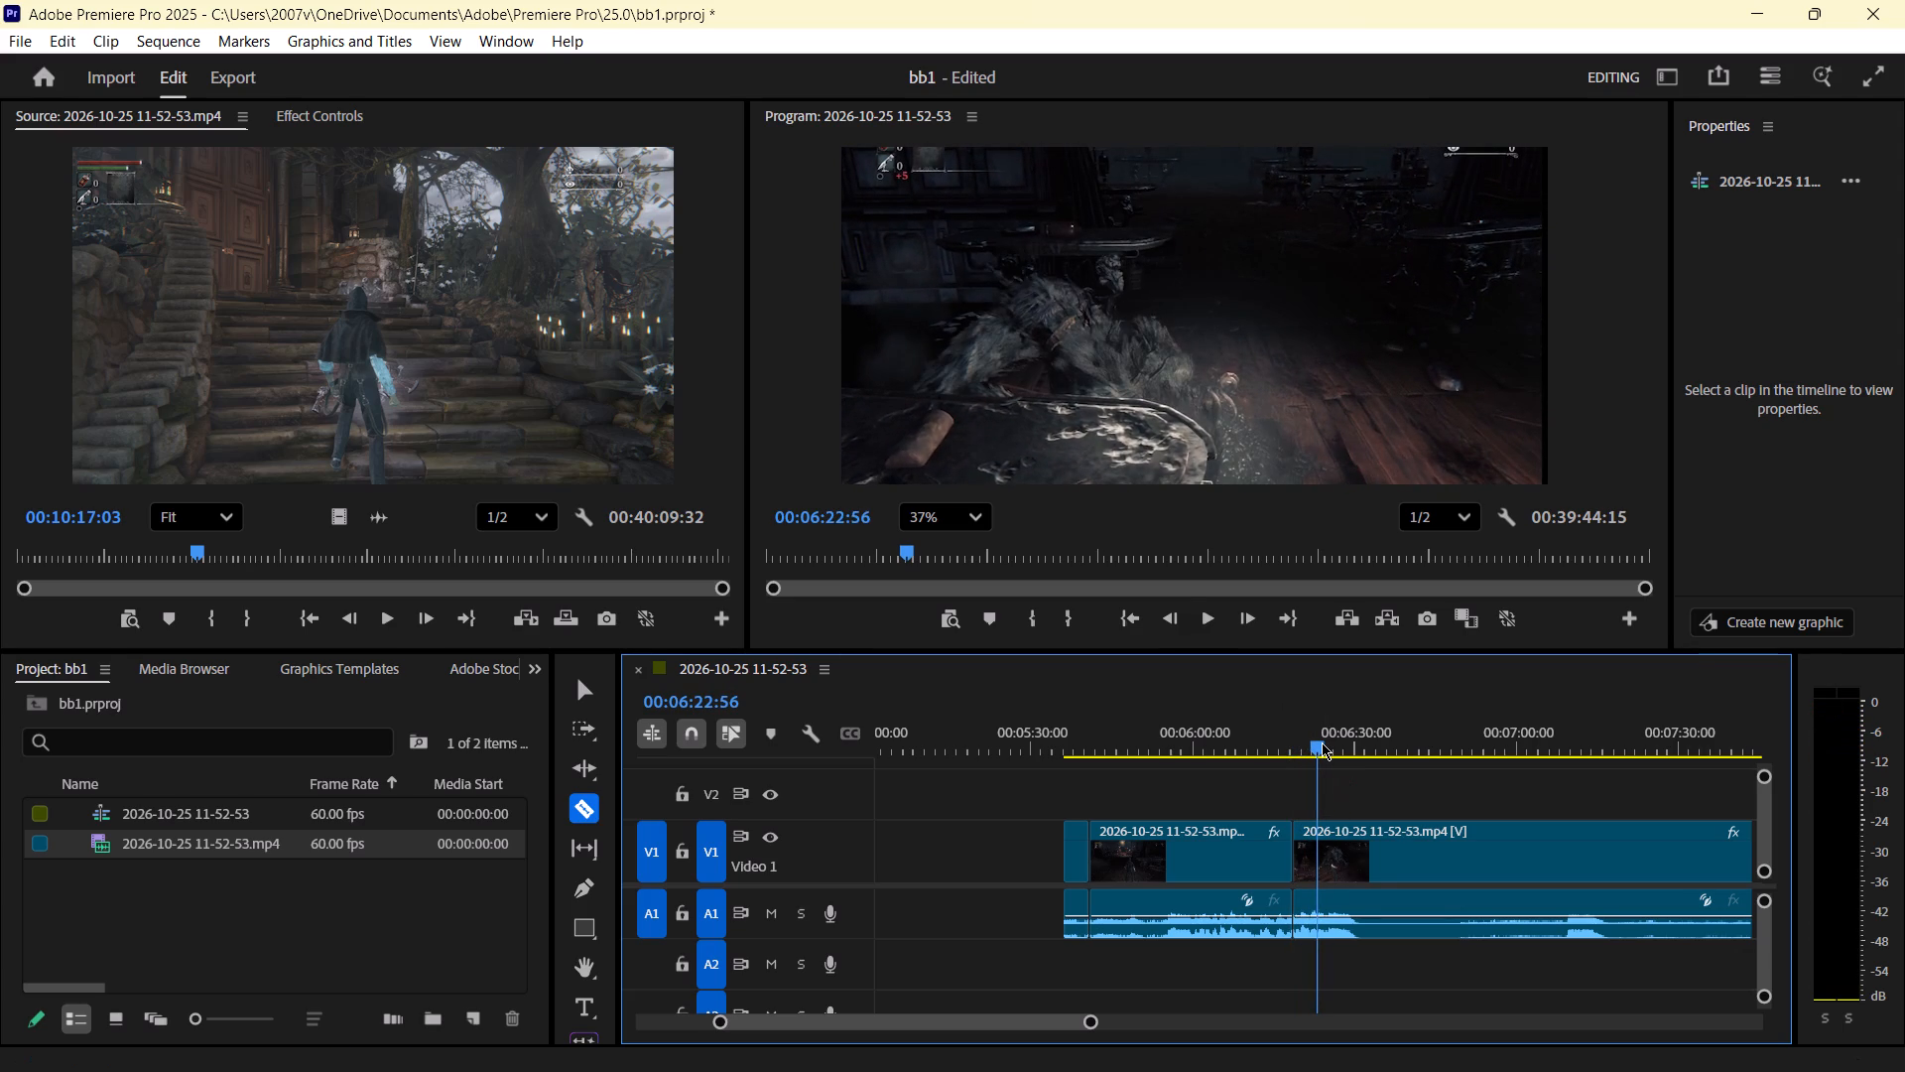
key("space")
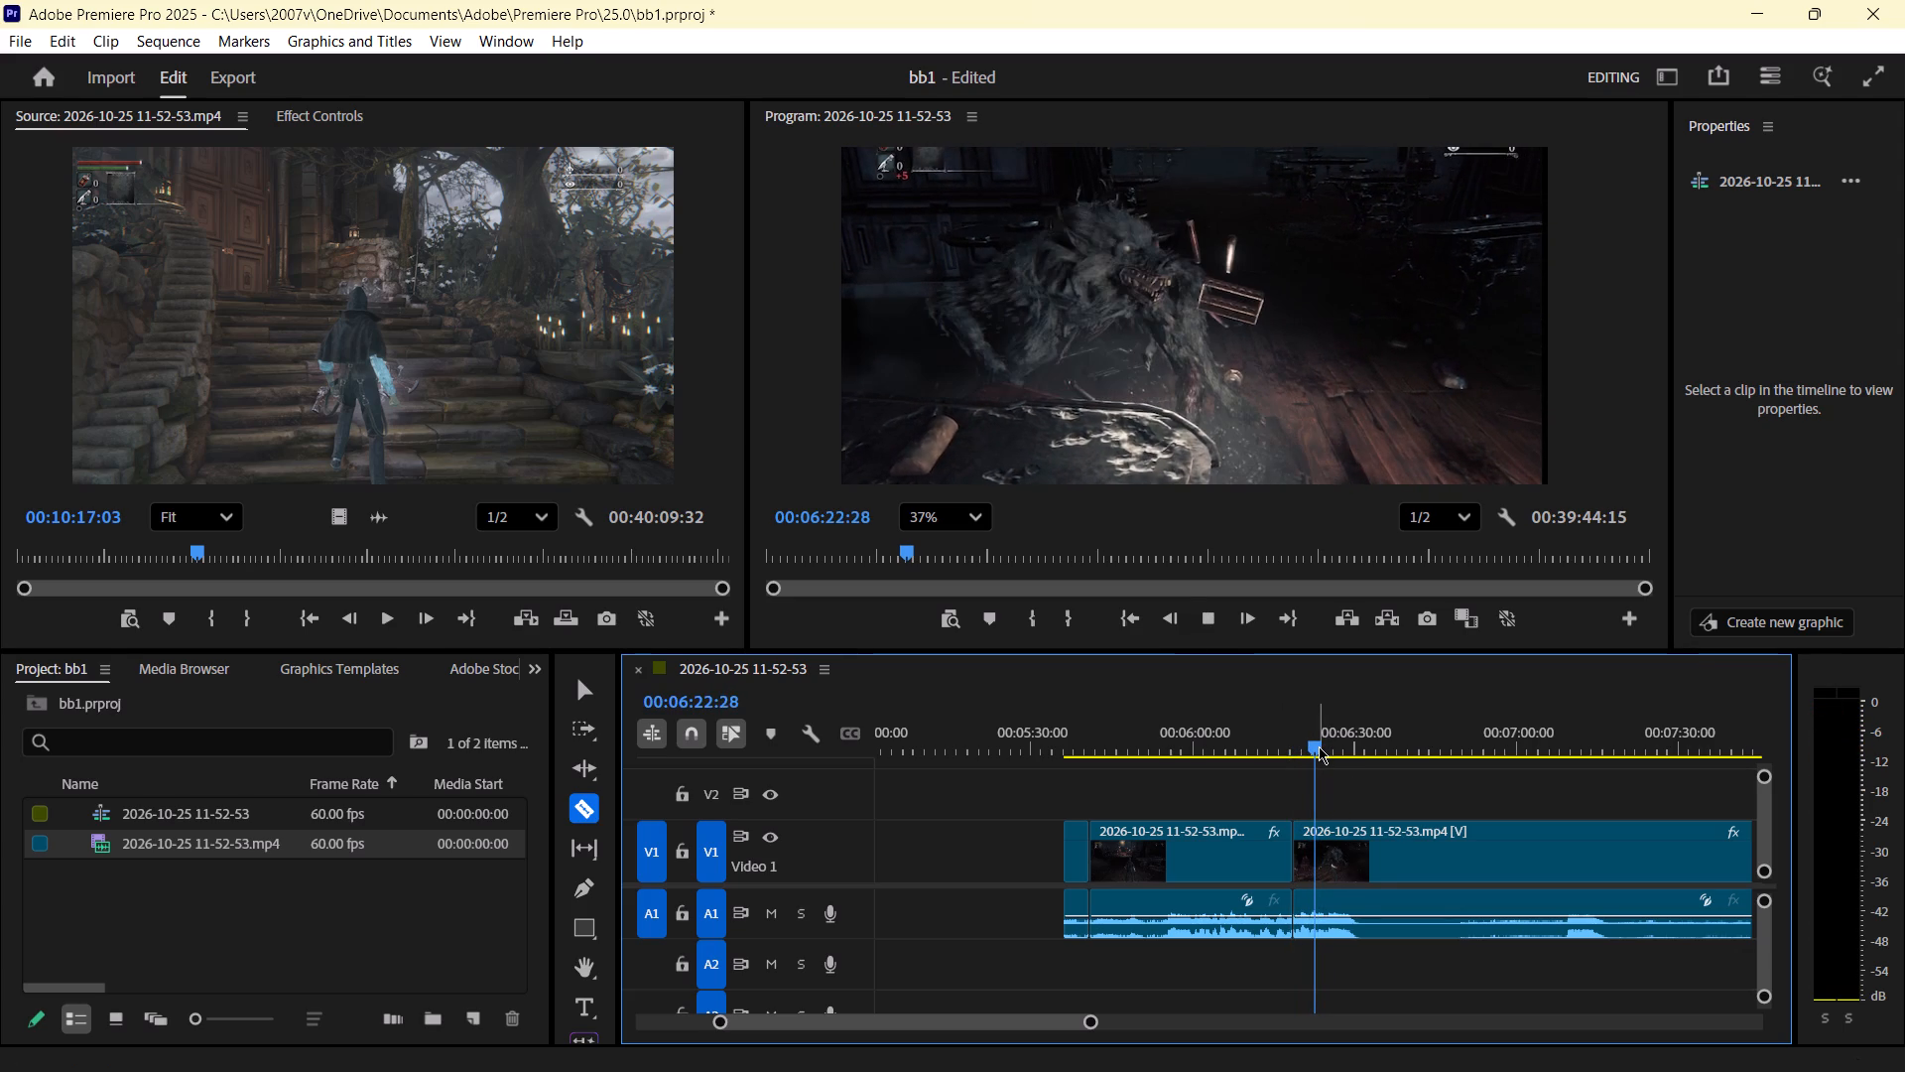
key("space")
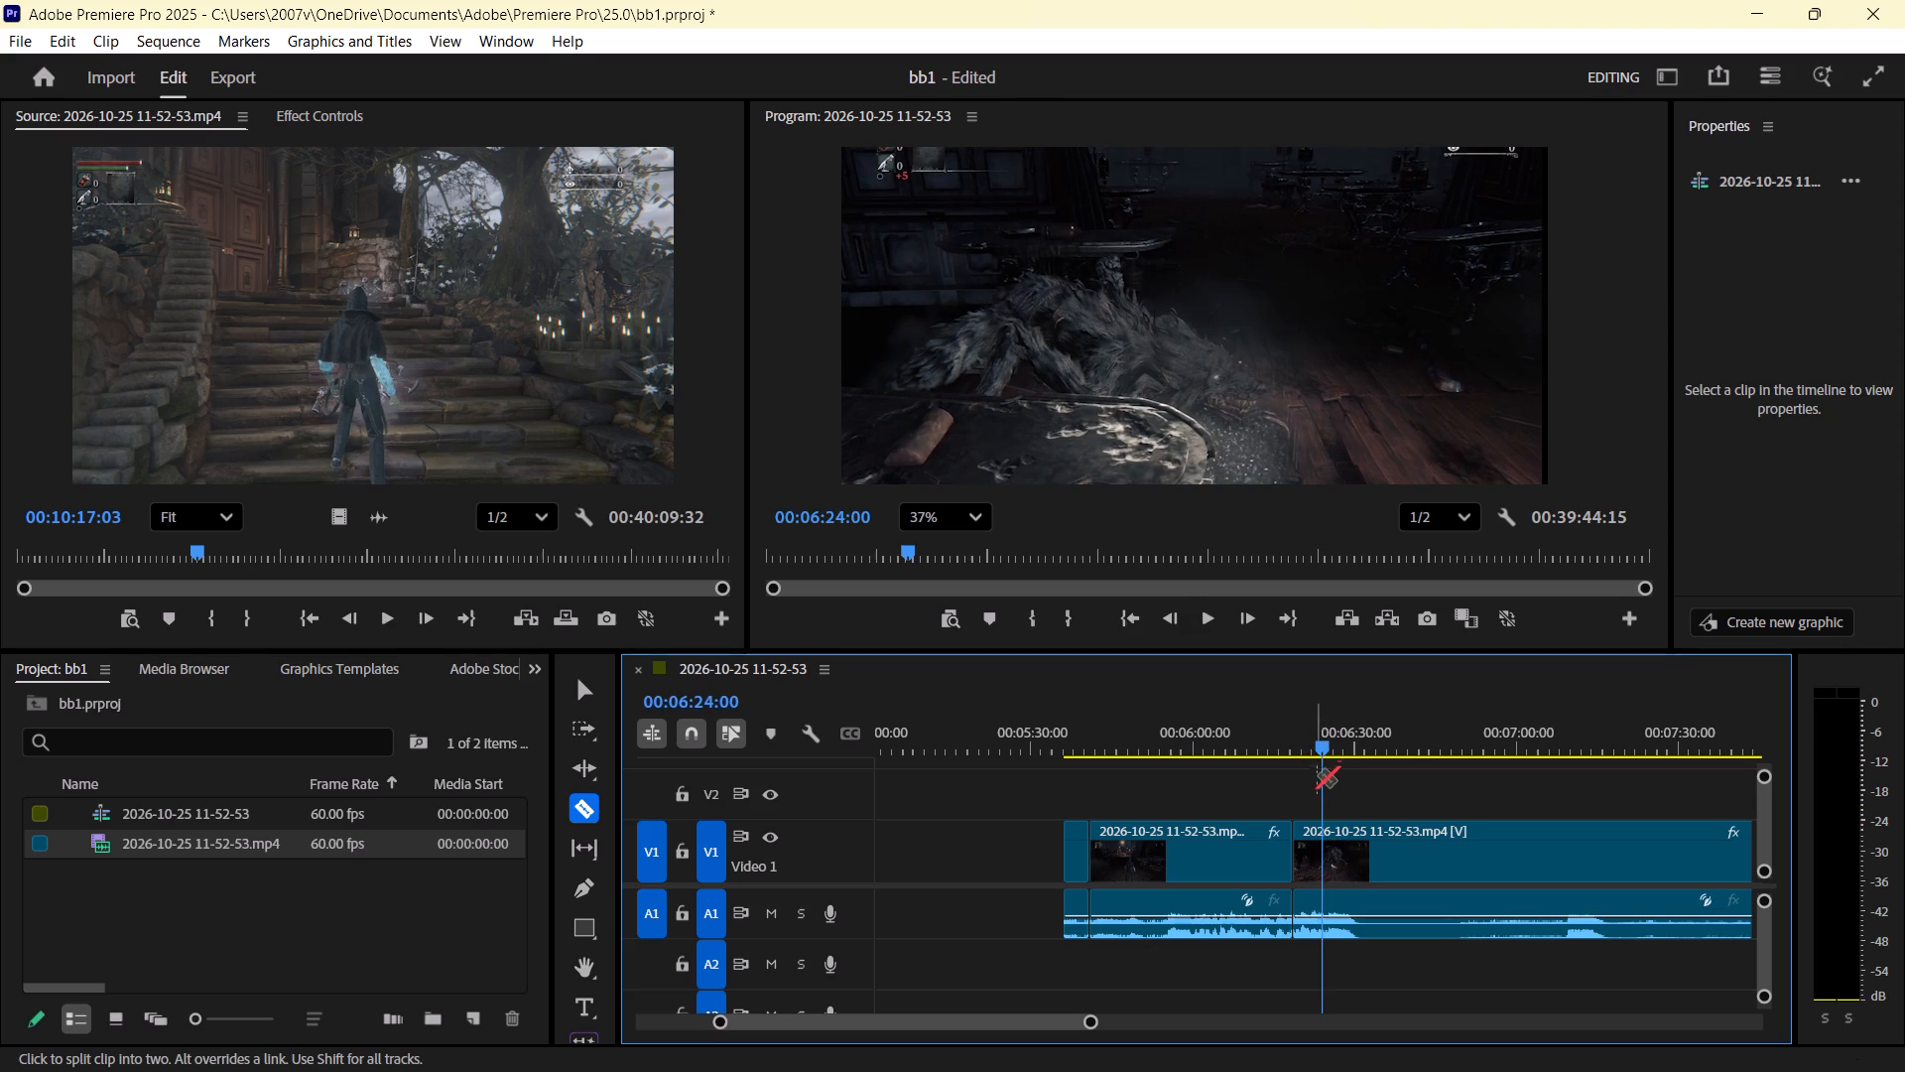
left_click(1322, 834)
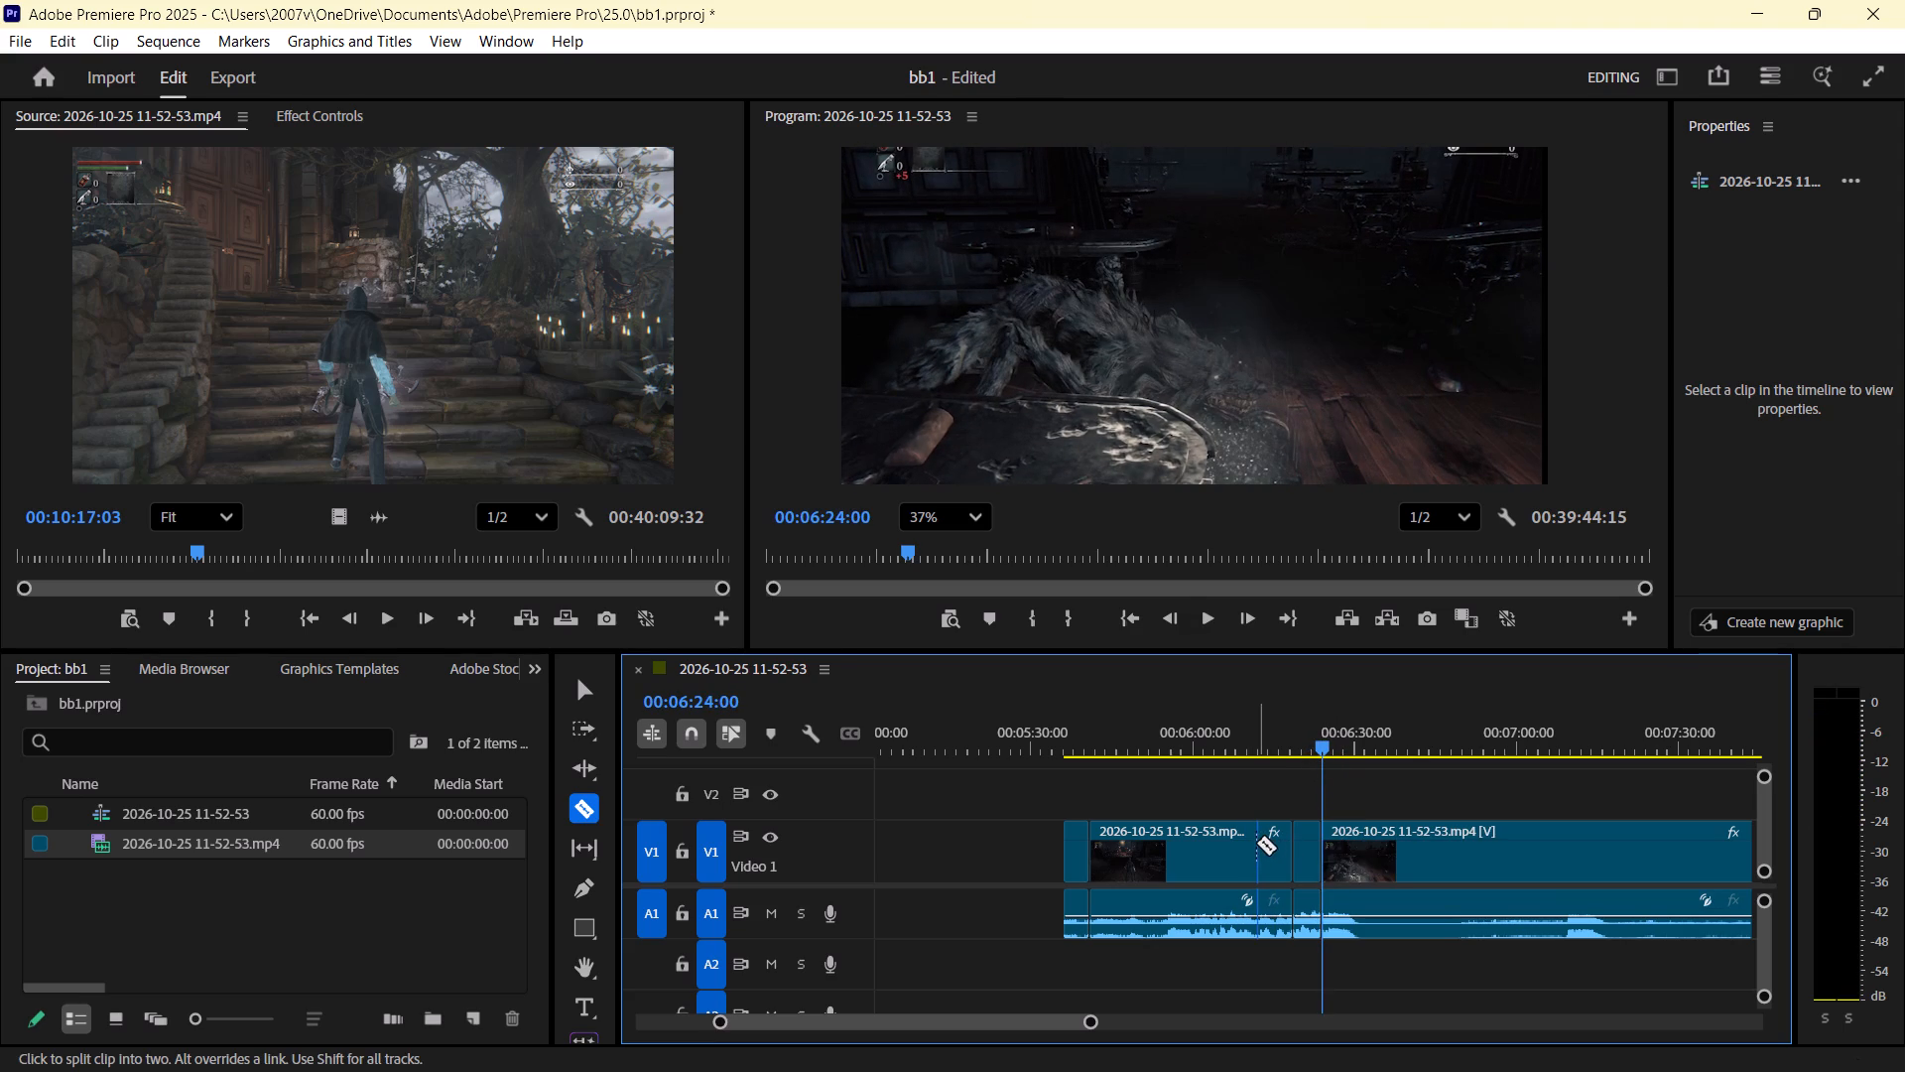
Delete the segment between the 00:05:40:59 and 00:06:18:34 cuts, and briefly play the short clip before the gap.
key("v")
left_click(1263, 833)
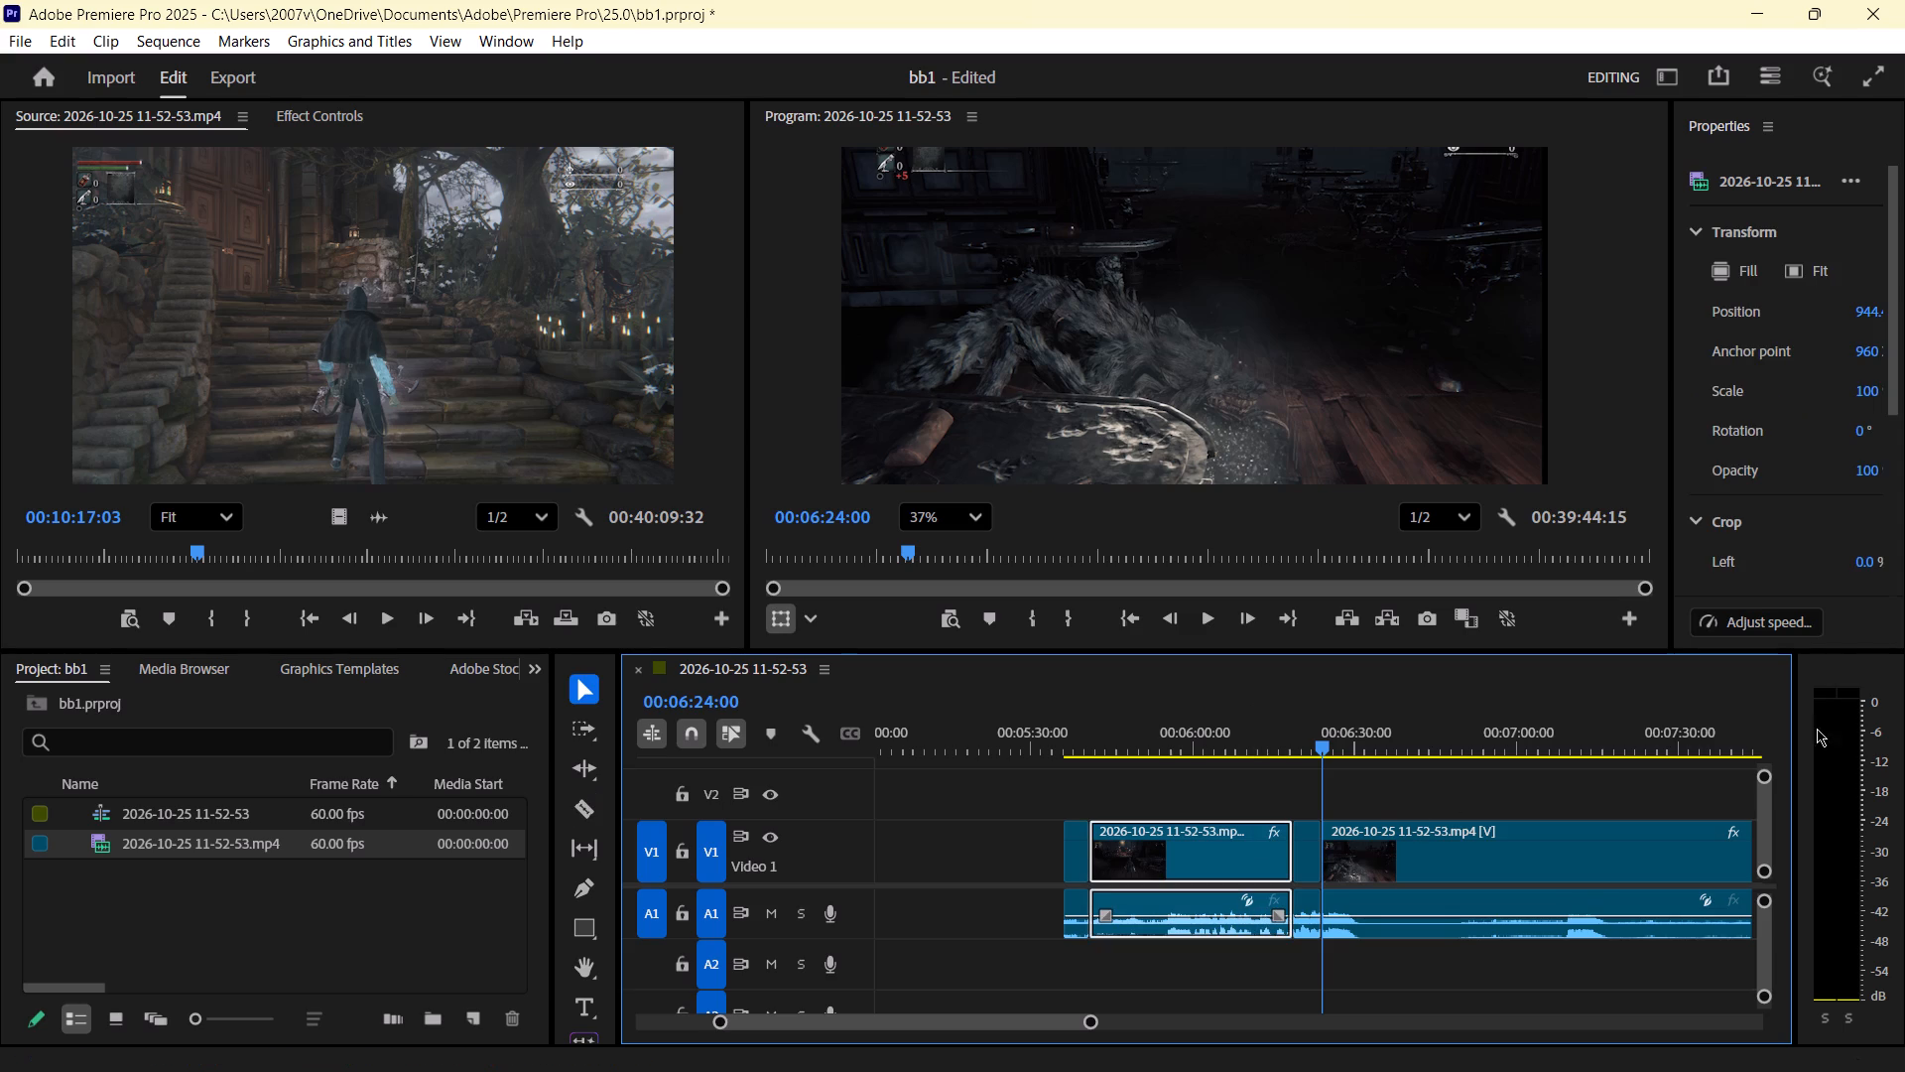
key("Delete")
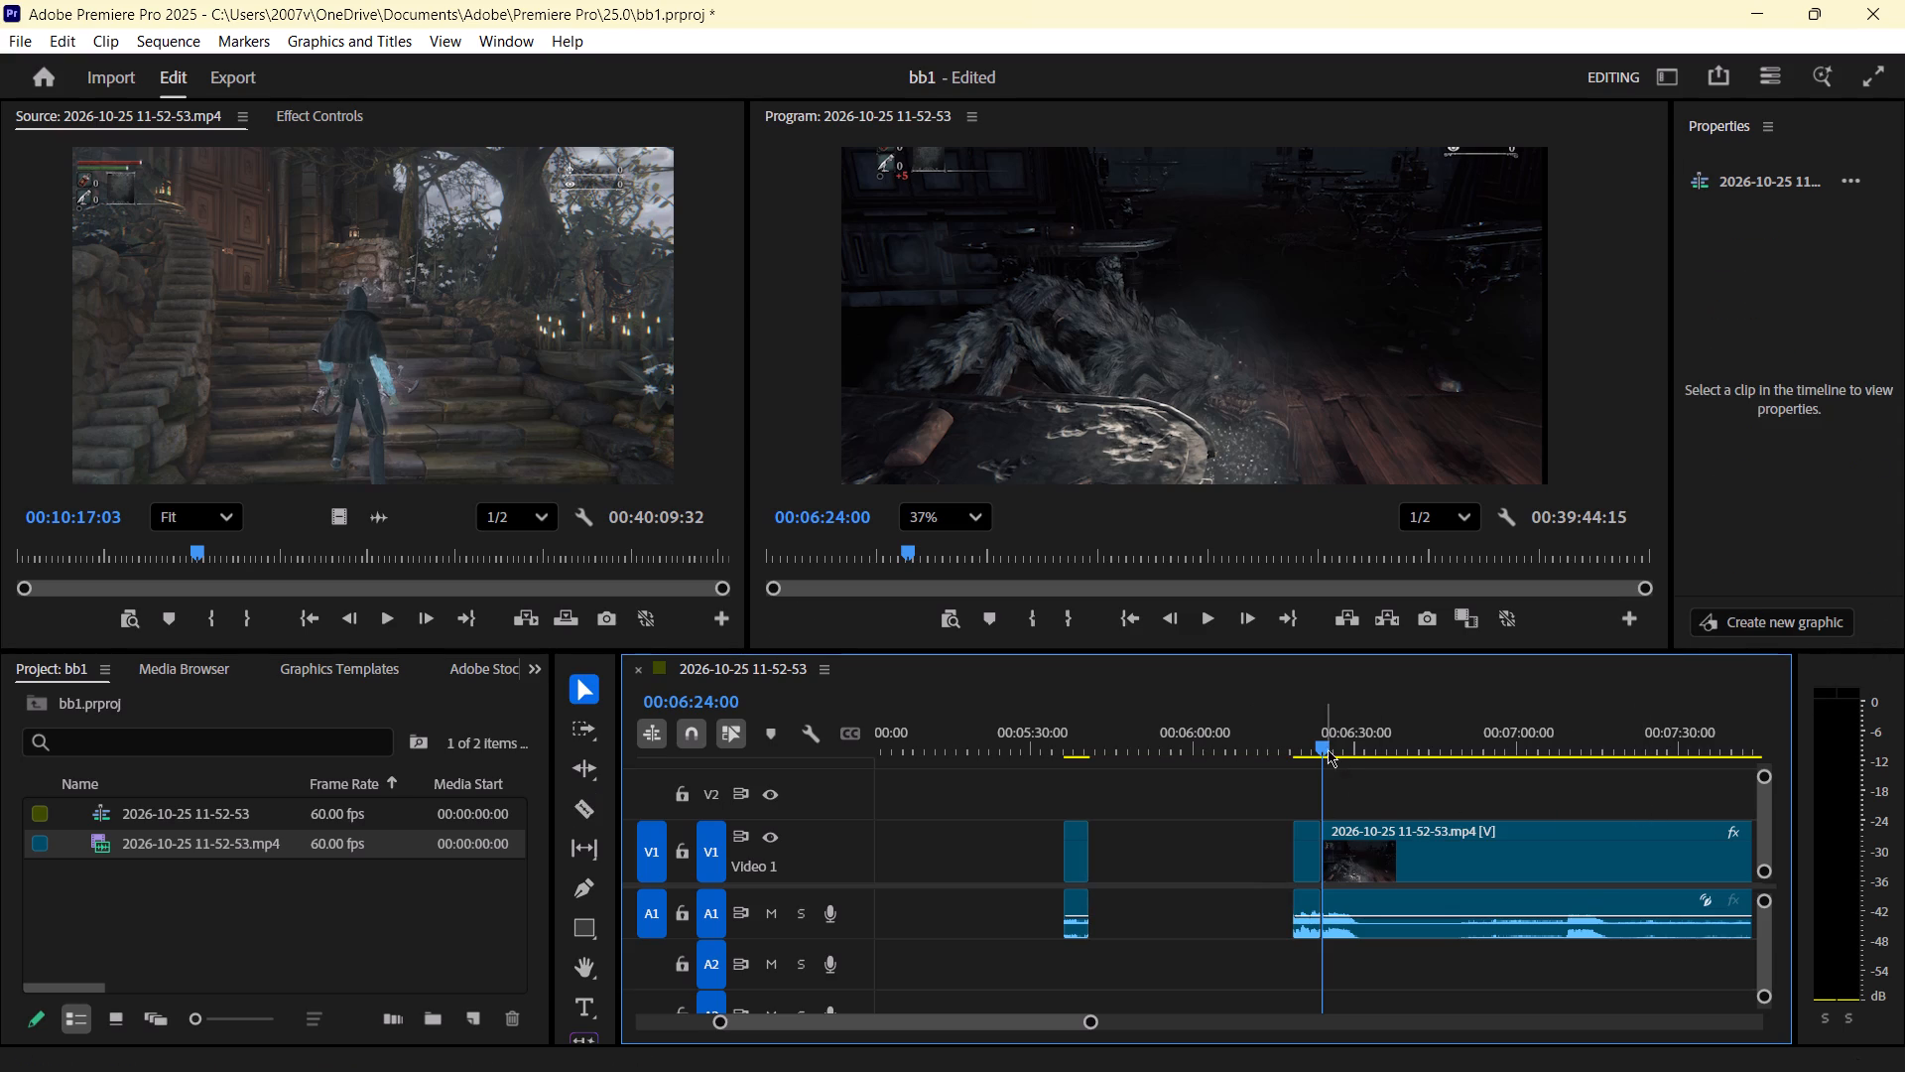
left_click_drag(1320, 738, 1082, 765)
key("space")
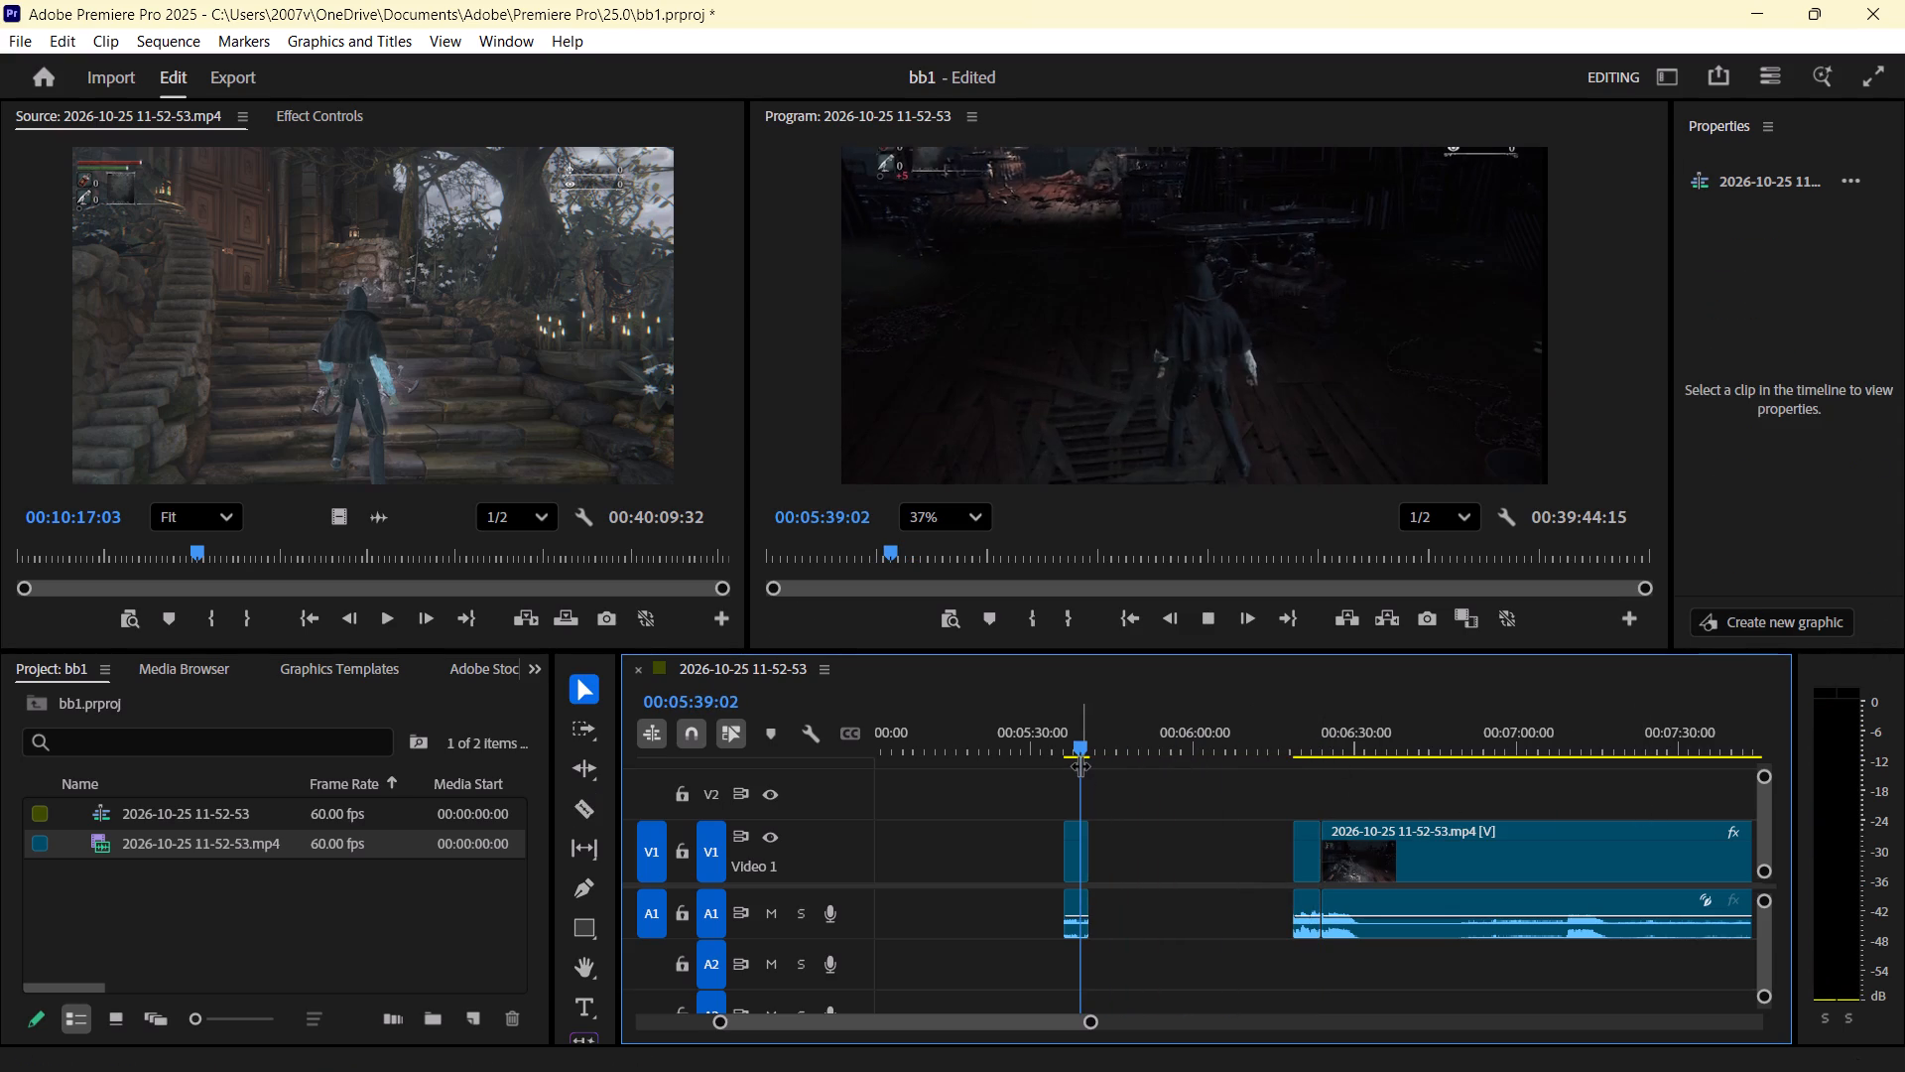
Scan the death and loading screens up to where the next cutscene fades in, and cut the clip at 00:06:43:50.
left_click_drag(1093, 750, 1186, 749)
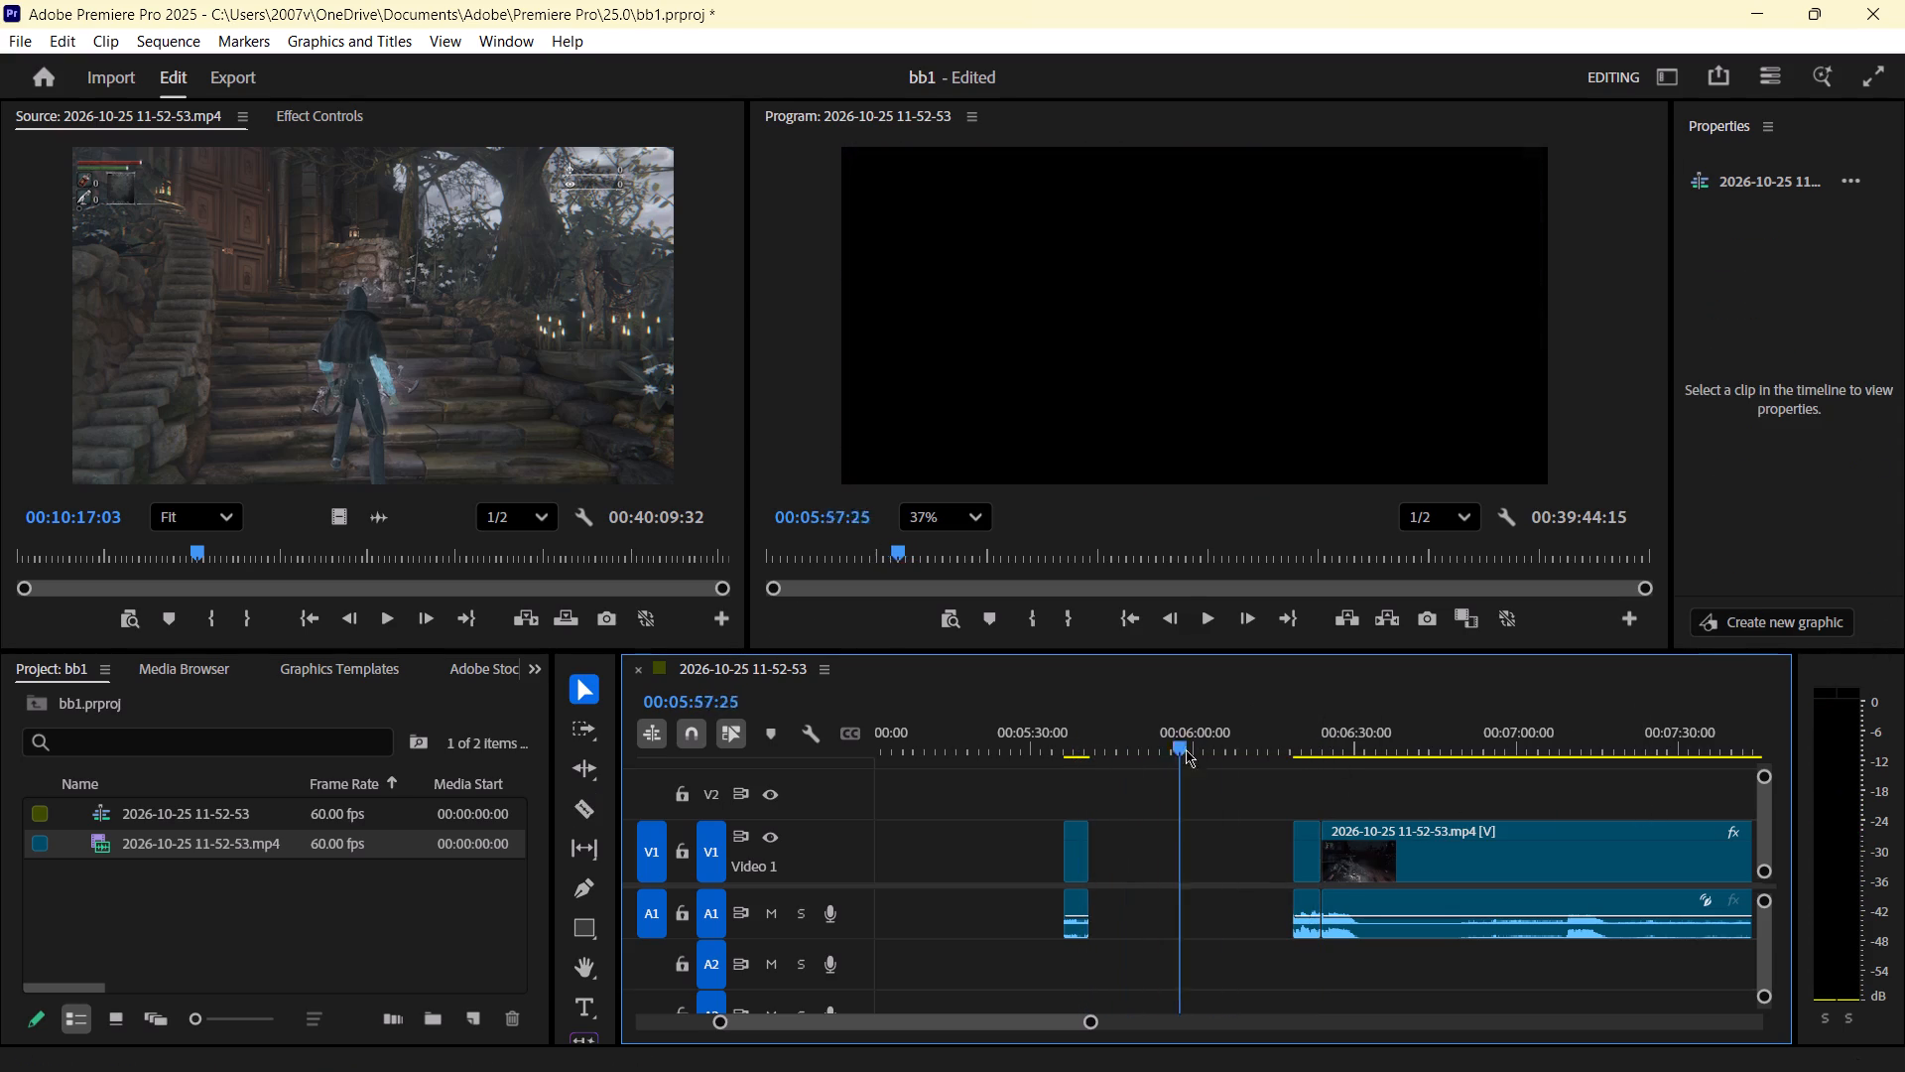
left_click_drag(1186, 749, 1346, 769)
key("space")
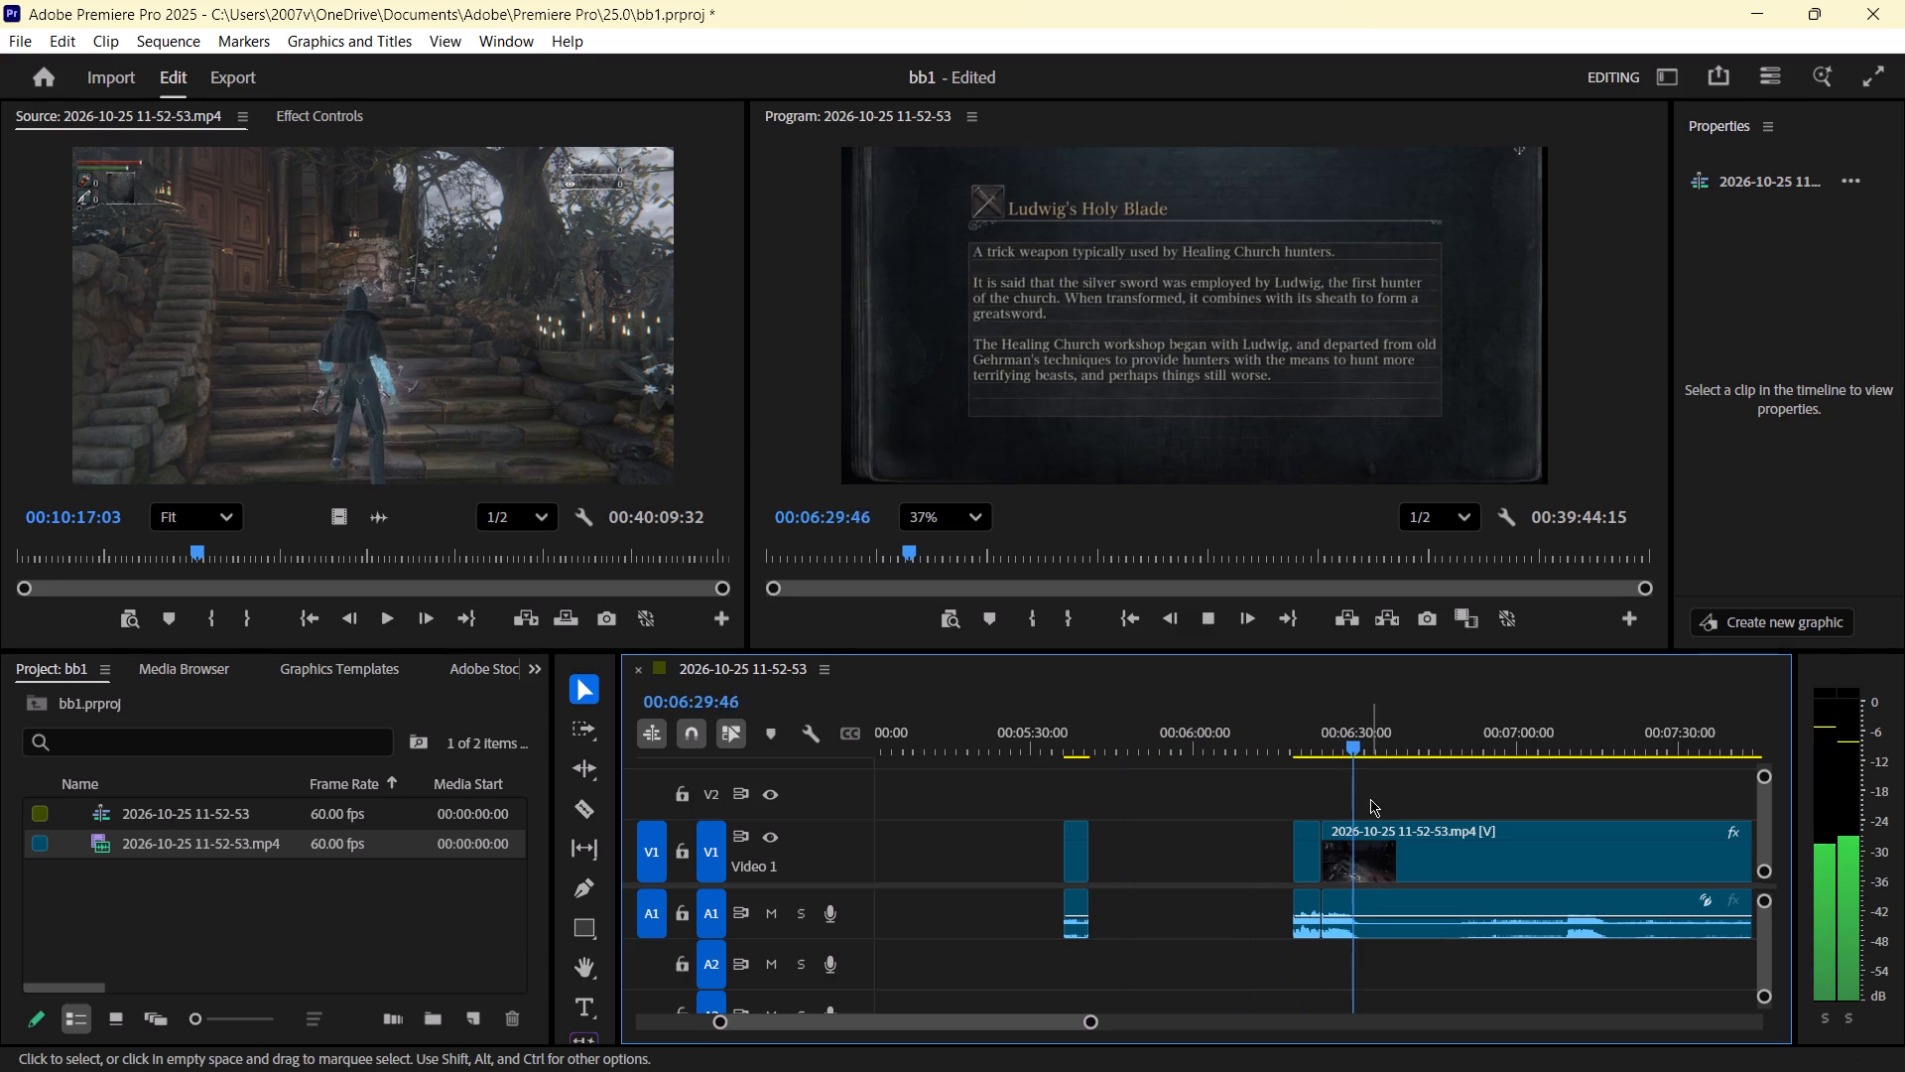
left_click_drag(1362, 734, 1346, 754)
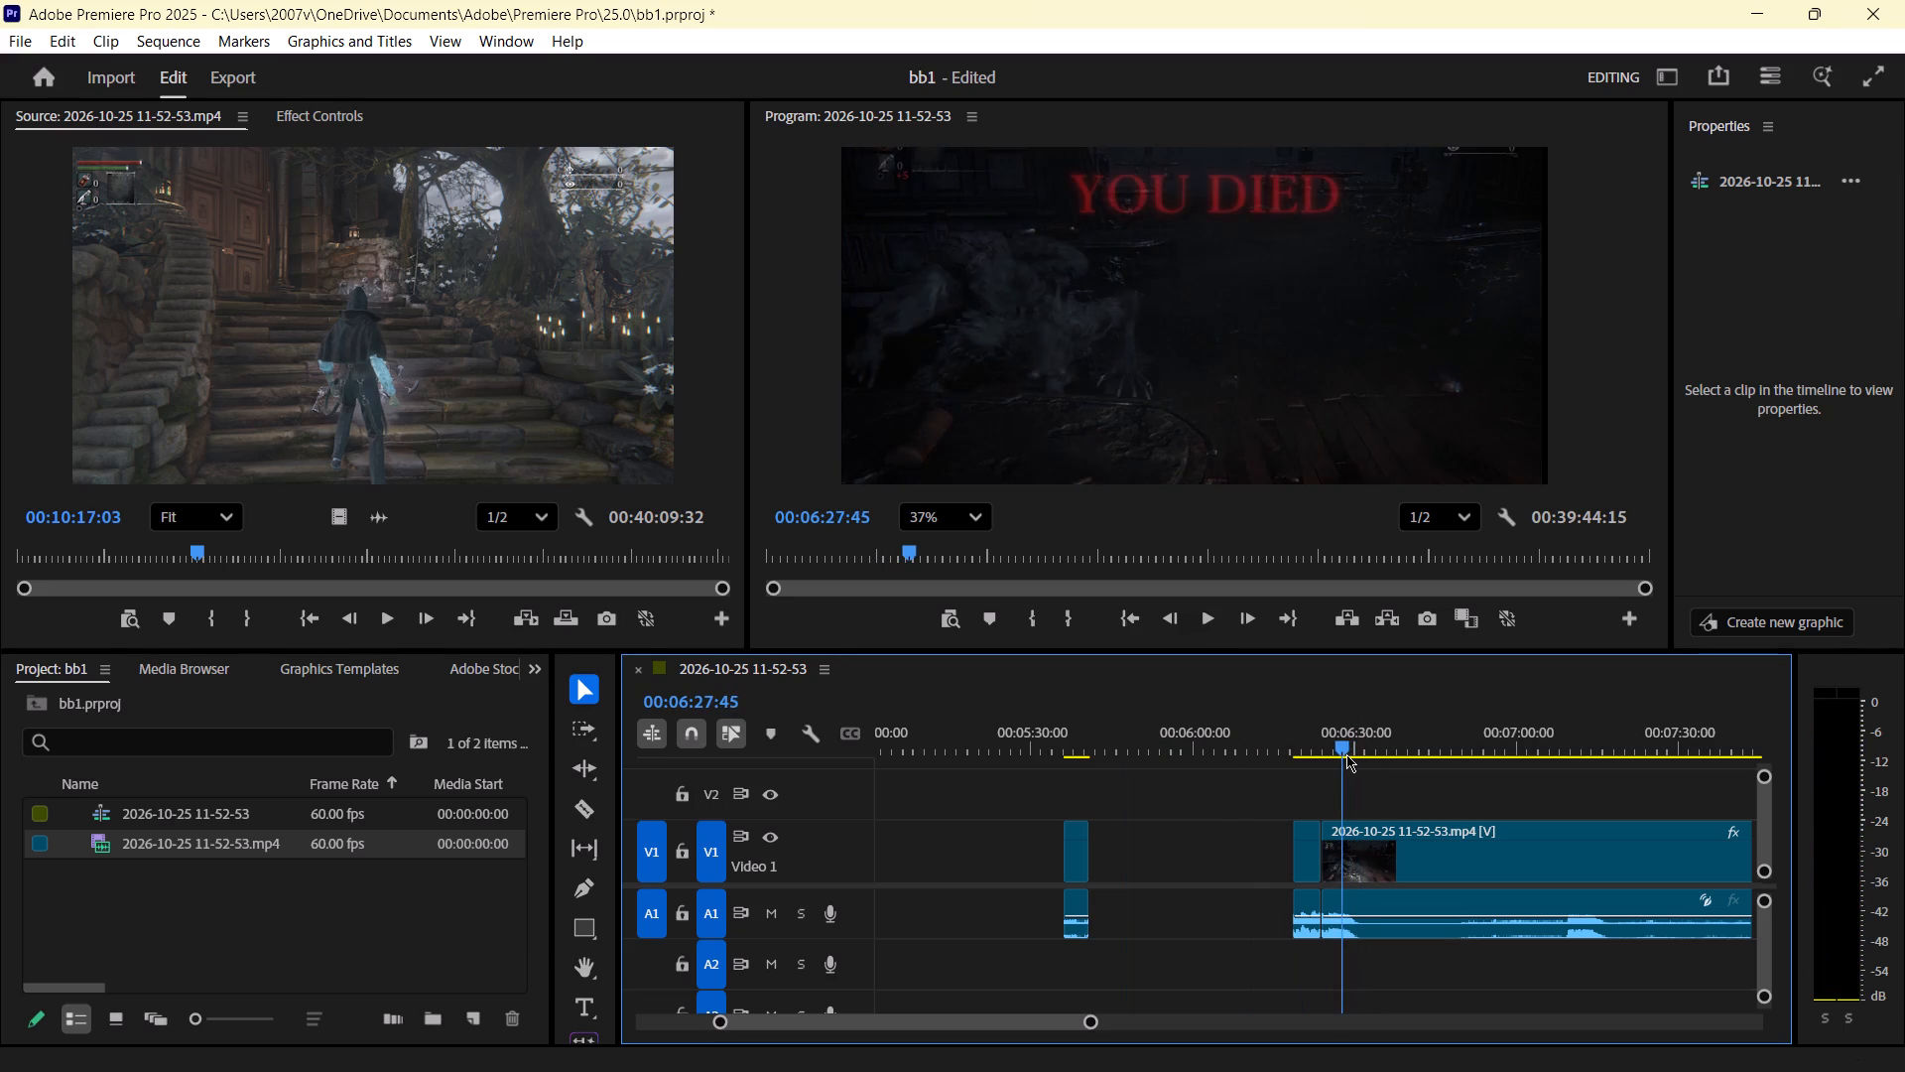
left_click_drag(1346, 754, 1321, 767)
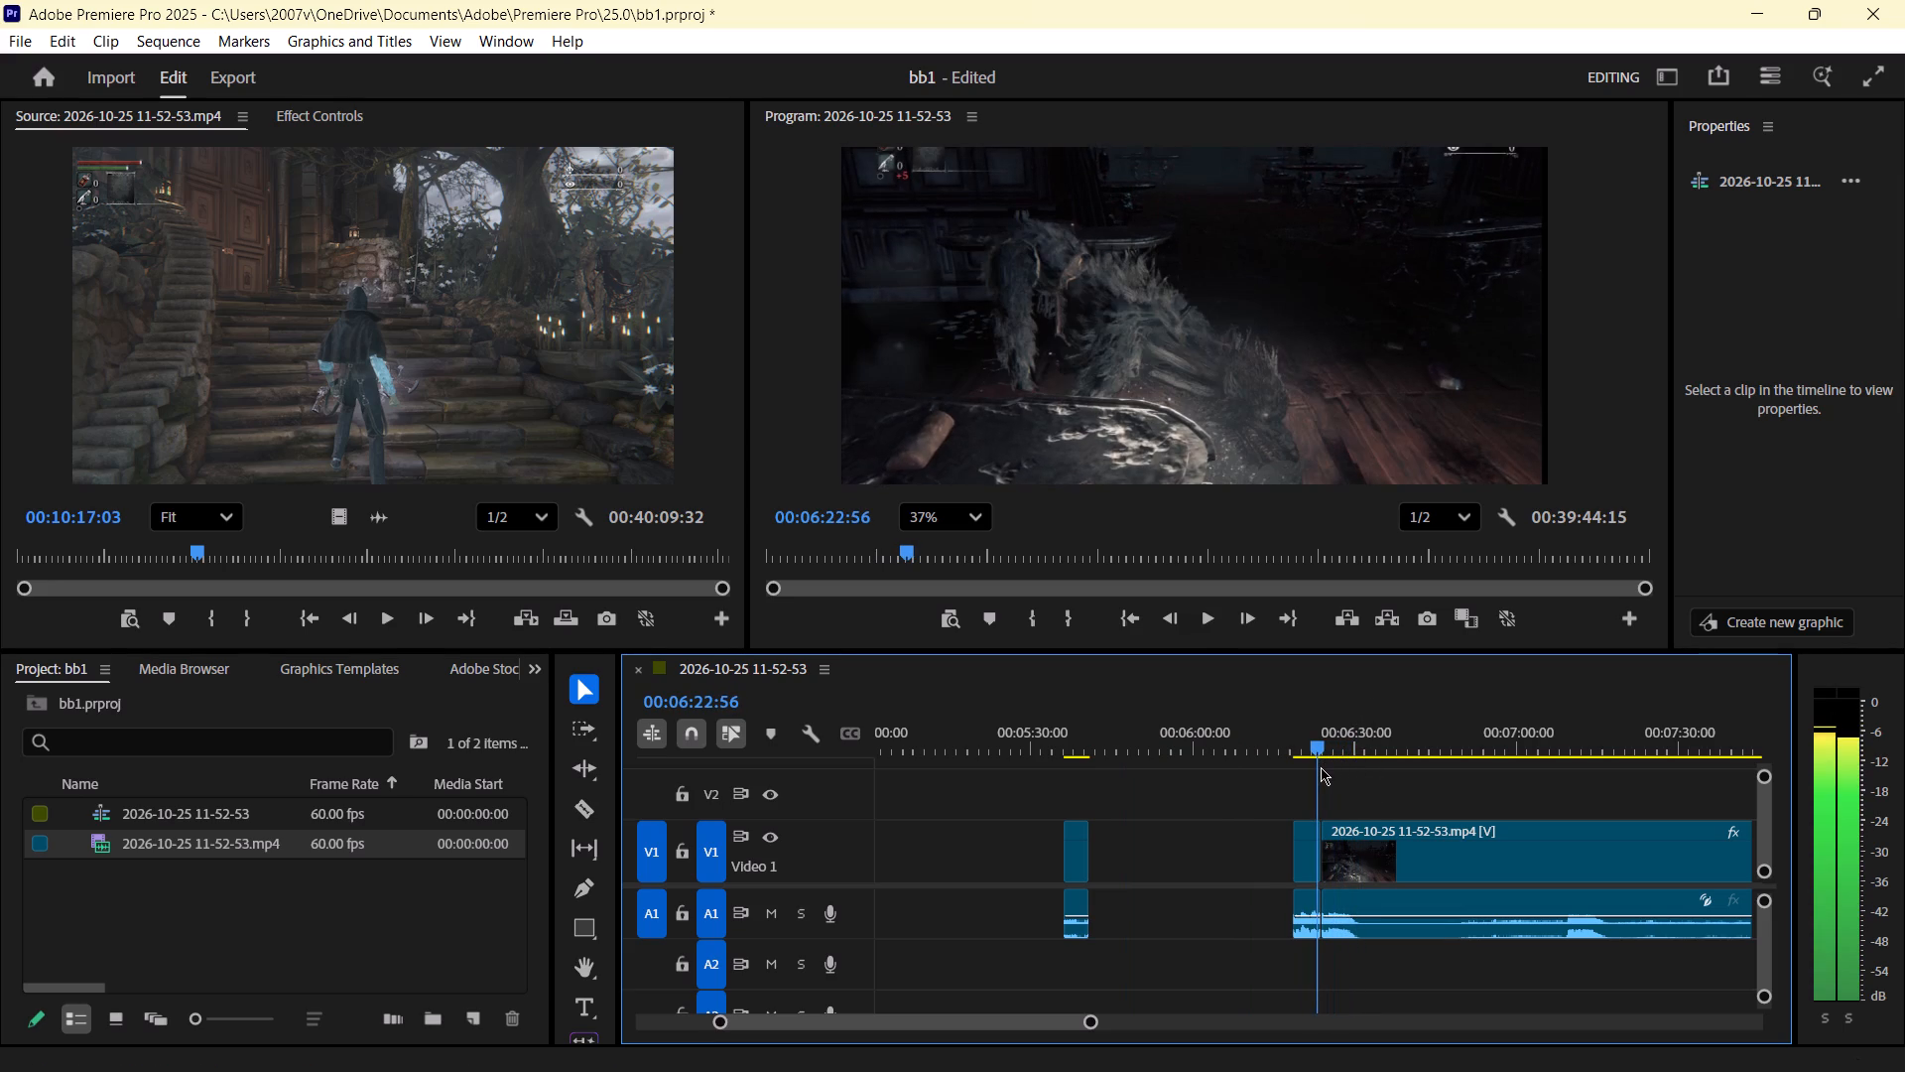
left_click_drag(1321, 767, 1333, 769)
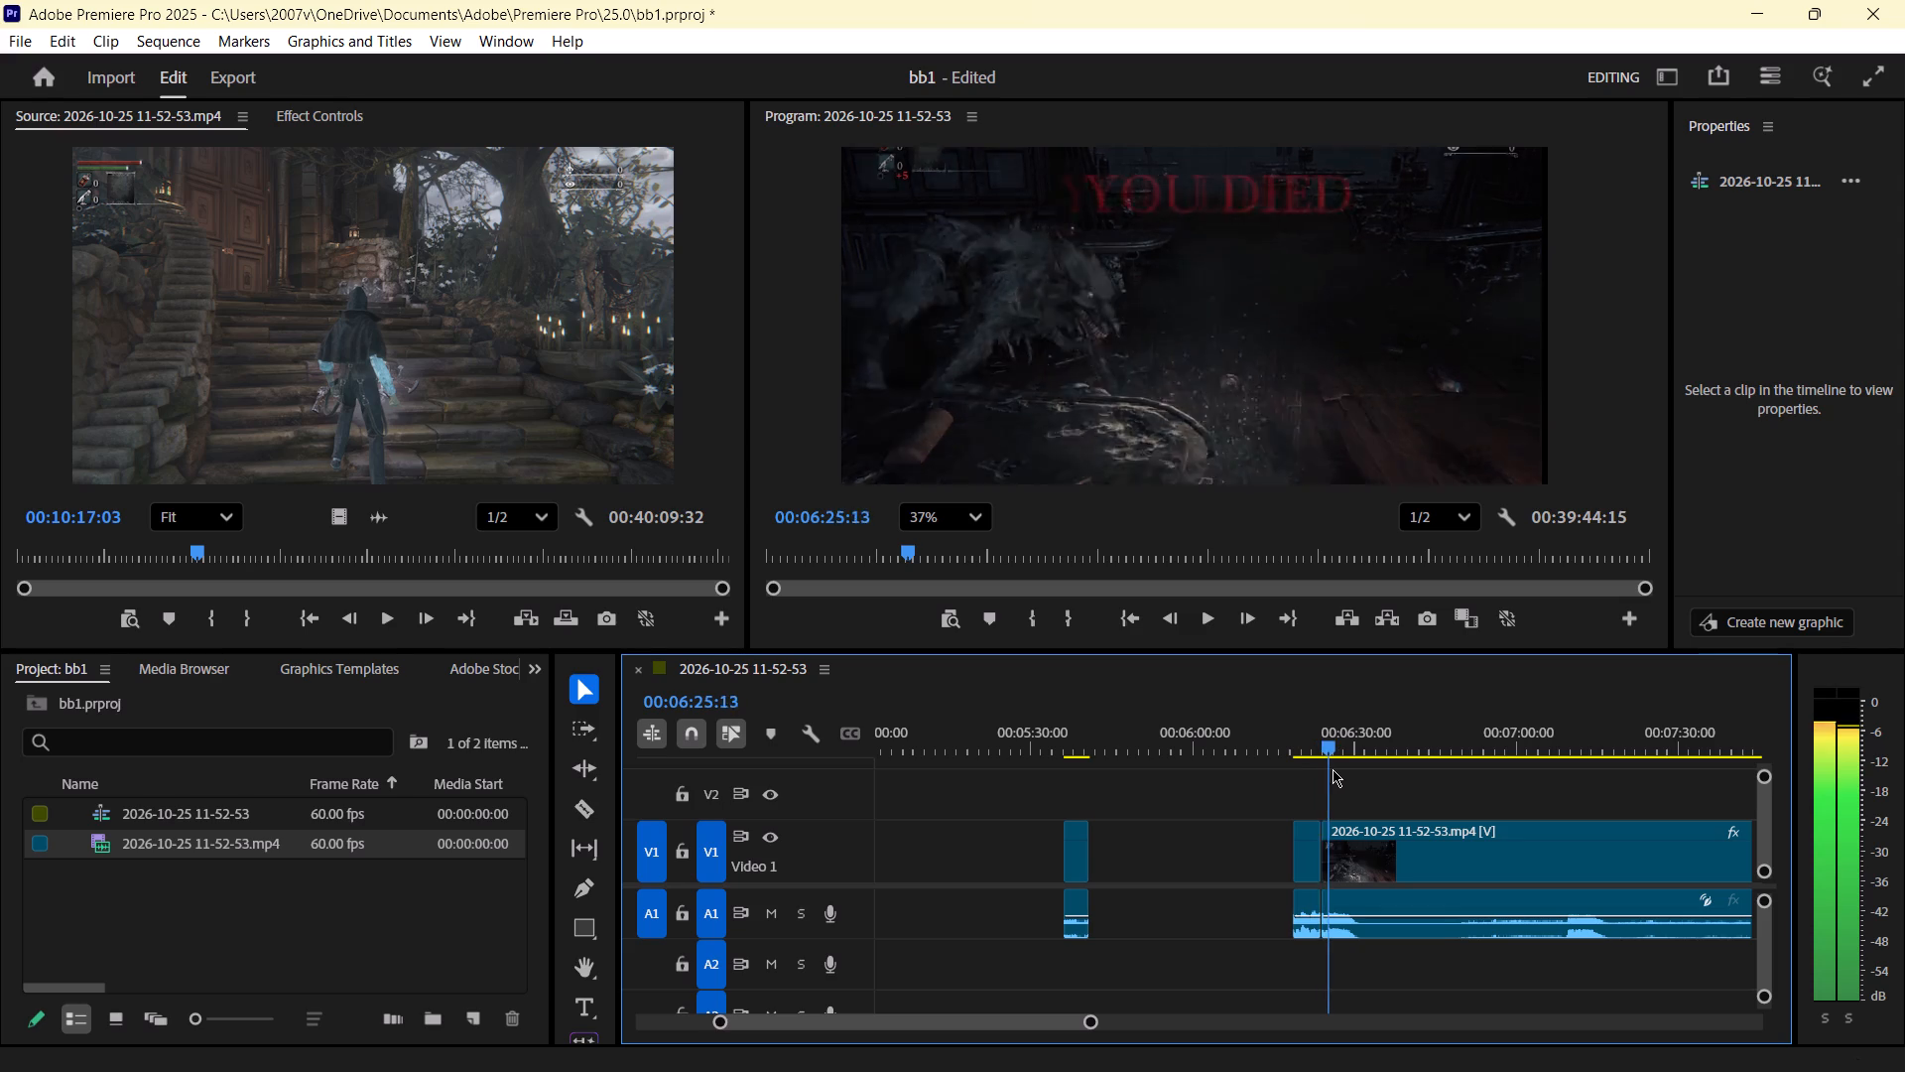
left_click_drag(1333, 769, 1377, 766)
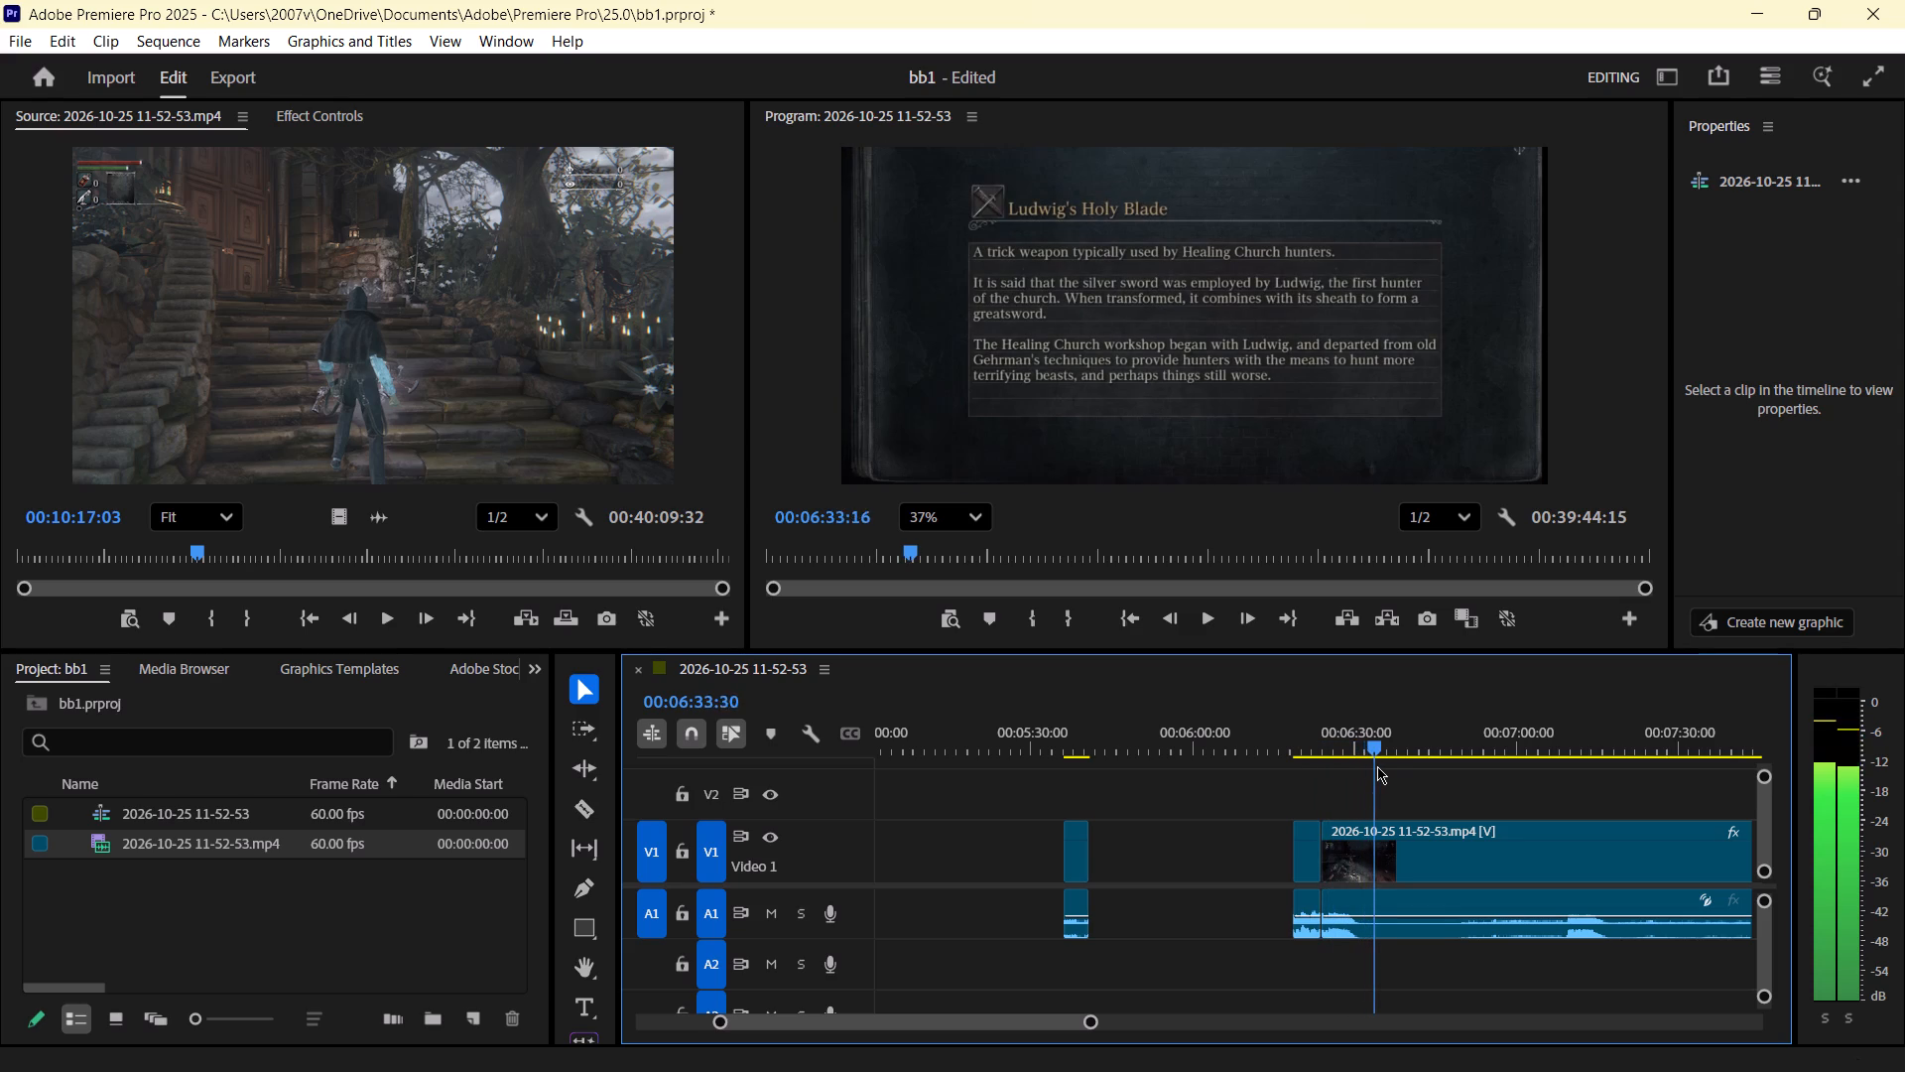
left_click_drag(1377, 766, 1420, 758)
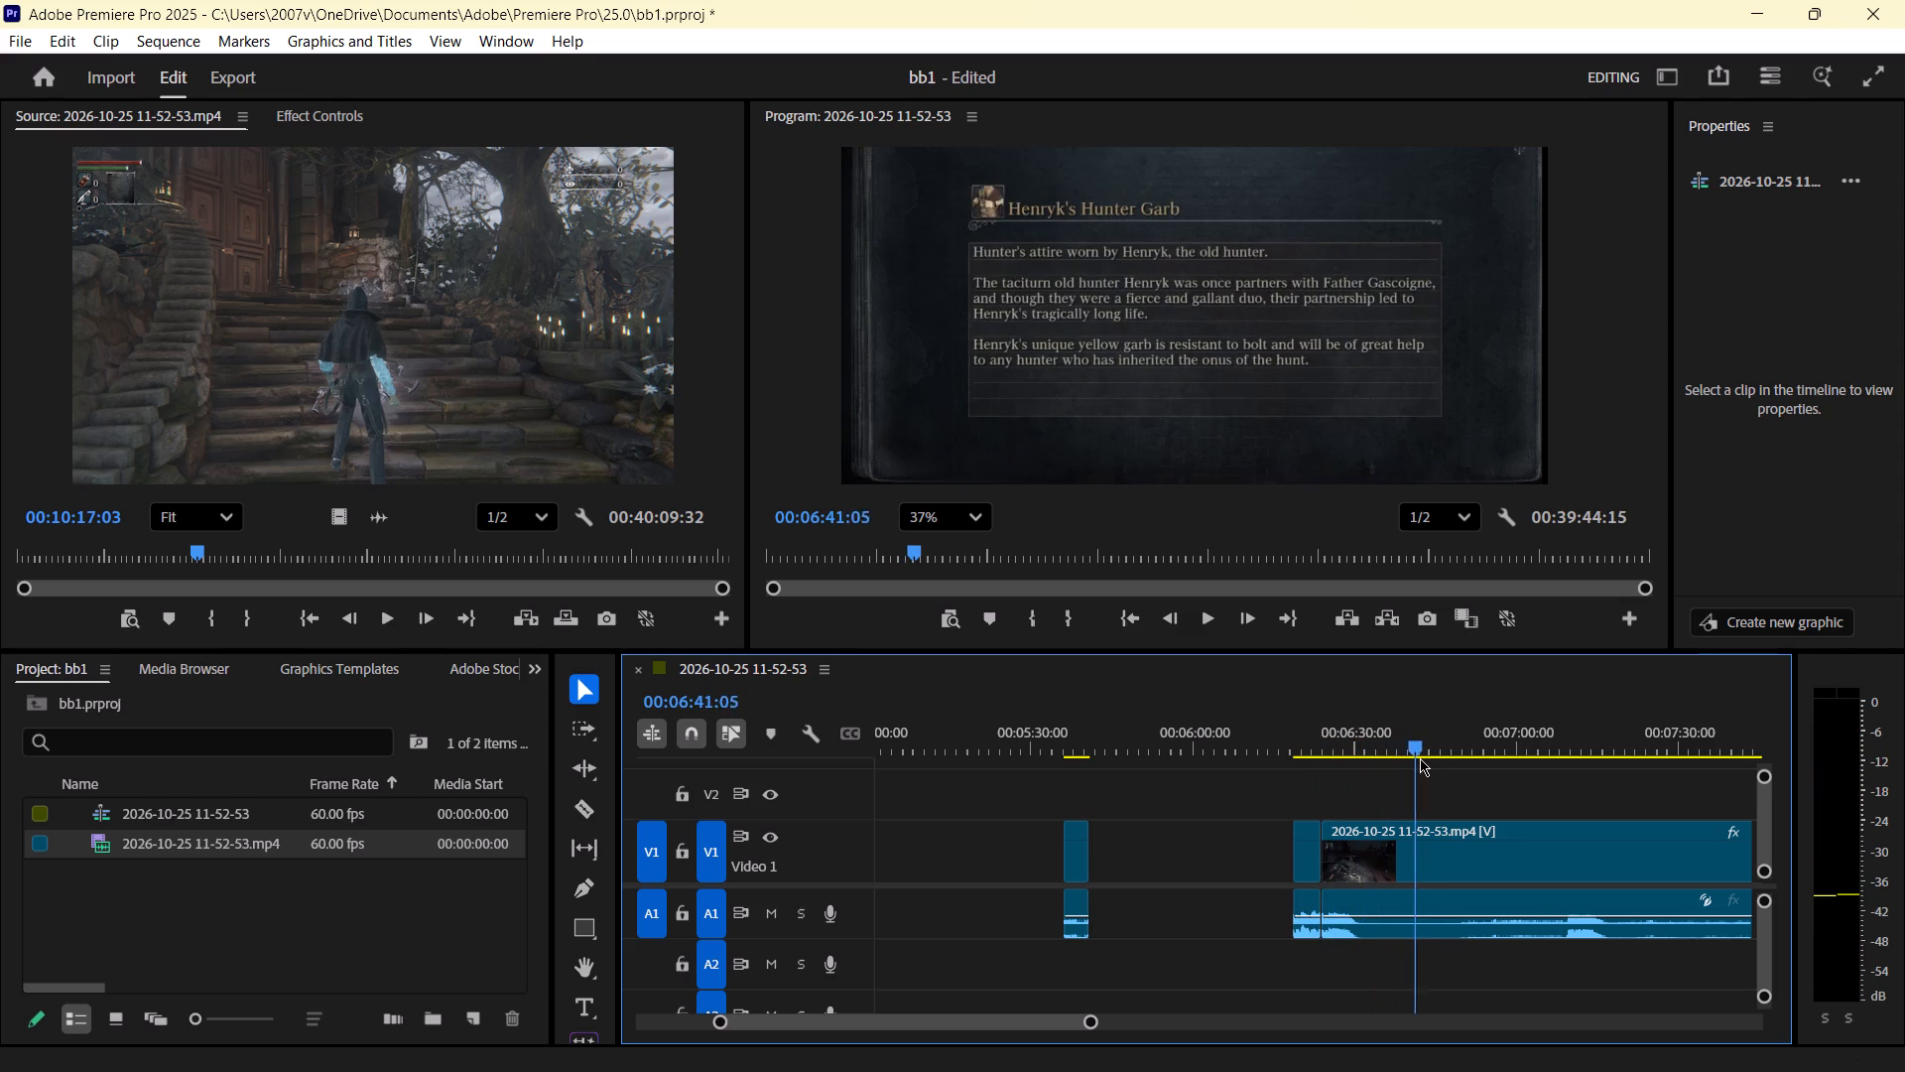
left_click_drag(1420, 758, 1433, 758)
key("c")
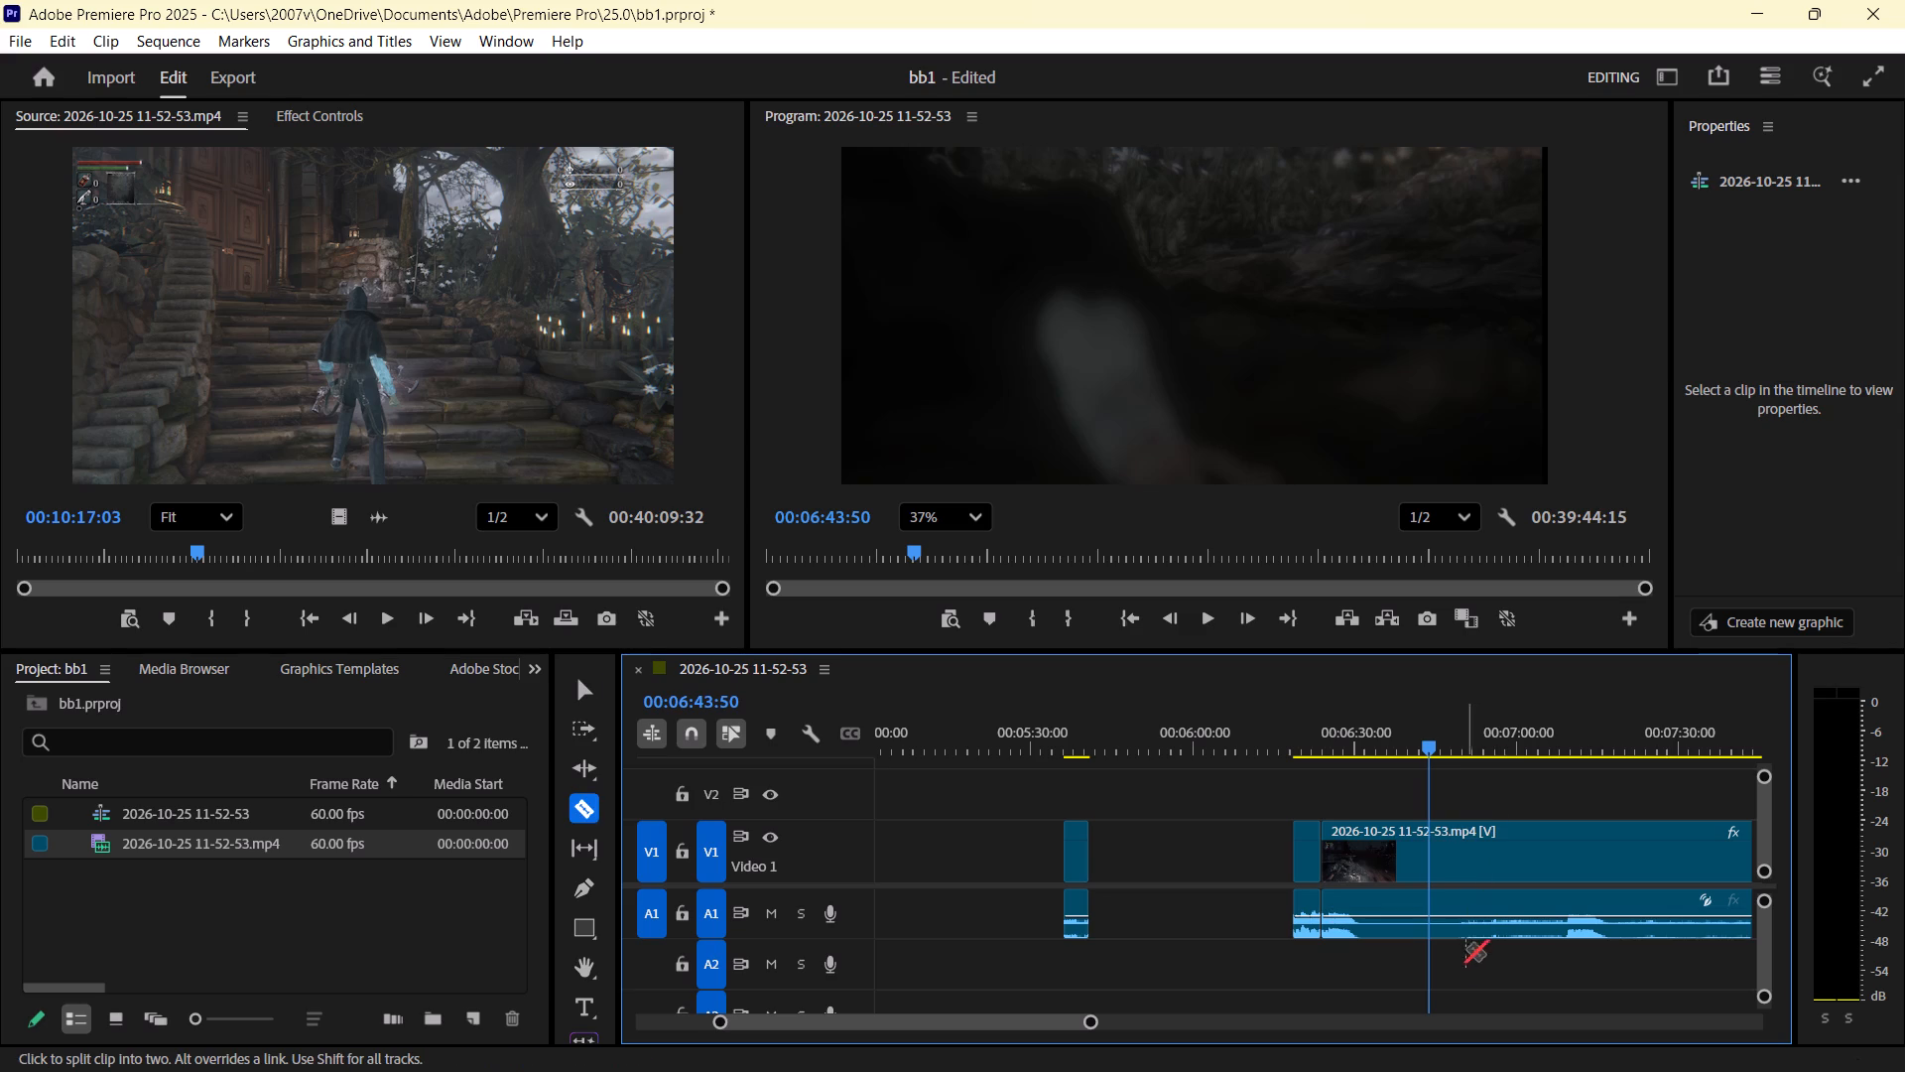
left_click(1432, 887)
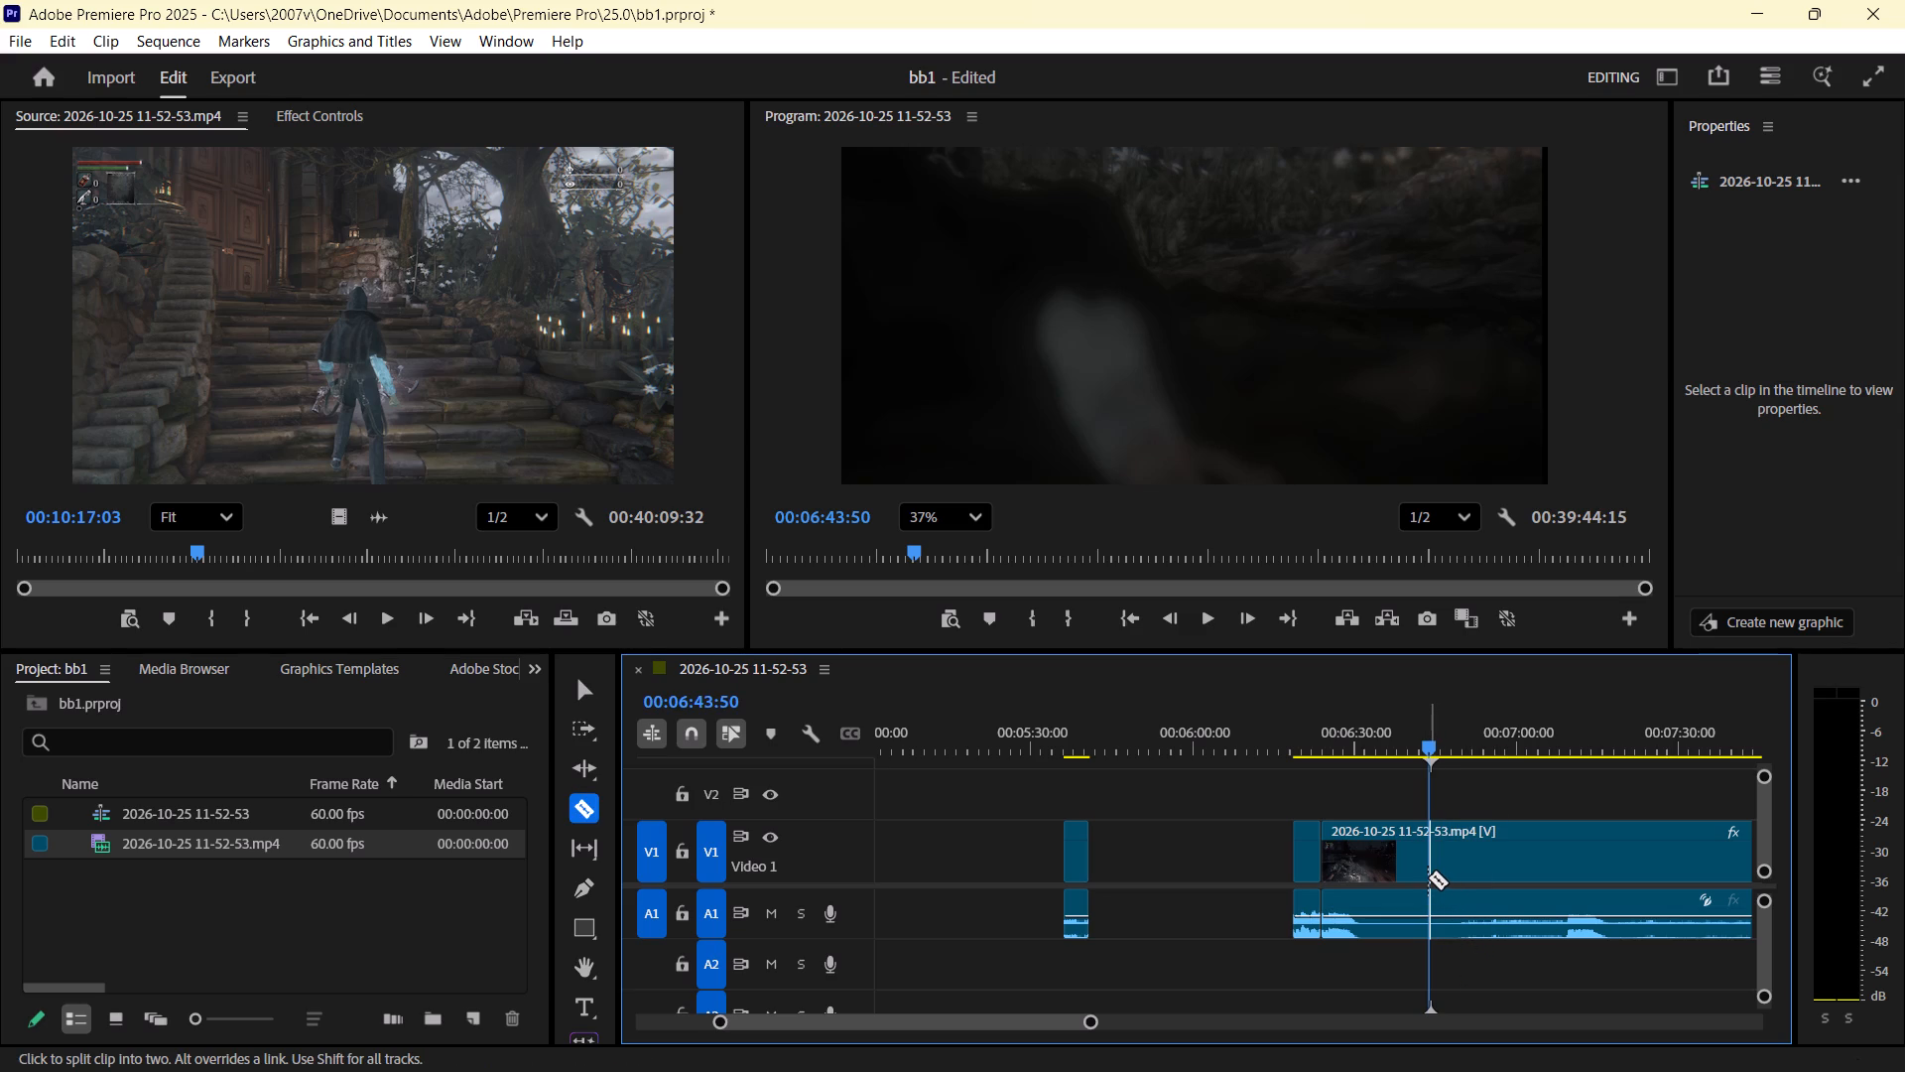
left_click(1428, 877)
Delete the death and loading screen segment between the 00:06:24:00 and 00:06:43:50 cuts, leaving its gap.
key("space")
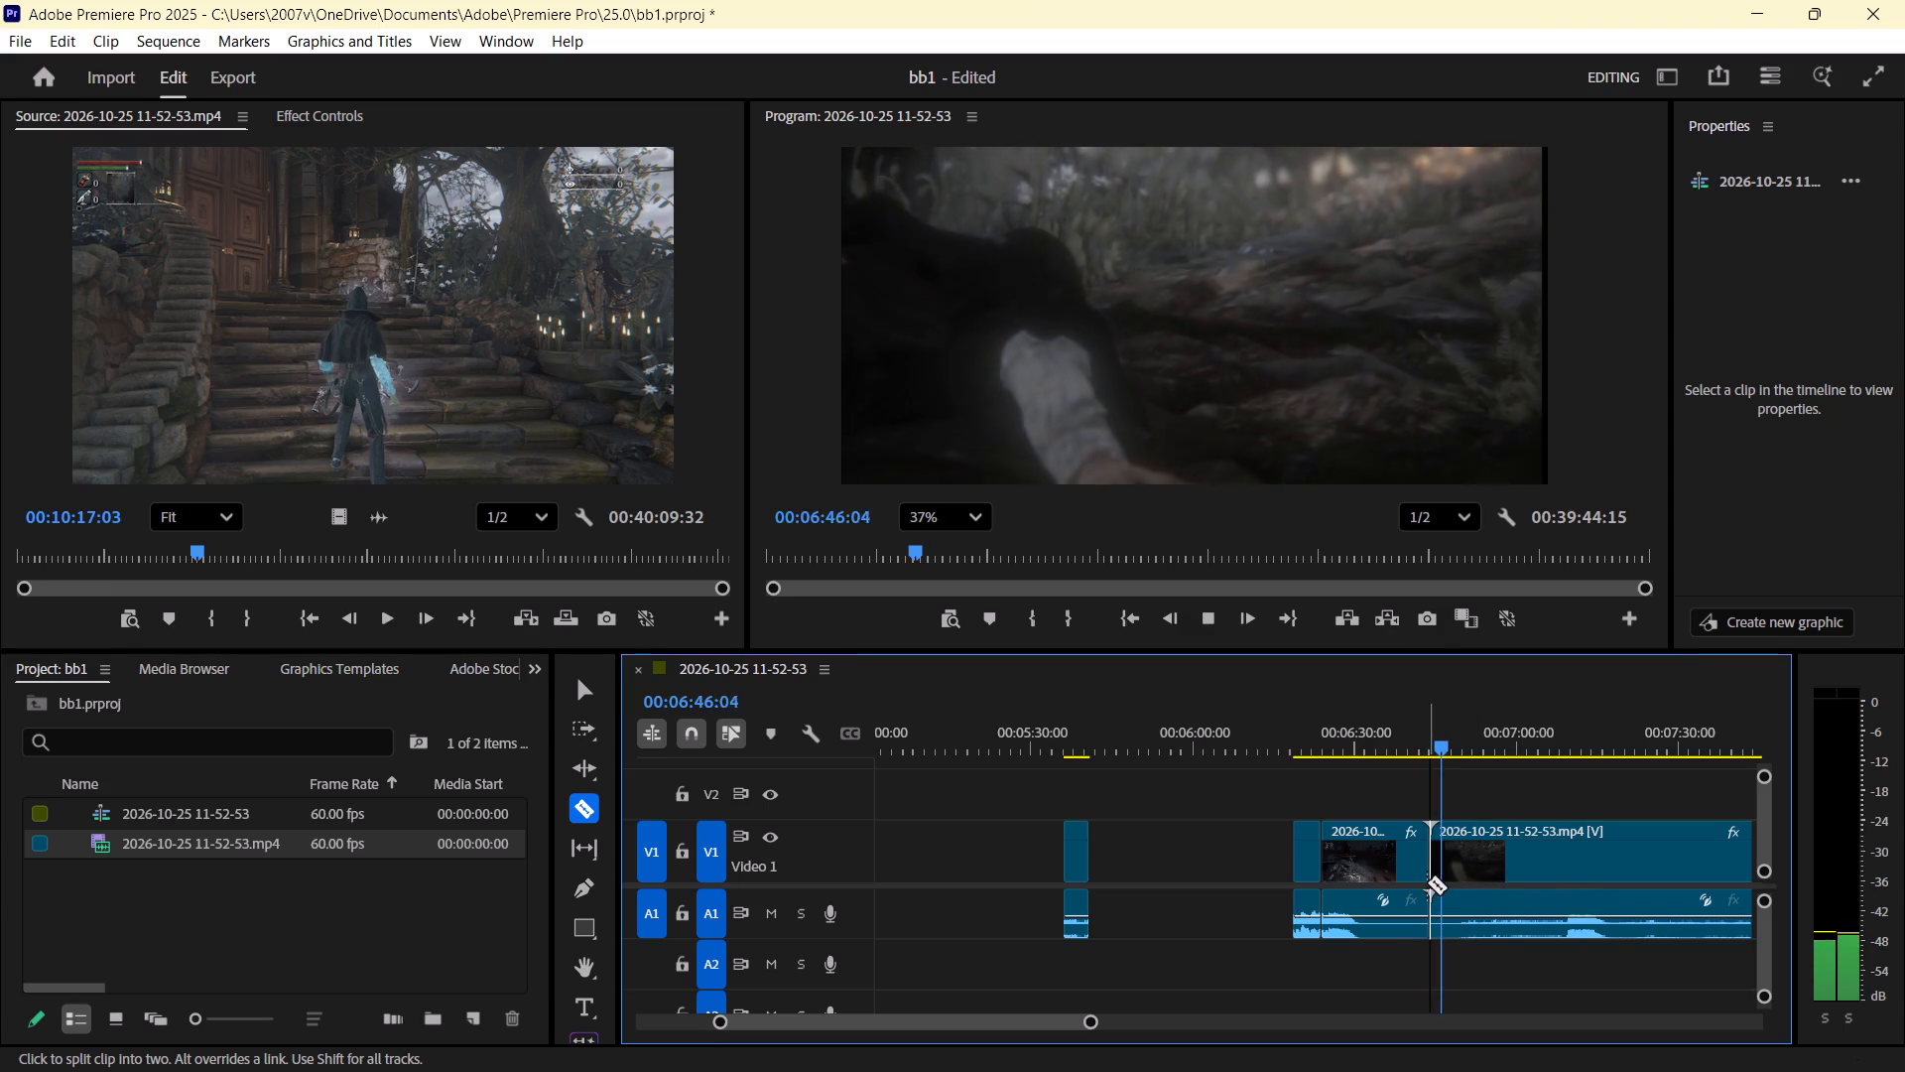
key("v")
left_click(1399, 871)
key("Delete")
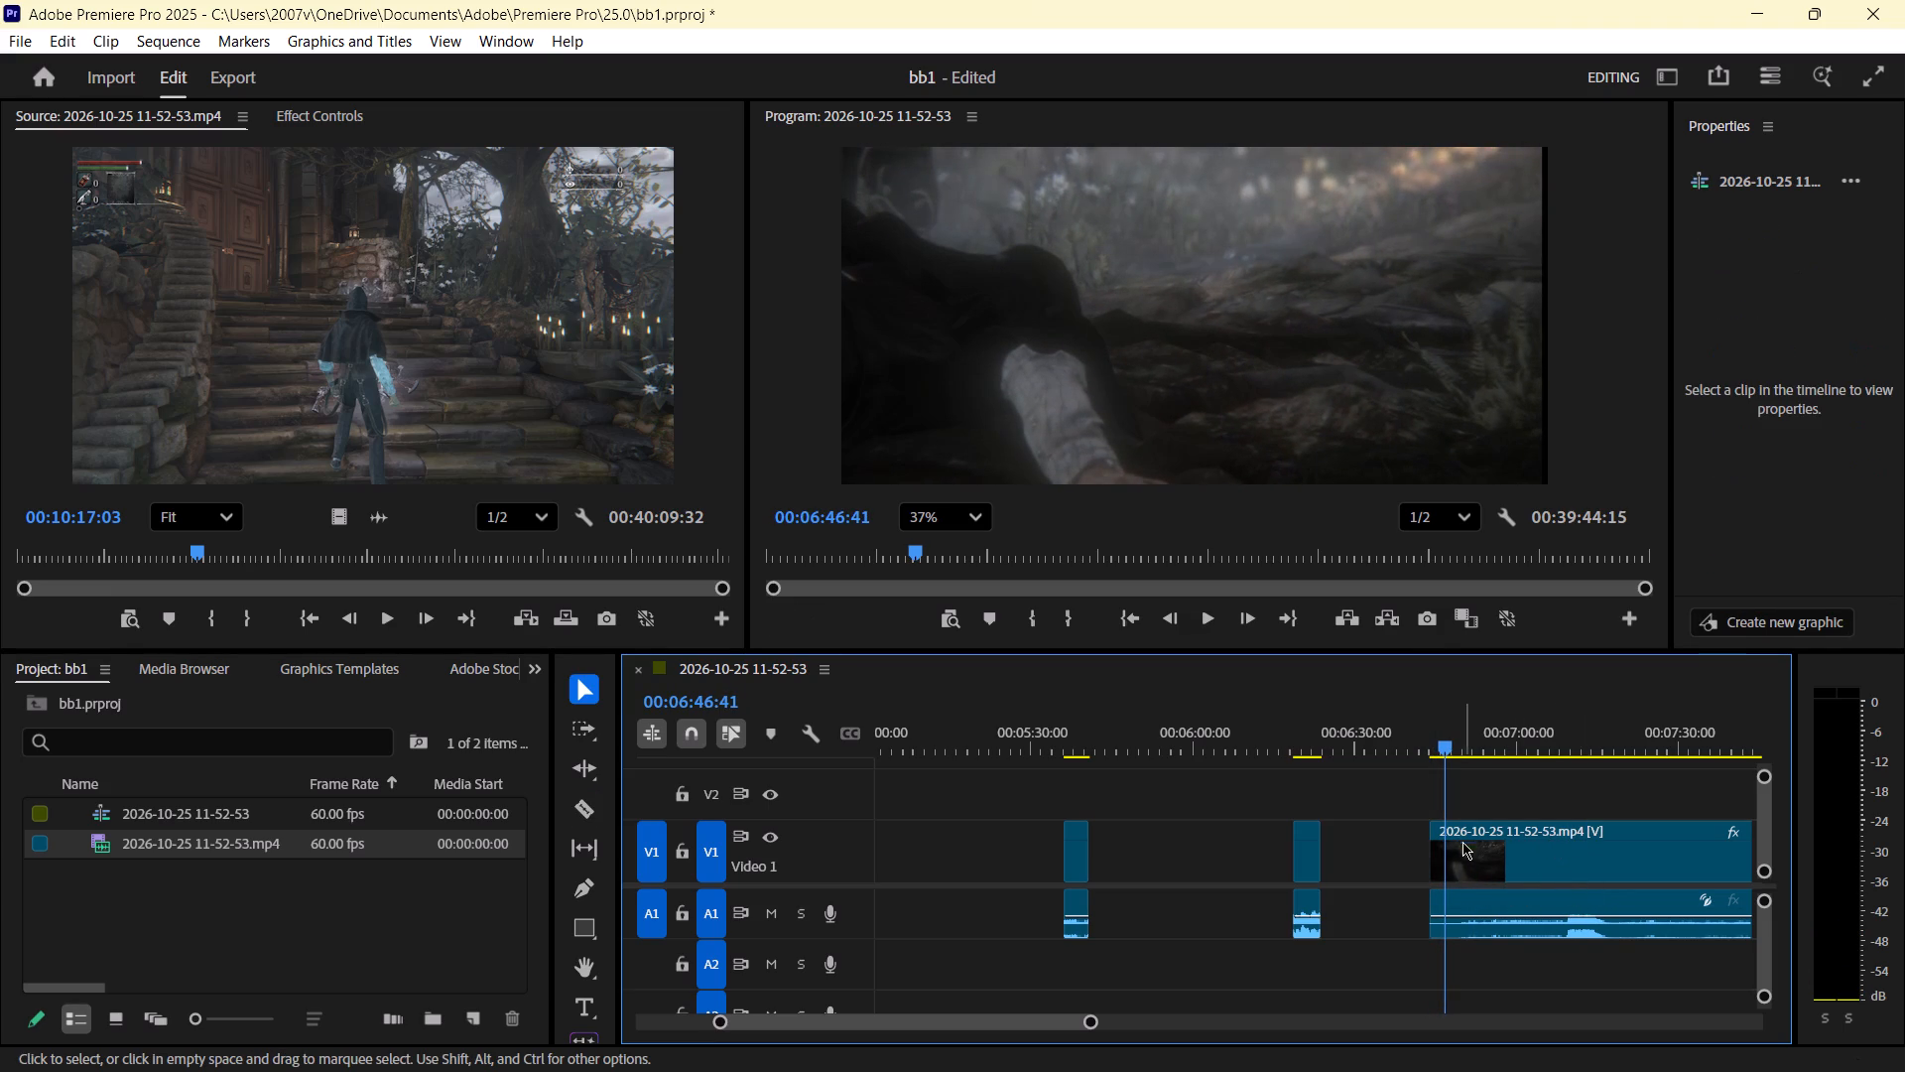
Watch the awakening cutscene up to the moonlit building and cut the clip at 00:07:05:40.
key("space")
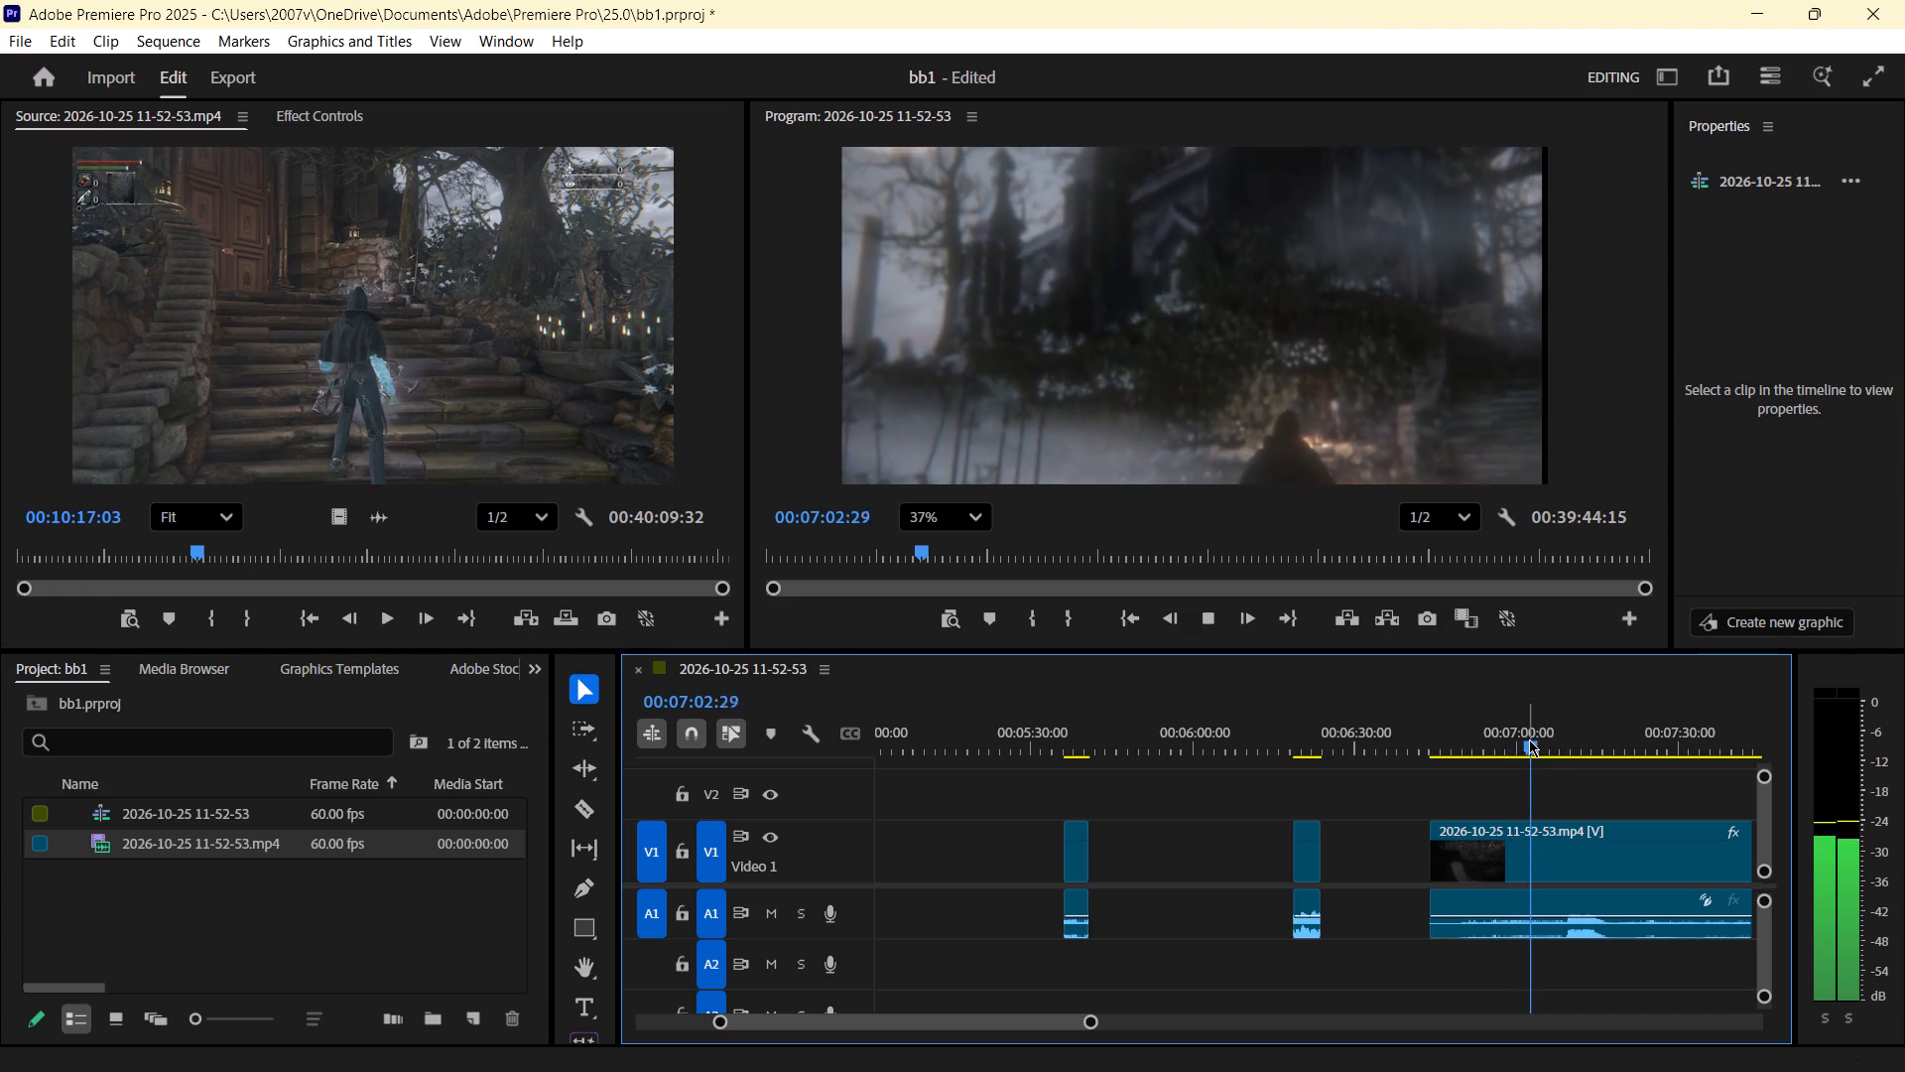
left_click_drag(1529, 740, 1492, 748)
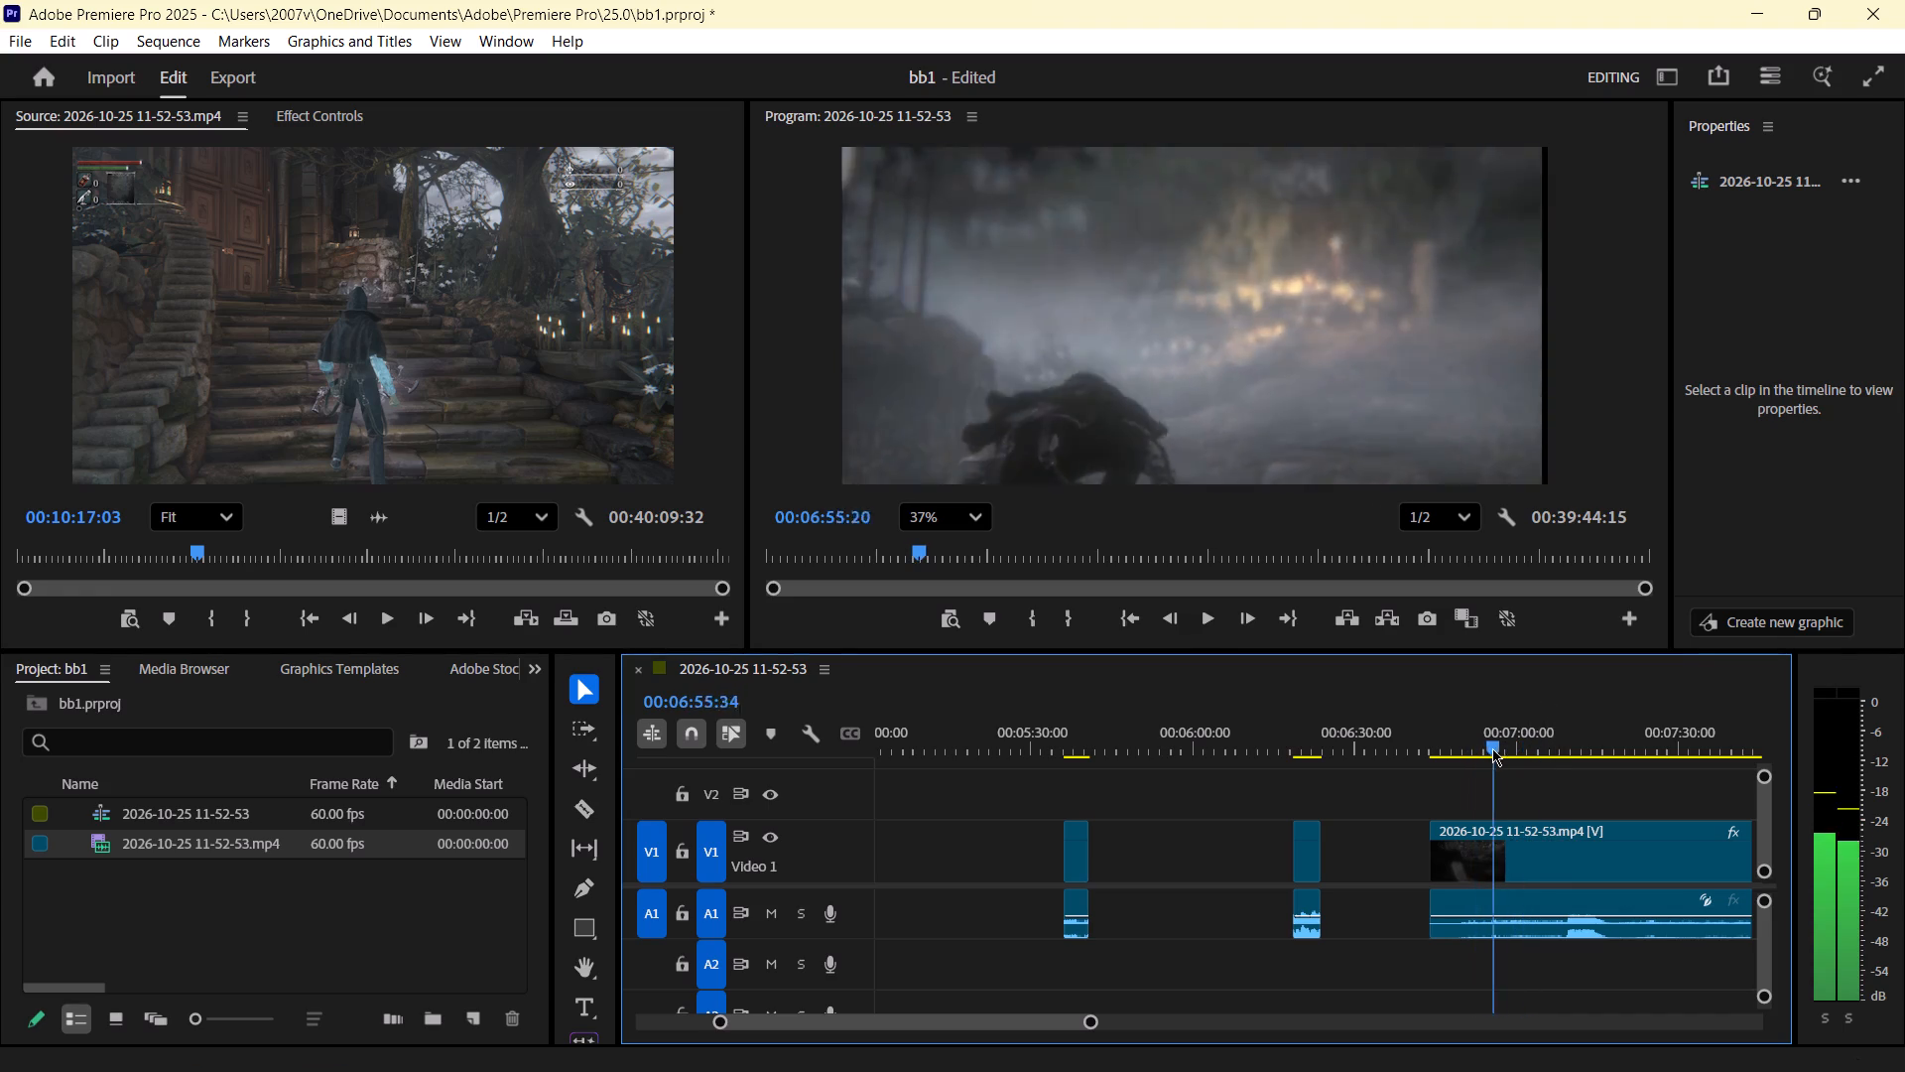
left_click_drag(1492, 748, 1546, 746)
key("c")
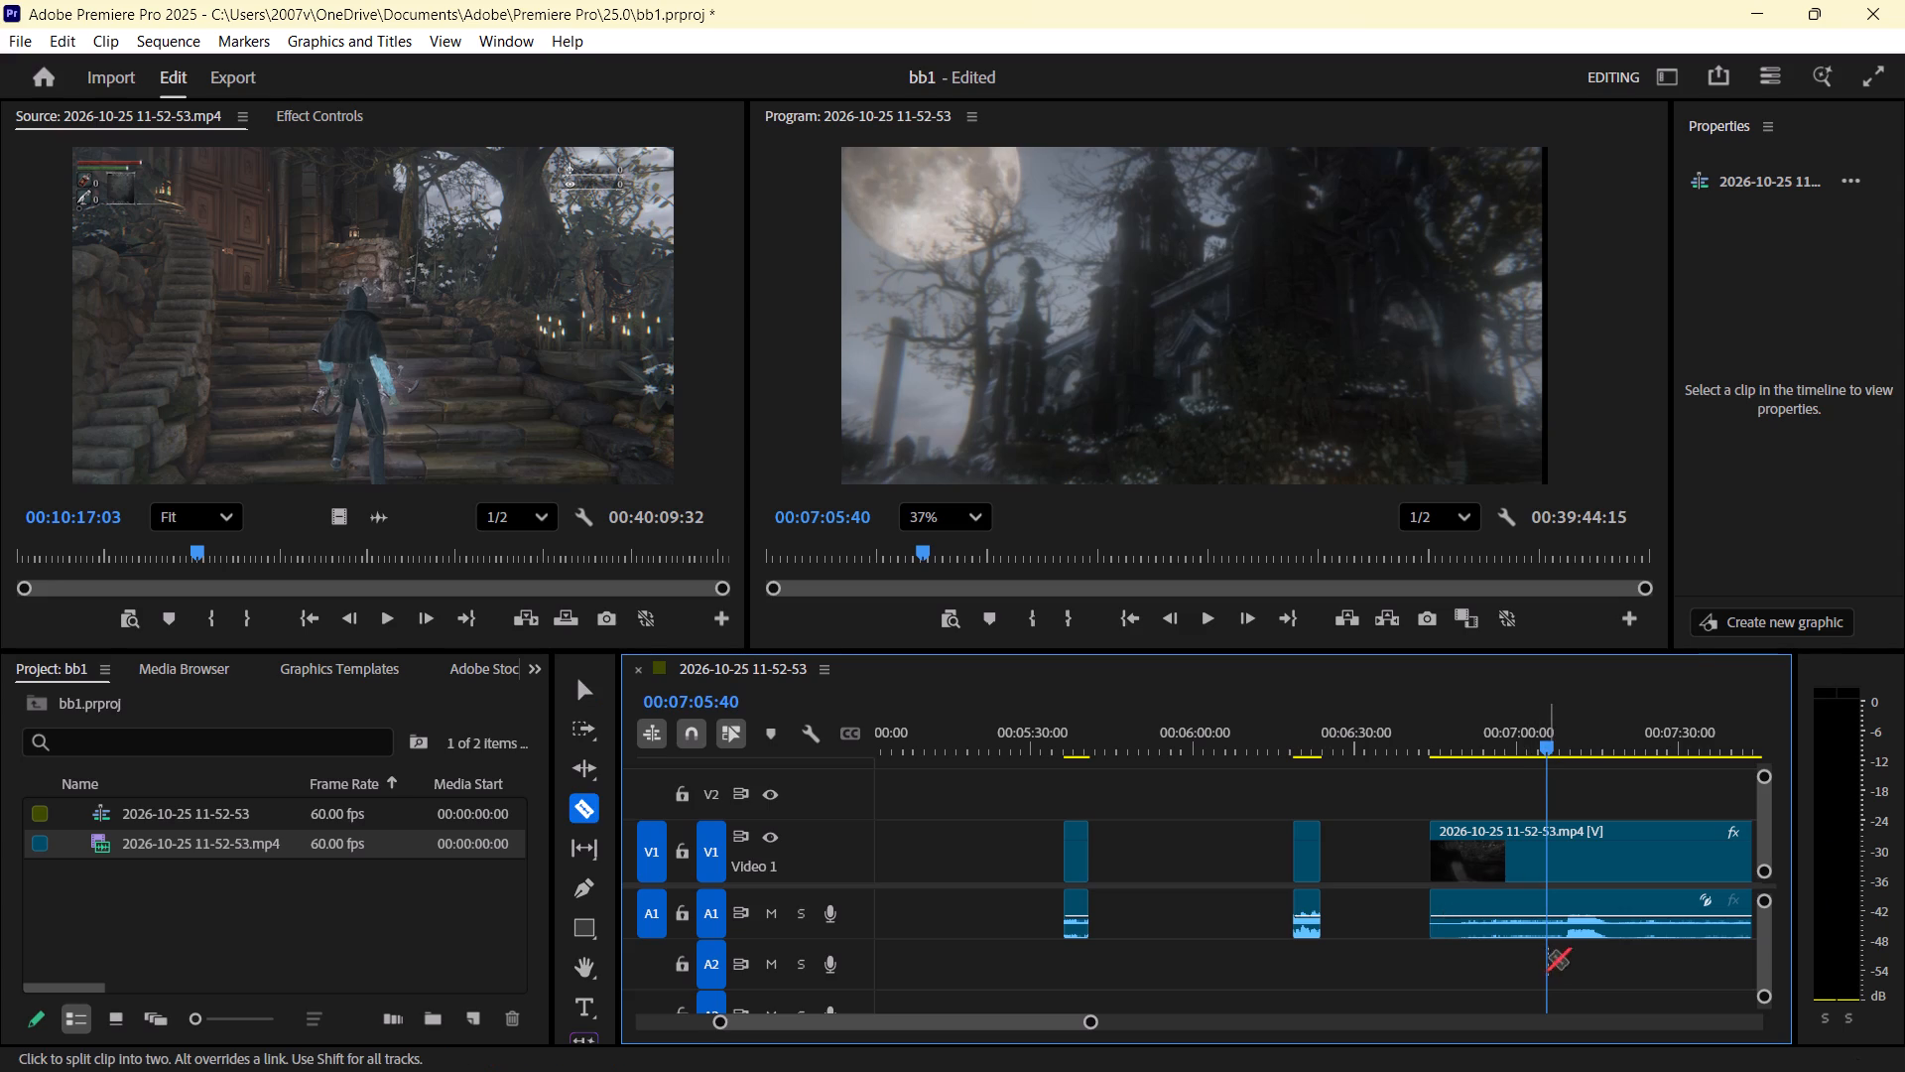
left_click(1548, 899)
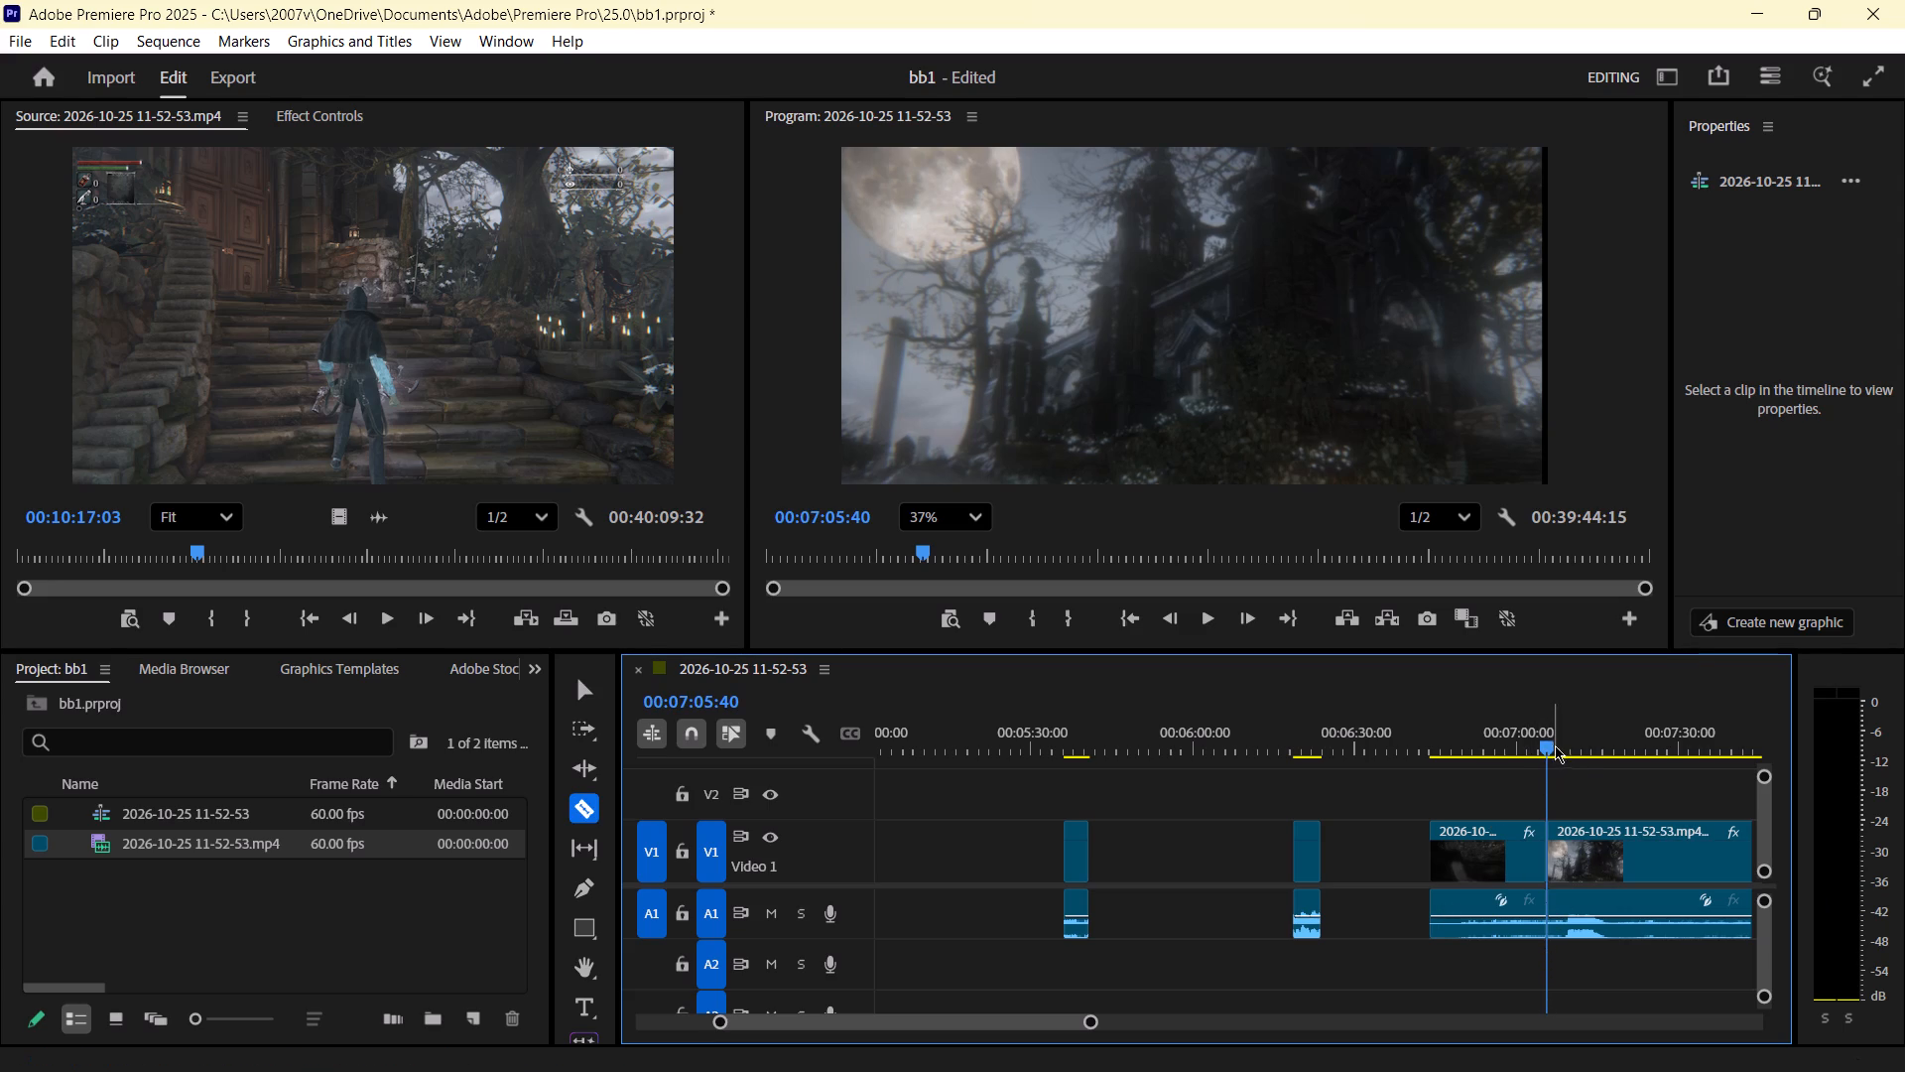
Scan past the Hunter's Dream gameplay to the opening of the weapon selection screen and cut the clip at 00:09:44:01.
key("space")
left_click_drag(1552, 744, 1562, 744)
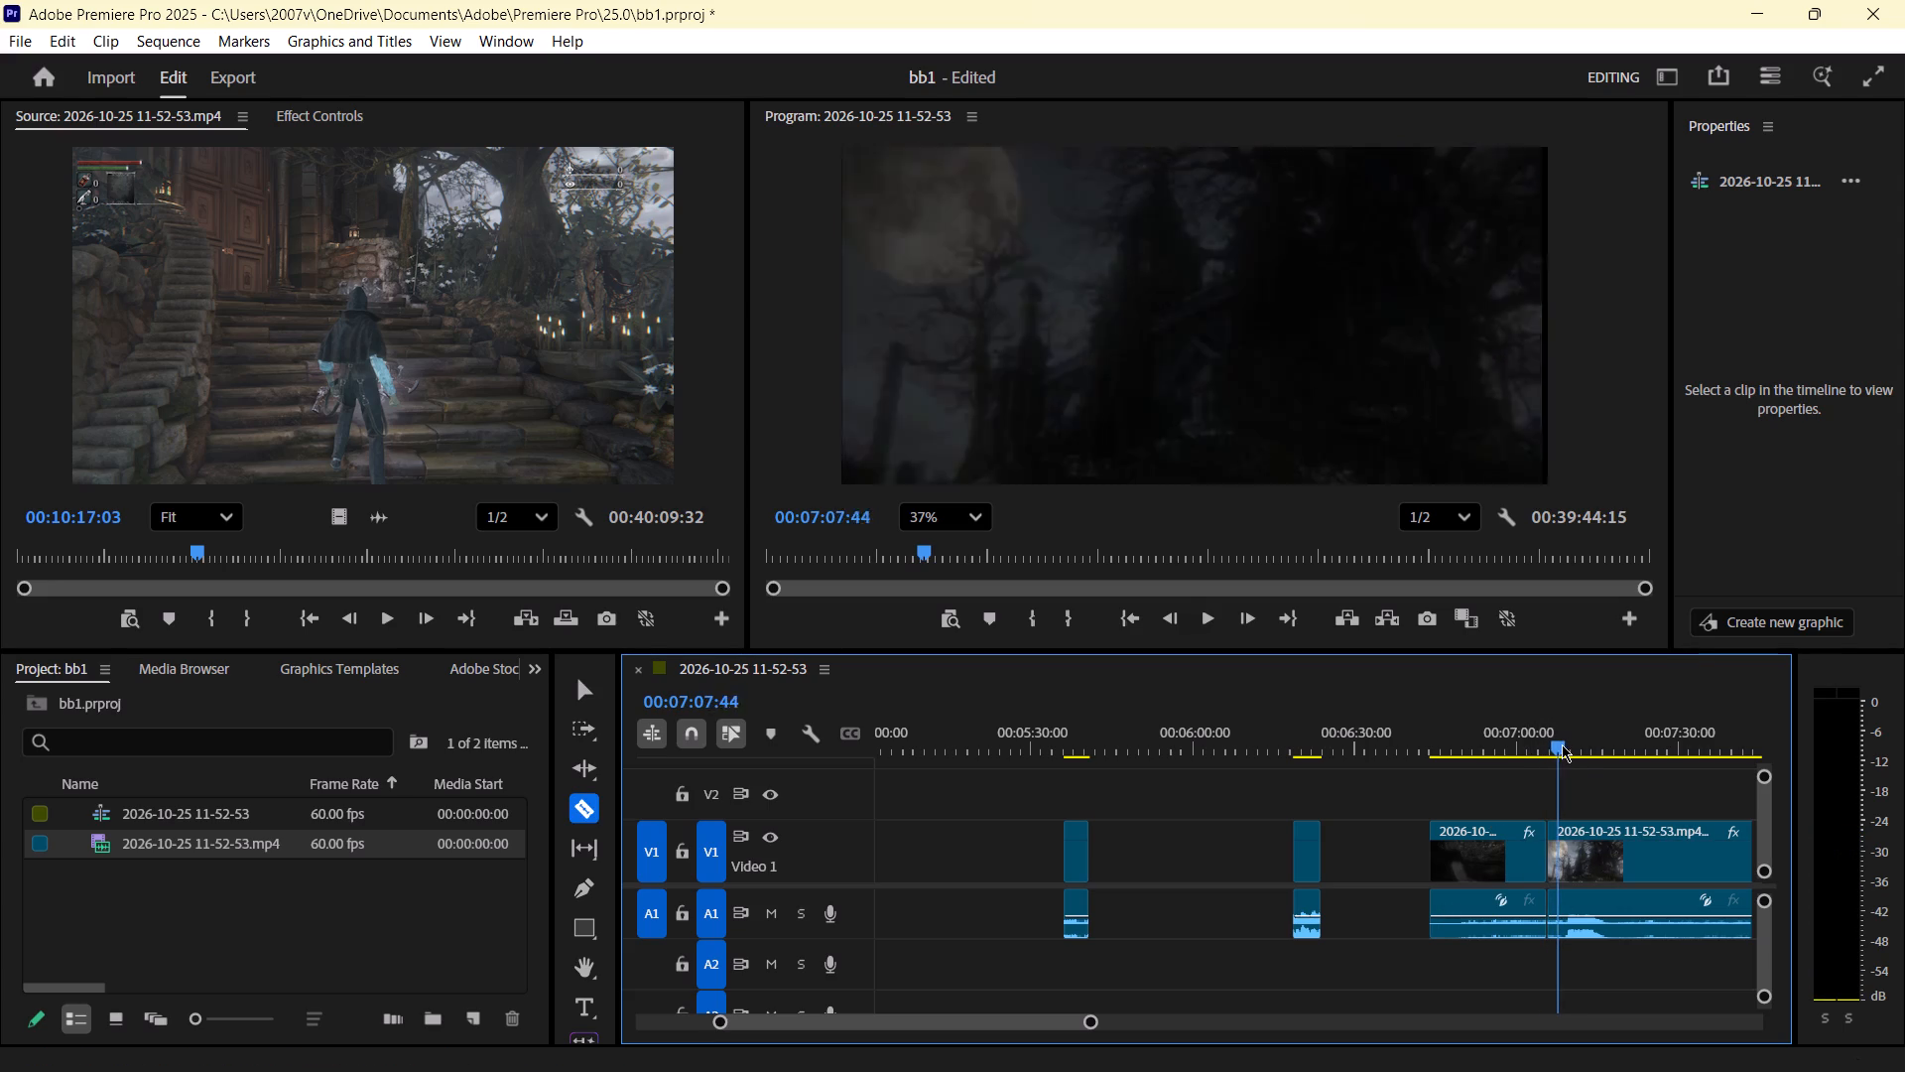
left_click_drag(1562, 744, 1593, 743)
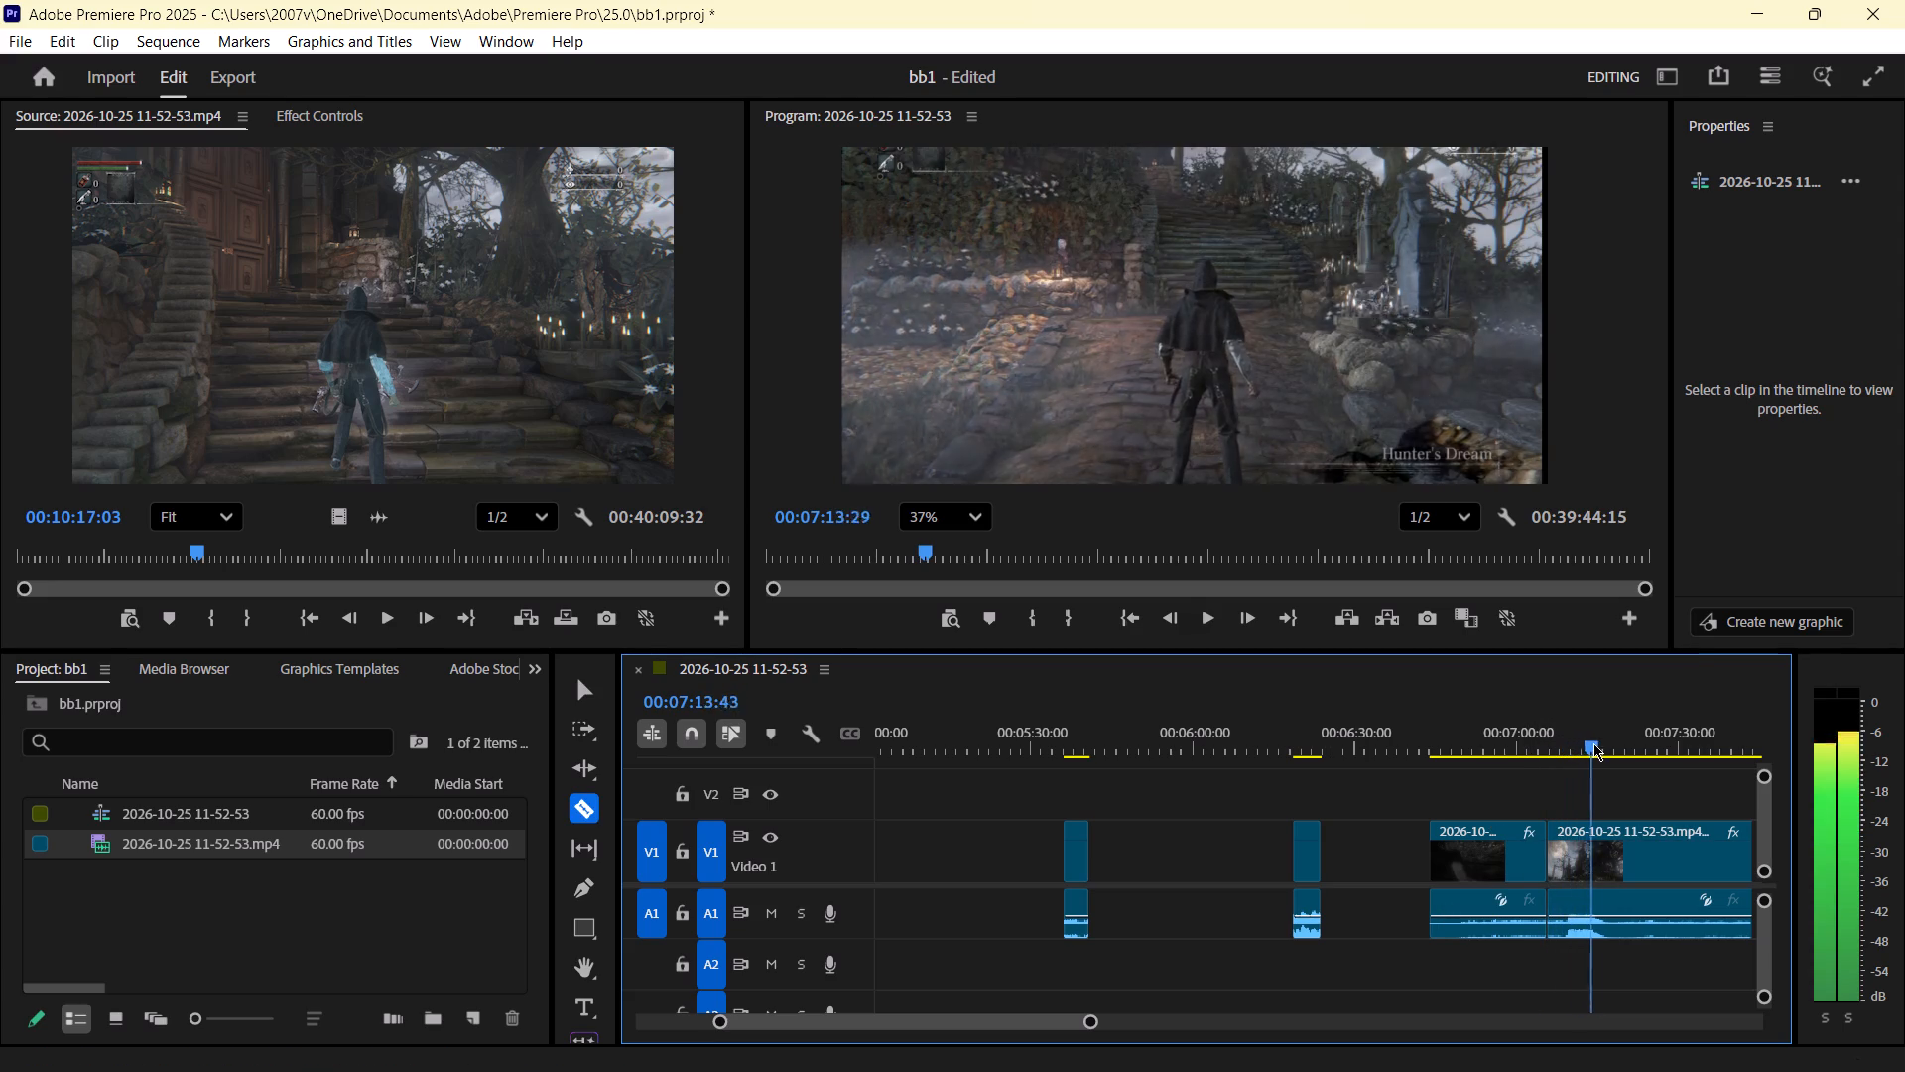
left_click_drag(1593, 743, 1737, 758)
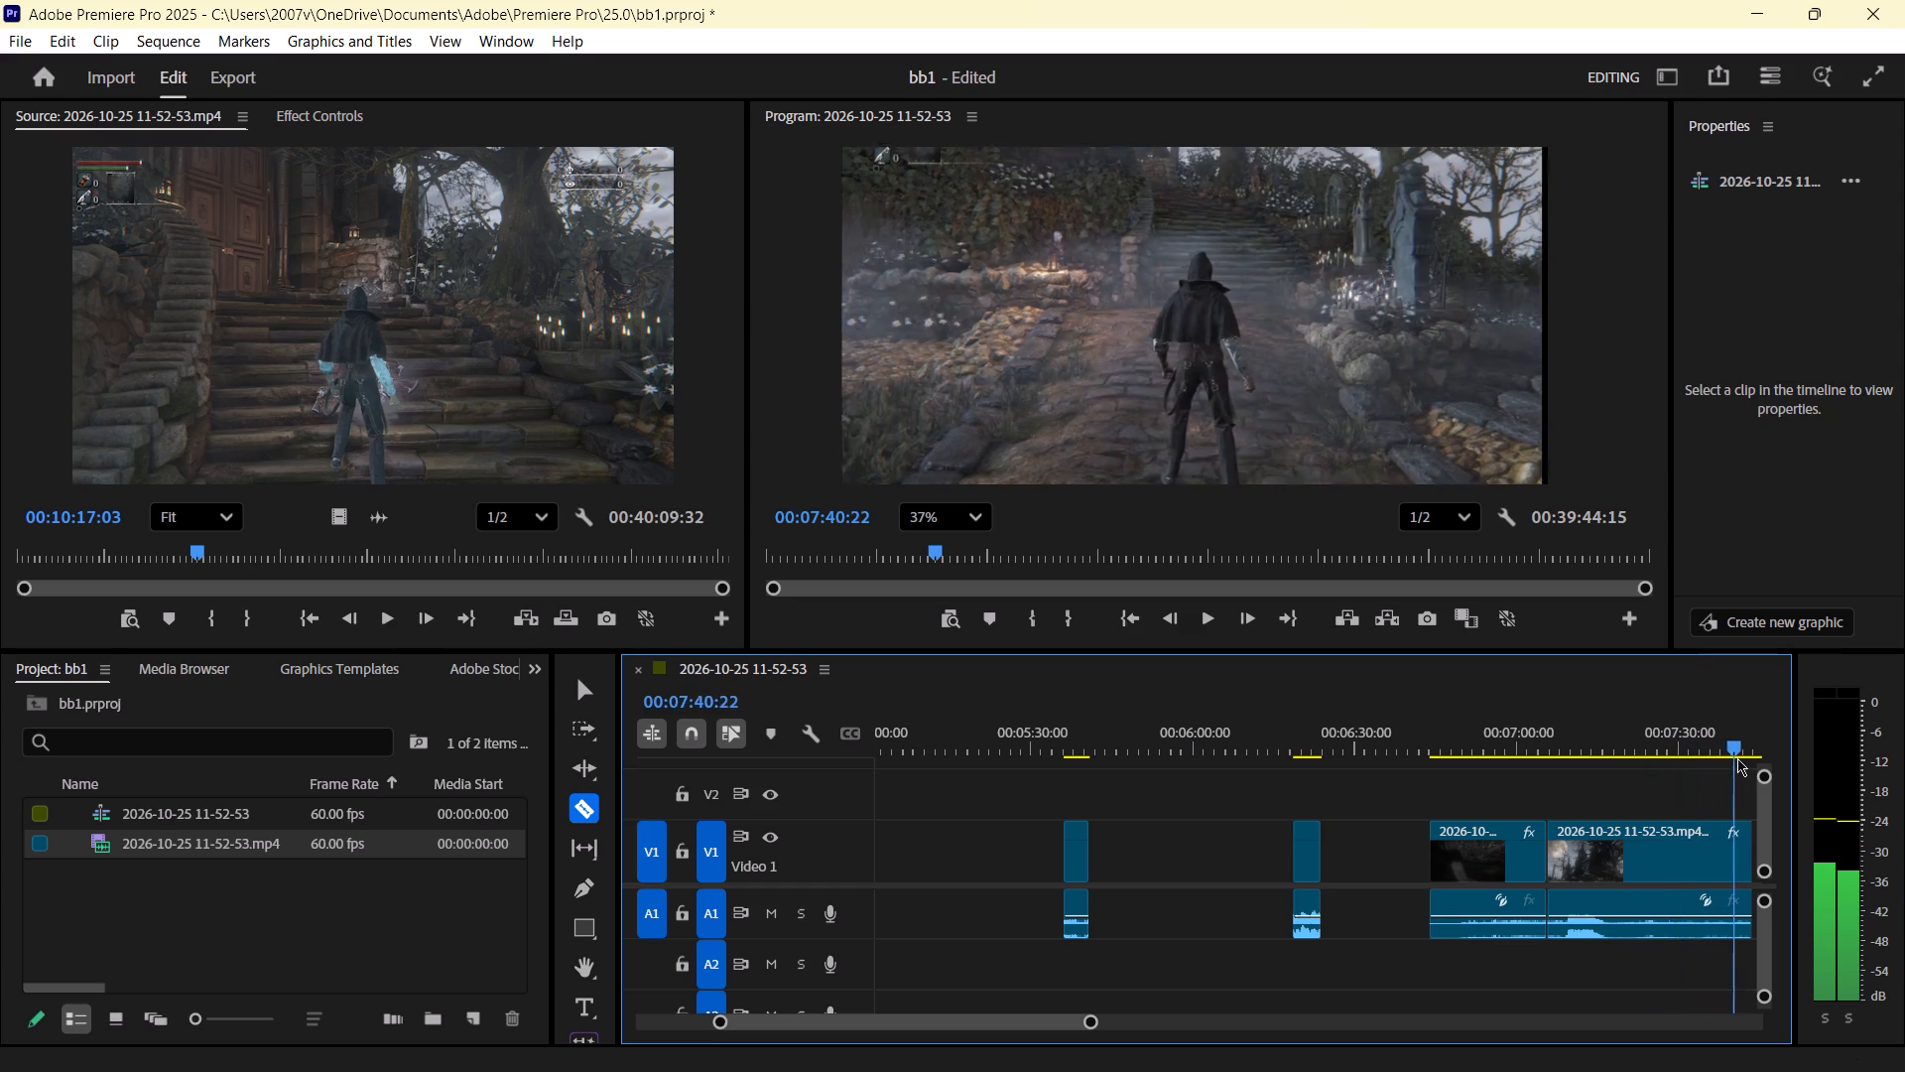
left_click_drag(1737, 758, 1768, 756)
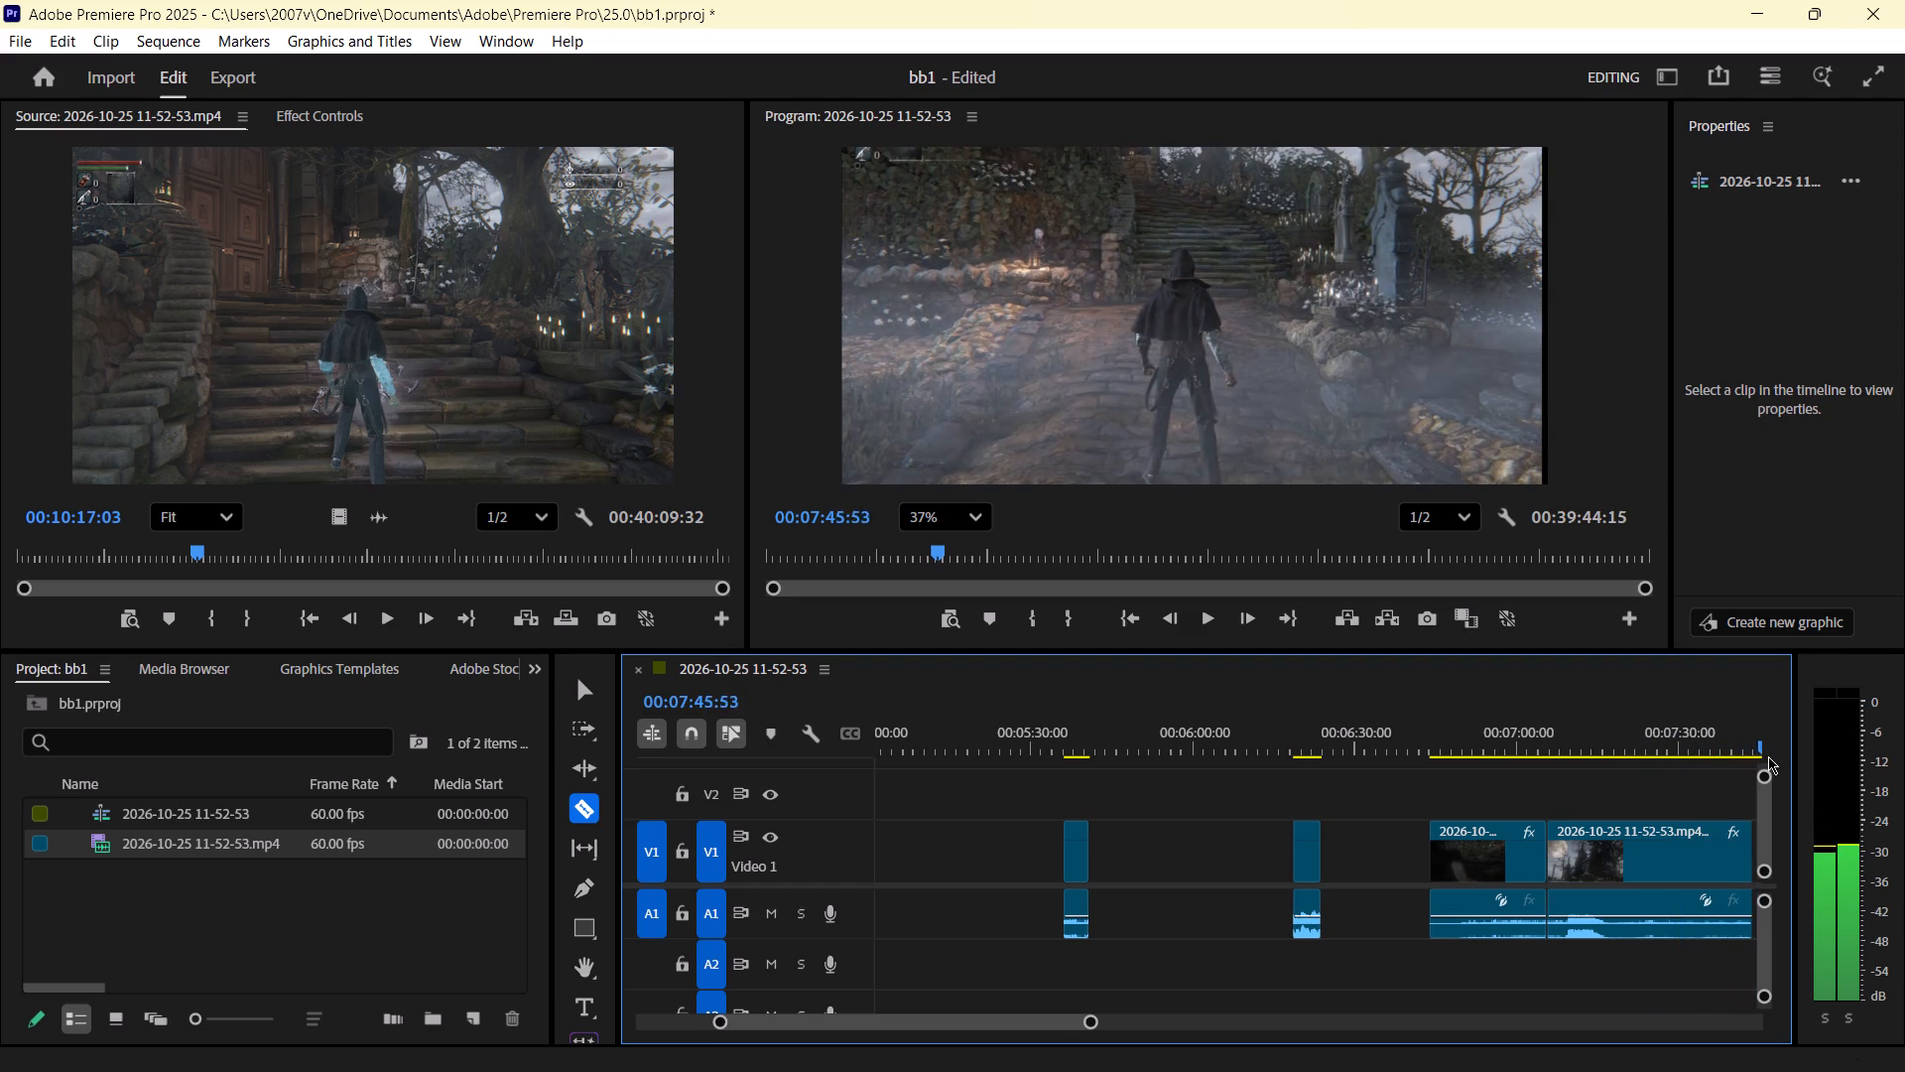
left_click_drag(1768, 756, 1773, 755)
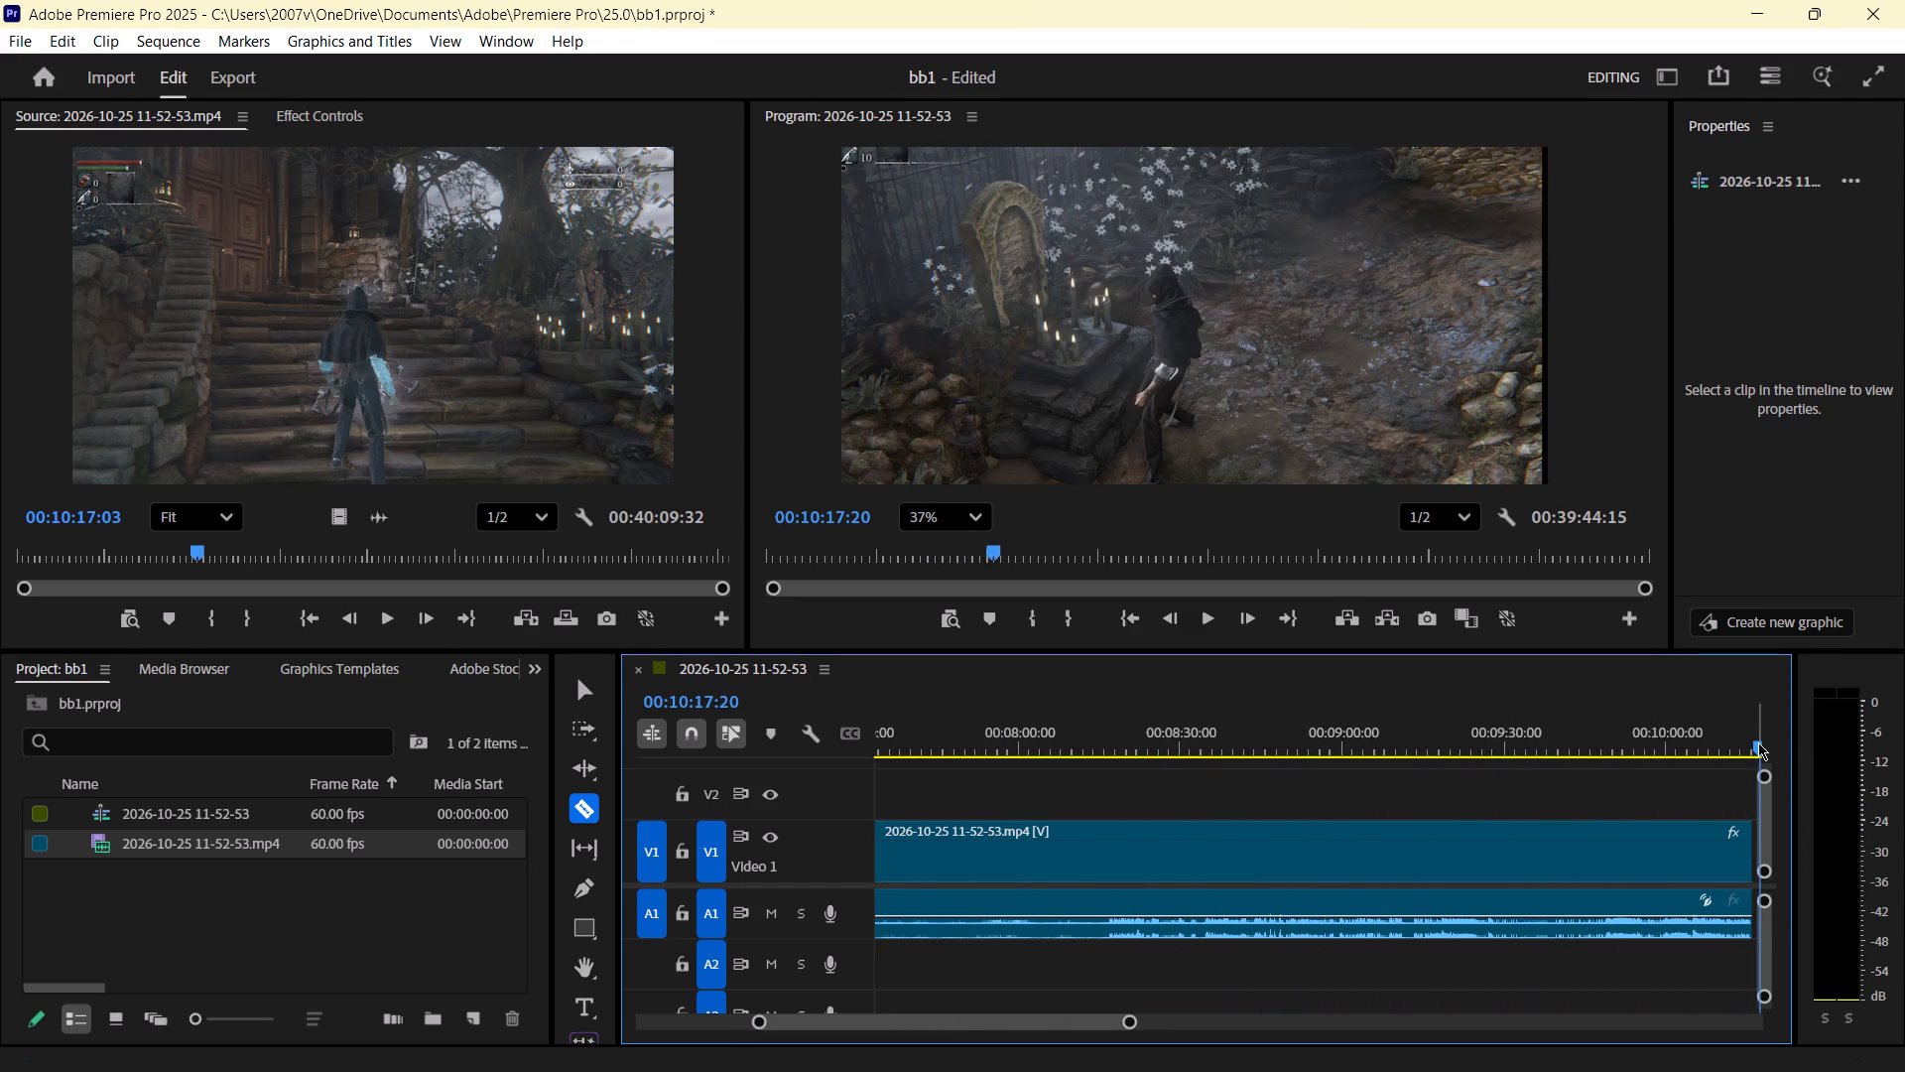
left_click_drag(1758, 742, 1708, 744)
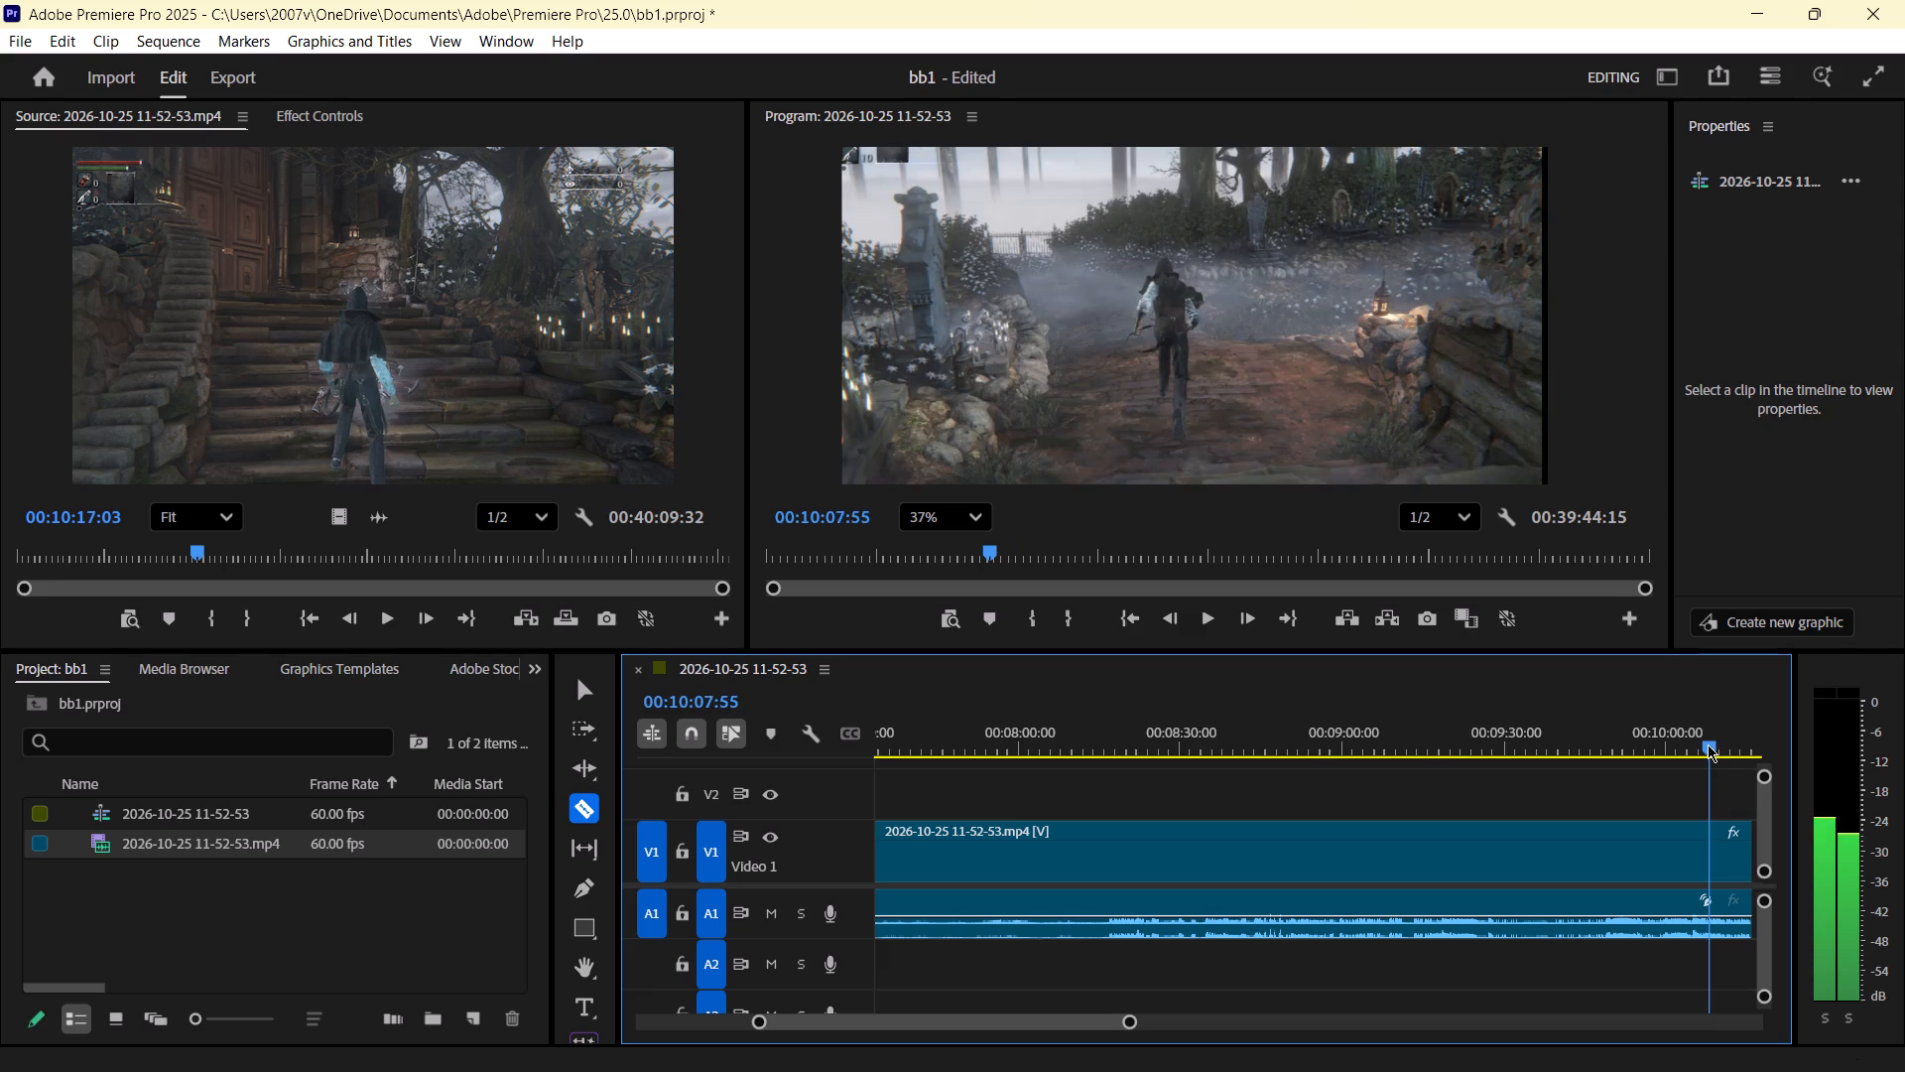
left_click_drag(1708, 744, 1623, 747)
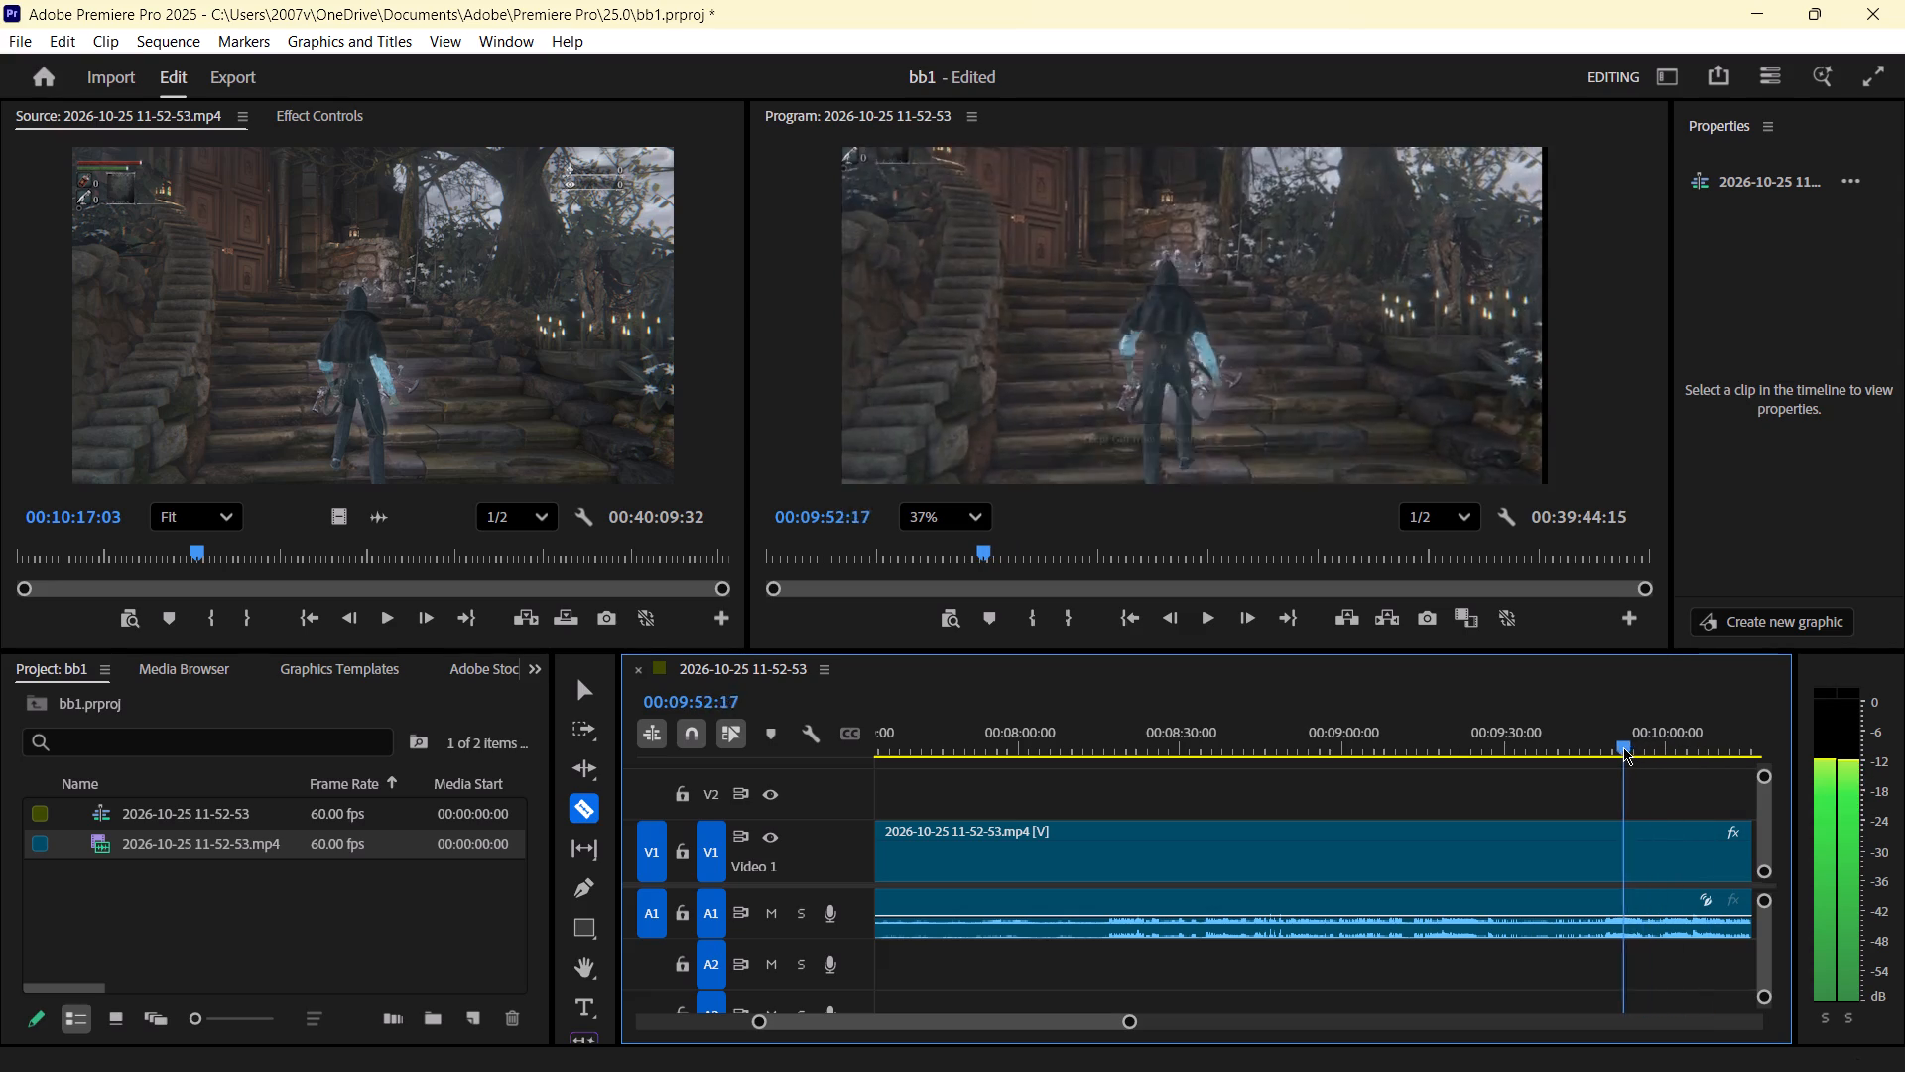
left_click_drag(1623, 747, 1601, 747)
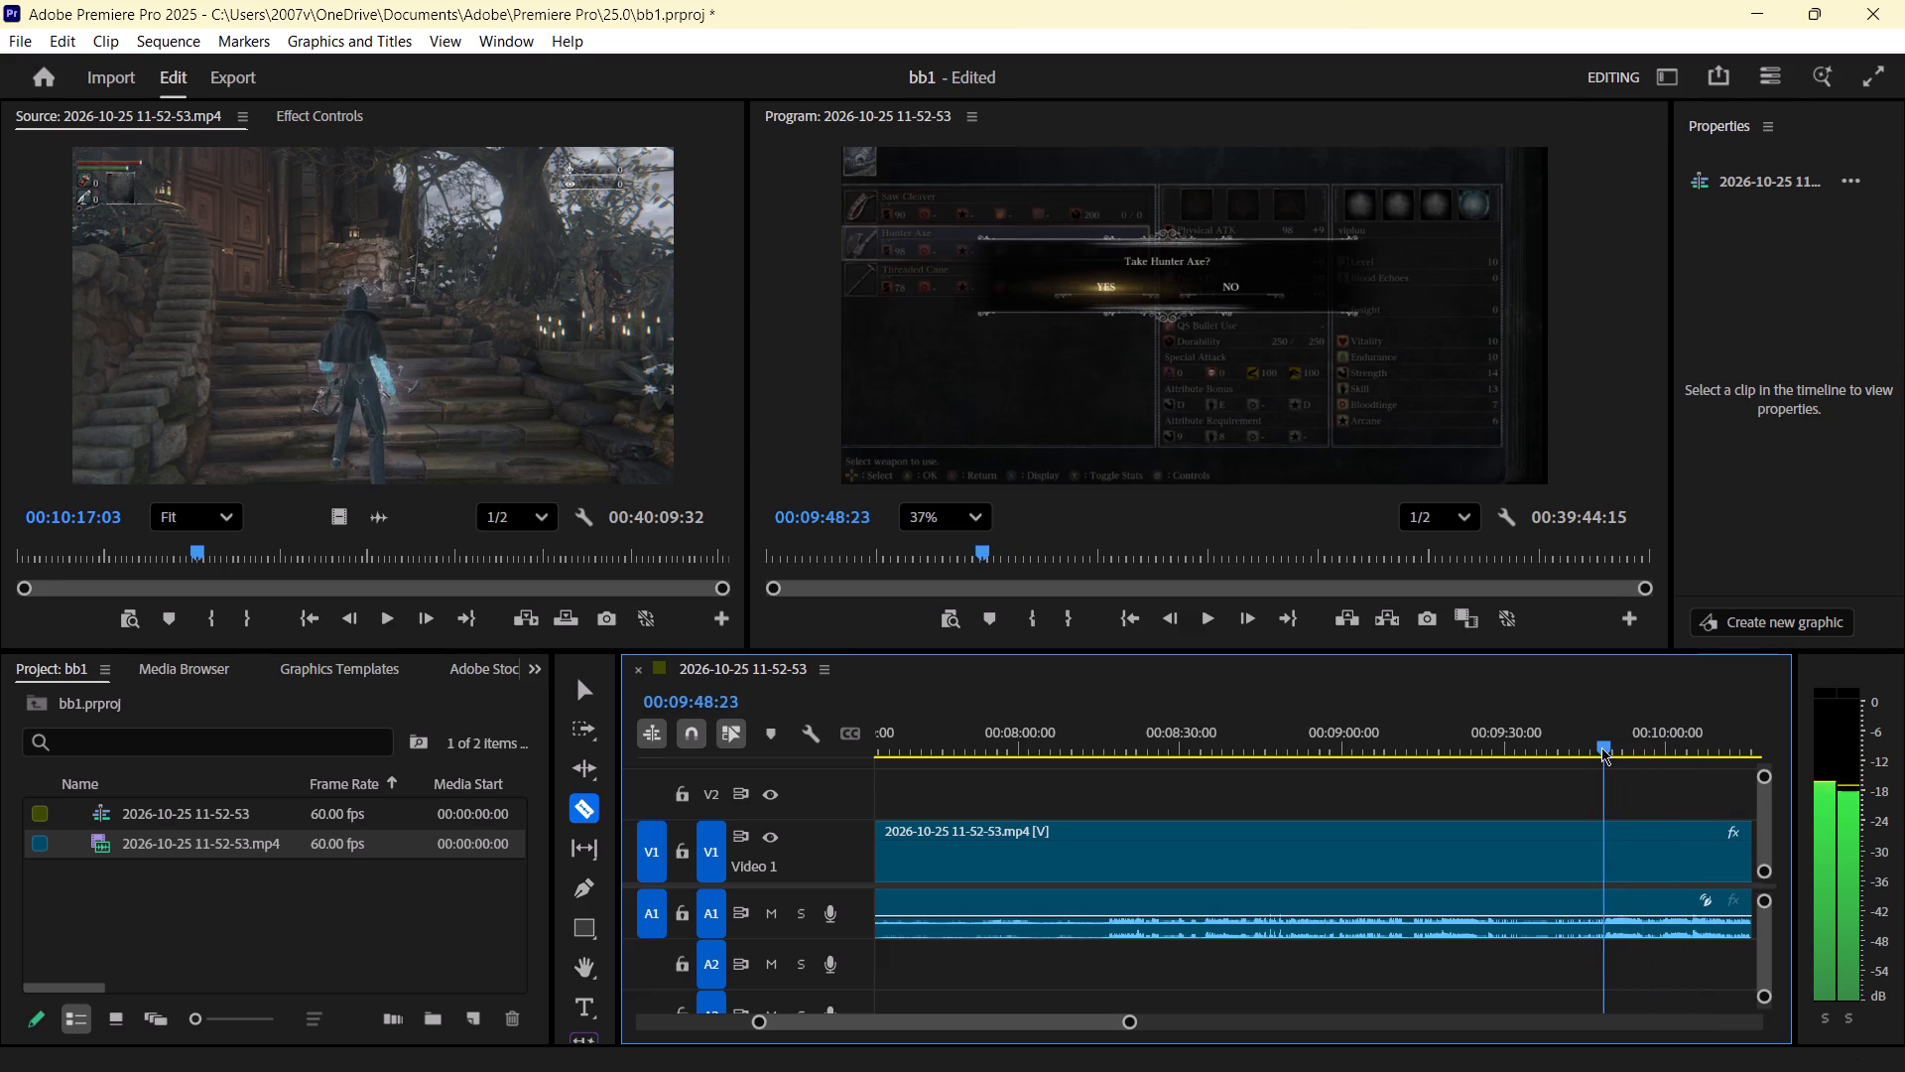
left_click_drag(1601, 747, 1582, 750)
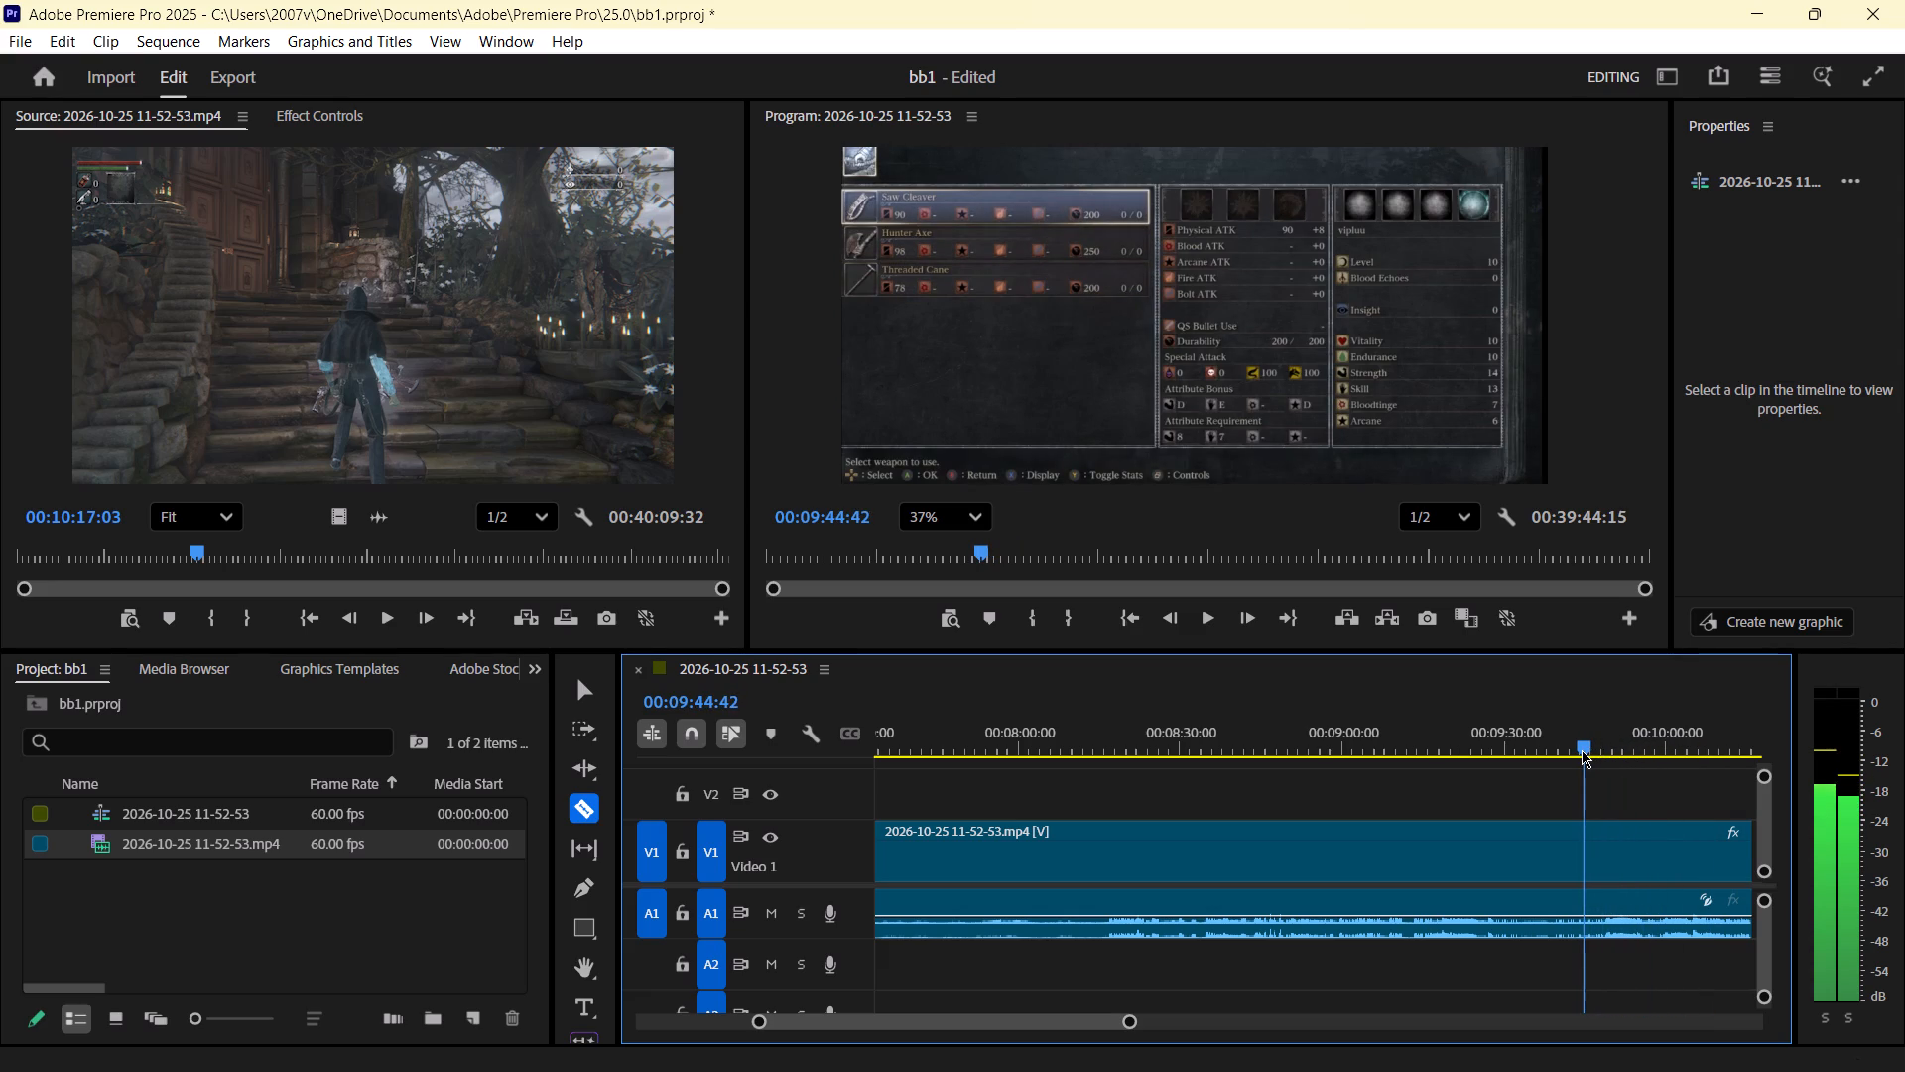
left_click_drag(1582, 750, 1579, 752)
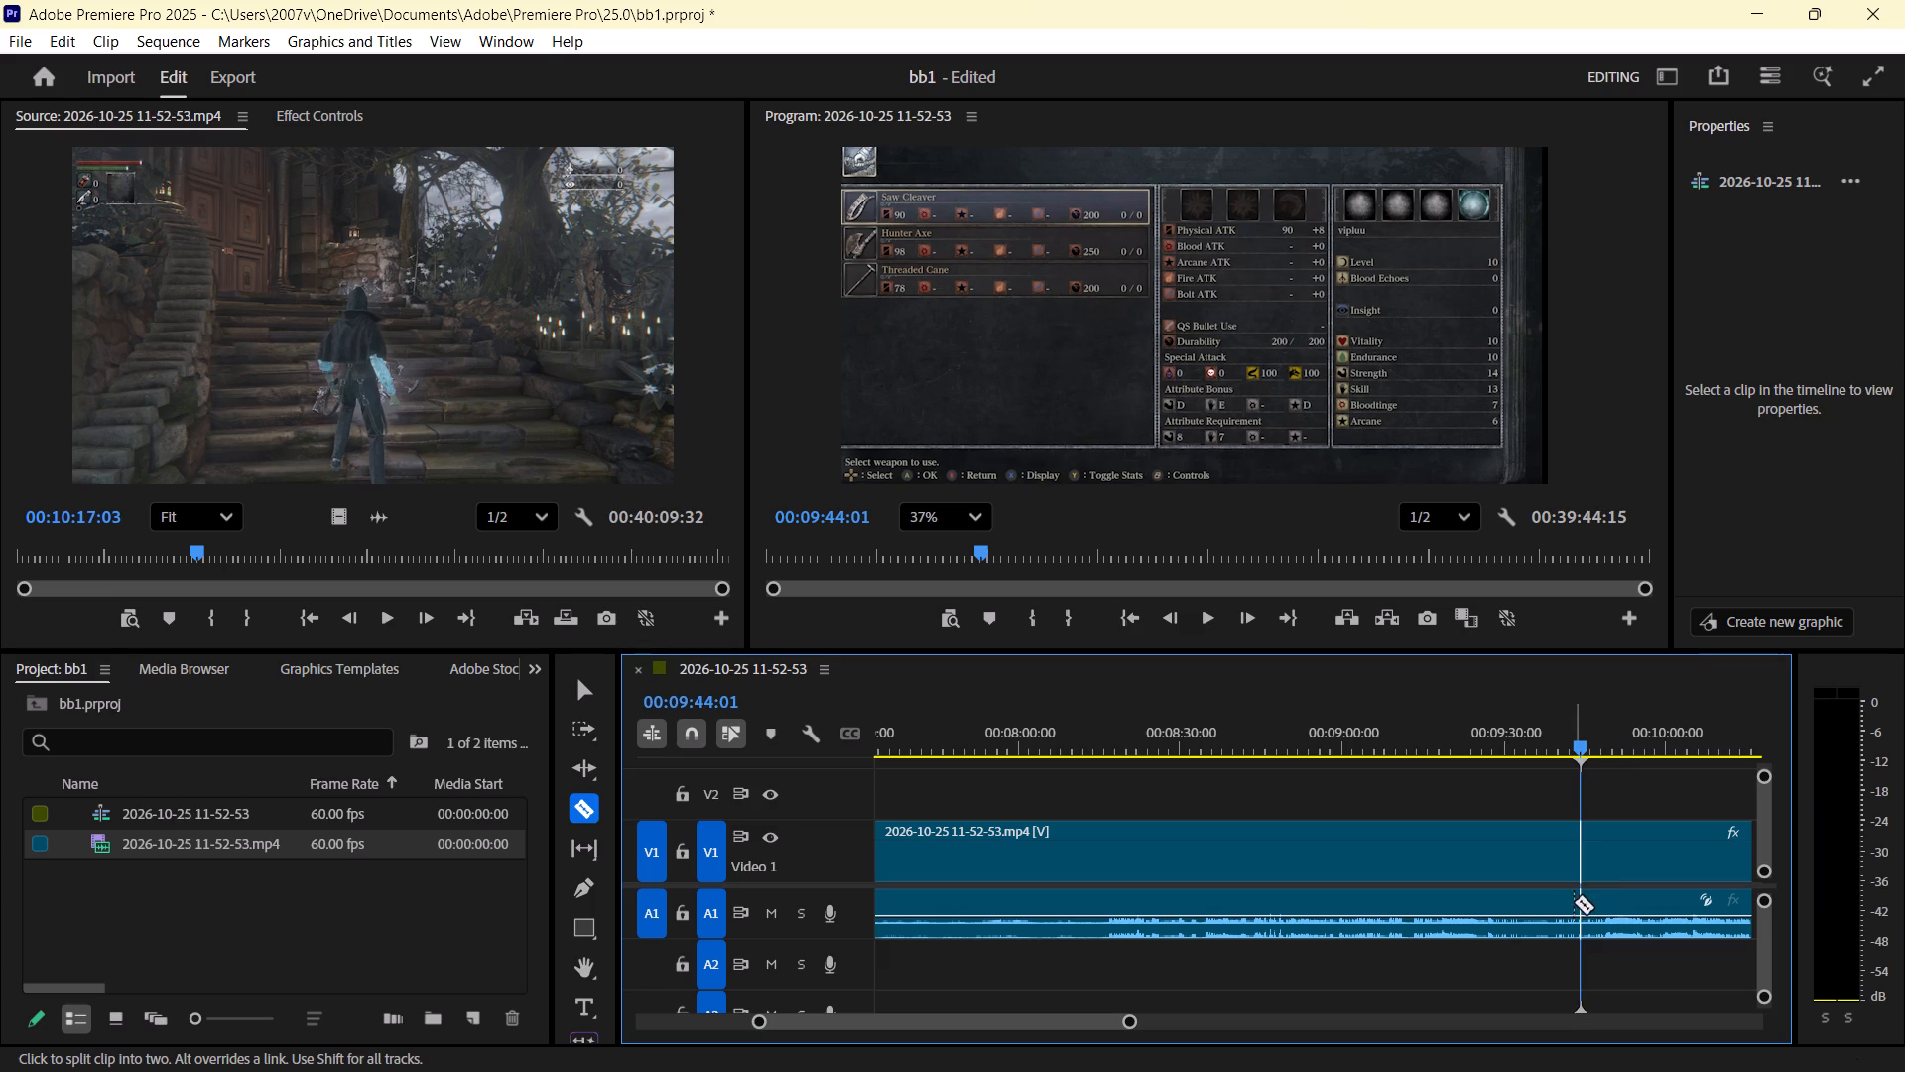
key("c")
left_click(1578, 918)
Briefly play the weapon selection, and delete the Hunter's Dream segment between the 00:07:05:40 and 00:09:44:01 cuts, leaving its gap.
key("space")
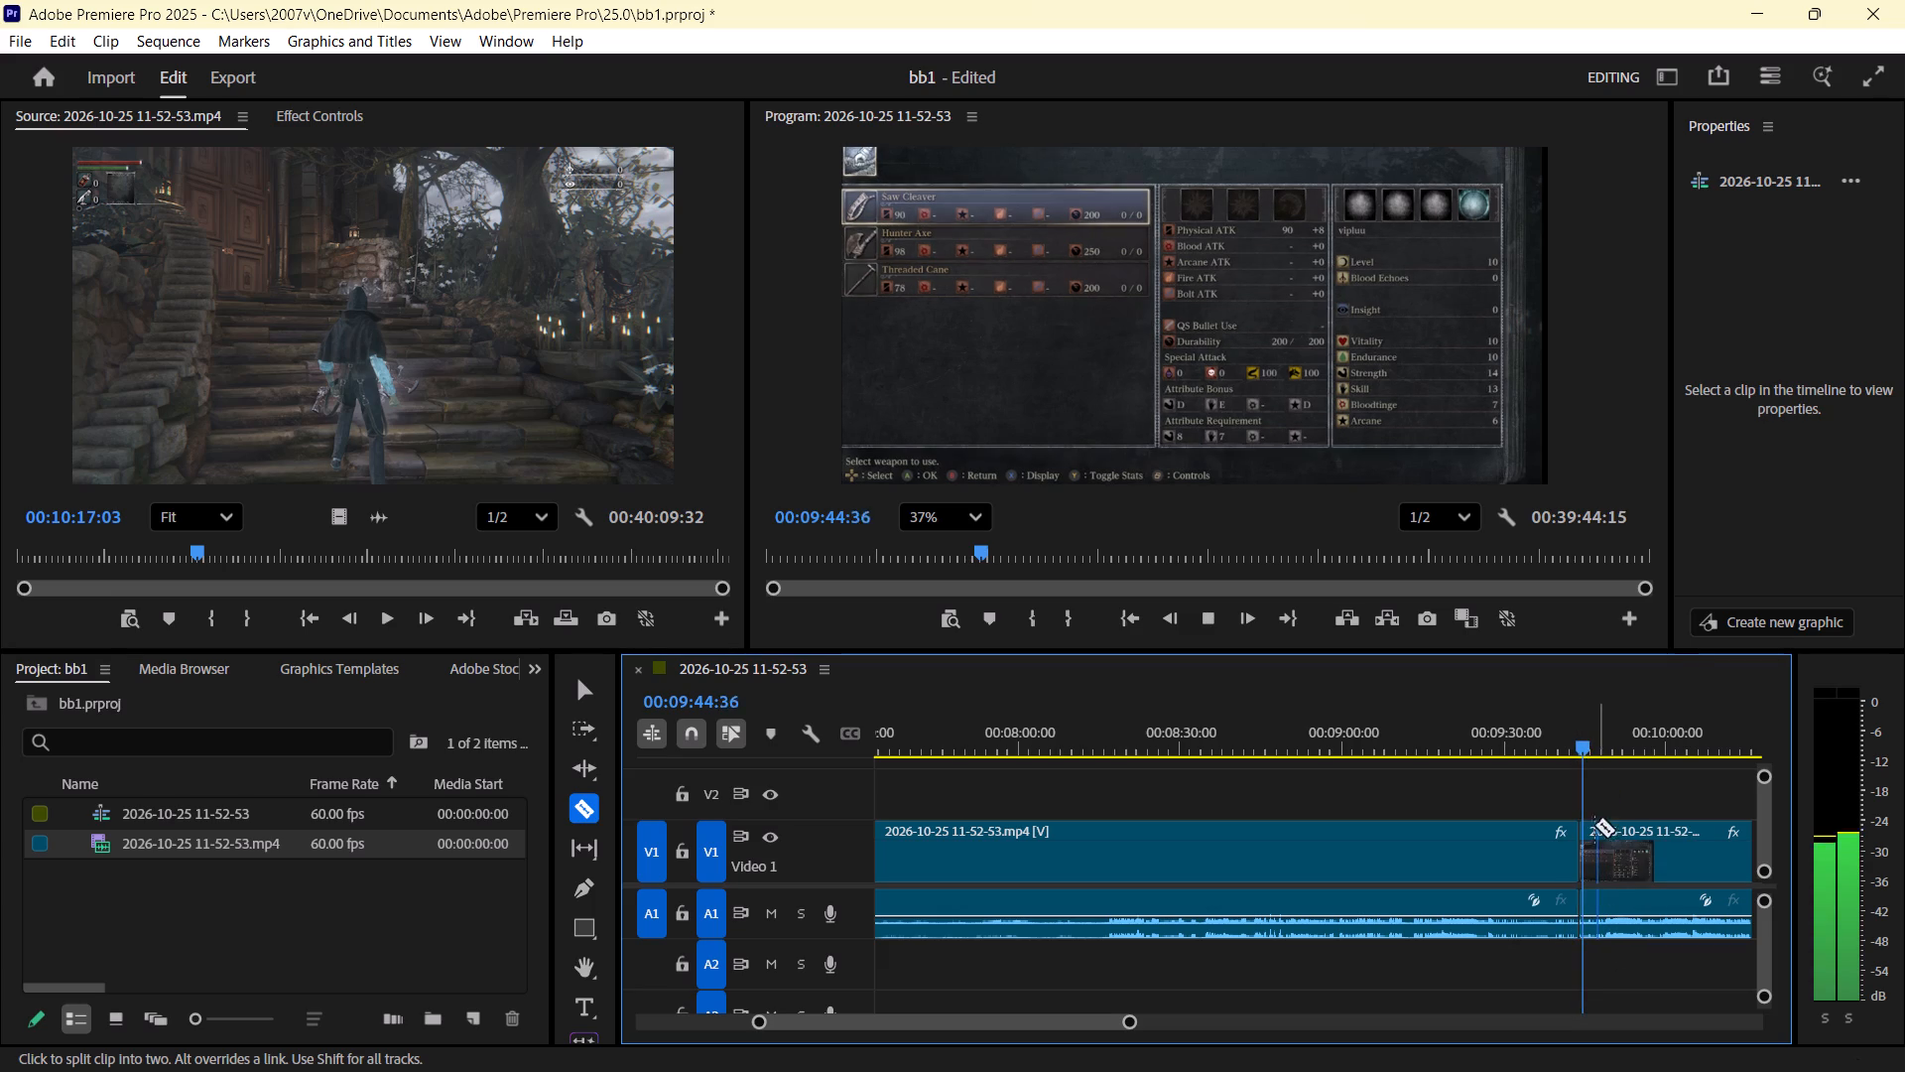
left_click(1593, 748)
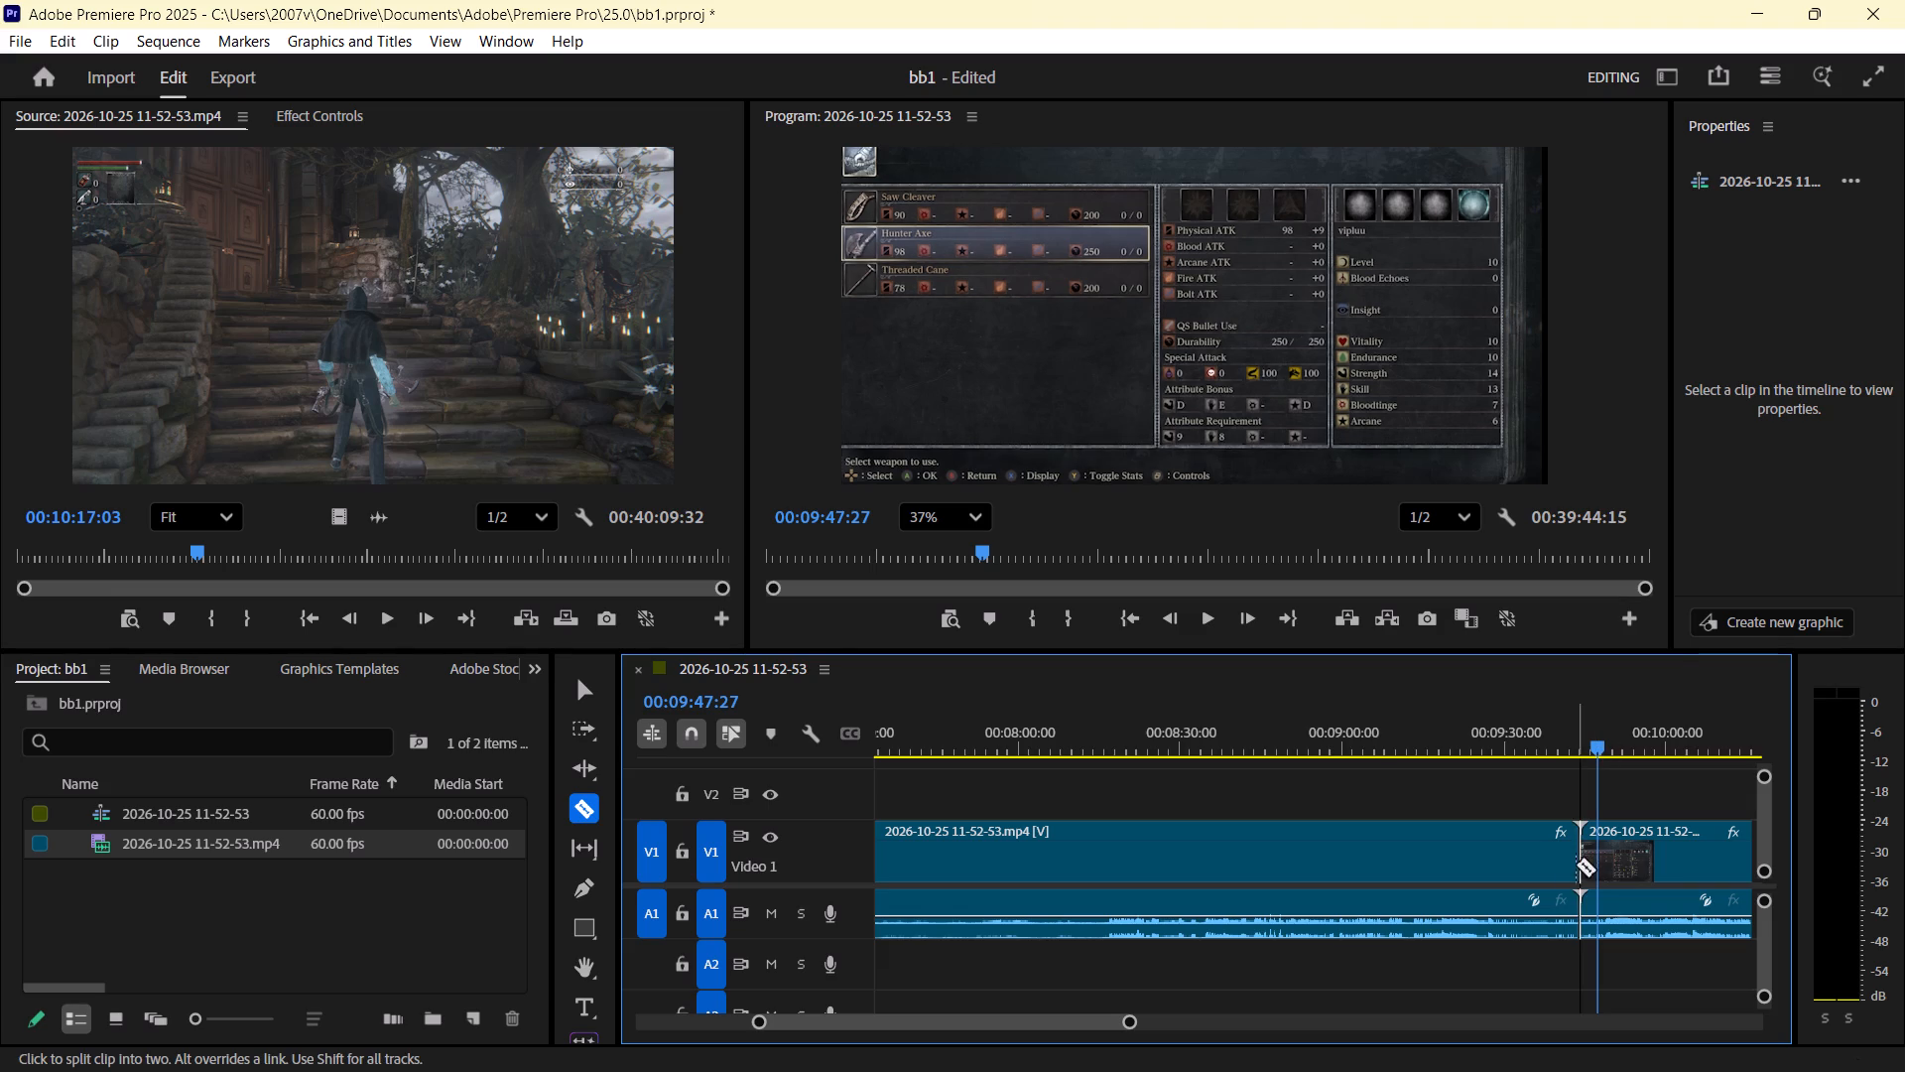
key("v")
left_click(1509, 885)
left_click(1506, 841)
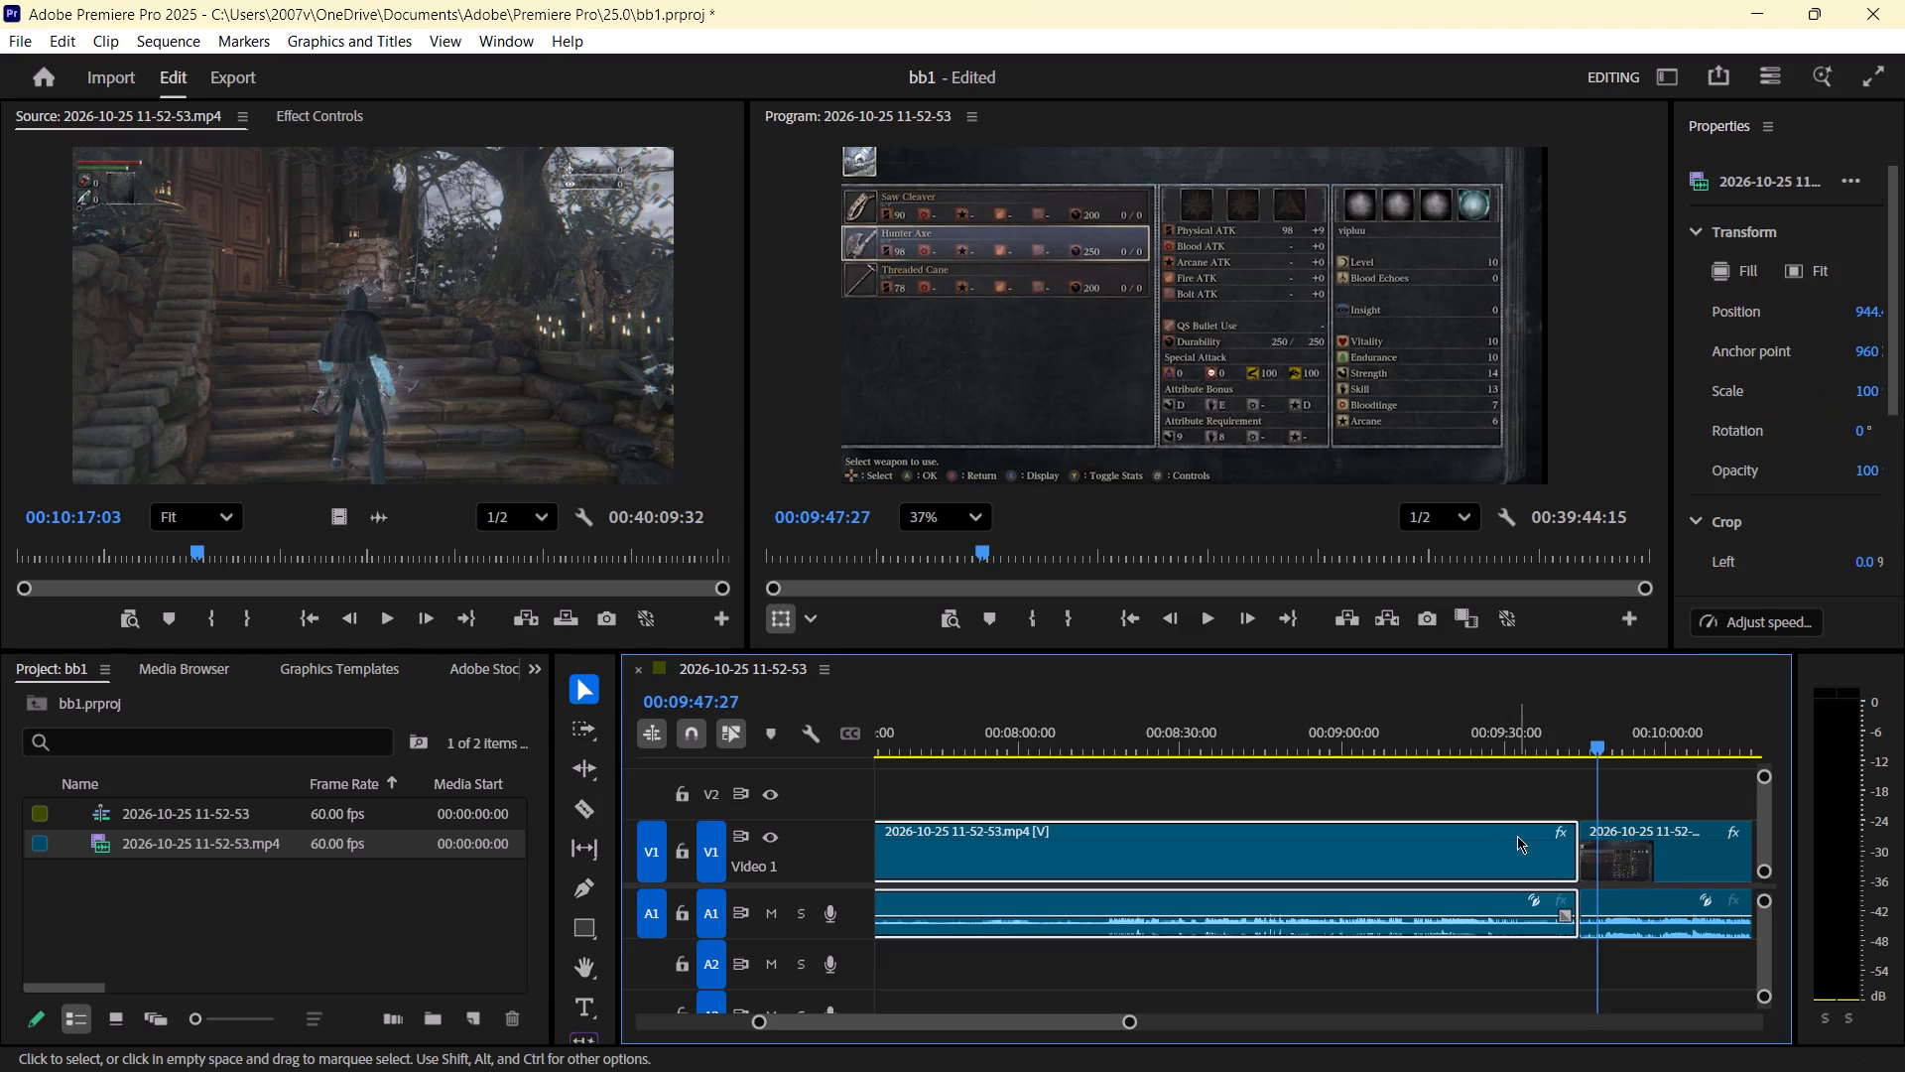
key("Delete")
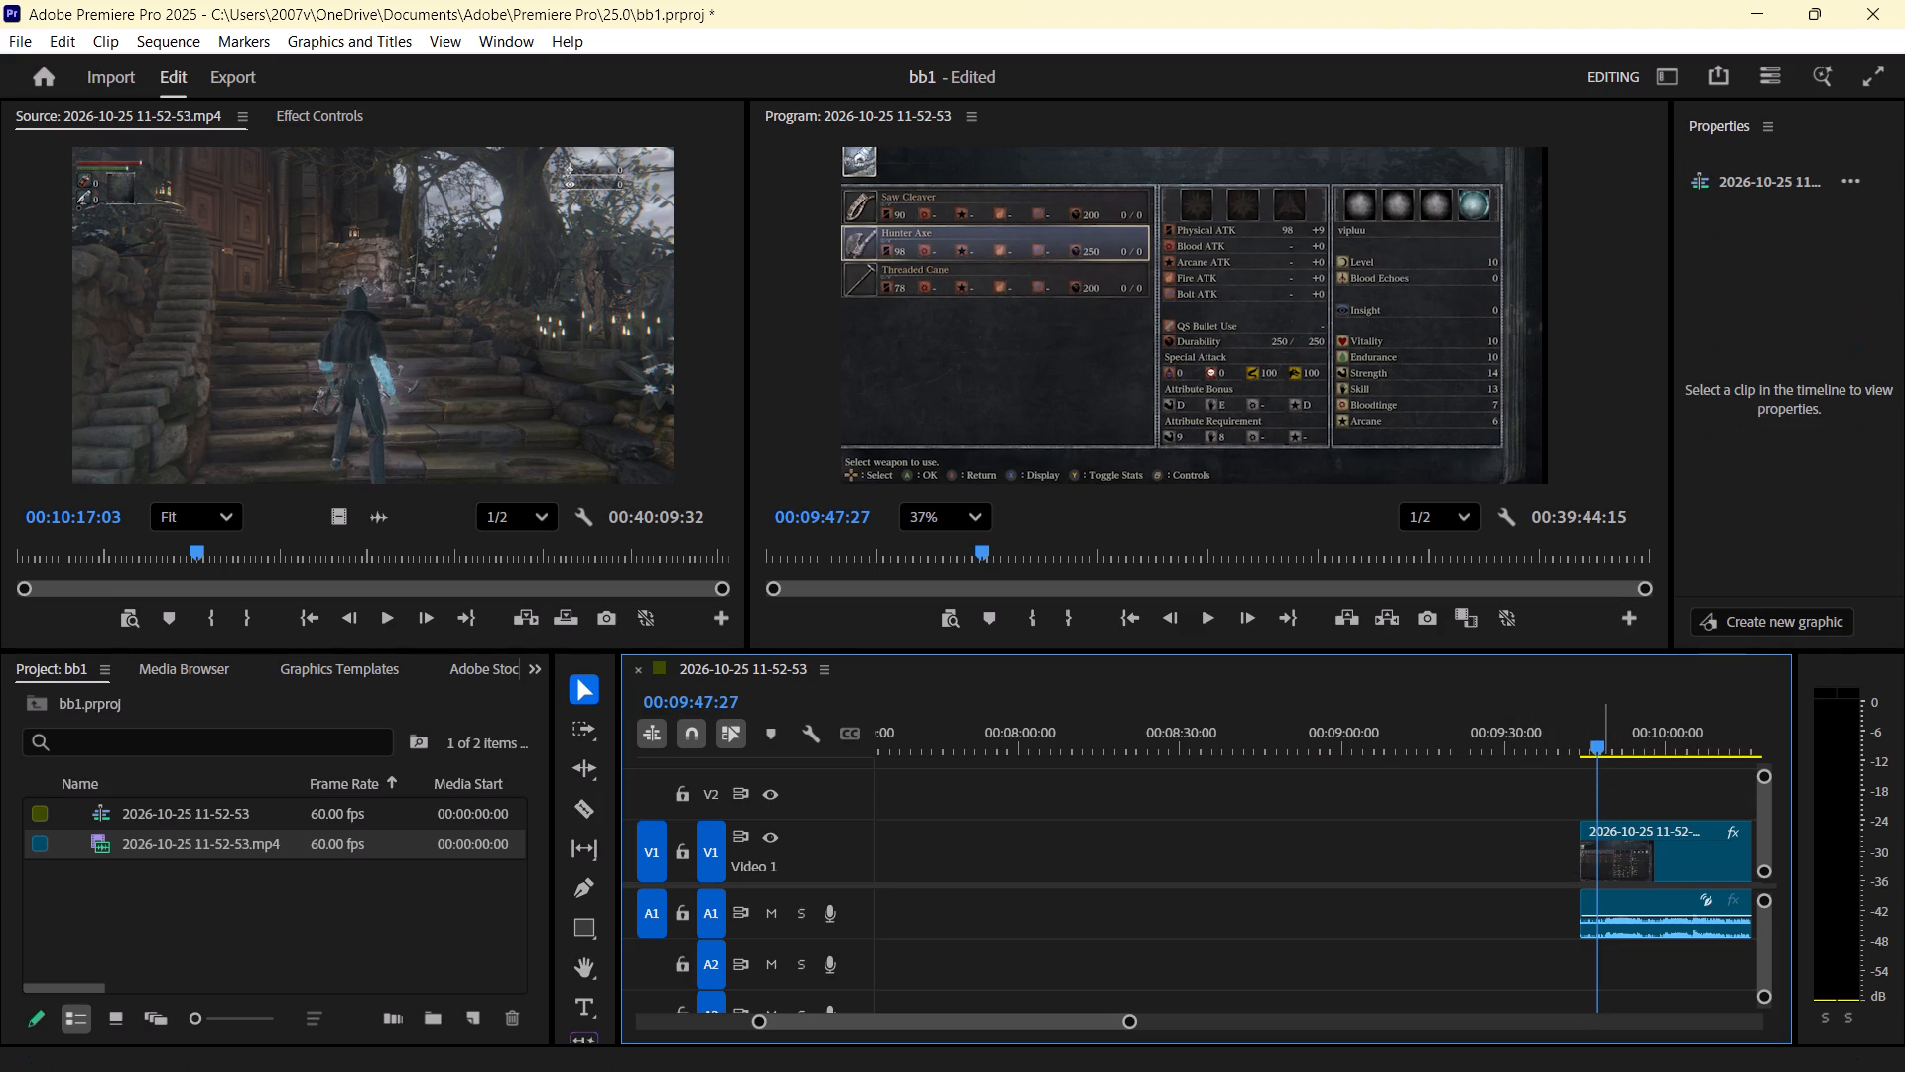
Cut the clip at 00:09:47:14, where the Hunter Axe is highlighted on the weapon selection screen.
left_click(1596, 747)
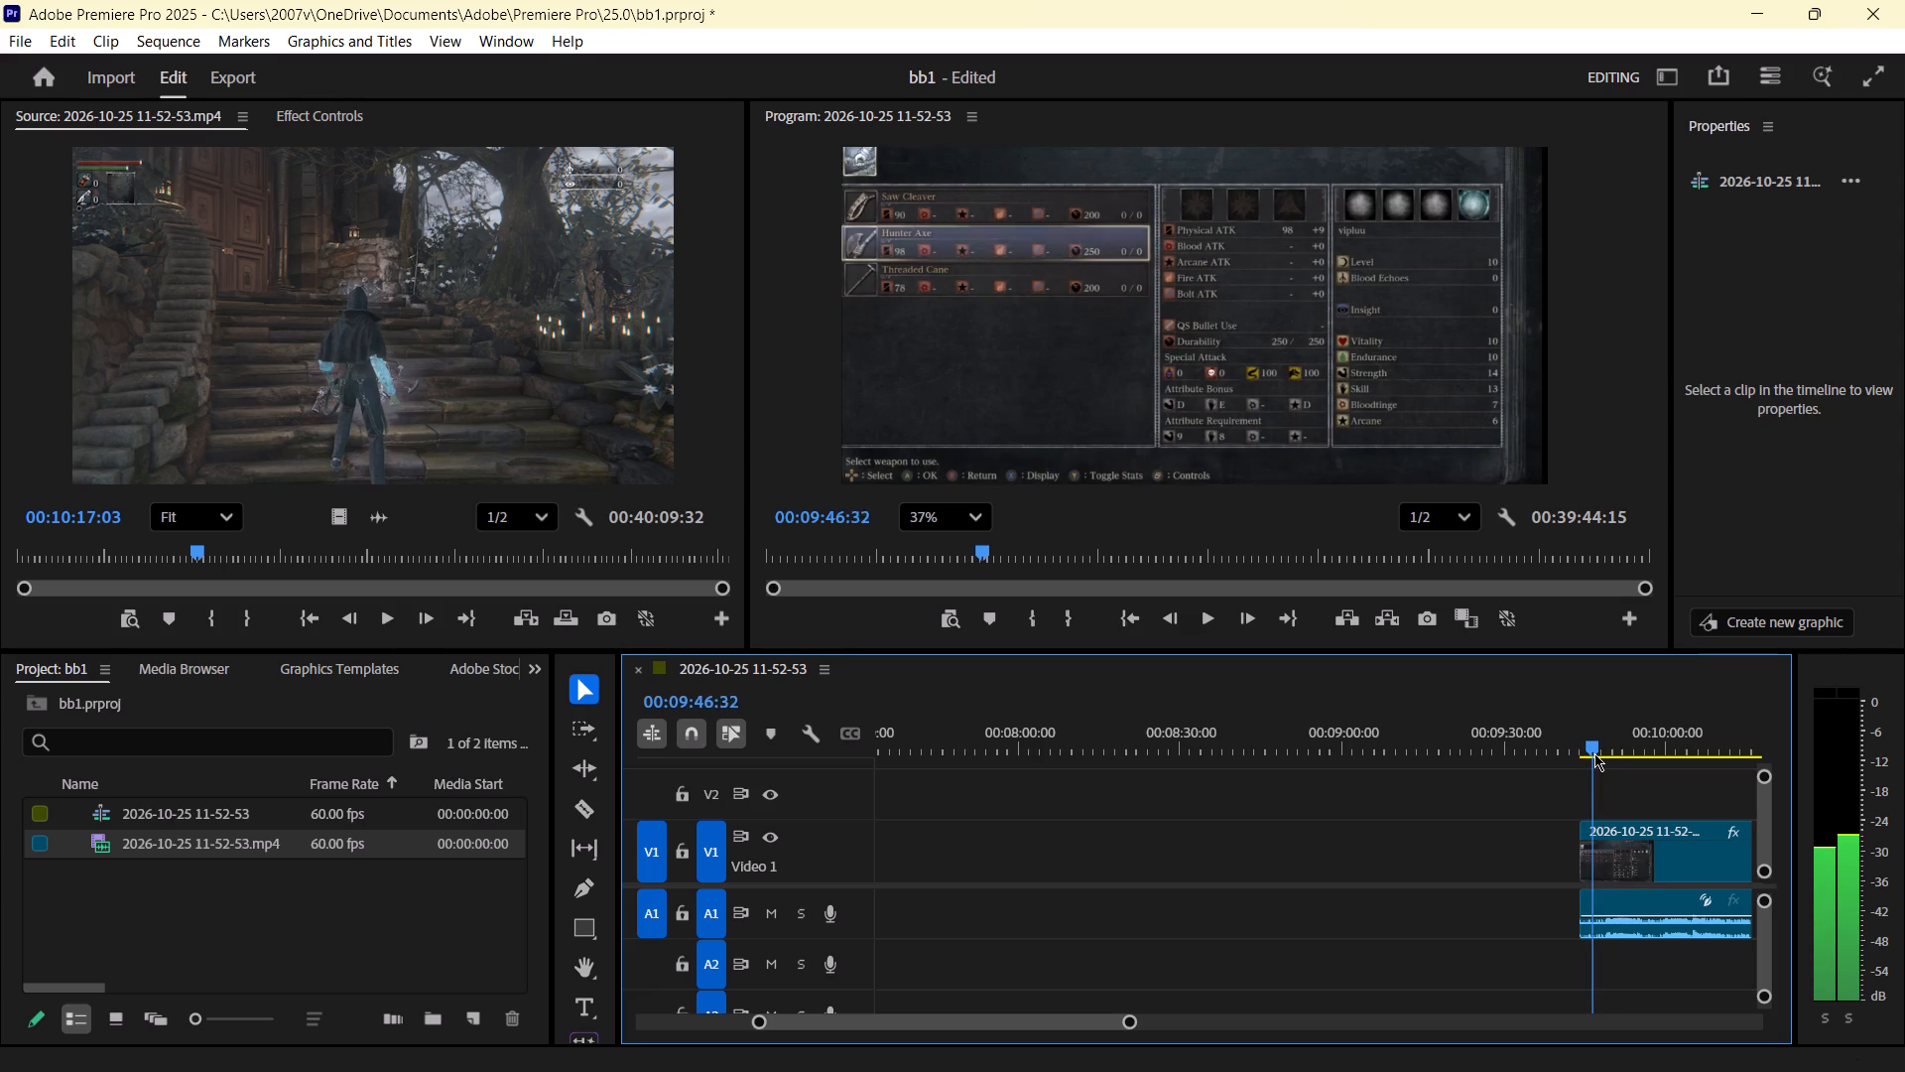
key("c")
left_click(1596, 853)
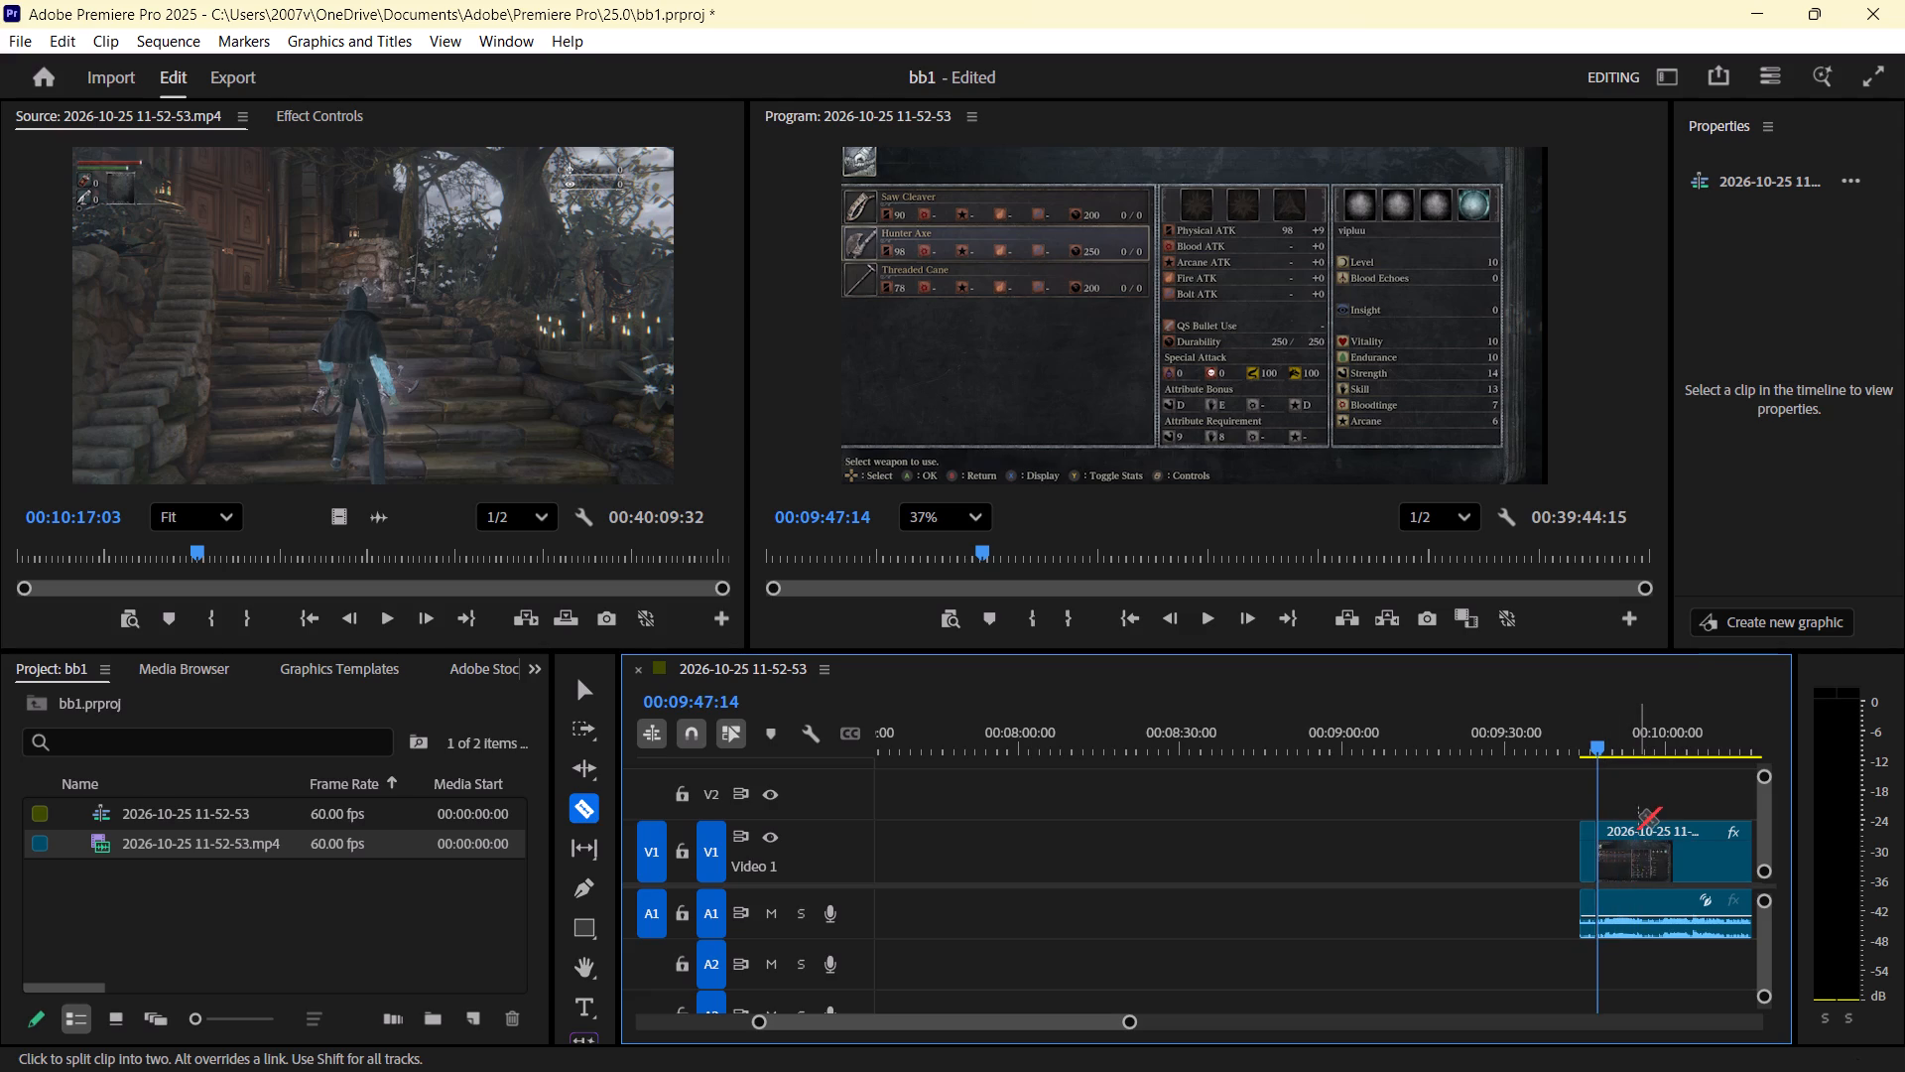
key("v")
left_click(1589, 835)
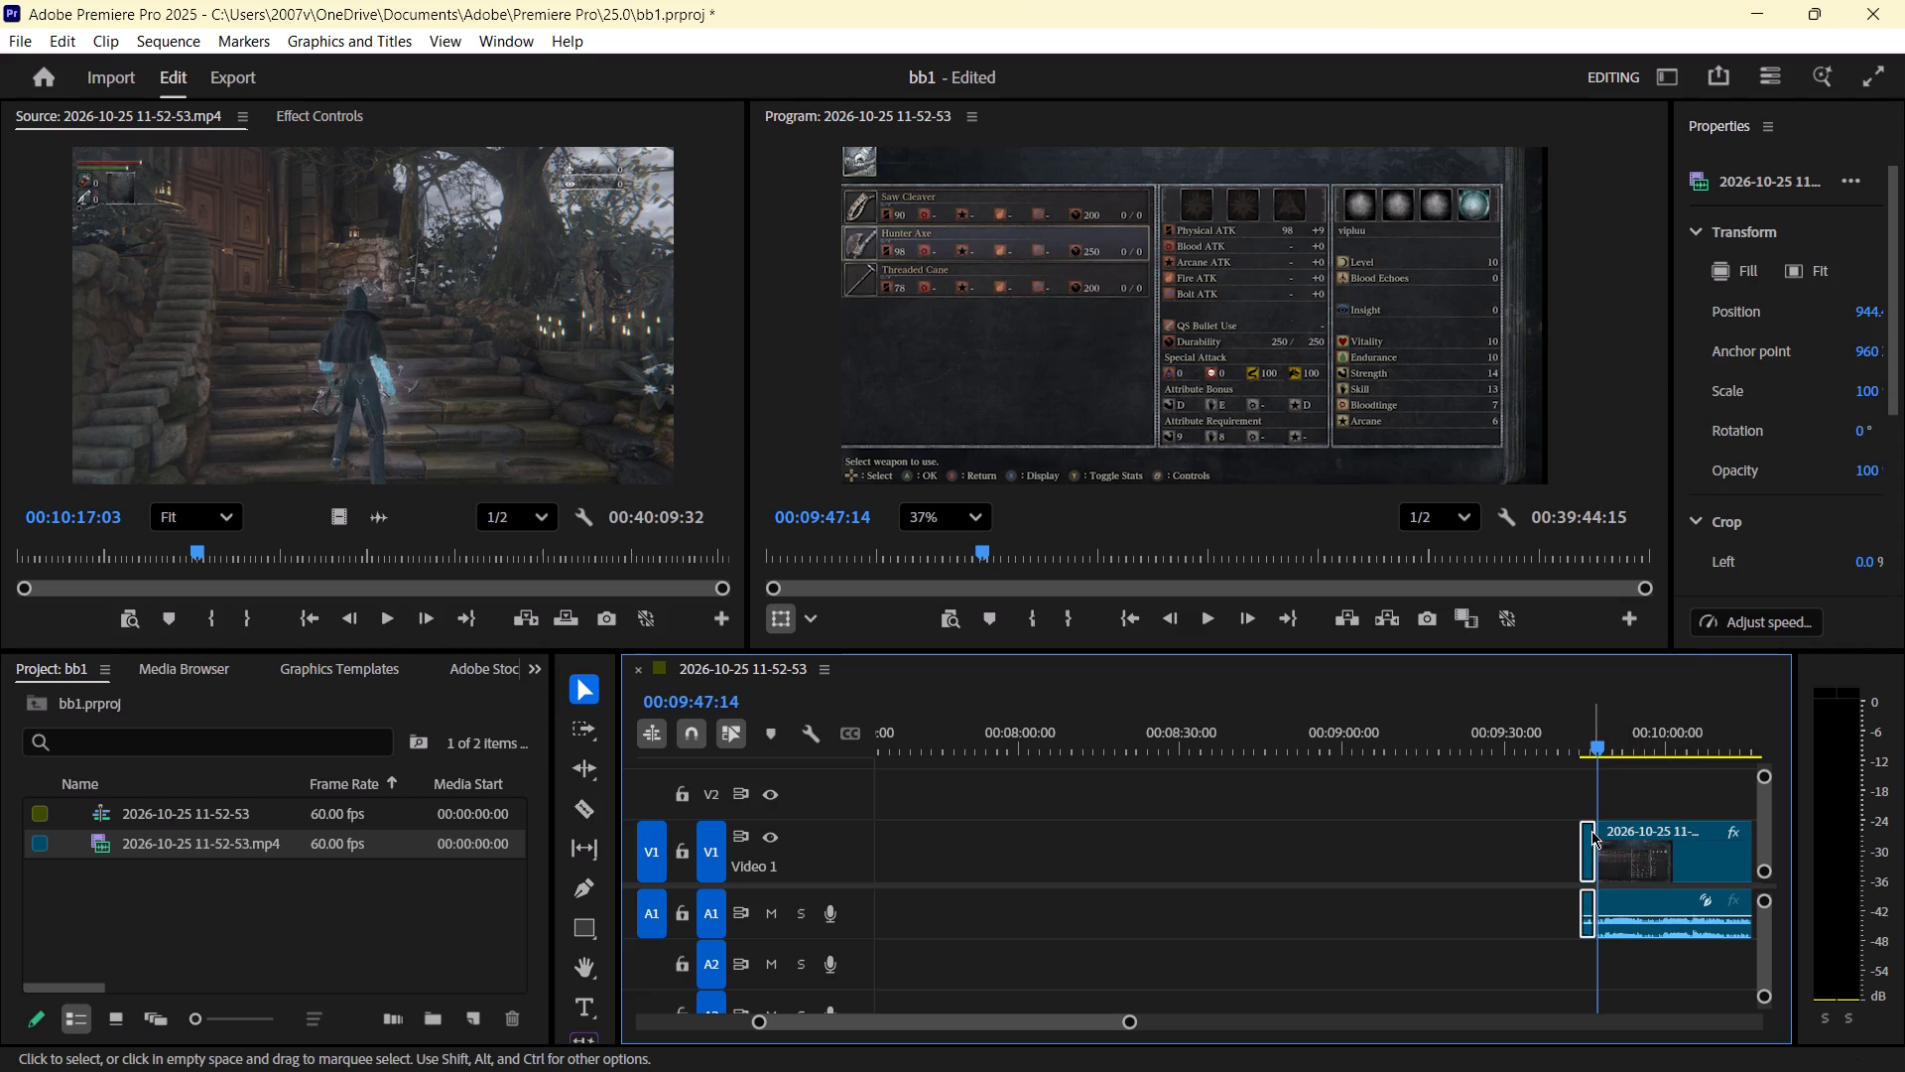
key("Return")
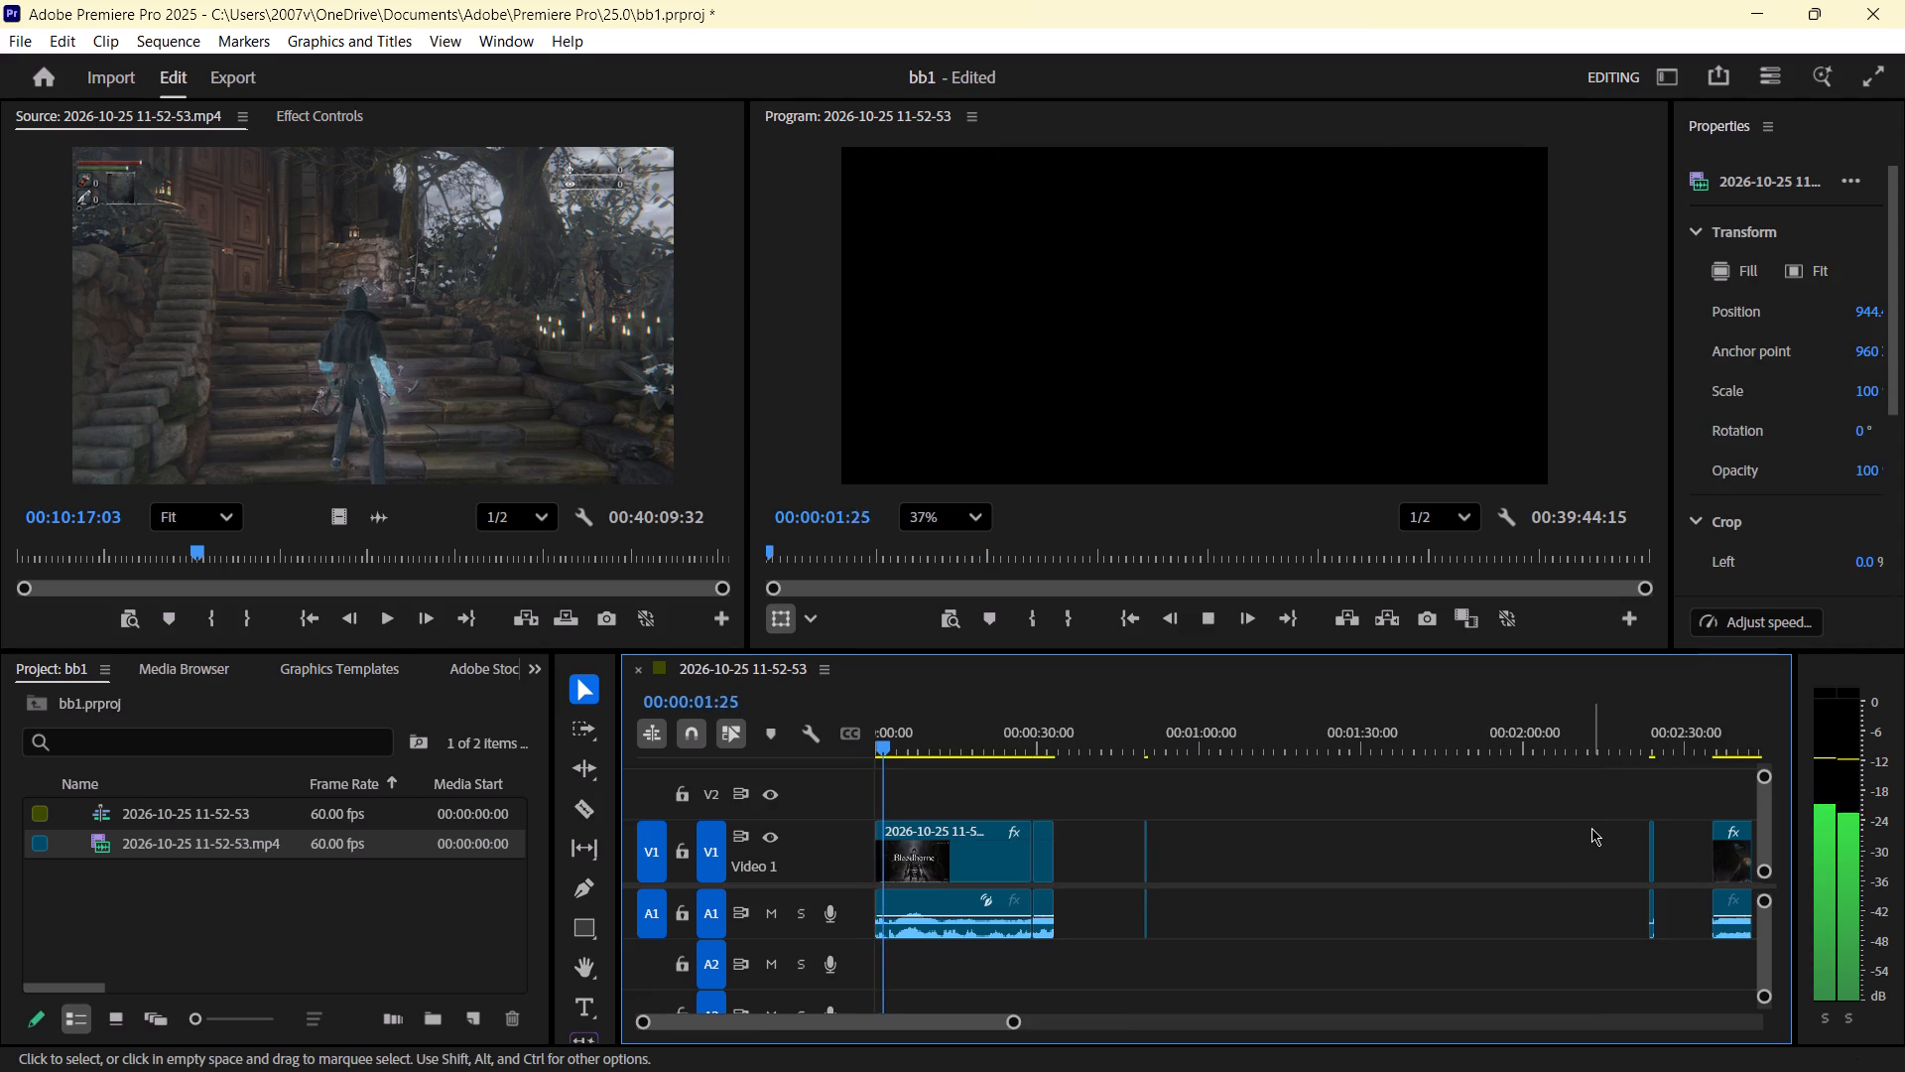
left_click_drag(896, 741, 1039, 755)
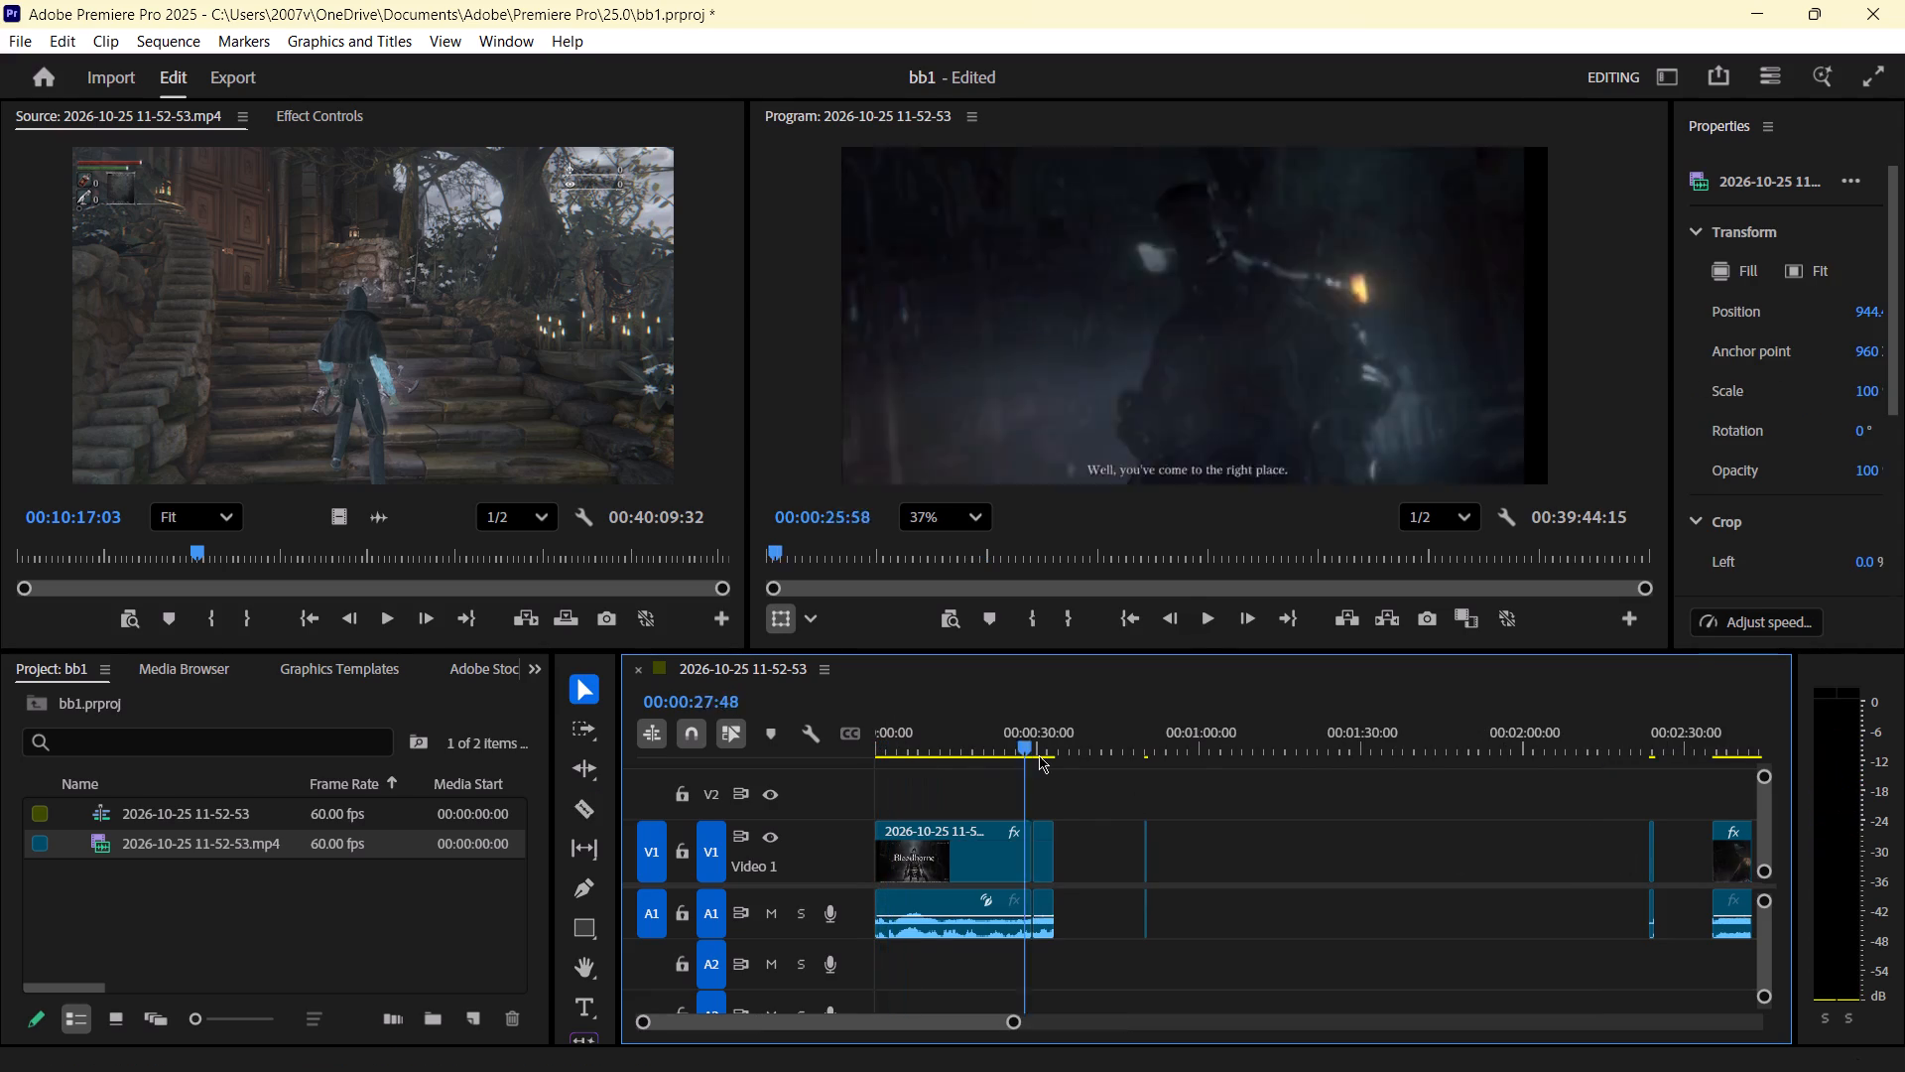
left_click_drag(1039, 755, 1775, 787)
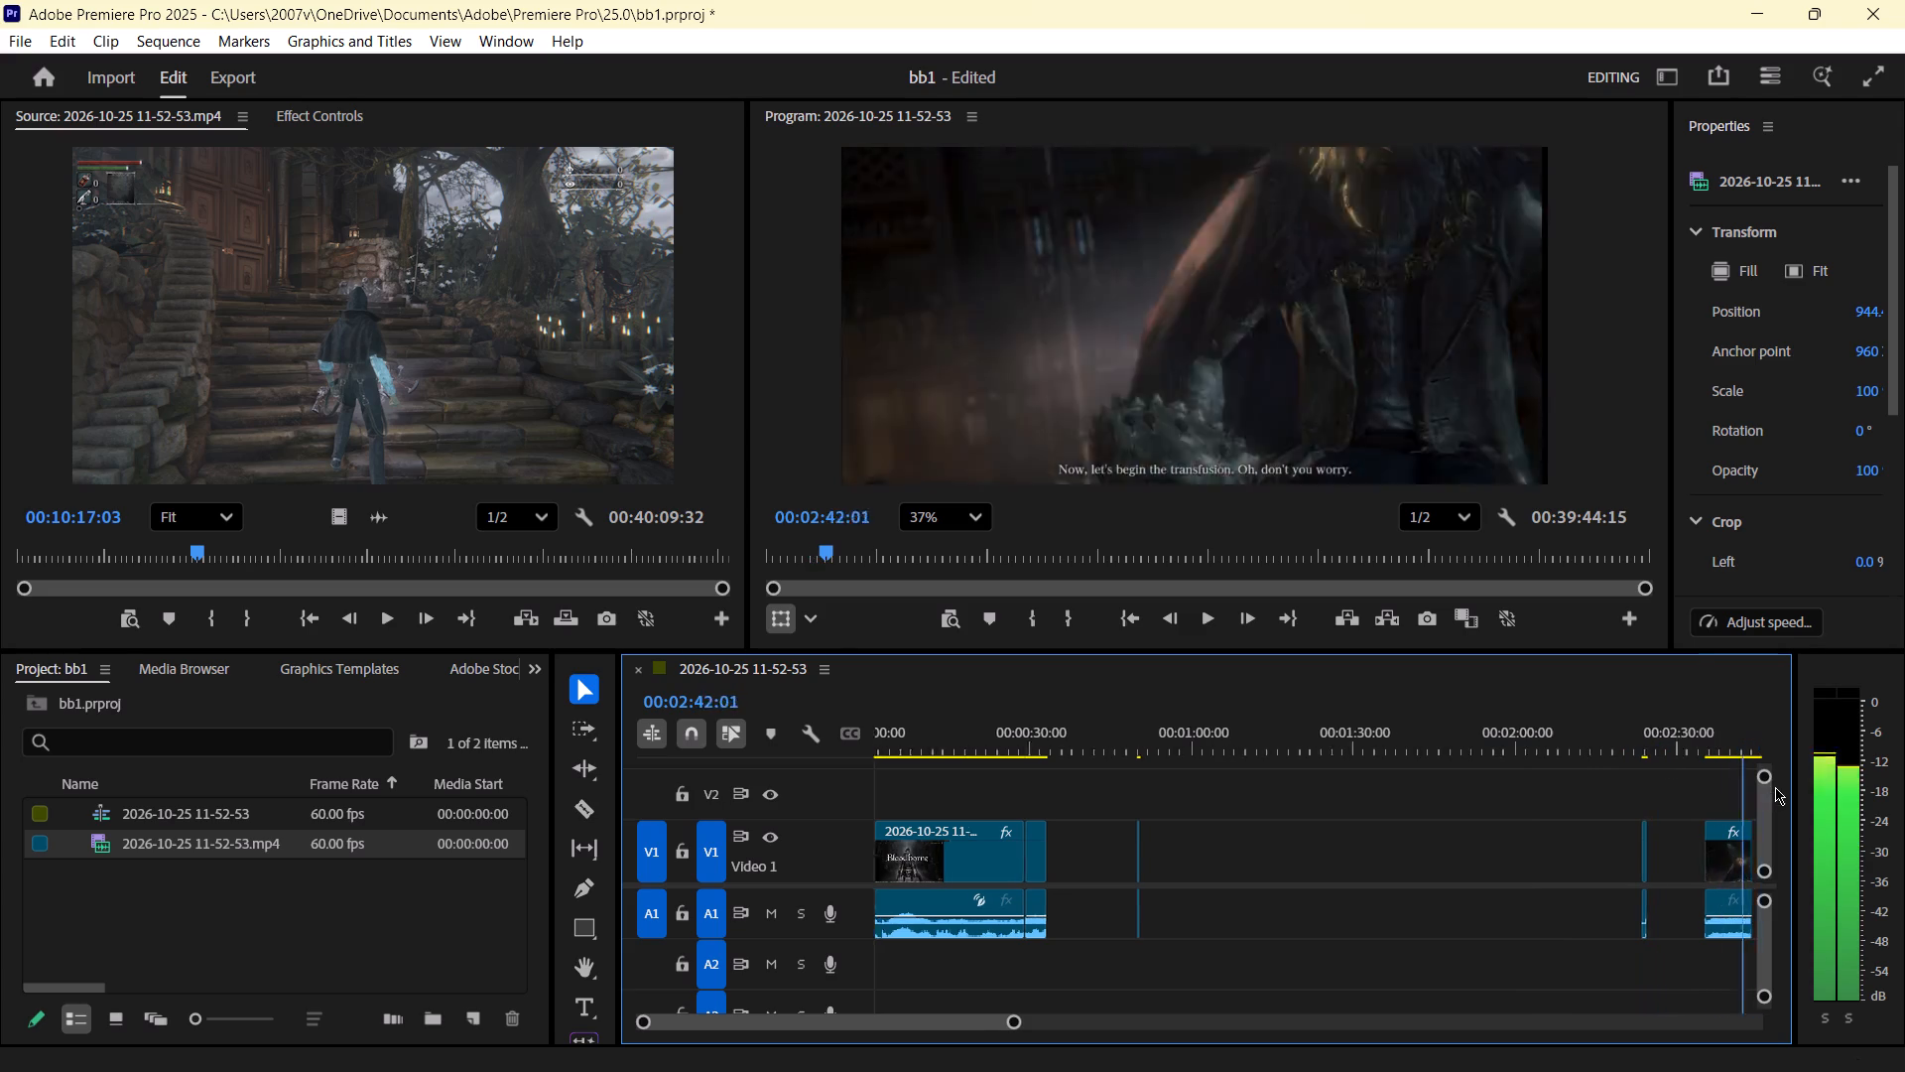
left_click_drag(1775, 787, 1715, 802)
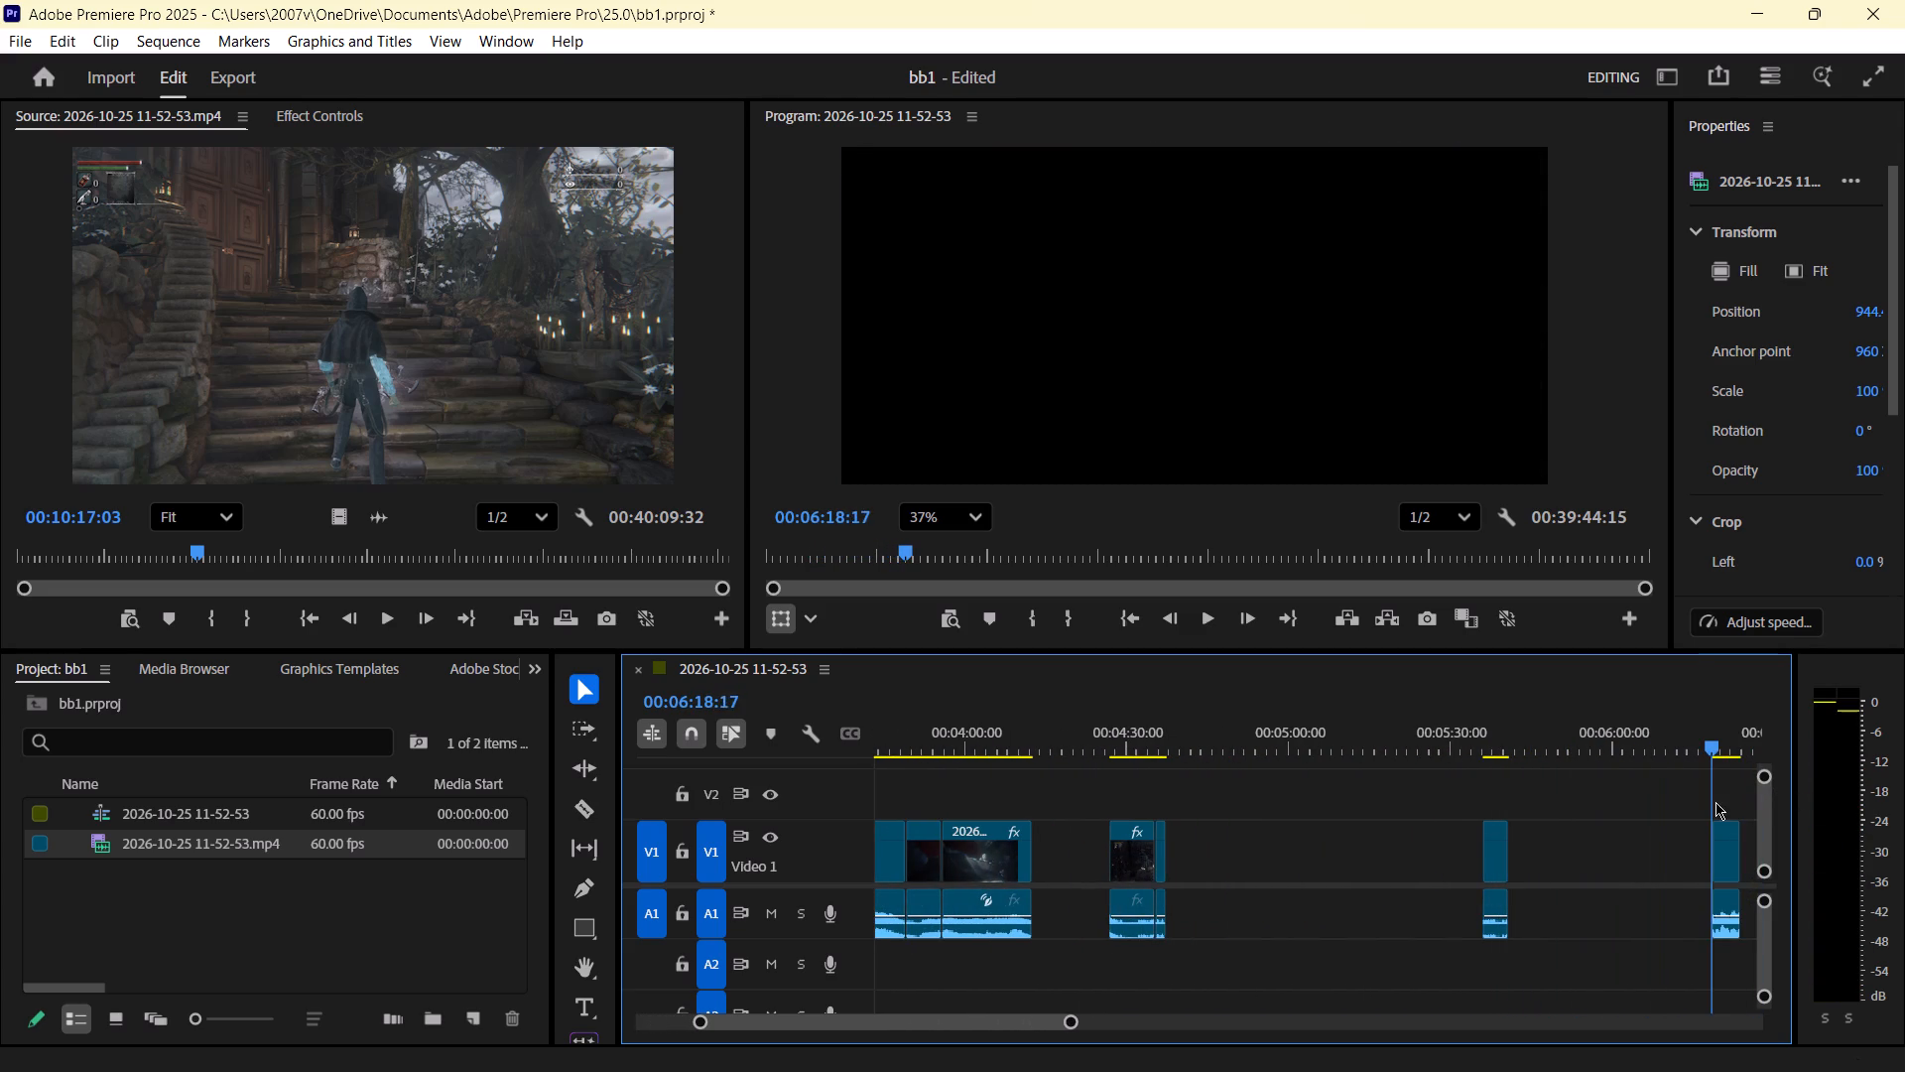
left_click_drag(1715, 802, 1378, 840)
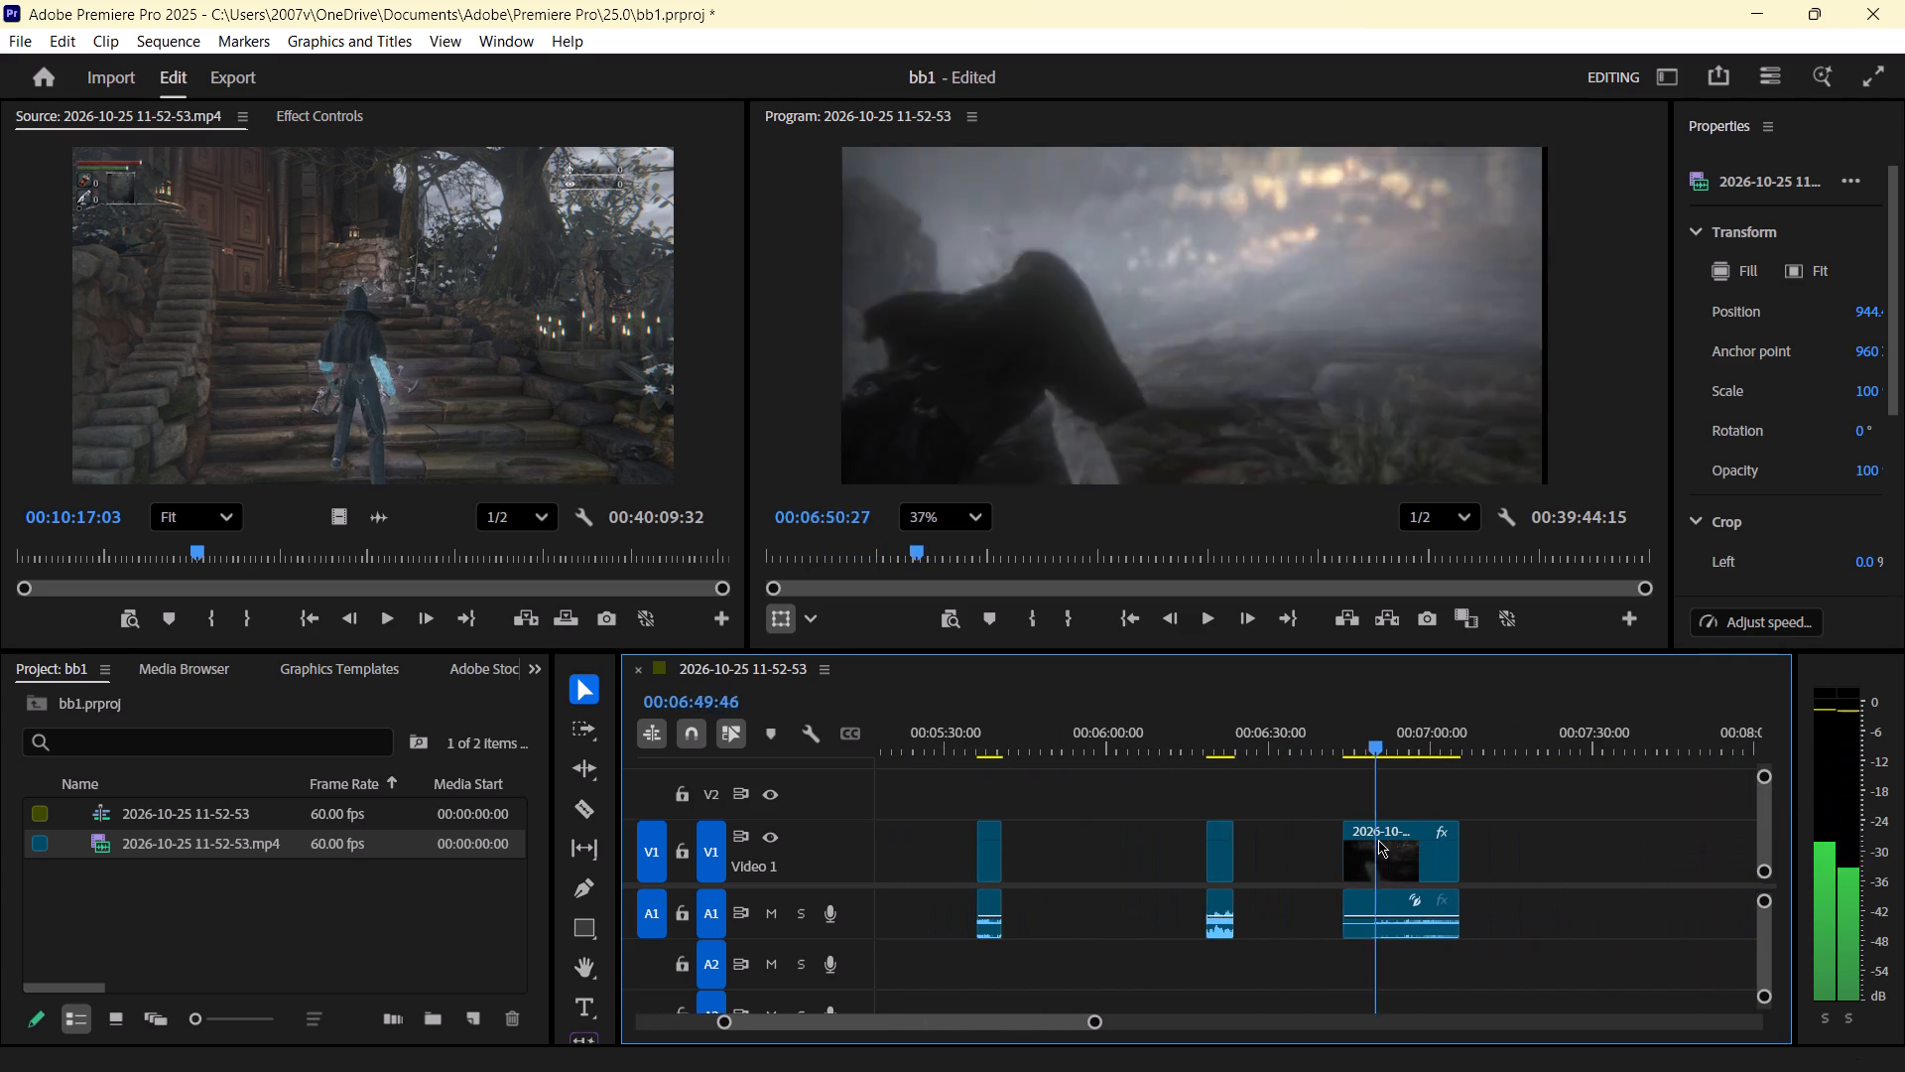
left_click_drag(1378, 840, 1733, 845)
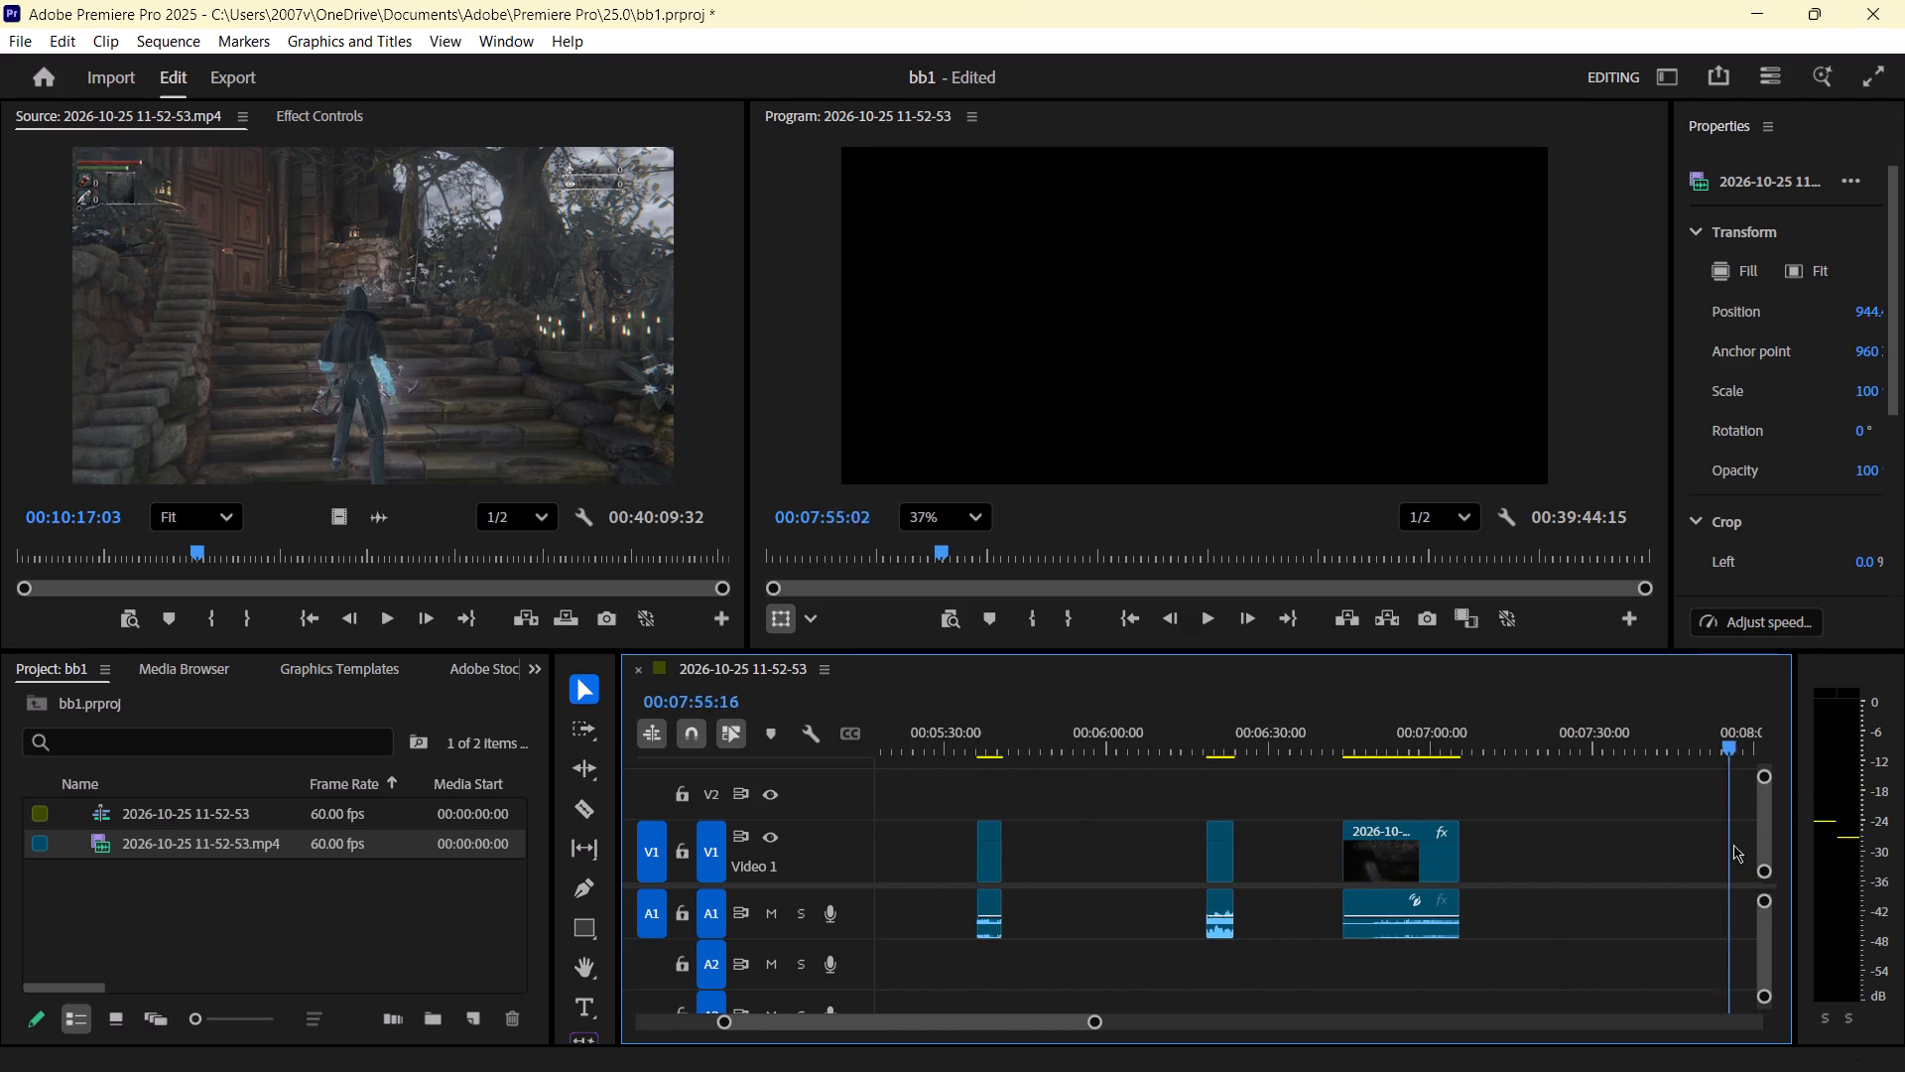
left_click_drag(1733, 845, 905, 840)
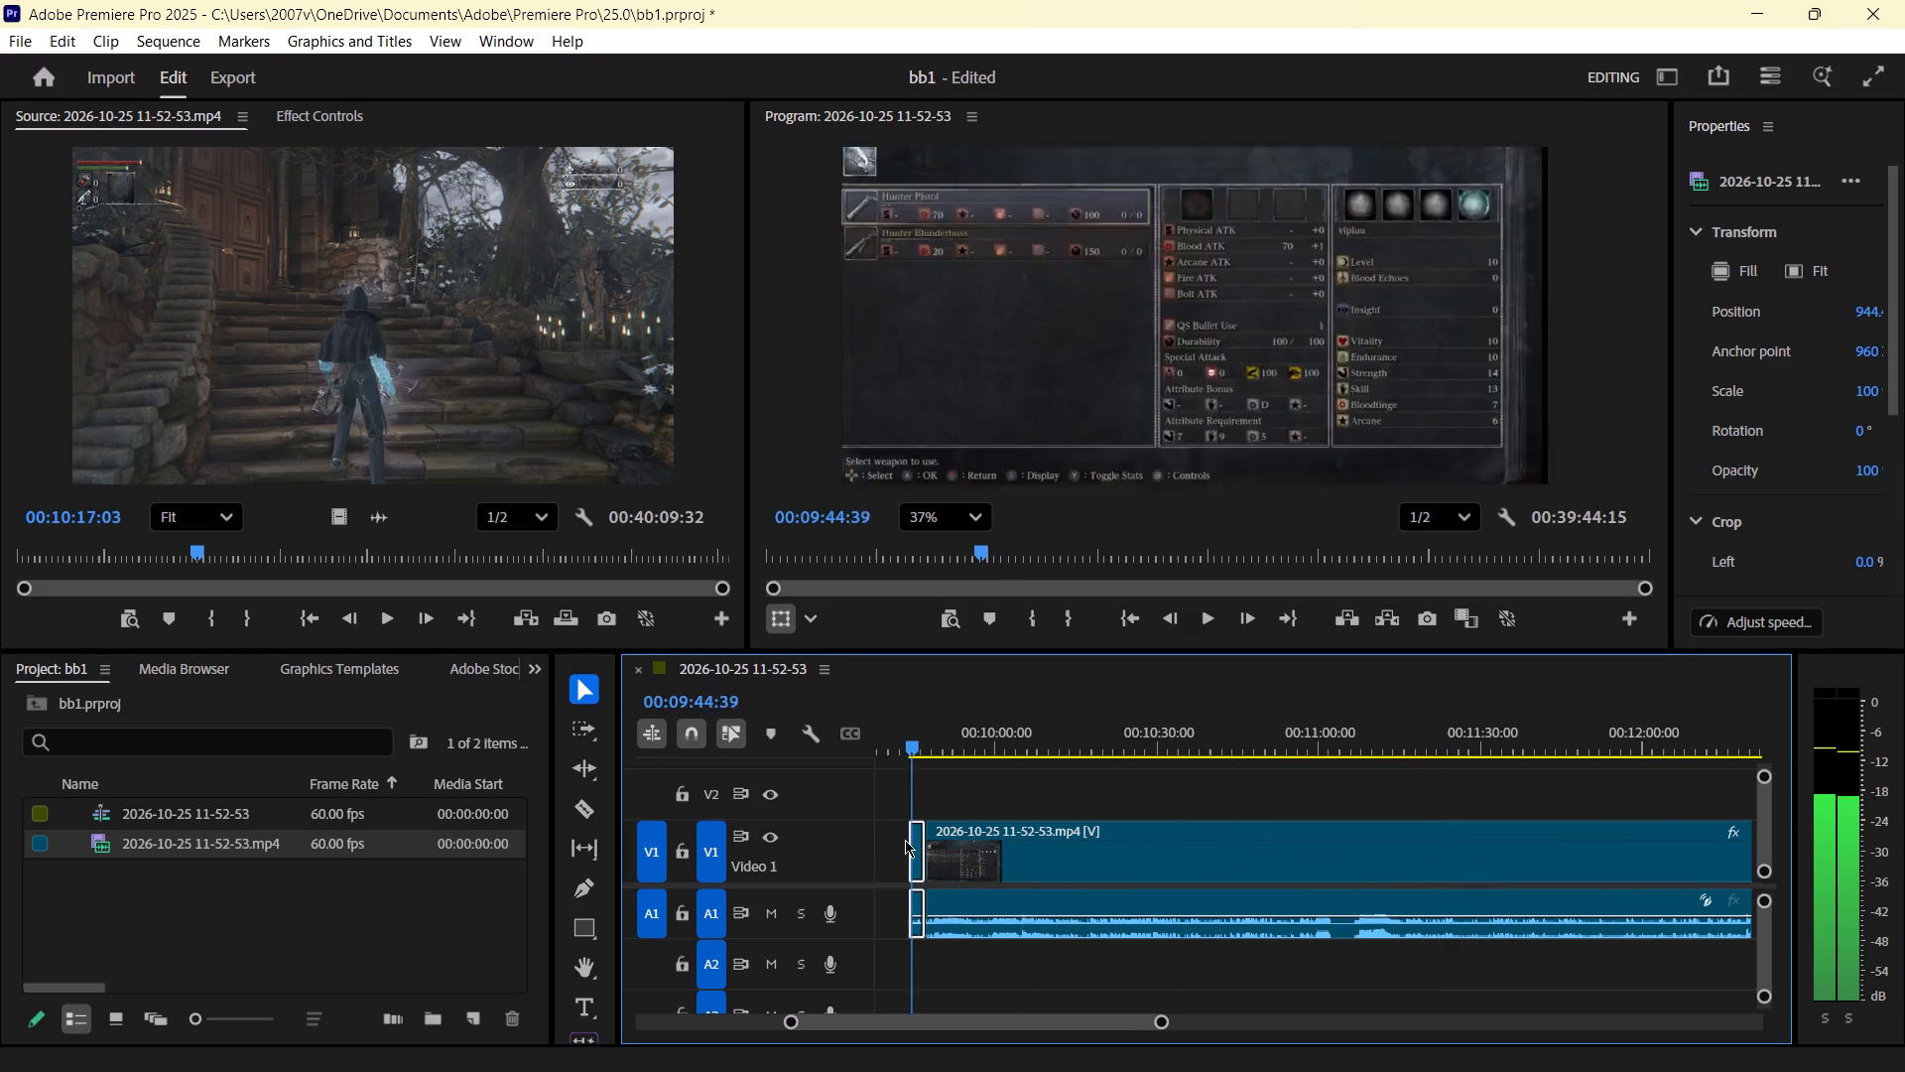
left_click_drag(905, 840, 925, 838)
Play up to the Take Hunter Axe prompt, and delete the short segment between the 00:09:44:01 and 00:09:47:14 cuts.
key("space")
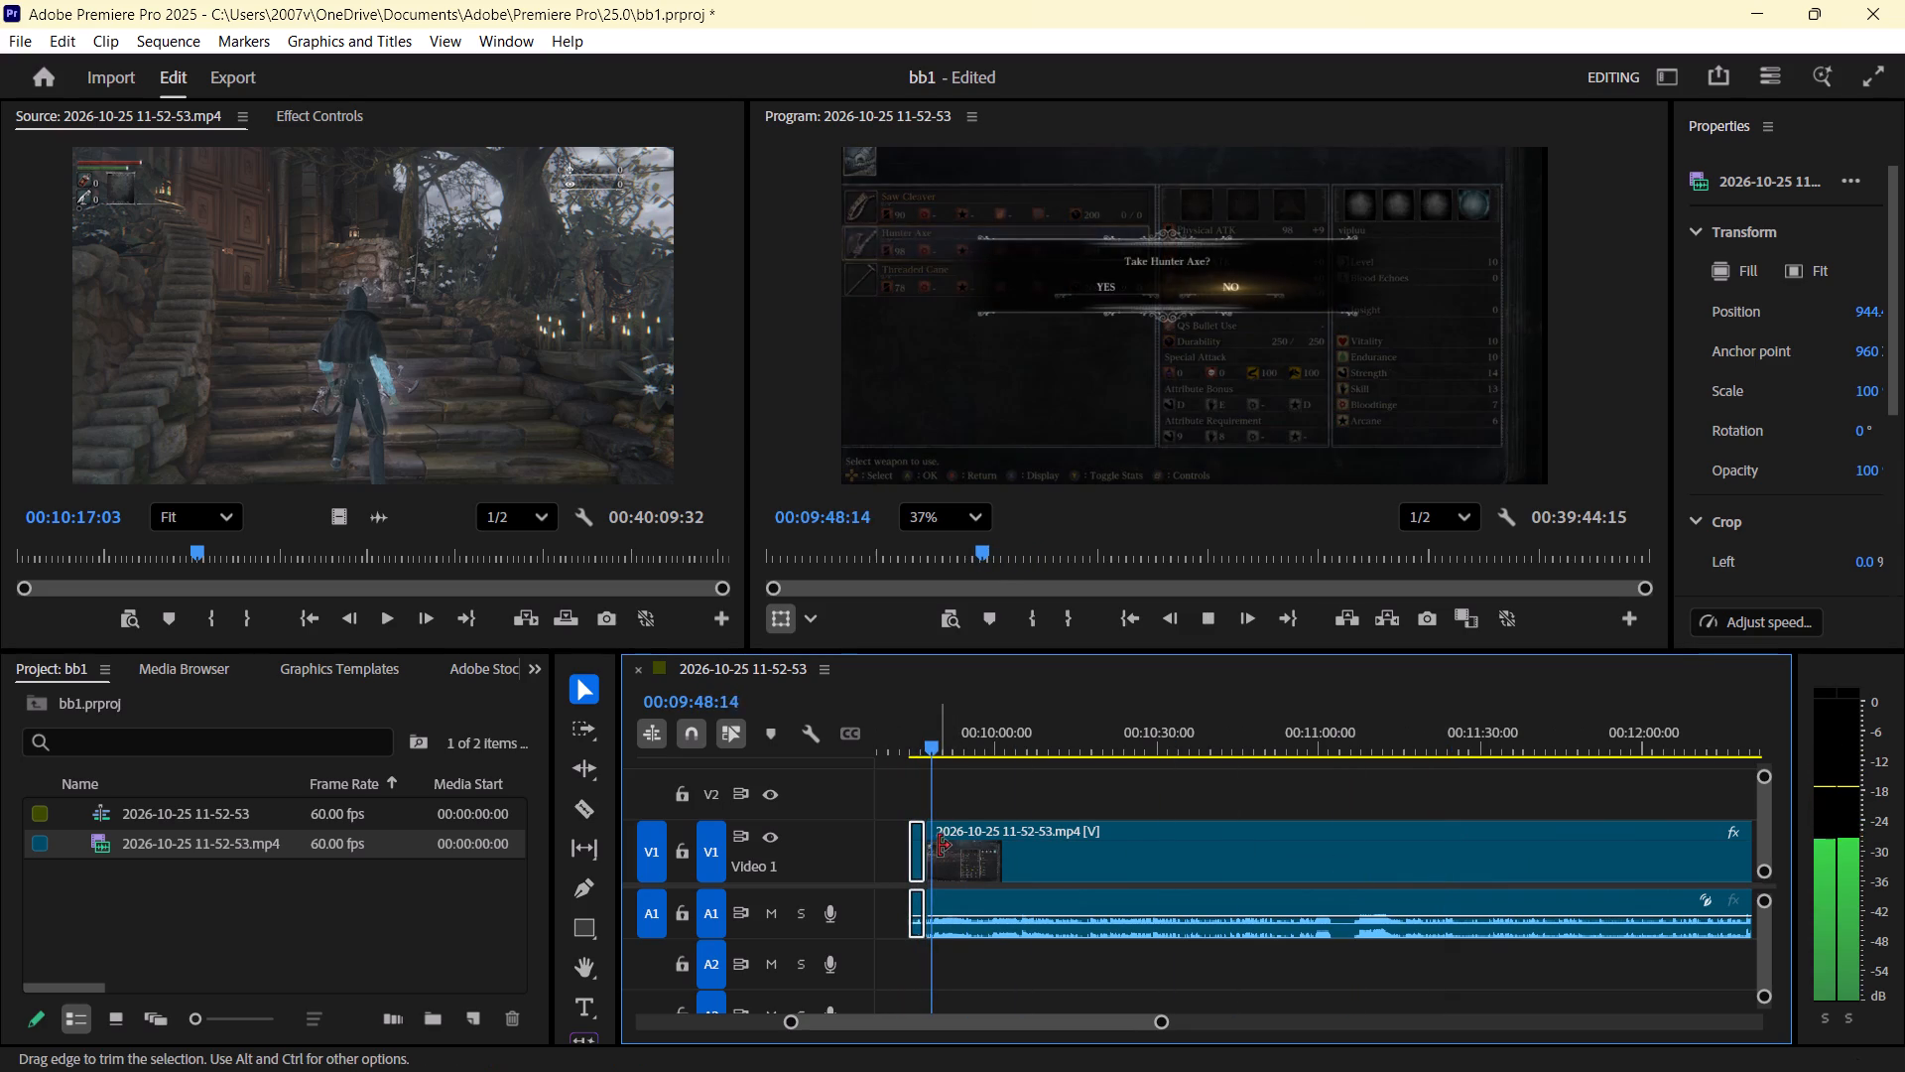
left_click(941, 744)
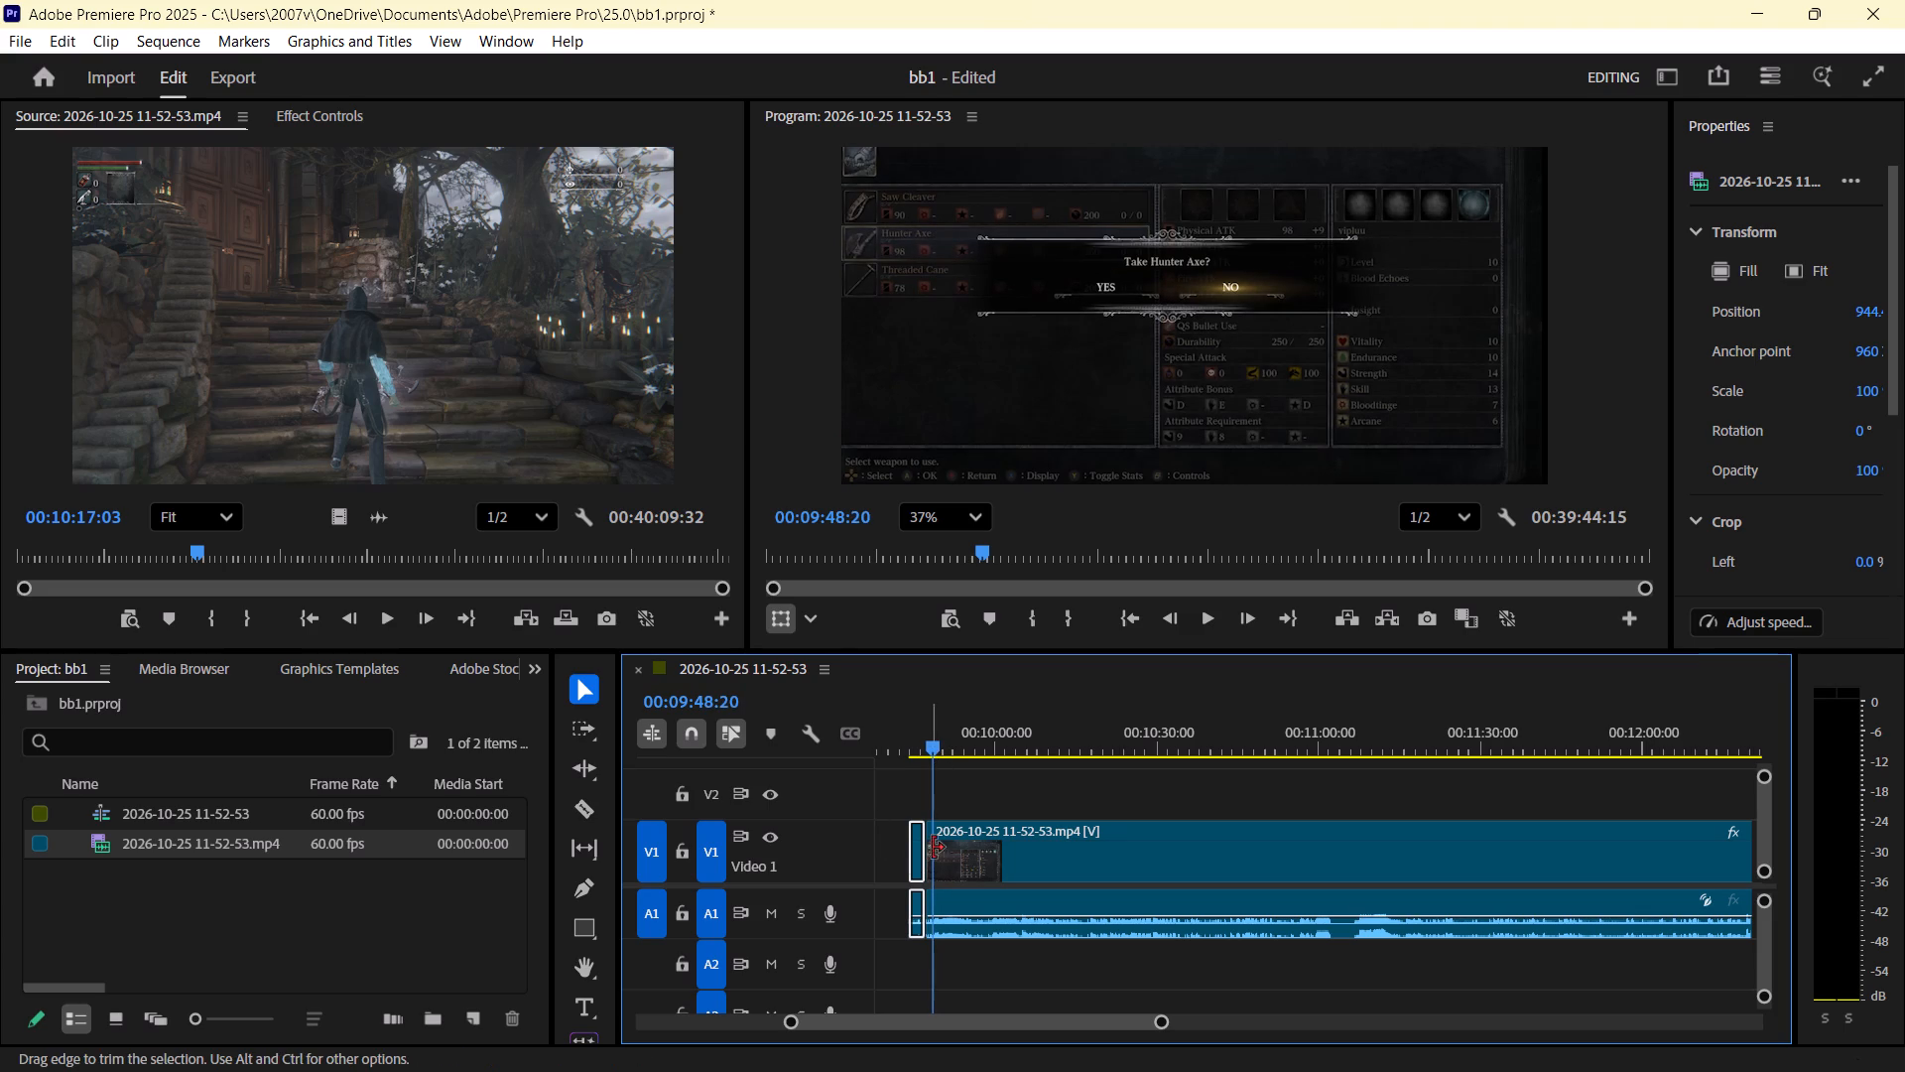
left_click(914, 853)
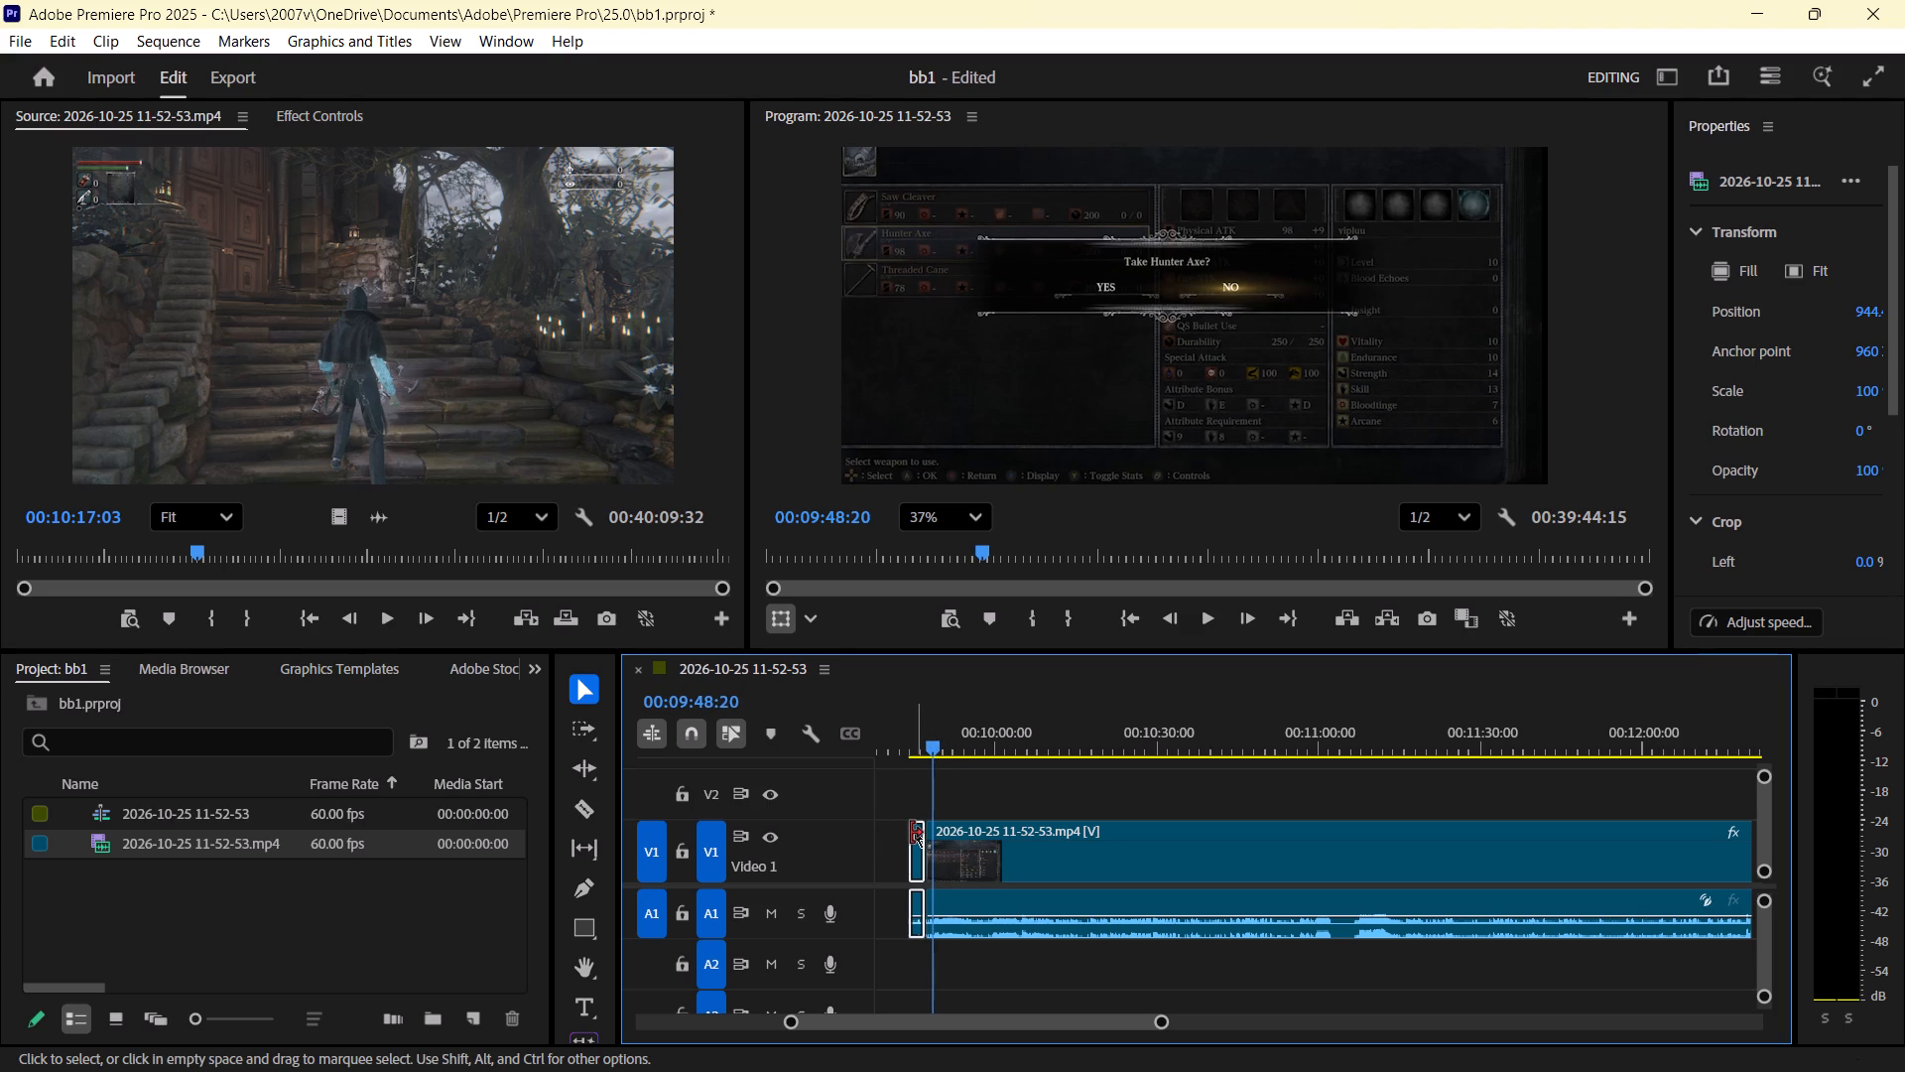
key("Delete")
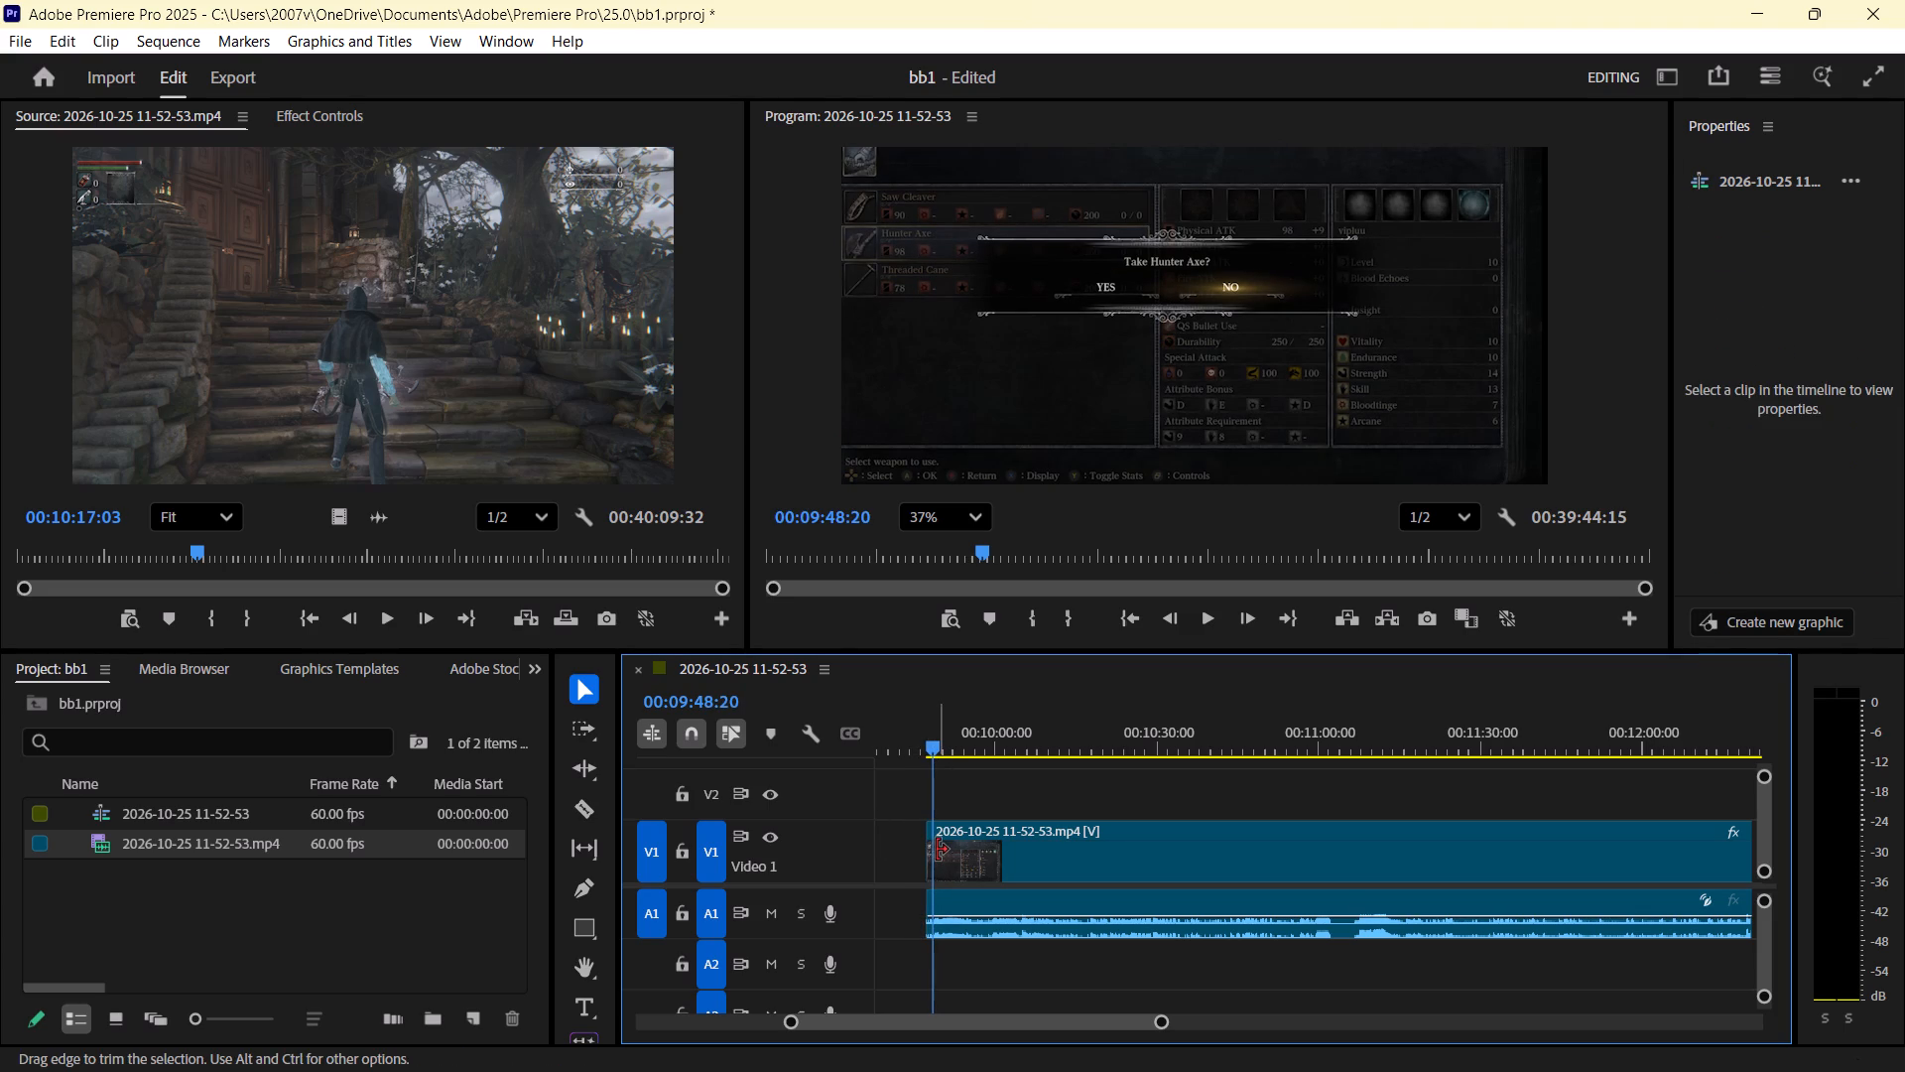
Isolate the section from the Hunter Axe prompt to the Hunter Blunderbuss selection with cuts at 00:09:48:20 and 00:09:57:45.
key("c")
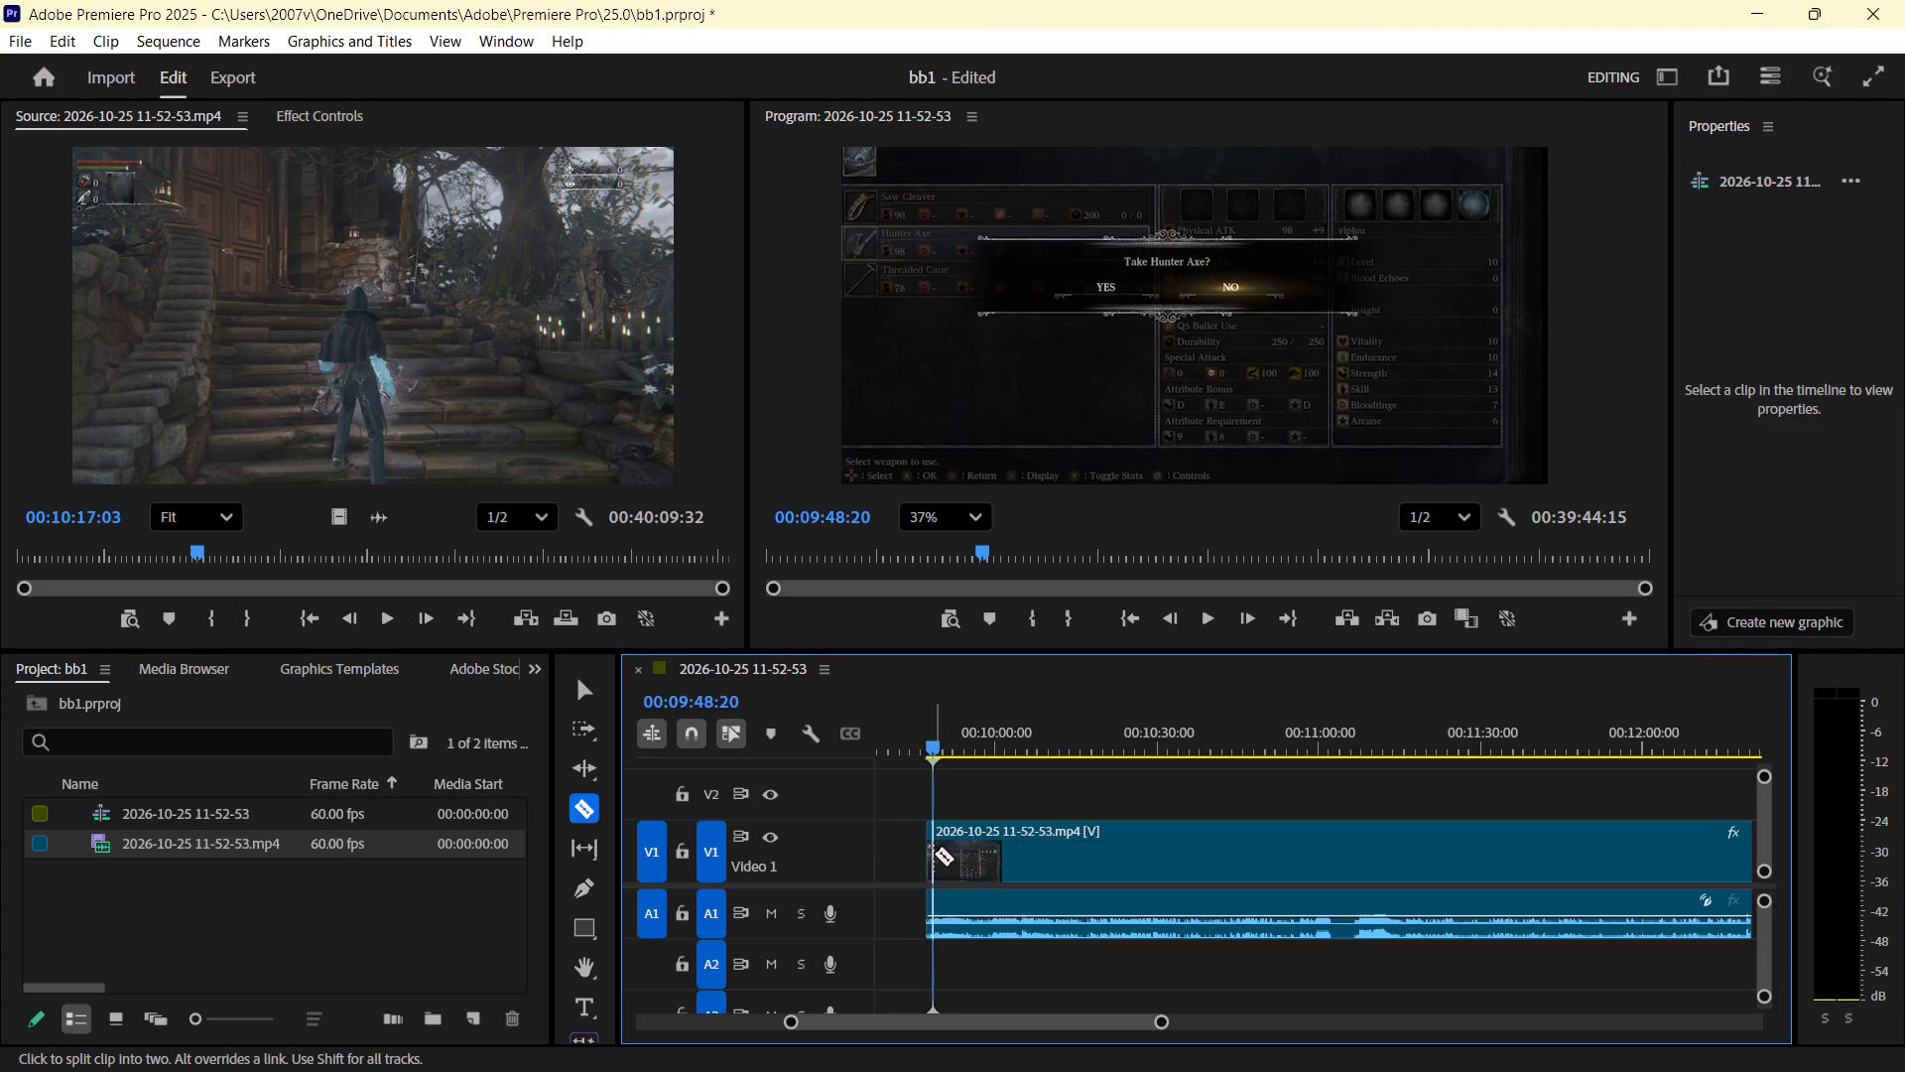
left_click(933, 854)
key("space")
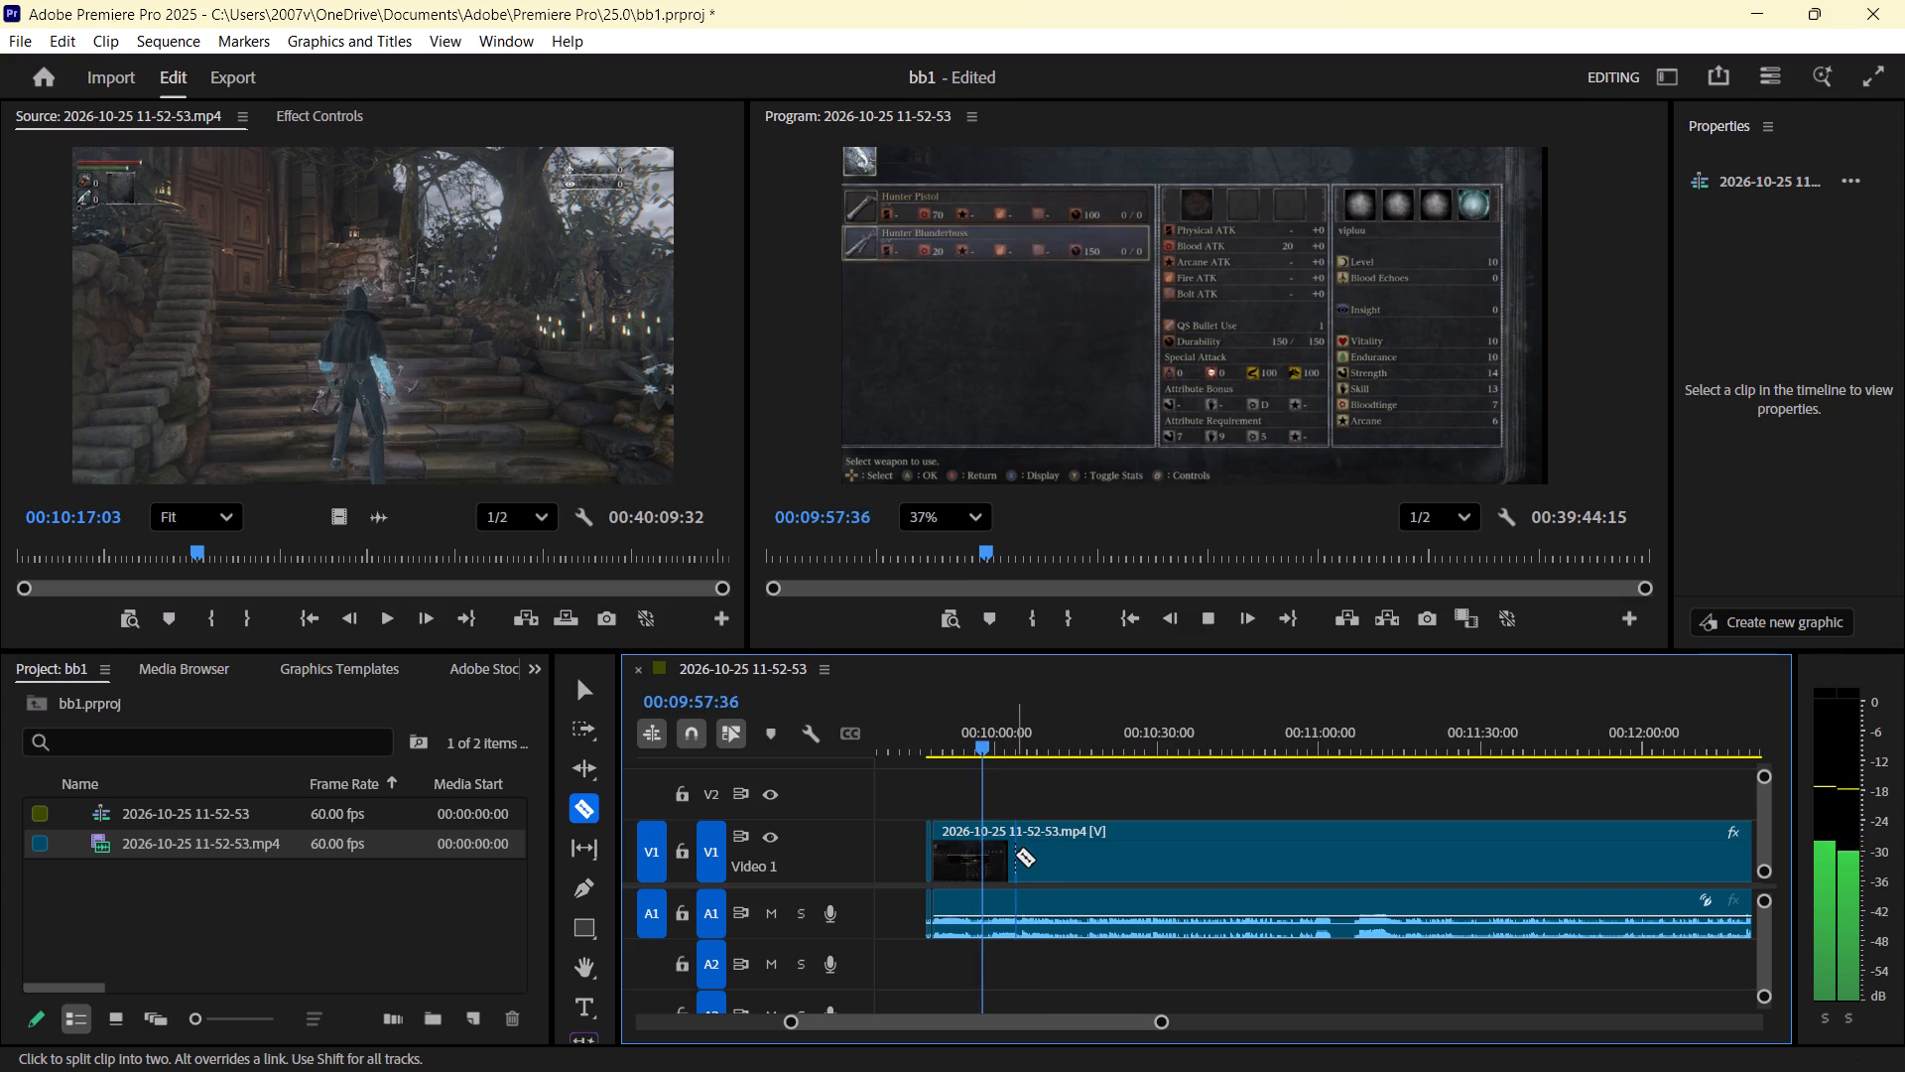
key("space")
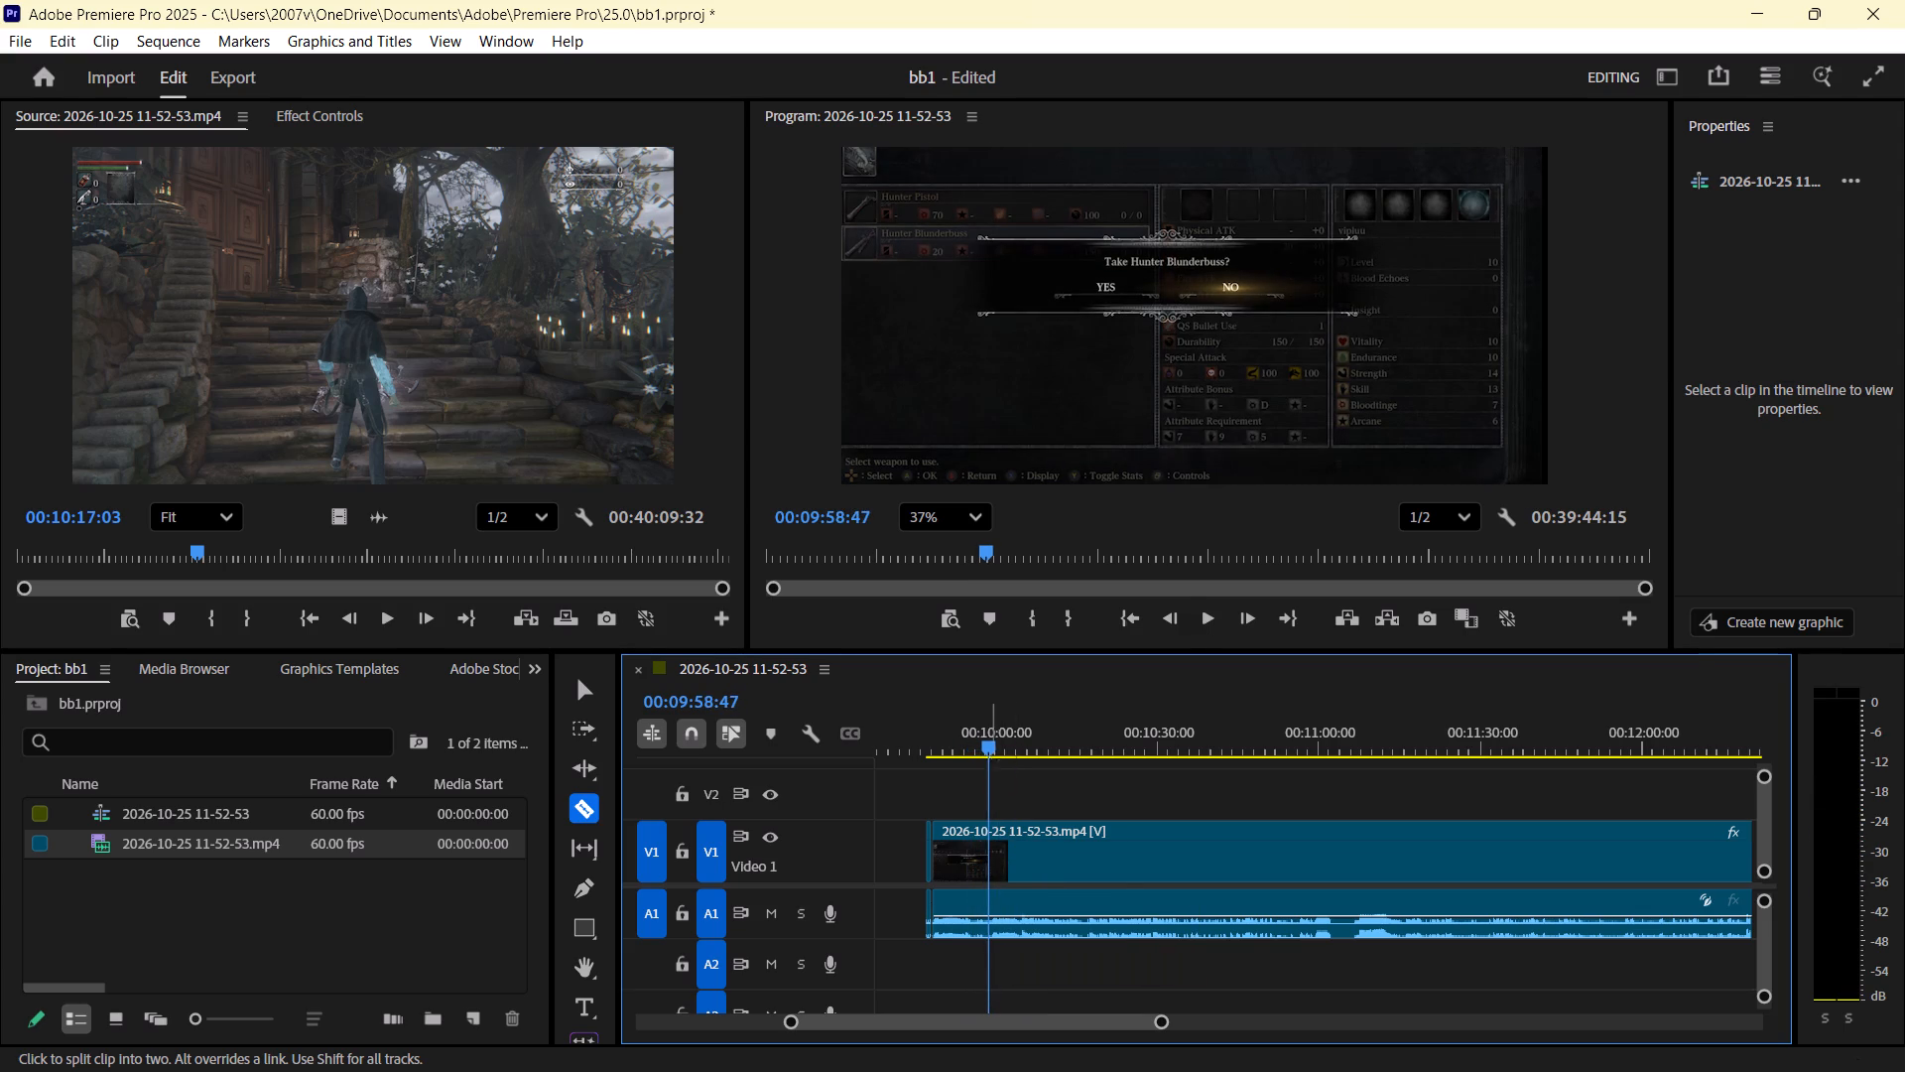
left_click(987, 742)
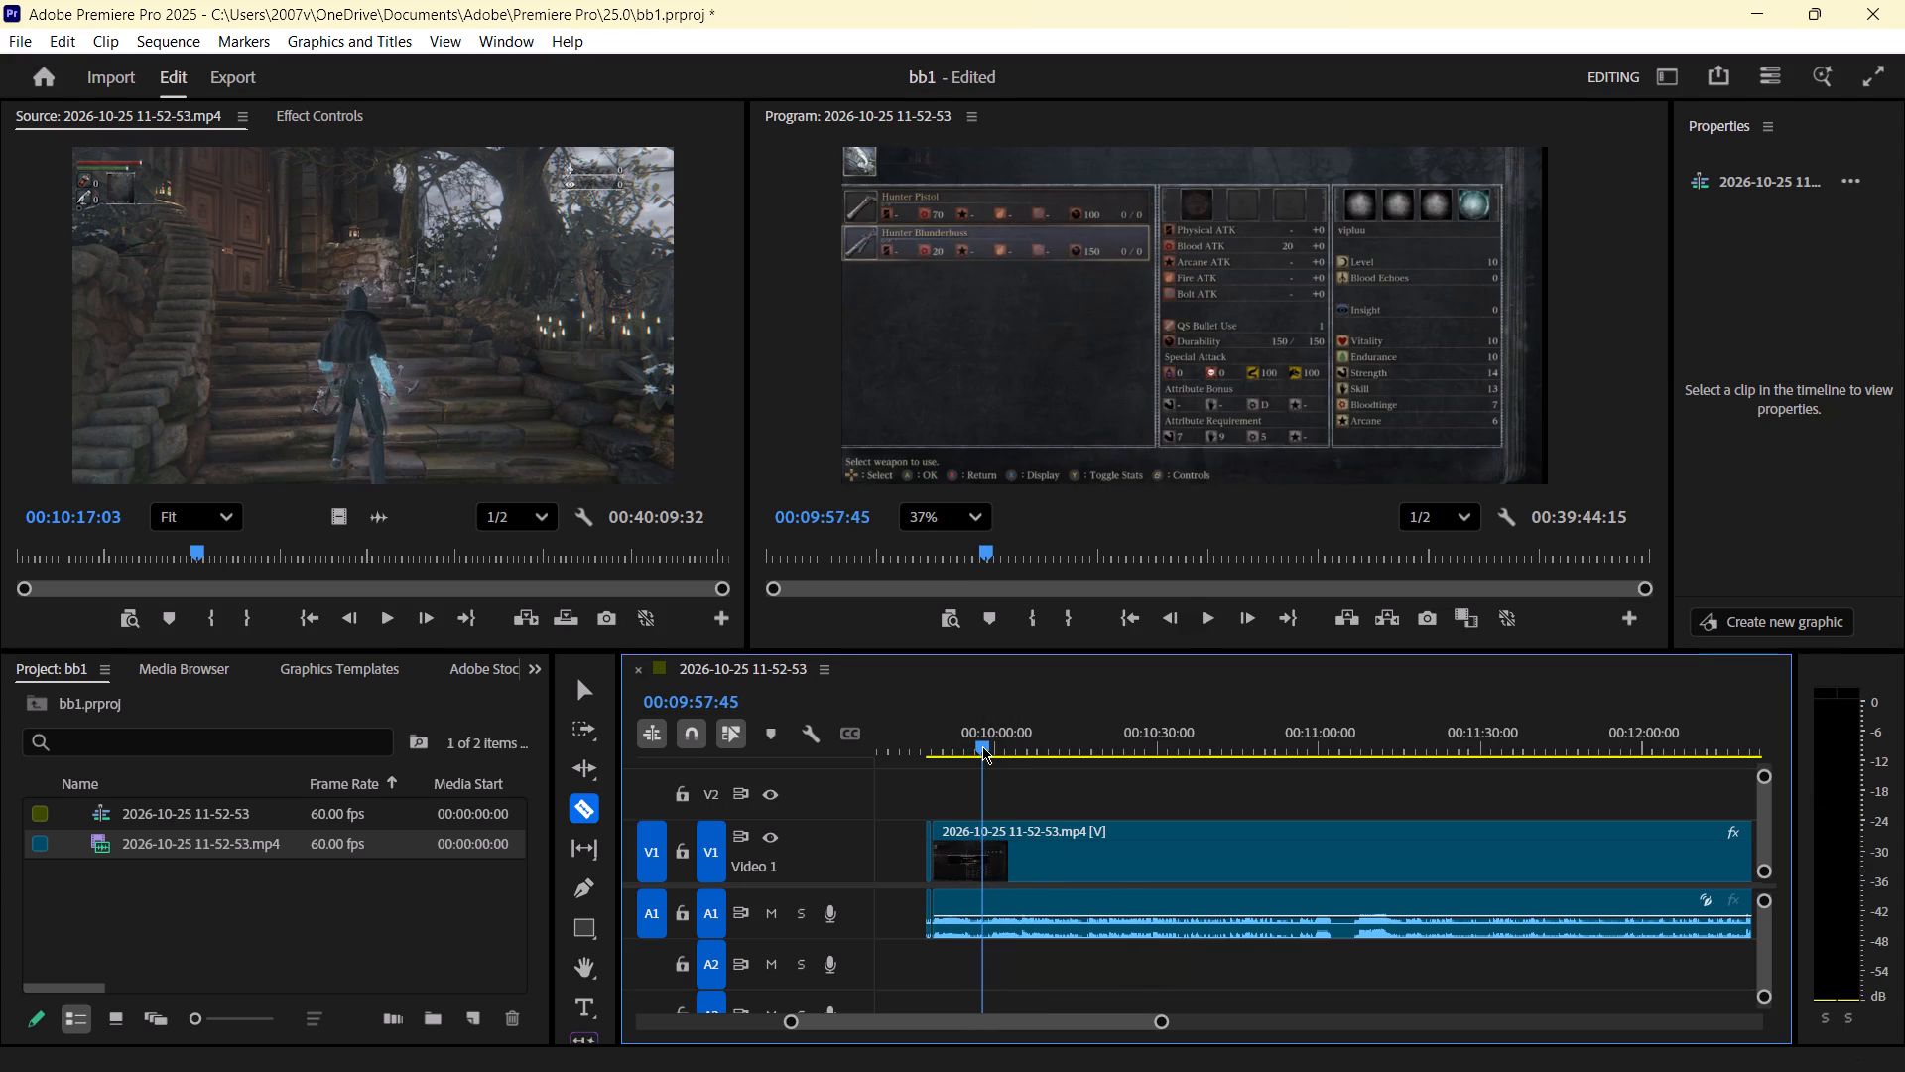
left_click(982, 841)
Play past the firearm selection and delete the segment between the 00:09:48:20 and 00:09:57:45 cuts, leaving its gap.
key("space")
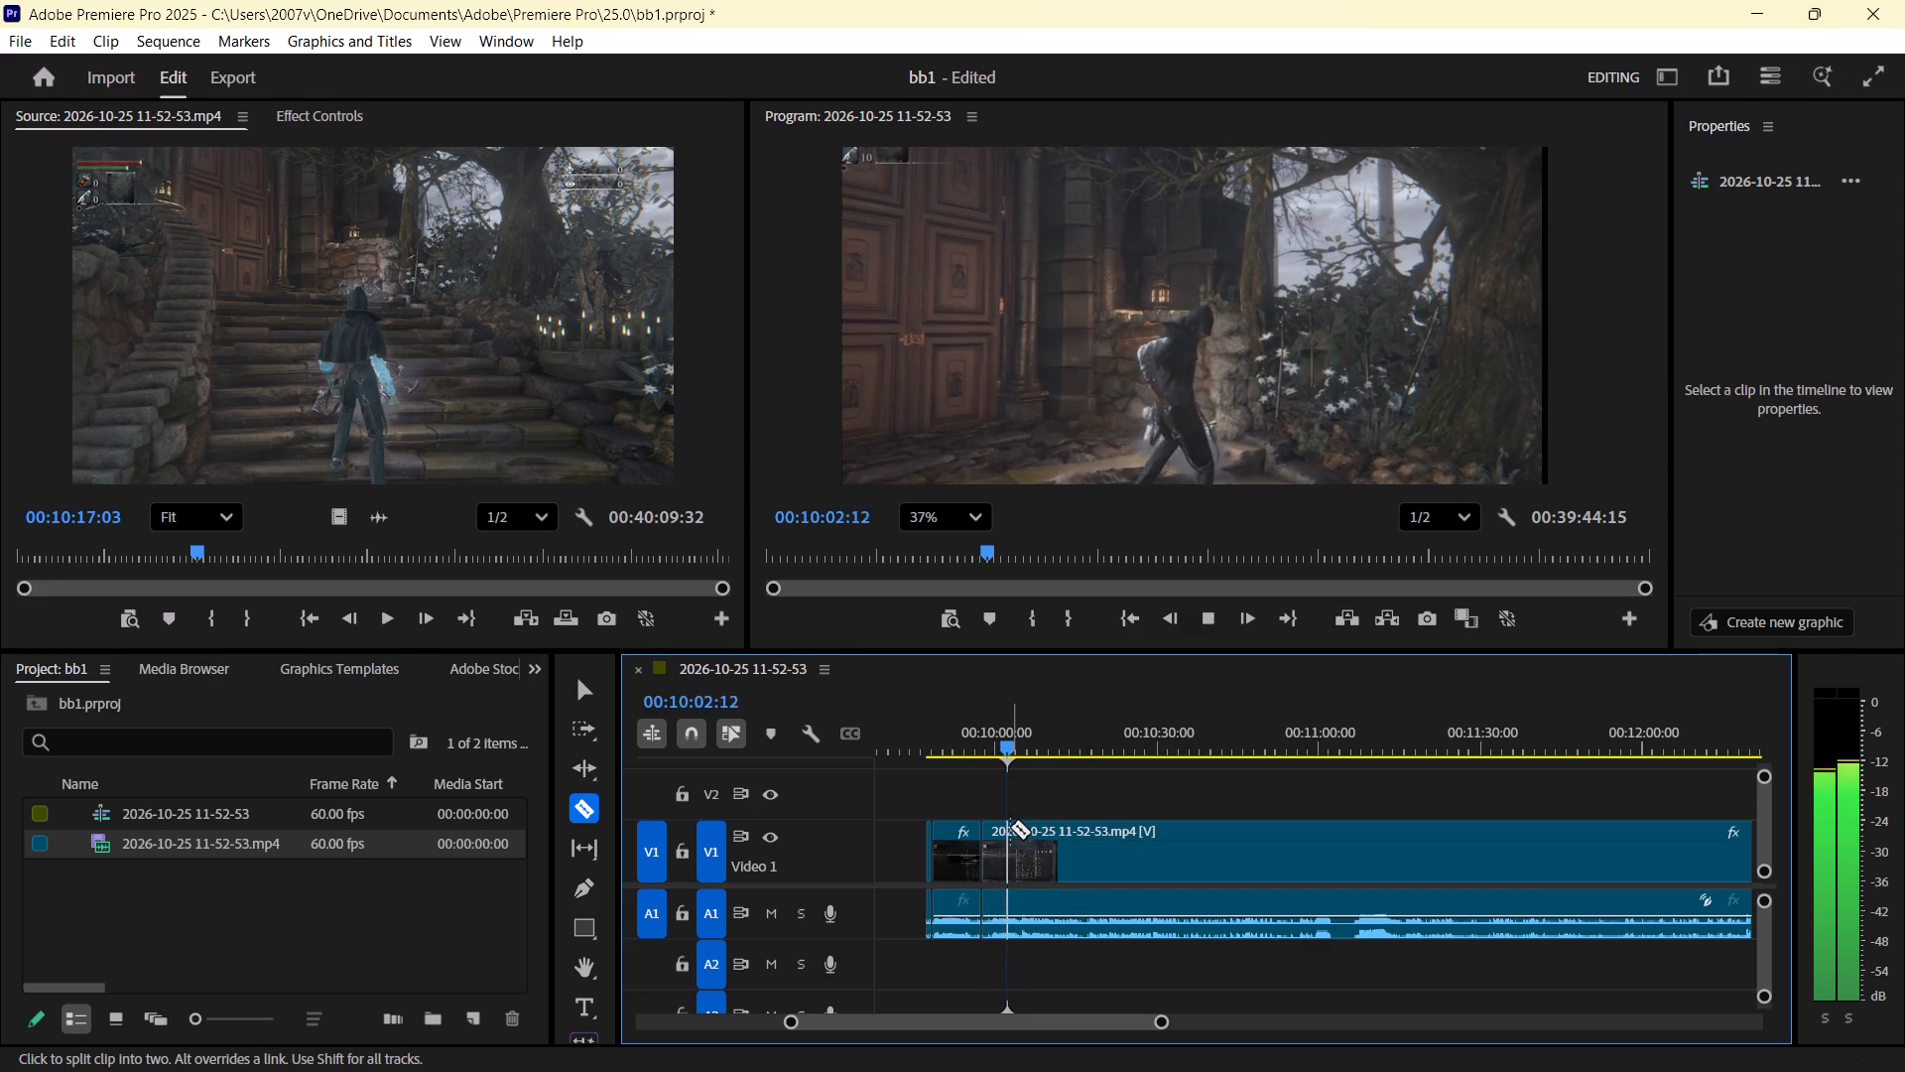
key("v")
left_click(952, 838)
key("Delete")
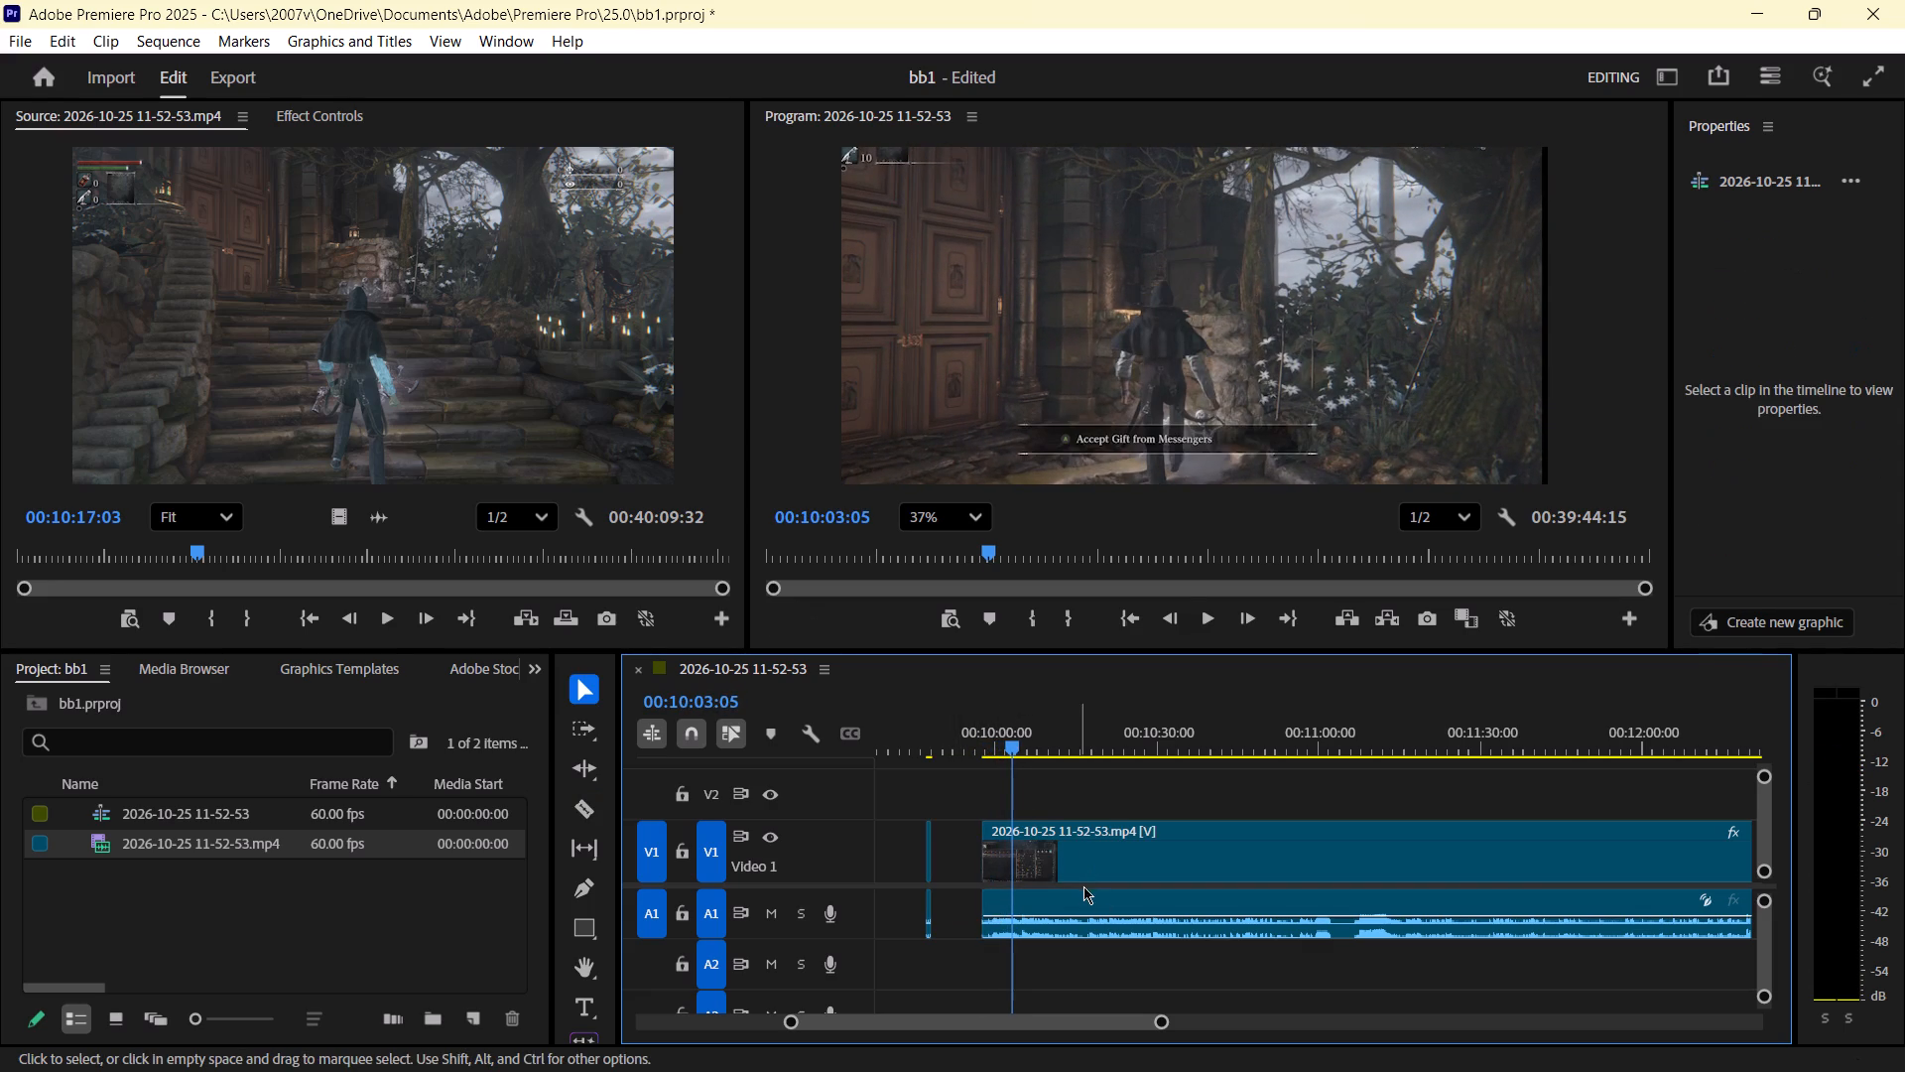
Review the Hunter's Dream footage and cut the clip at 00:10:55:12, at the prompt to awaken at a selected location in Yharnam.
key("space")
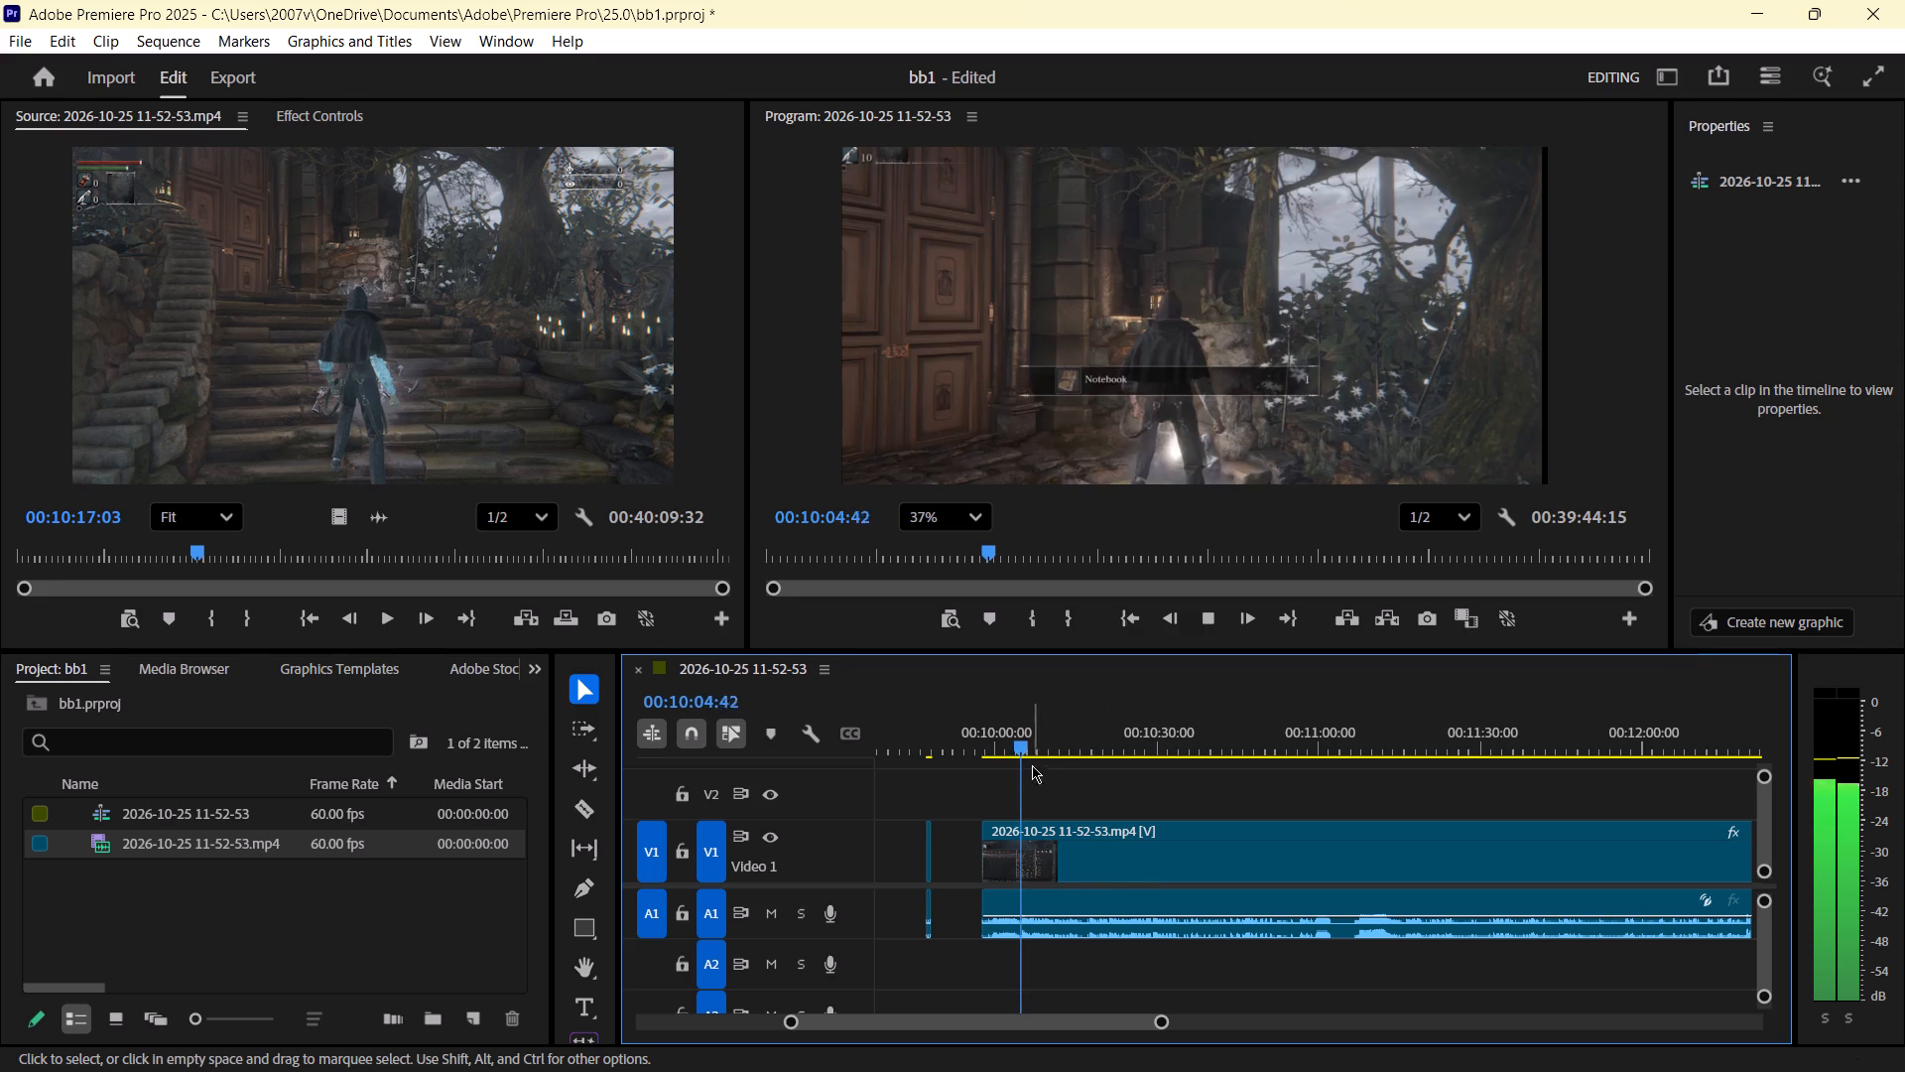
left_click_drag(1022, 743, 992, 760)
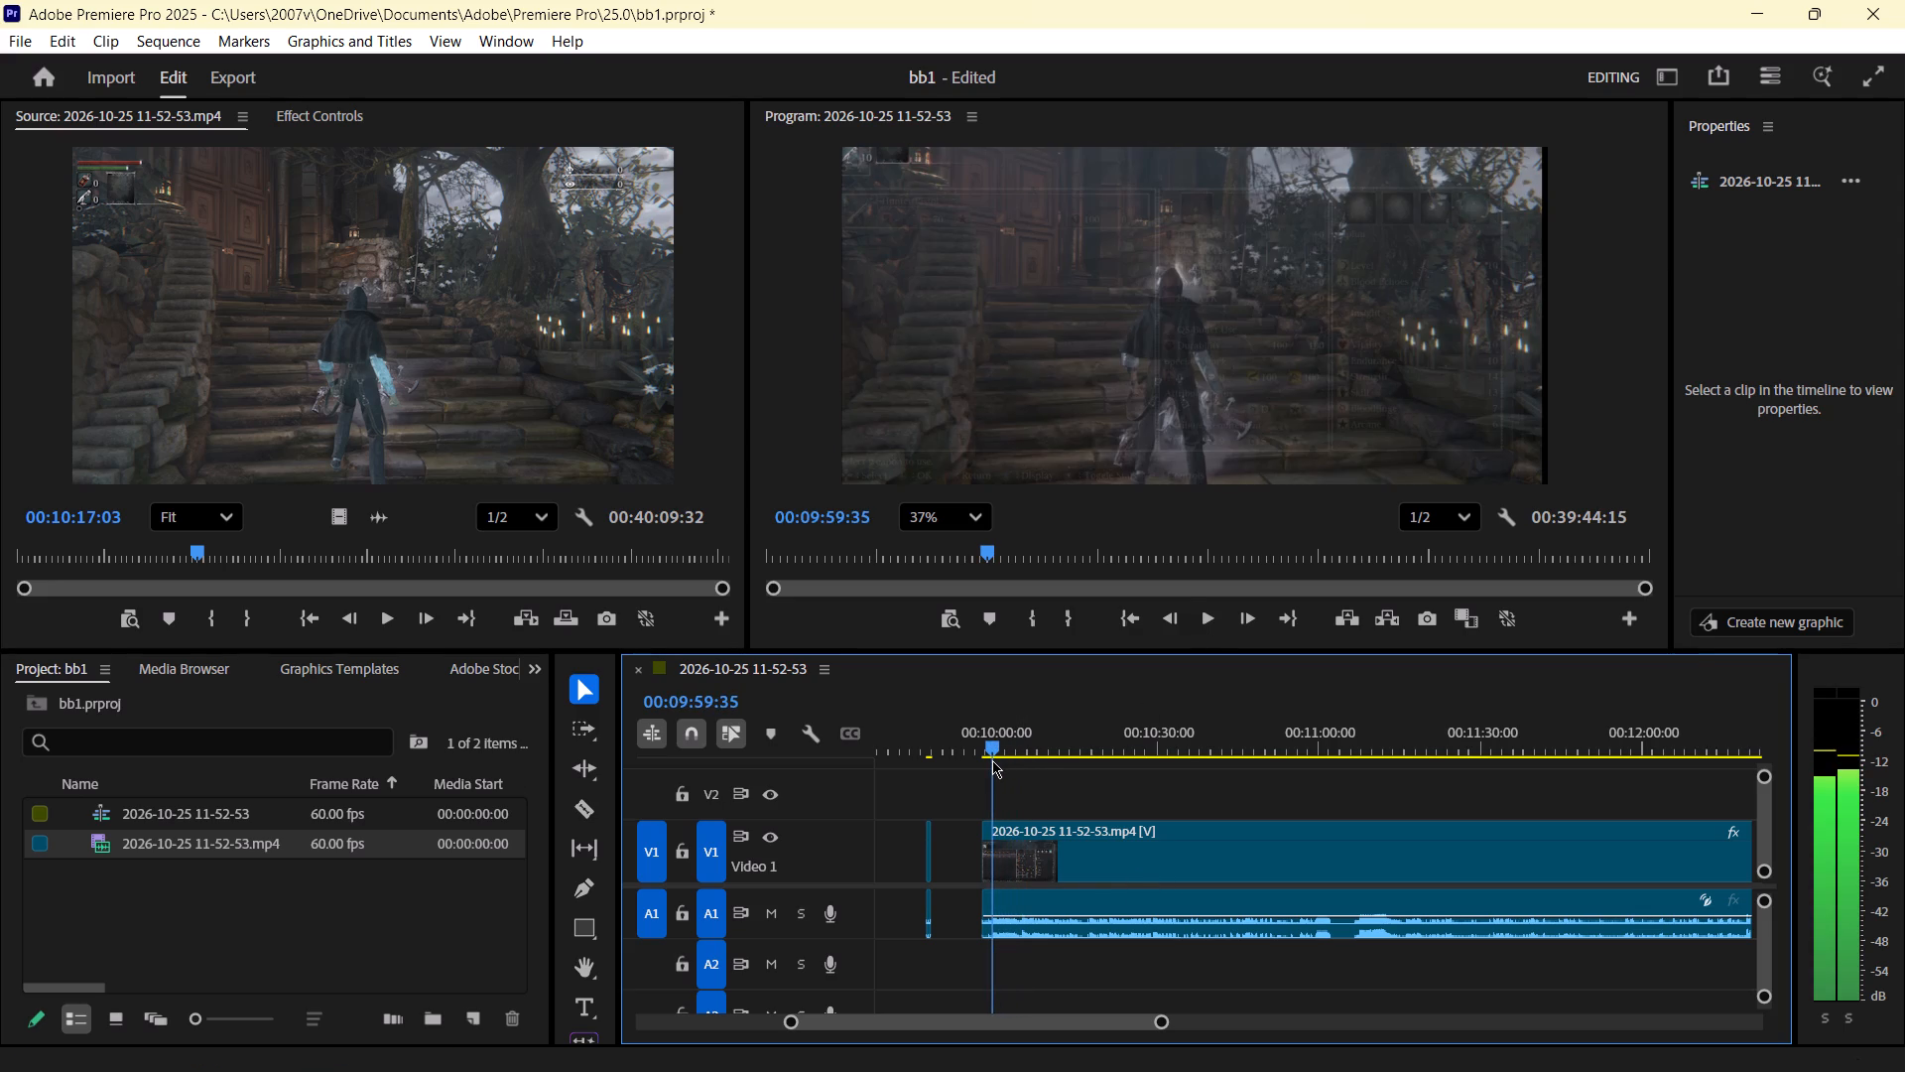
left_click_drag(992, 760, 1003, 761)
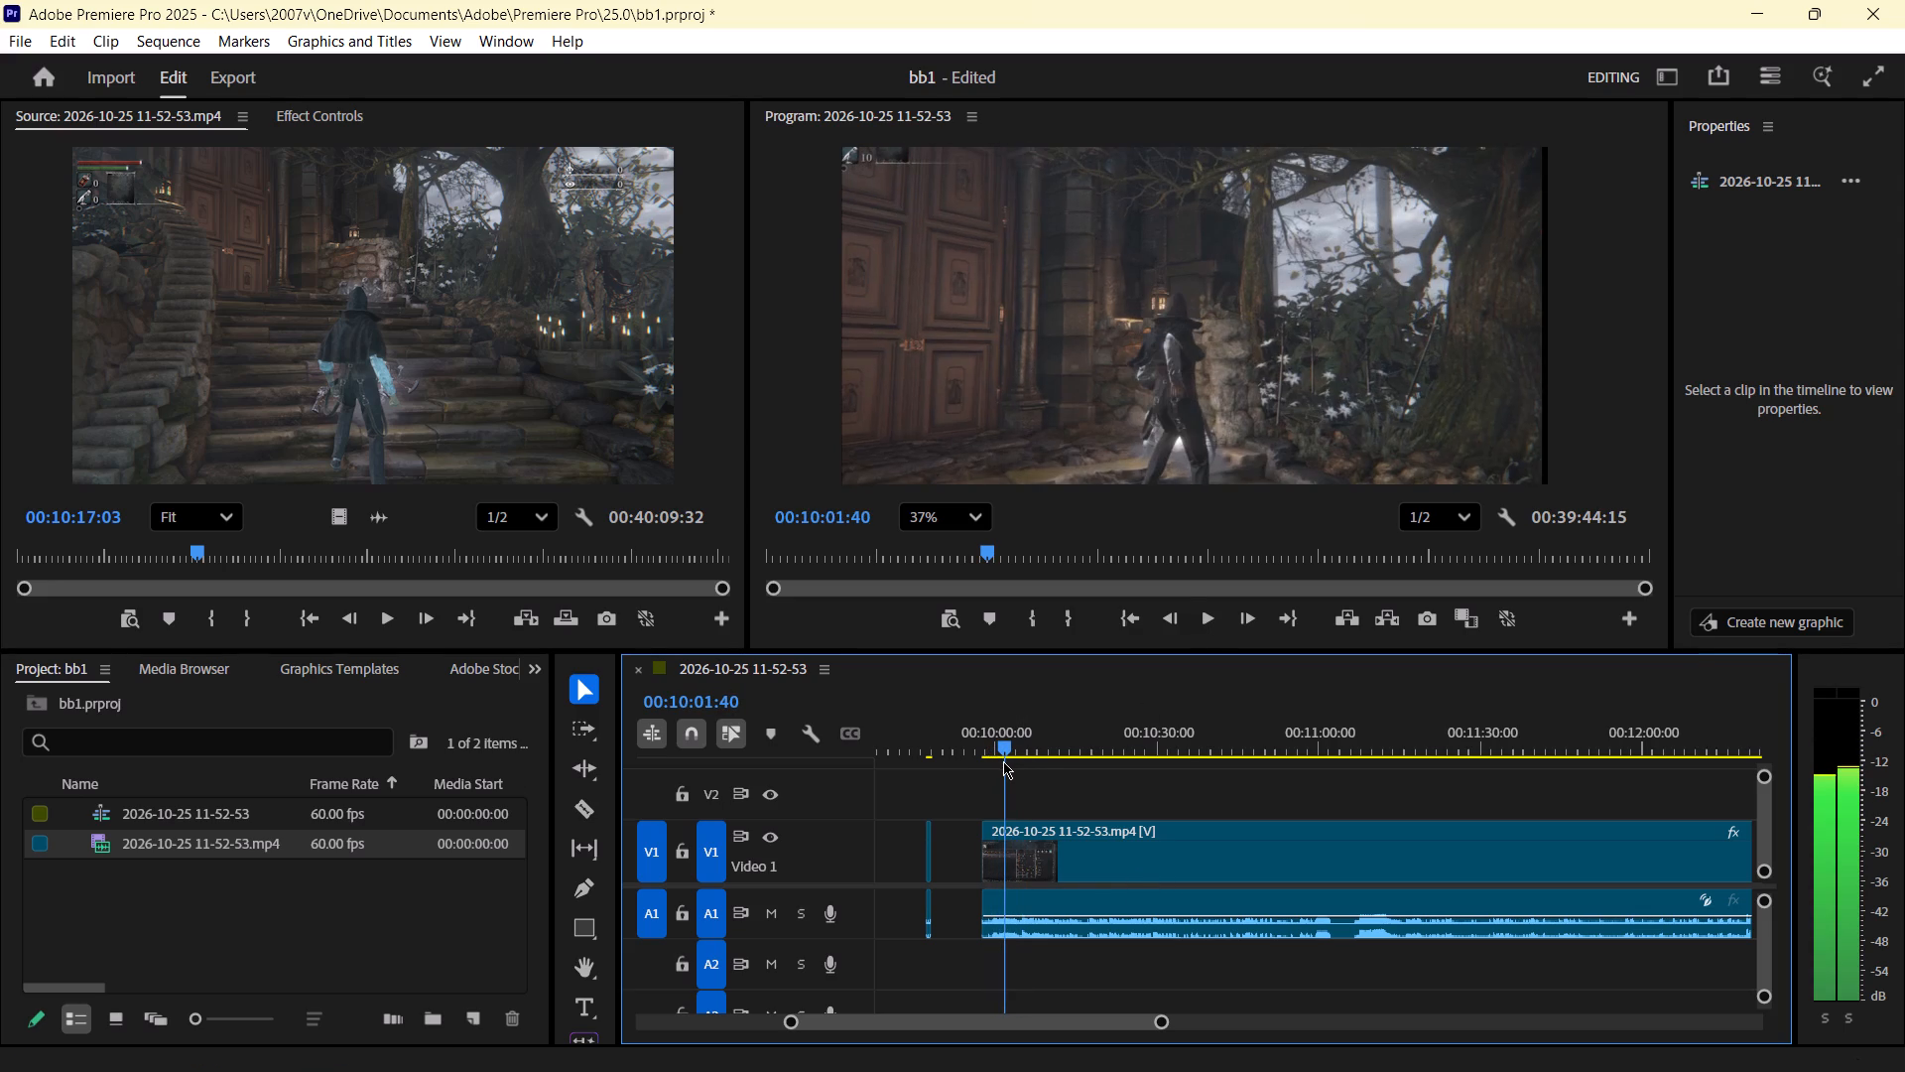
left_click_drag(1003, 761, 1062, 762)
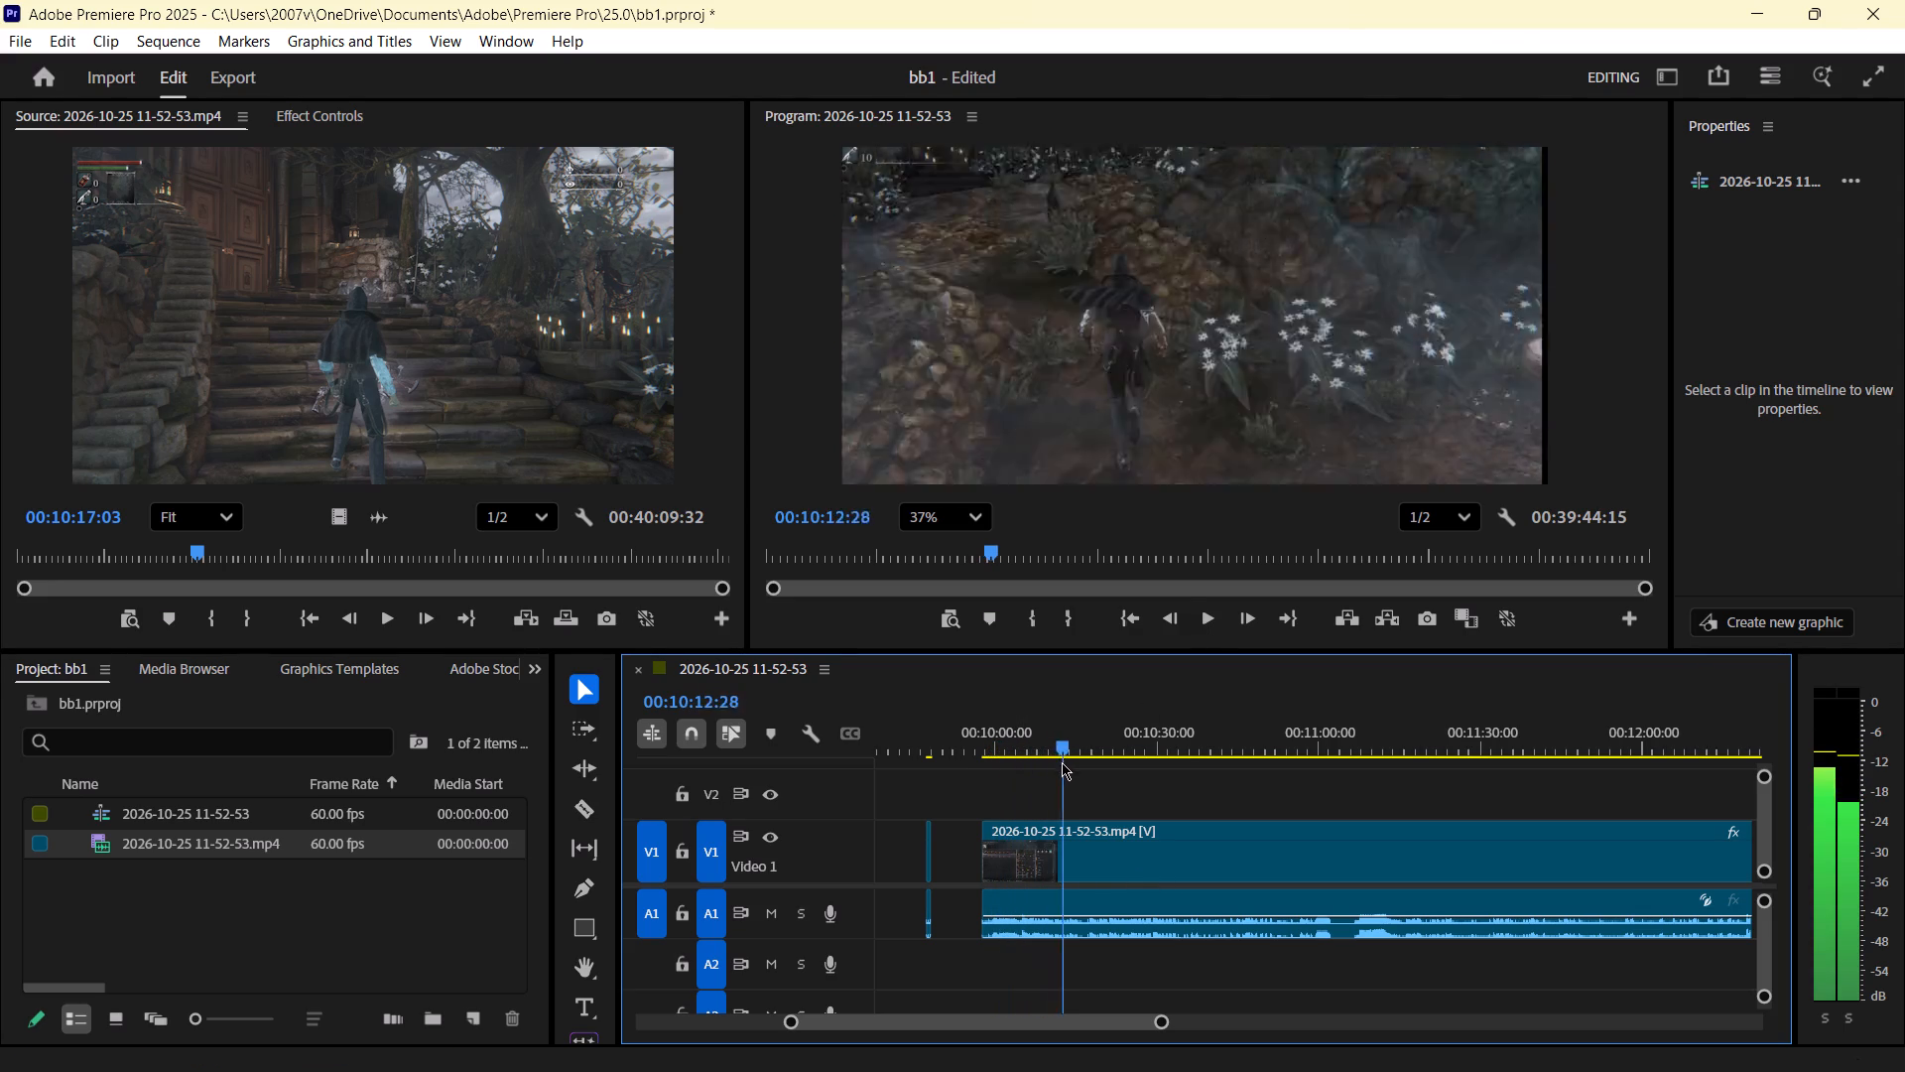
left_click_drag(1062, 762, 1167, 772)
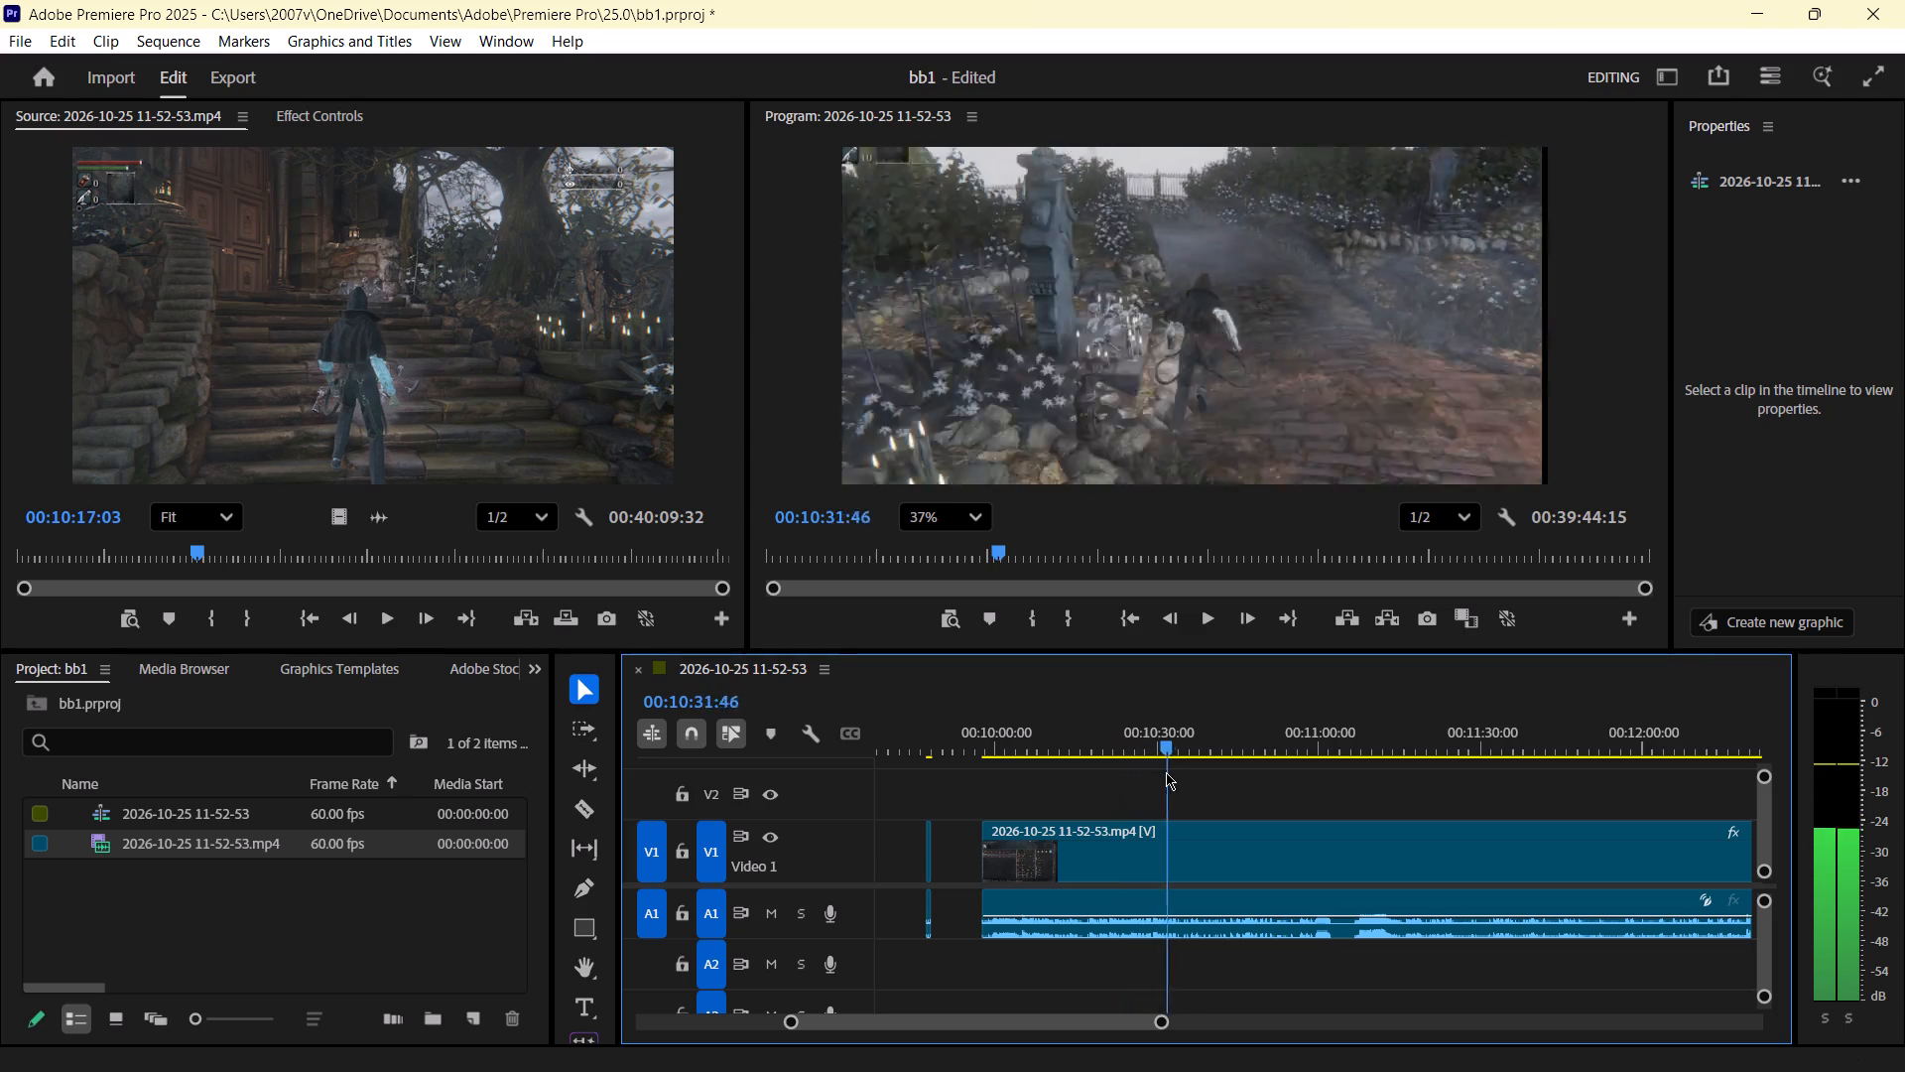
left_click_drag(1167, 772, 1217, 775)
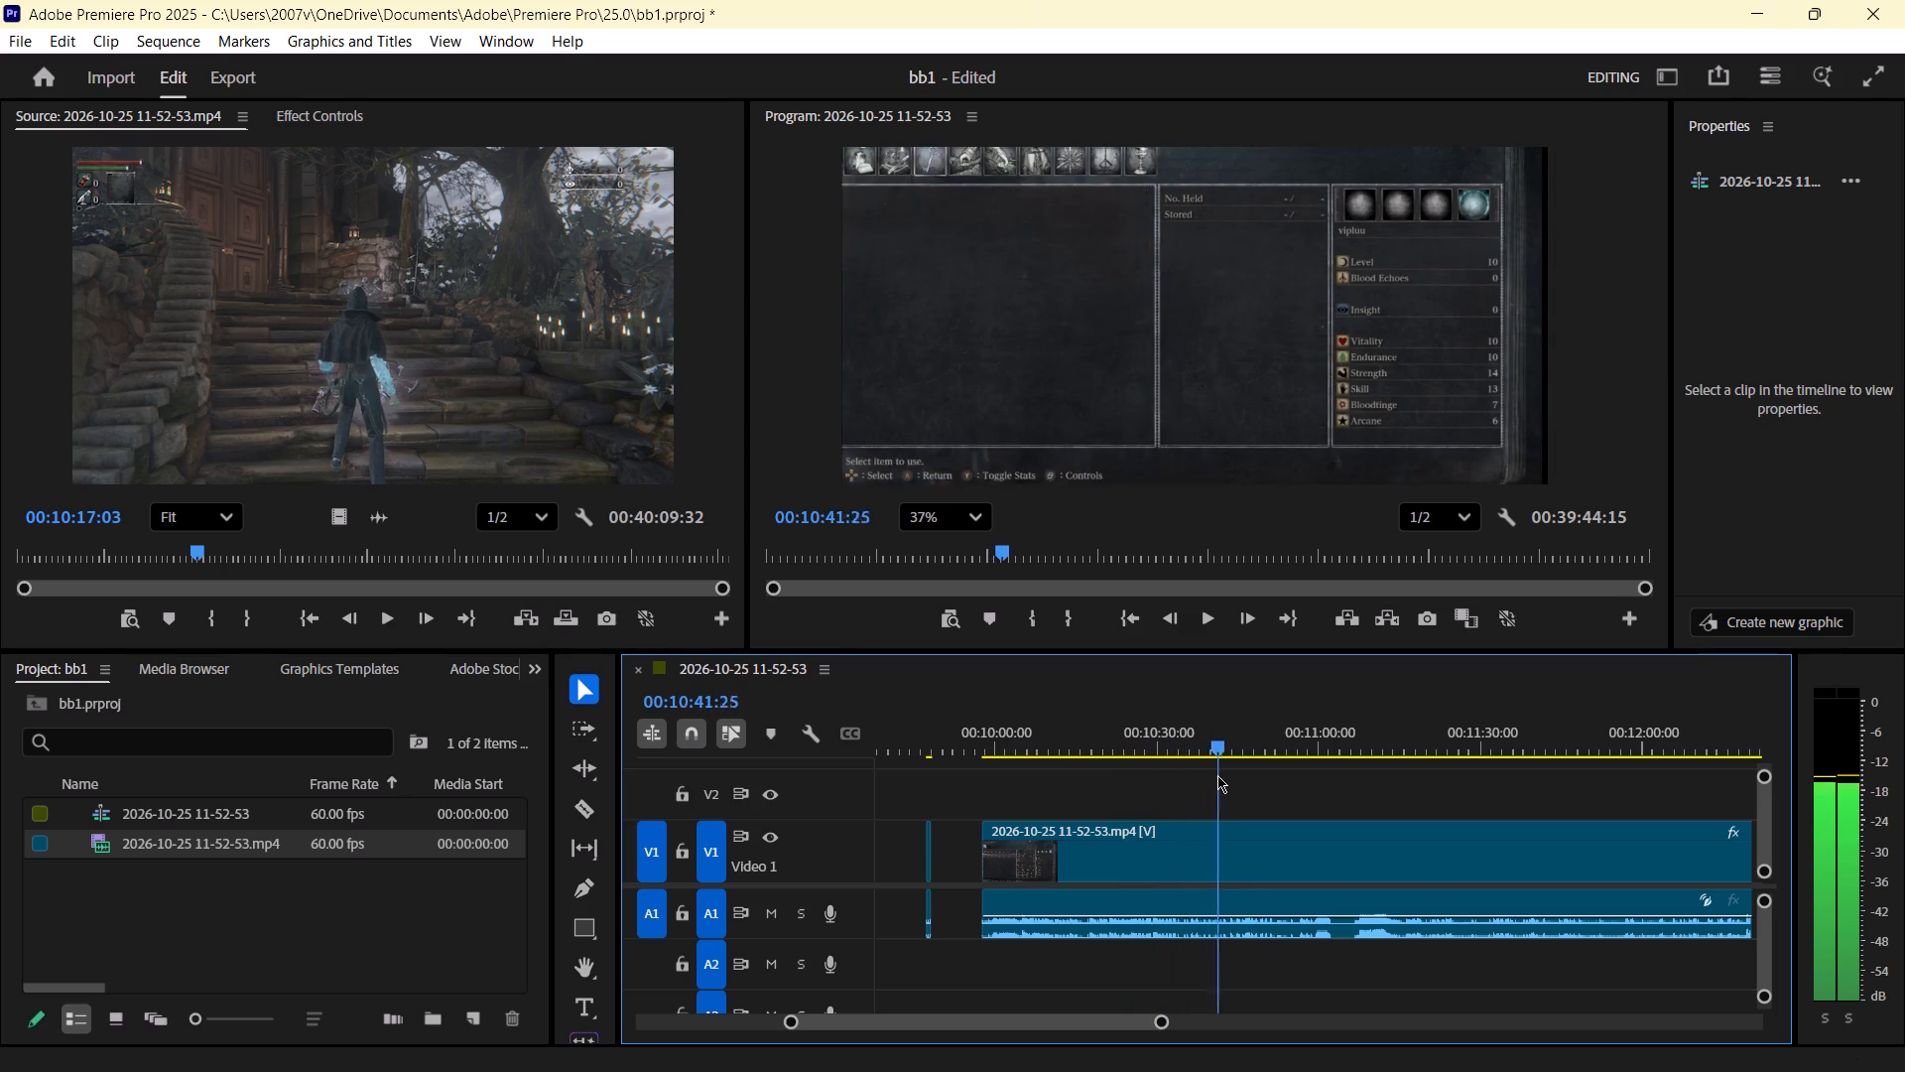
left_click_drag(1217, 775, 1271, 775)
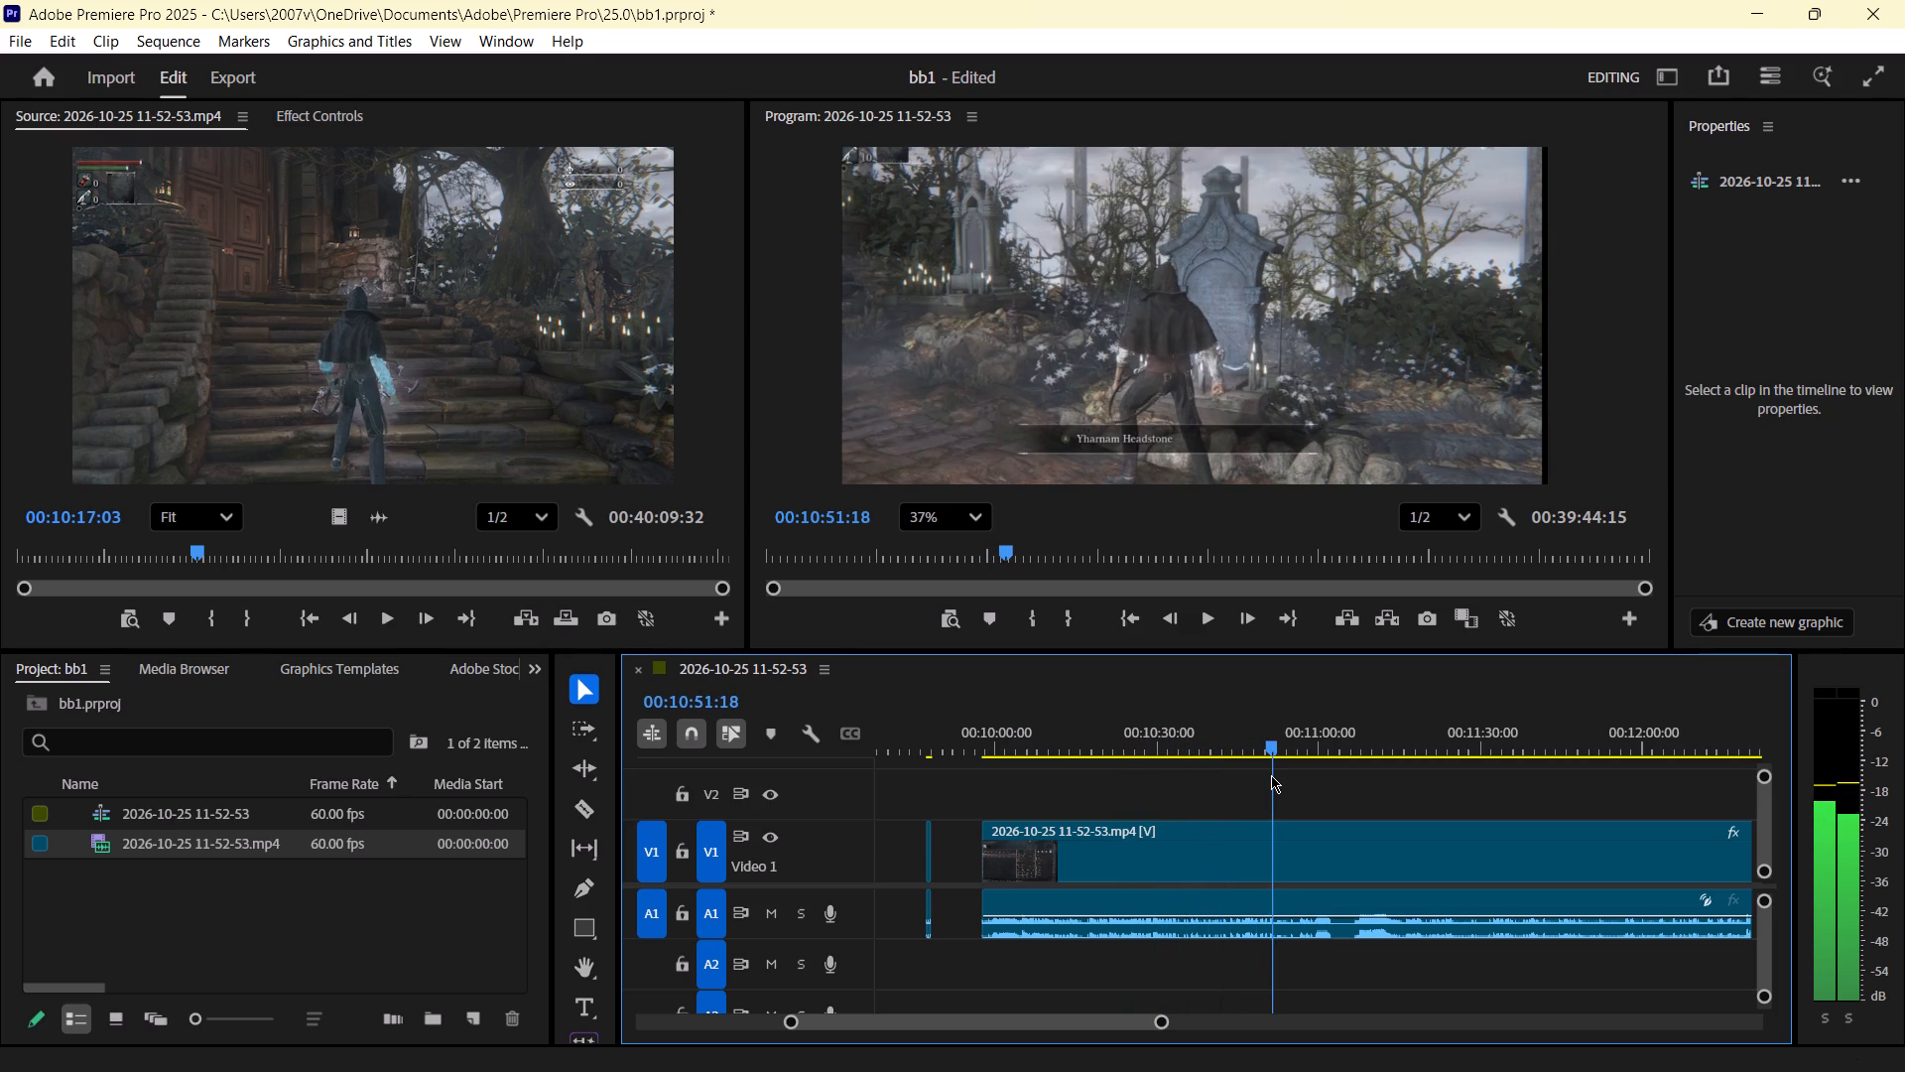
left_click_drag(1271, 775, 1275, 774)
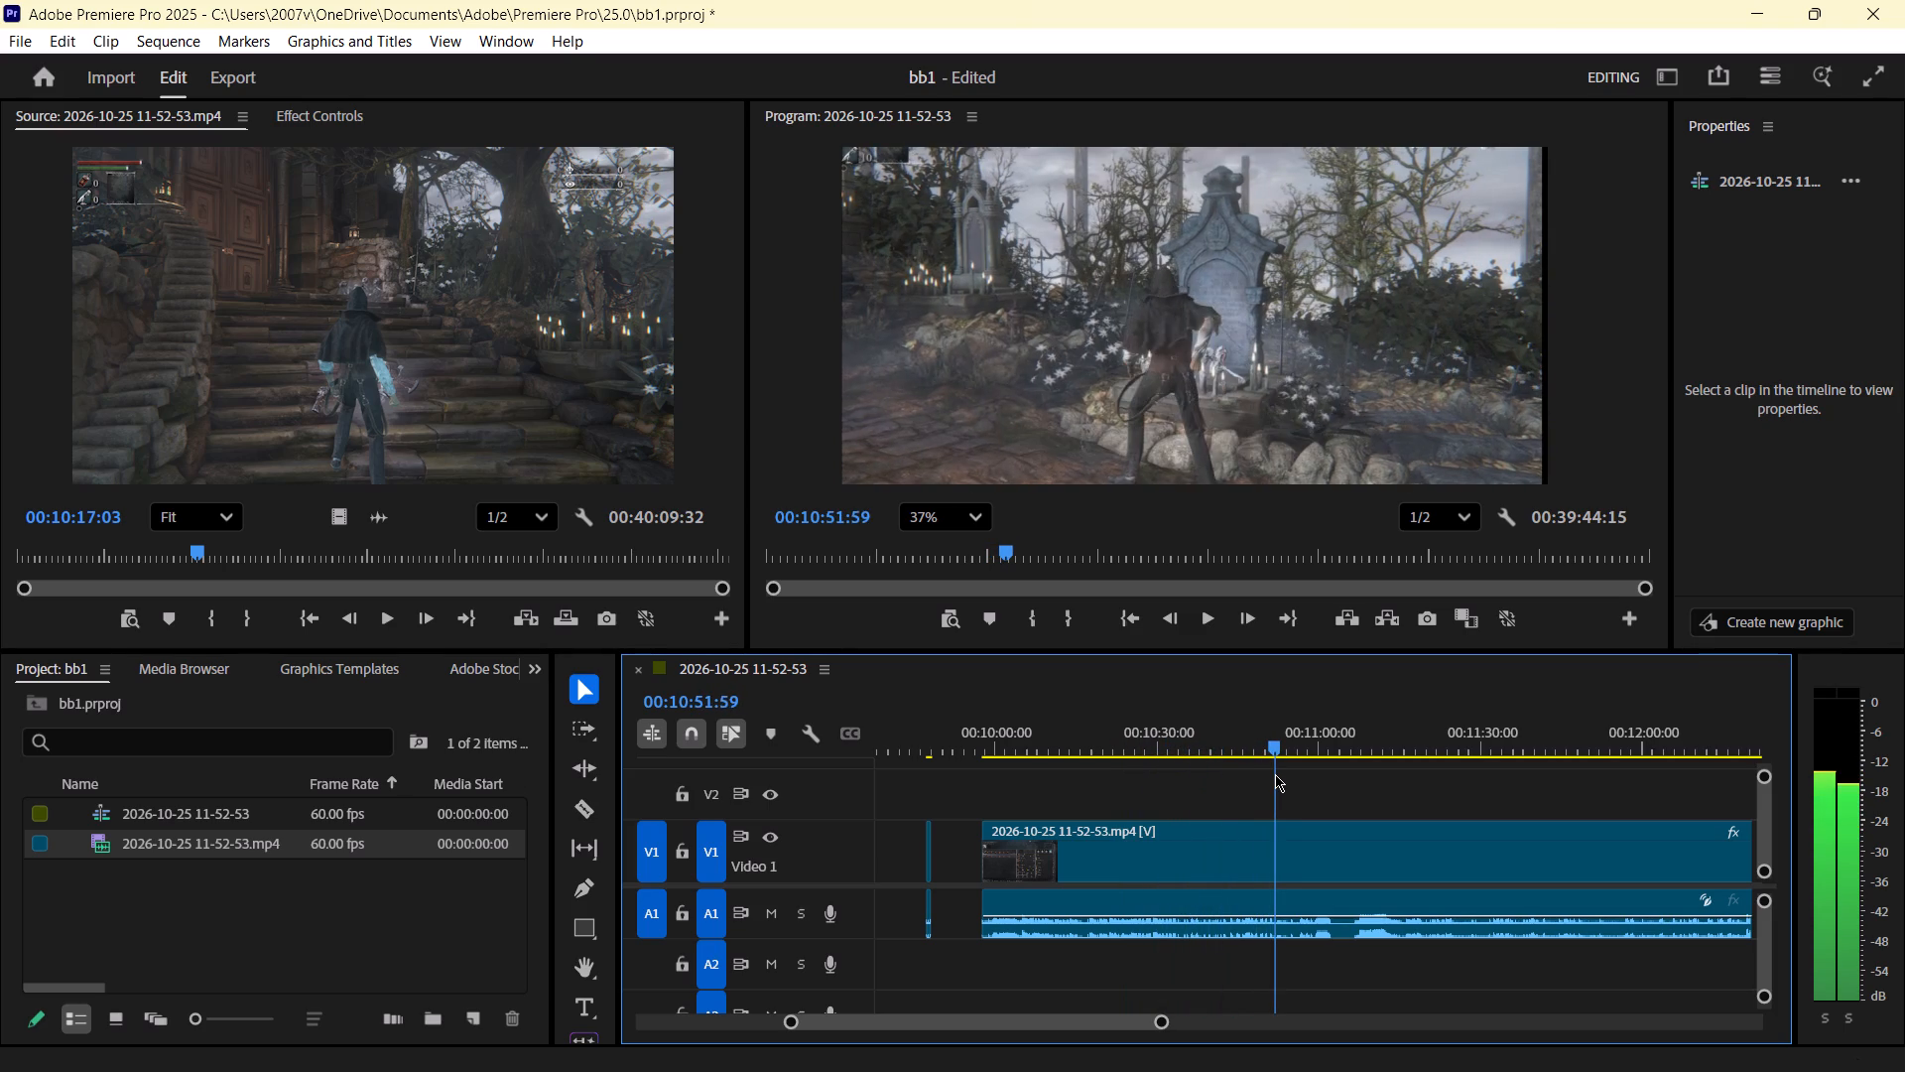
left_click_drag(1275, 774, 1292, 770)
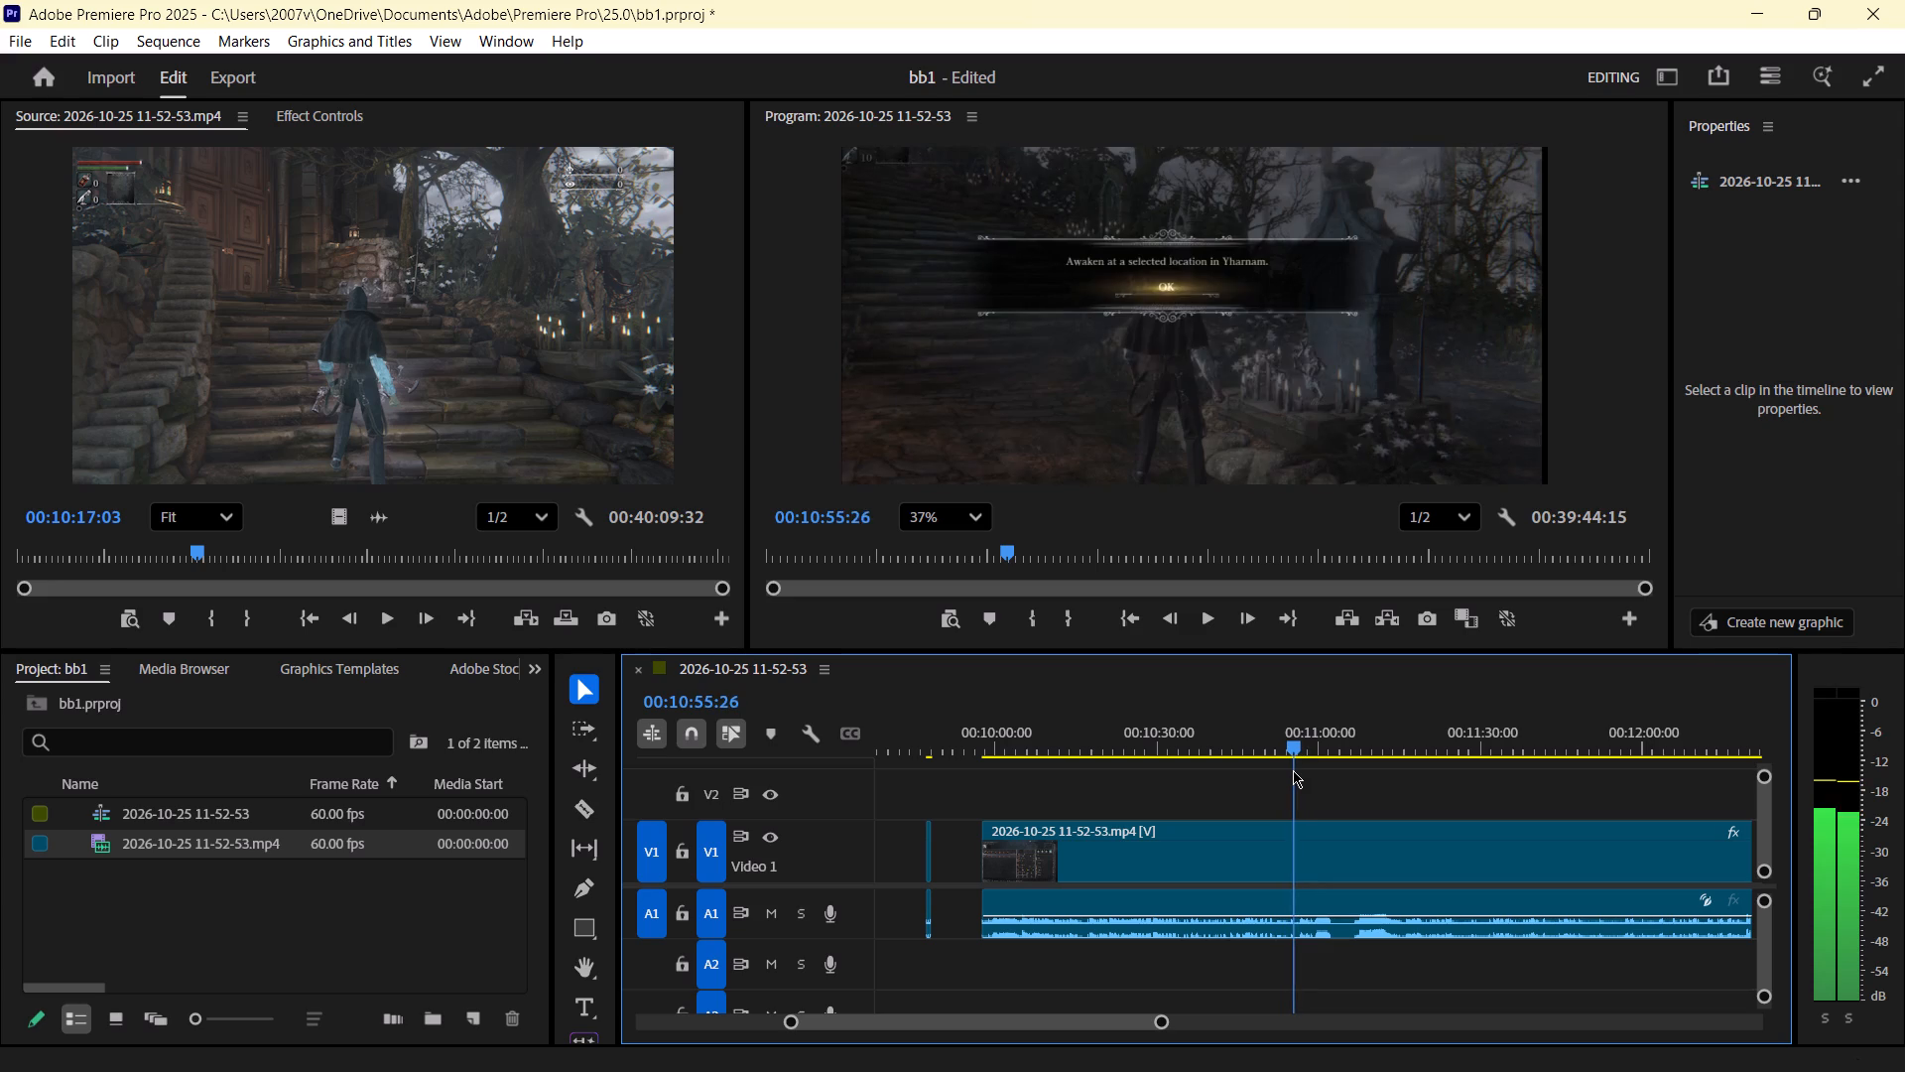
left_click_drag(1292, 770, 1300, 770)
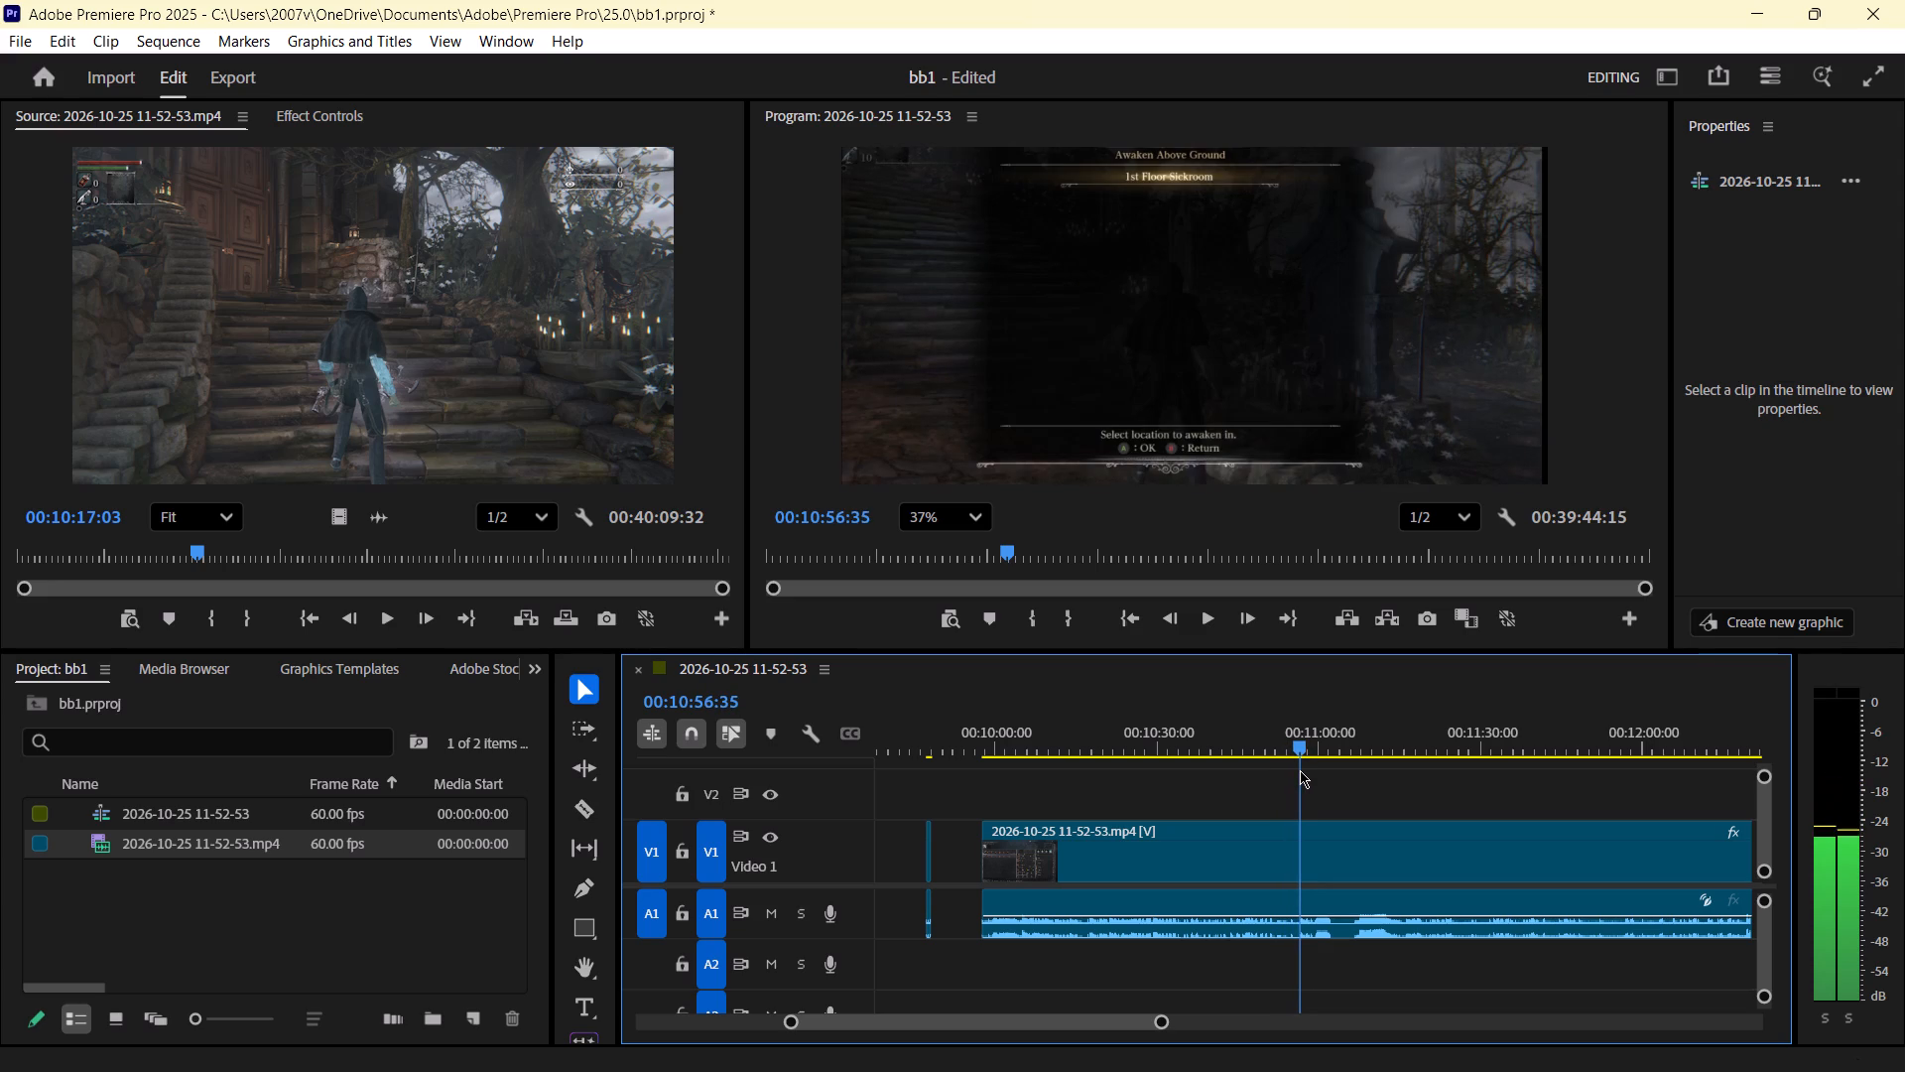
left_click_drag(1300, 770, 1292, 770)
key("c")
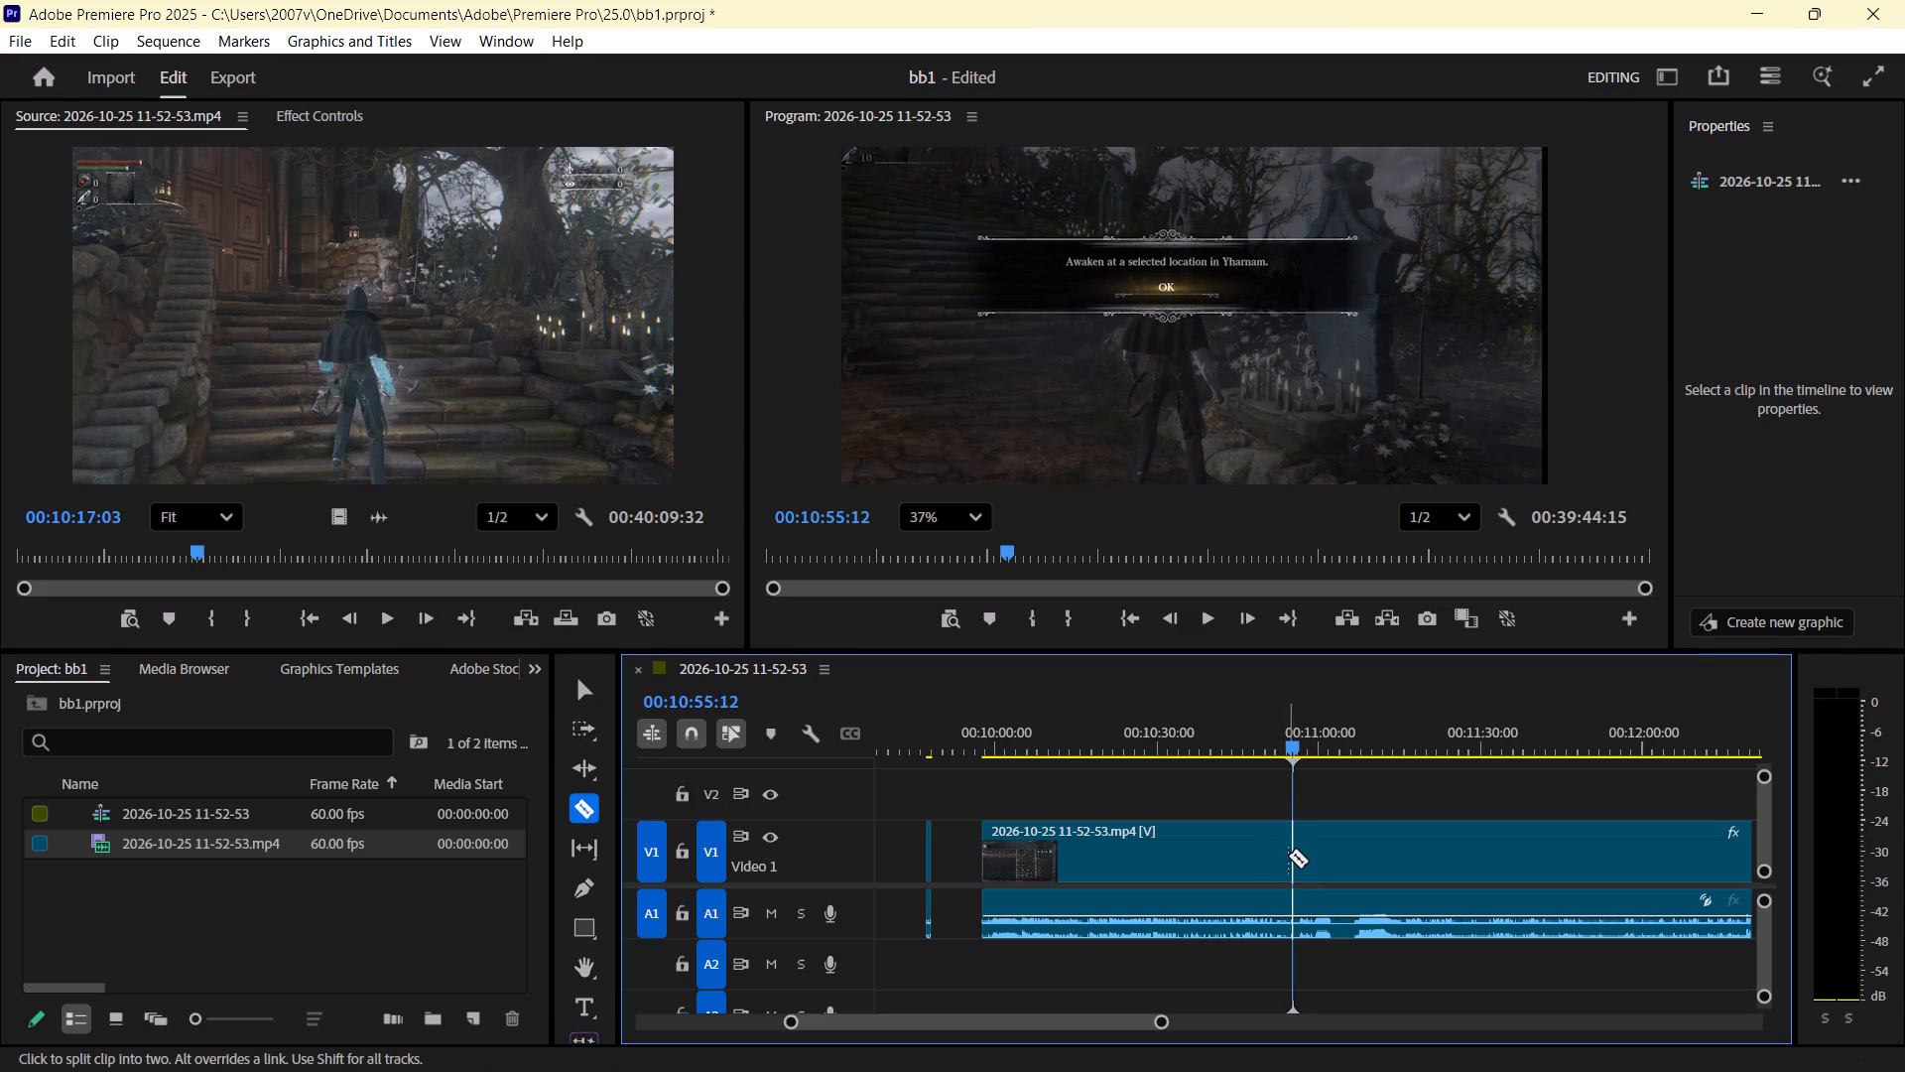
left_click(1293, 853)
Play past the awakening selection and delete the segment between the 00:09:57:45 and 00:10:55:12 cuts, leaving its gap.
key("space")
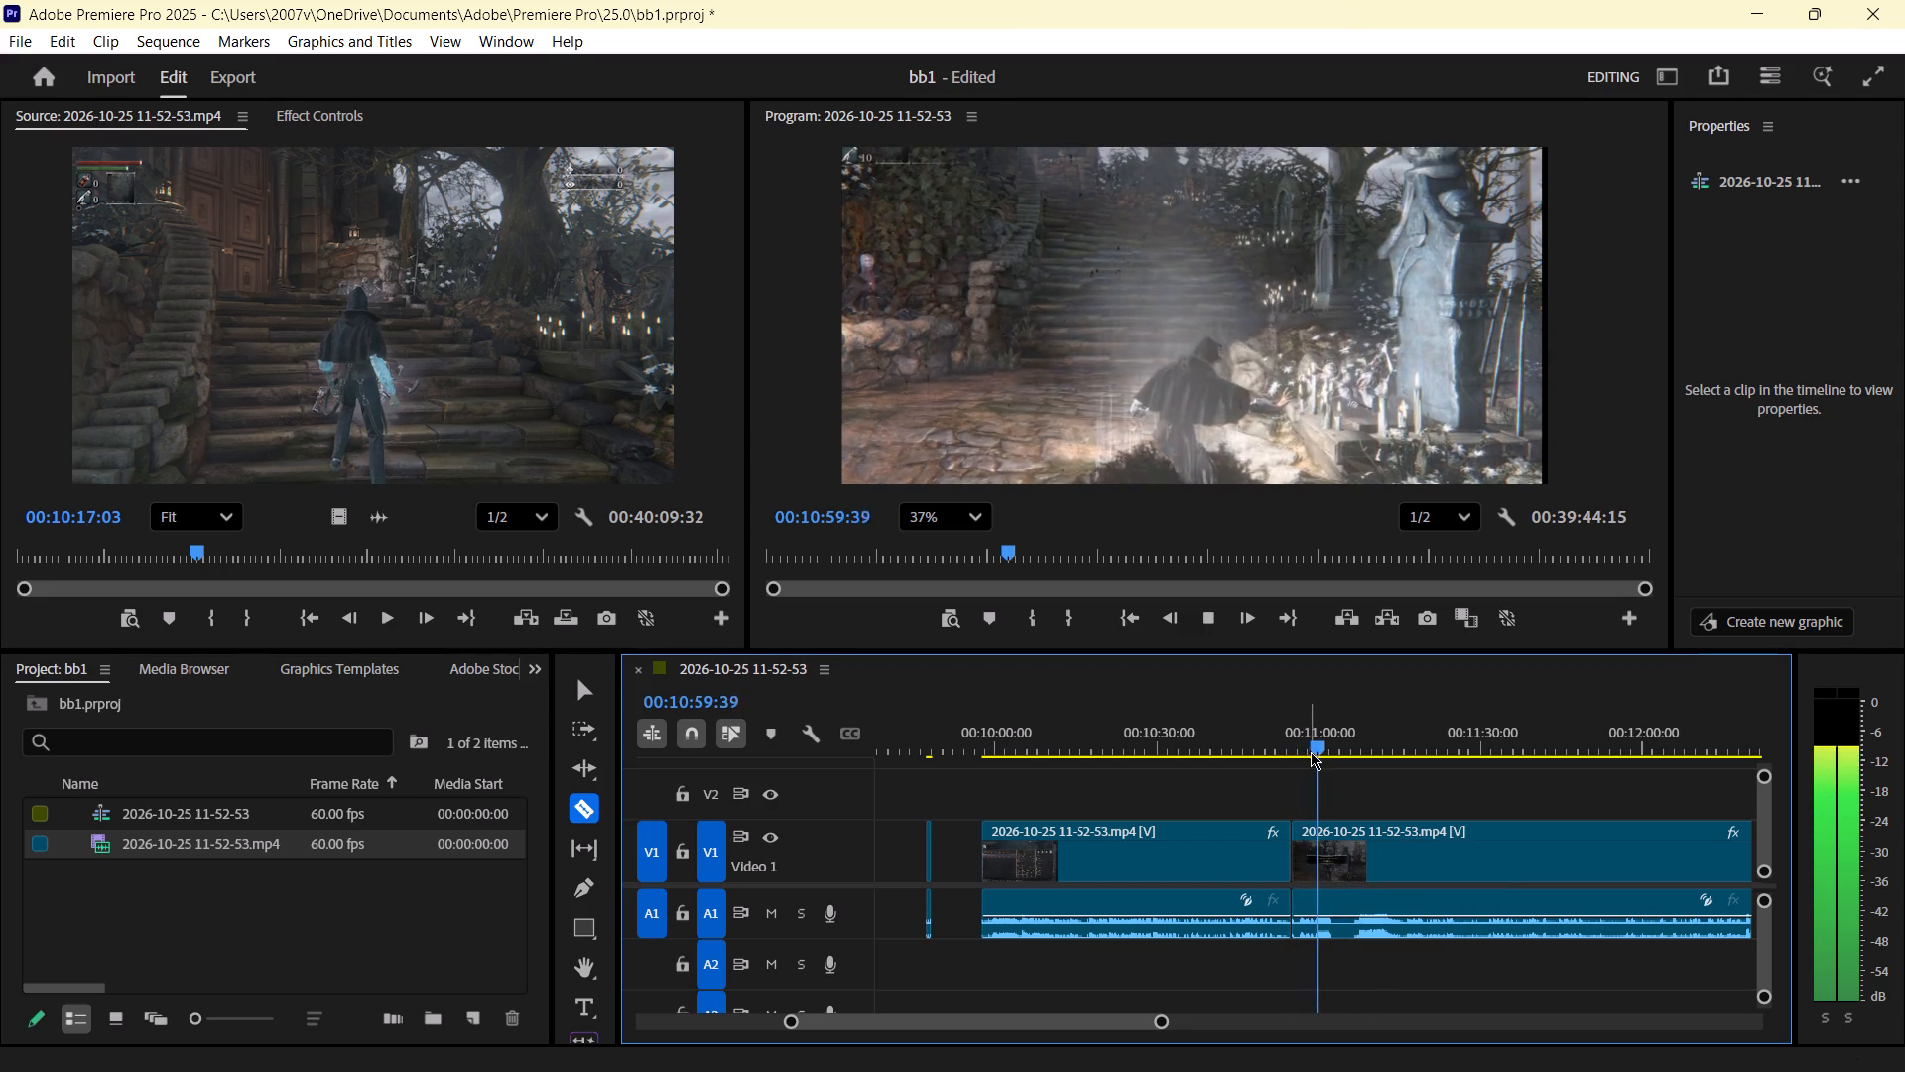
key("v")
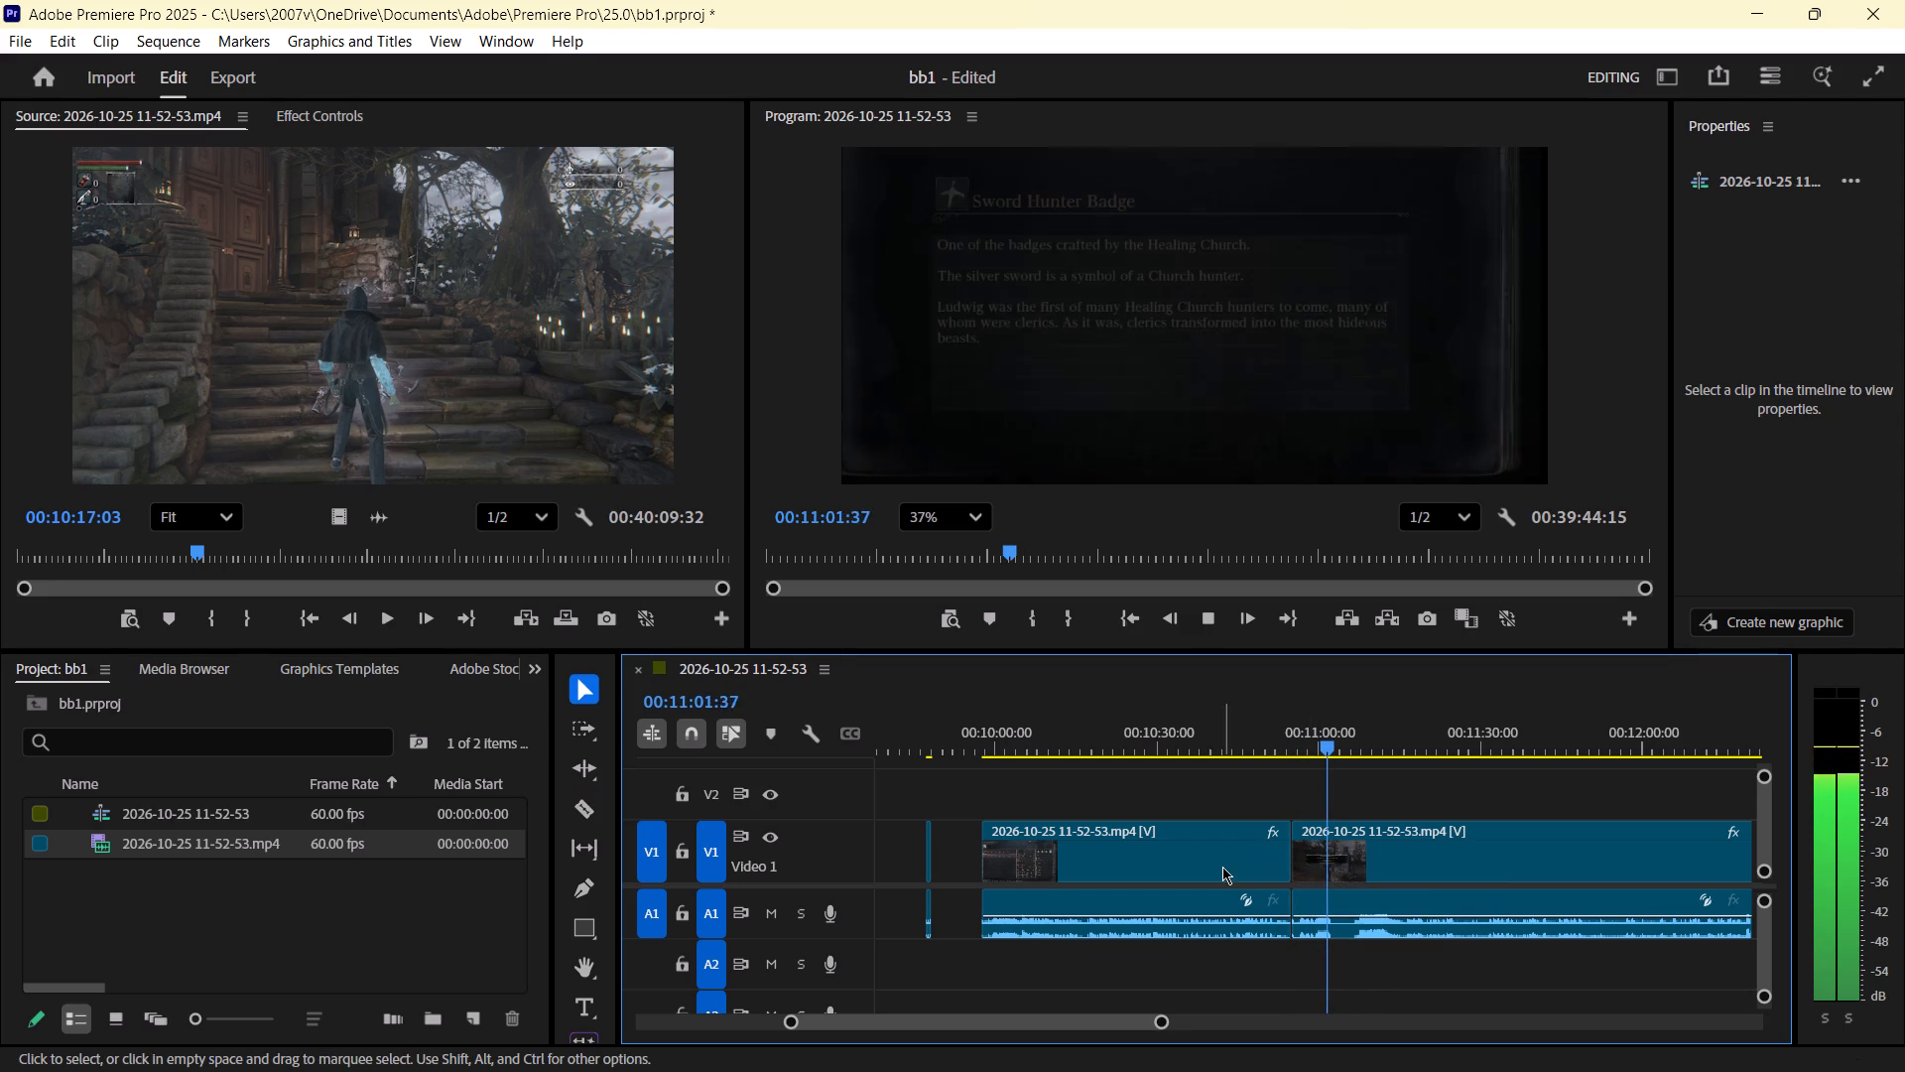
left_click(1222, 867)
key("Delete")
Cut the clip at 00:10:59:21, where the hunter kneels at the headstone before the Sword Hunter Badge loading screen.
key("space")
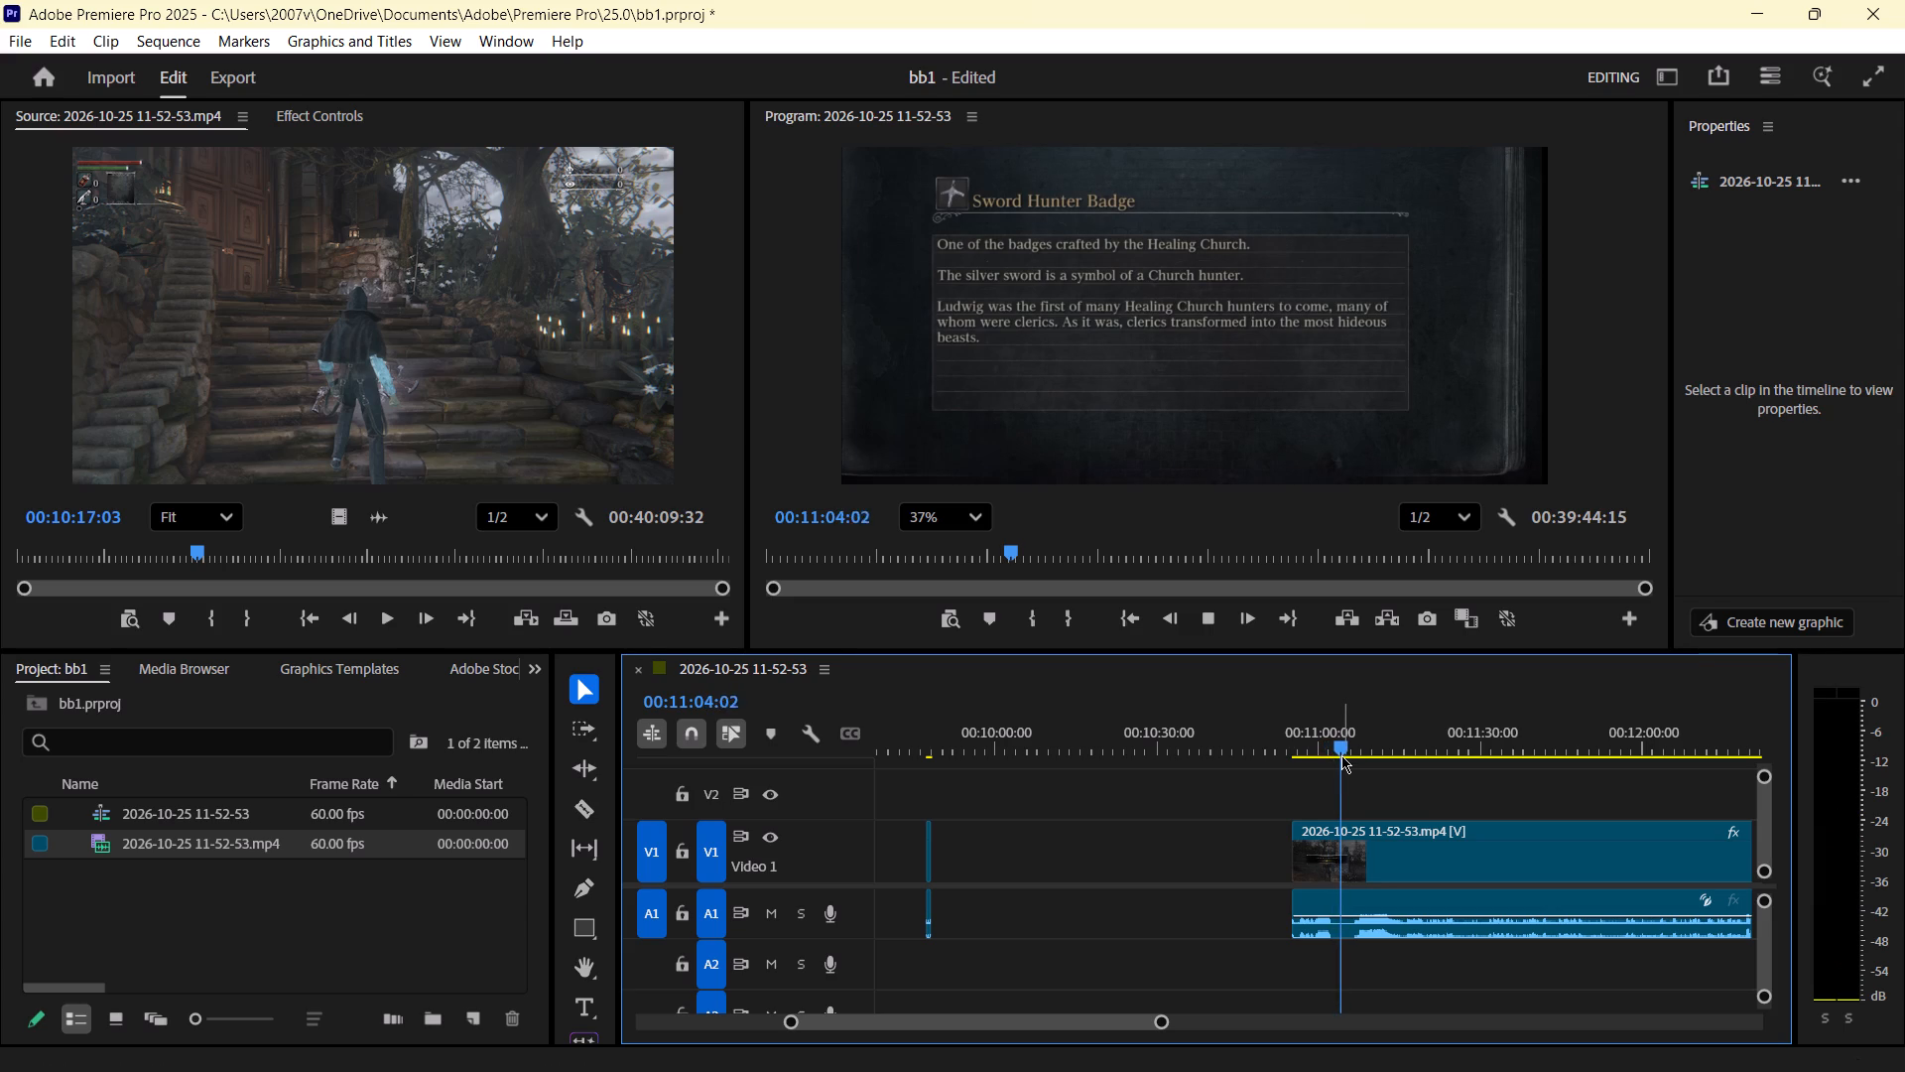
left_click_drag(1346, 741, 1320, 751)
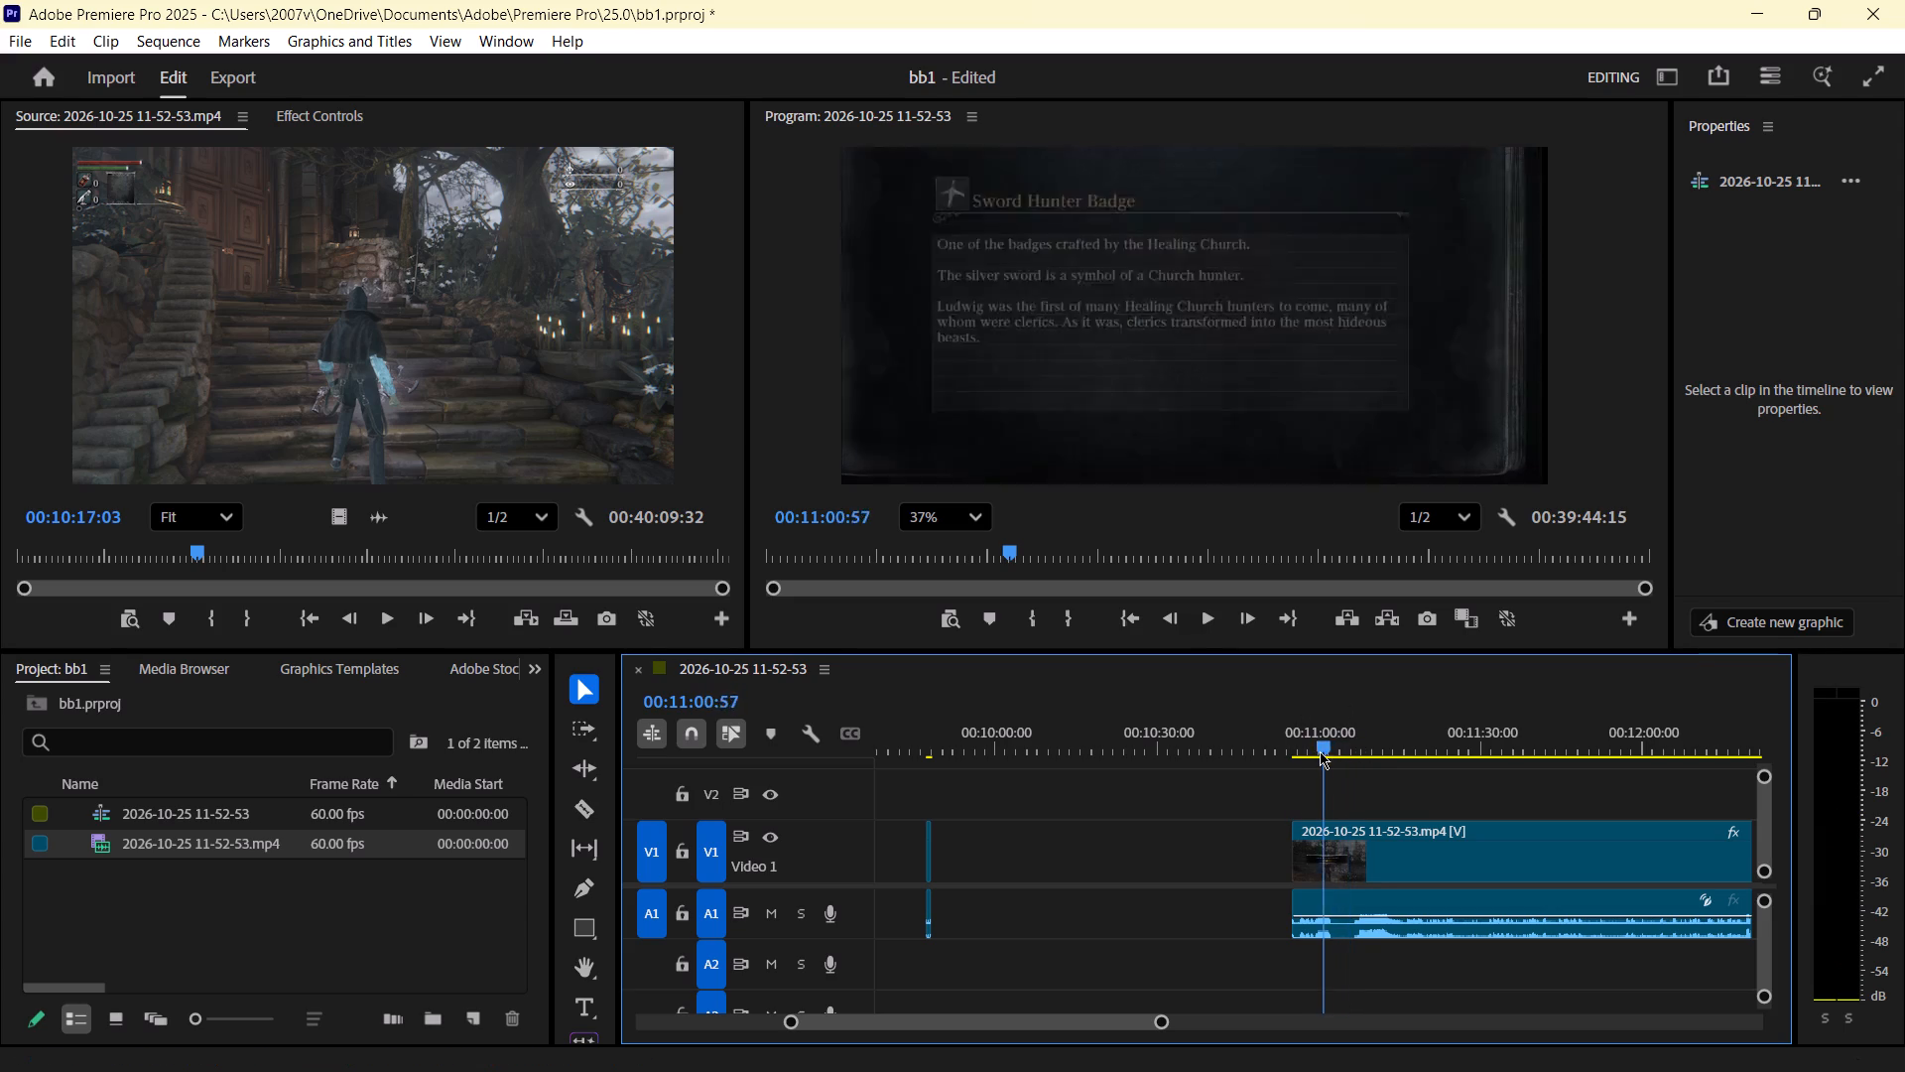
left_click_drag(1320, 751, 1313, 755)
key("c")
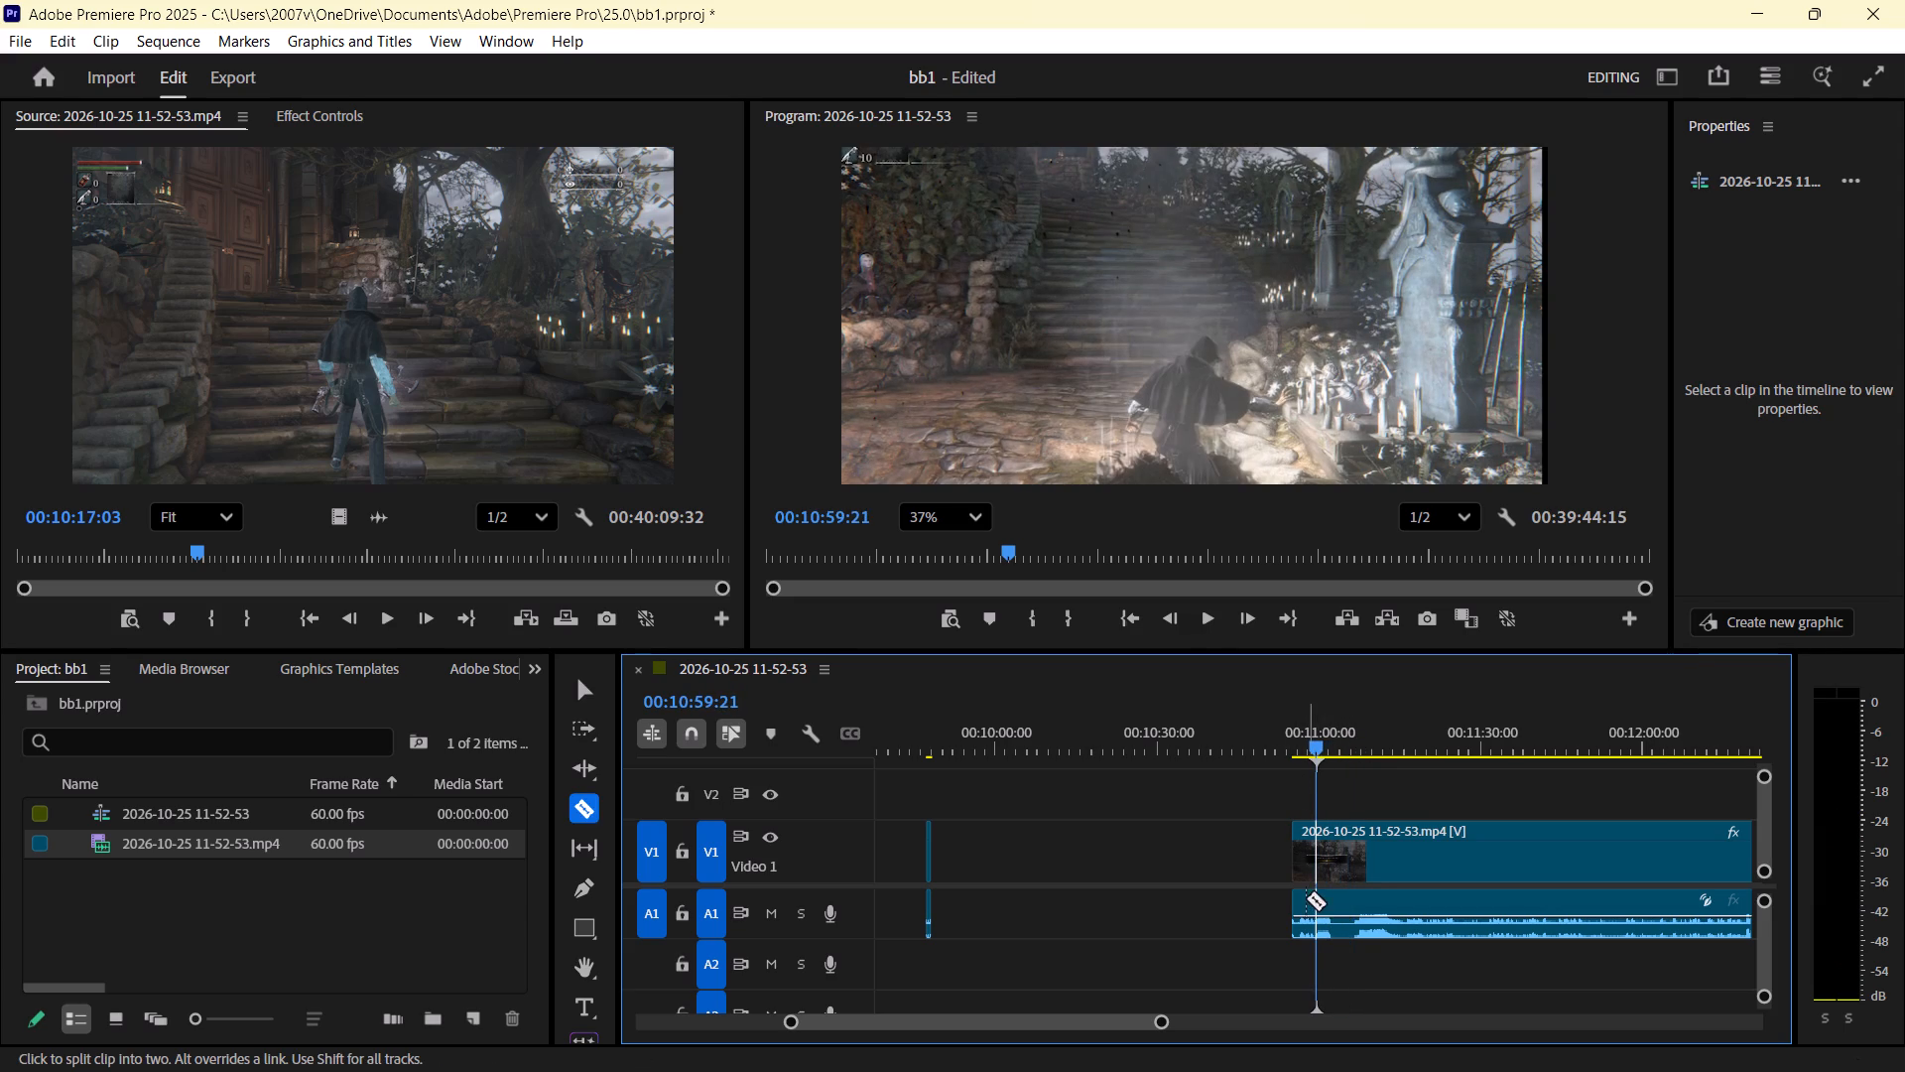
left_click(1317, 895)
Scrub through the footage after the 00:10:59:21 cut, from Iosefka's Clinic past the gate and back to the beast fight.
key("space")
left_click_drag(1322, 744, 1367, 748)
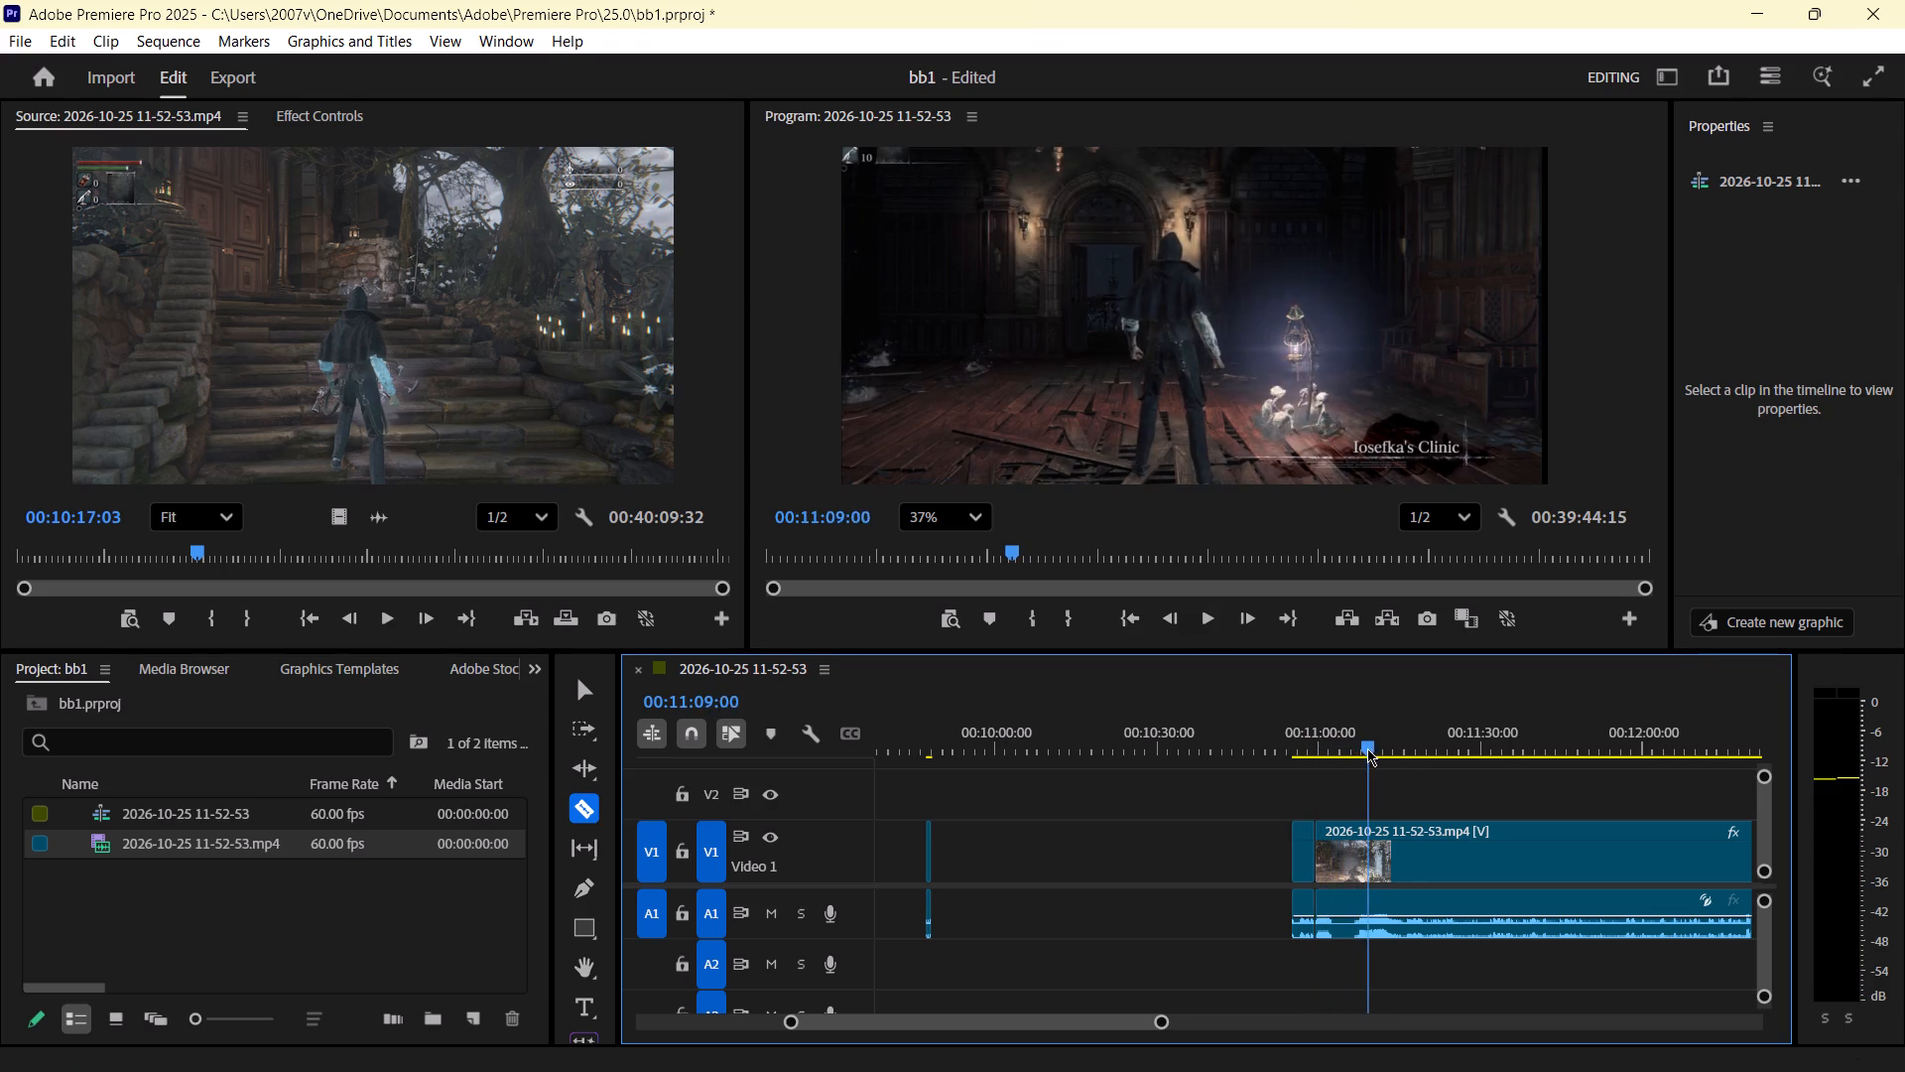
left_click_drag(1367, 748, 1475, 752)
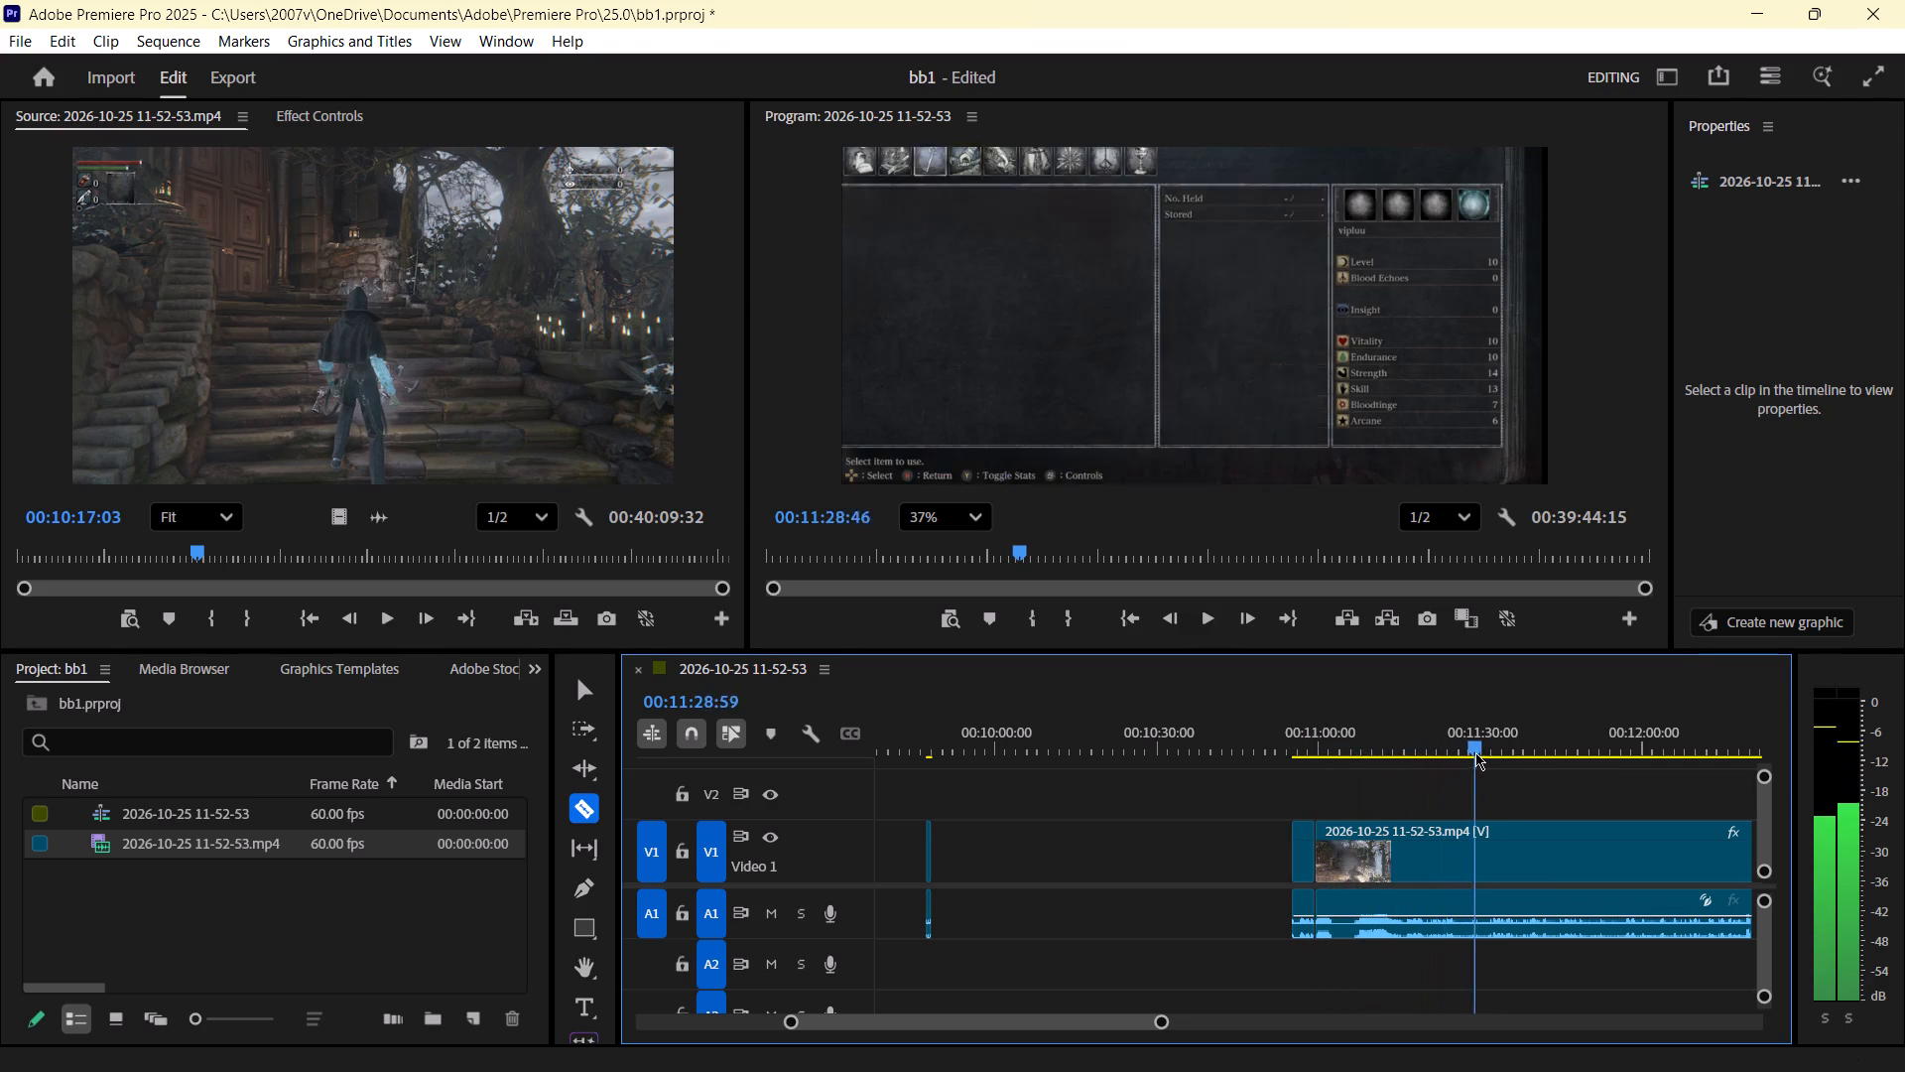
left_click_drag(1475, 752, 1607, 757)
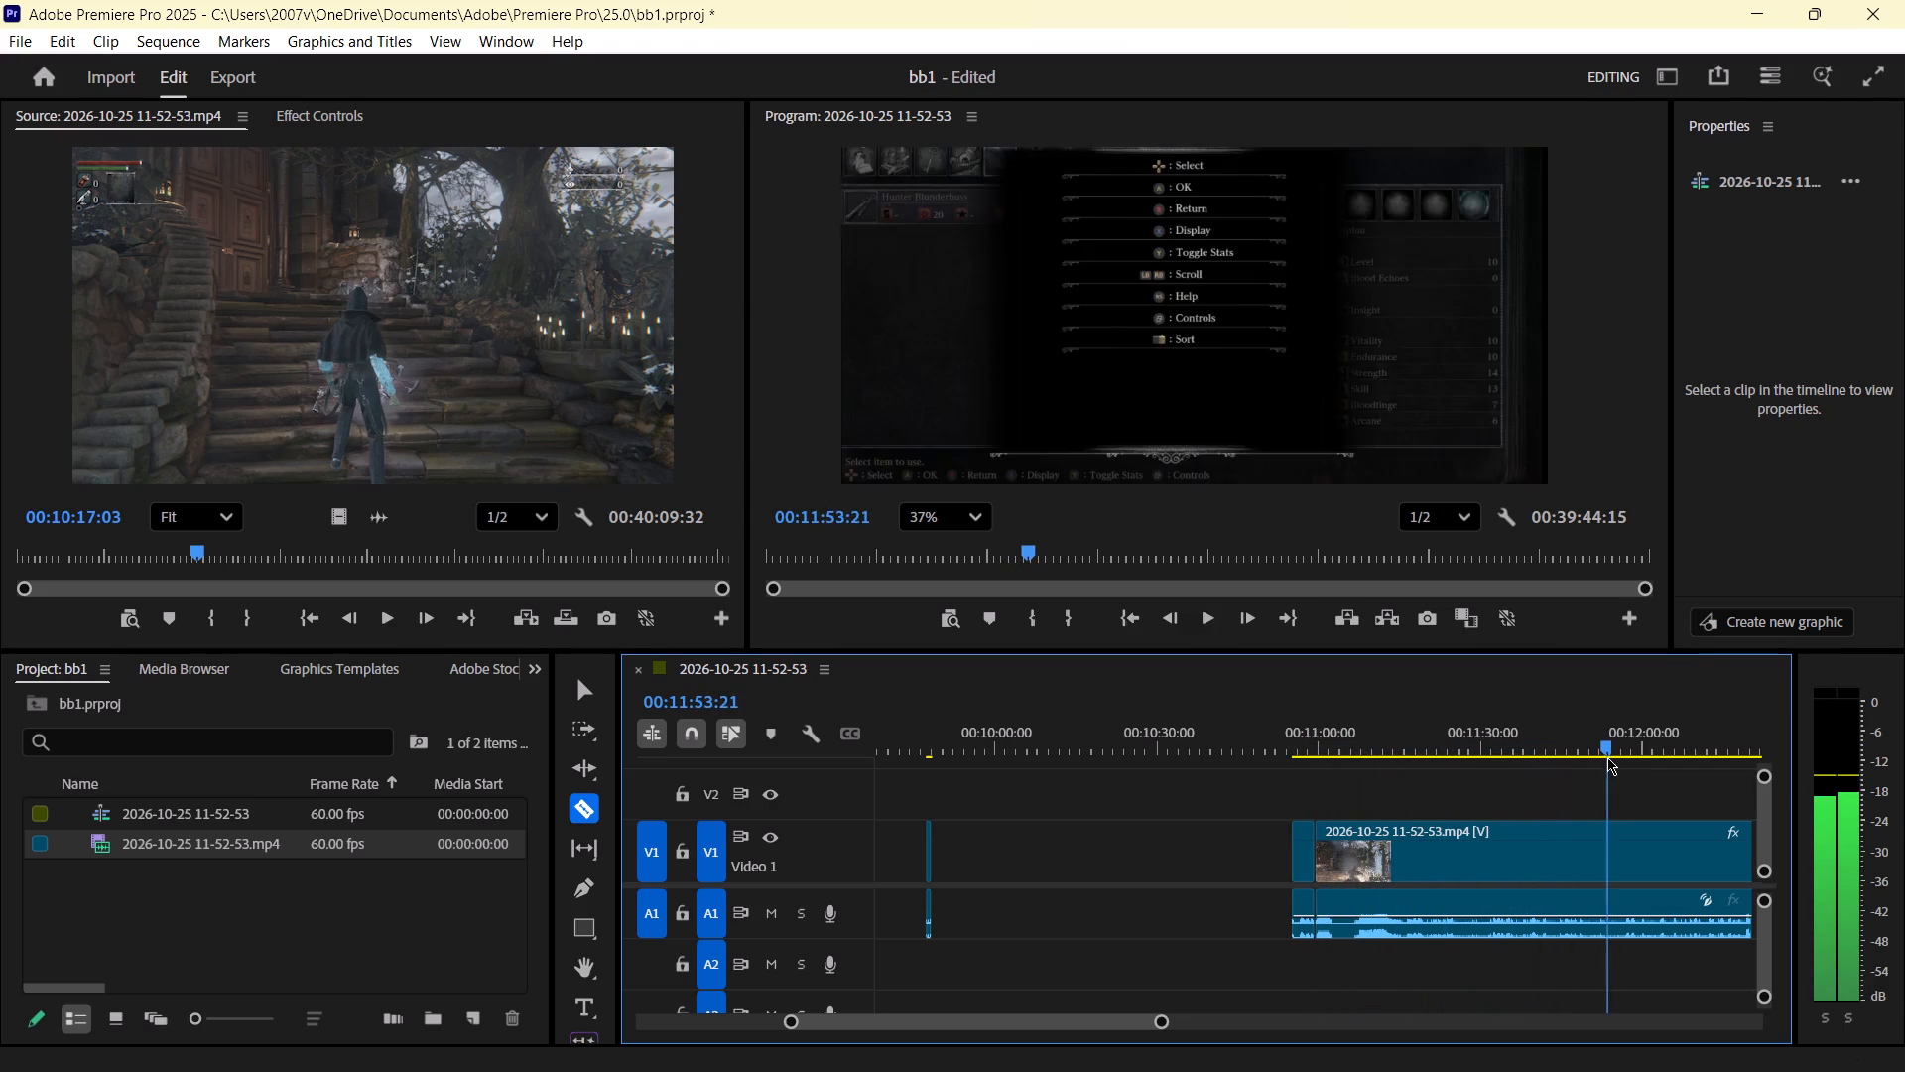
left_click_drag(1607, 757, 1738, 771)
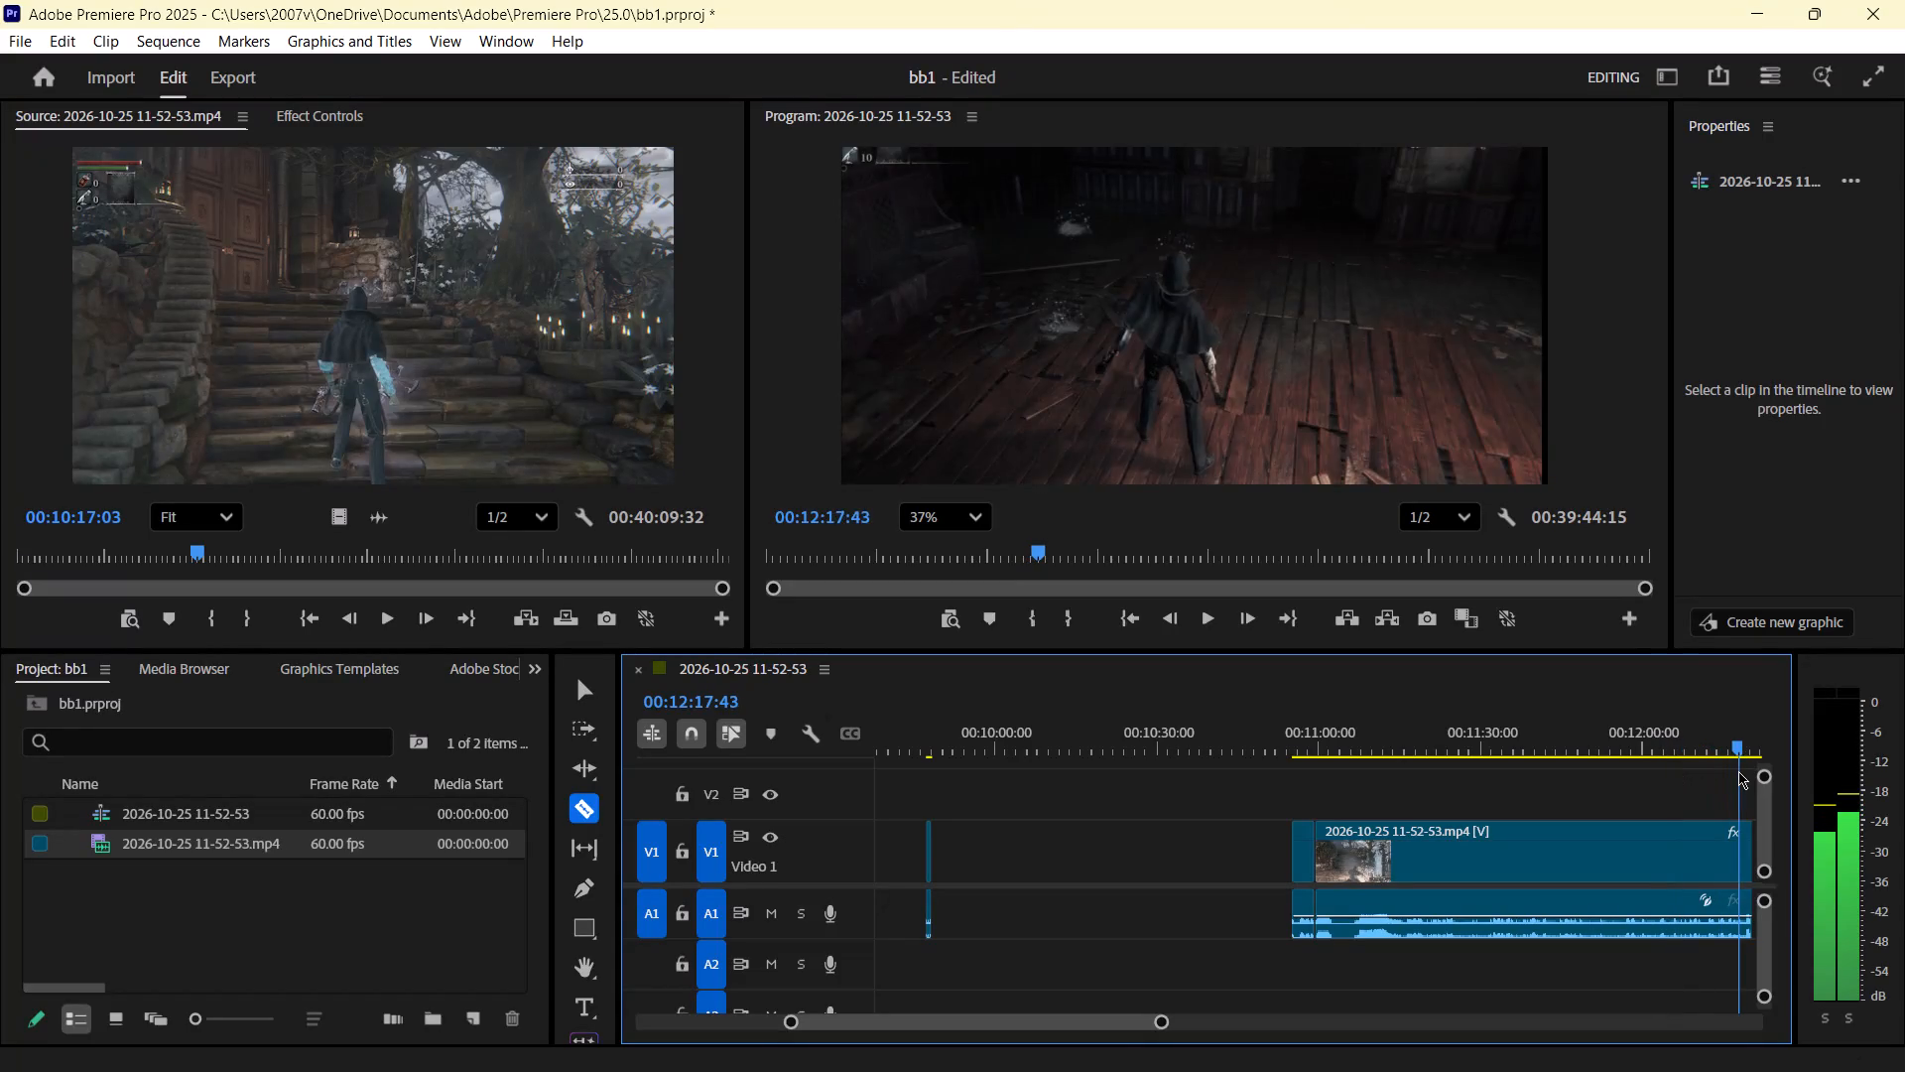
left_click_drag(1738, 771, 1770, 784)
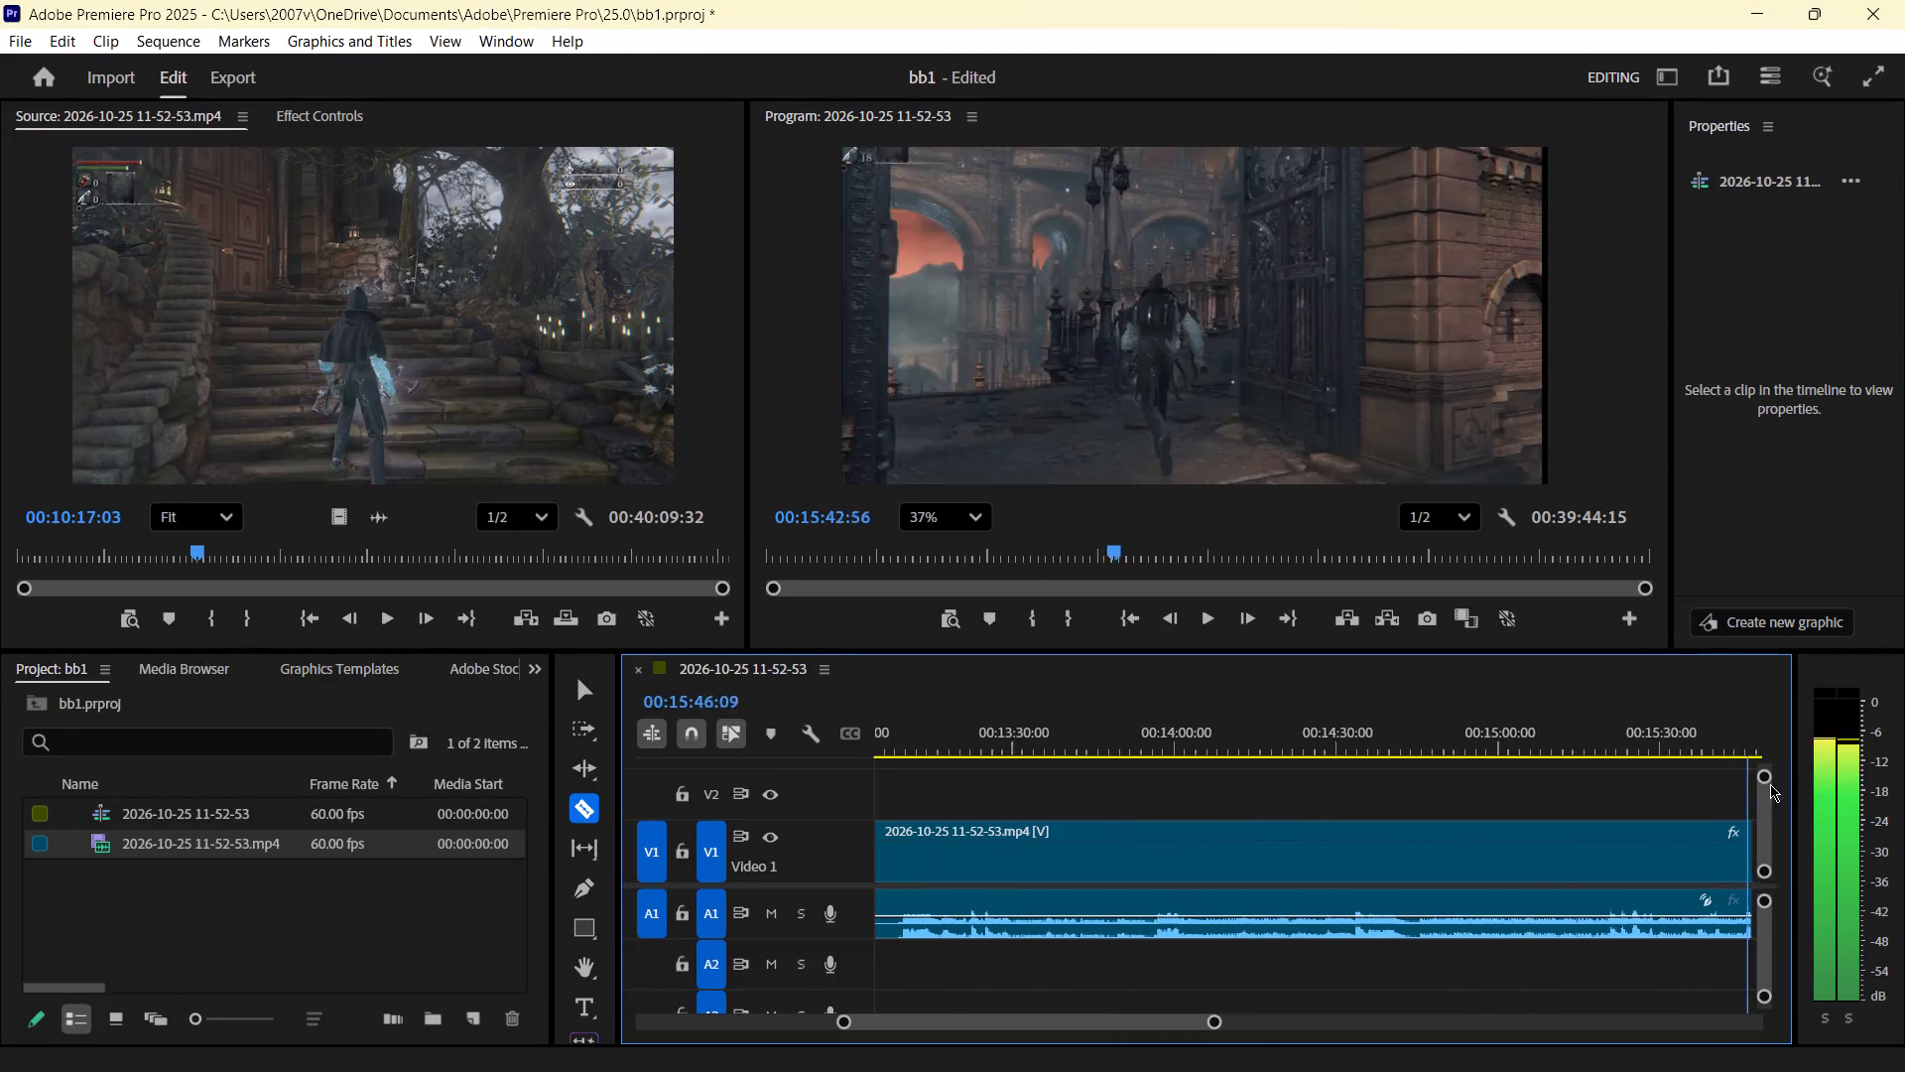
left_click_drag(1770, 784, 1286, 788)
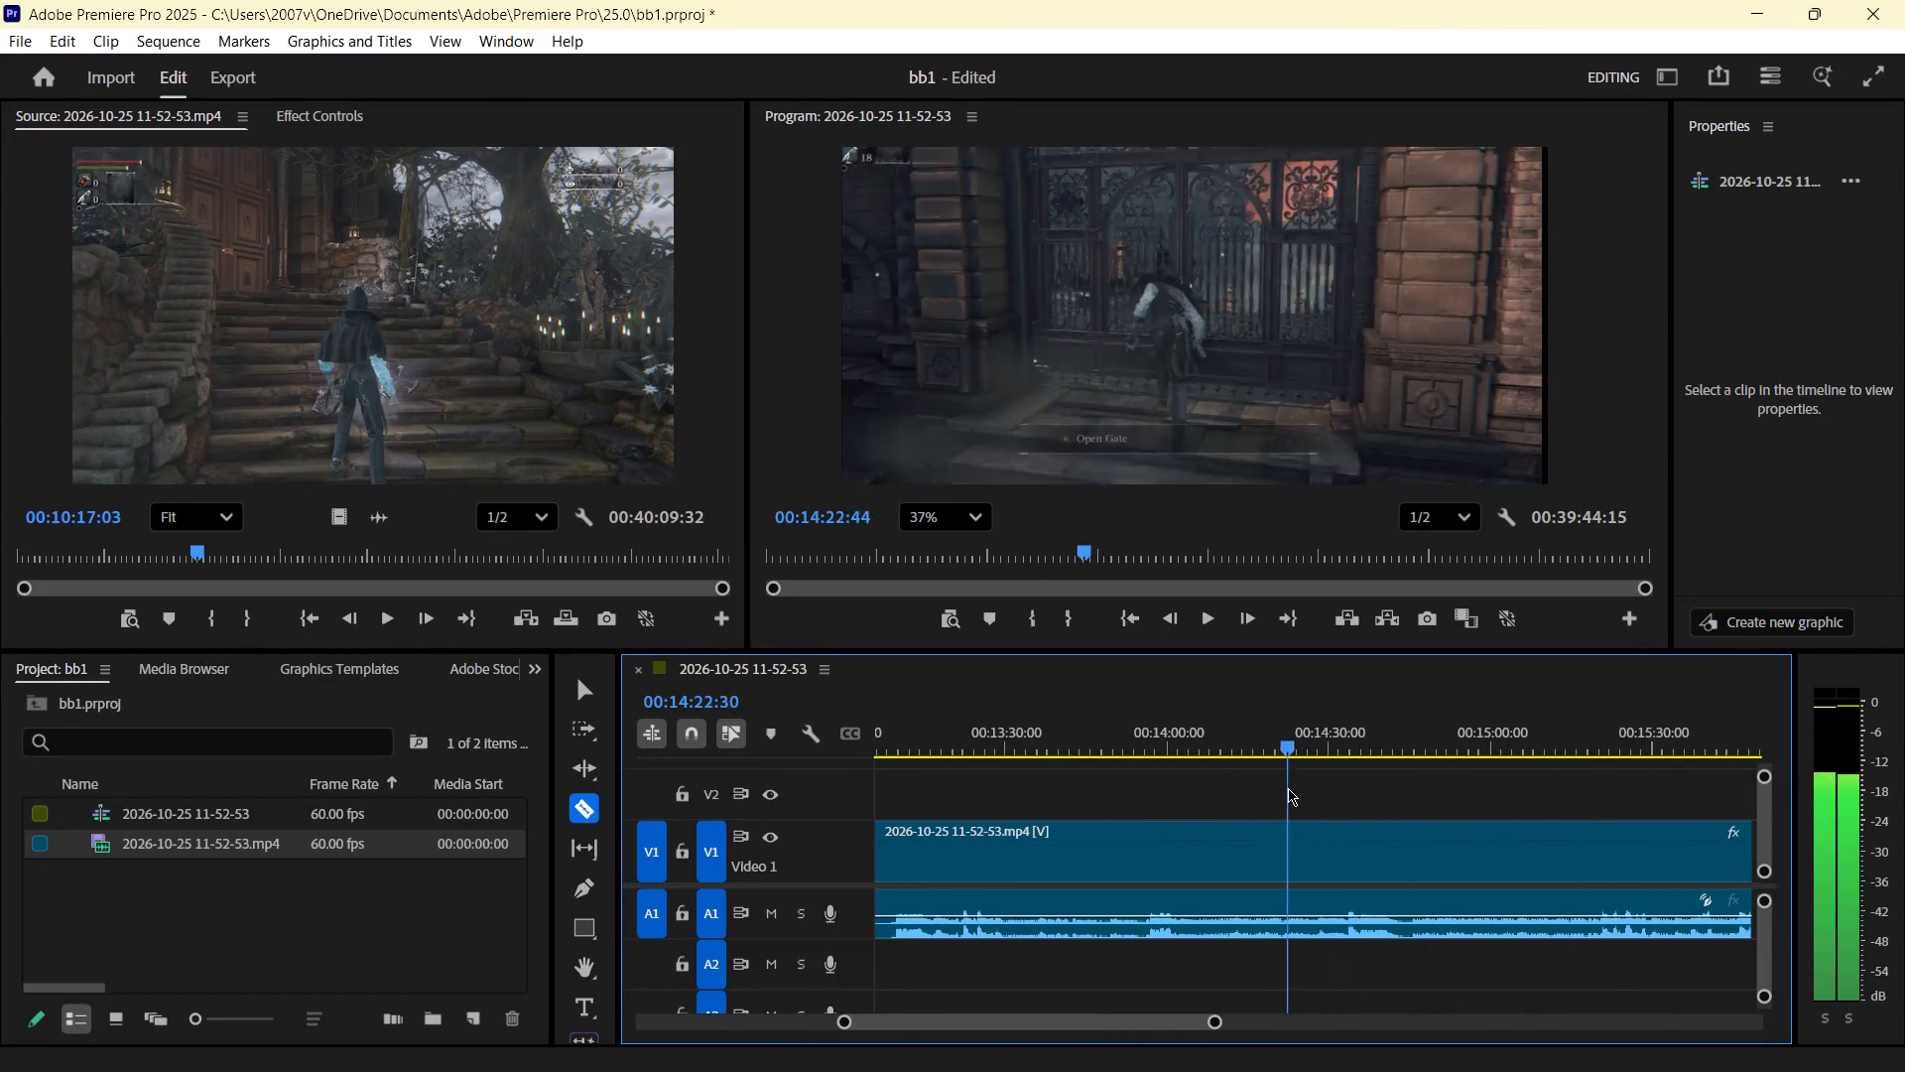
left_click_drag(1286, 788, 1144, 783)
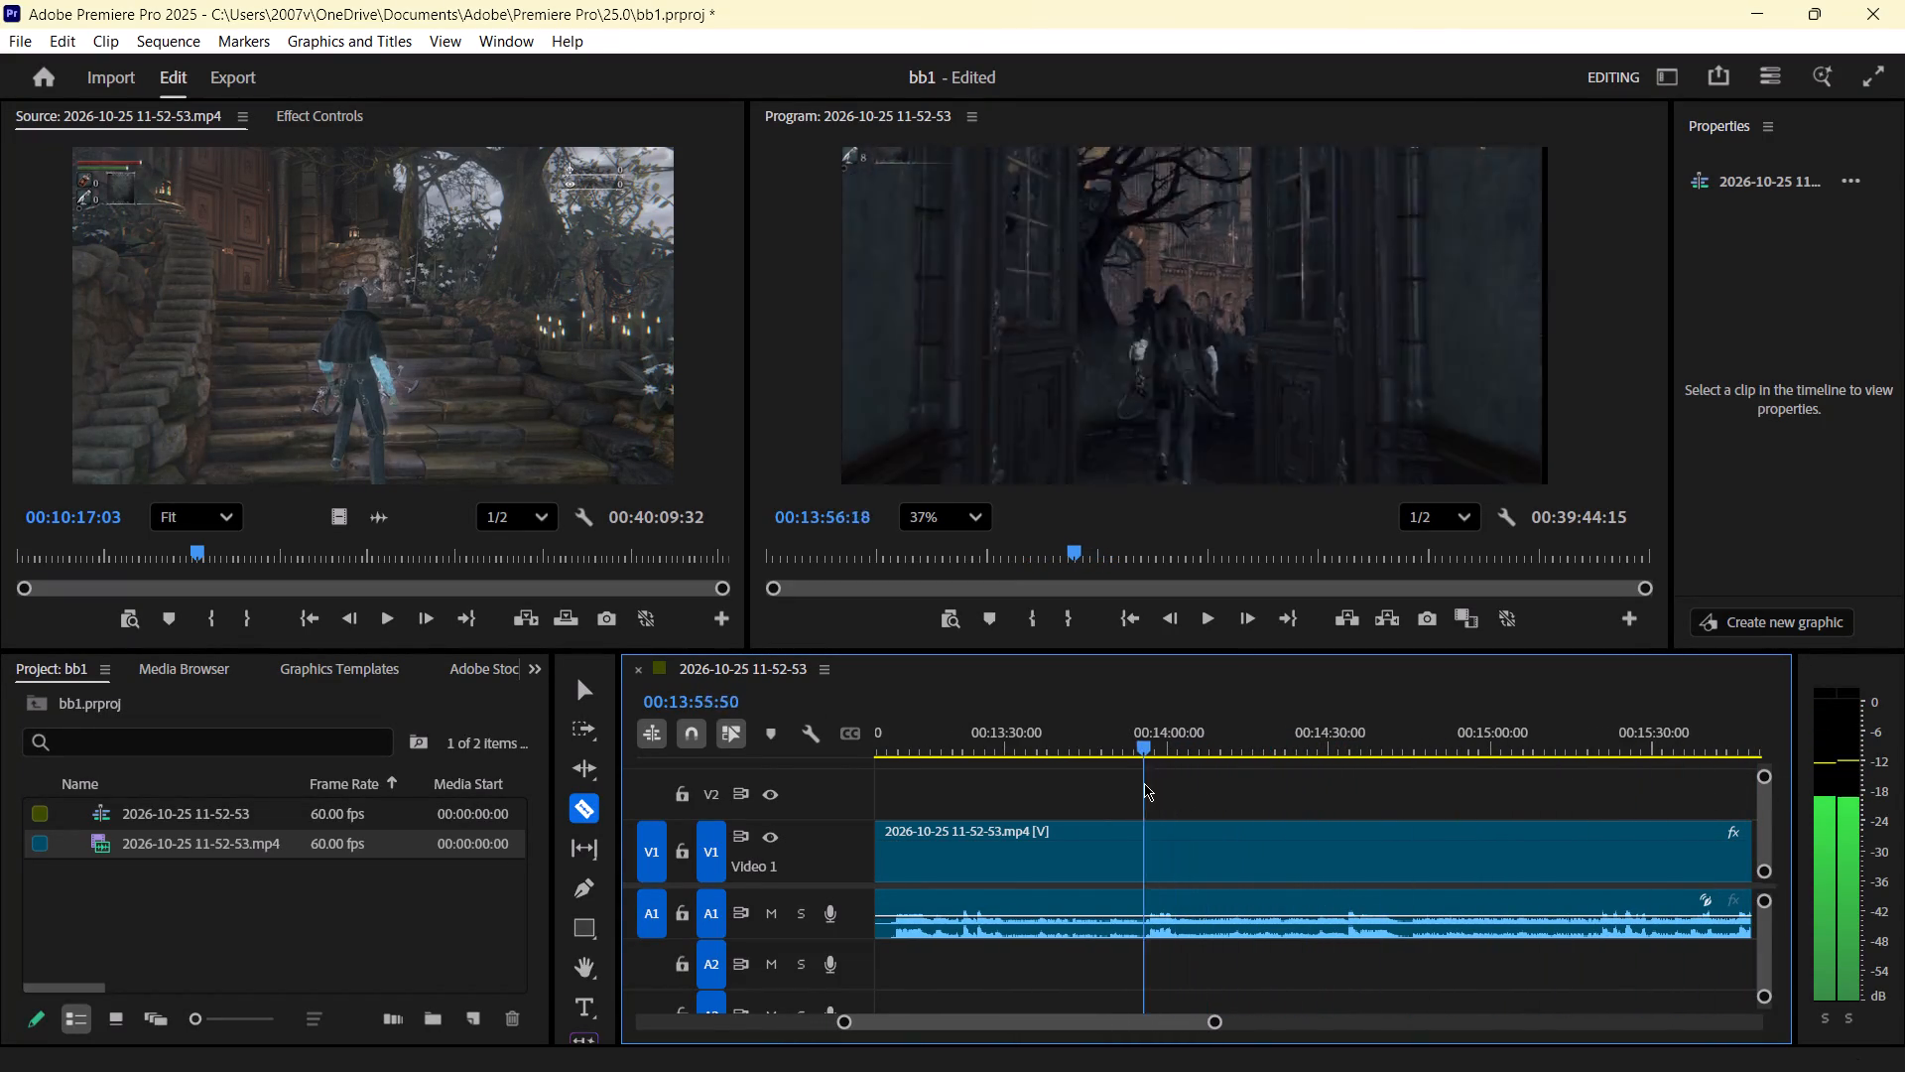
left_click_drag(1144, 783, 1093, 785)
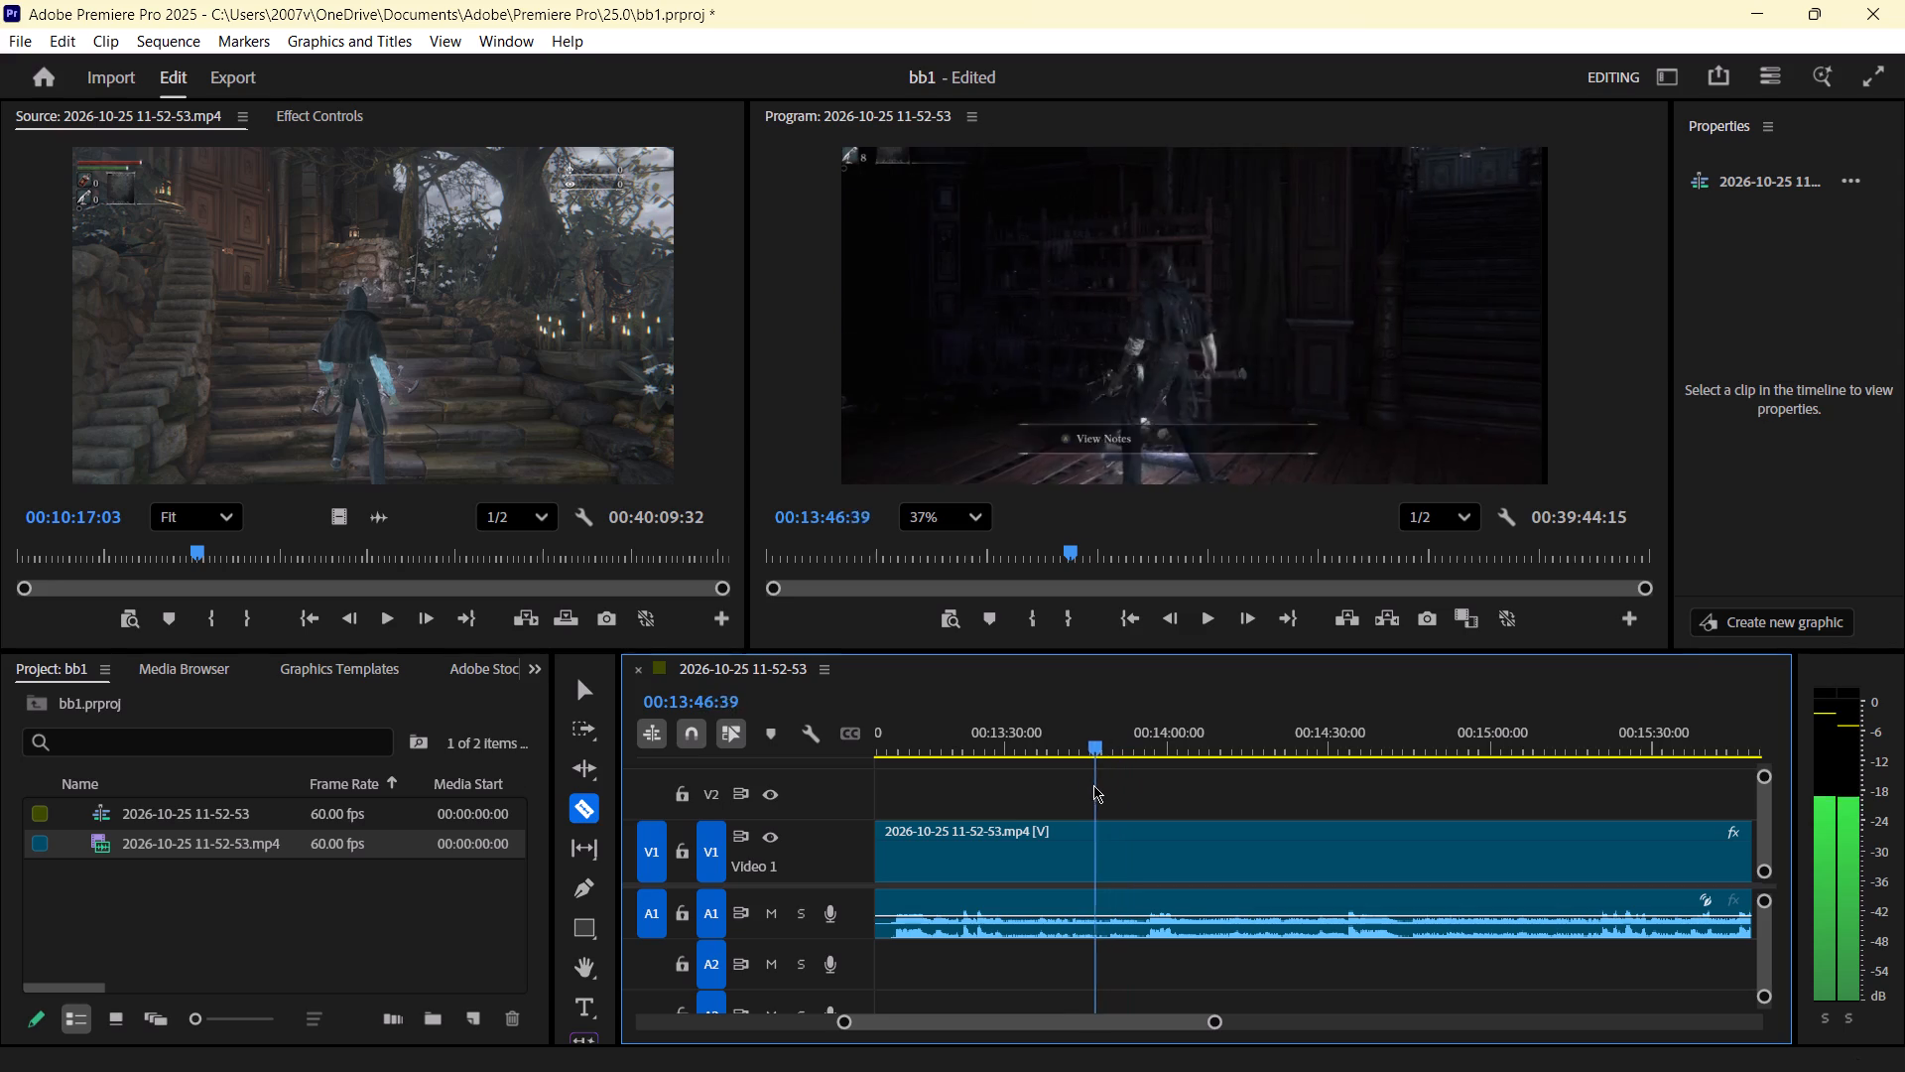
left_click_drag(1093, 785, 1000, 785)
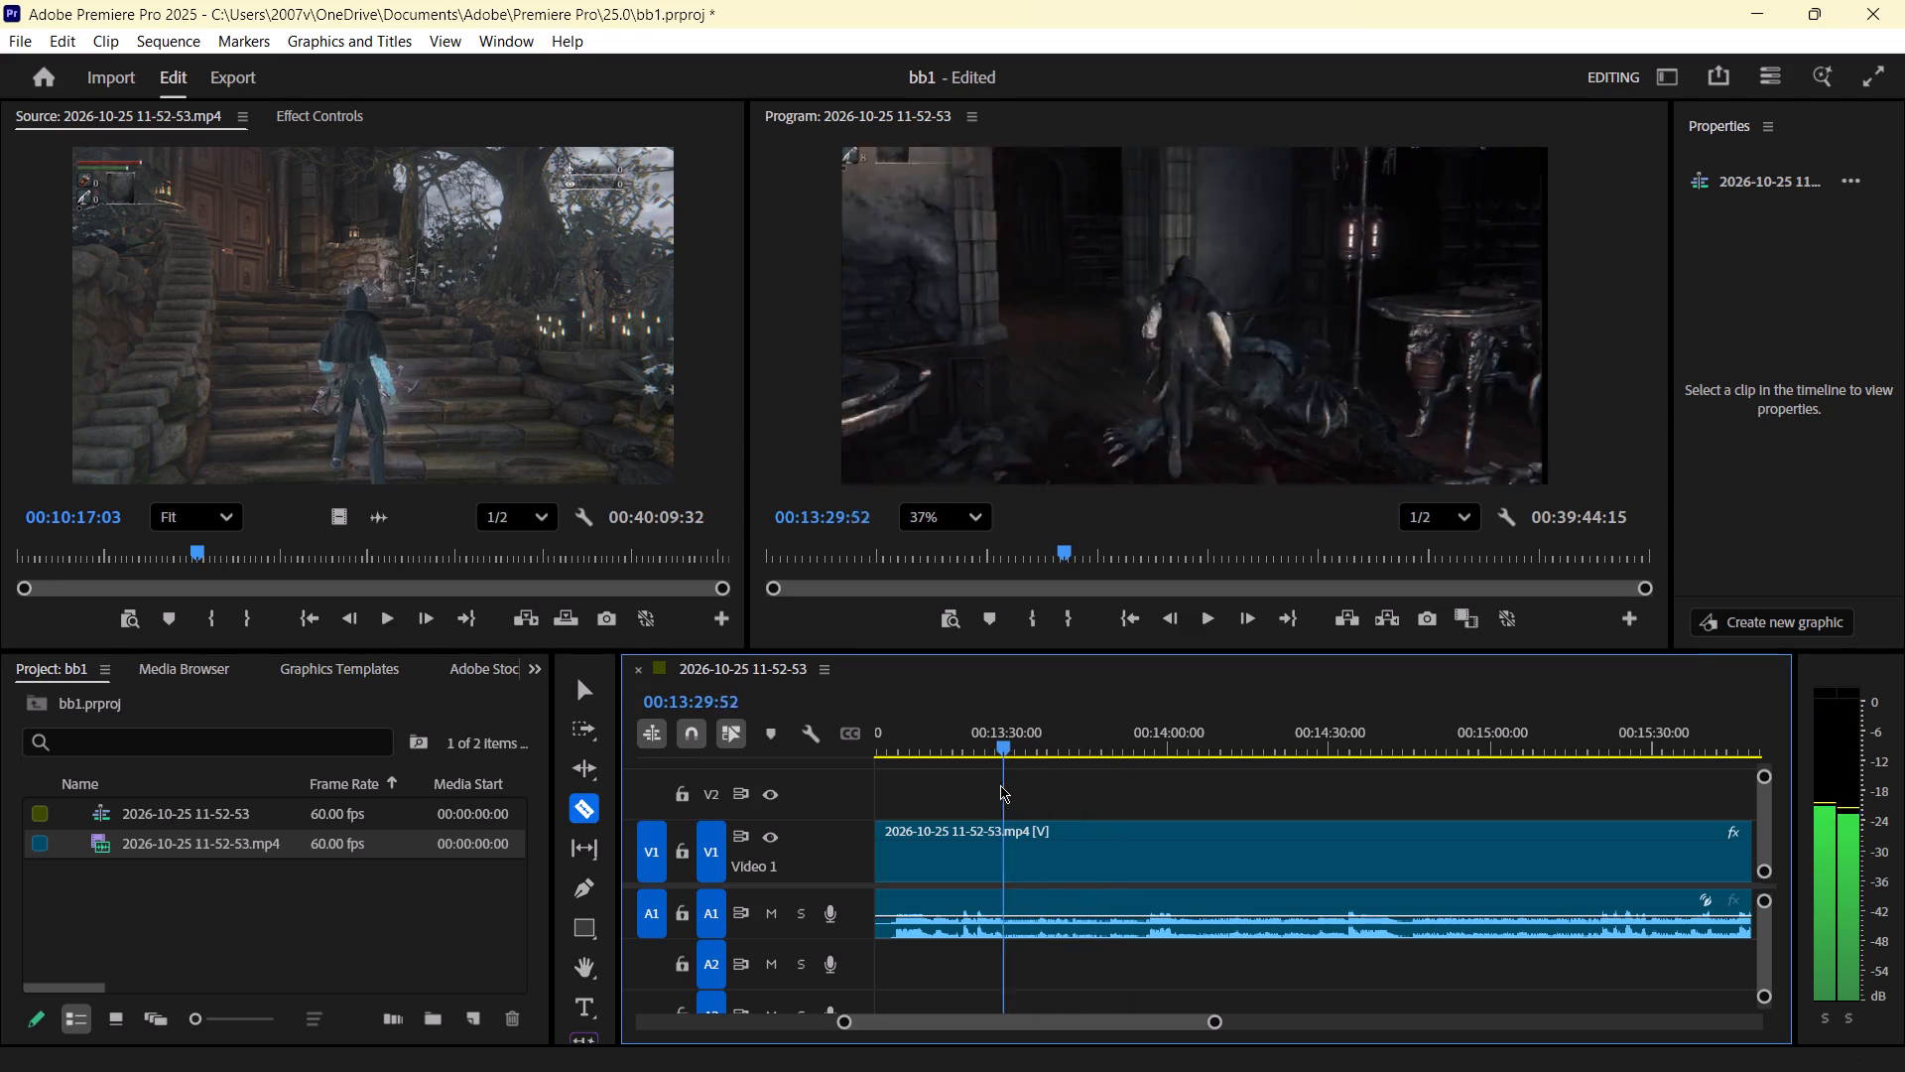
left_click_drag(1000, 785, 982, 788)
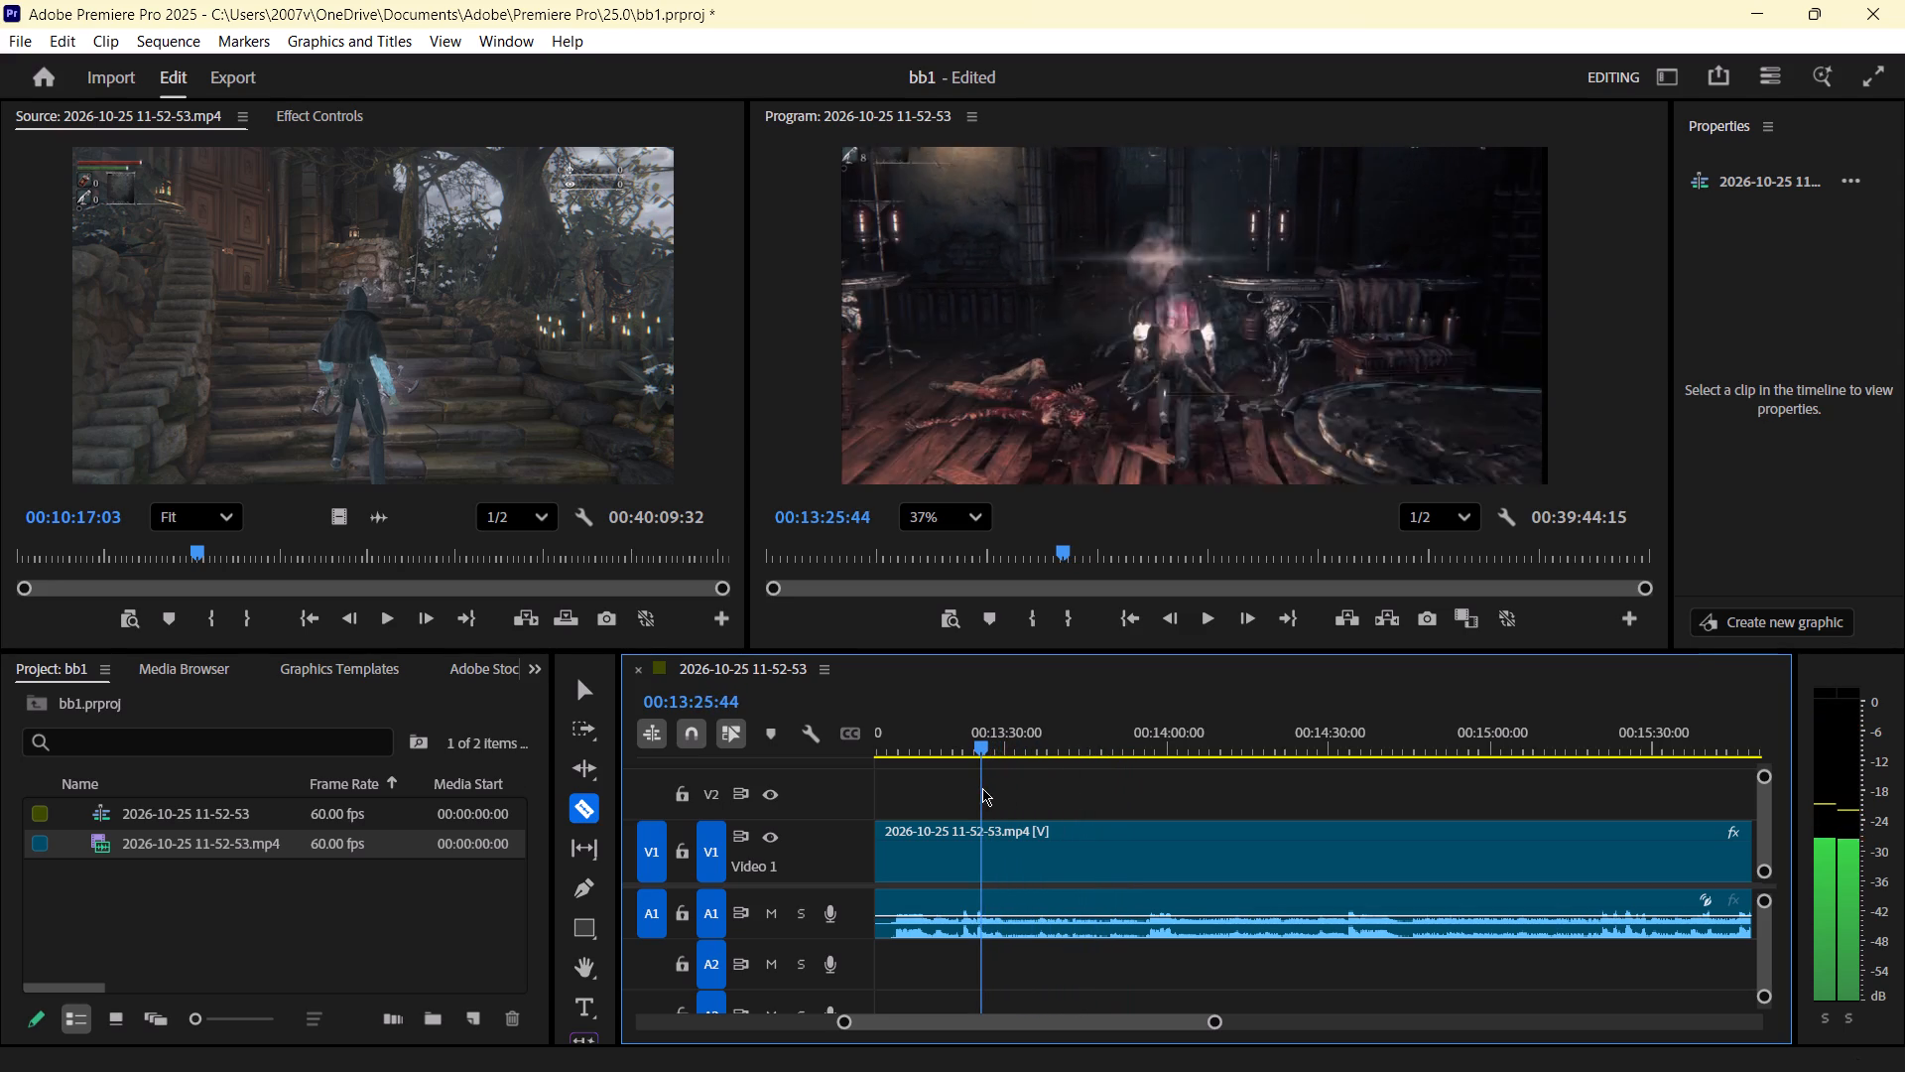
left_click_drag(982, 788, 967, 790)
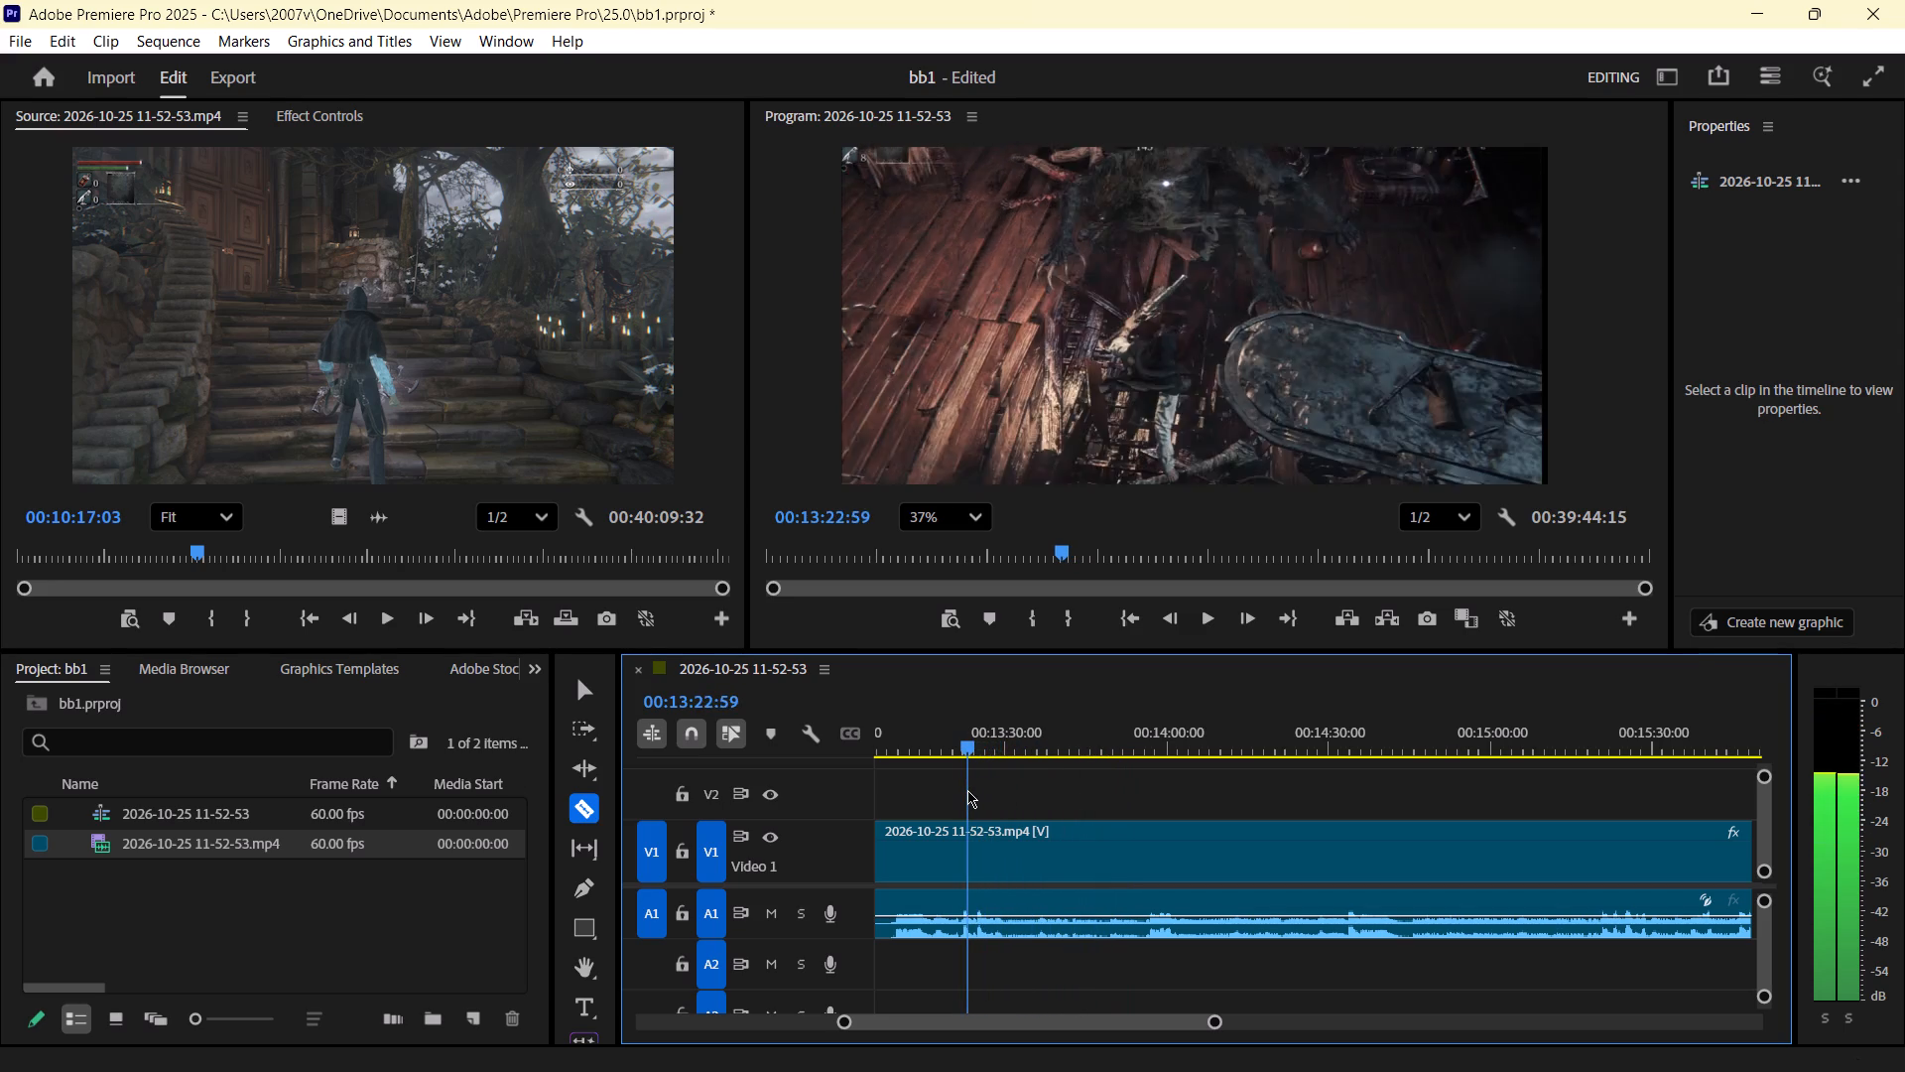
left_click_drag(967, 790, 968, 790)
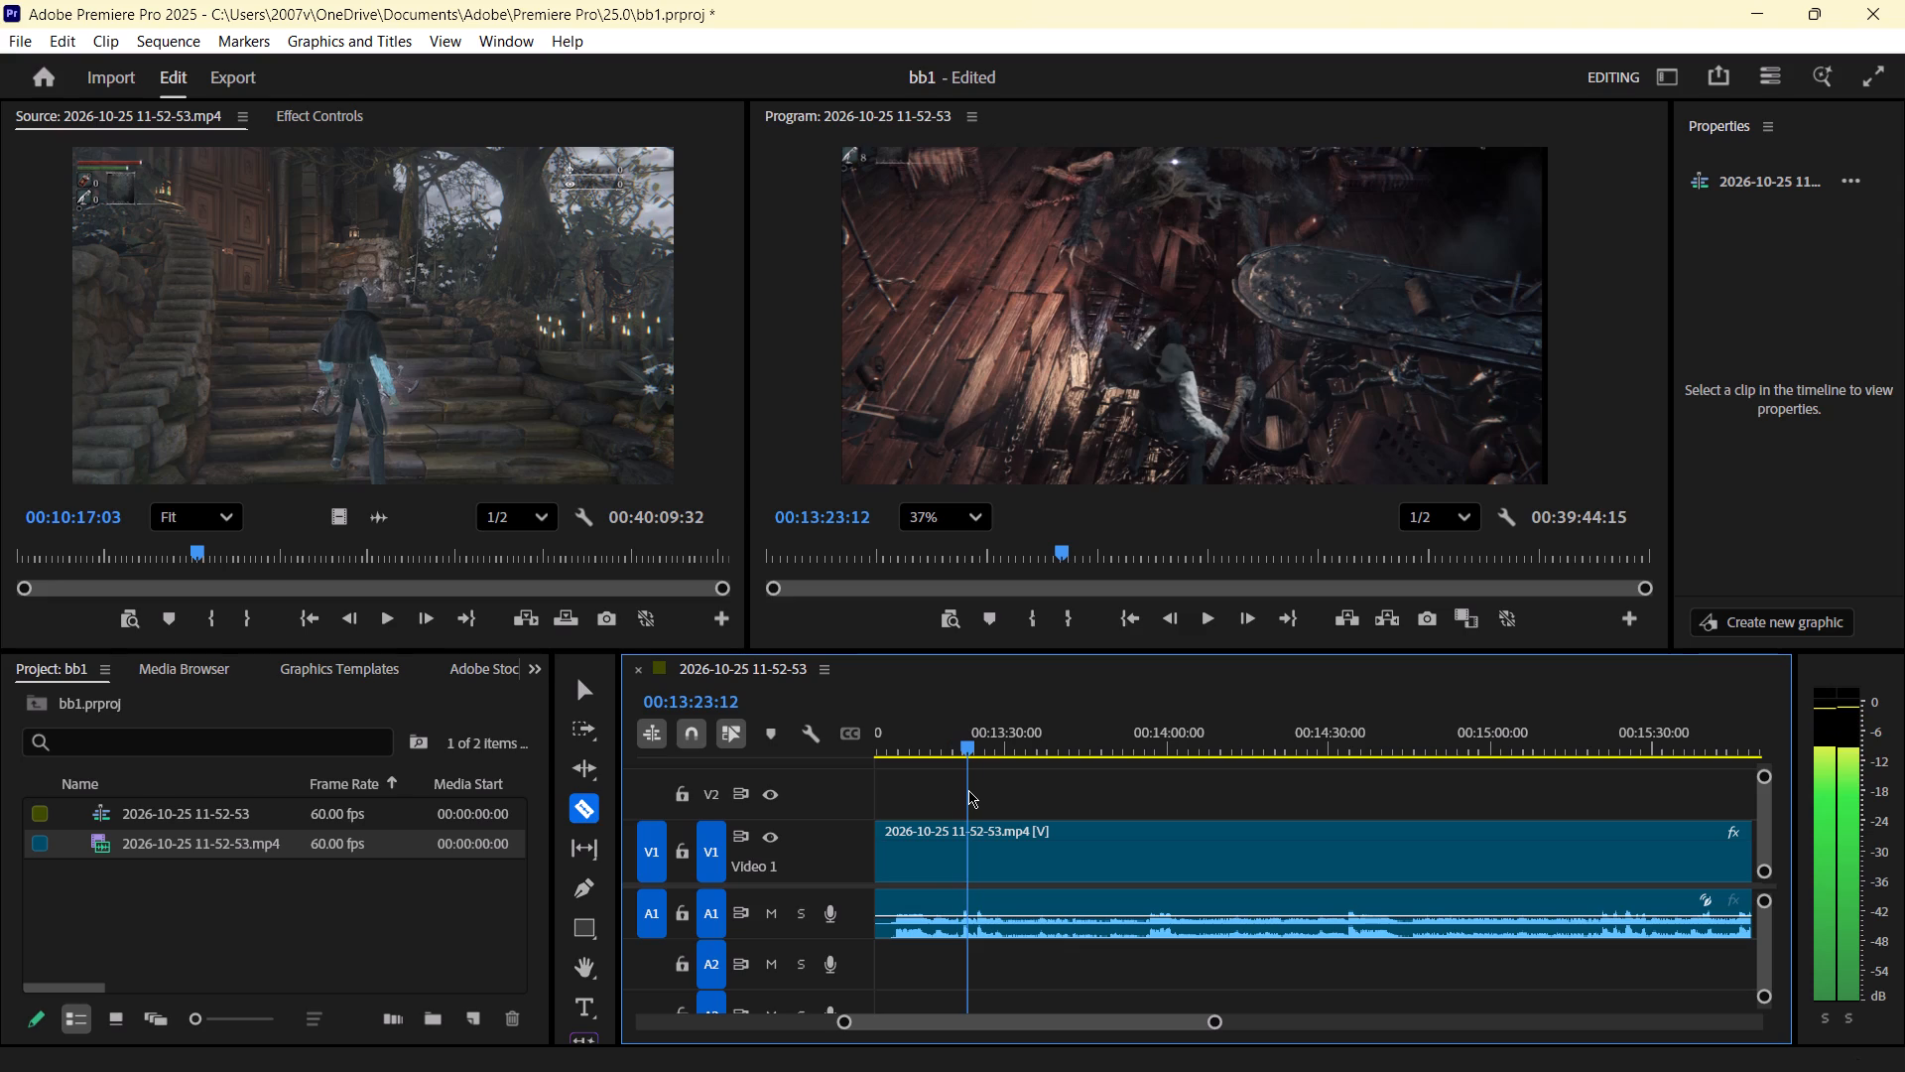
left_click_drag(968, 790, 971, 790)
Review the beast fight in the clinic and cut the clip at 00:13:23:50, just before the killing blow.
key("space")
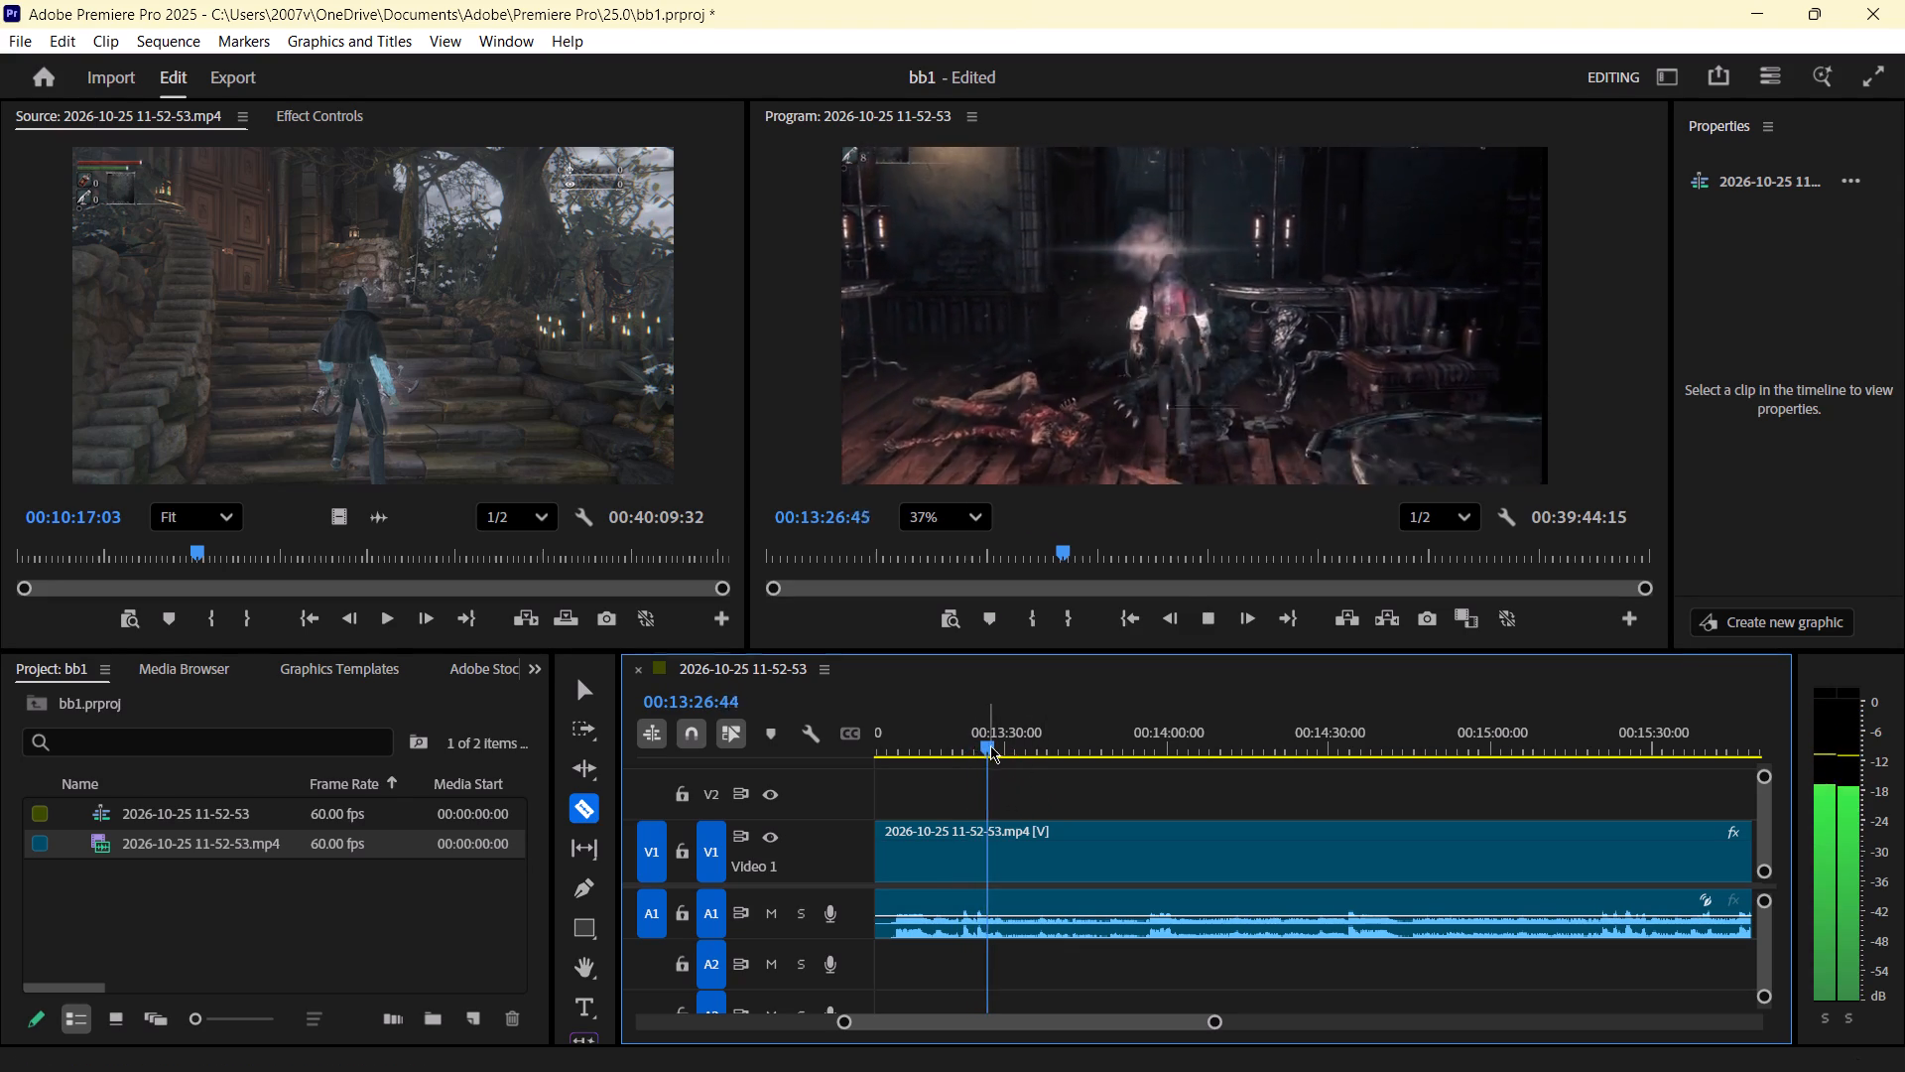
left_click_drag(990, 744, 981, 744)
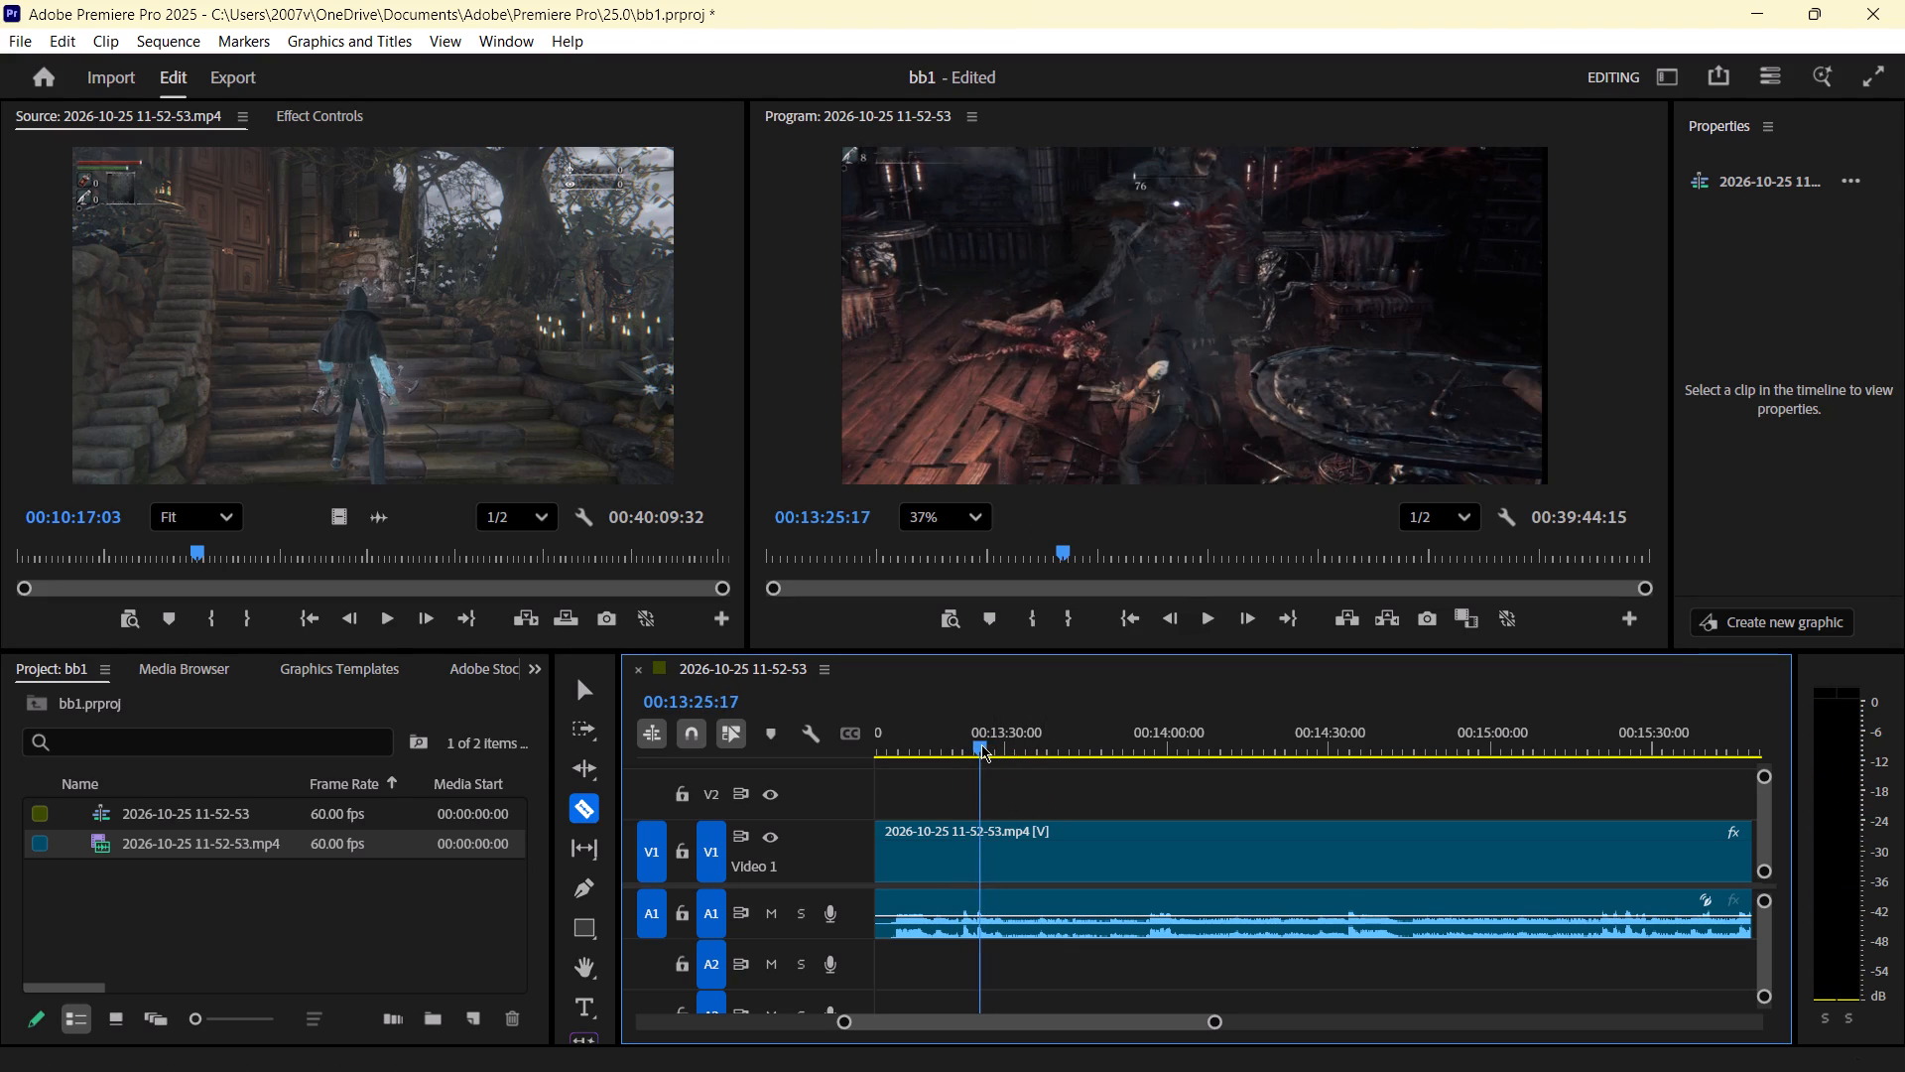
left_click_drag(981, 744, 975, 746)
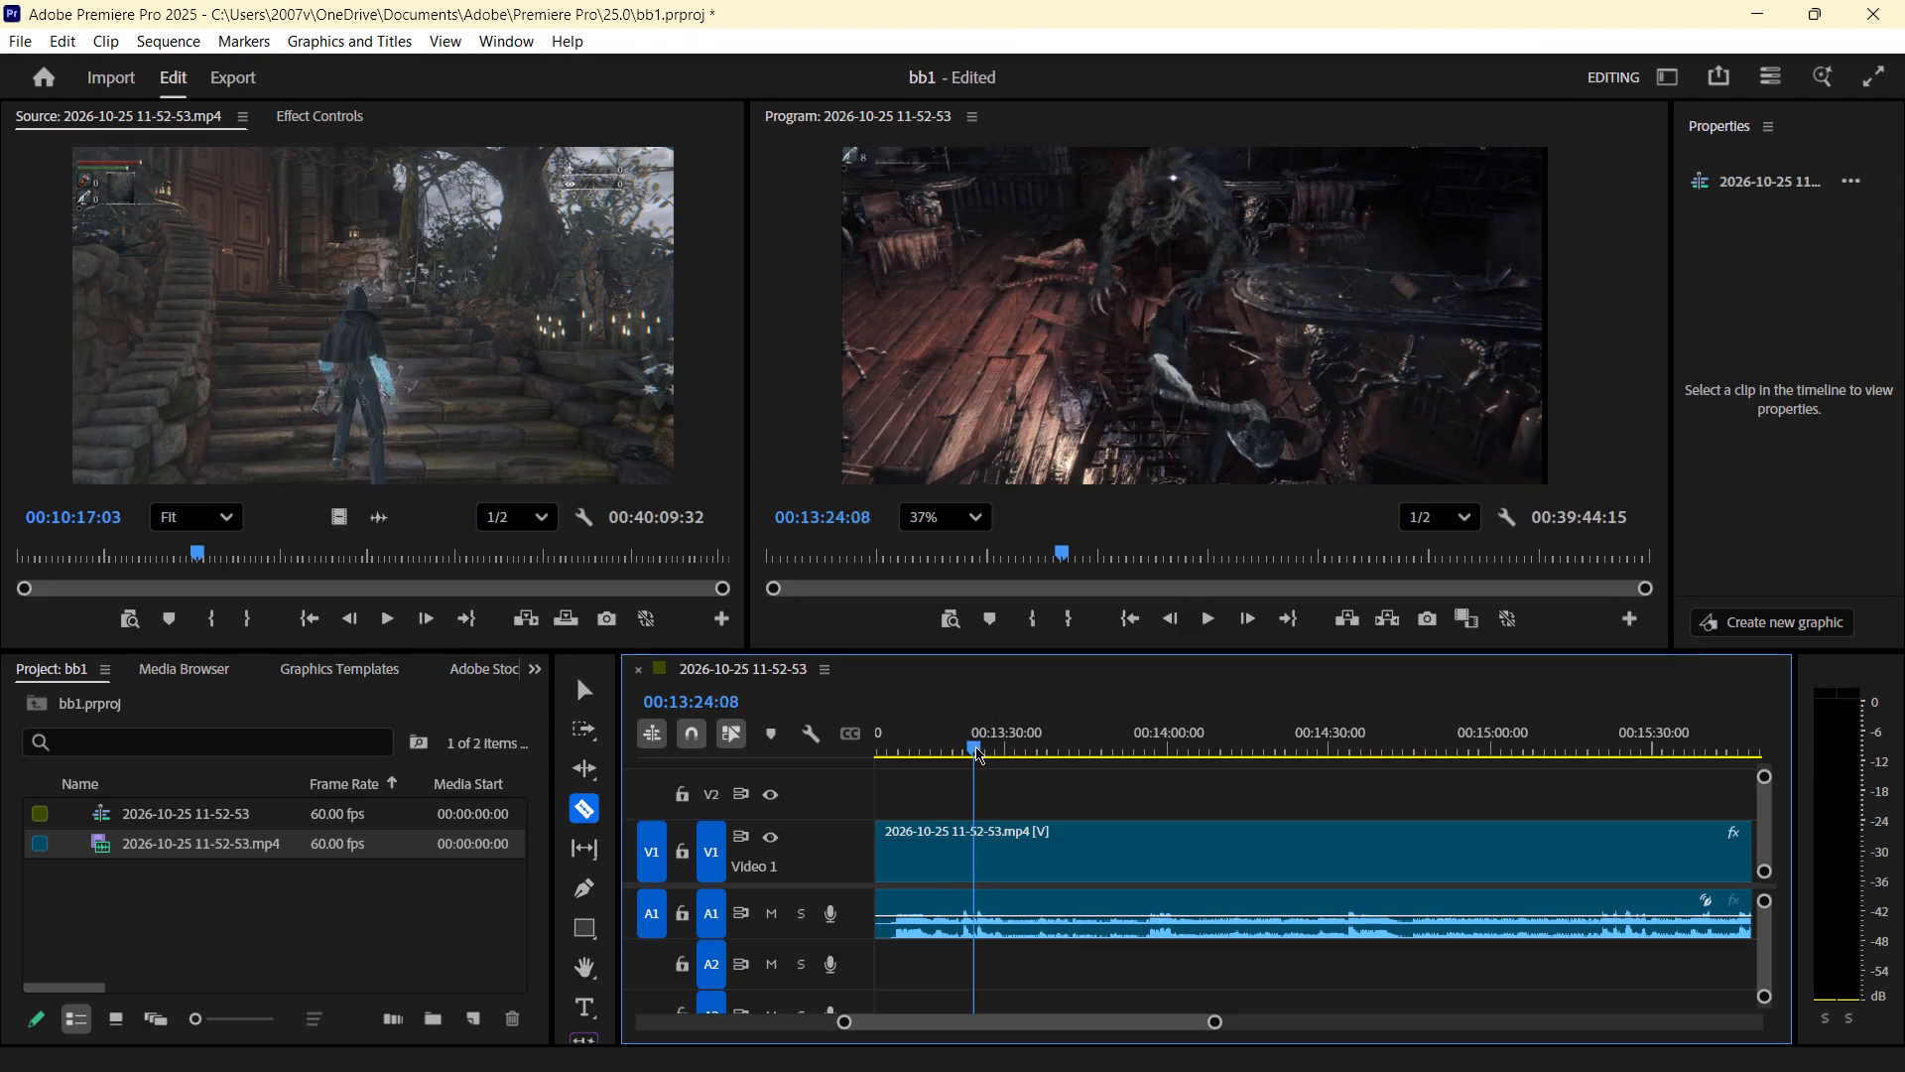
left_click_drag(975, 746, 973, 748)
key("space")
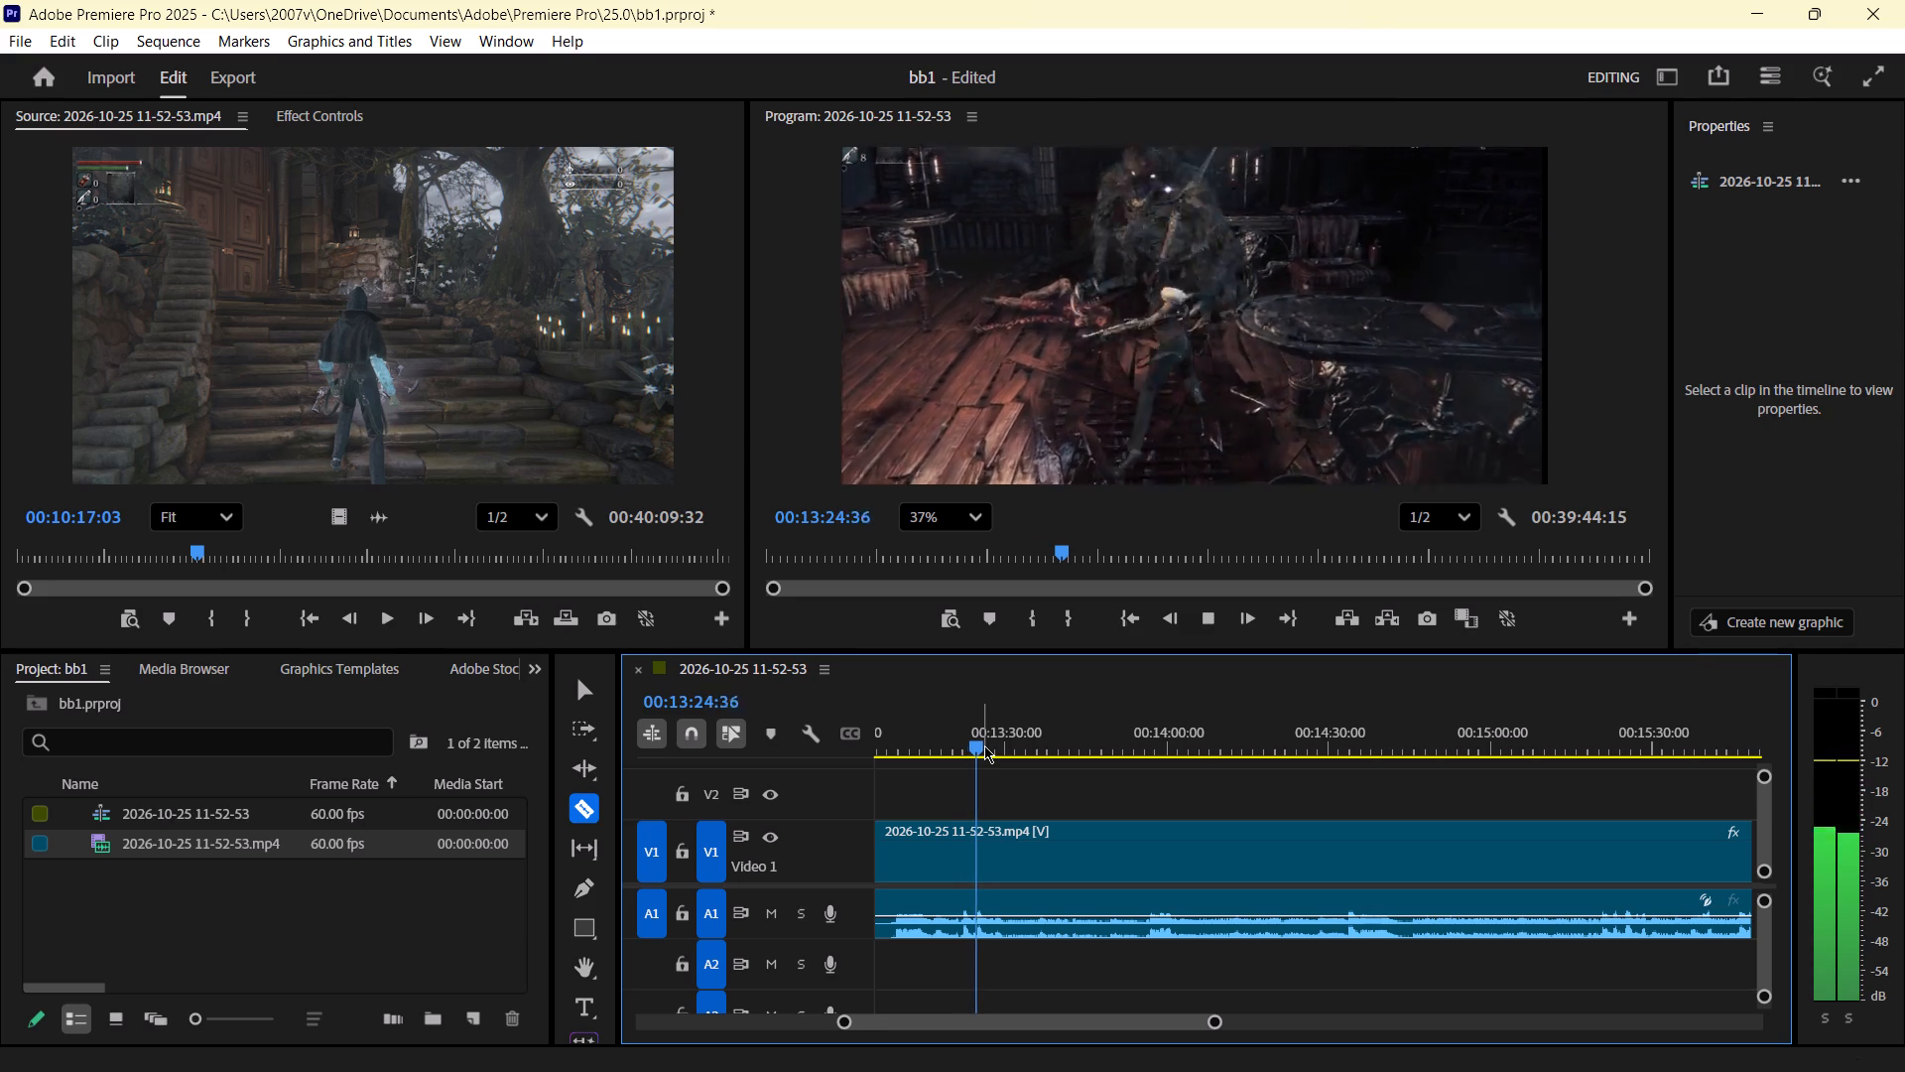
left_click_drag(984, 743, 979, 745)
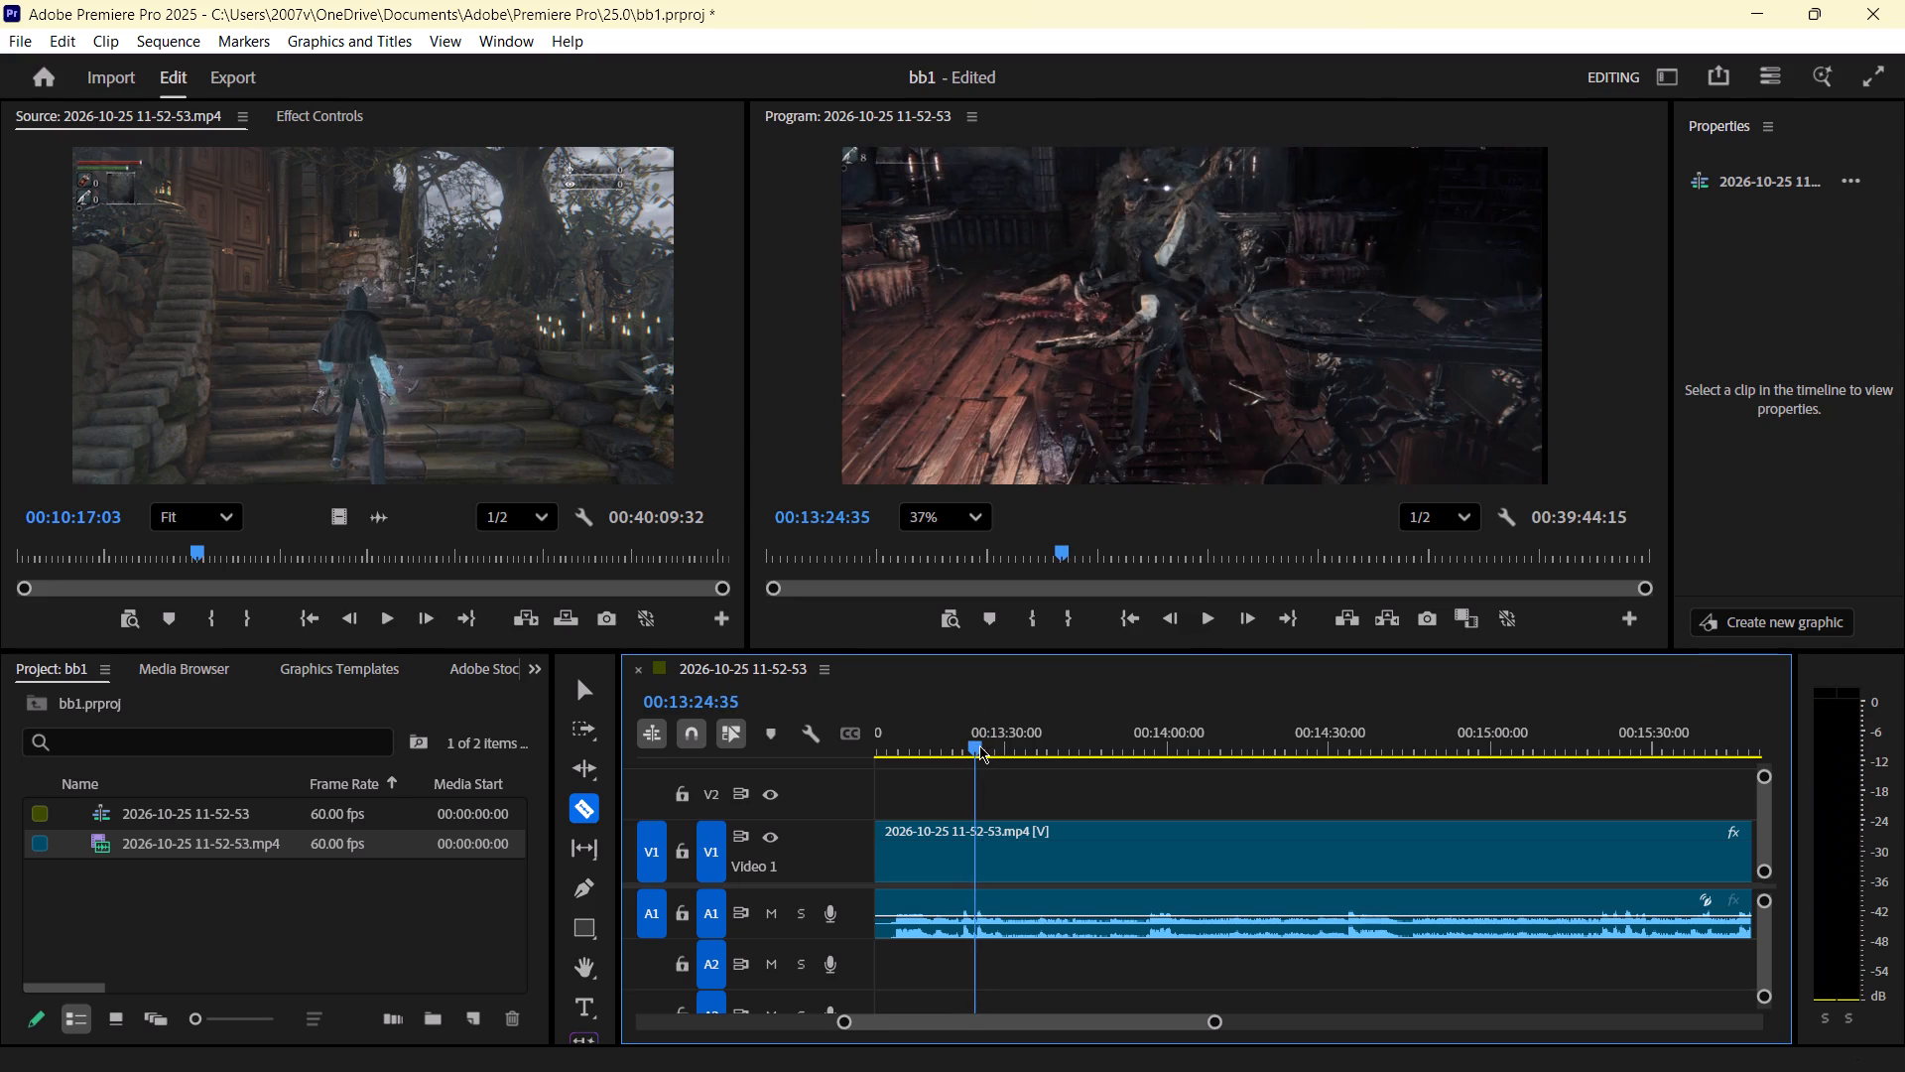
left_click_drag(979, 745, 972, 746)
key("space")
key("space")
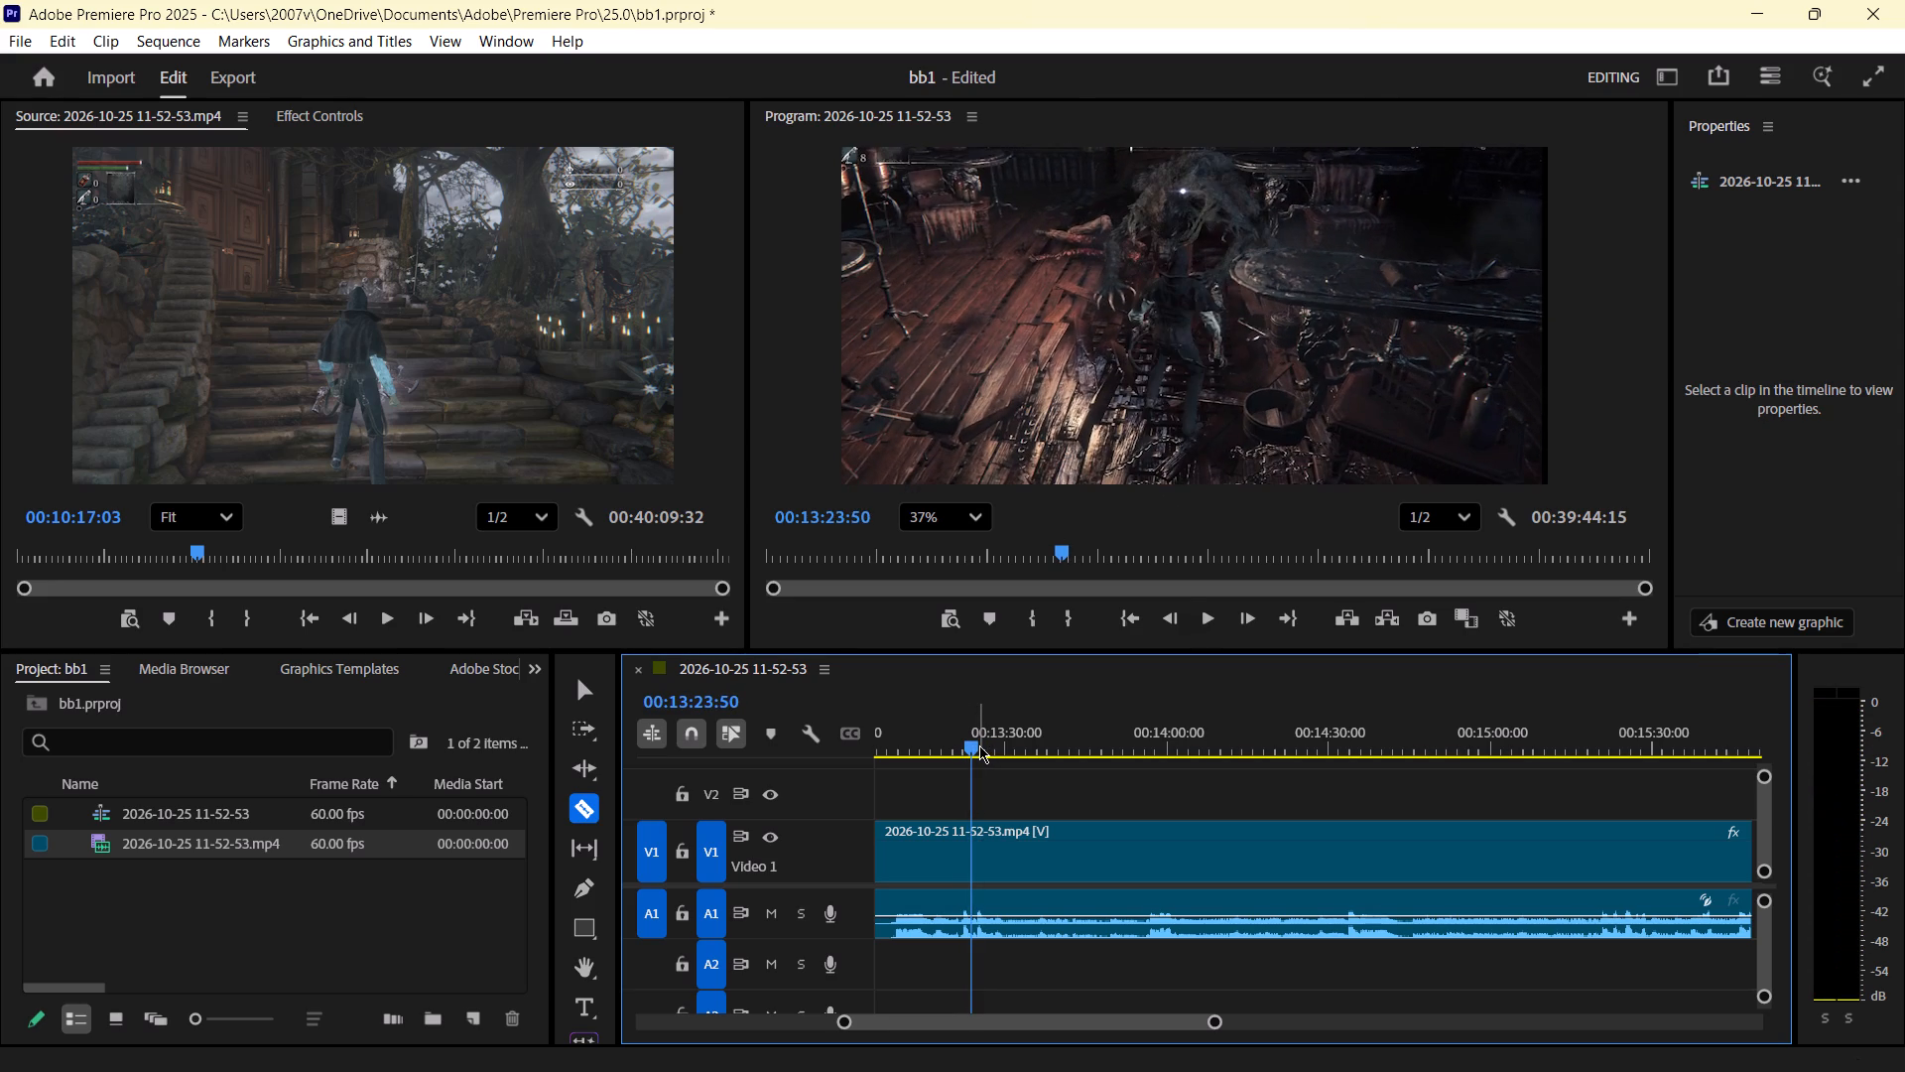
key("c")
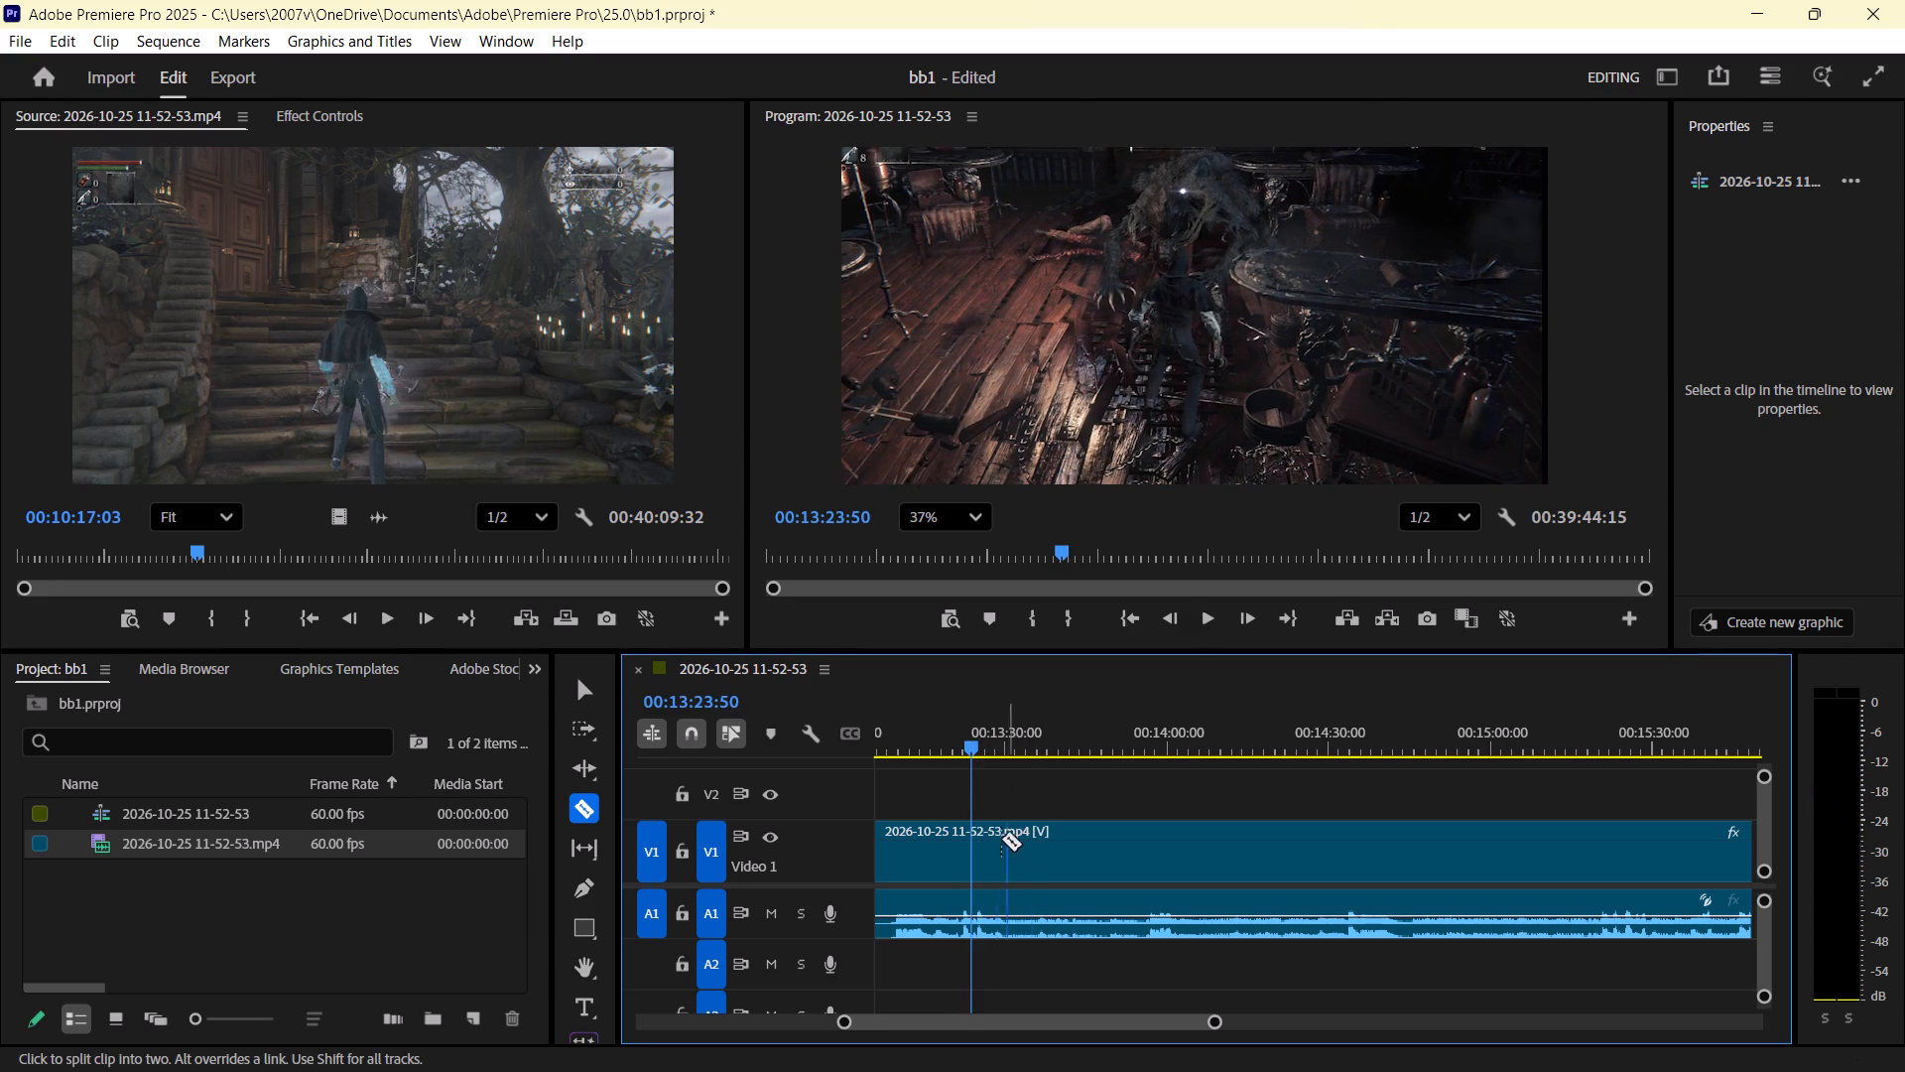
left_click(971, 833)
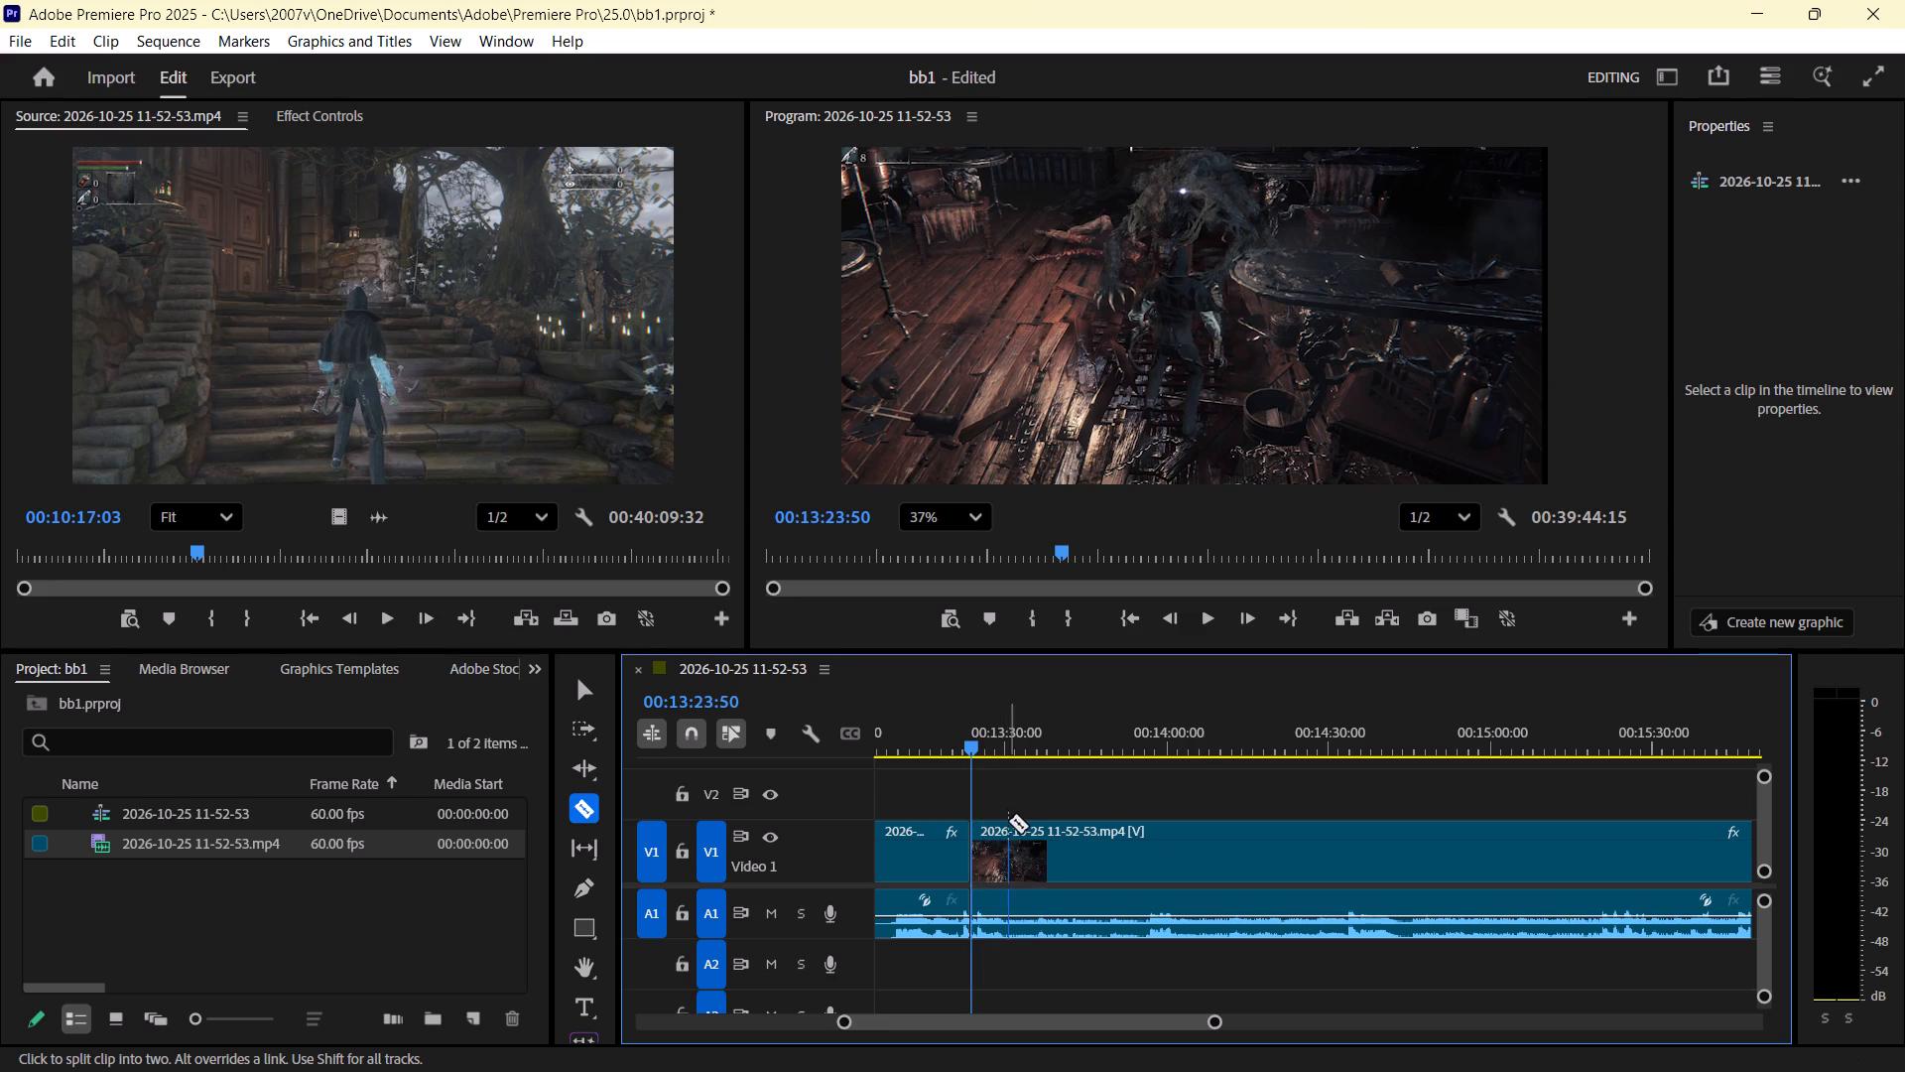
Play past the 00:13:23:50 cut and cut the clip again at 00:13:25:21, as the beast dies.
key("space")
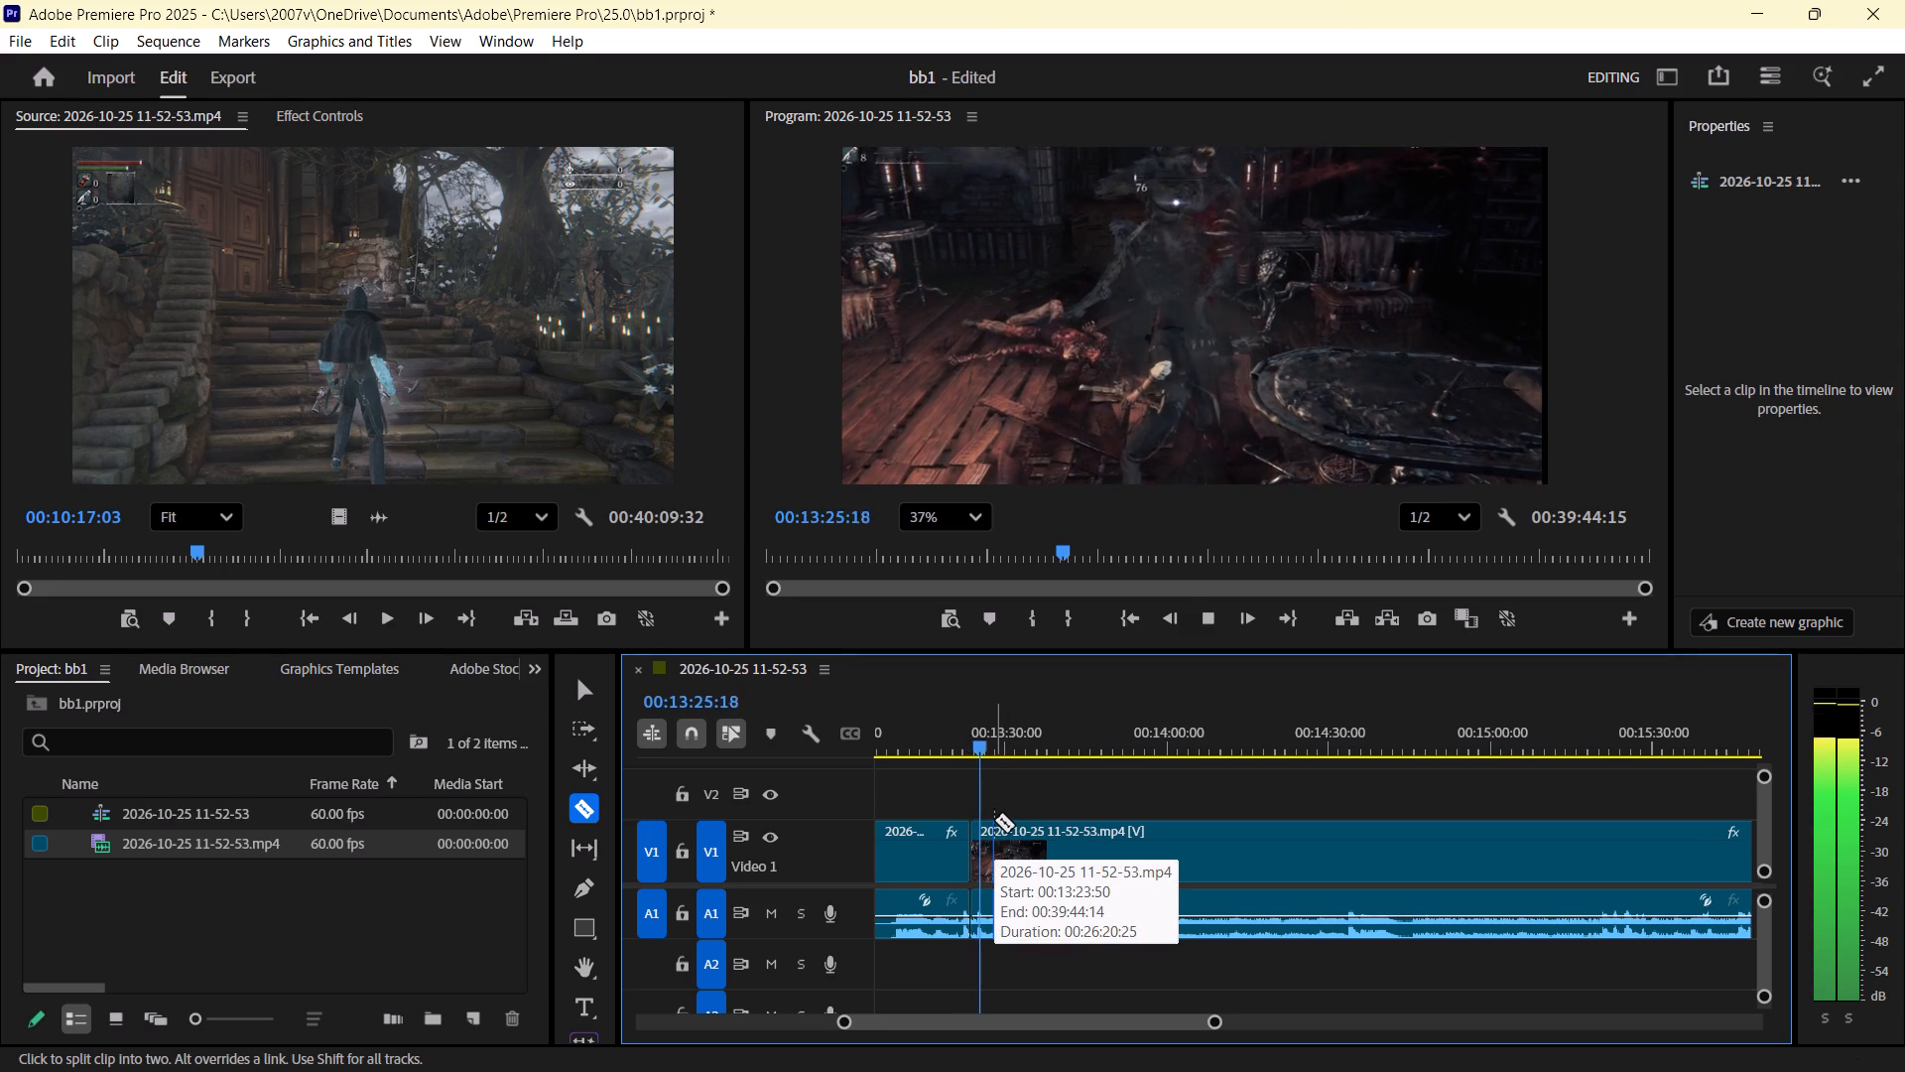
key("space")
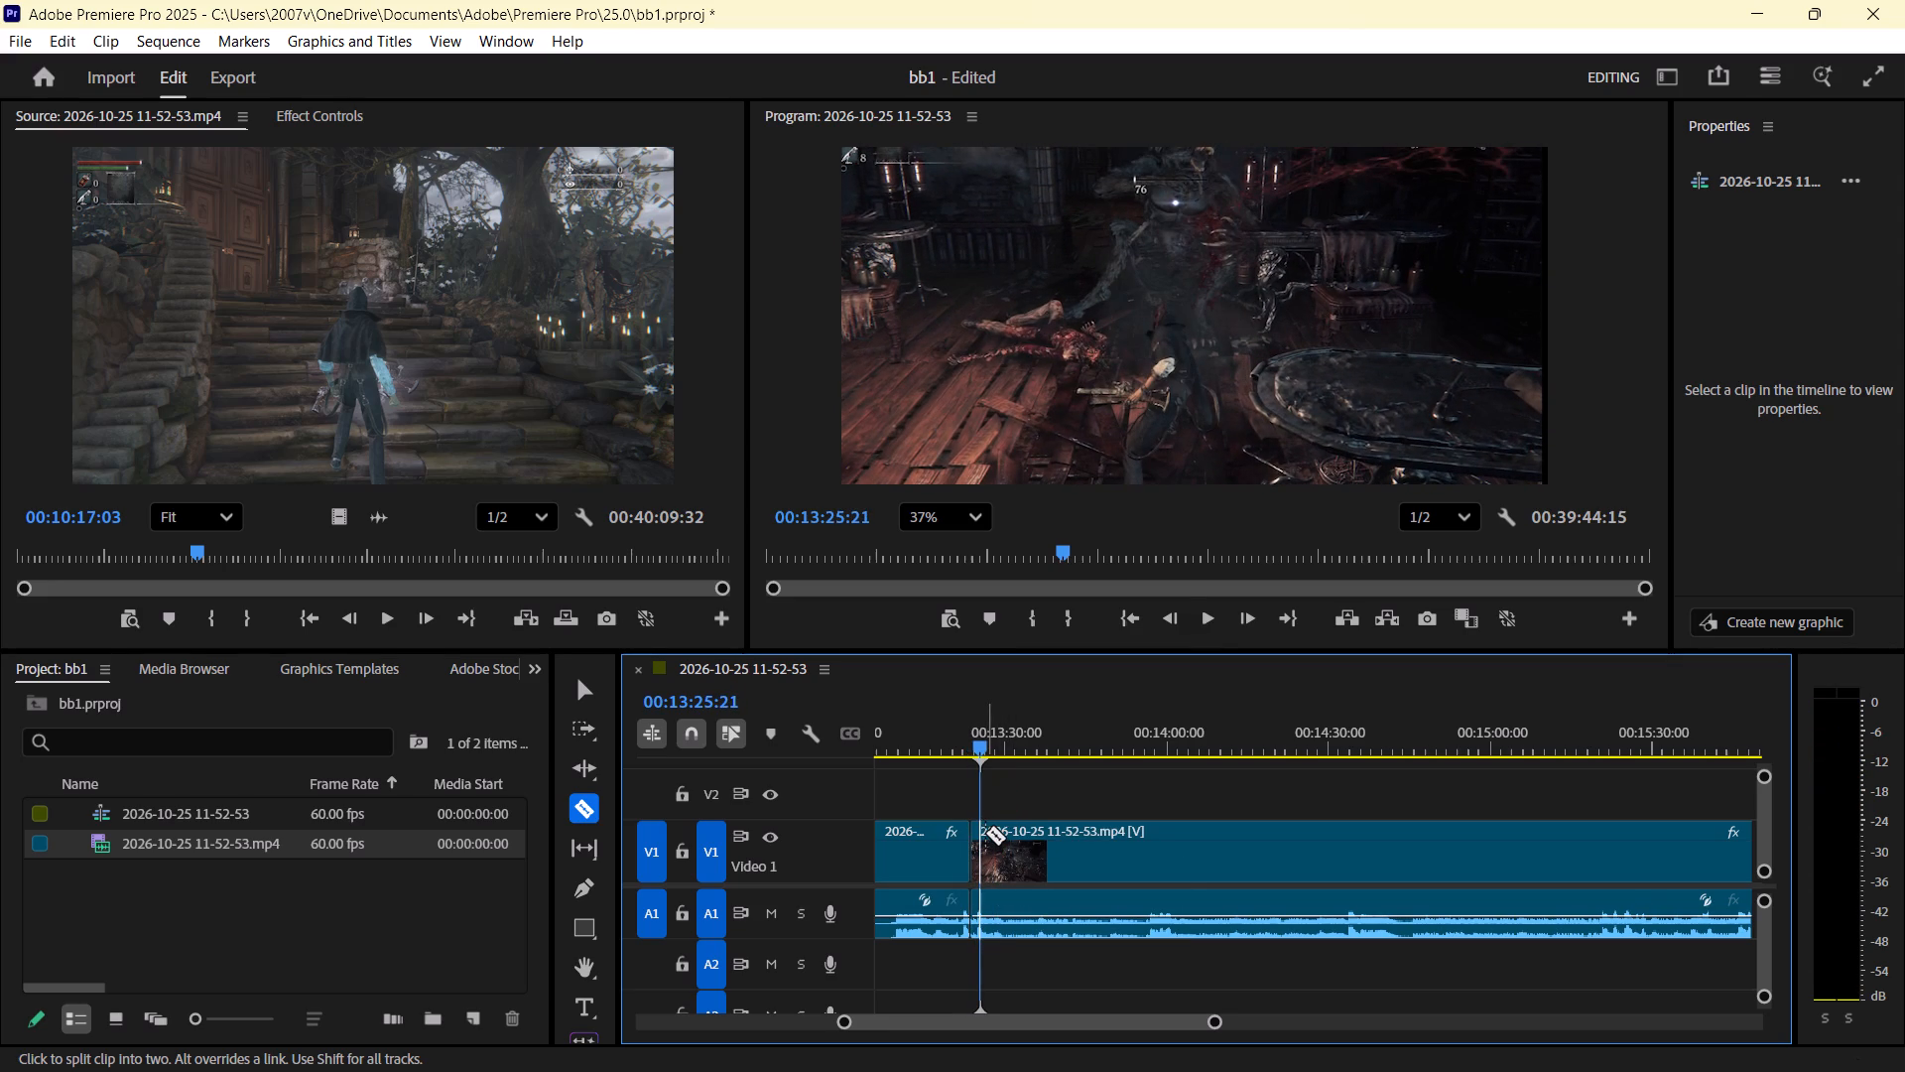
left_click(978, 833)
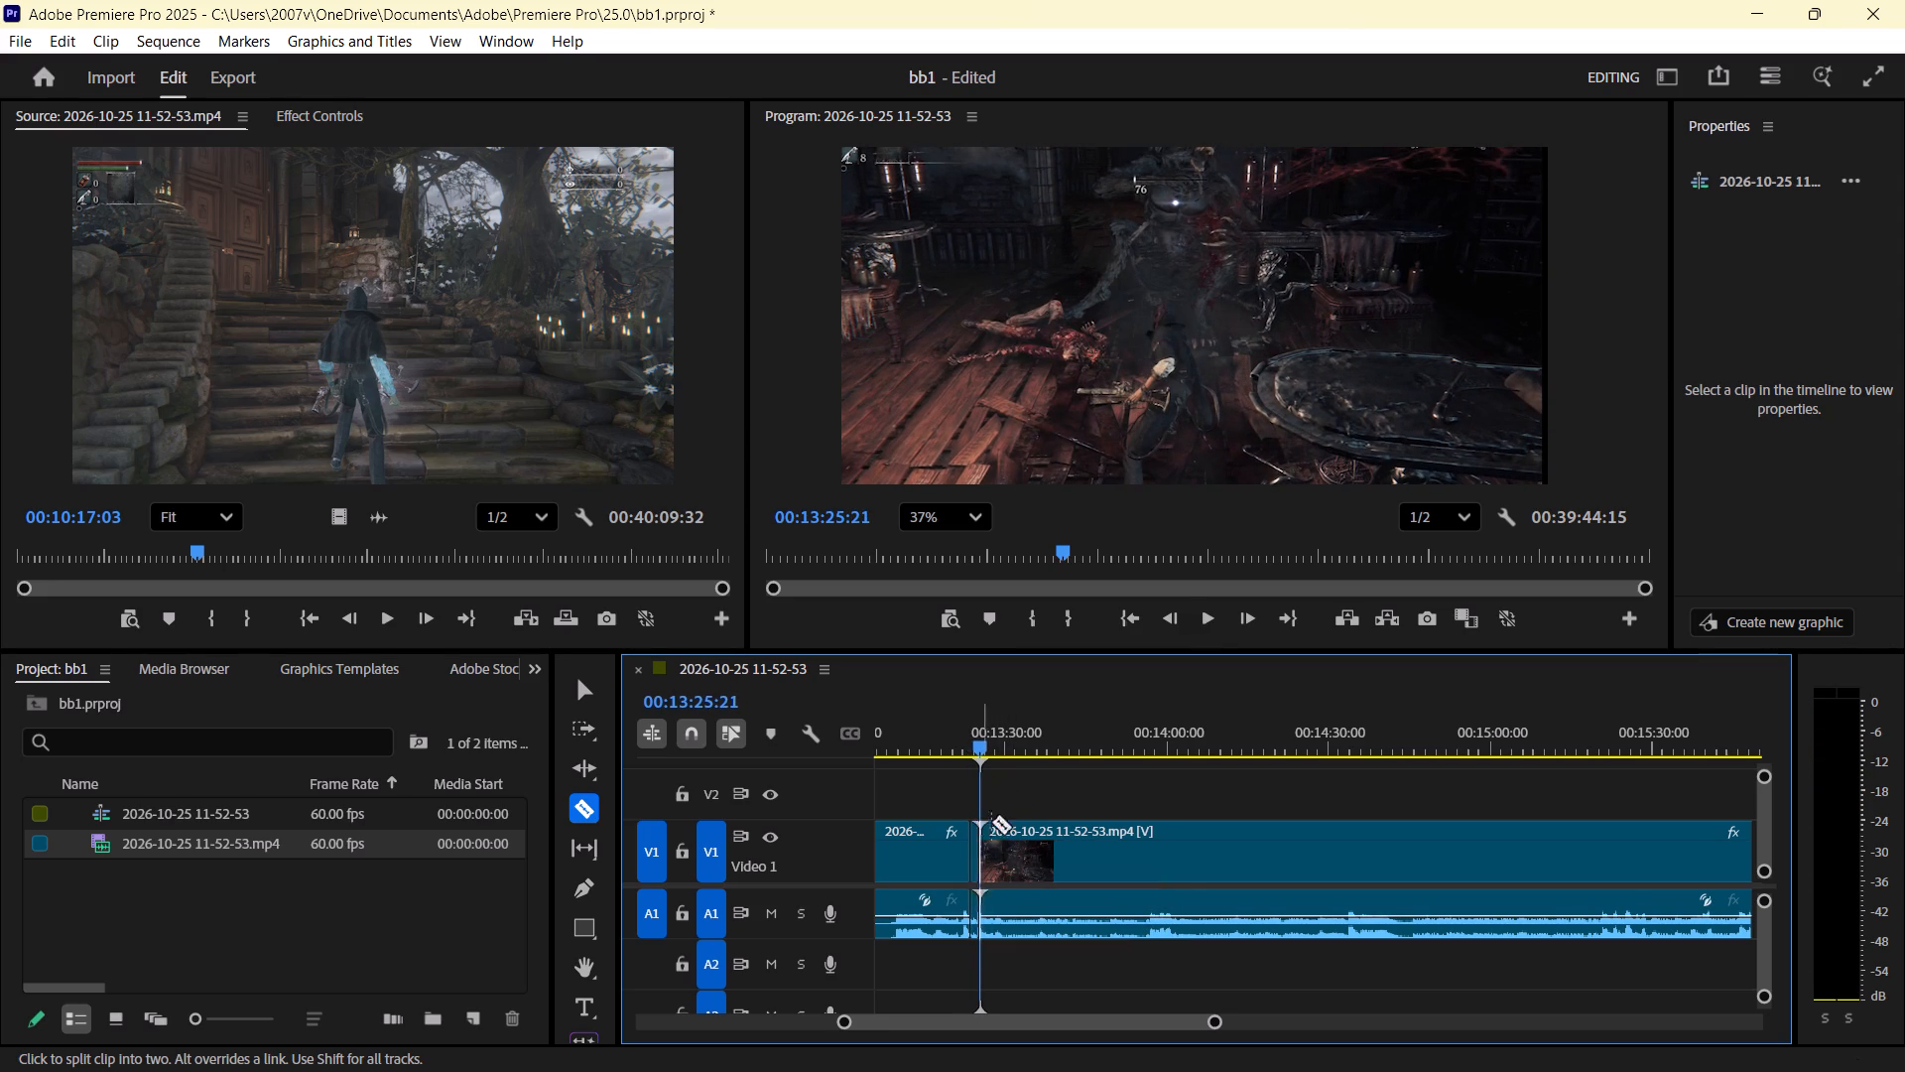
Delete the long segment that ends at the 00:13:23:50 cut, leaving its gap.
key("v")
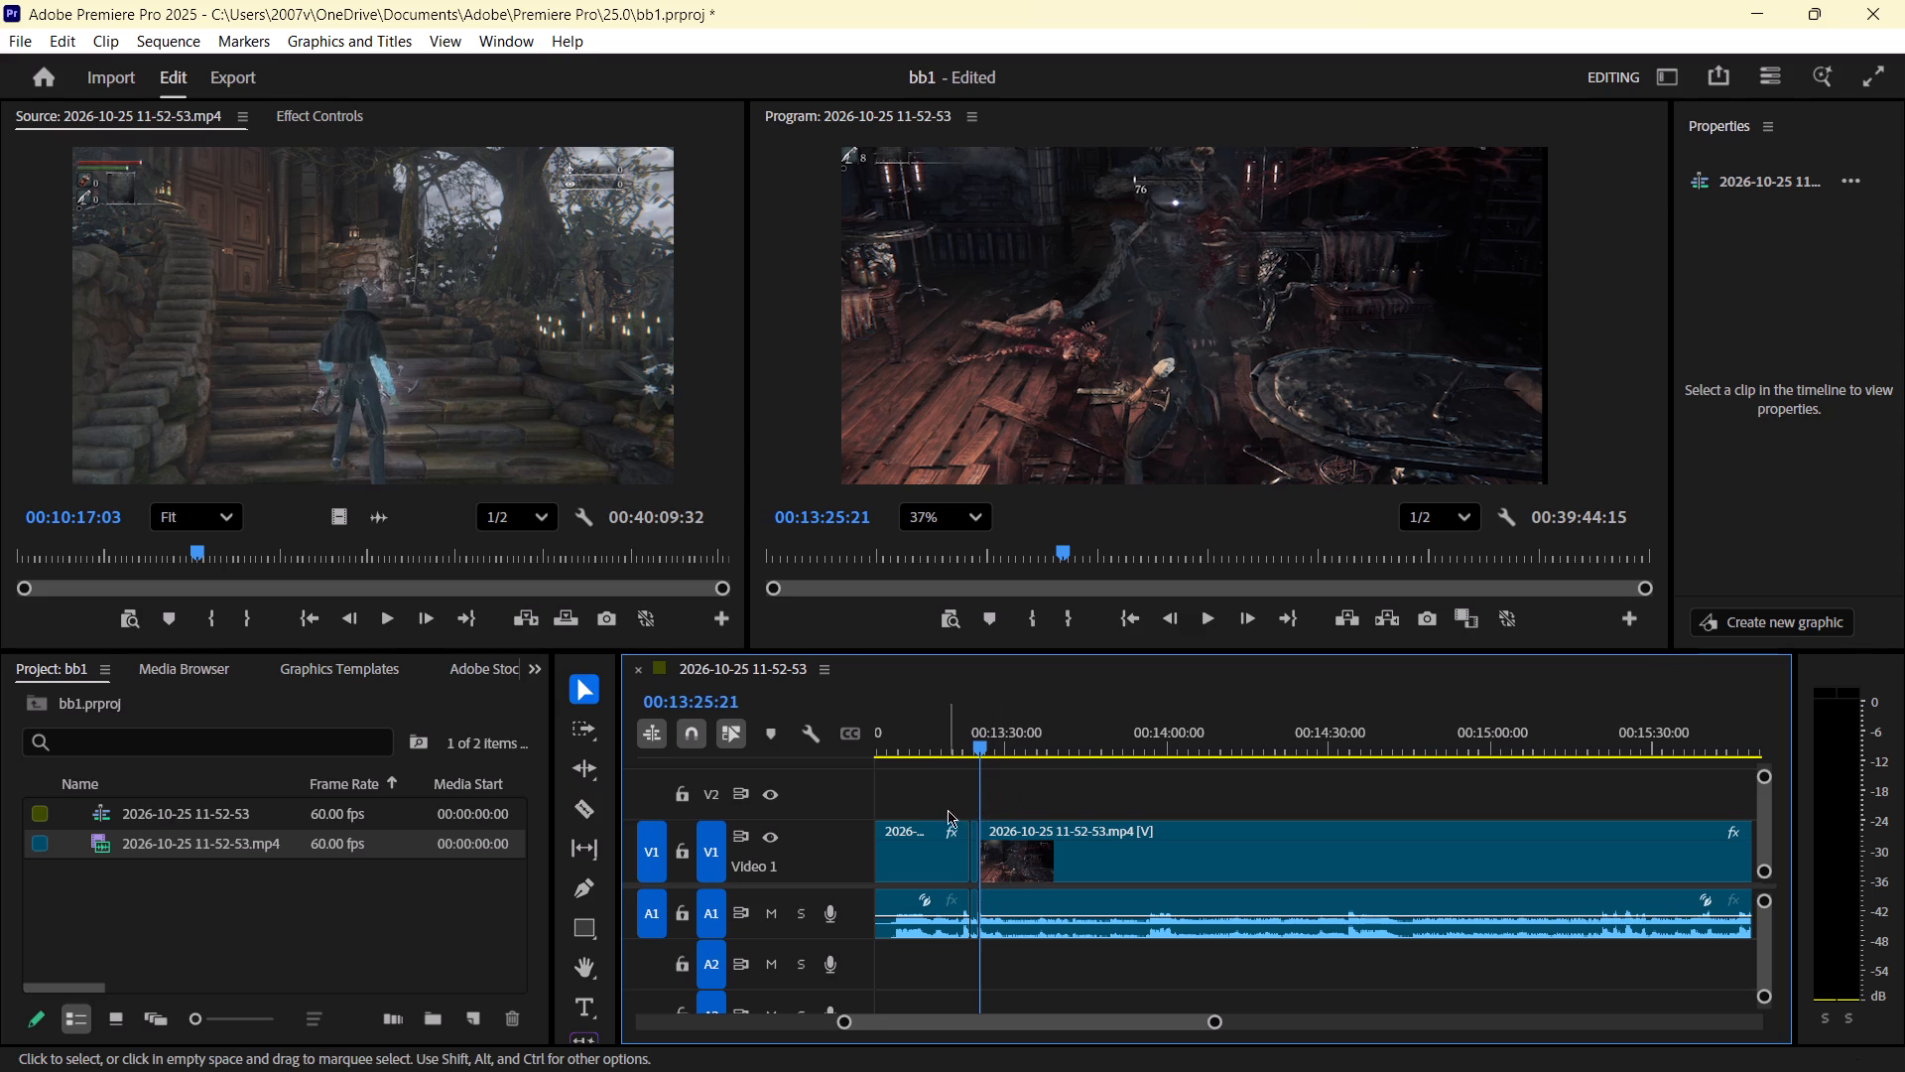
left_click(933, 839)
key("Delete")
Review the footage after the beast's death and cut the clip at 00:13:57:55, where the hunter pushes open the double doors.
key("space")
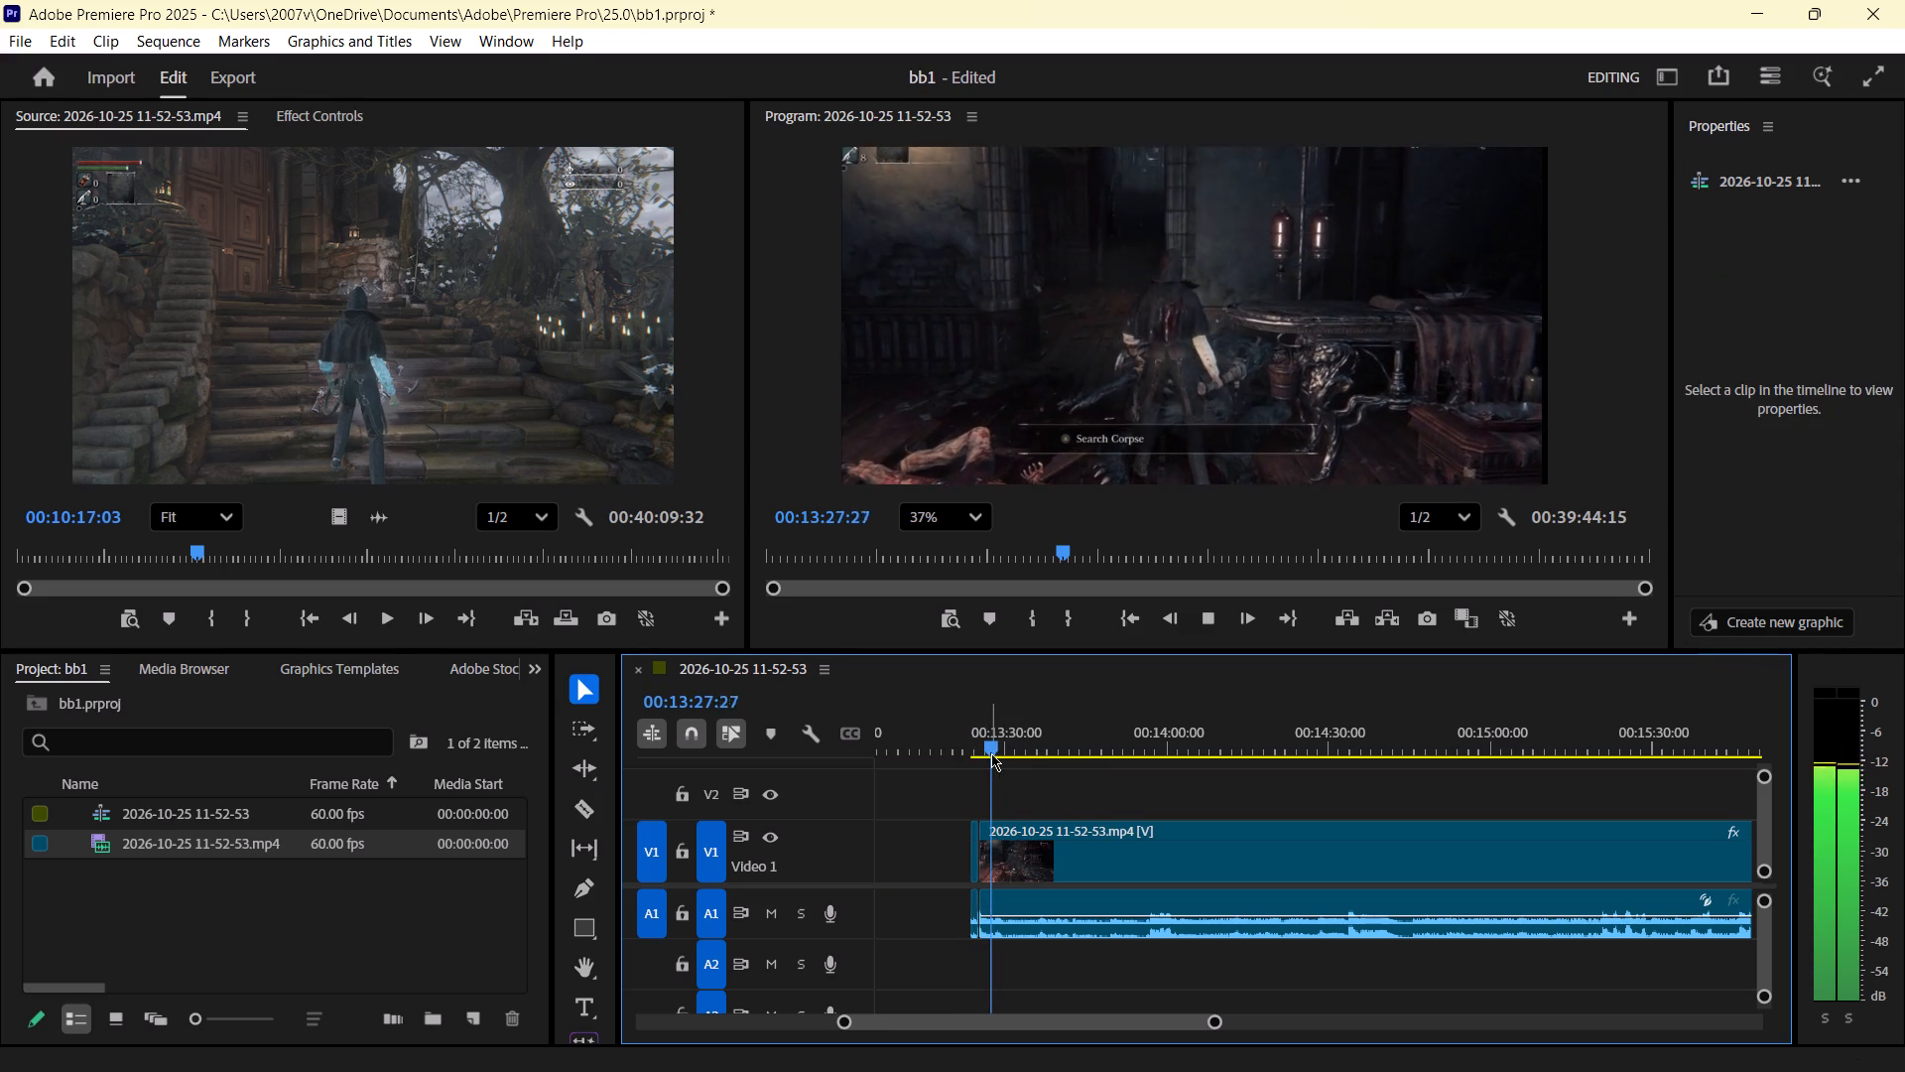
left_click_drag(991, 747, 1028, 741)
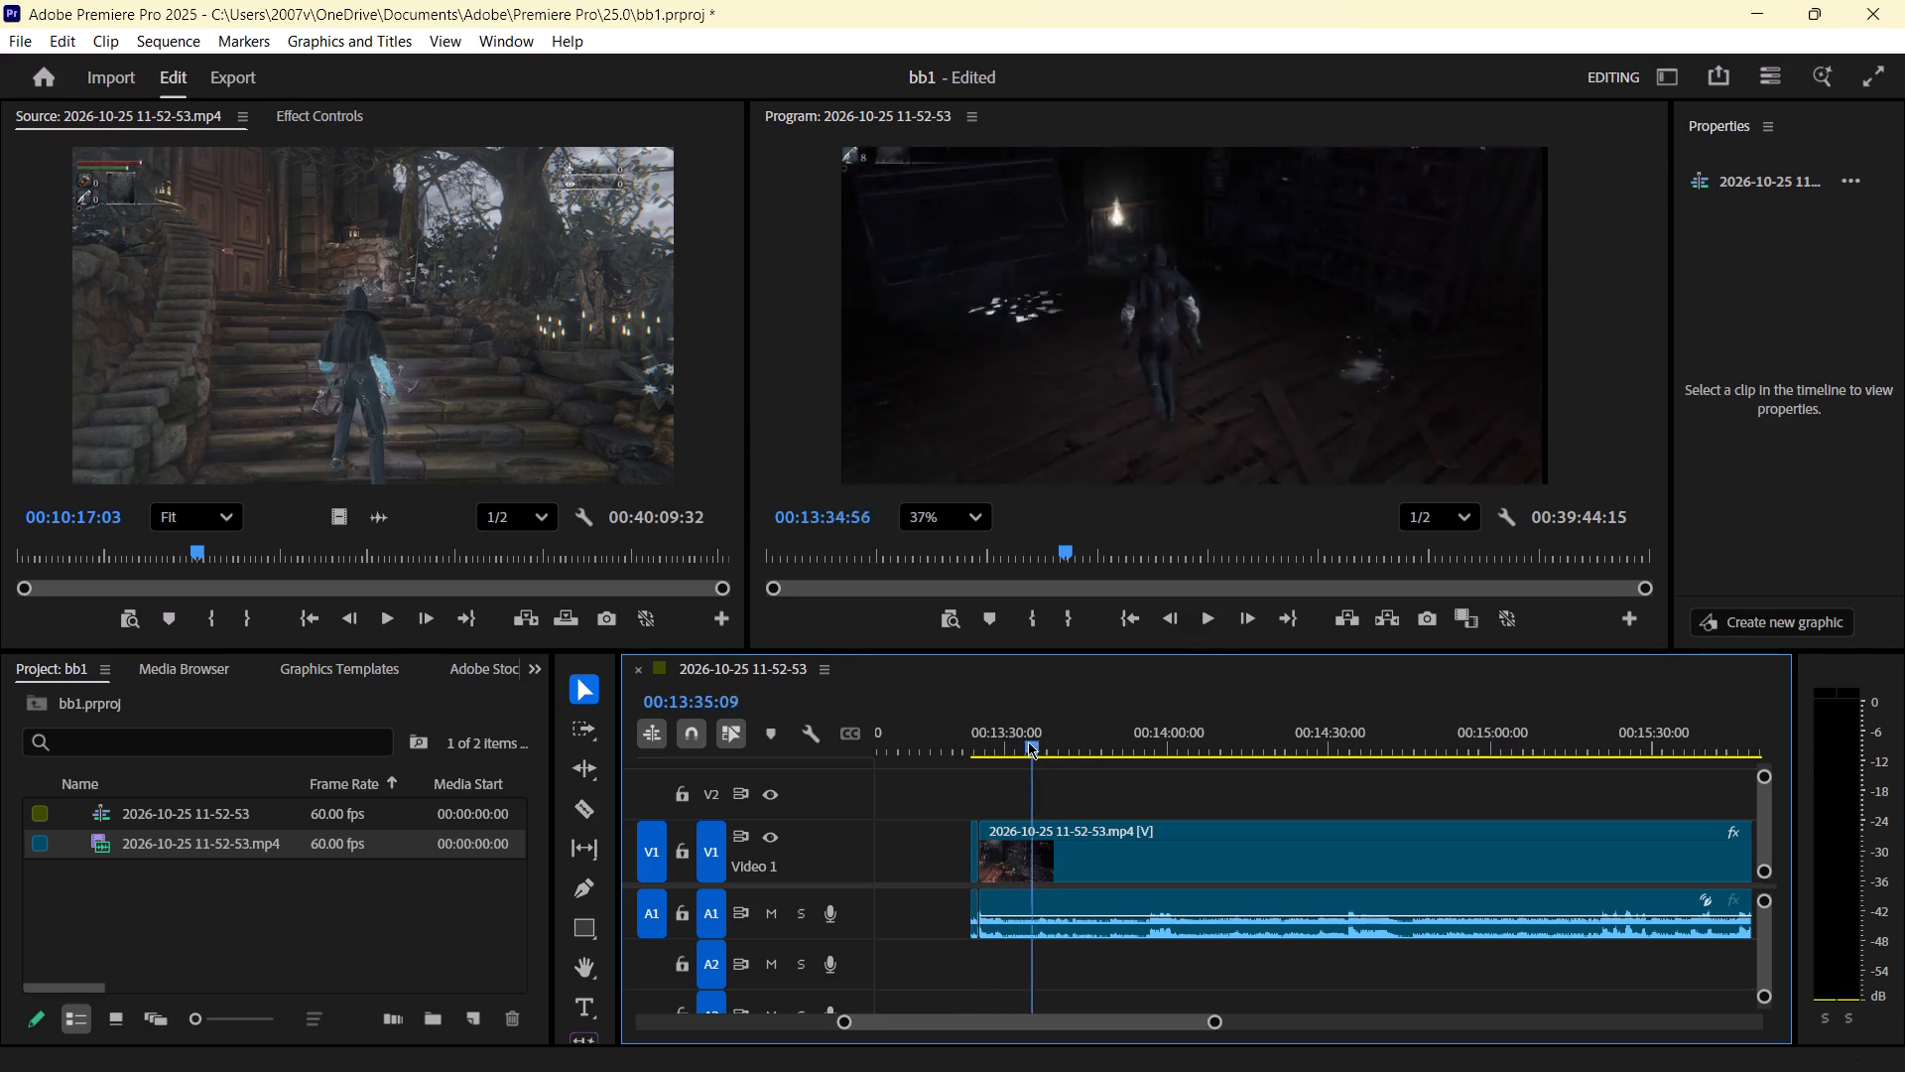
left_click_drag(1028, 741, 1143, 743)
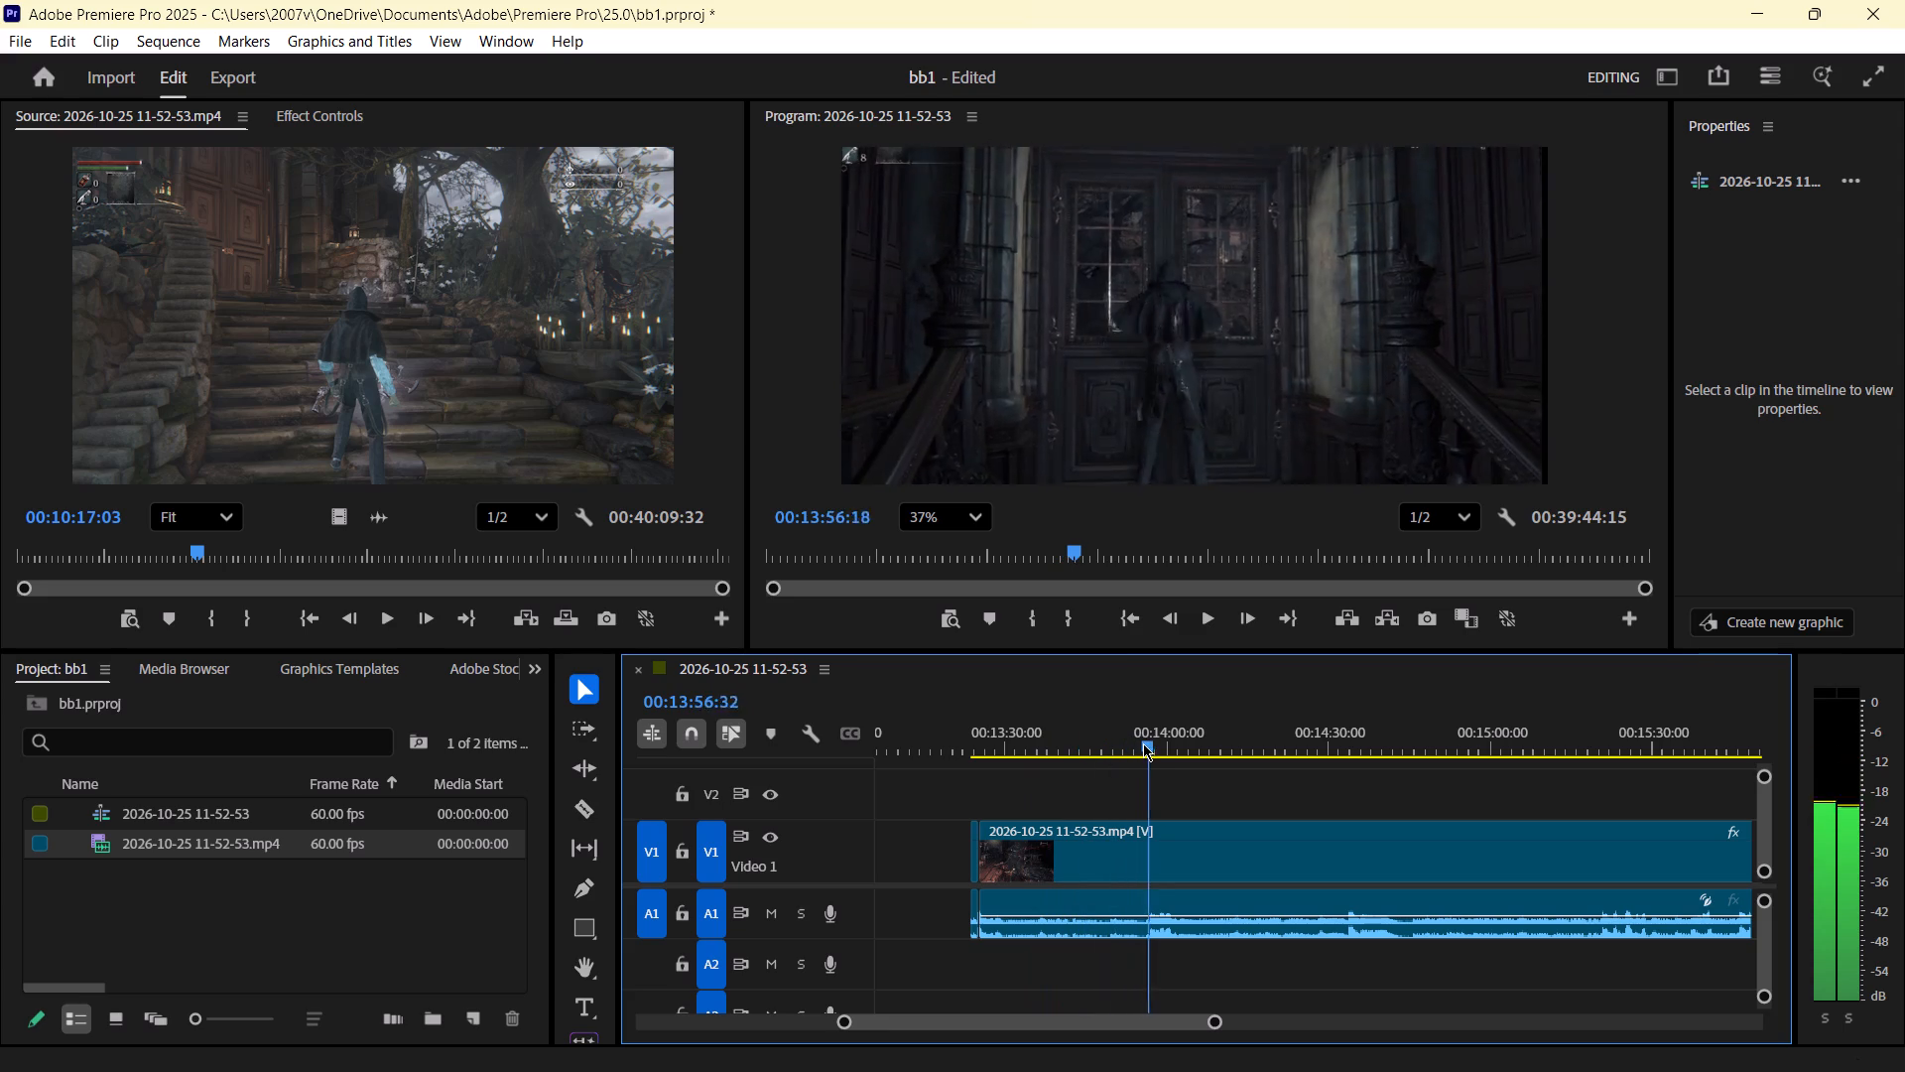
left_click_drag(1143, 743, 1150, 744)
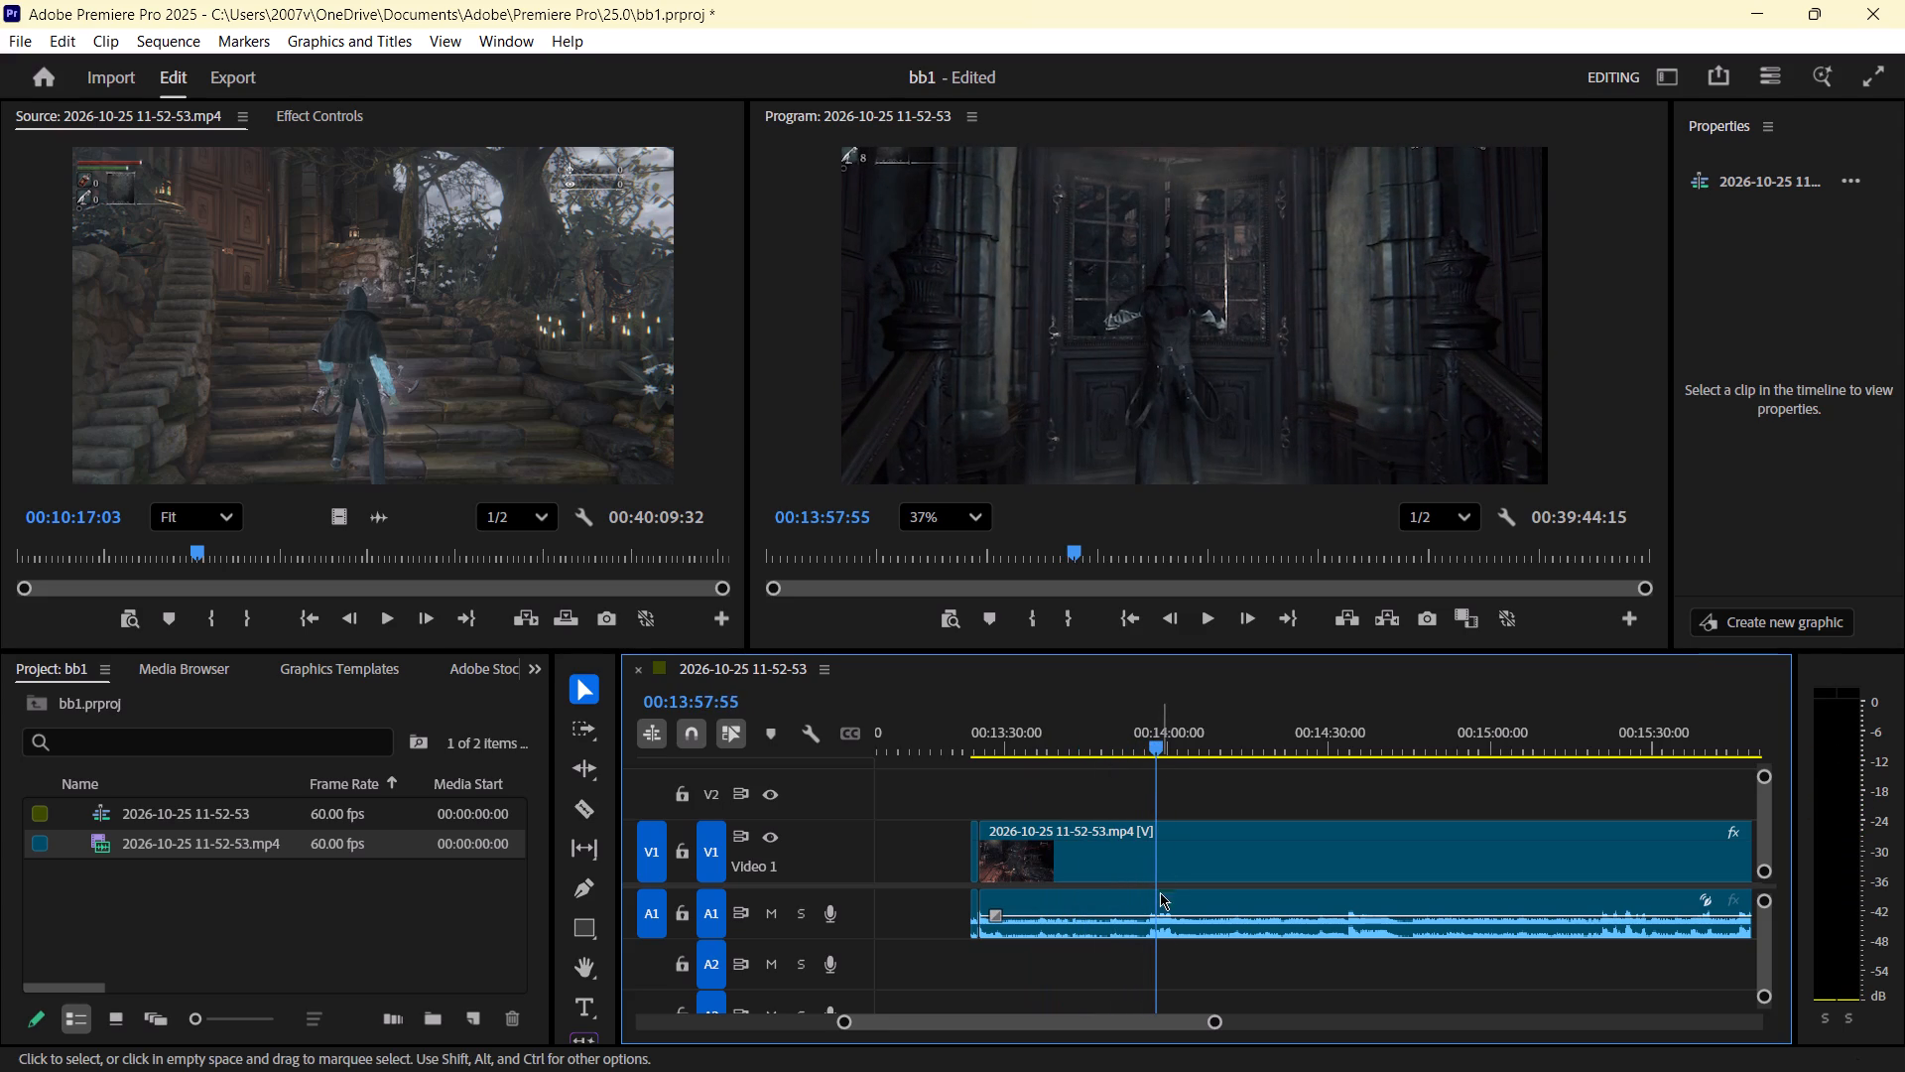
key("c")
left_click(1154, 913)
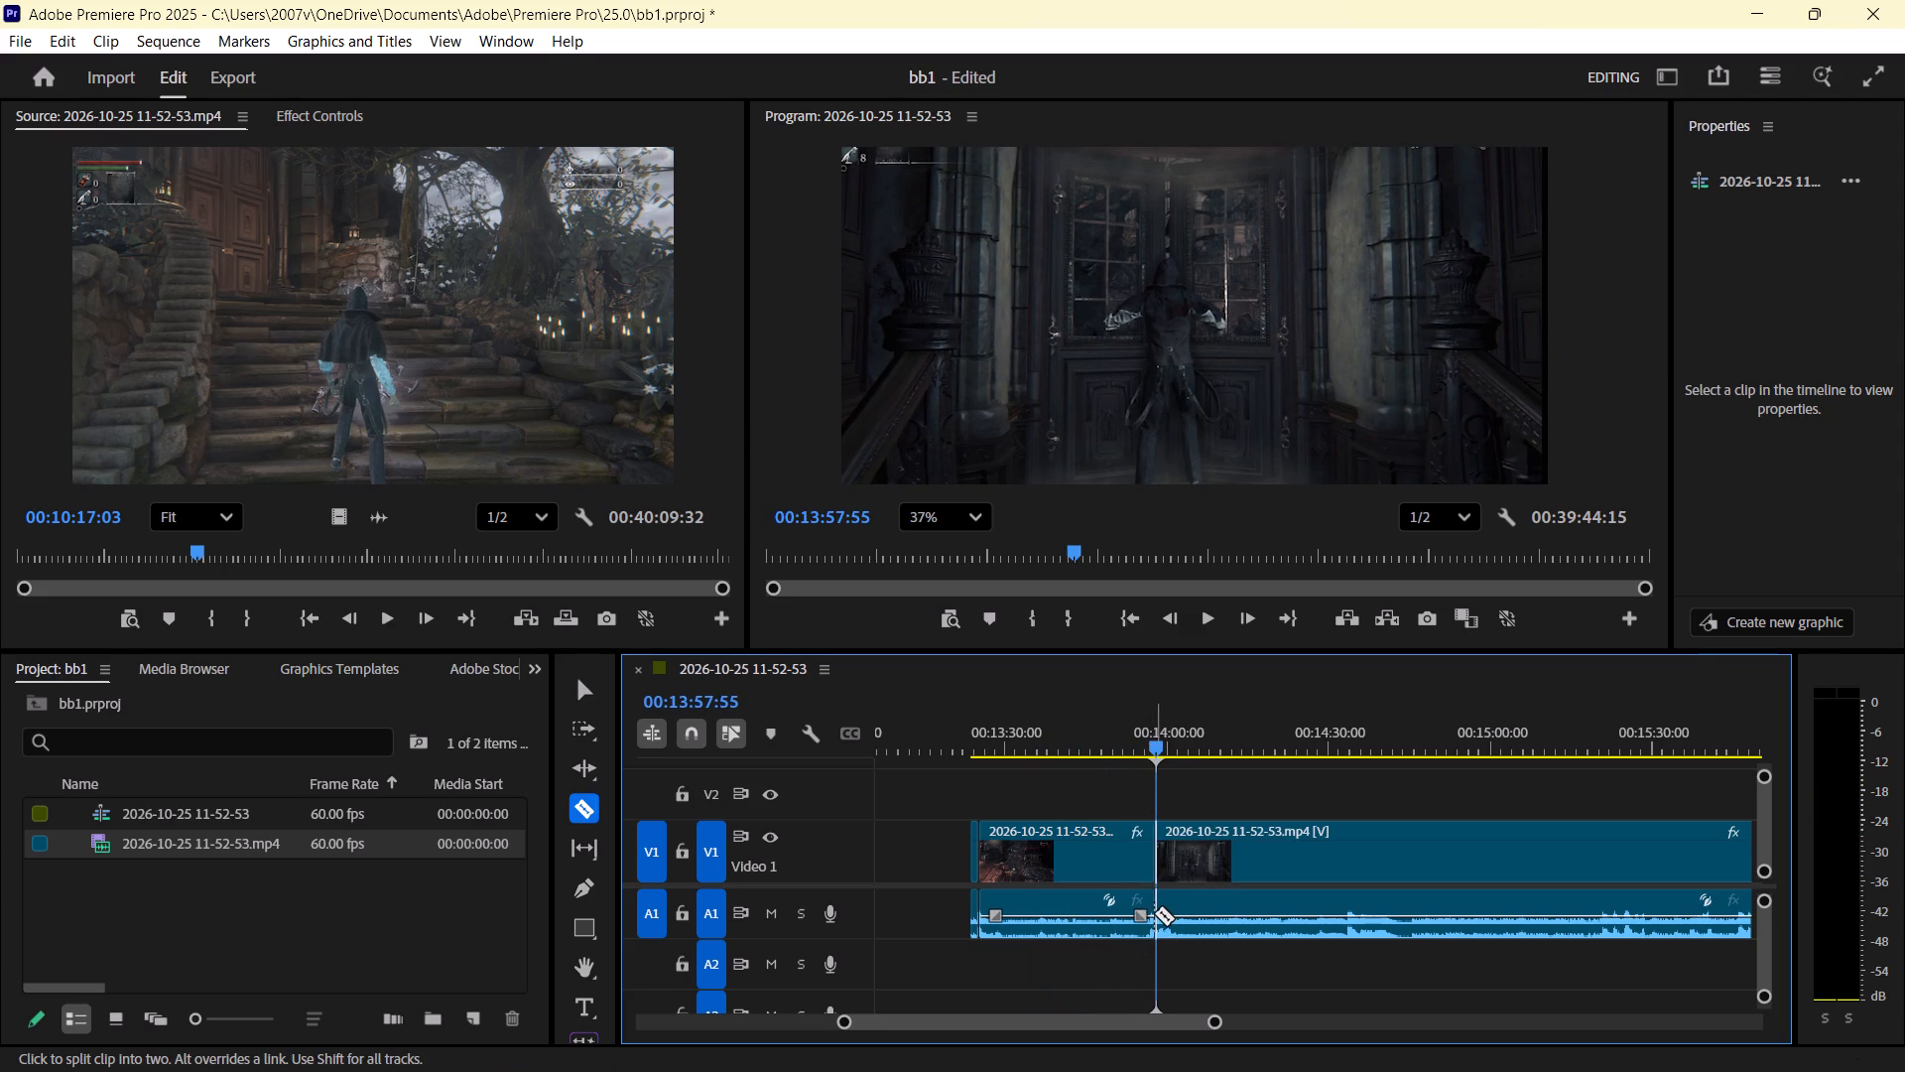
Delete the segment between the 00:13:25:21 and 00:13:57:55 cuts, leaving its gap.
key("space")
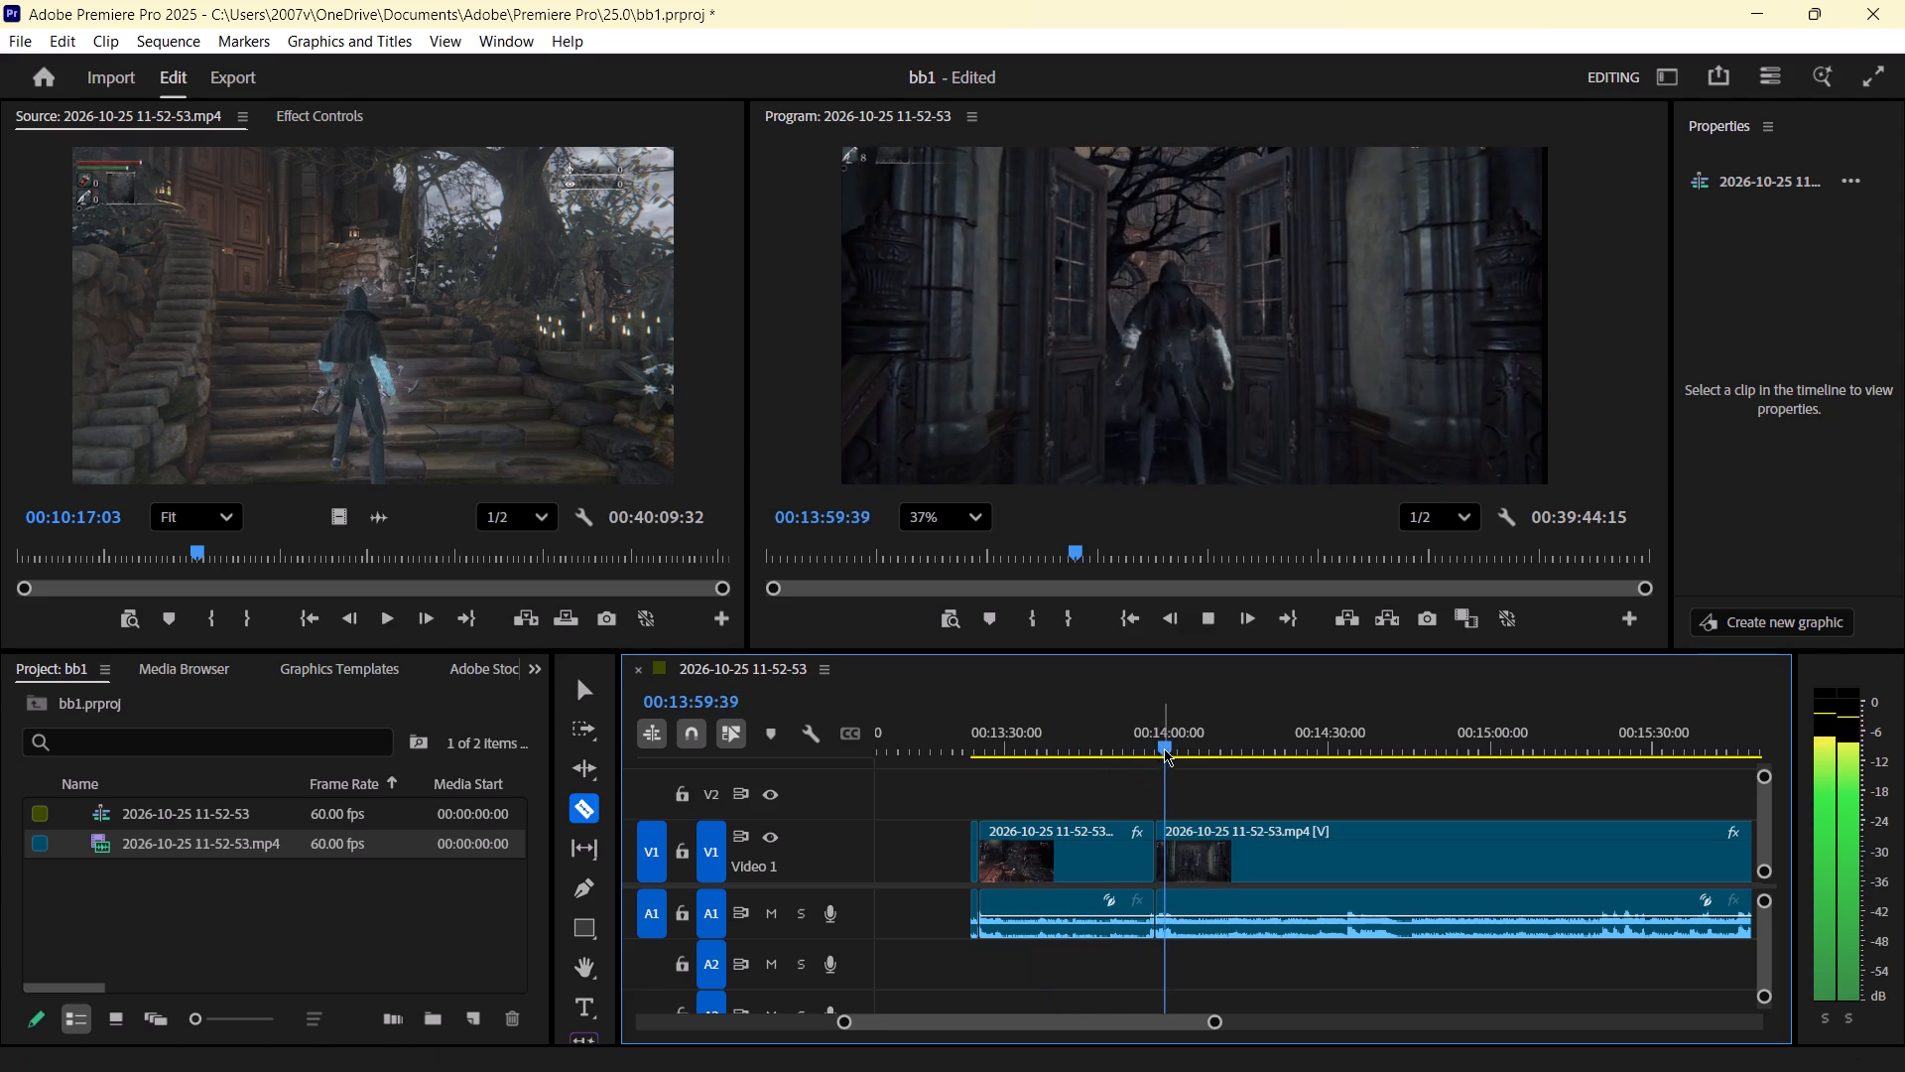
key("v")
left_click(1074, 869)
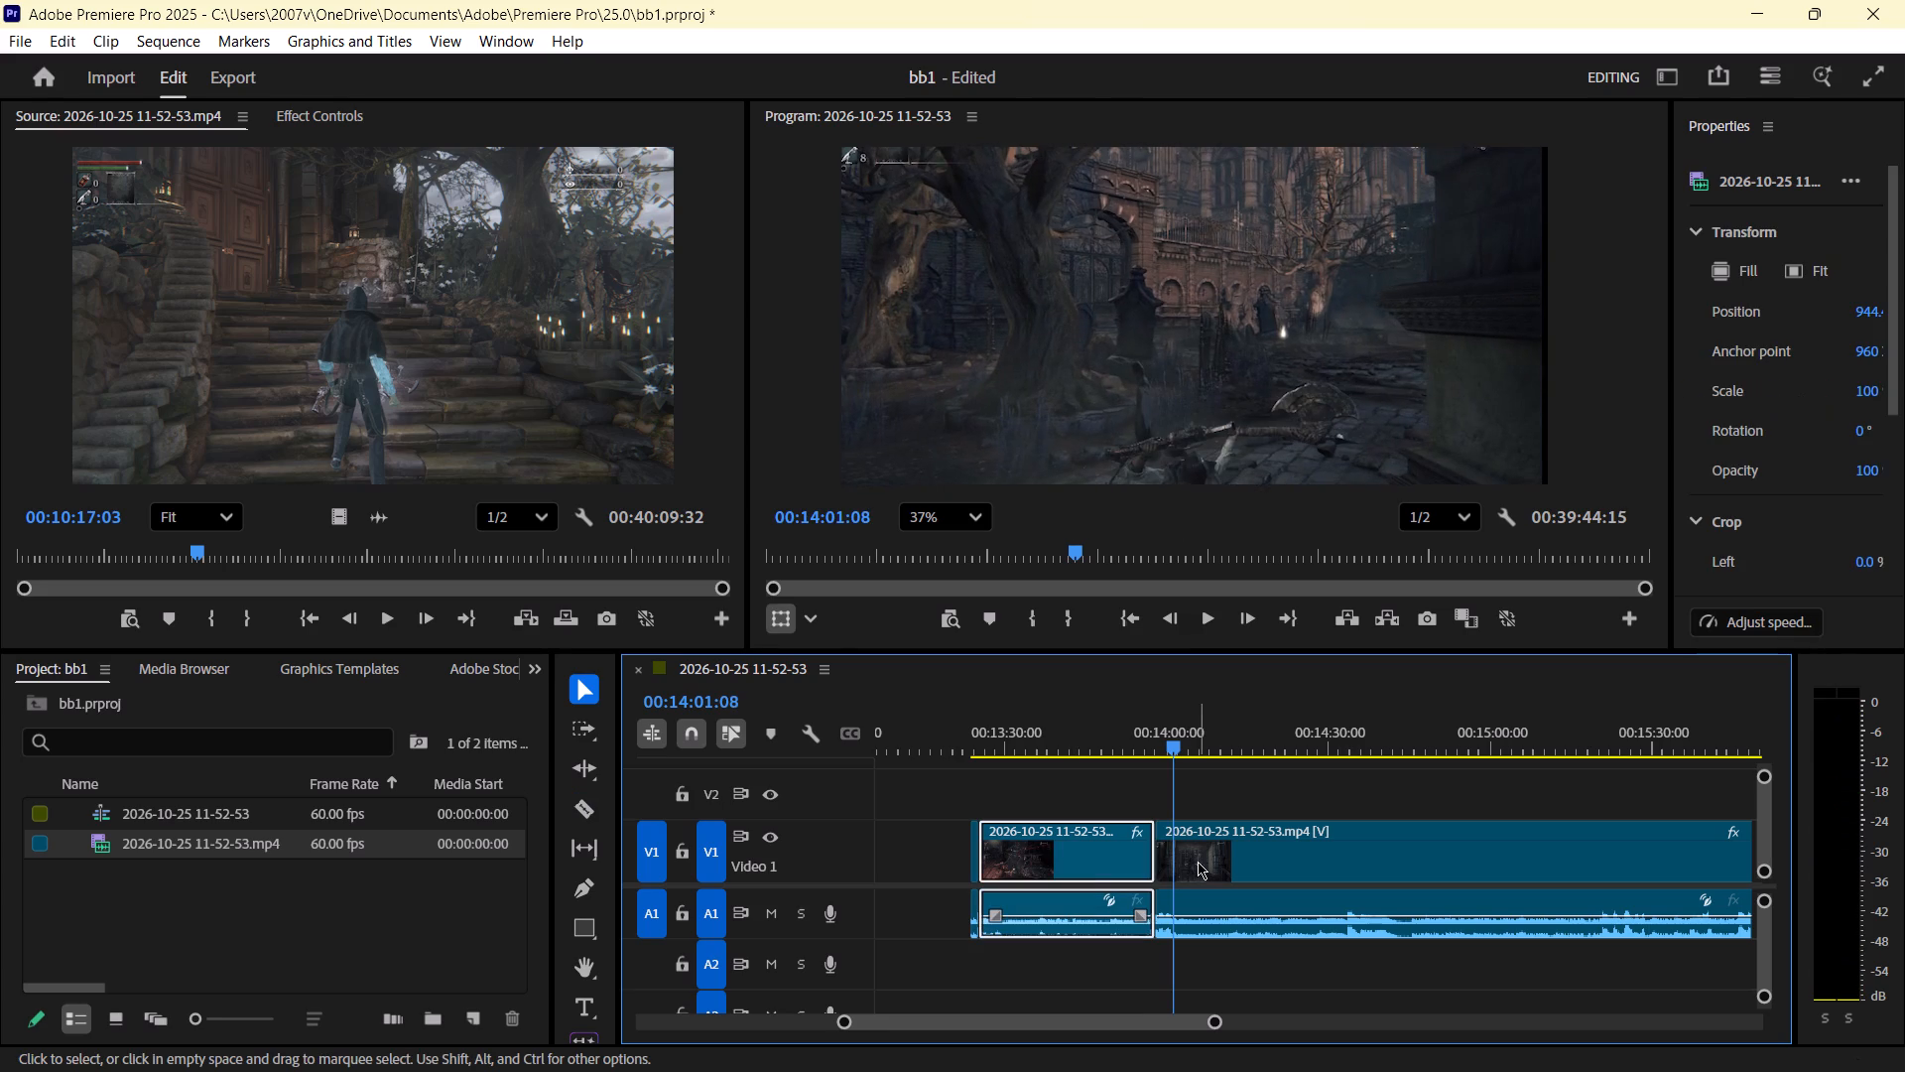
key("Delete")
Review the graveyard footage and cut the clip at 00:14:09:07, where the hunter walks past the iron fence.
key("space")
key("space")
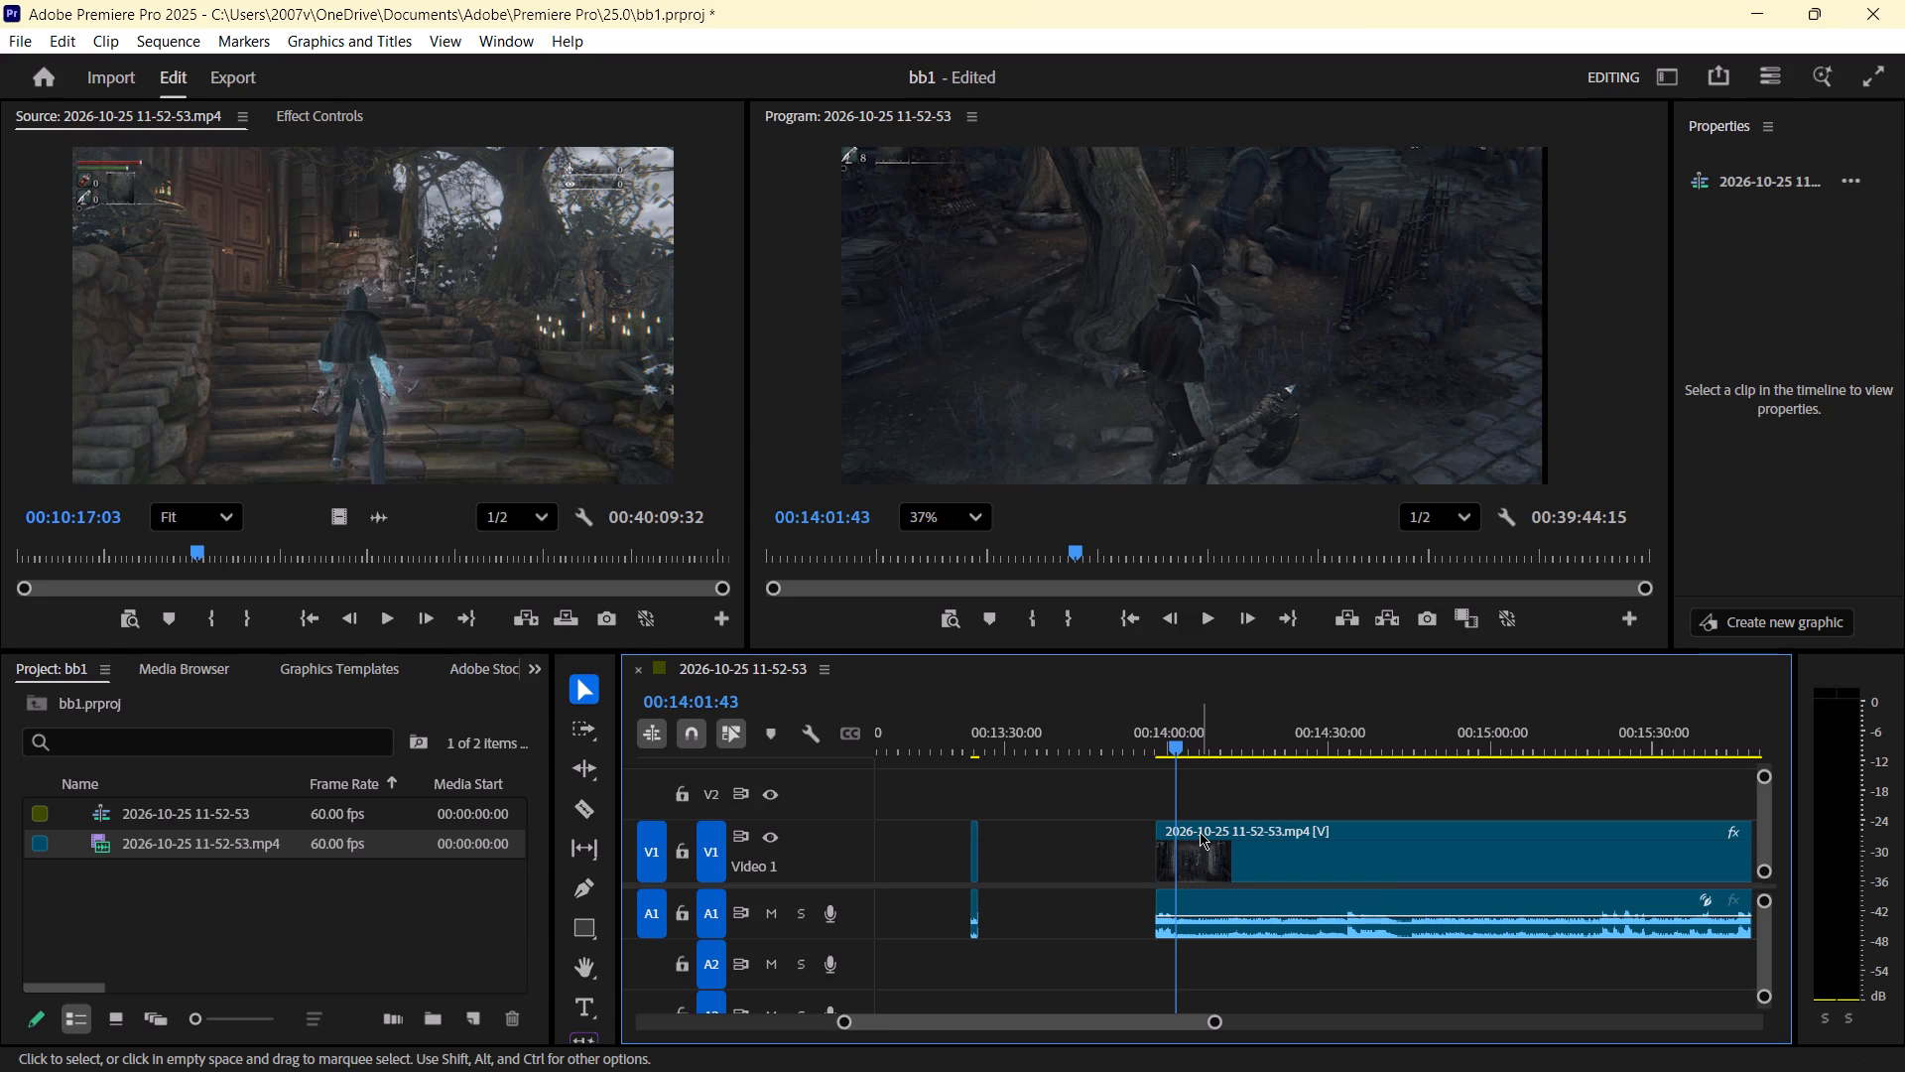
key("space")
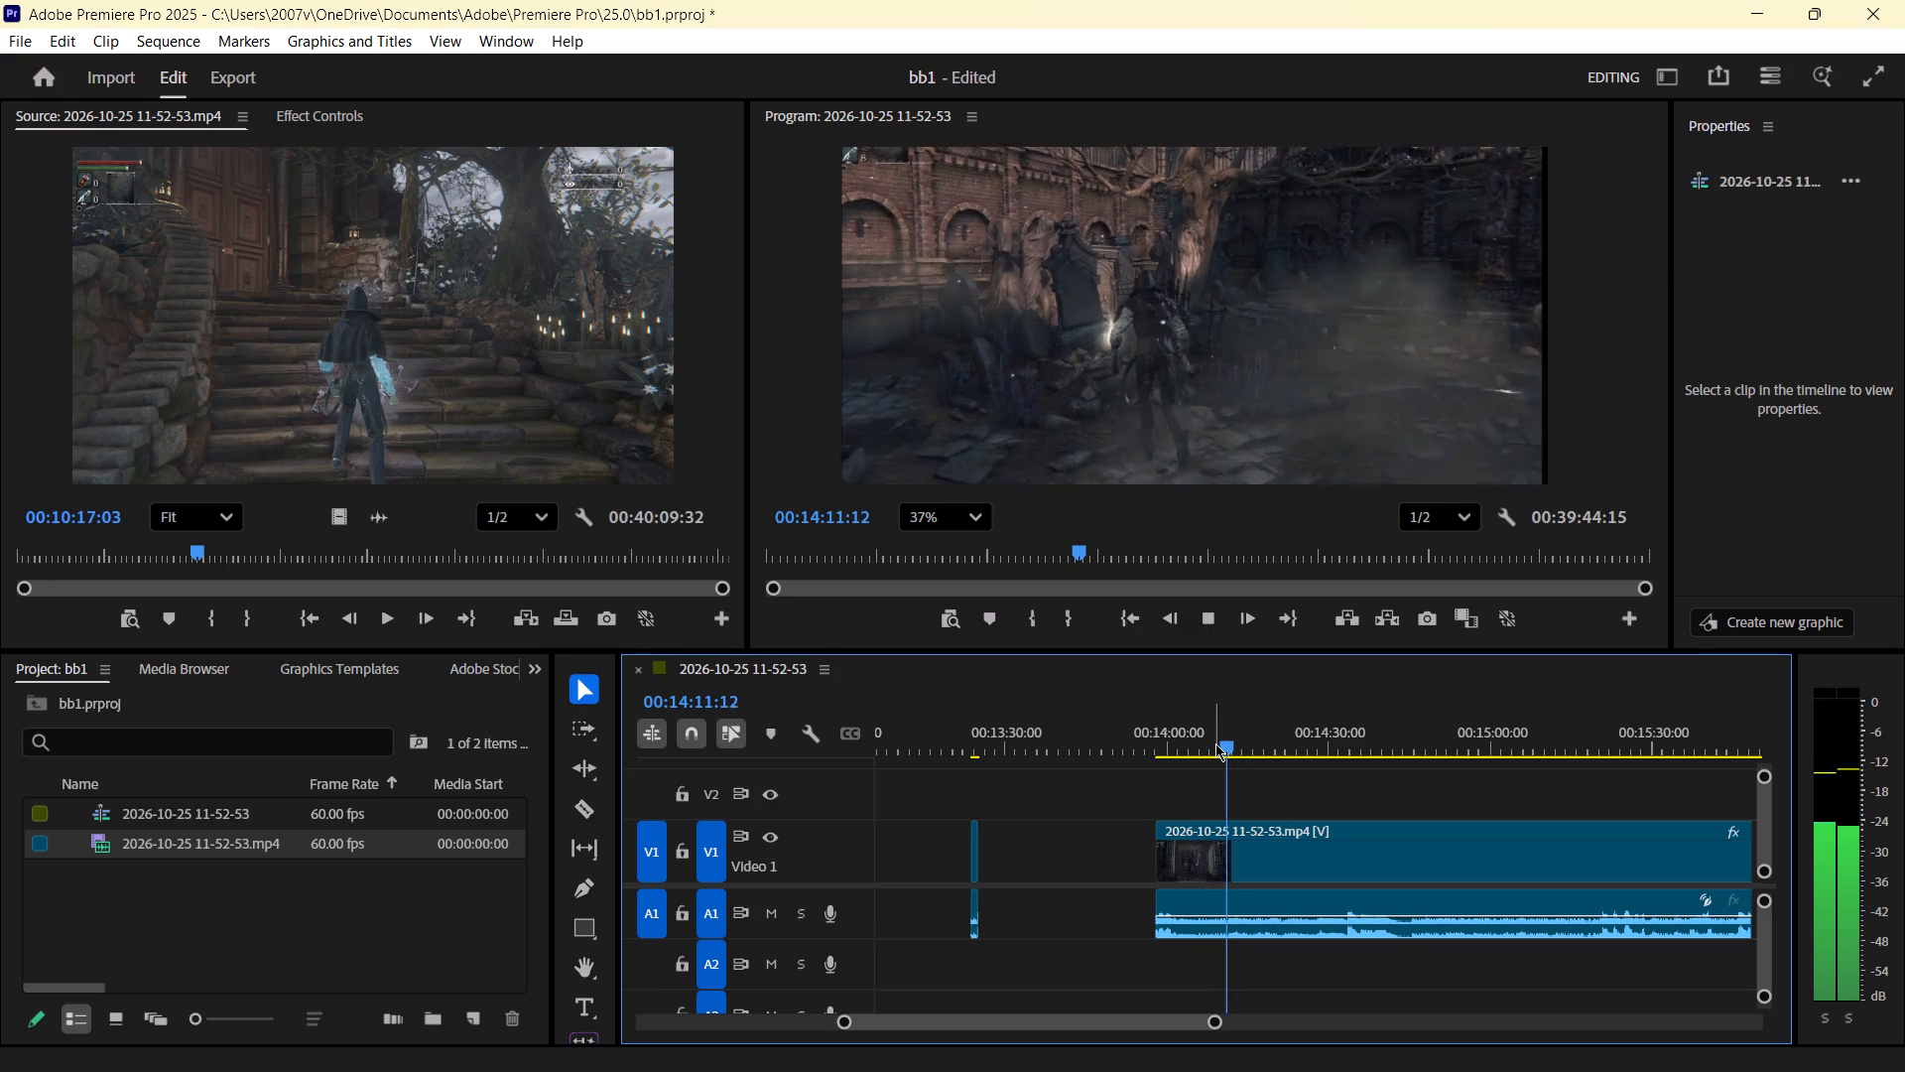
key("space")
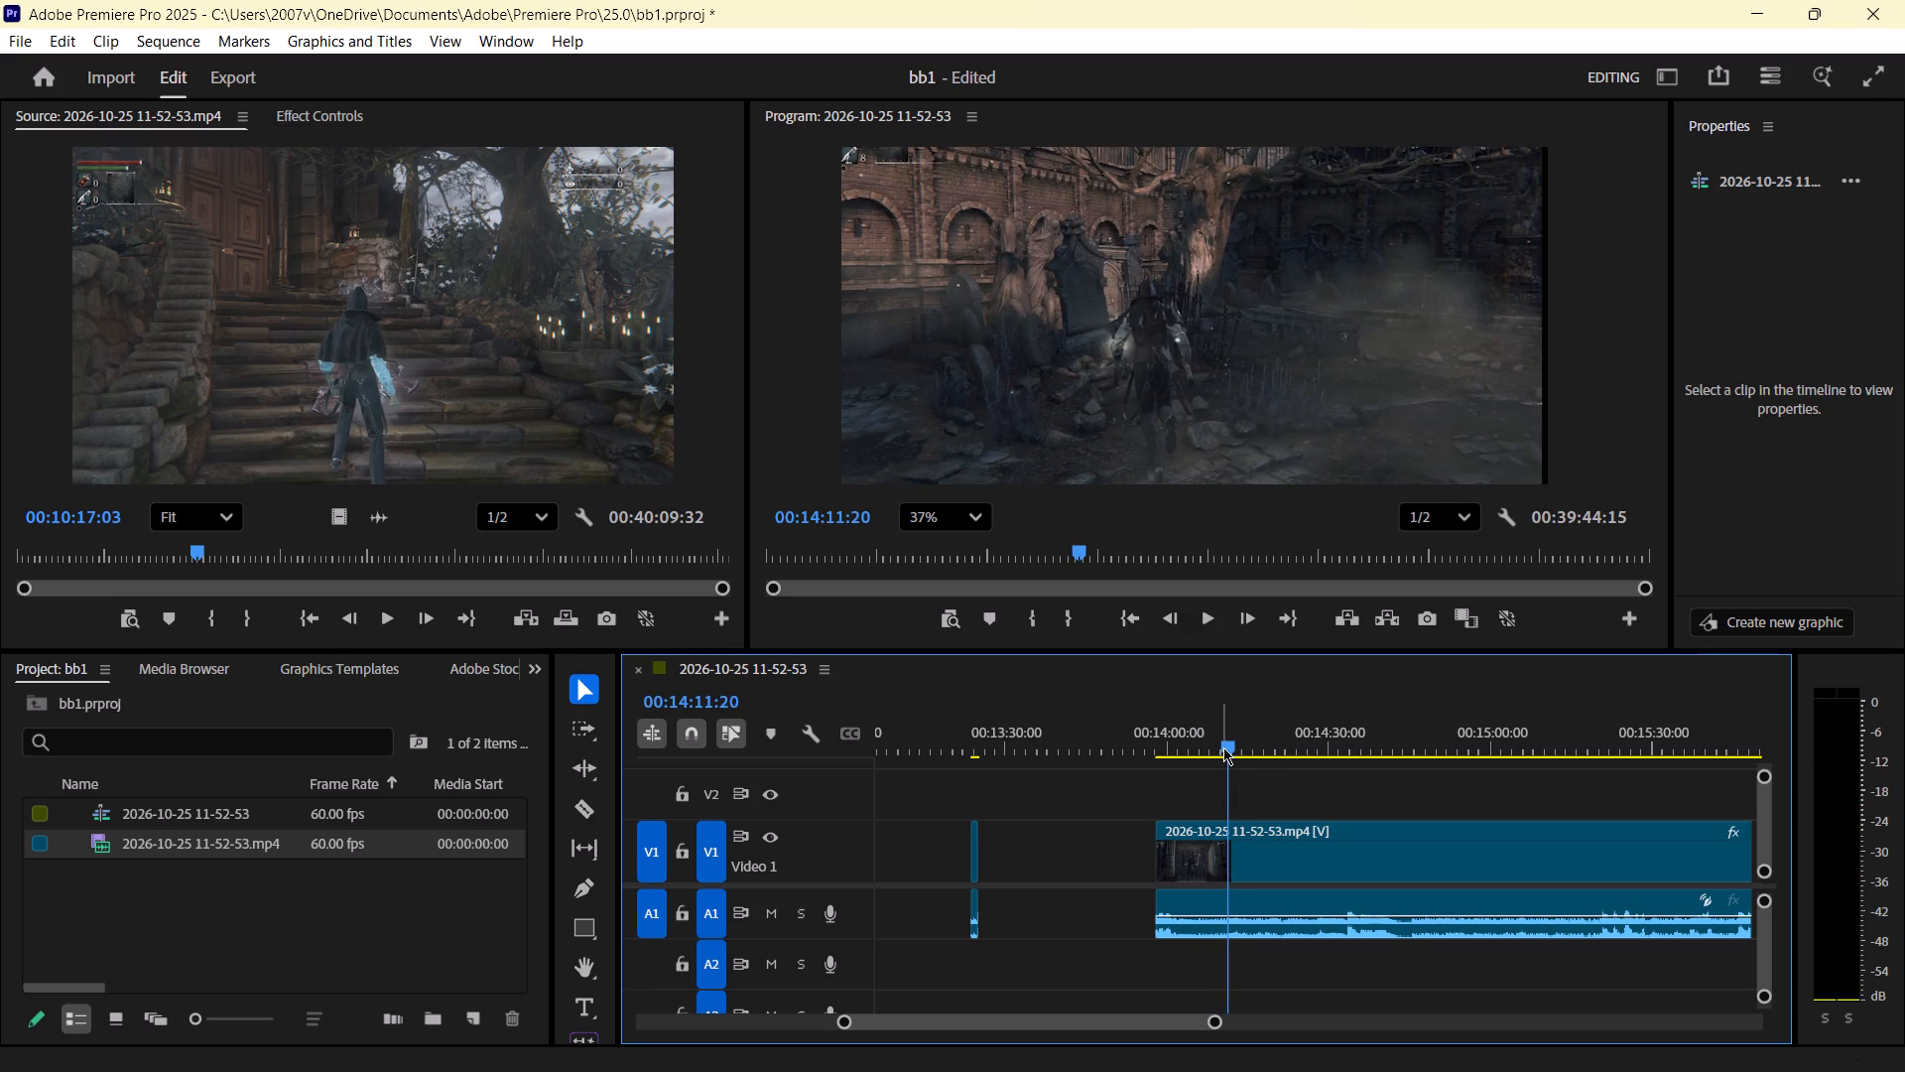
left_click_drag(1224, 744, 1202, 744)
key("space")
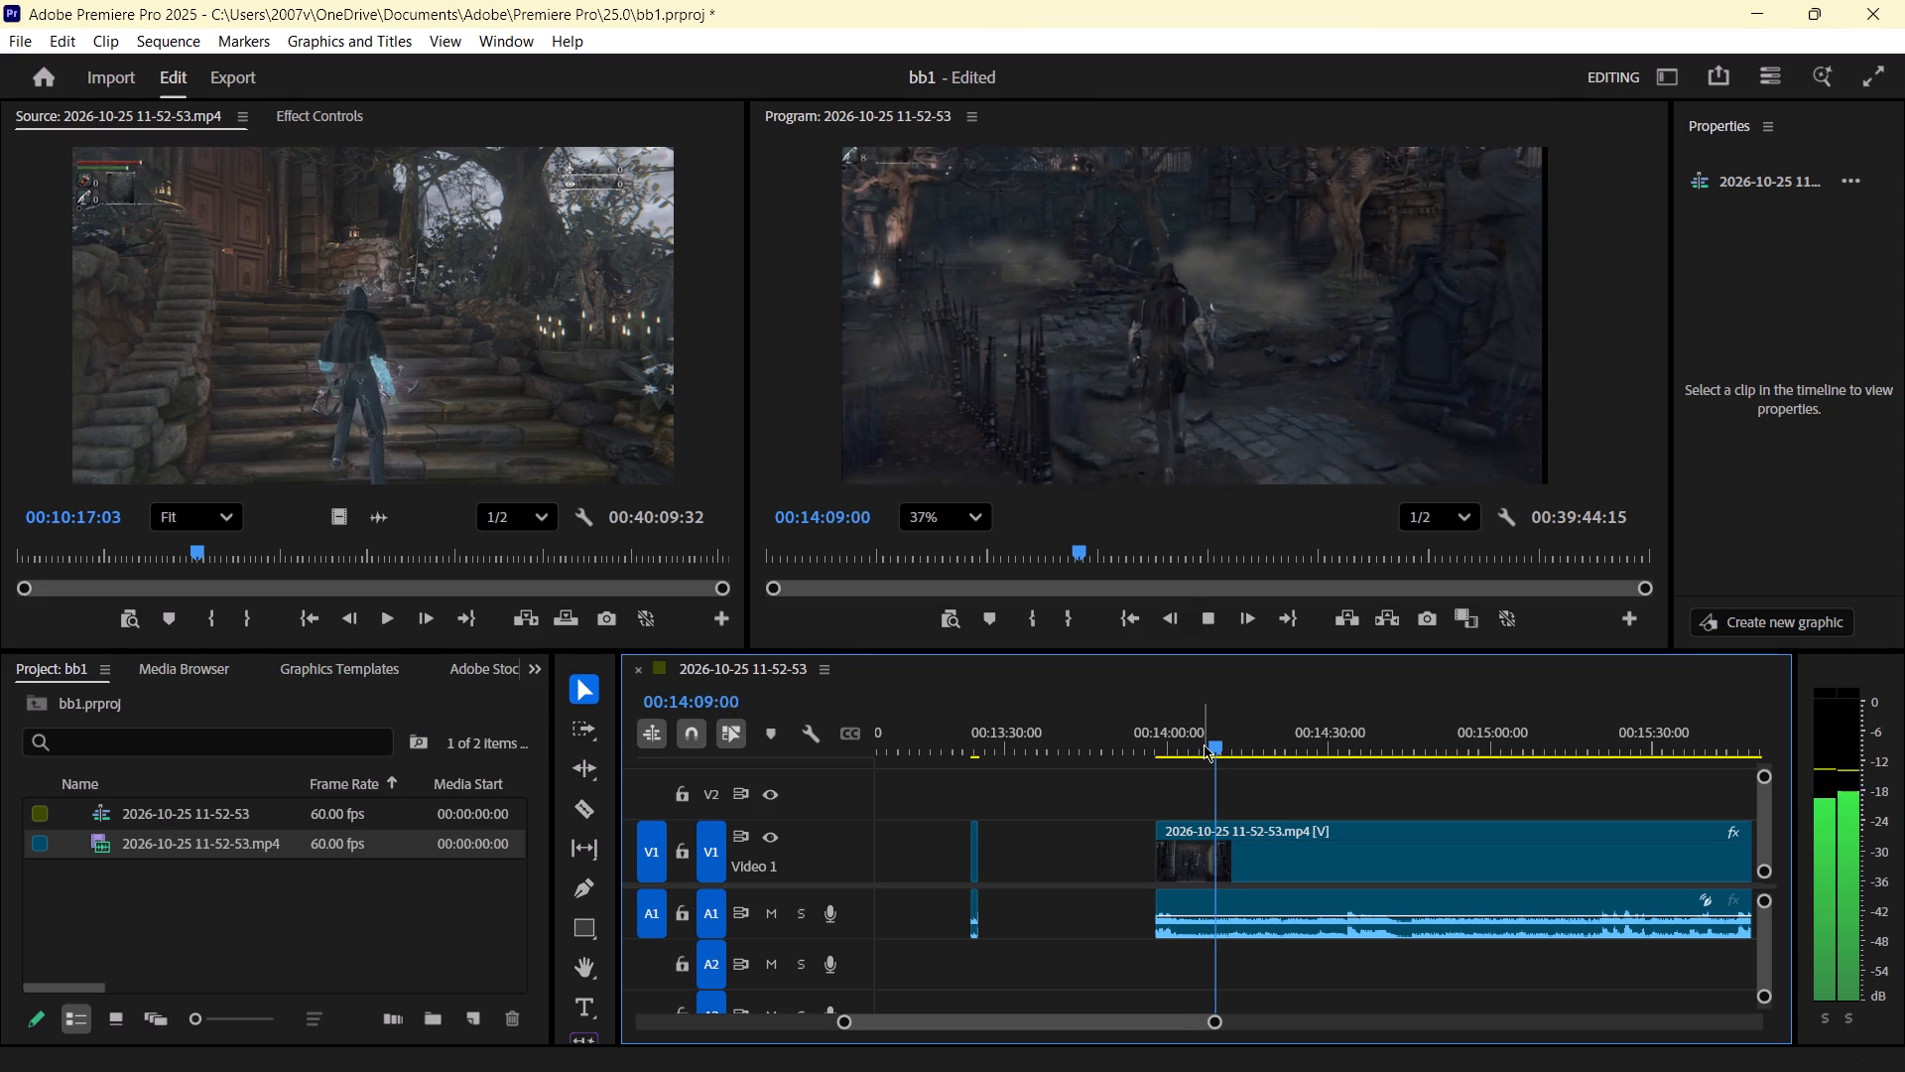
key("space")
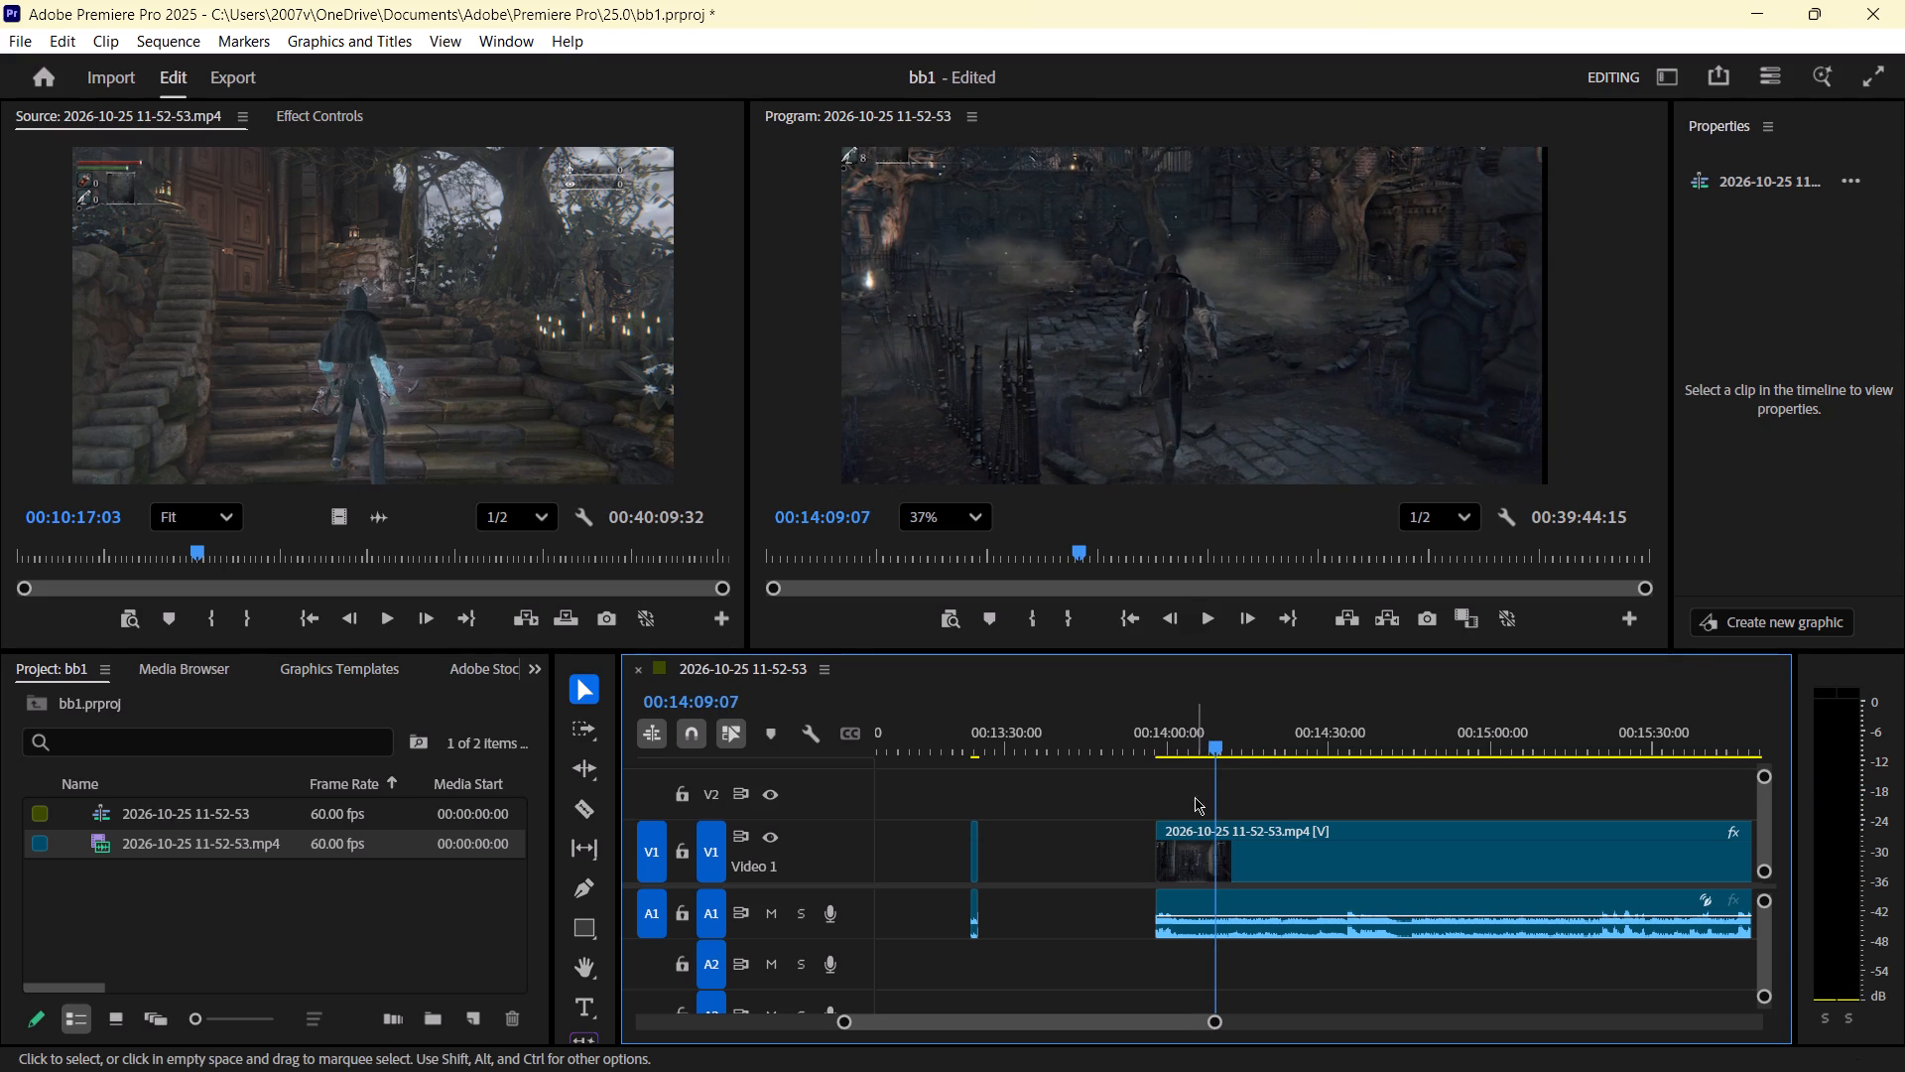
key("c")
left_click(1214, 855)
Review the footage after the graveyard and cut the clip at 00:15:32:08, where the hunter nears the lit device beside the stone monument.
key("space")
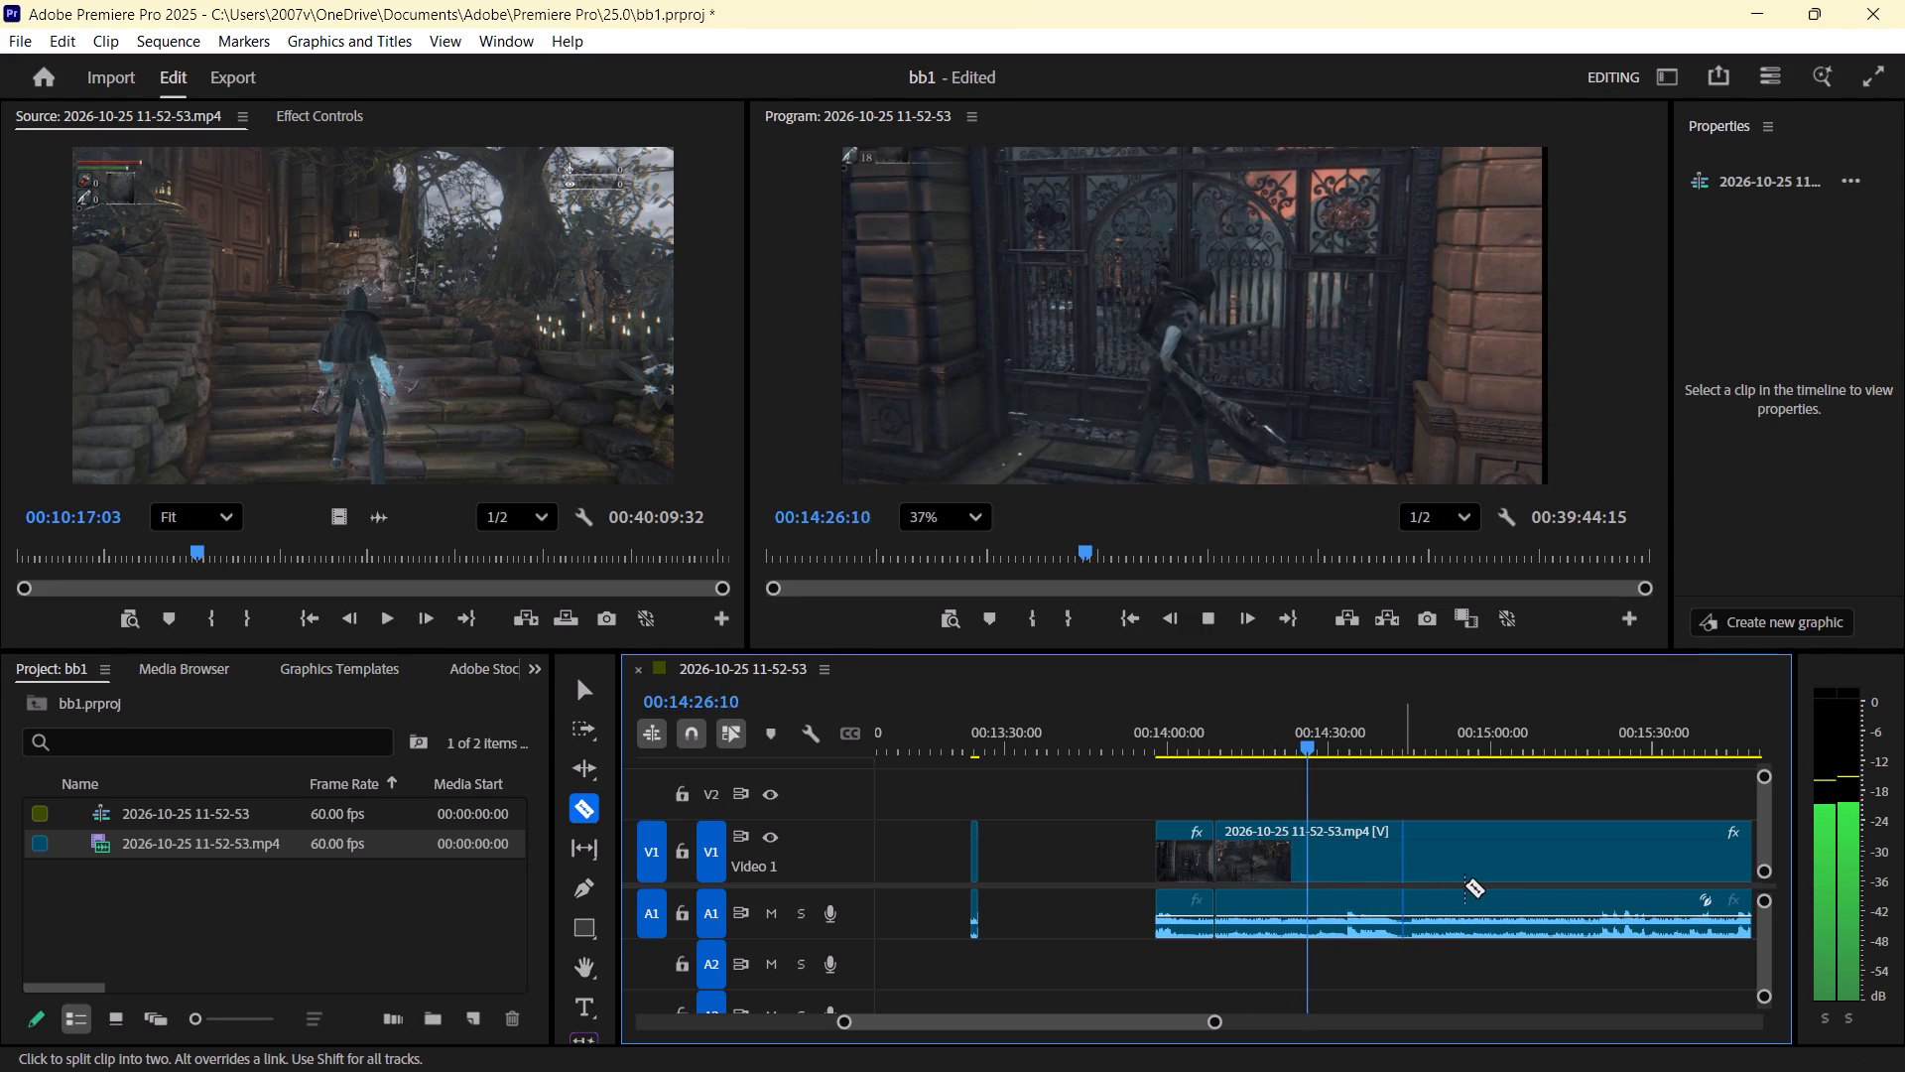
left_click_drag(1325, 747, 1406, 754)
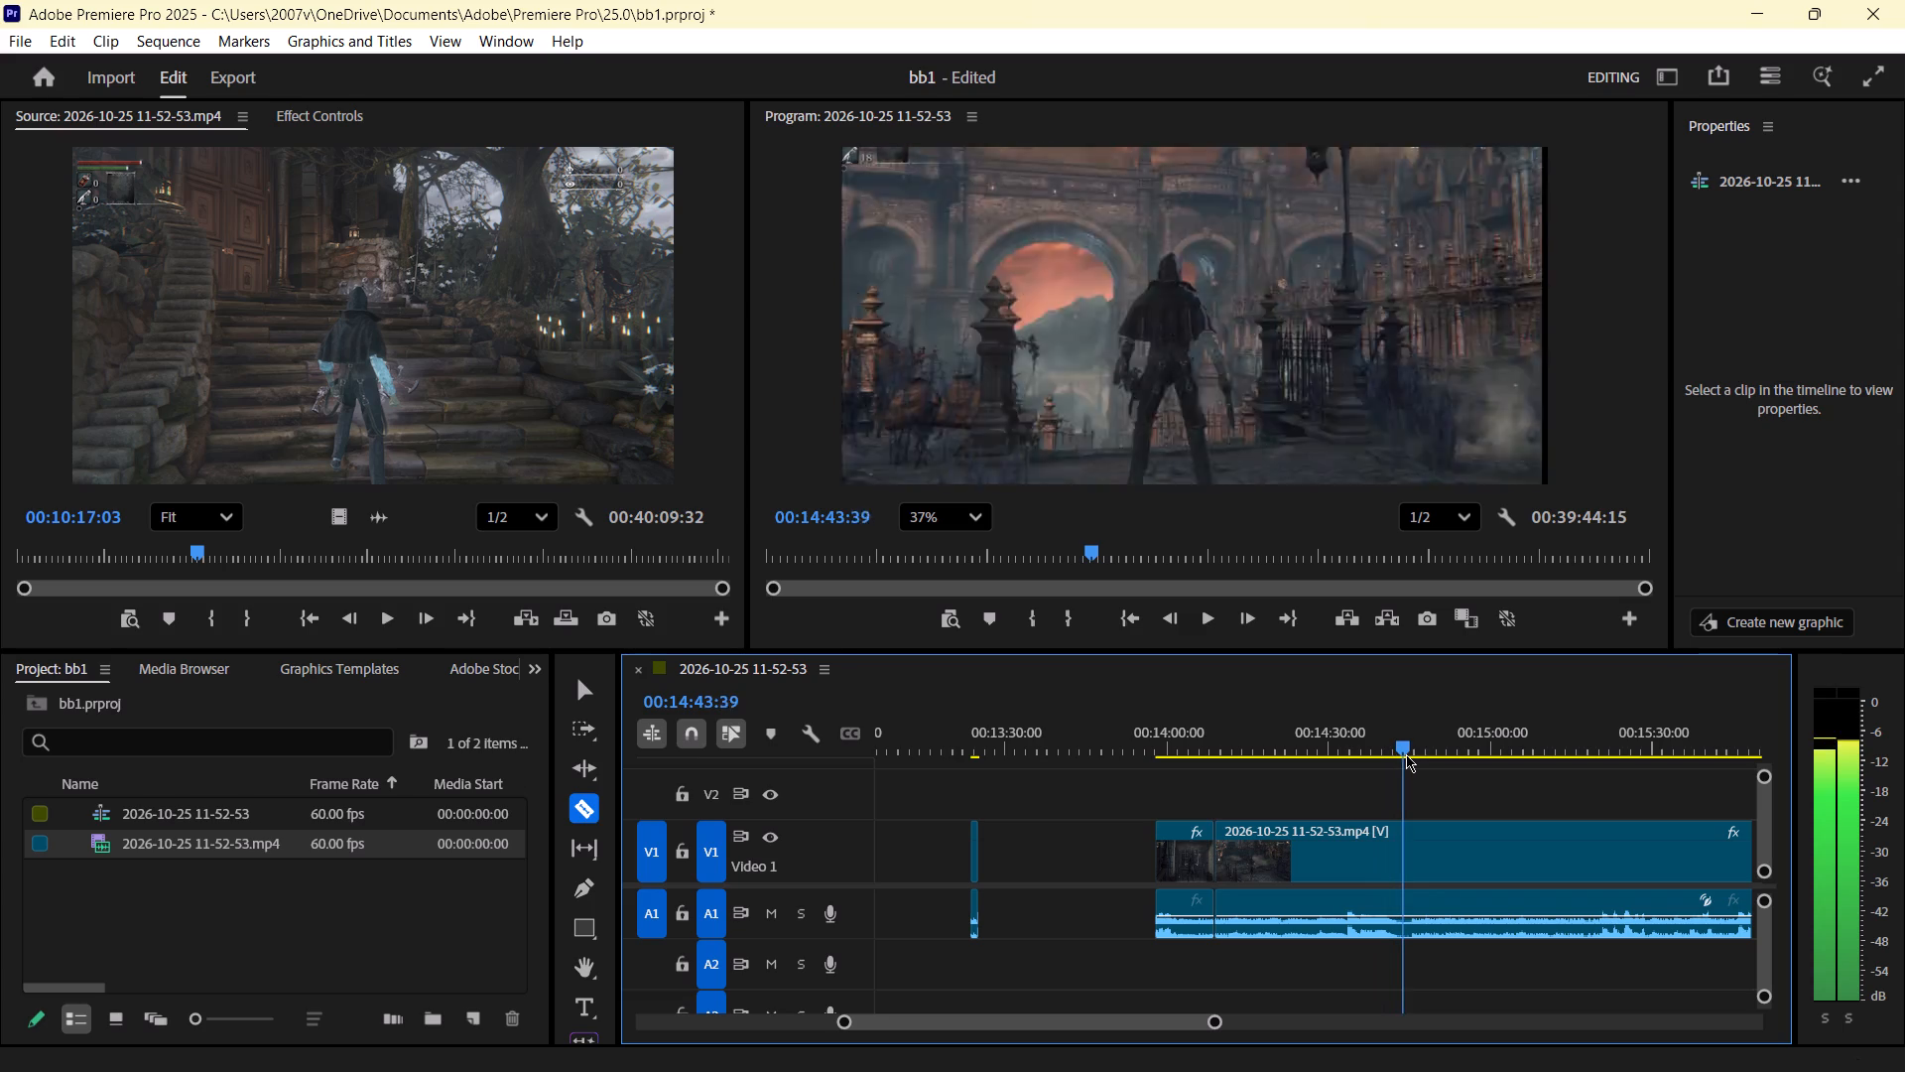
left_click_drag(1406, 754, 1443, 742)
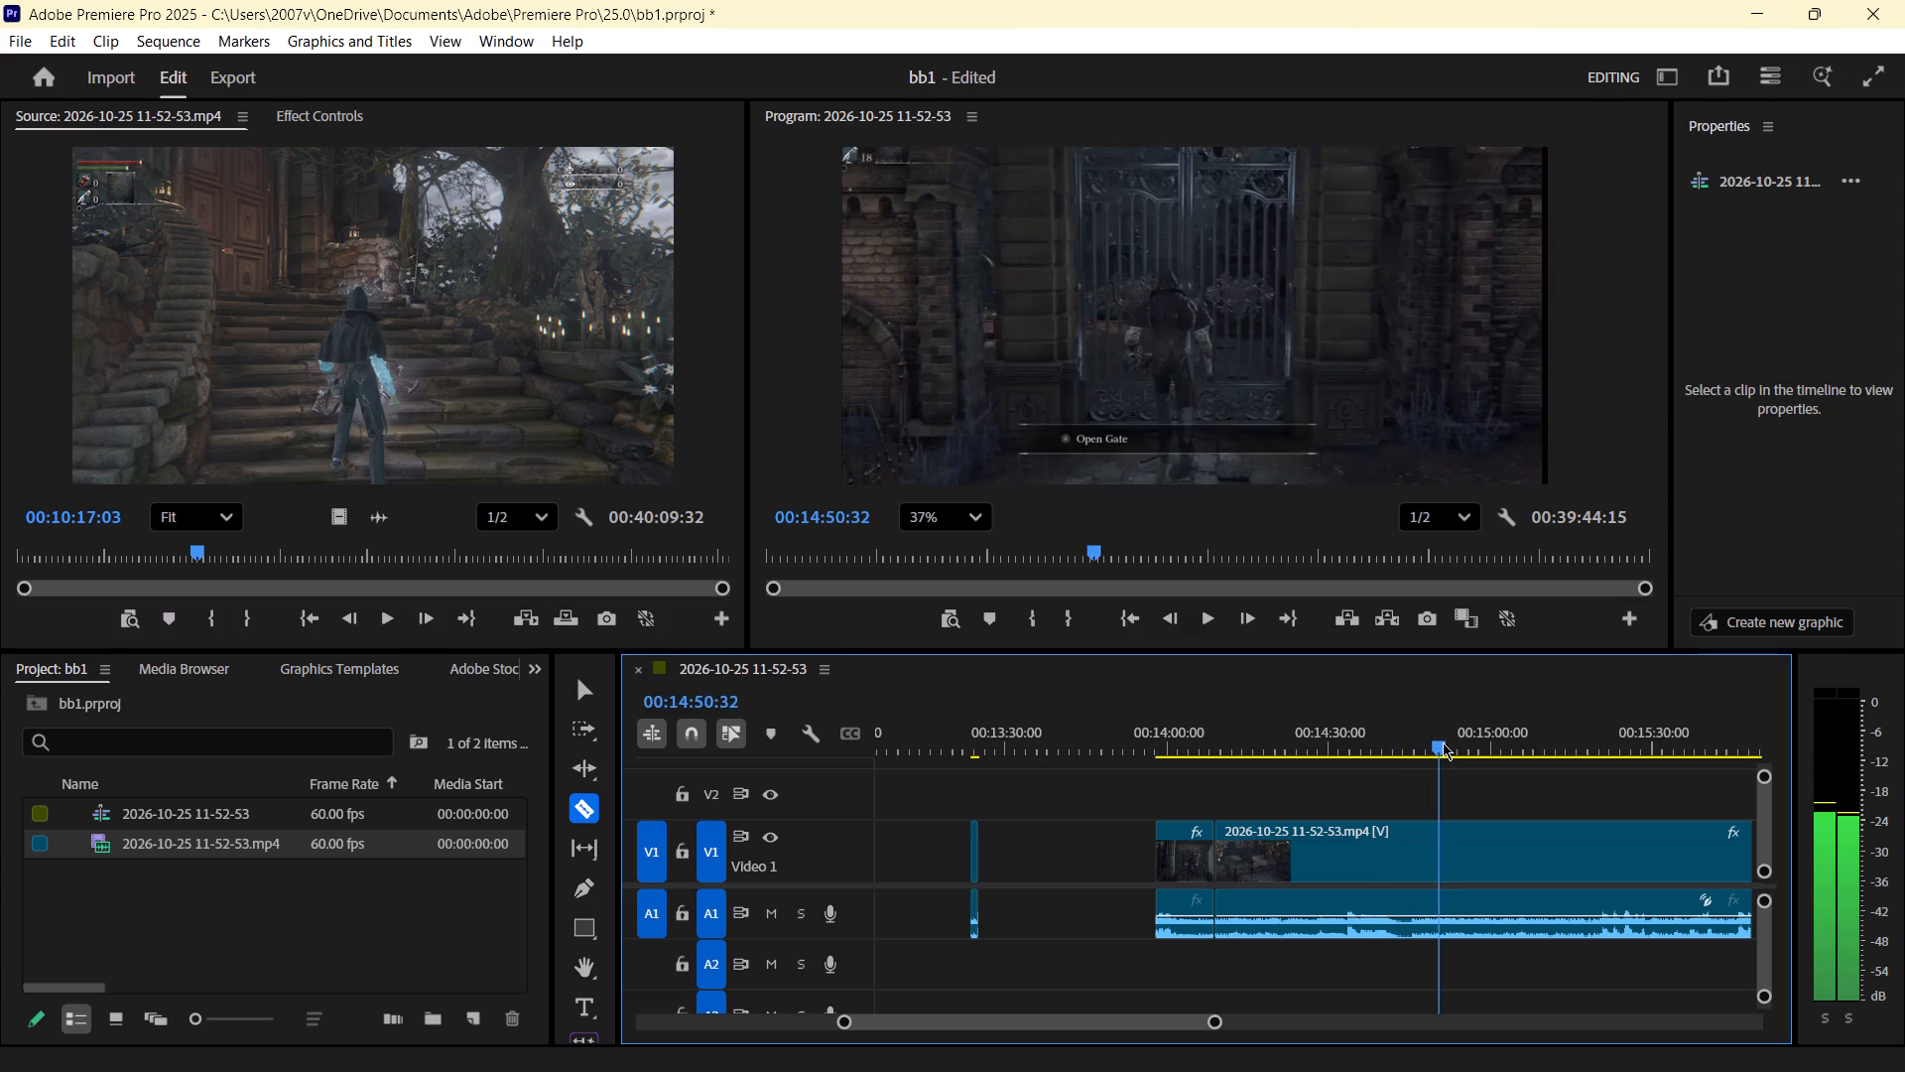
left_click_drag(1443, 742, 1485, 736)
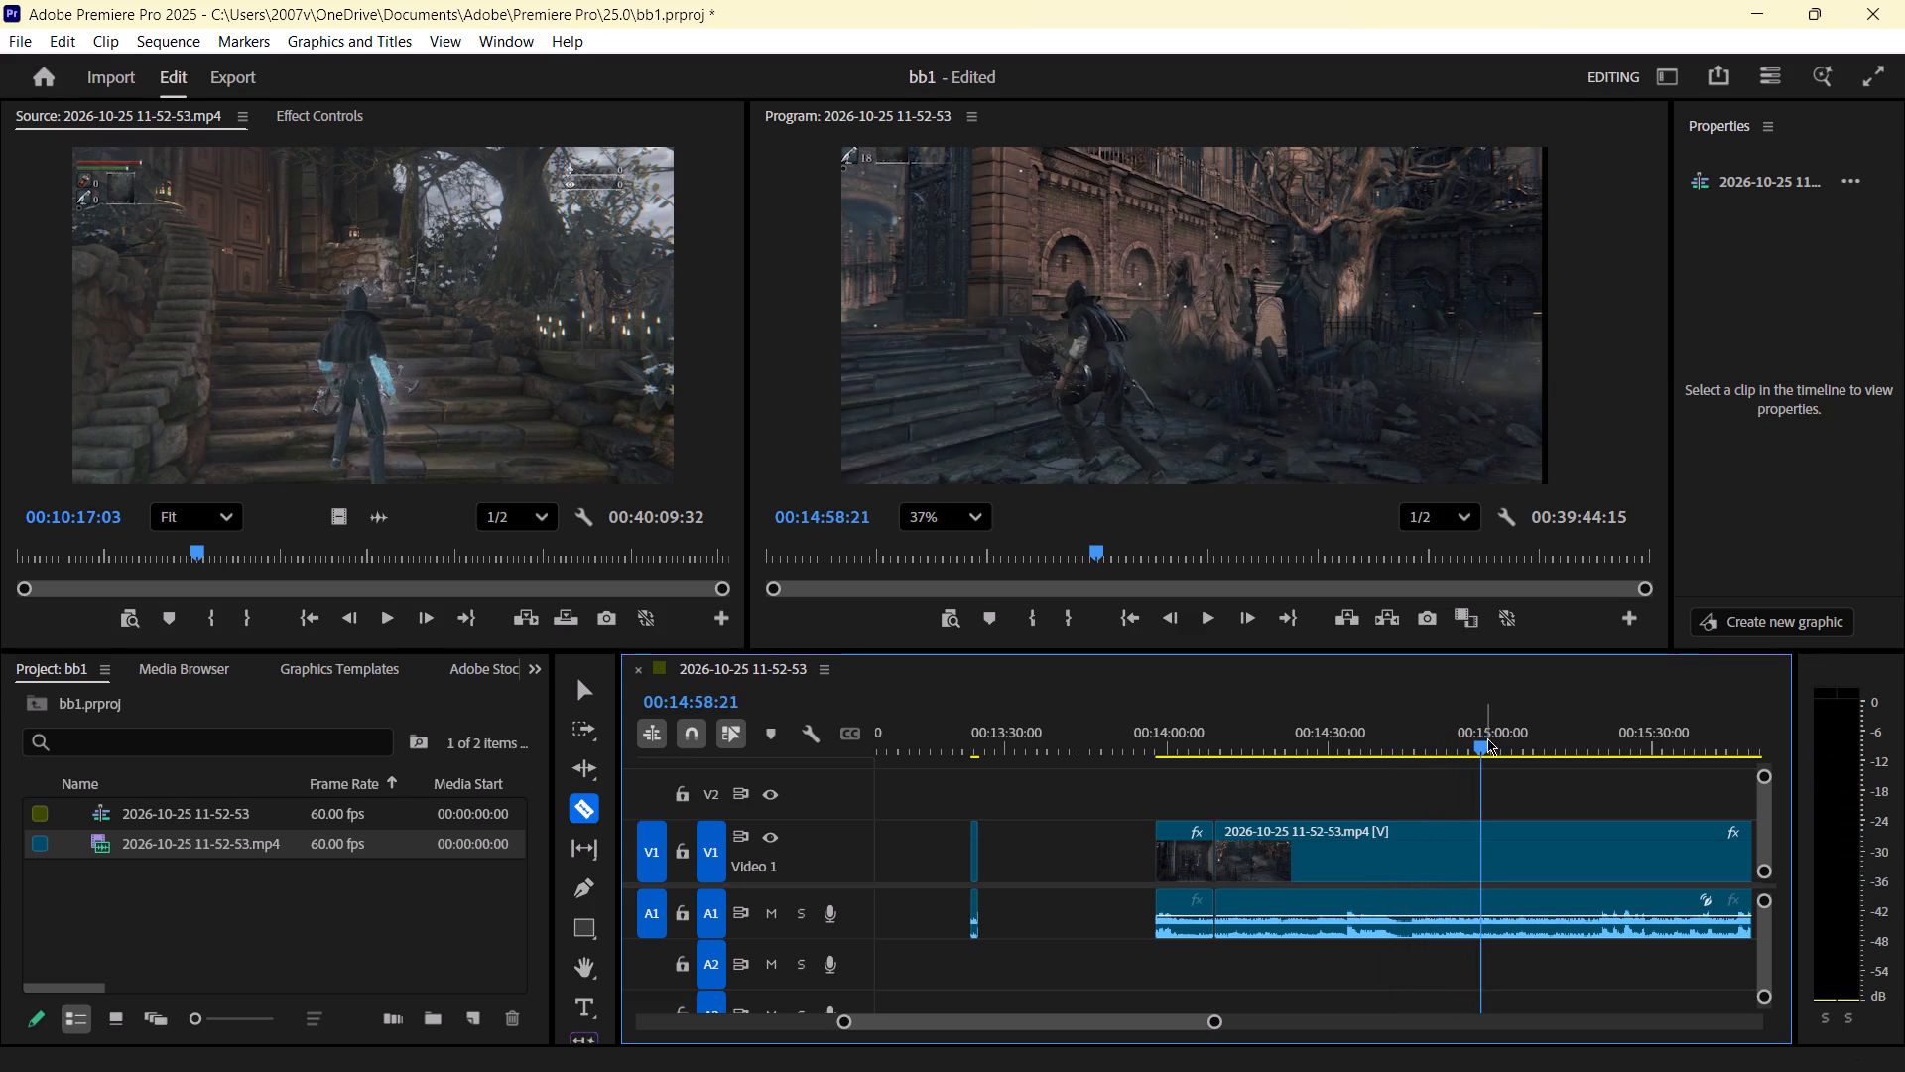
left_click_drag(1482, 741, 1540, 739)
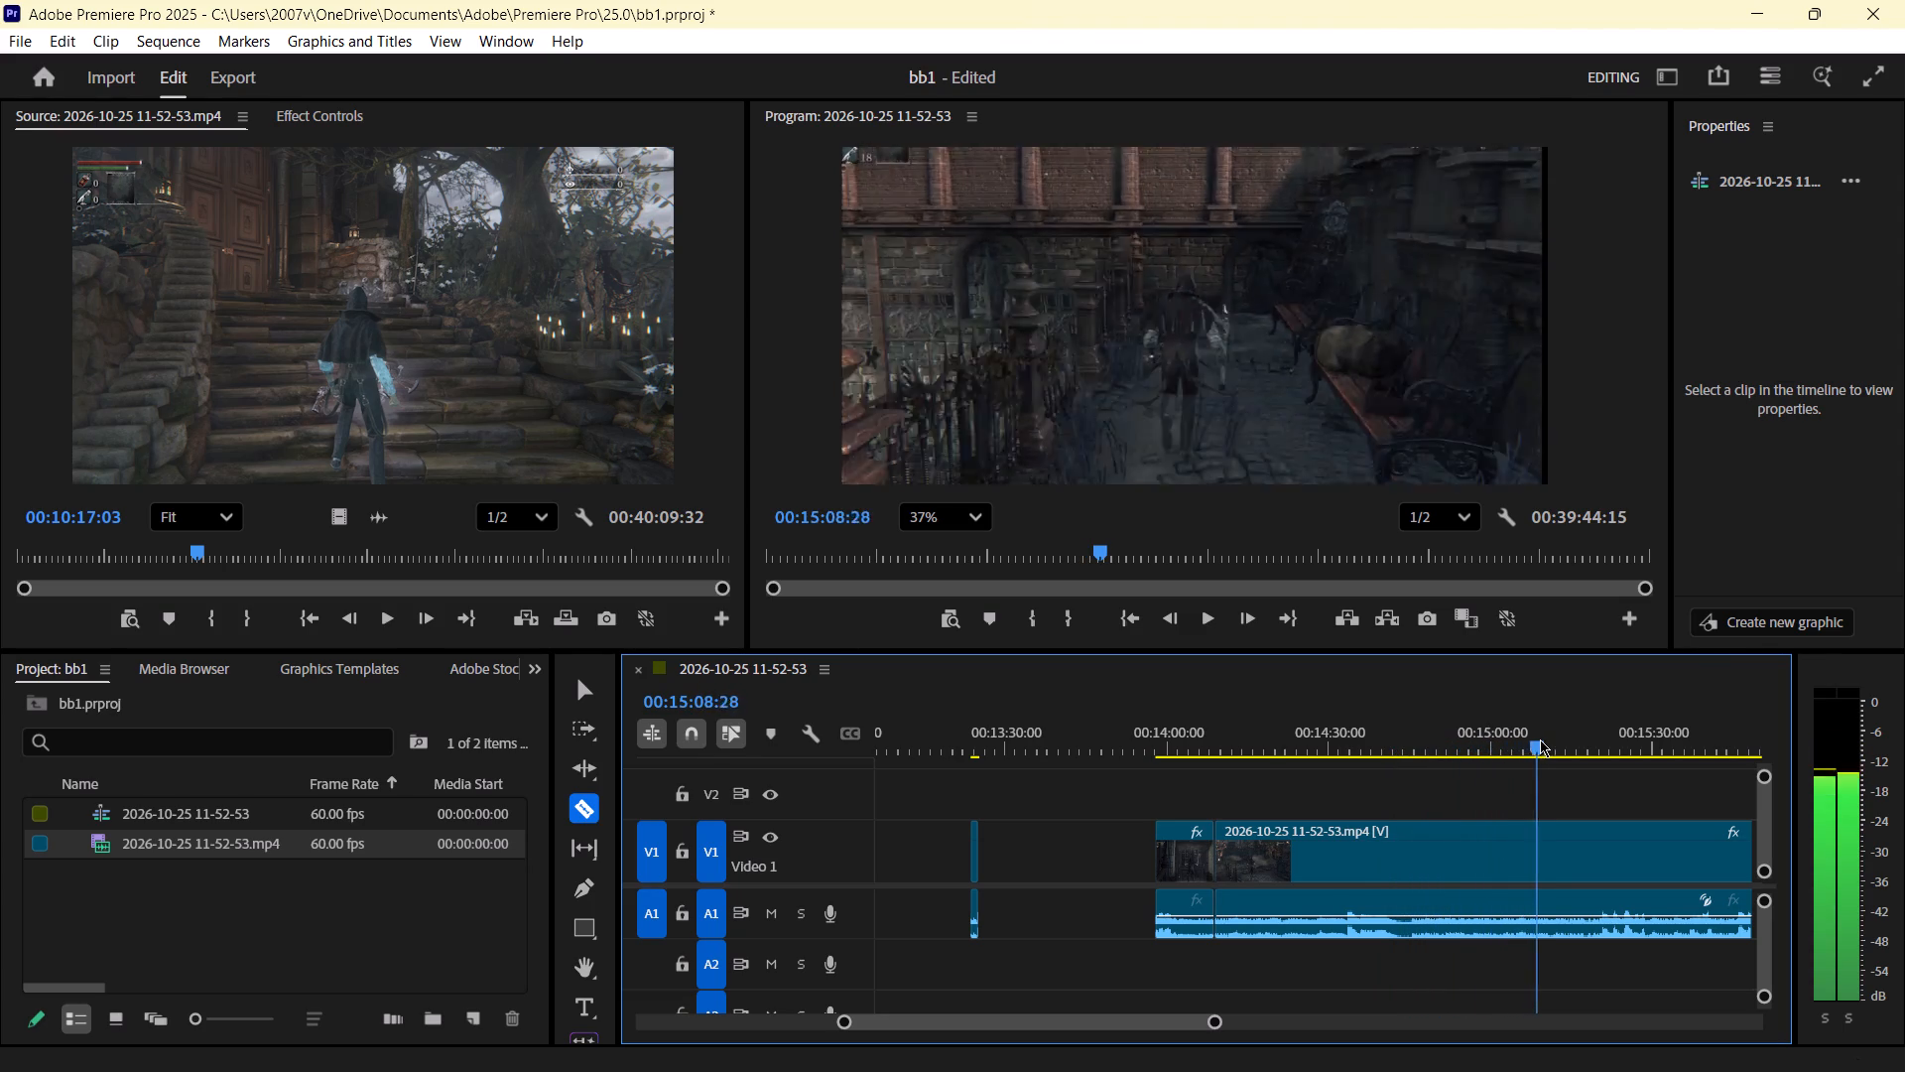
left_click_drag(1540, 739, 1583, 735)
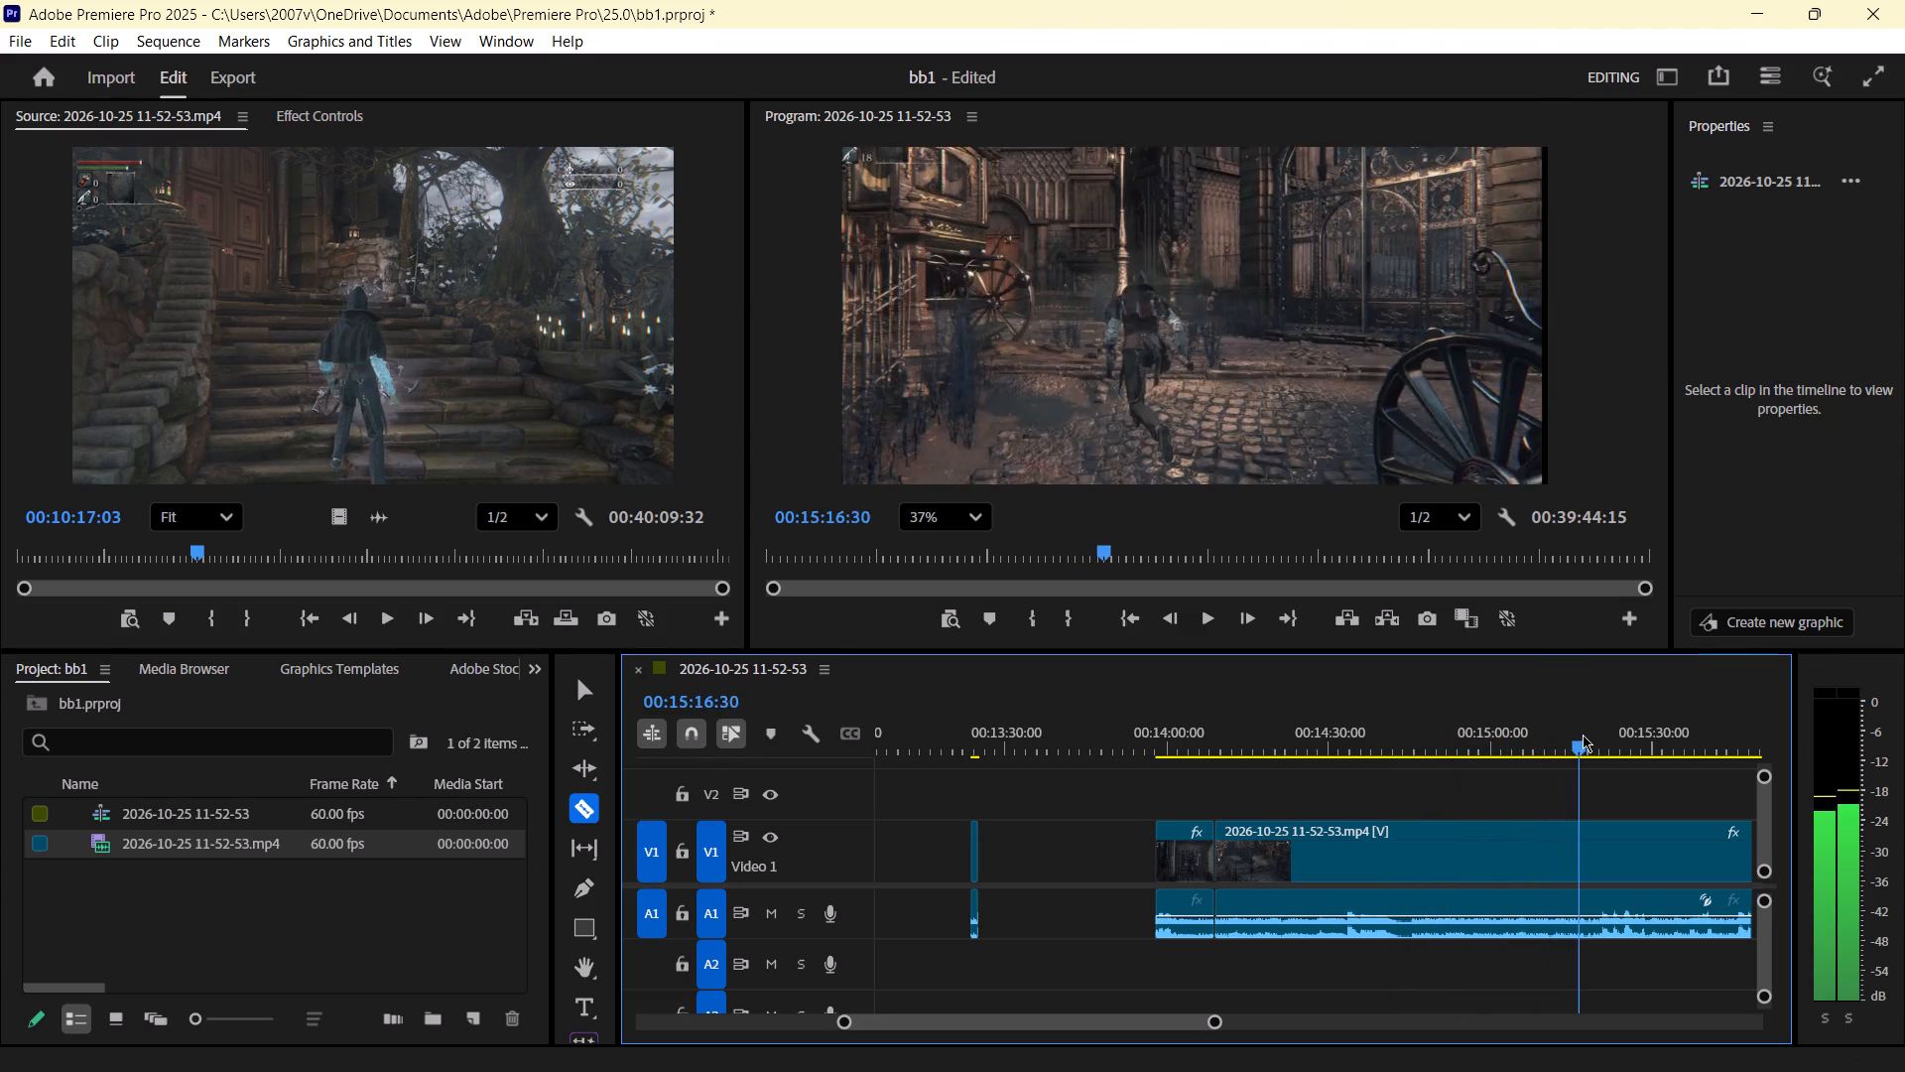
left_click_drag(1583, 735, 1597, 733)
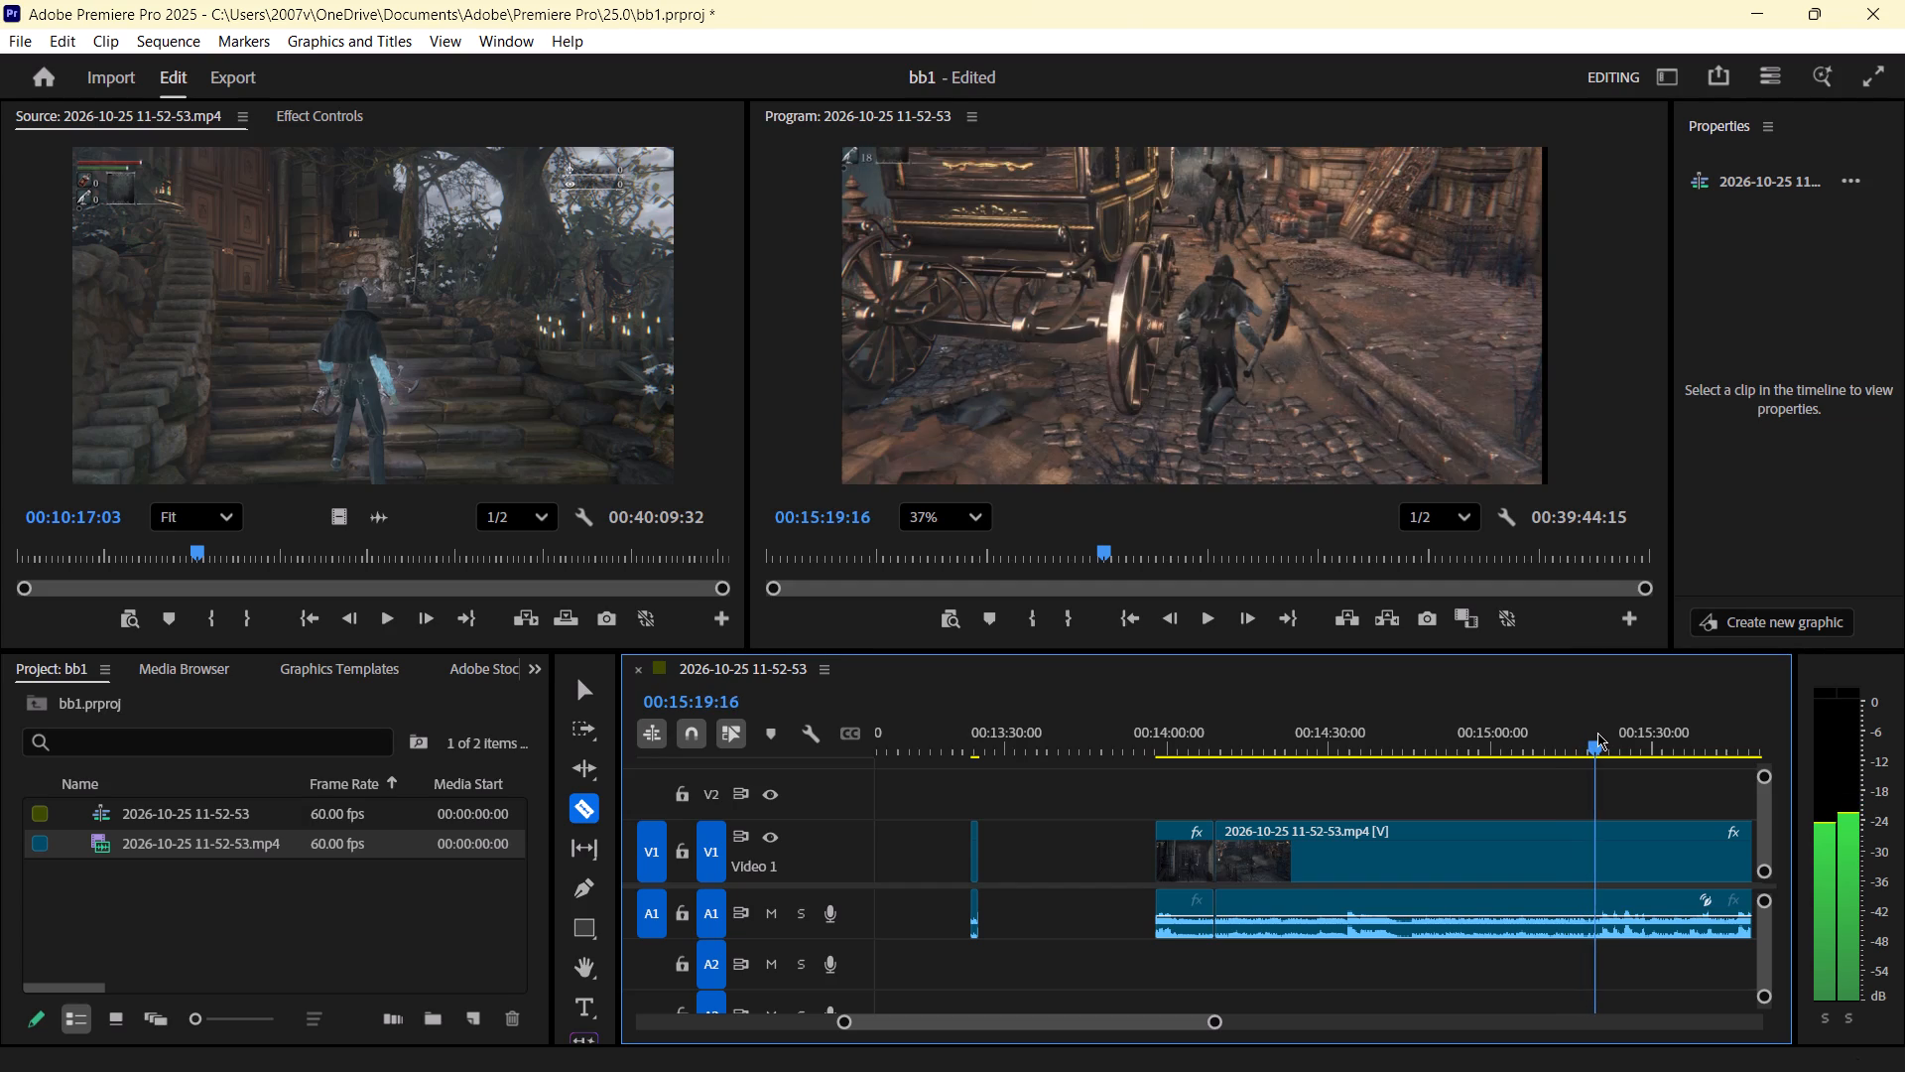
left_click_drag(1597, 733, 1647, 731)
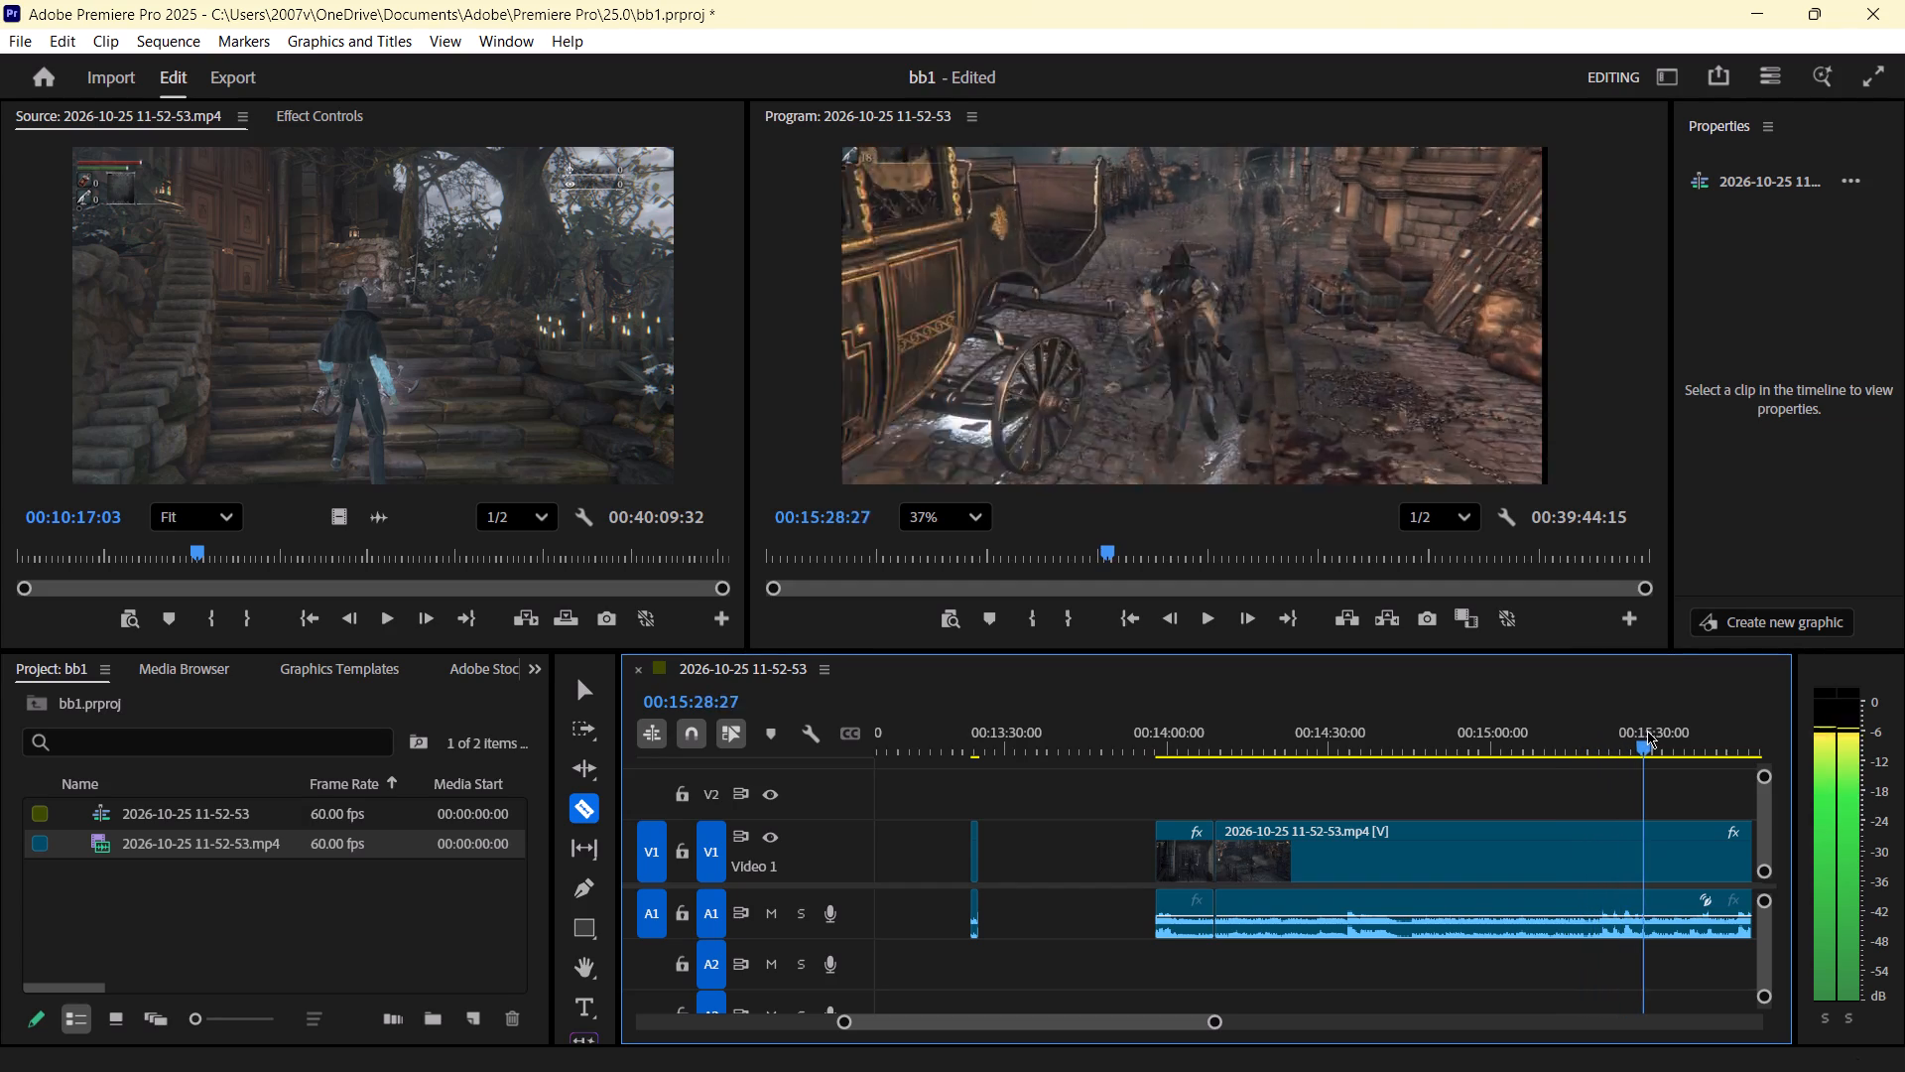
left_click_drag(1647, 731, 1695, 734)
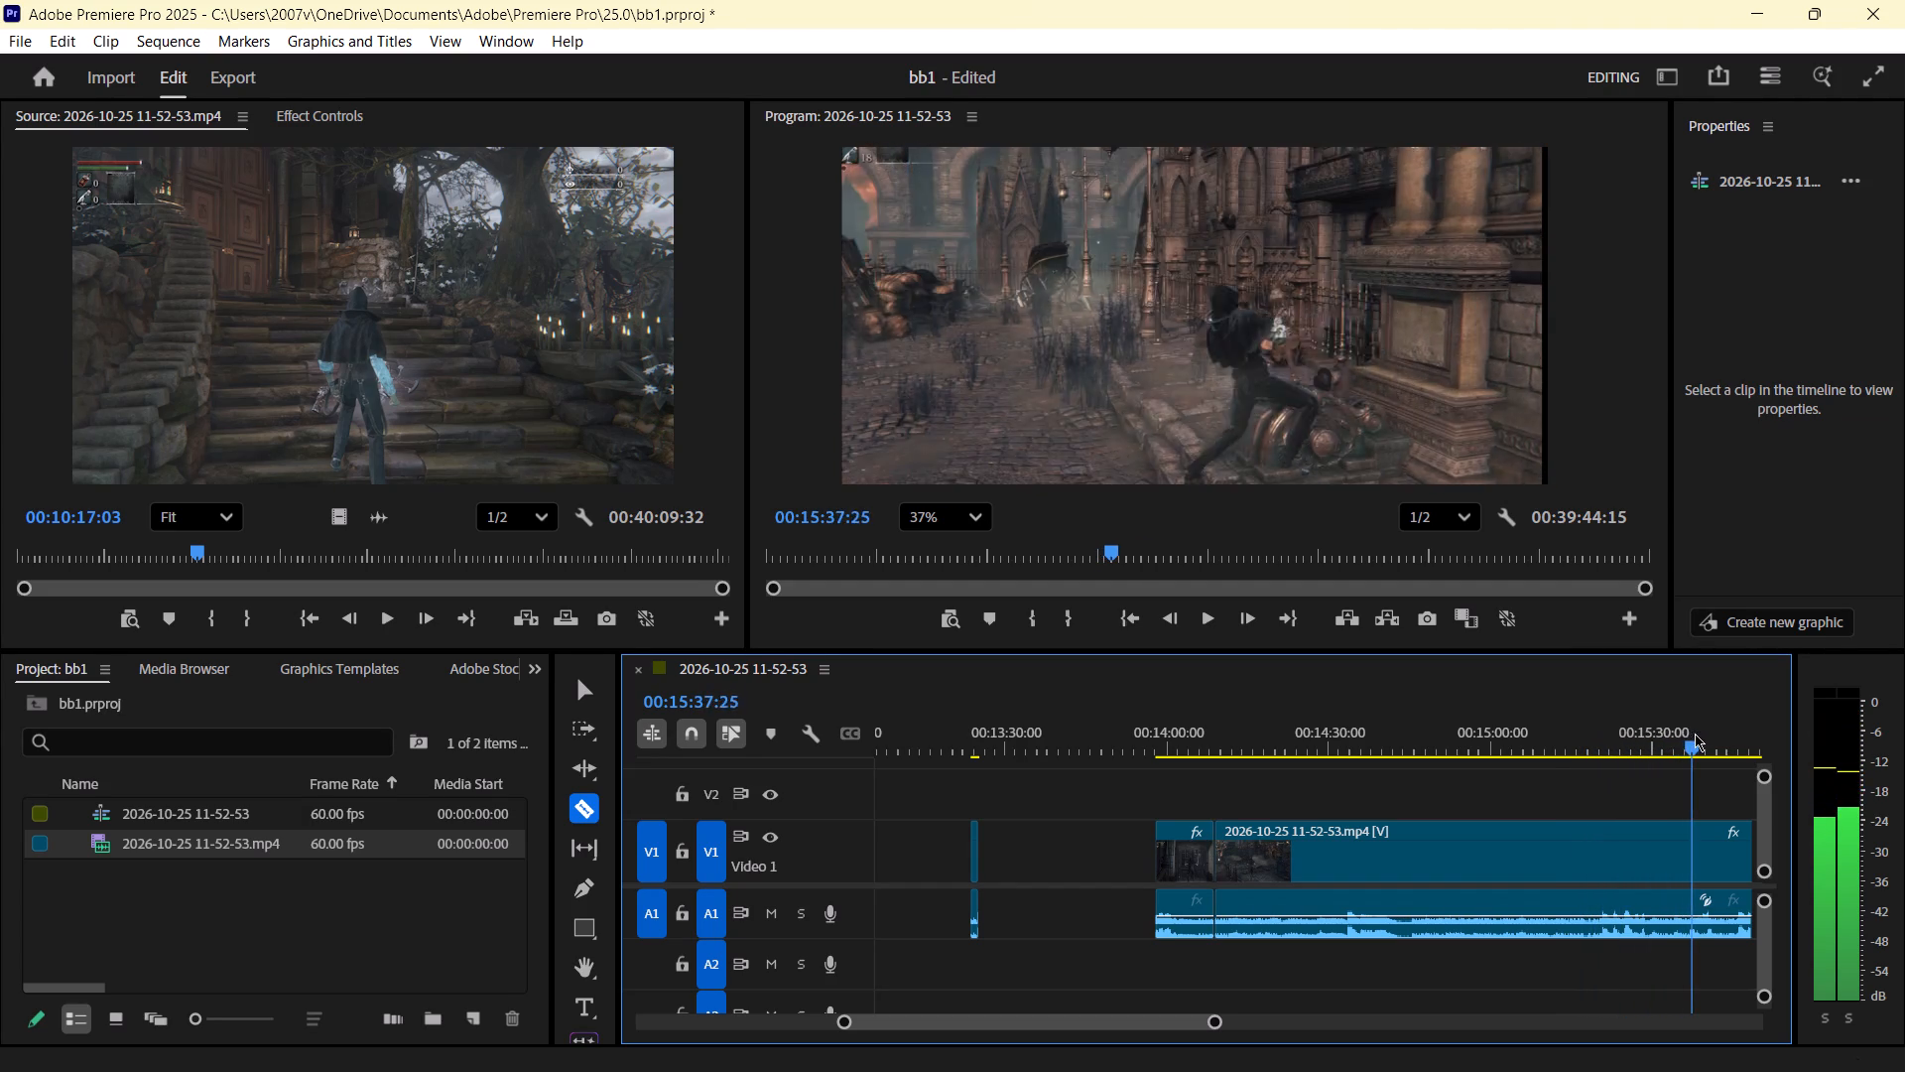
left_click_drag(1695, 734, 1666, 750)
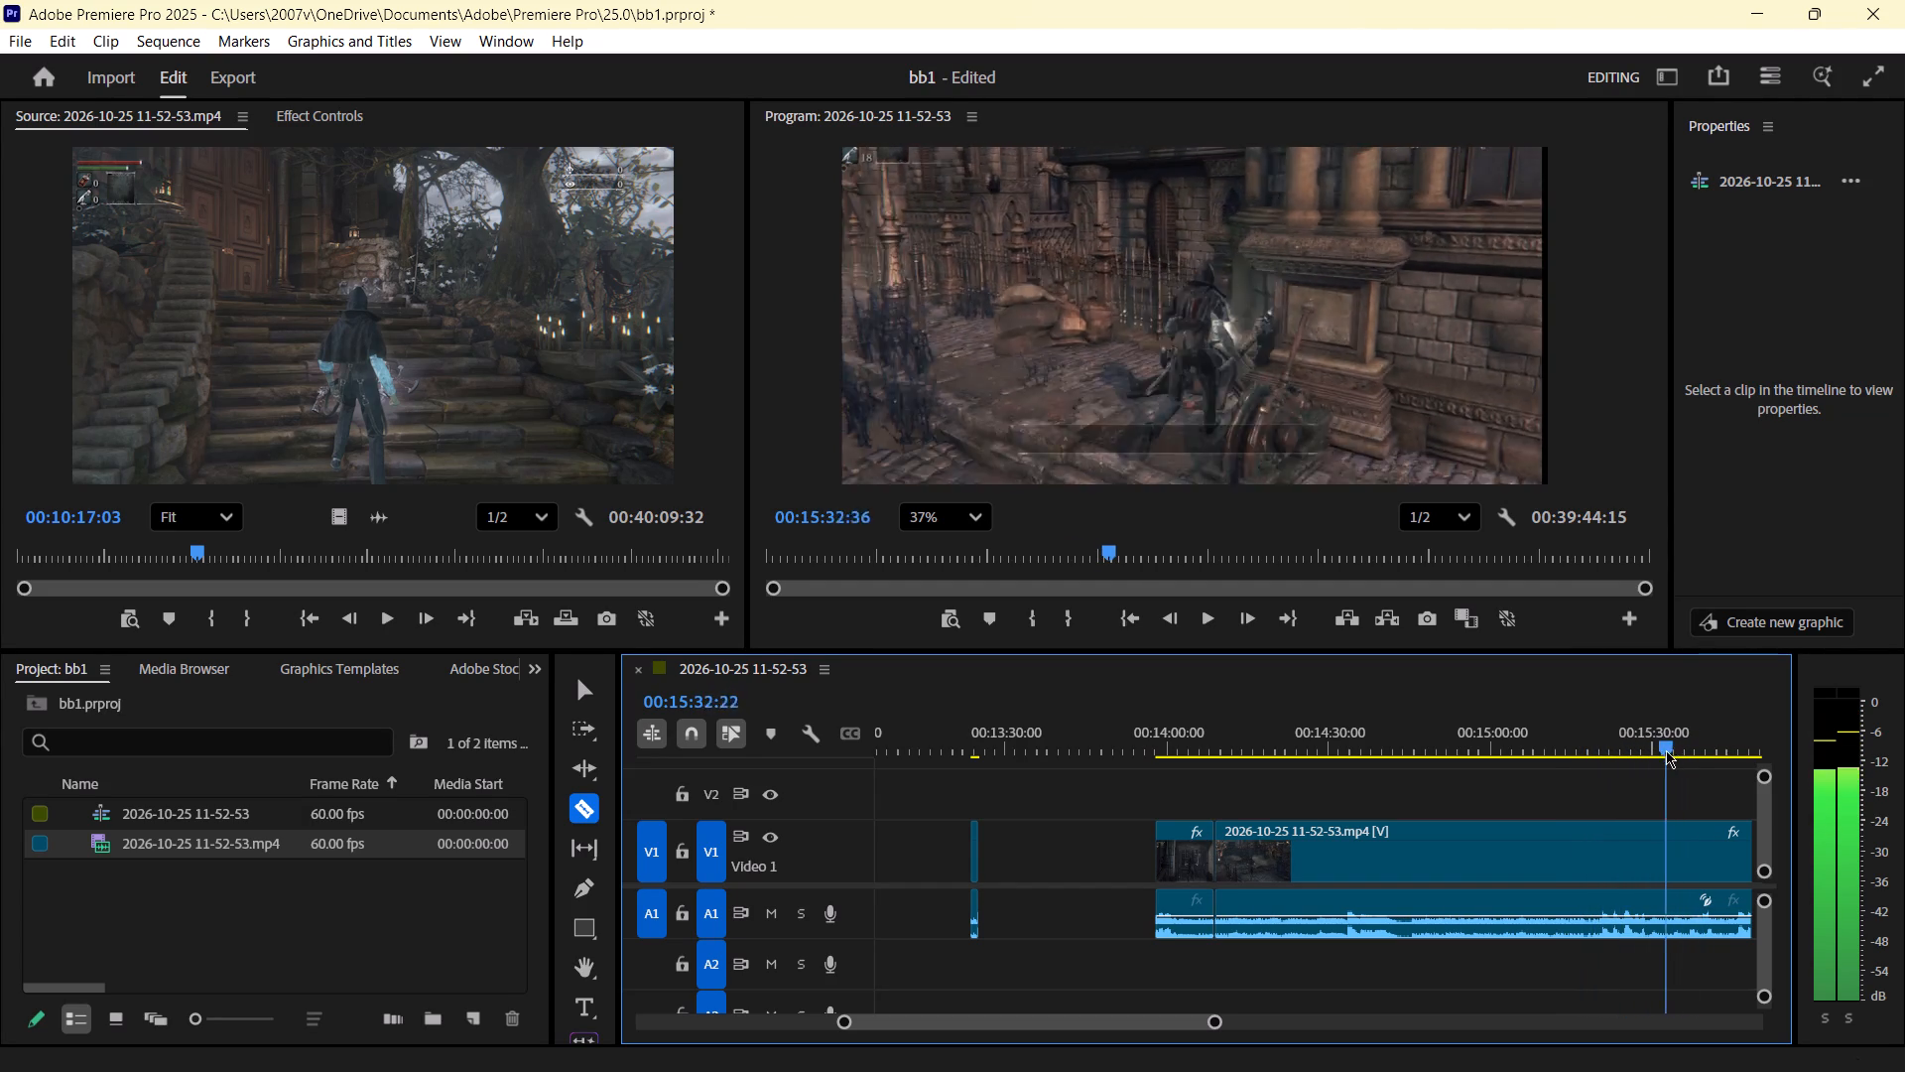
left_click_drag(1666, 750, 1647, 753)
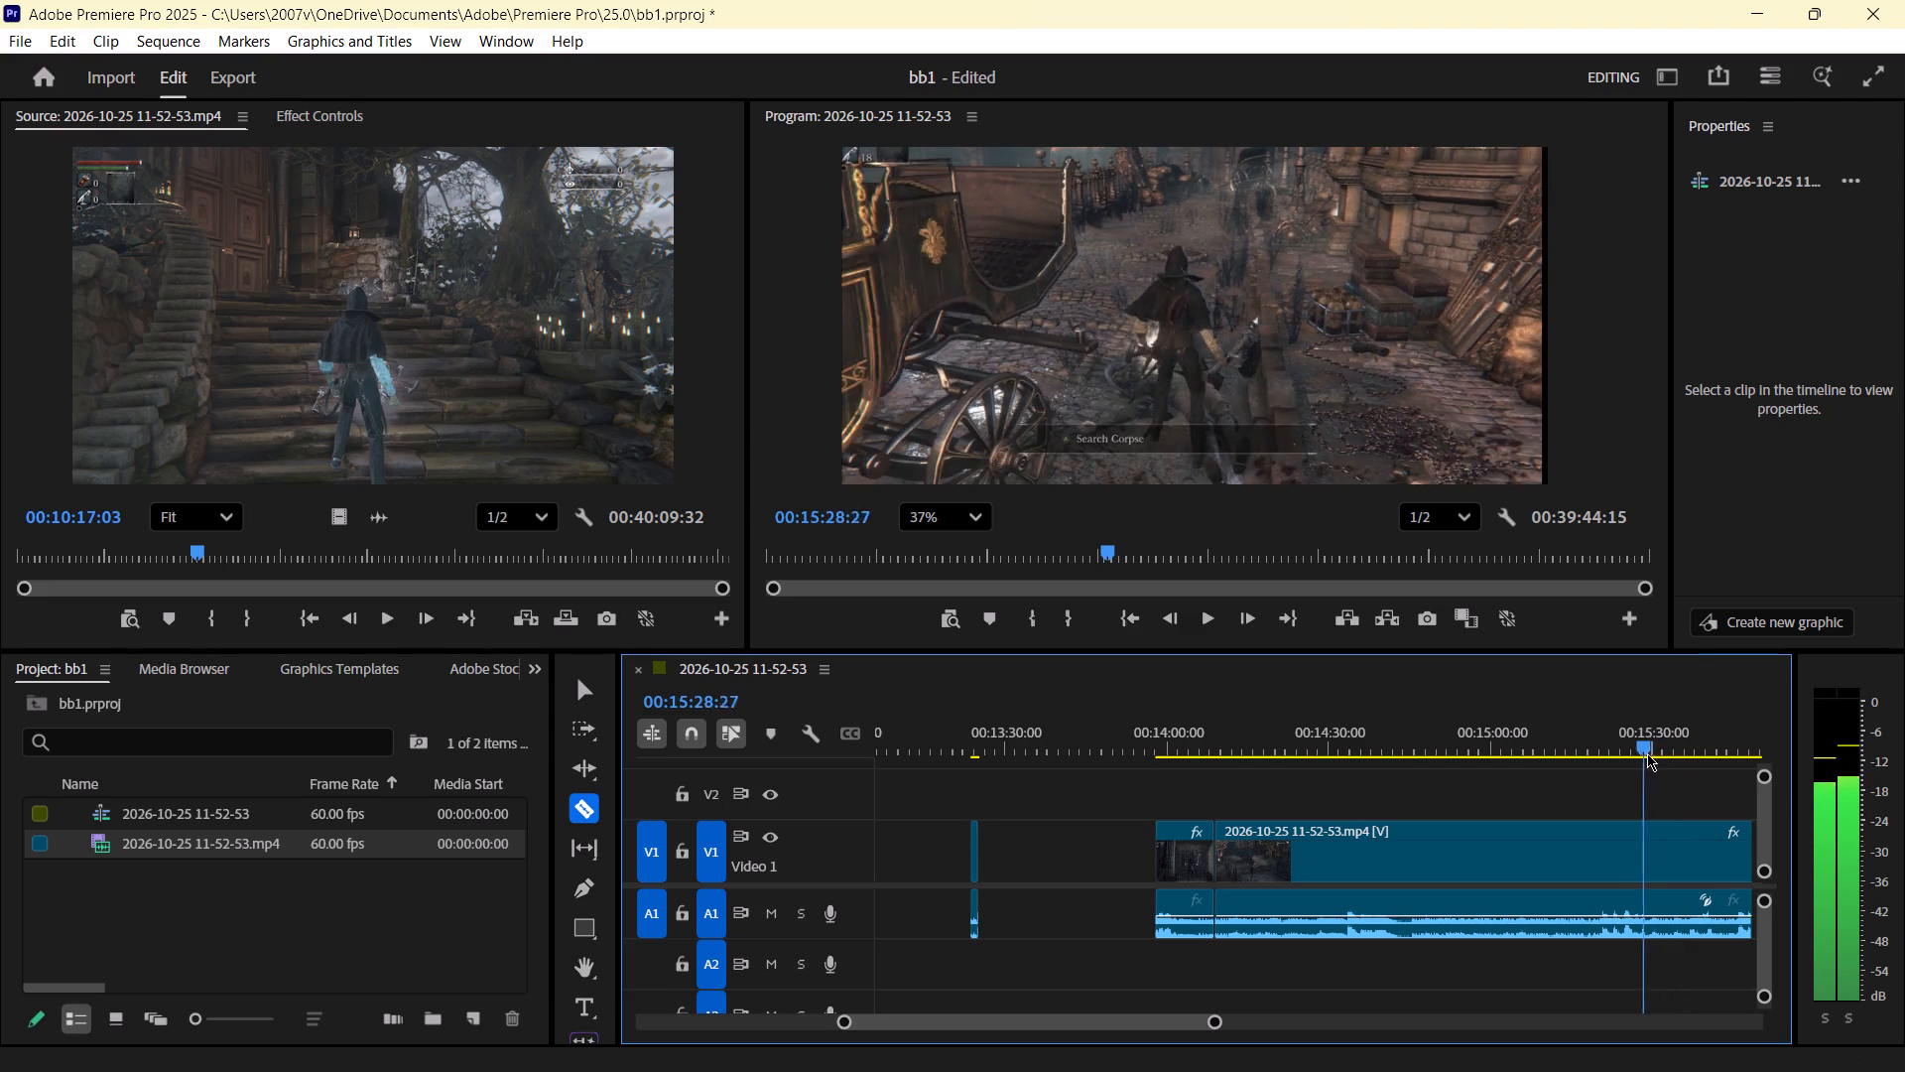
left_click_drag(1647, 753, 1647, 754)
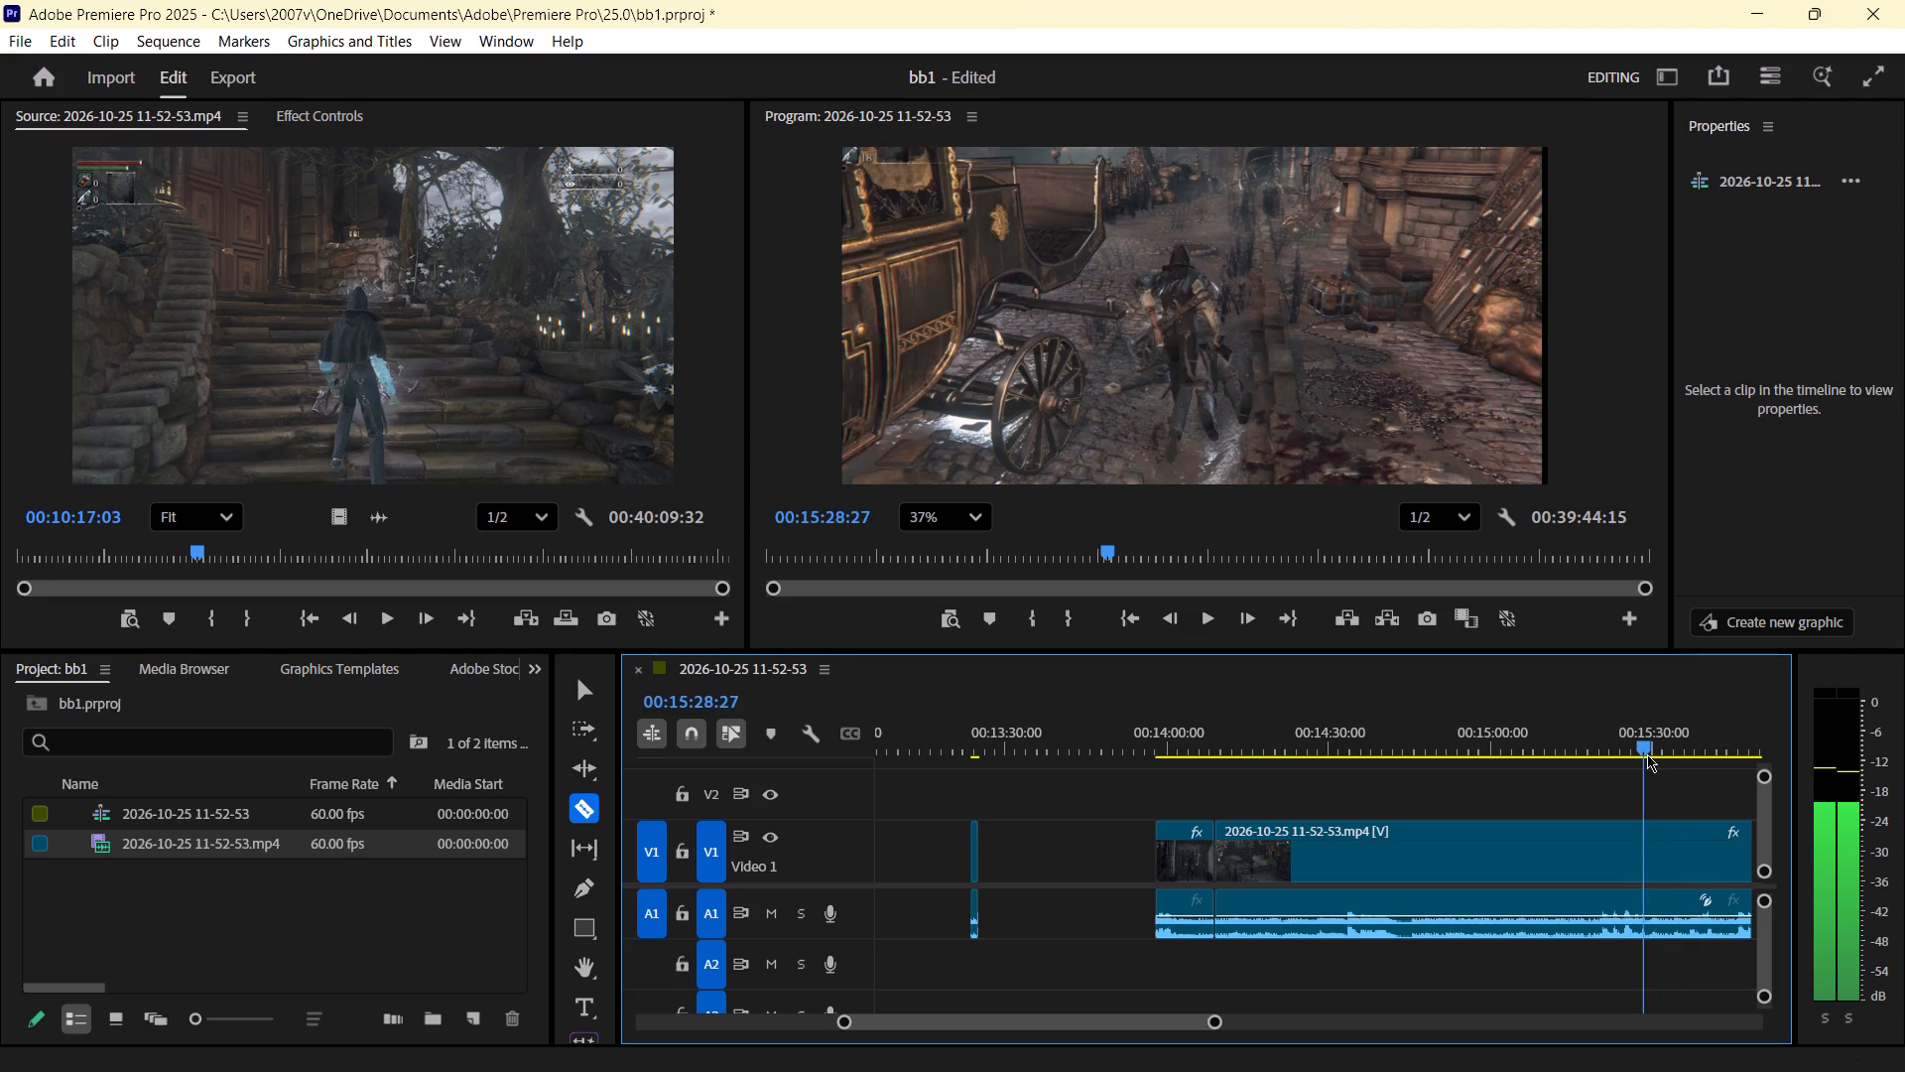
left_click_drag(1647, 754, 1659, 747)
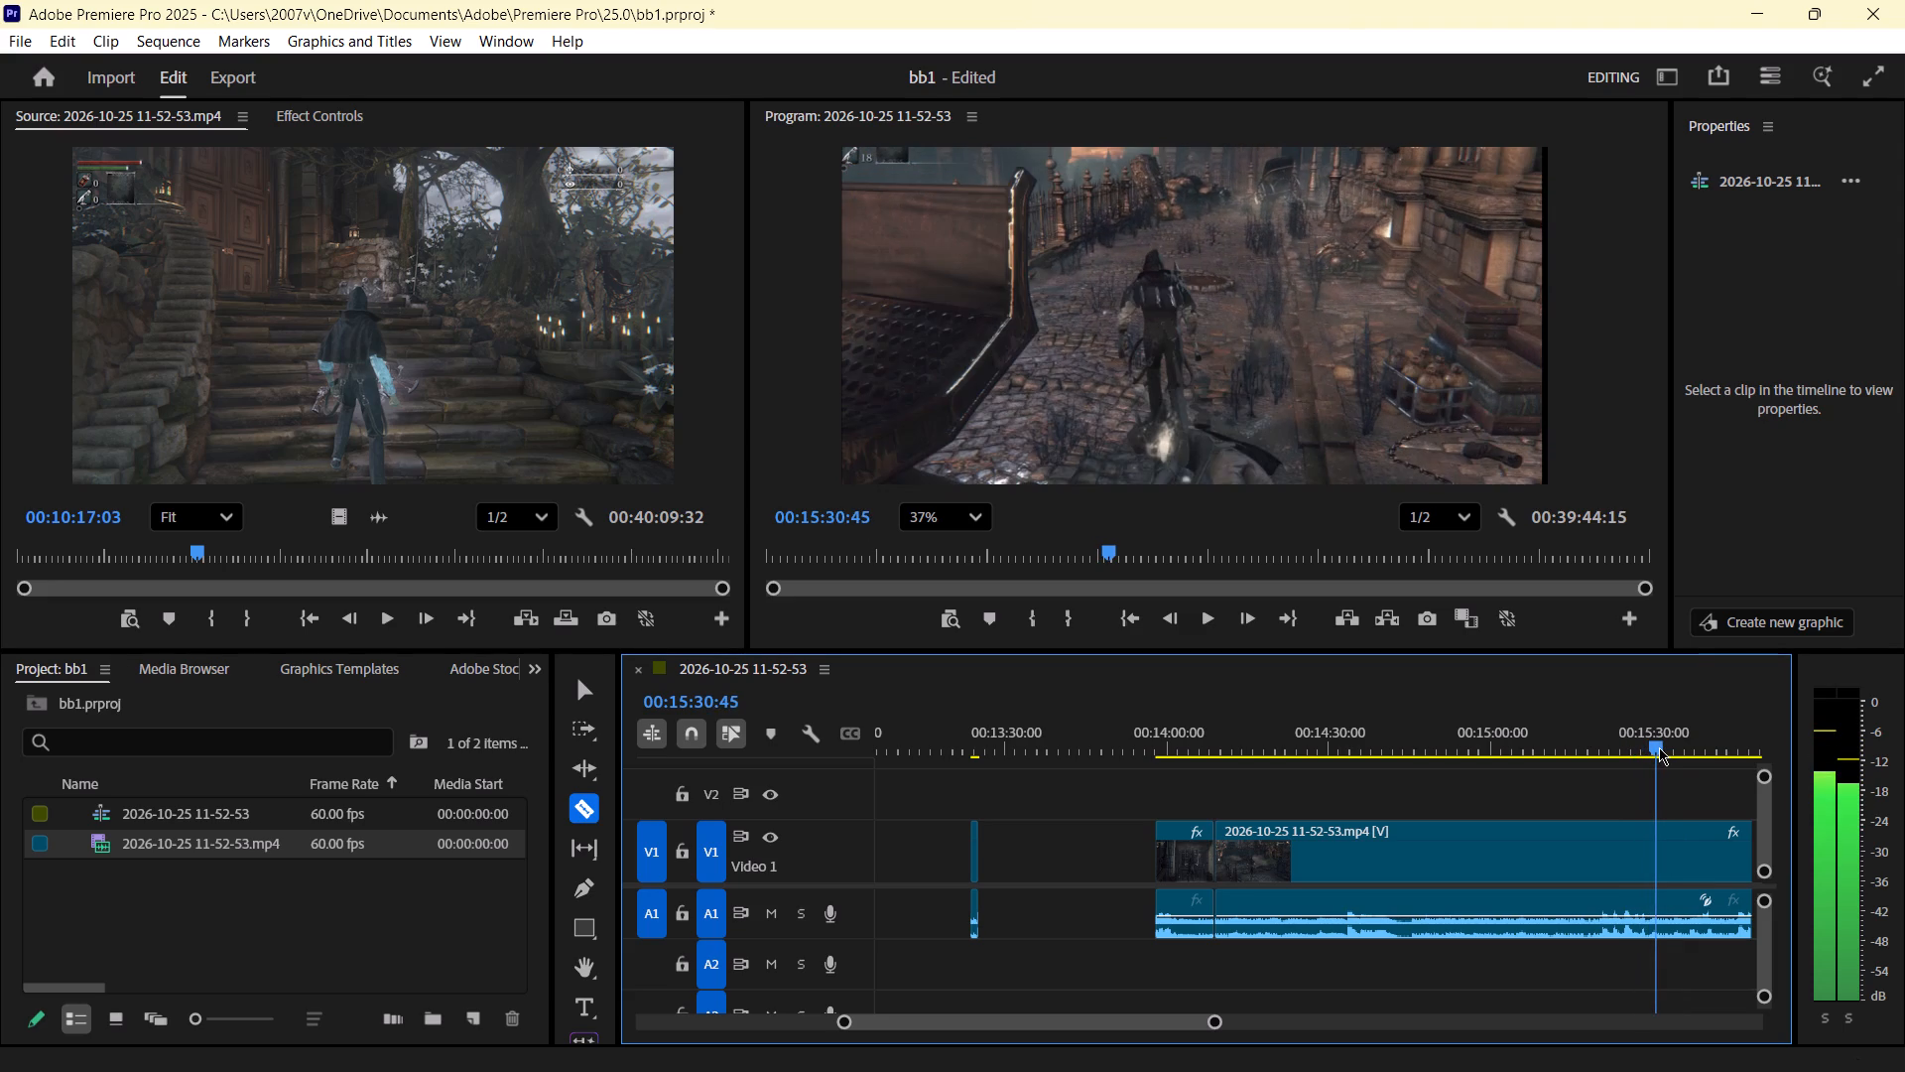
left_click_drag(1659, 747, 1667, 745)
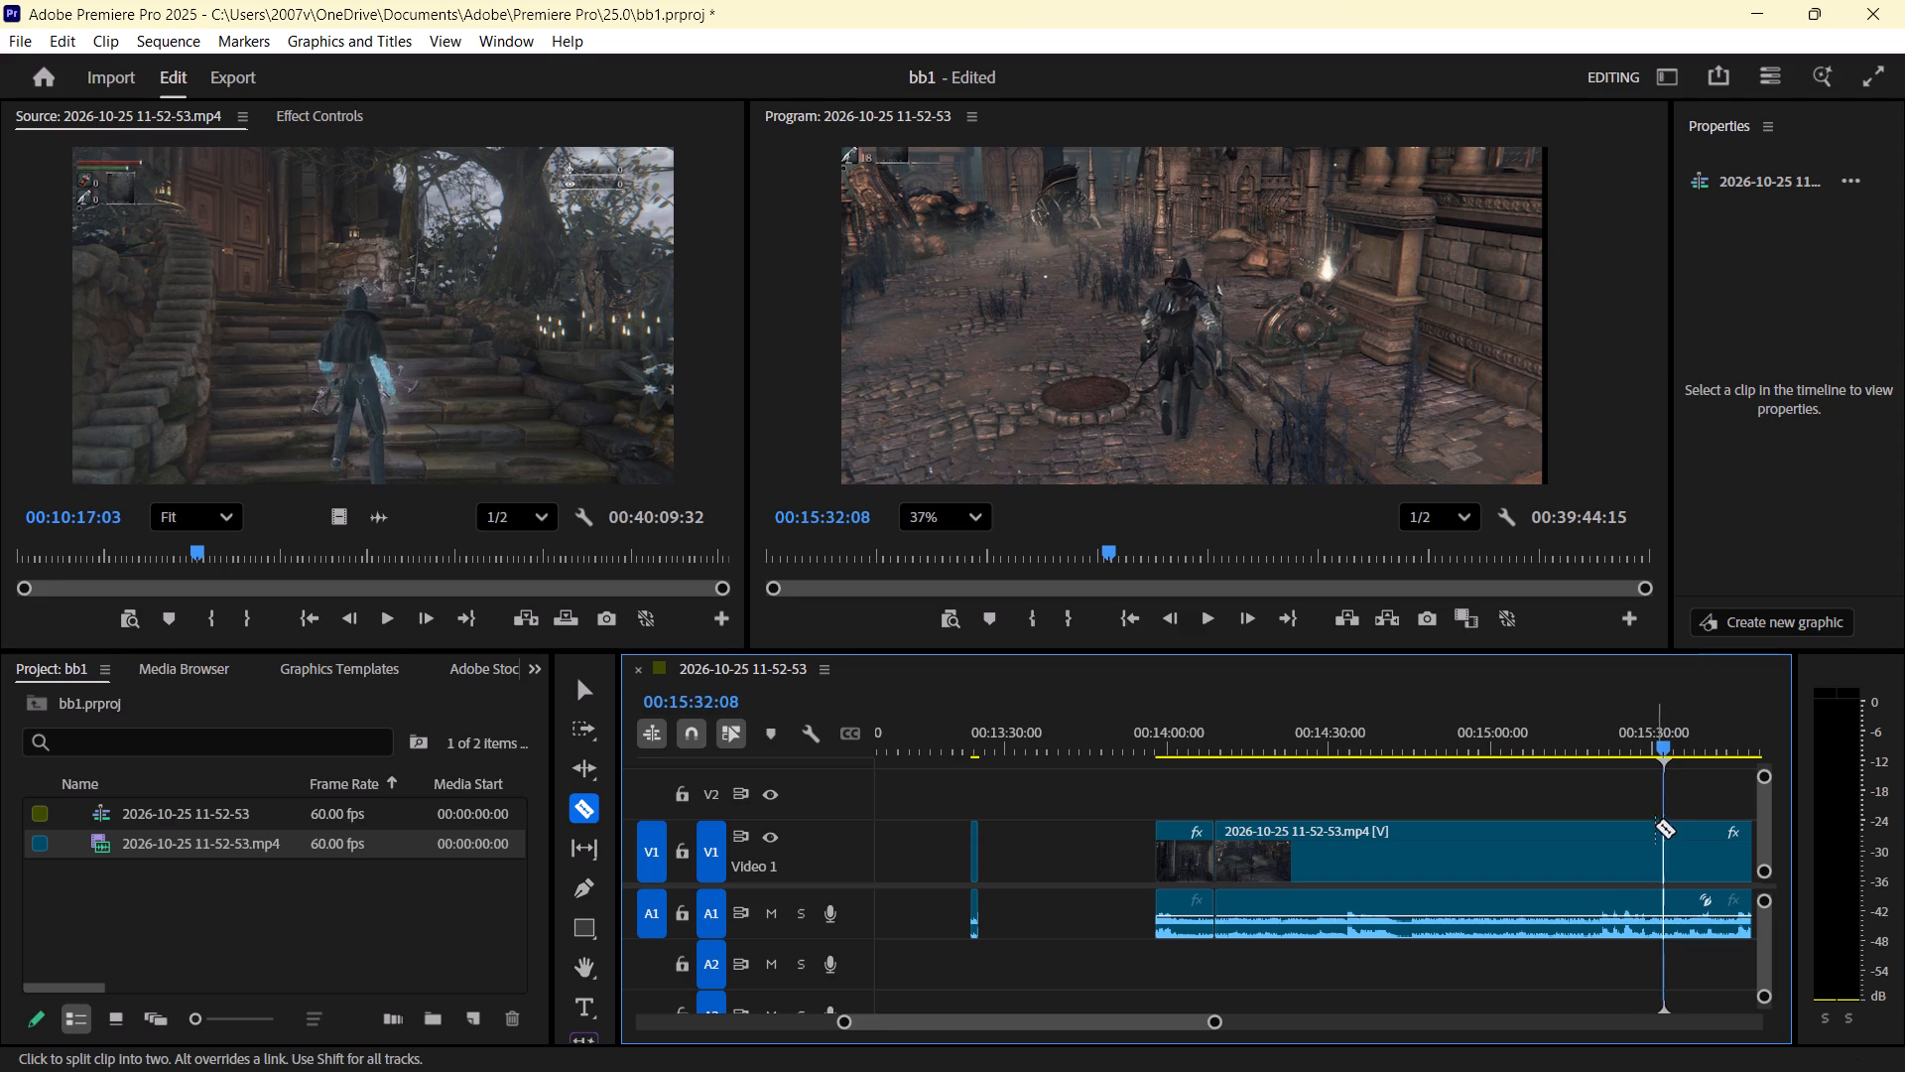
left_click(1663, 858)
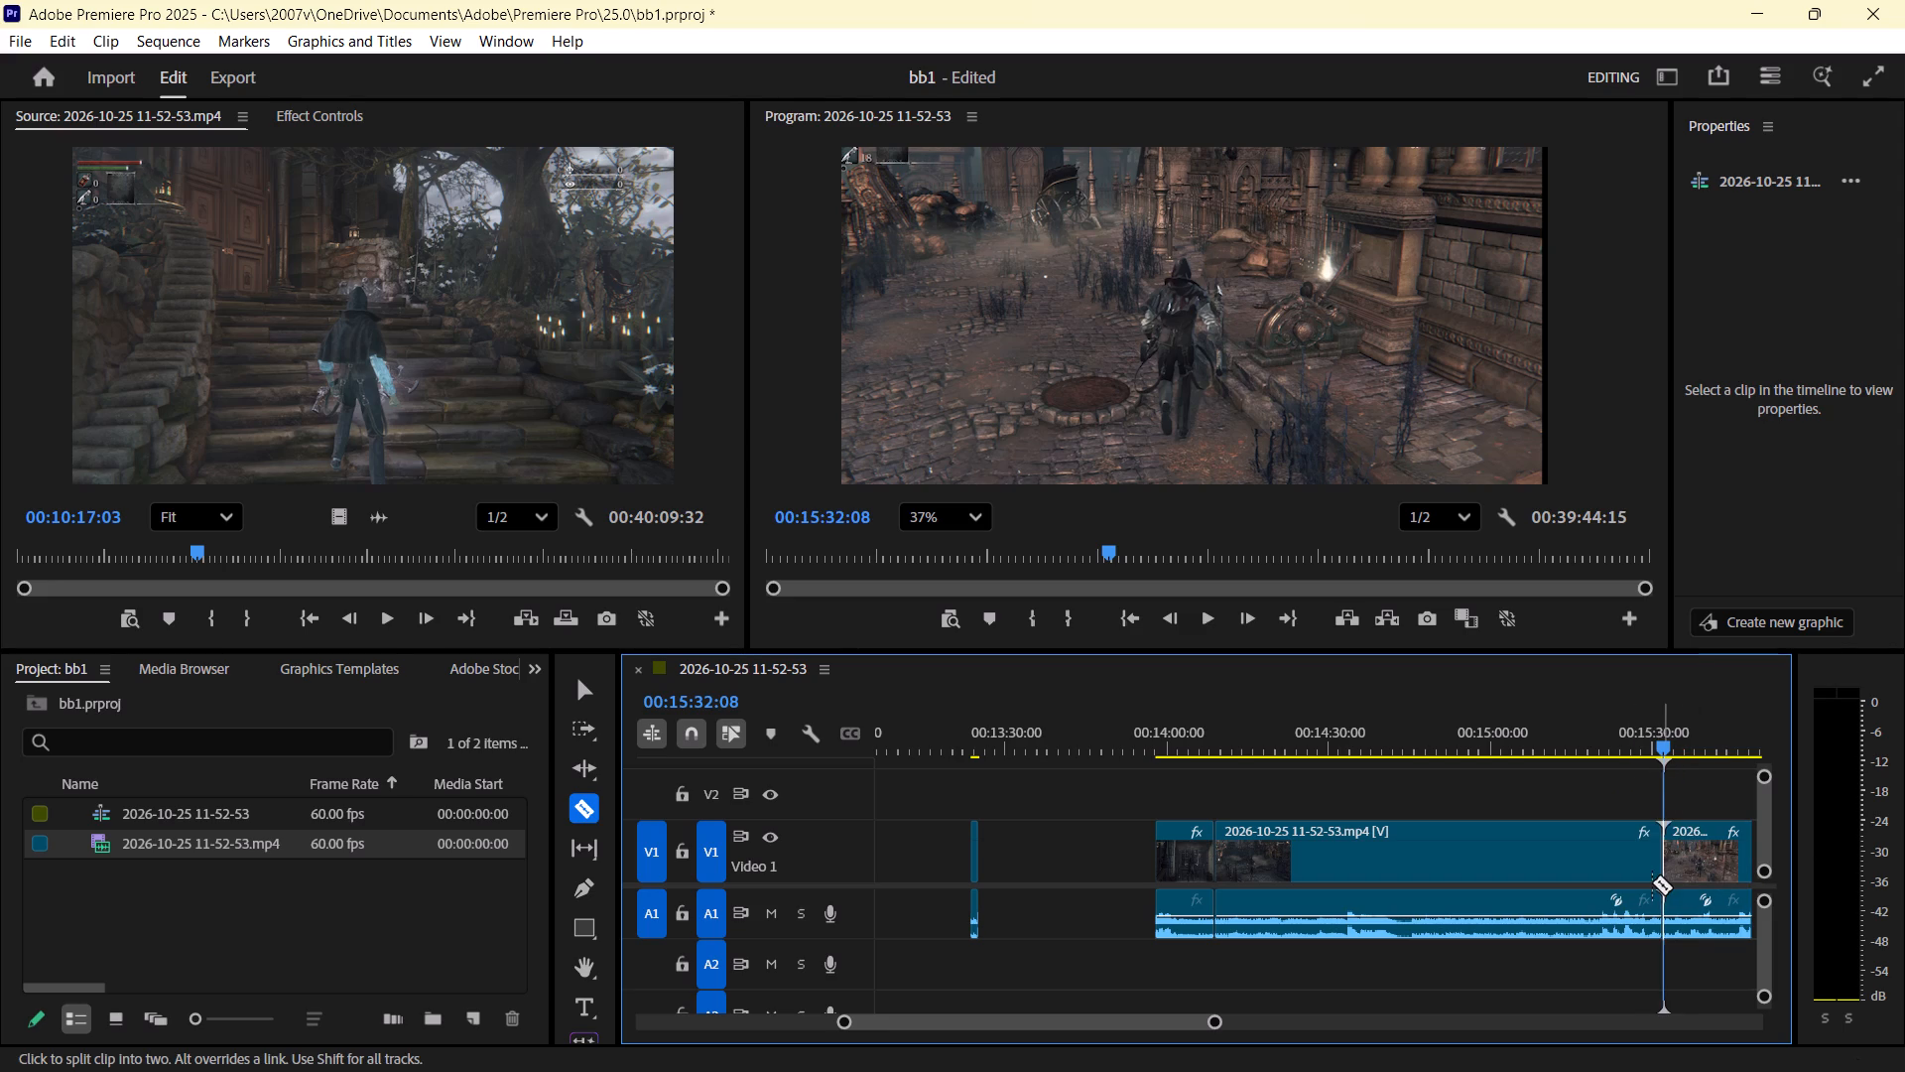
Delete the segment between the 00:14:09:07 and 00:15:32:08 cuts, leaving its gap.
key("v")
left_click(1538, 849)
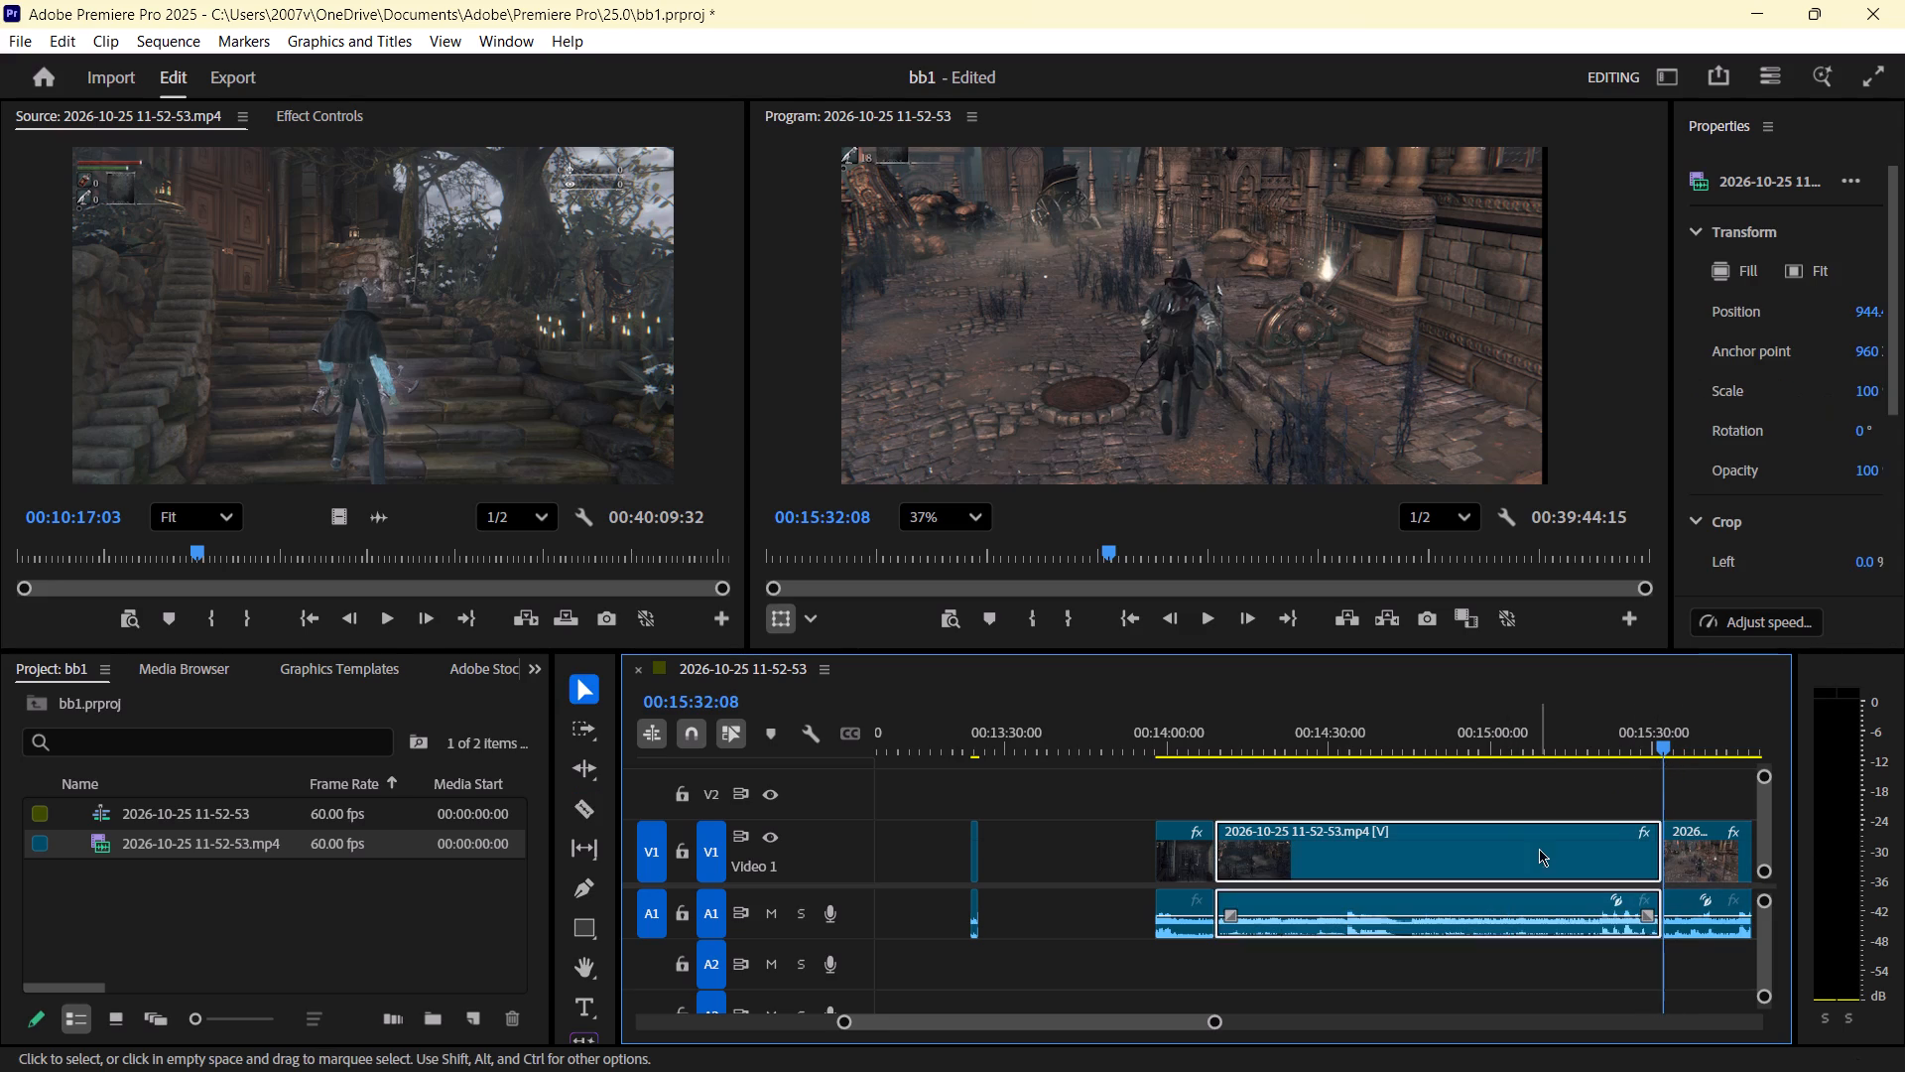
key("Delete")
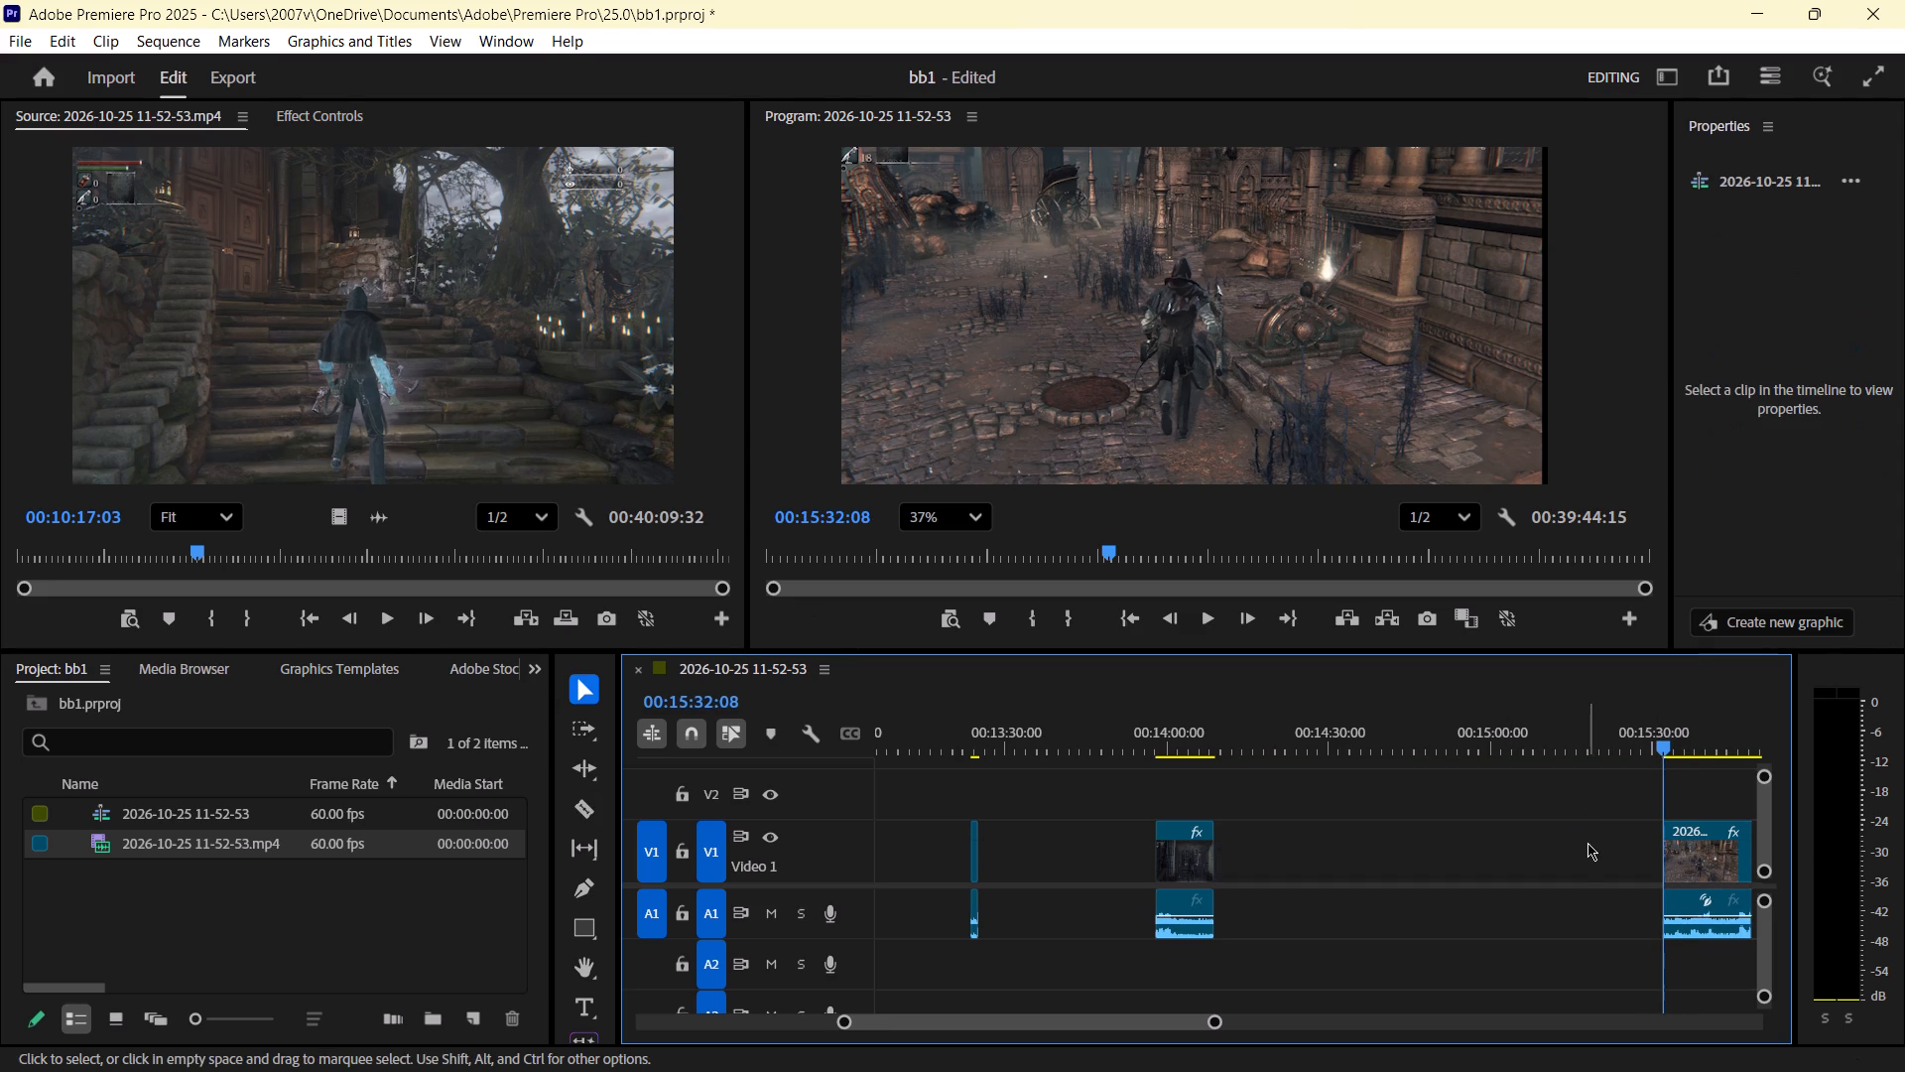
Review the item pickup beside the device and cut the clip at 00:15:35:49, where the hunter stands over the device.
key("space")
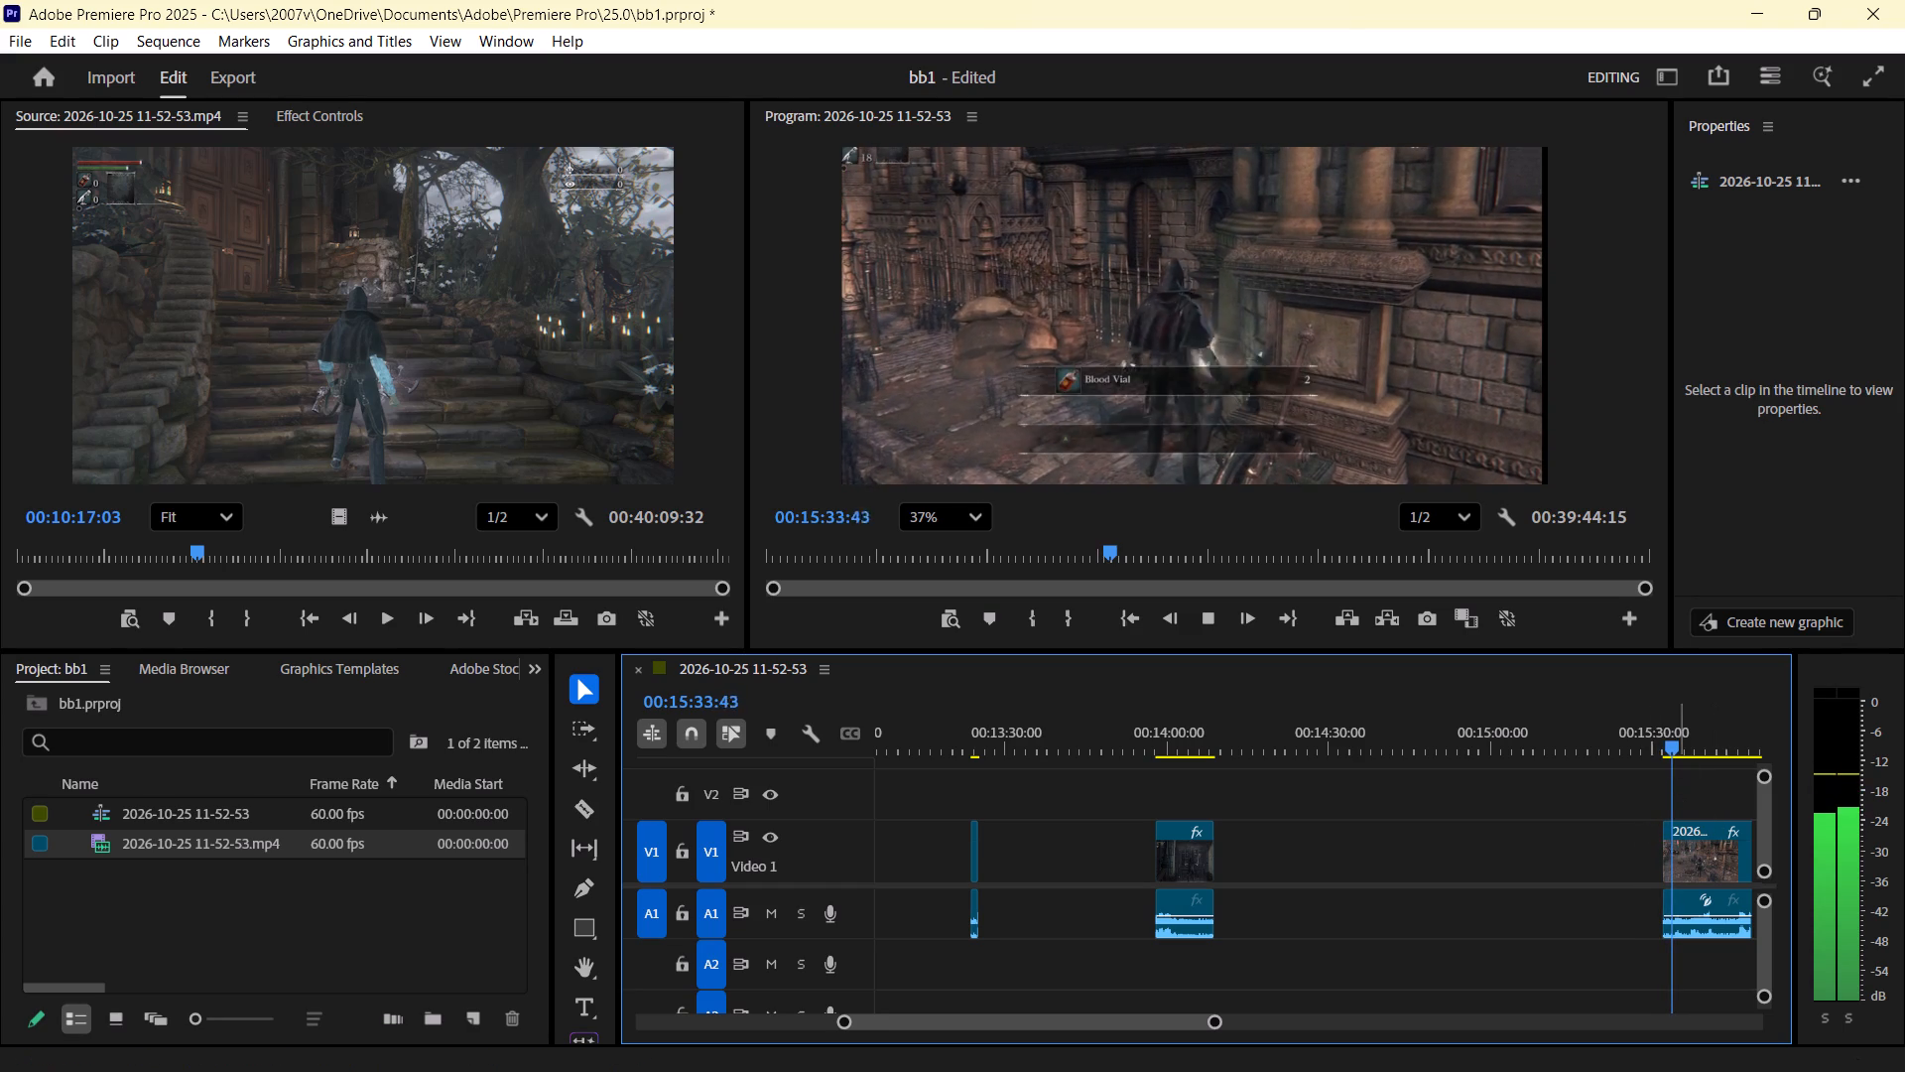
left_click_drag(1678, 747, 1669, 748)
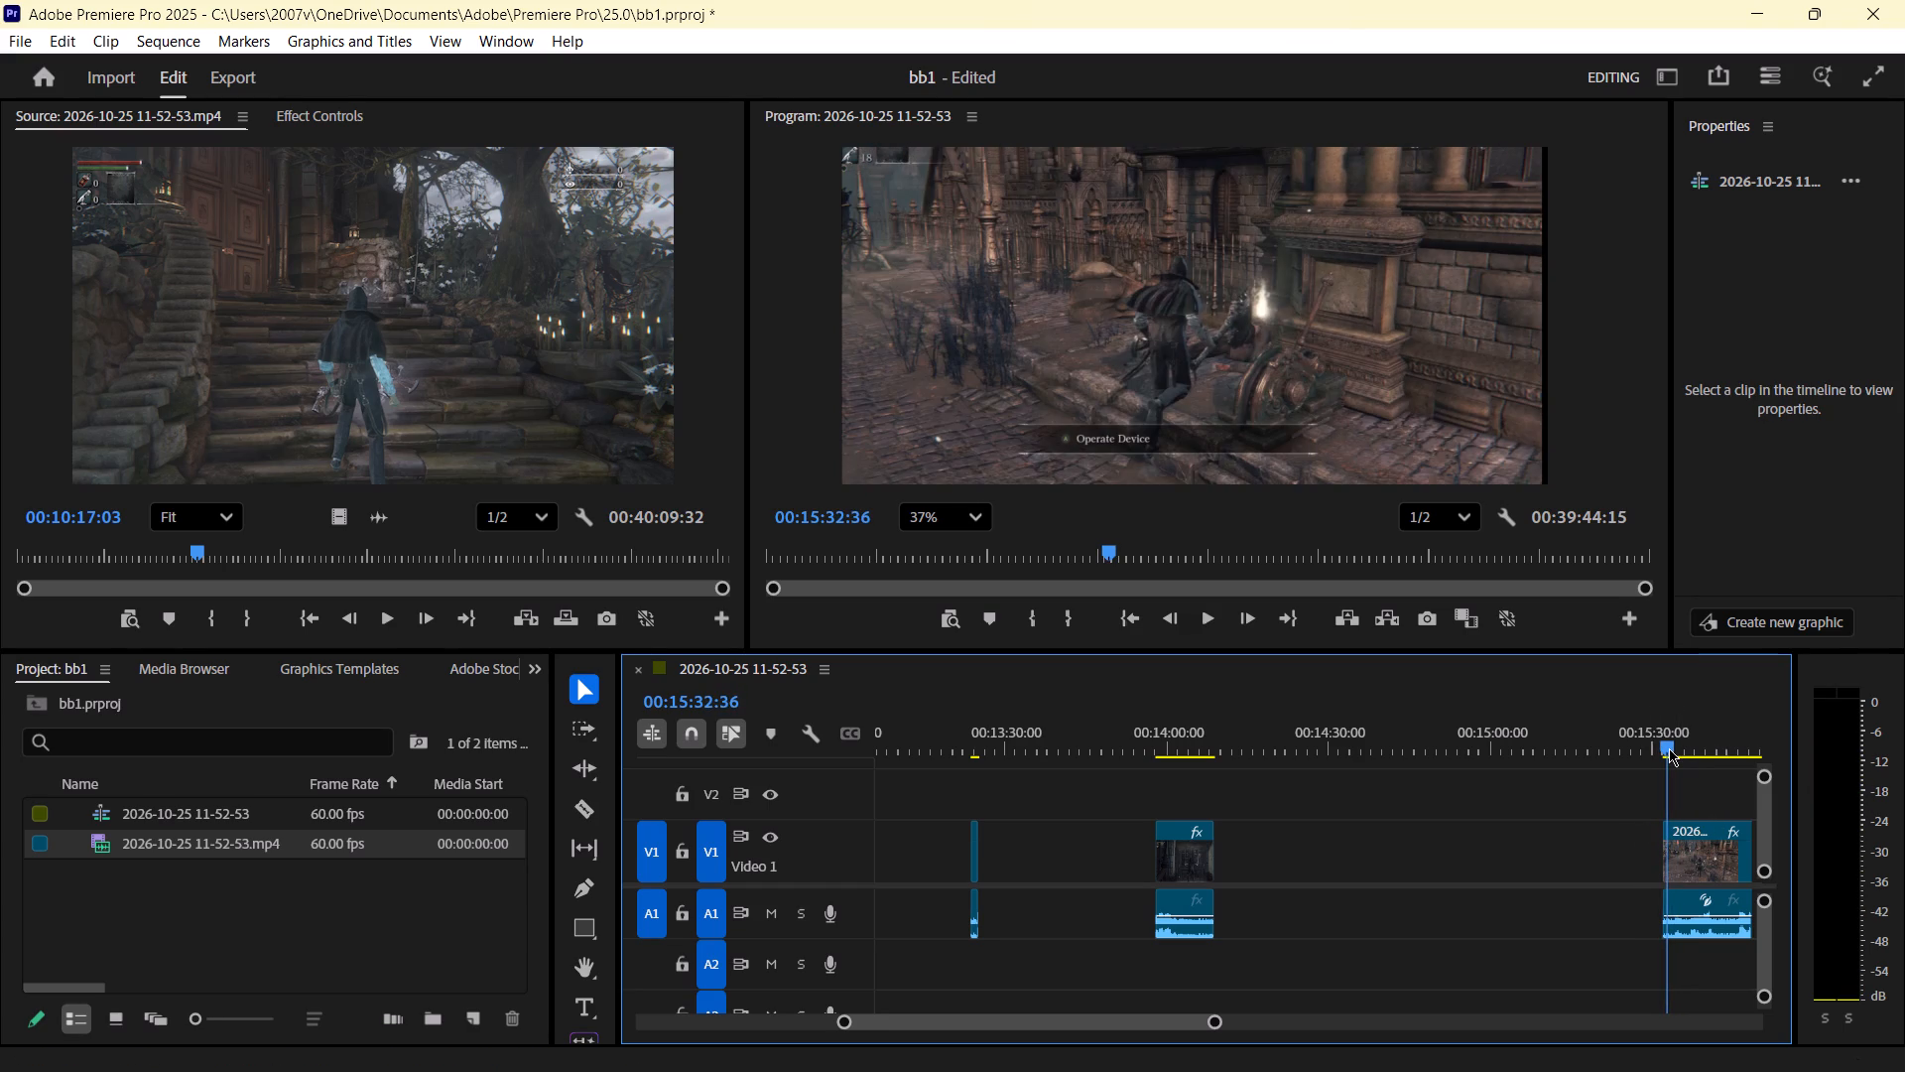
left_click_drag(1669, 748, 1680, 748)
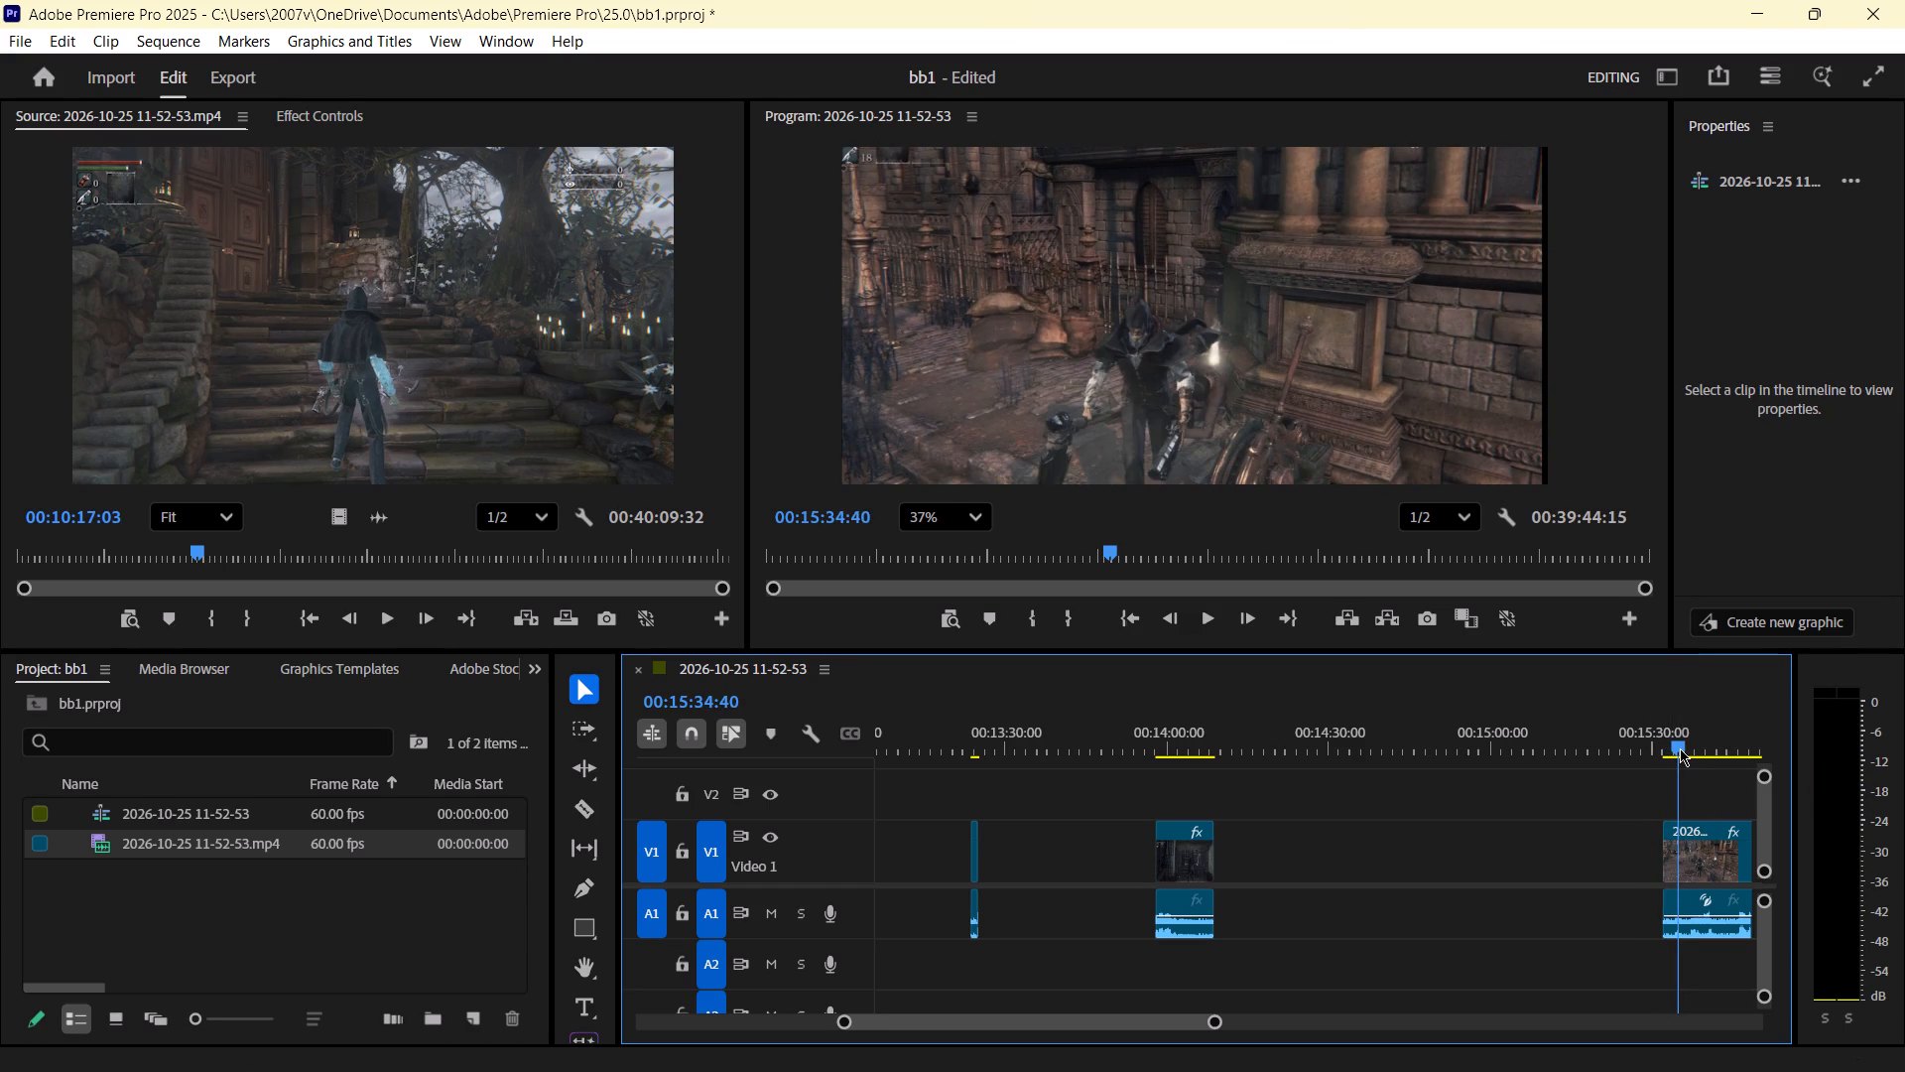
left_click_drag(1680, 748, 1683, 752)
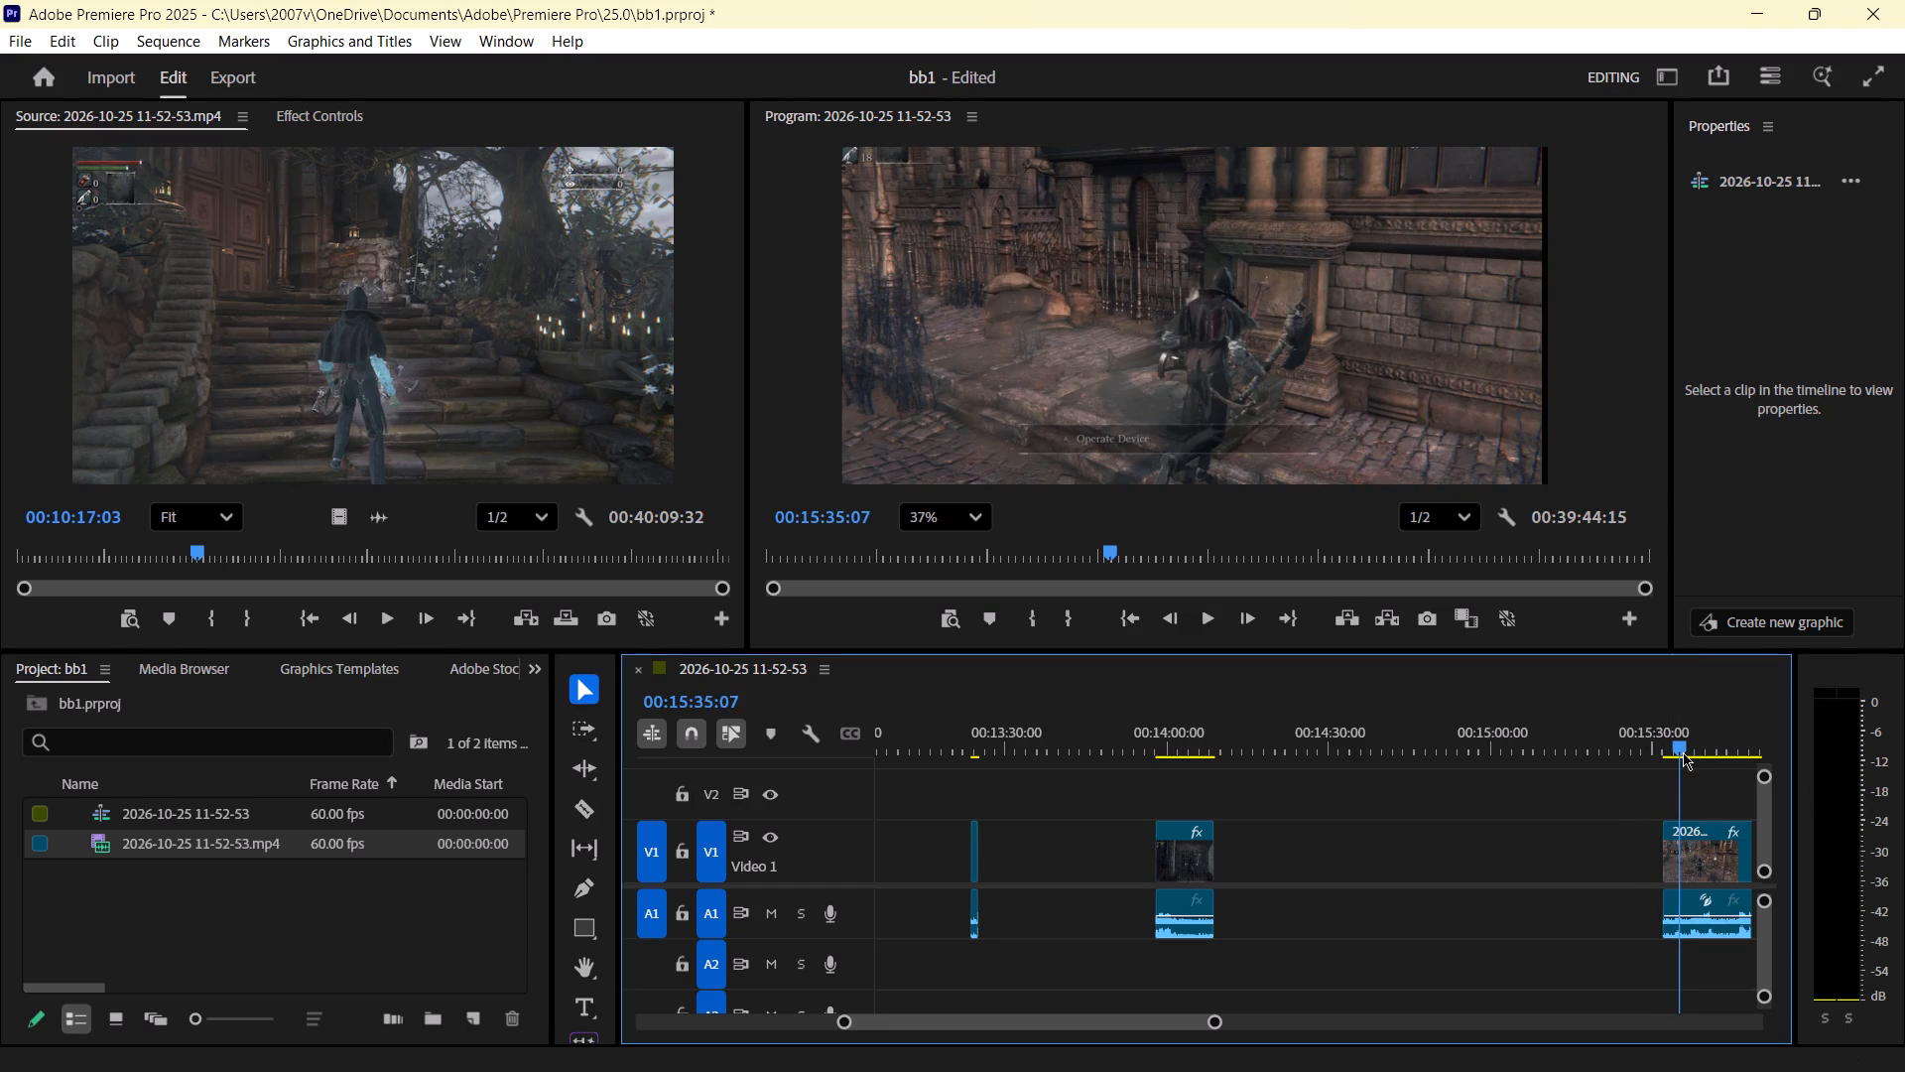
left_click_drag(1683, 752, 1684, 752)
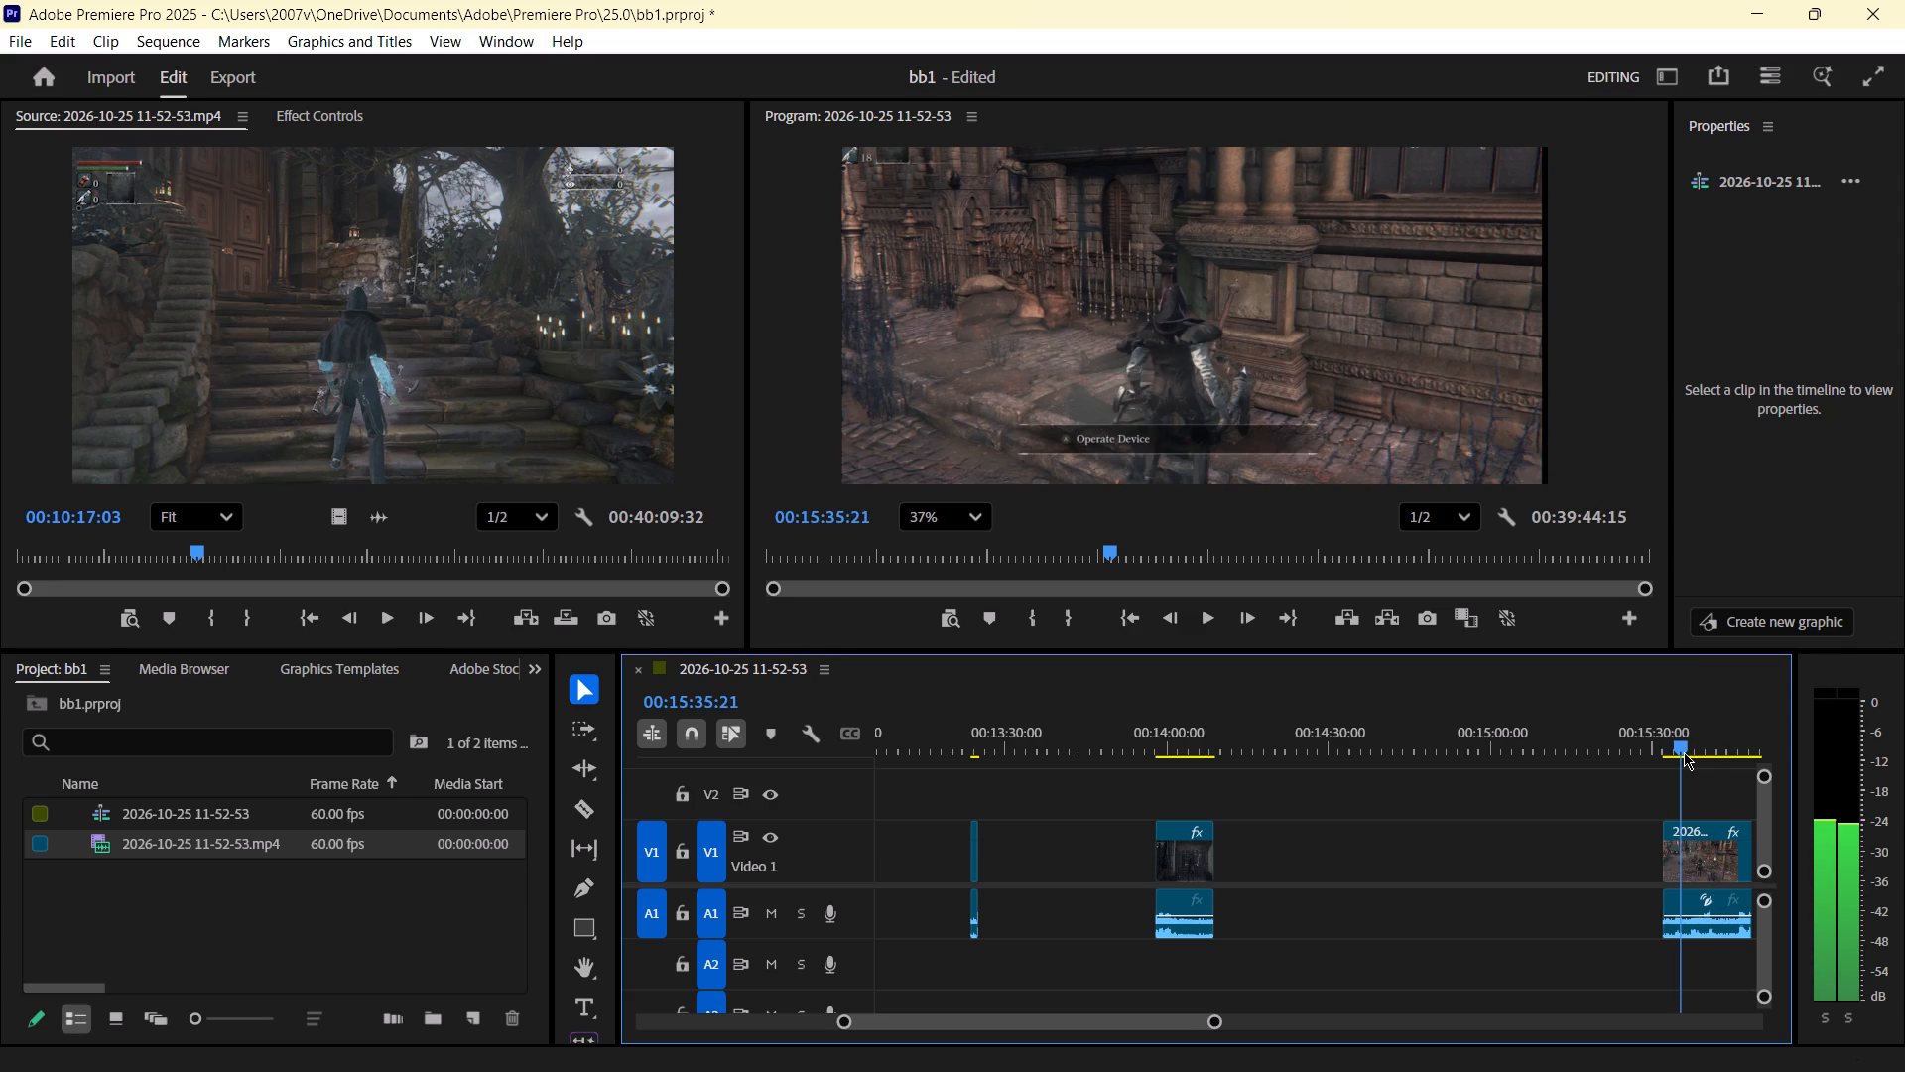
left_click_drag(1684, 752, 1687, 752)
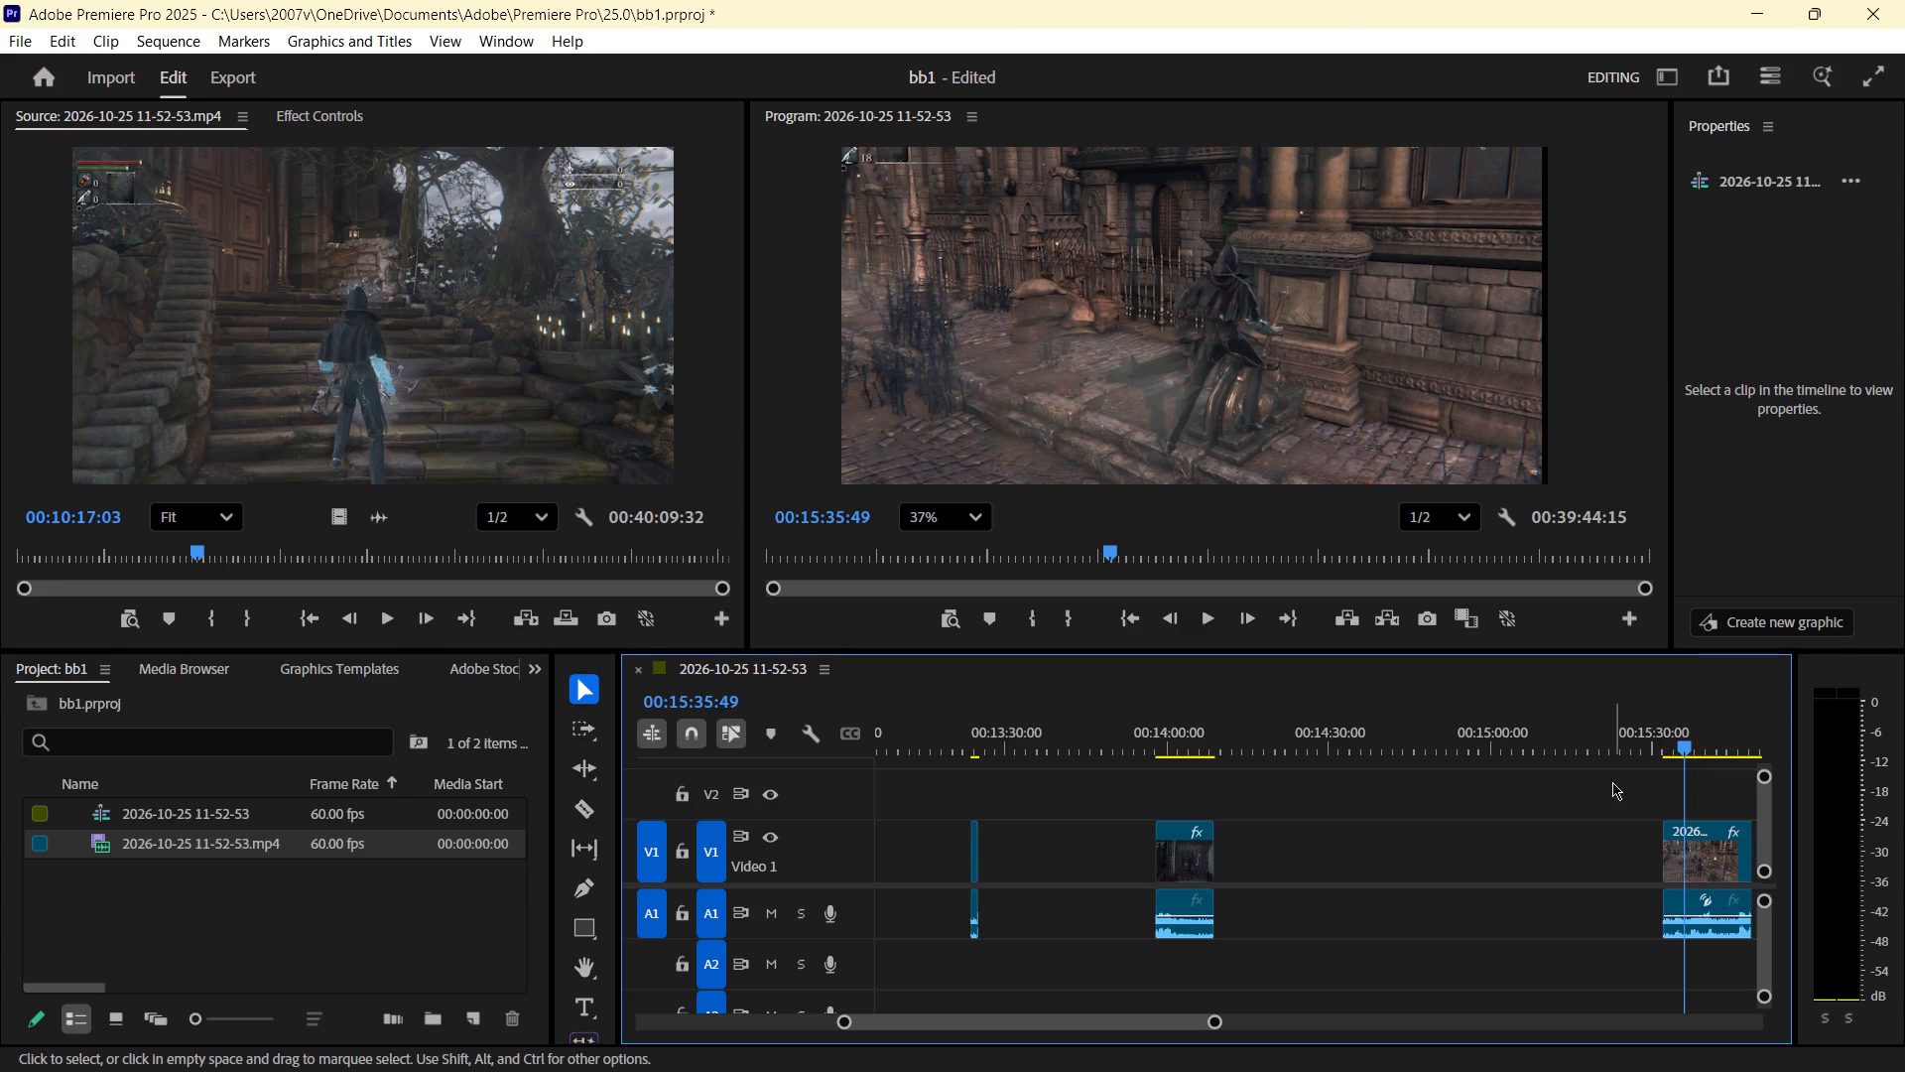
key("c")
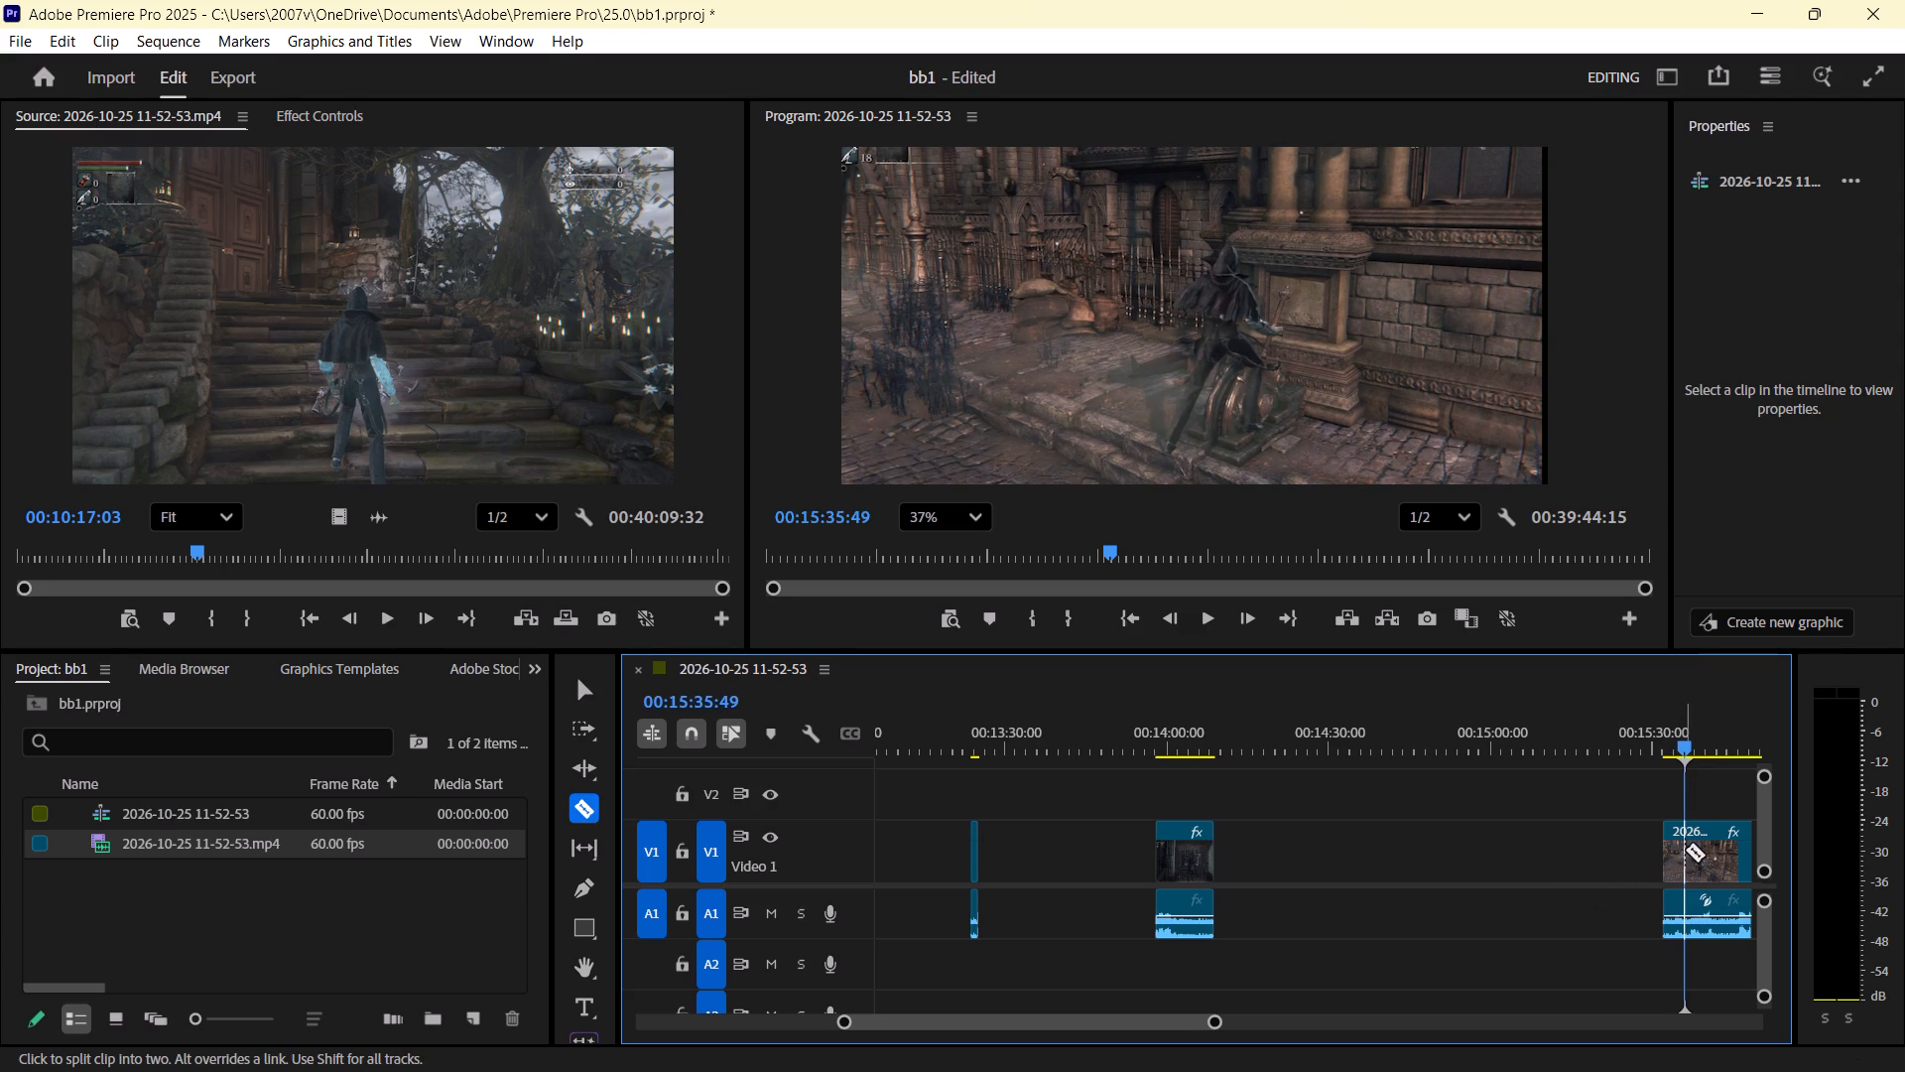
left_click(1685, 850)
Delete the short segment between the 00:15:32:08 and 00:15:35:49 cuts, leaving its gap.
key("v")
left_click(1677, 848)
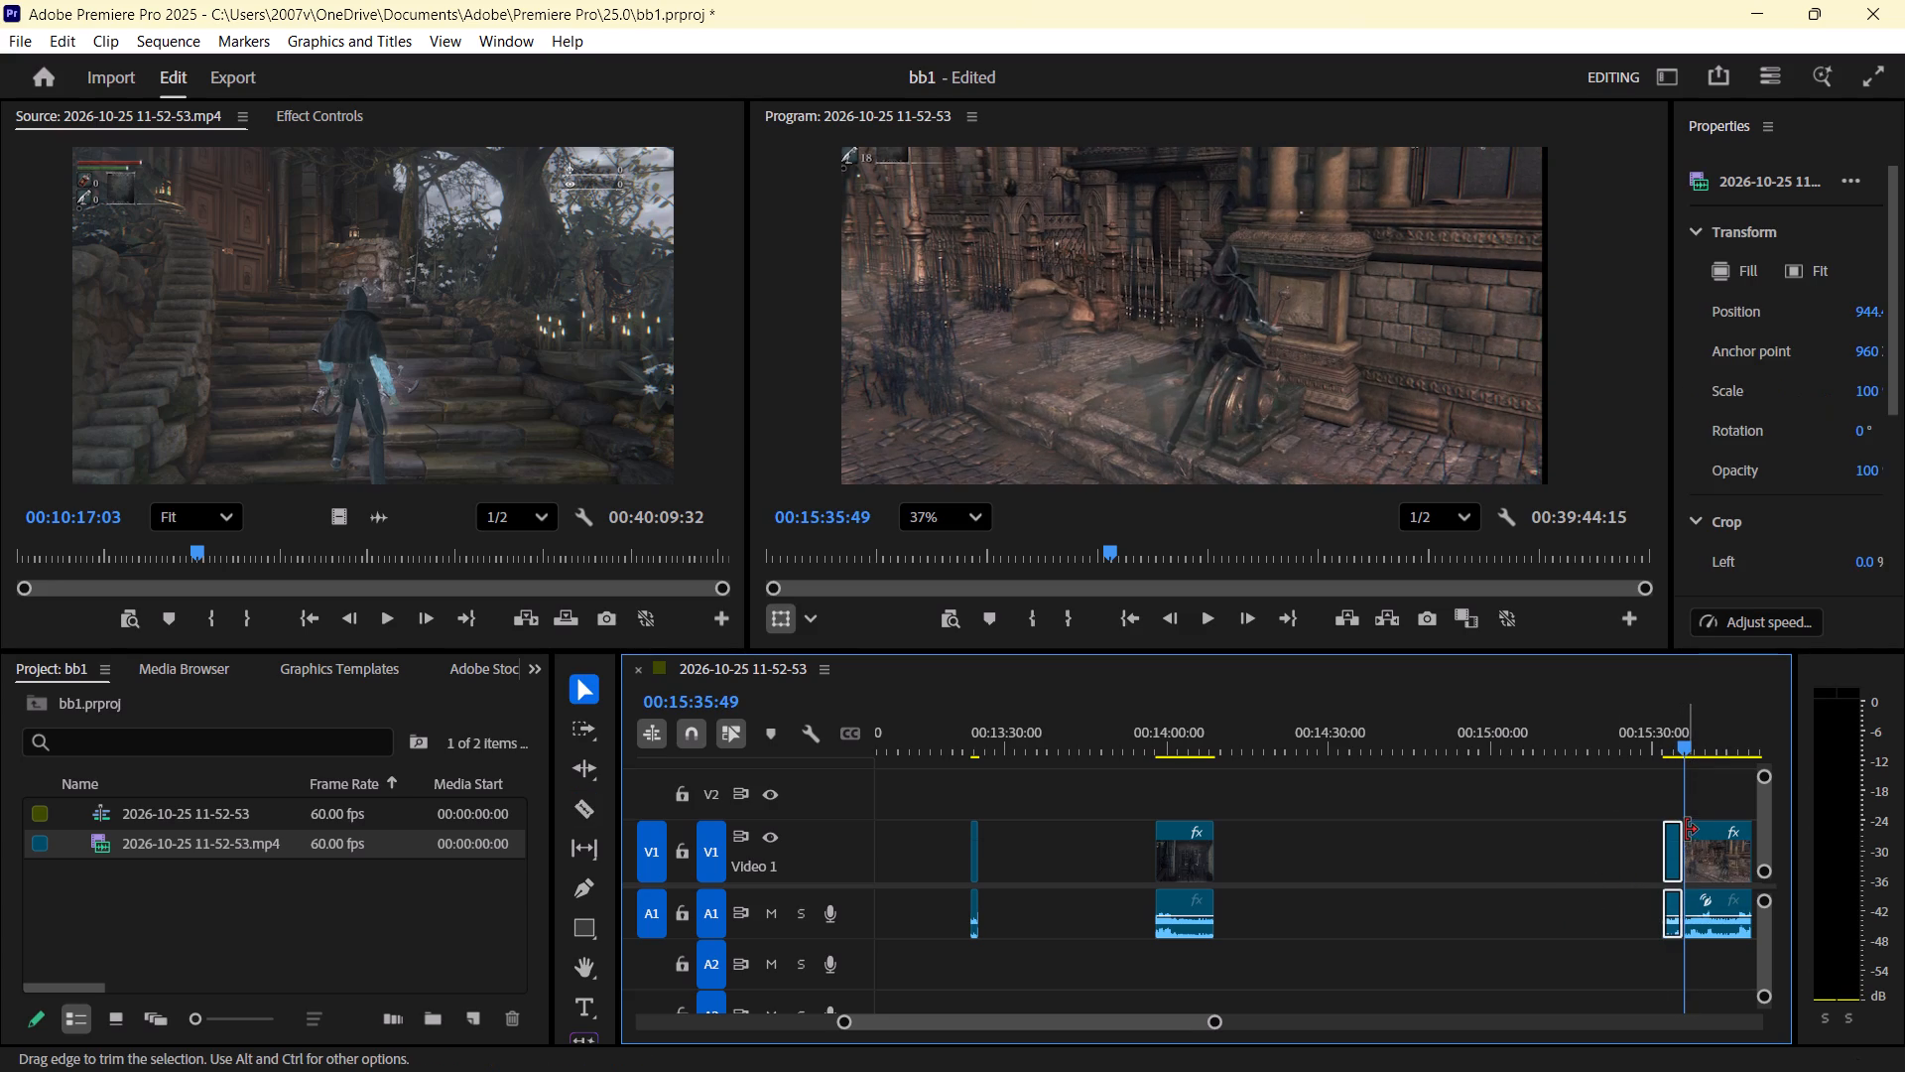
key("Delete")
Review the footage past the carriage and item pickup, and cut the clip at 00:16:30:30, where the gate shows "Closed by a device.".
key("space")
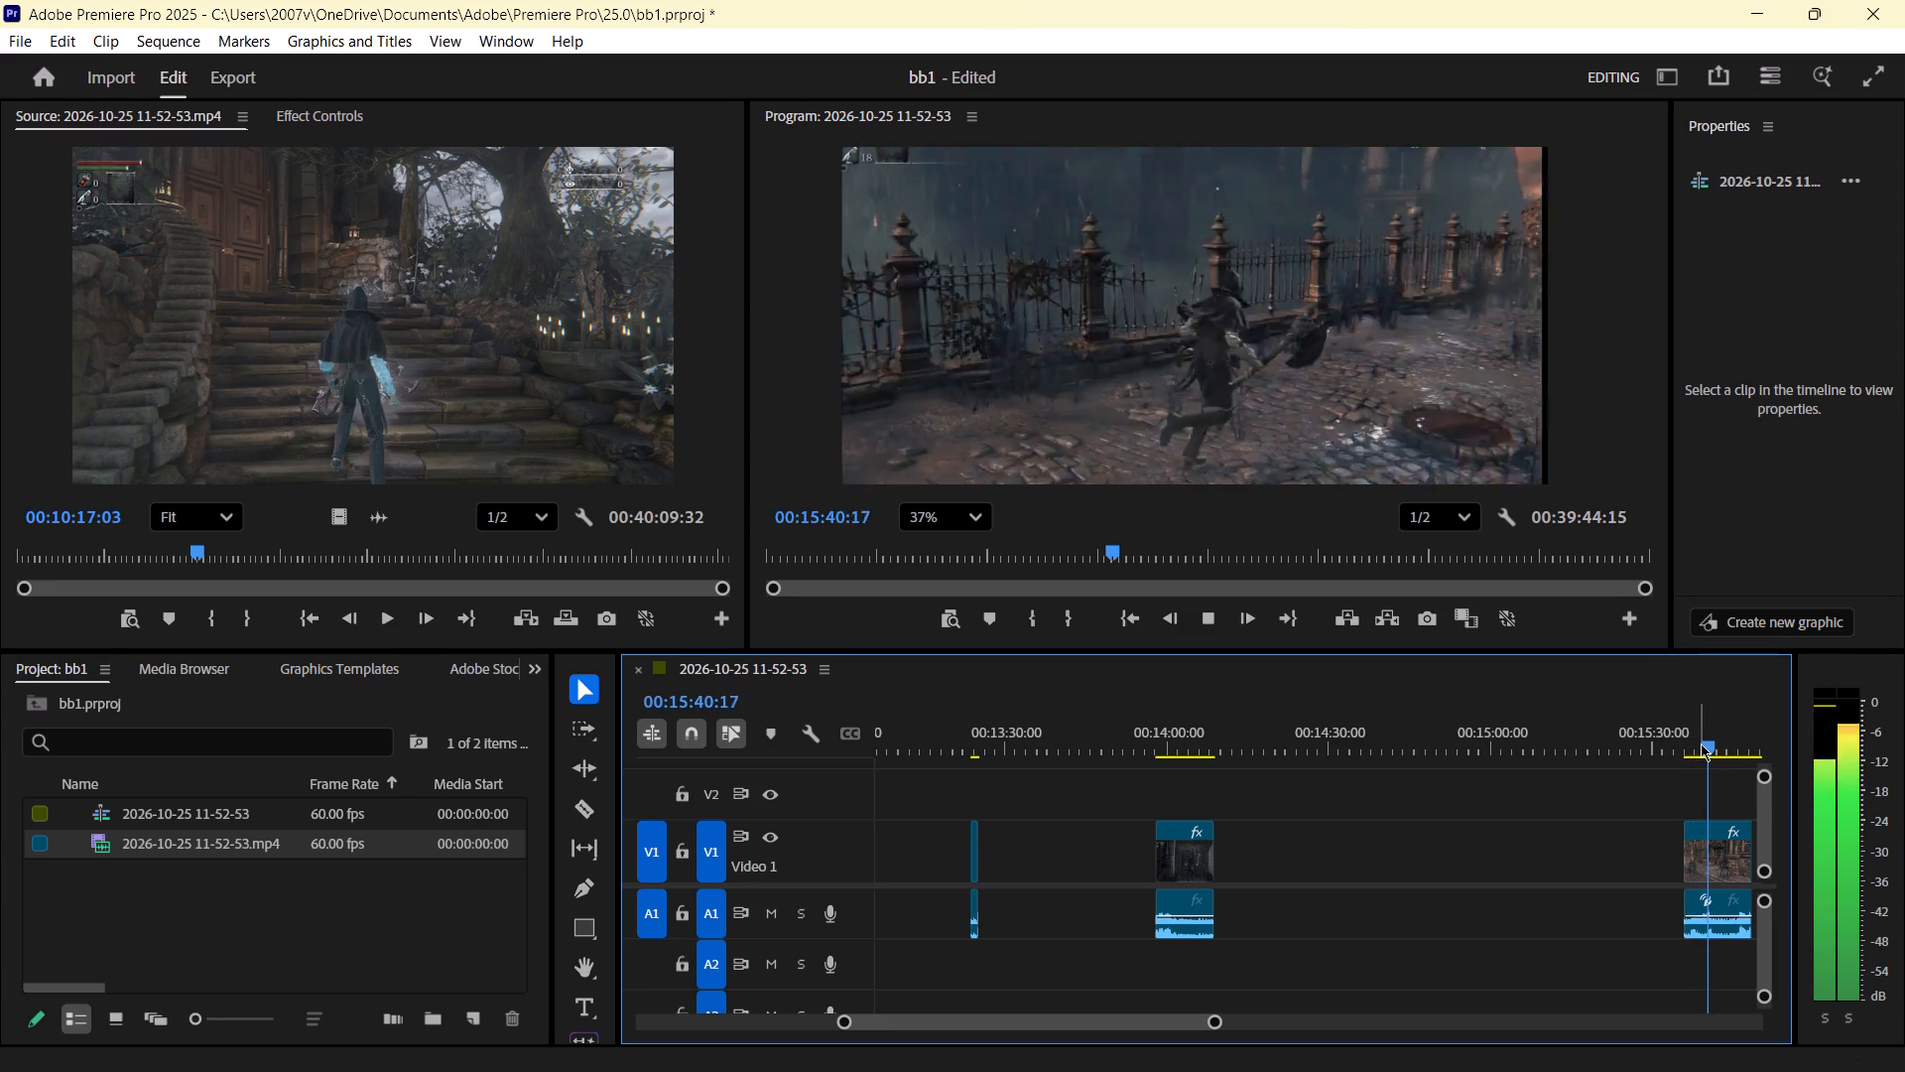
left_click_drag(1718, 741, 1724, 741)
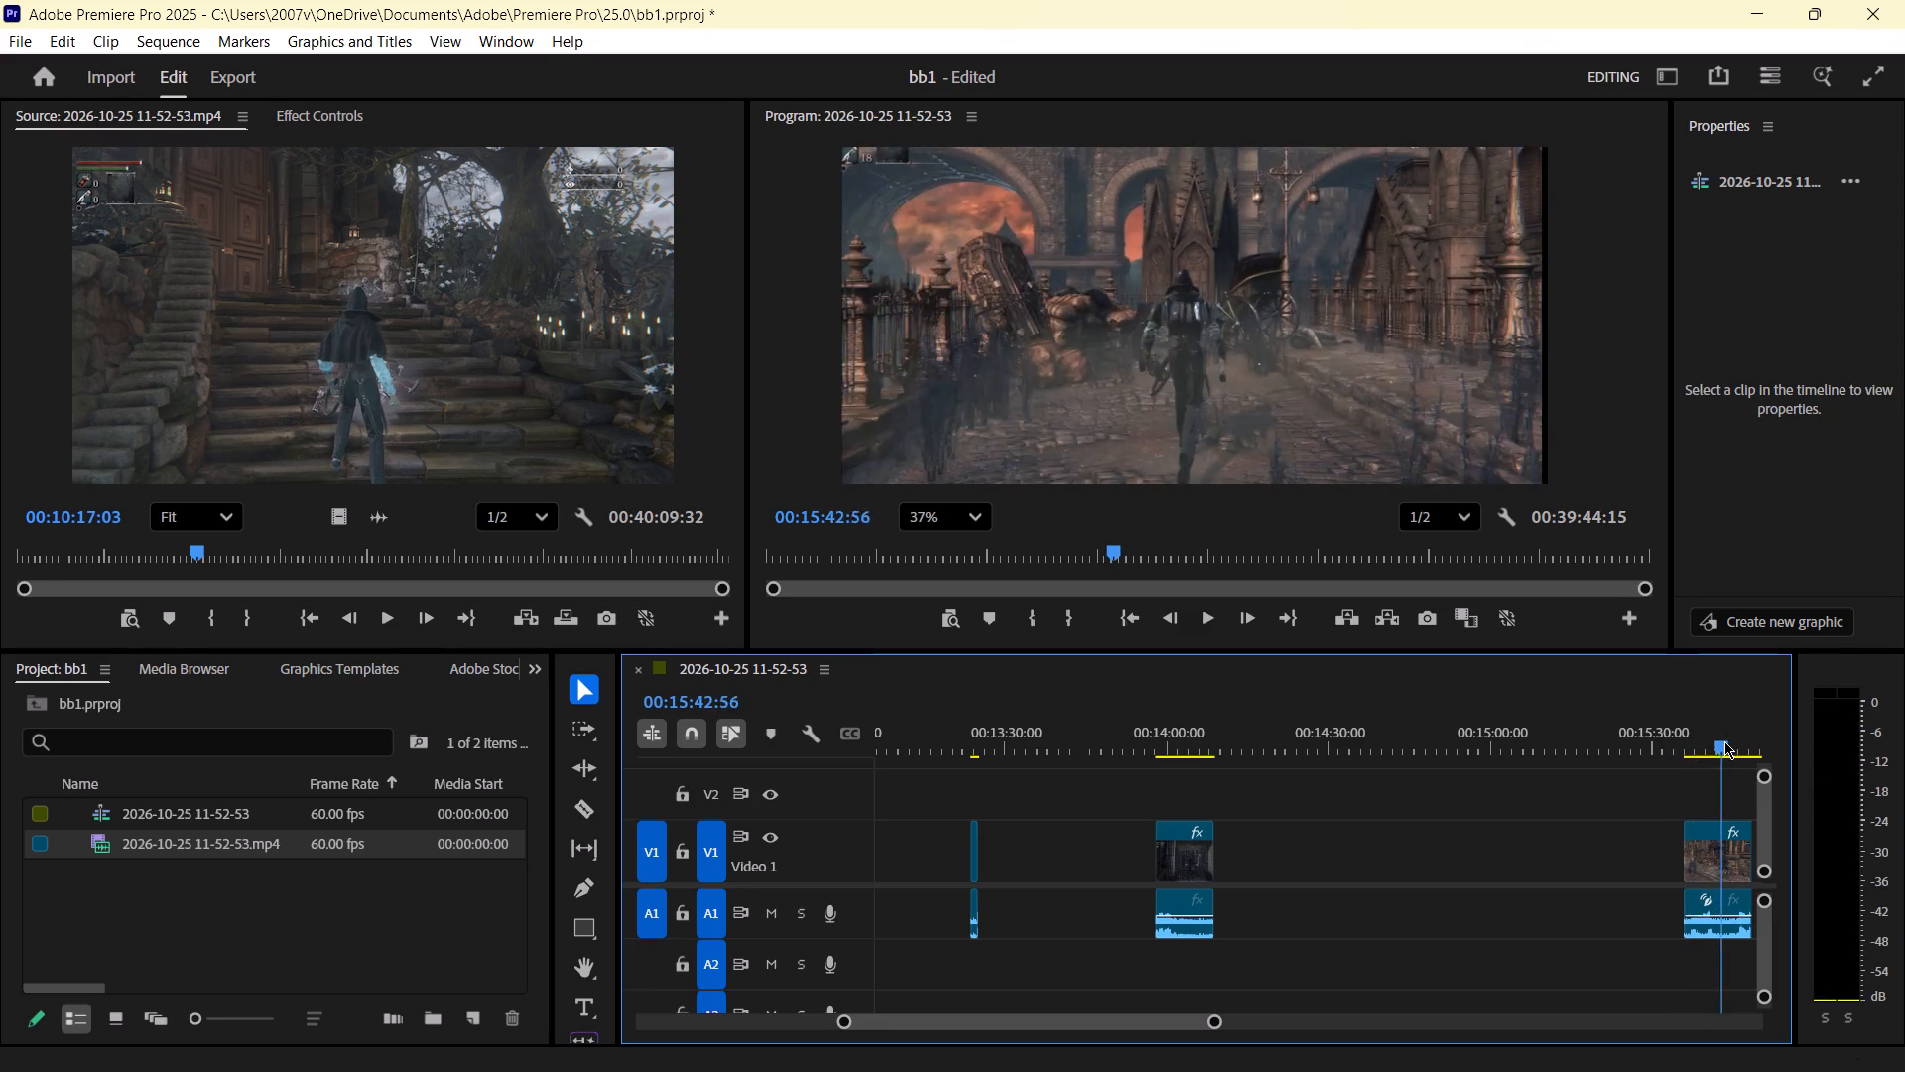
left_click_drag(1724, 741, 1766, 739)
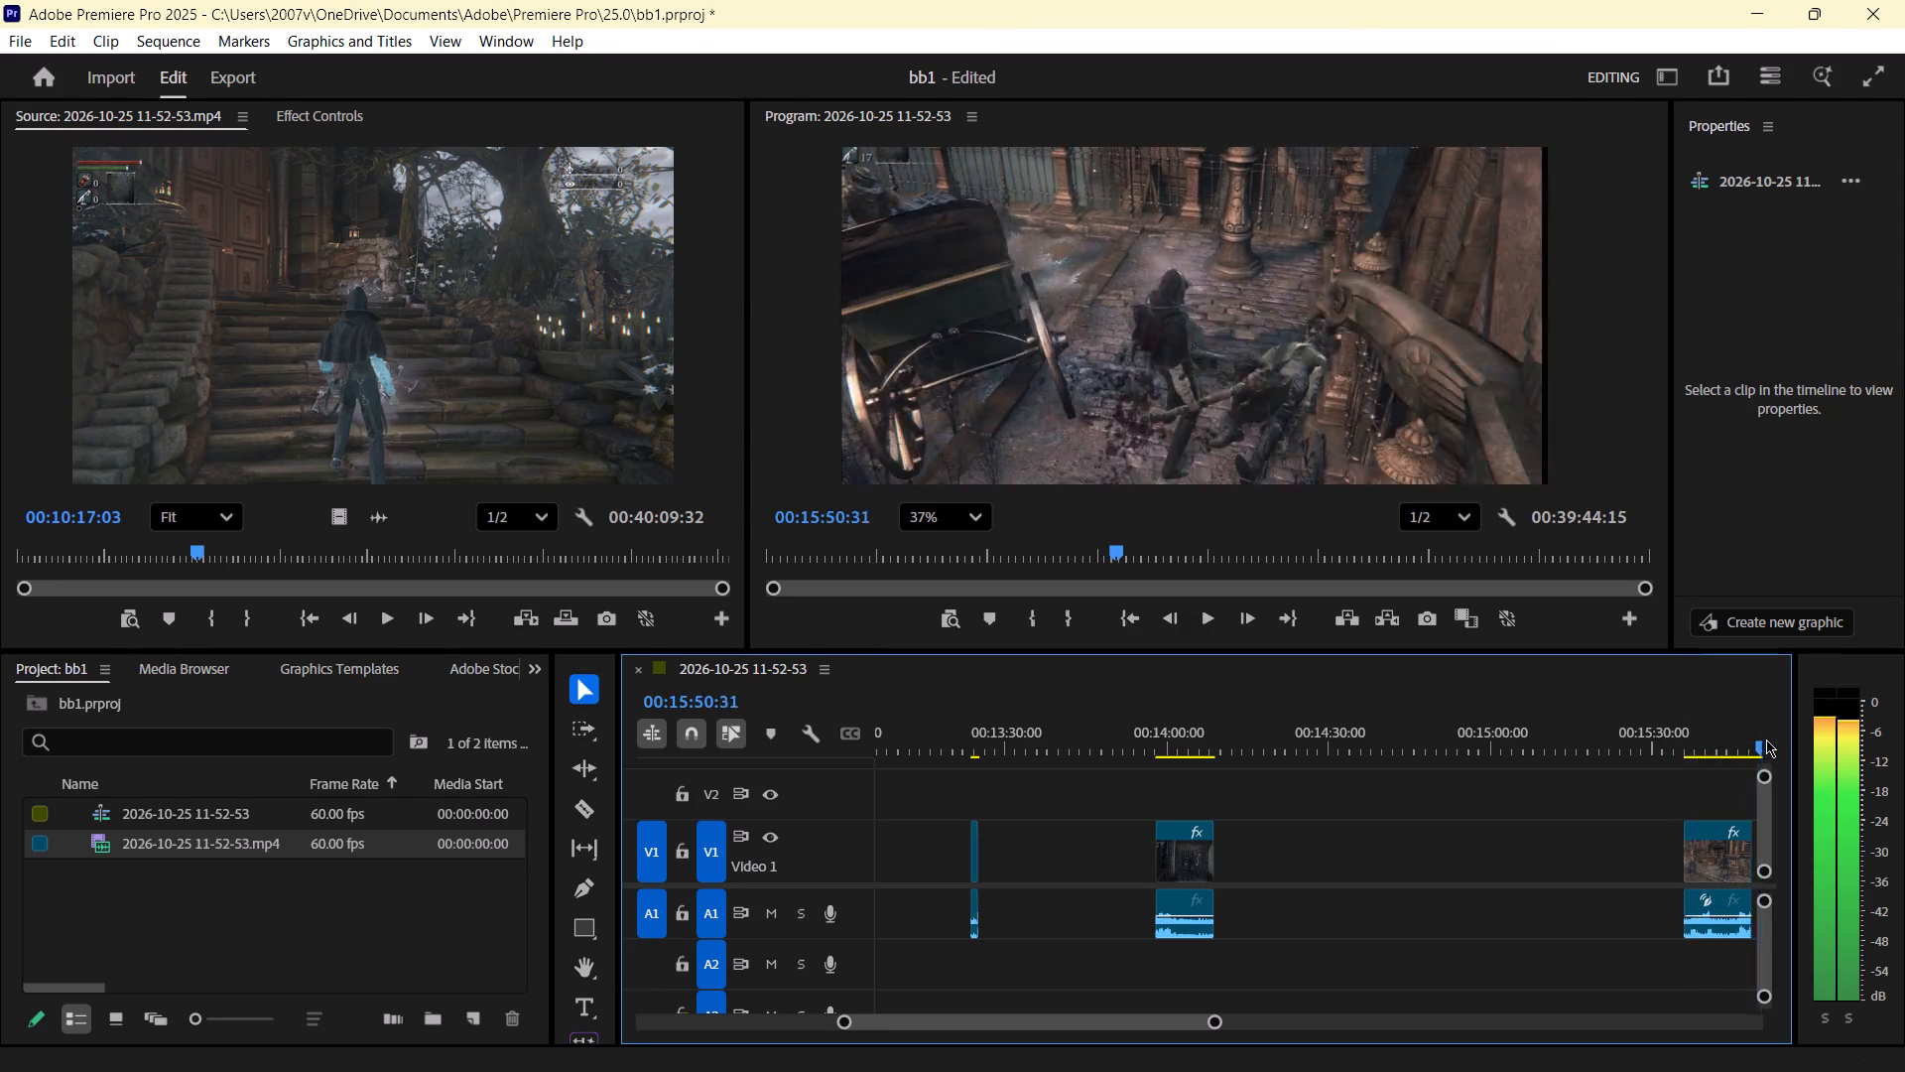
left_click_drag(1766, 739, 1755, 751)
scroll(1743, 755, "up", 1)
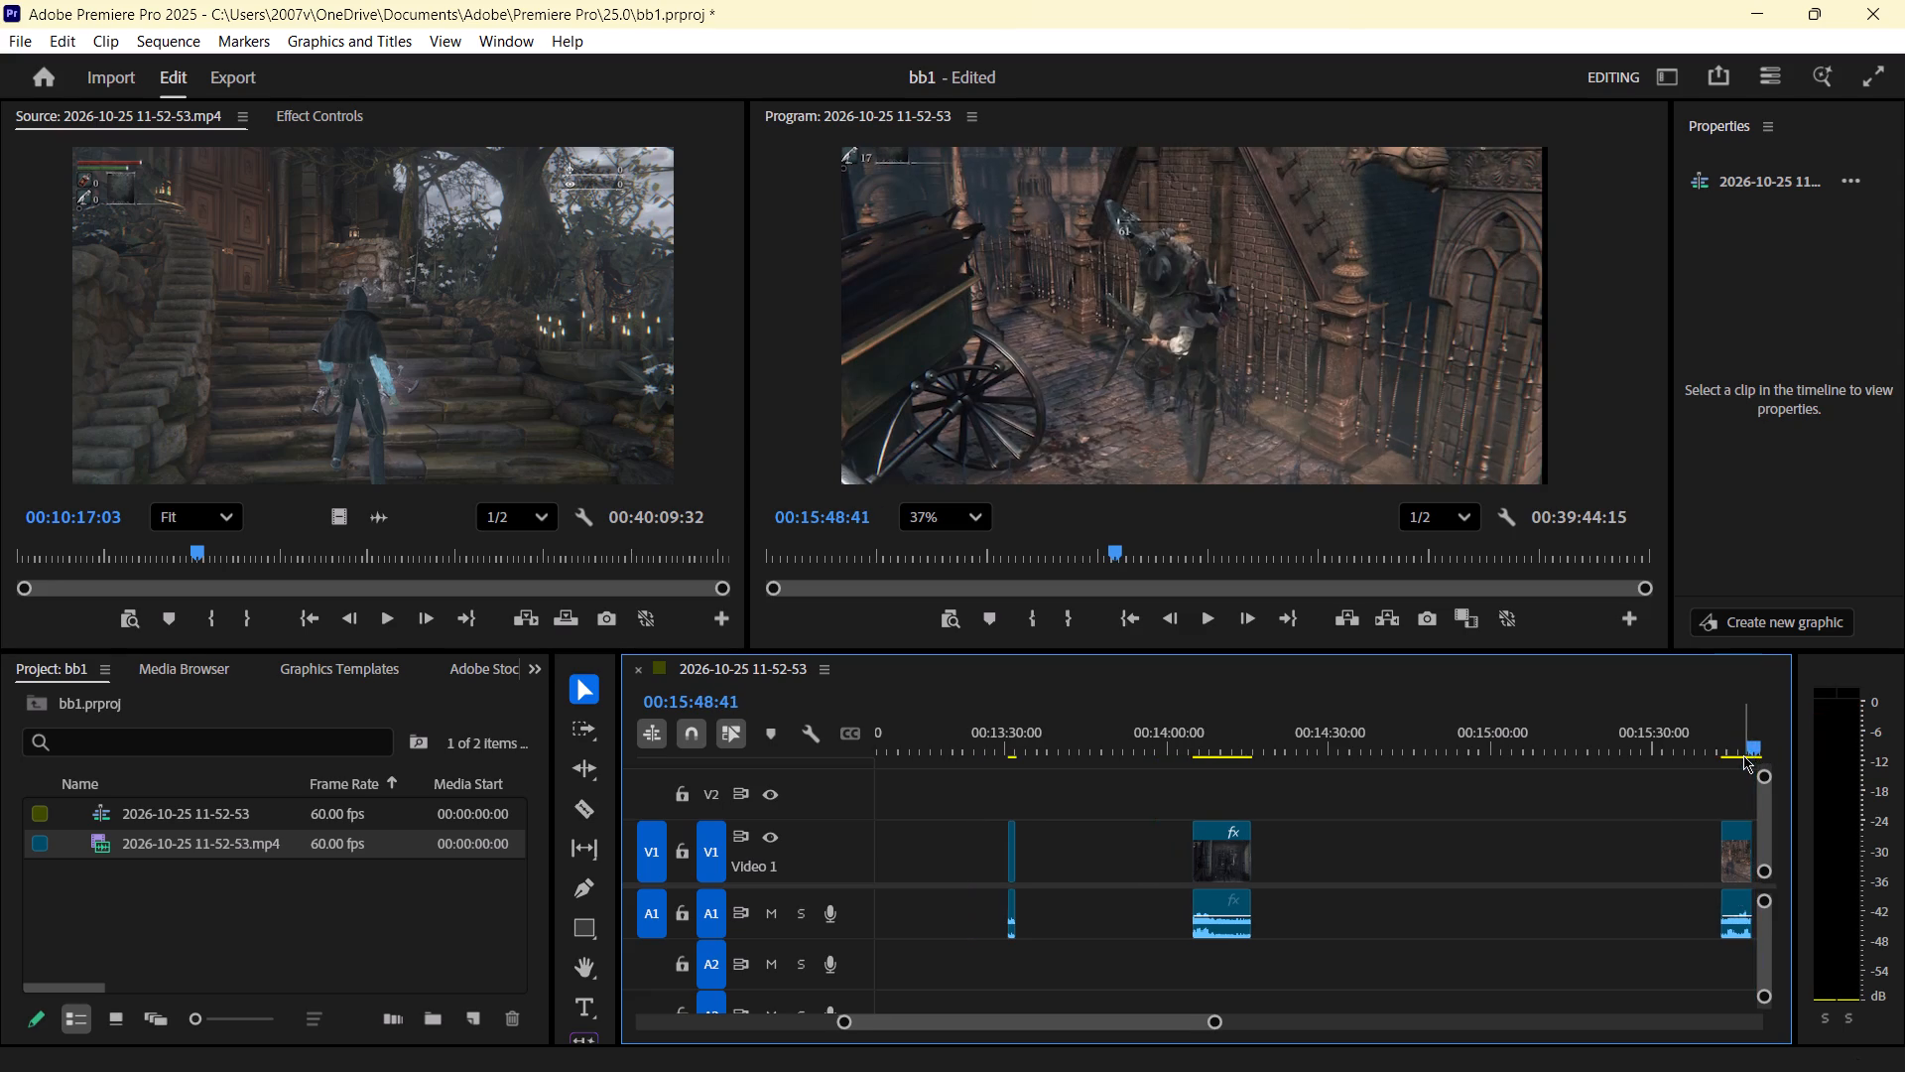
scroll(1639, 797, "up", 4)
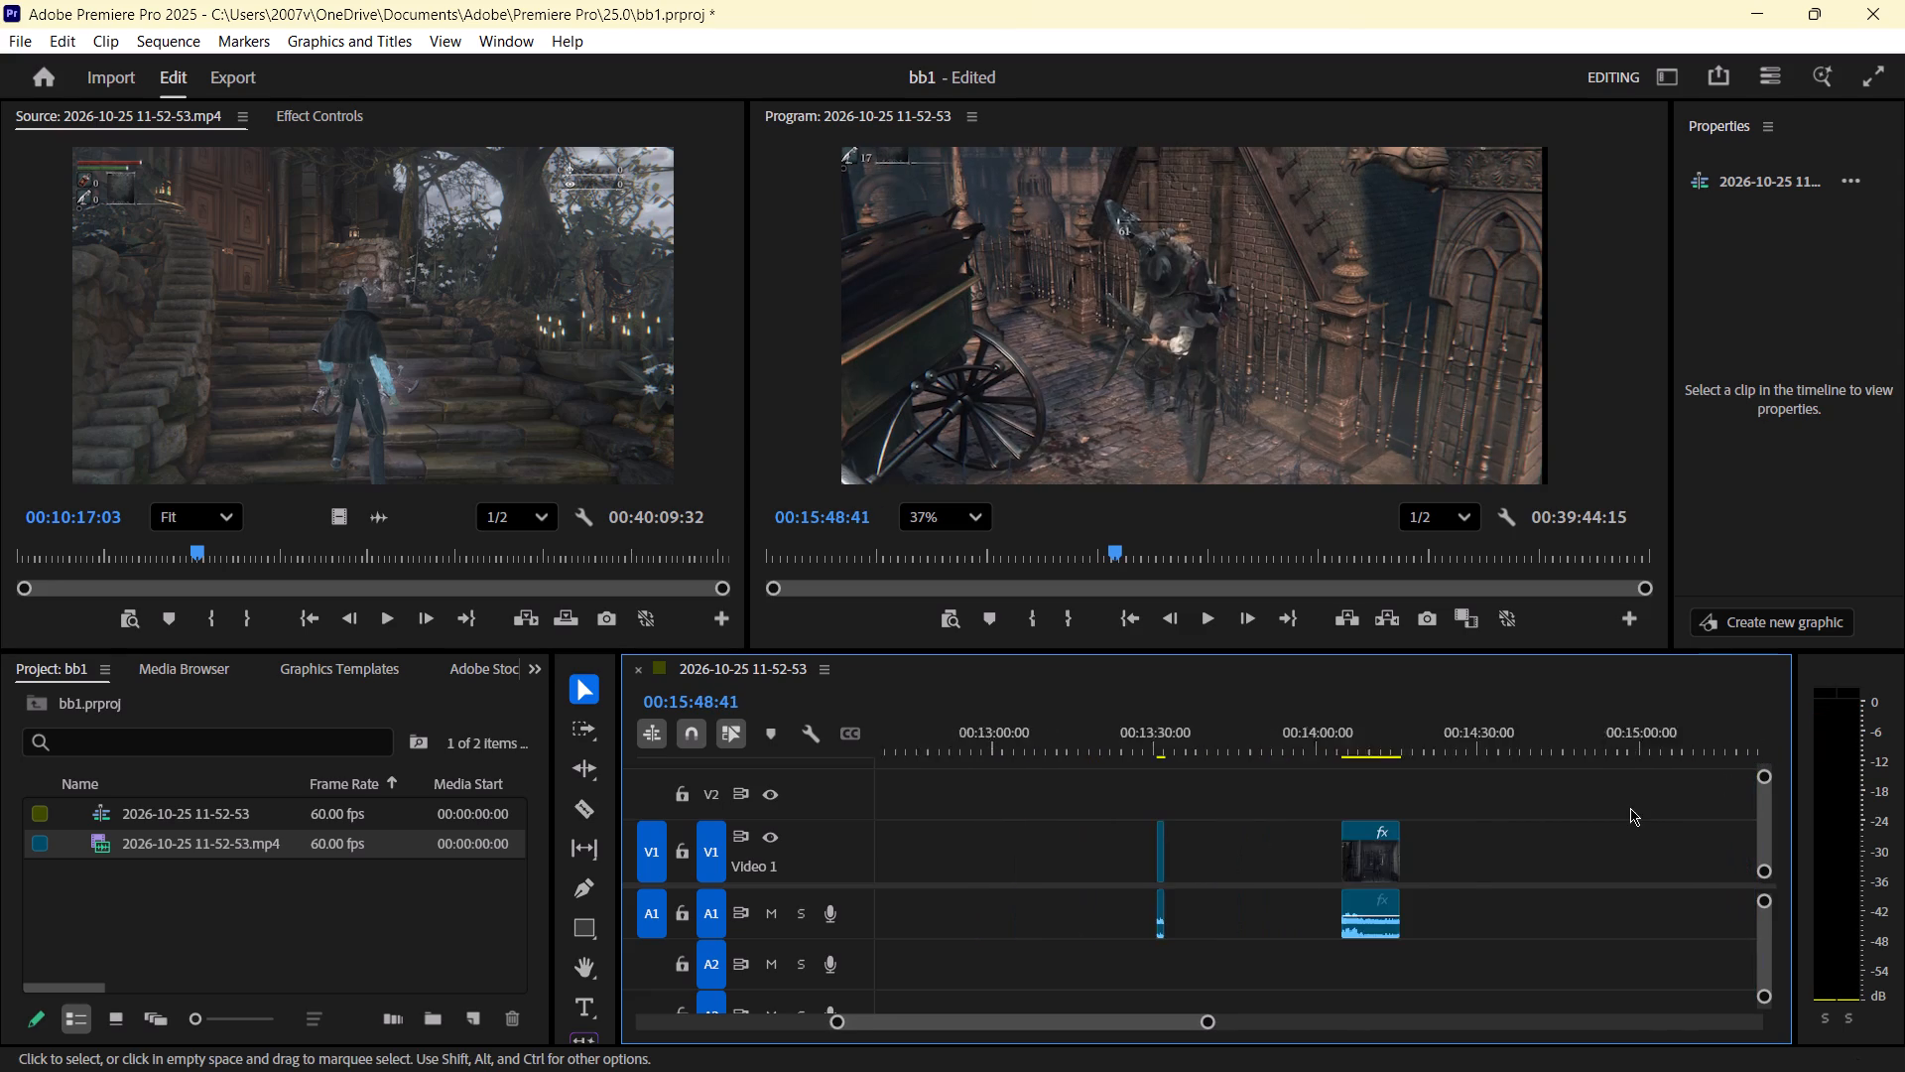
scroll(1630, 808, "up", 3)
scroll(1627, 818, "down", 13)
scroll(1616, 907, "down", 6)
key("space")
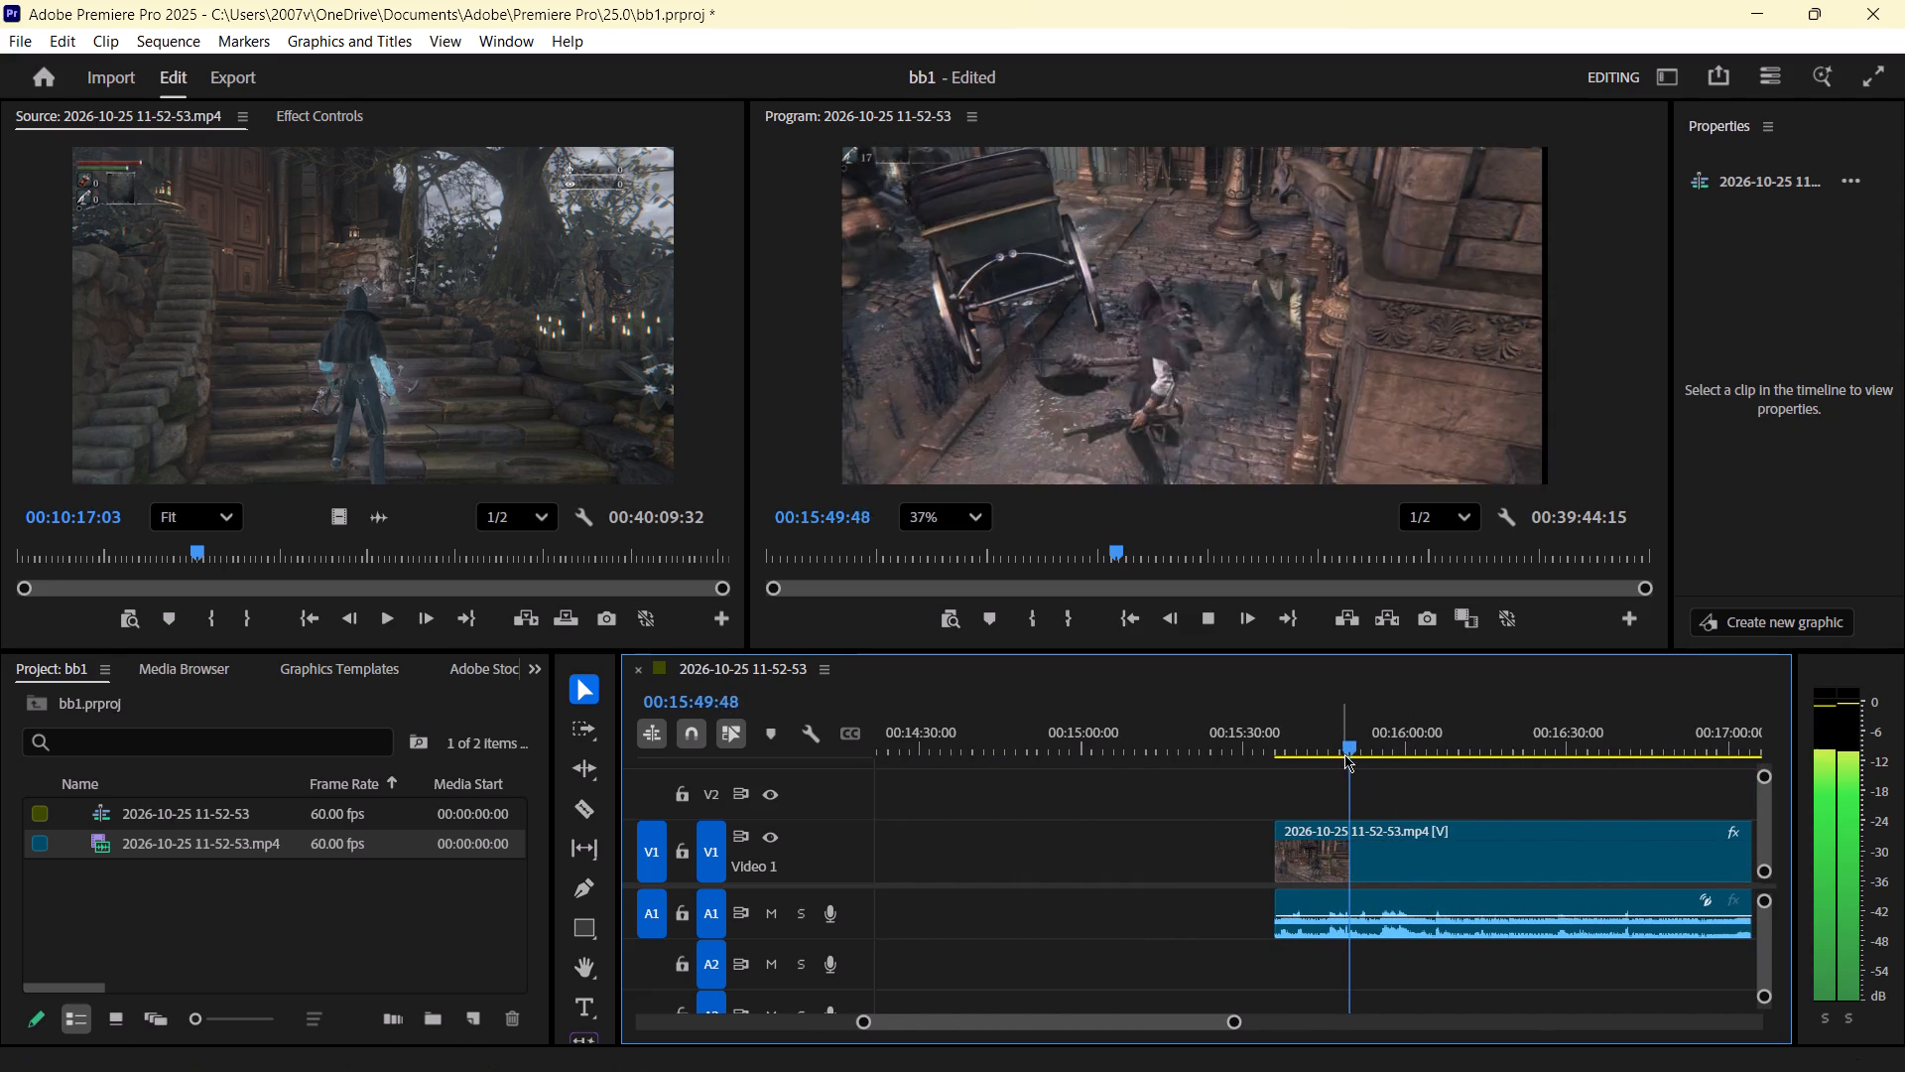
left_click_drag(1357, 747, 1457, 748)
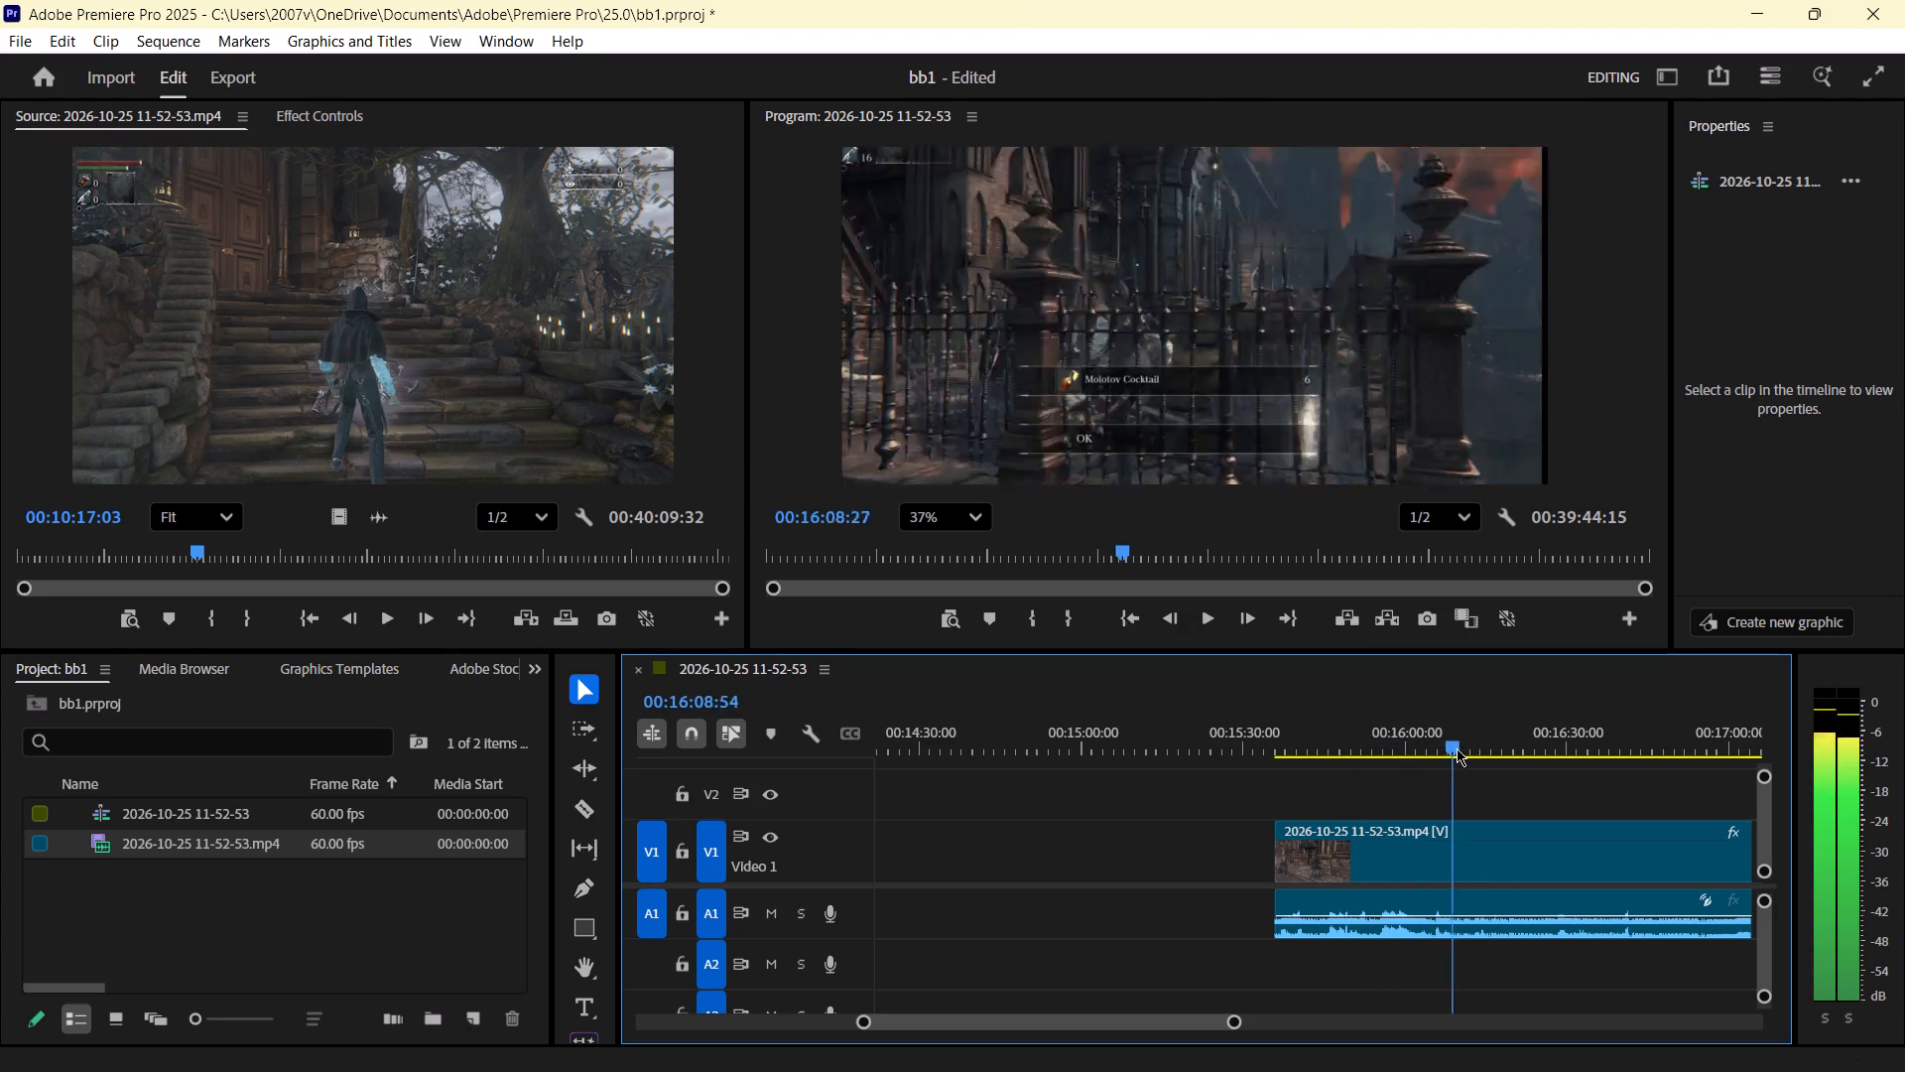
left_click_drag(1457, 748, 1549, 749)
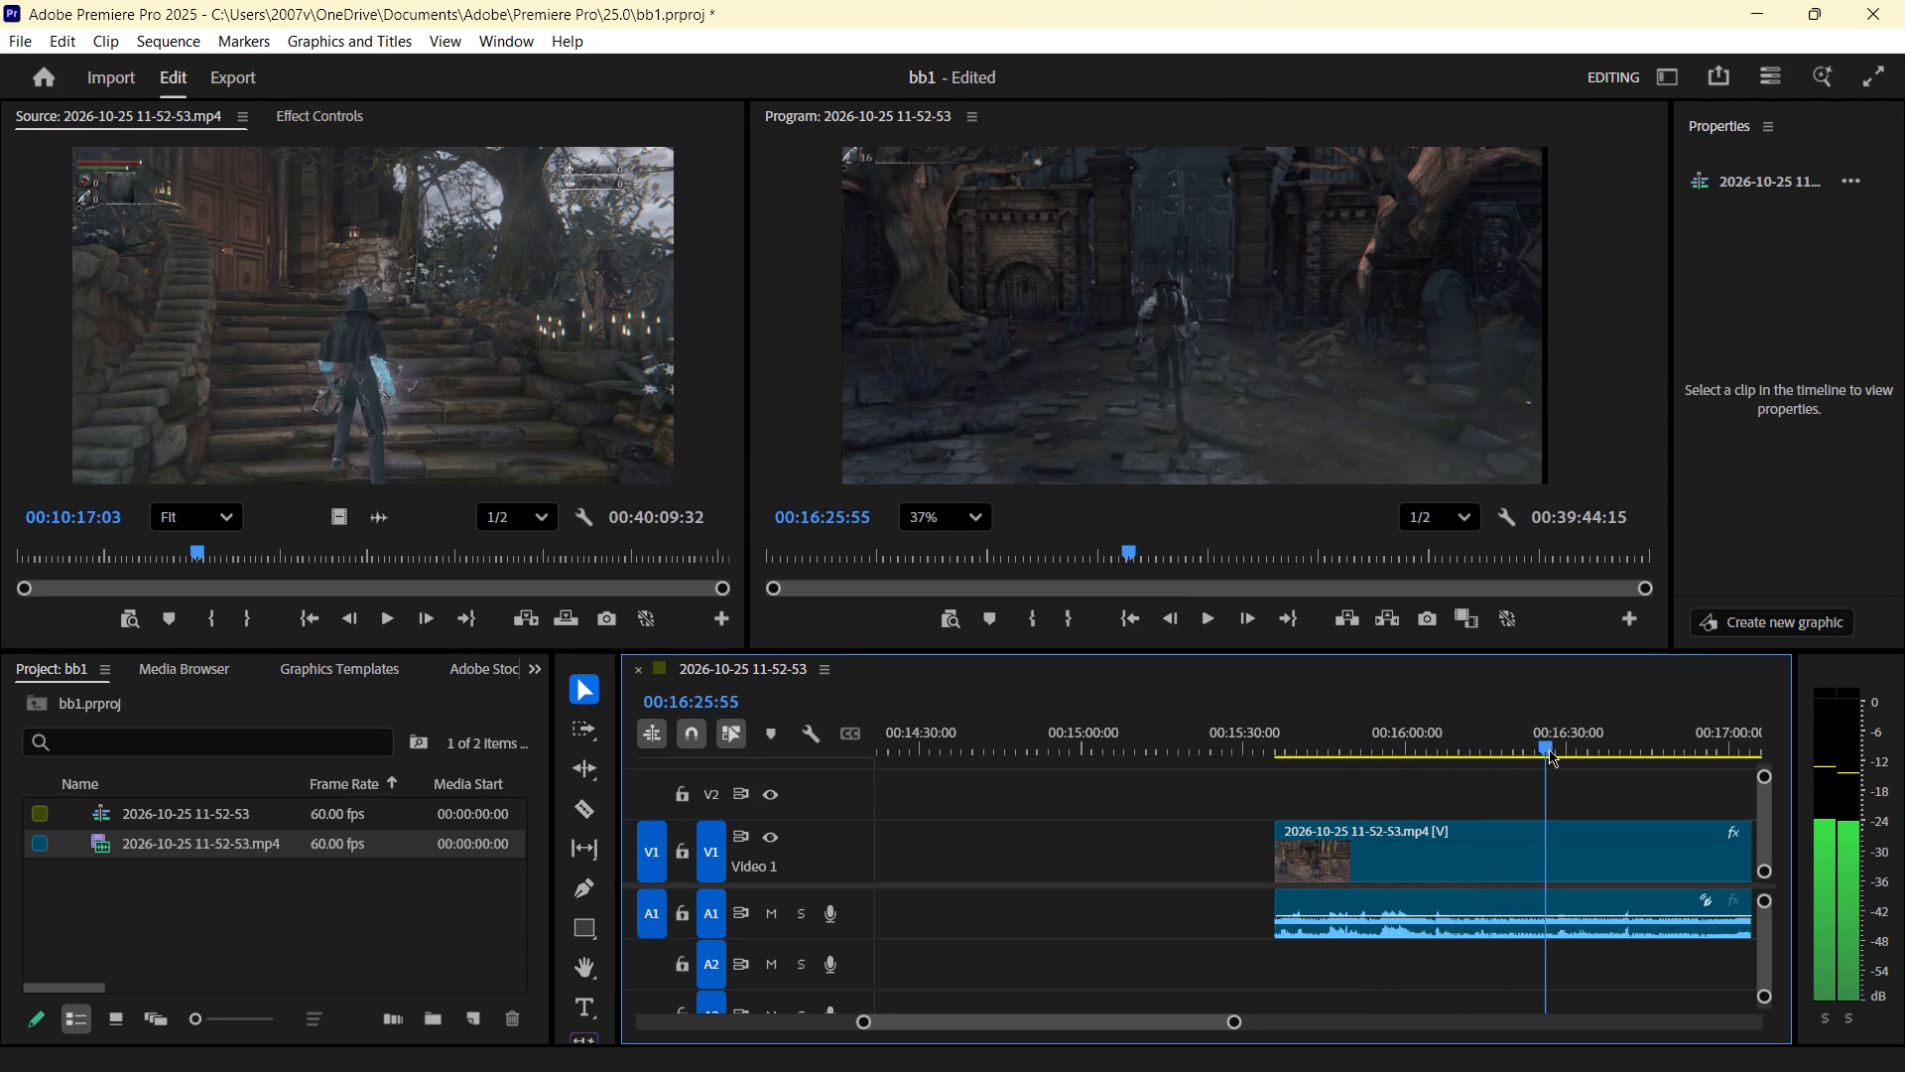
left_click_drag(1549, 749, 1566, 749)
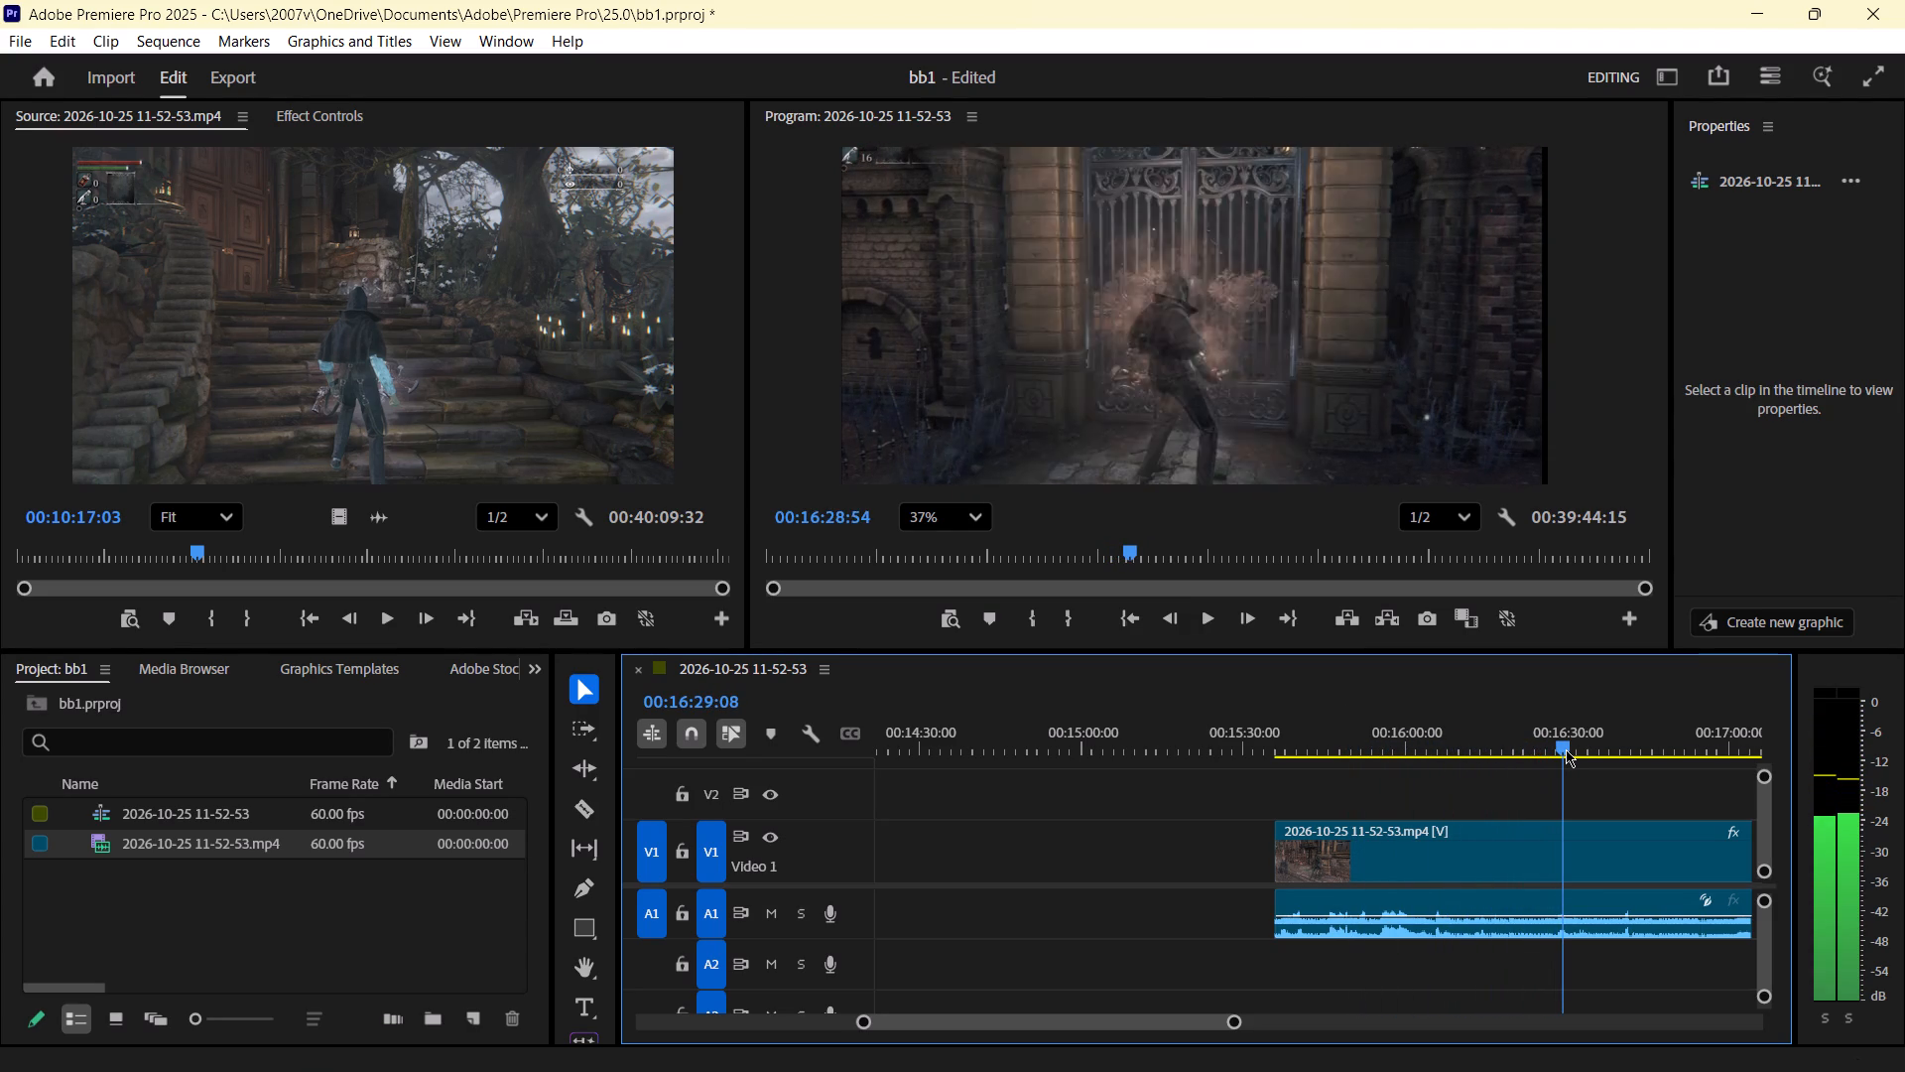
left_click_drag(1566, 749, 1574, 749)
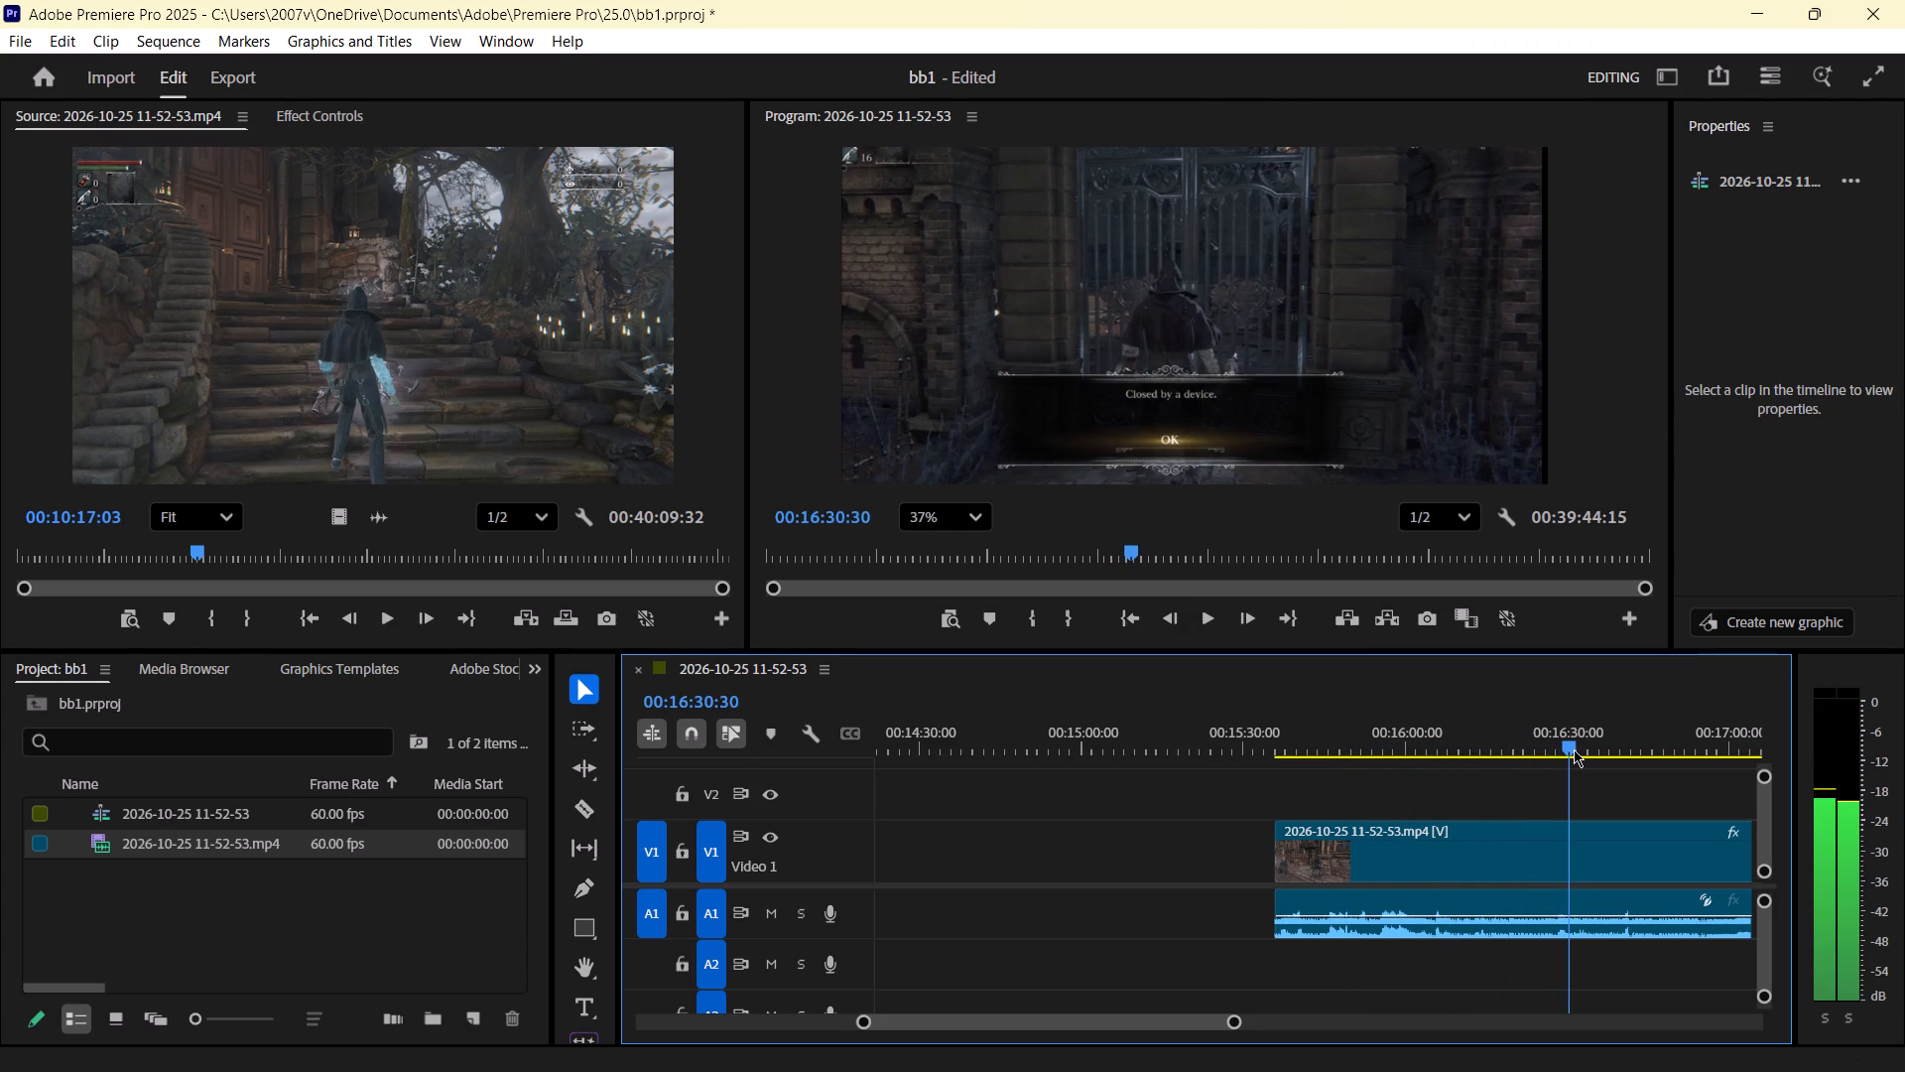
left_click_drag(1574, 749, 1575, 749)
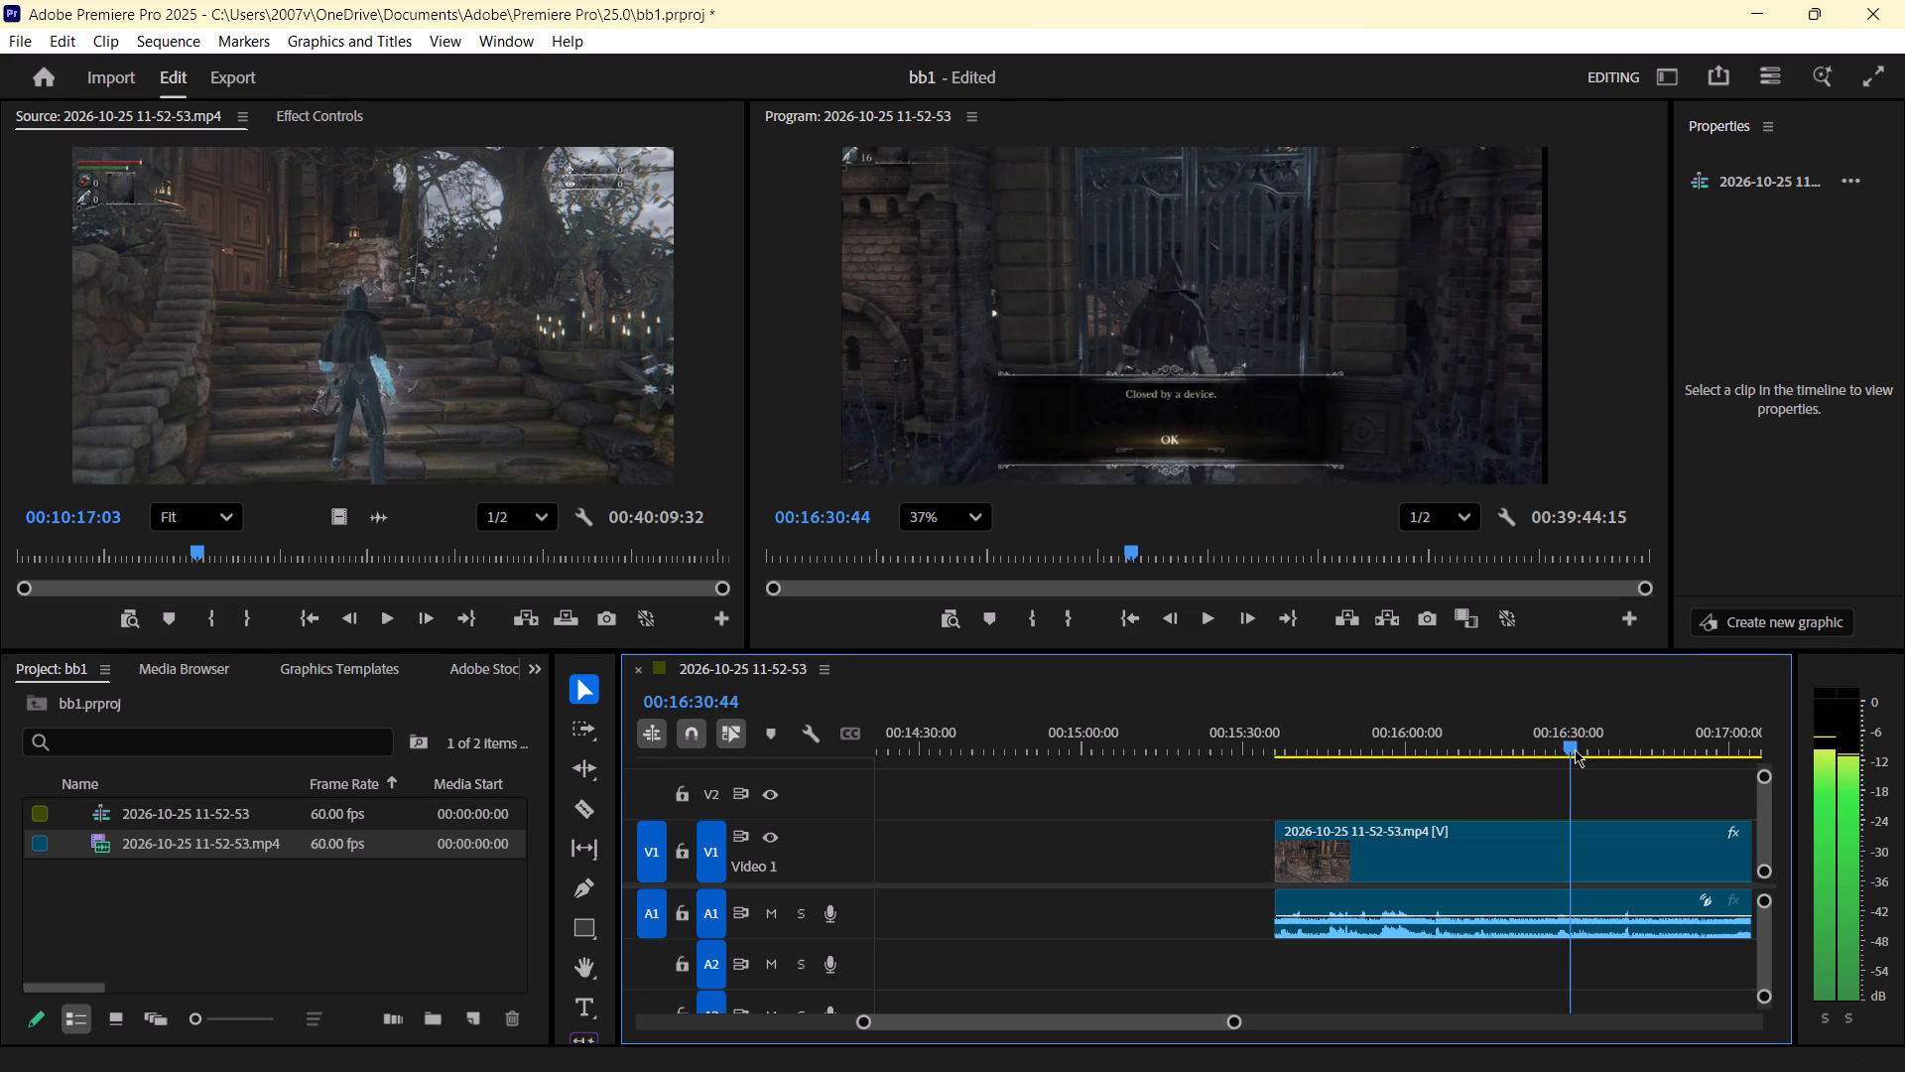
left_click_drag(1575, 749, 1580, 748)
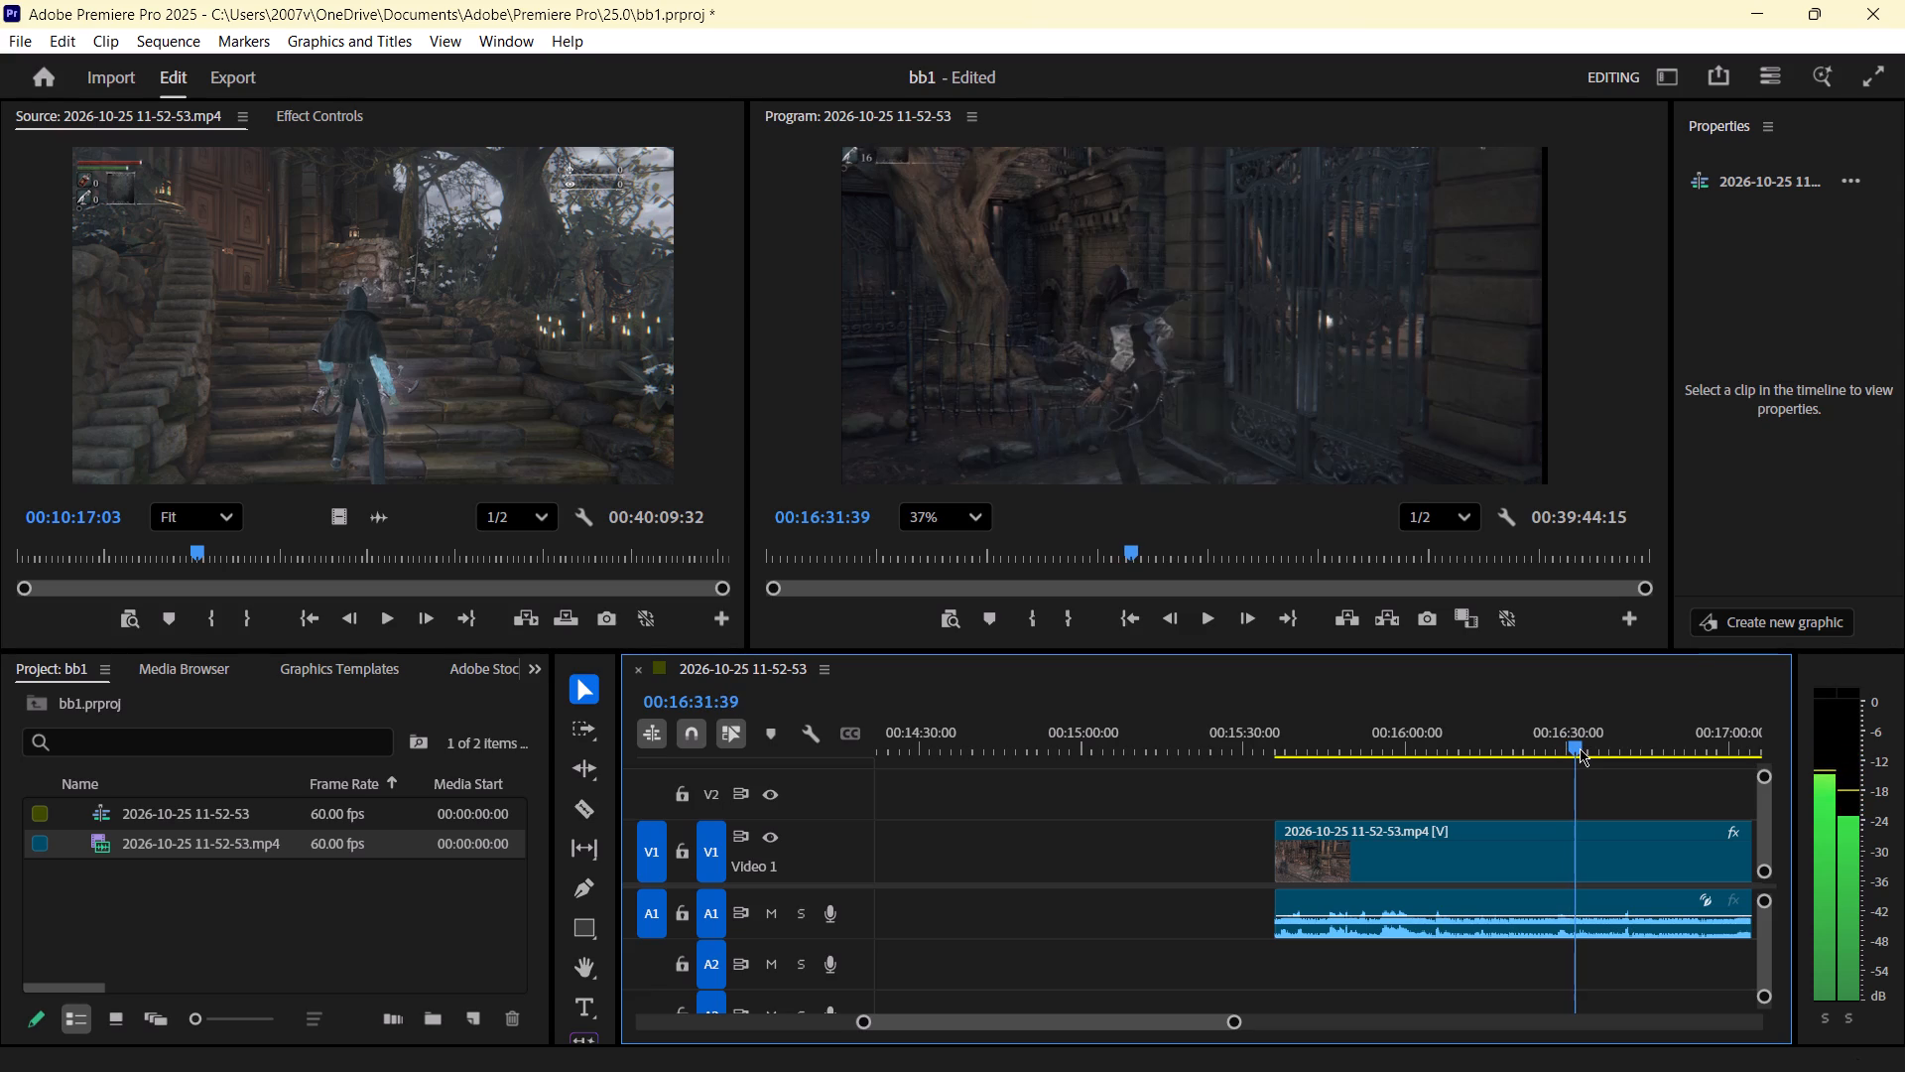
left_click_drag(1580, 748, 1574, 748)
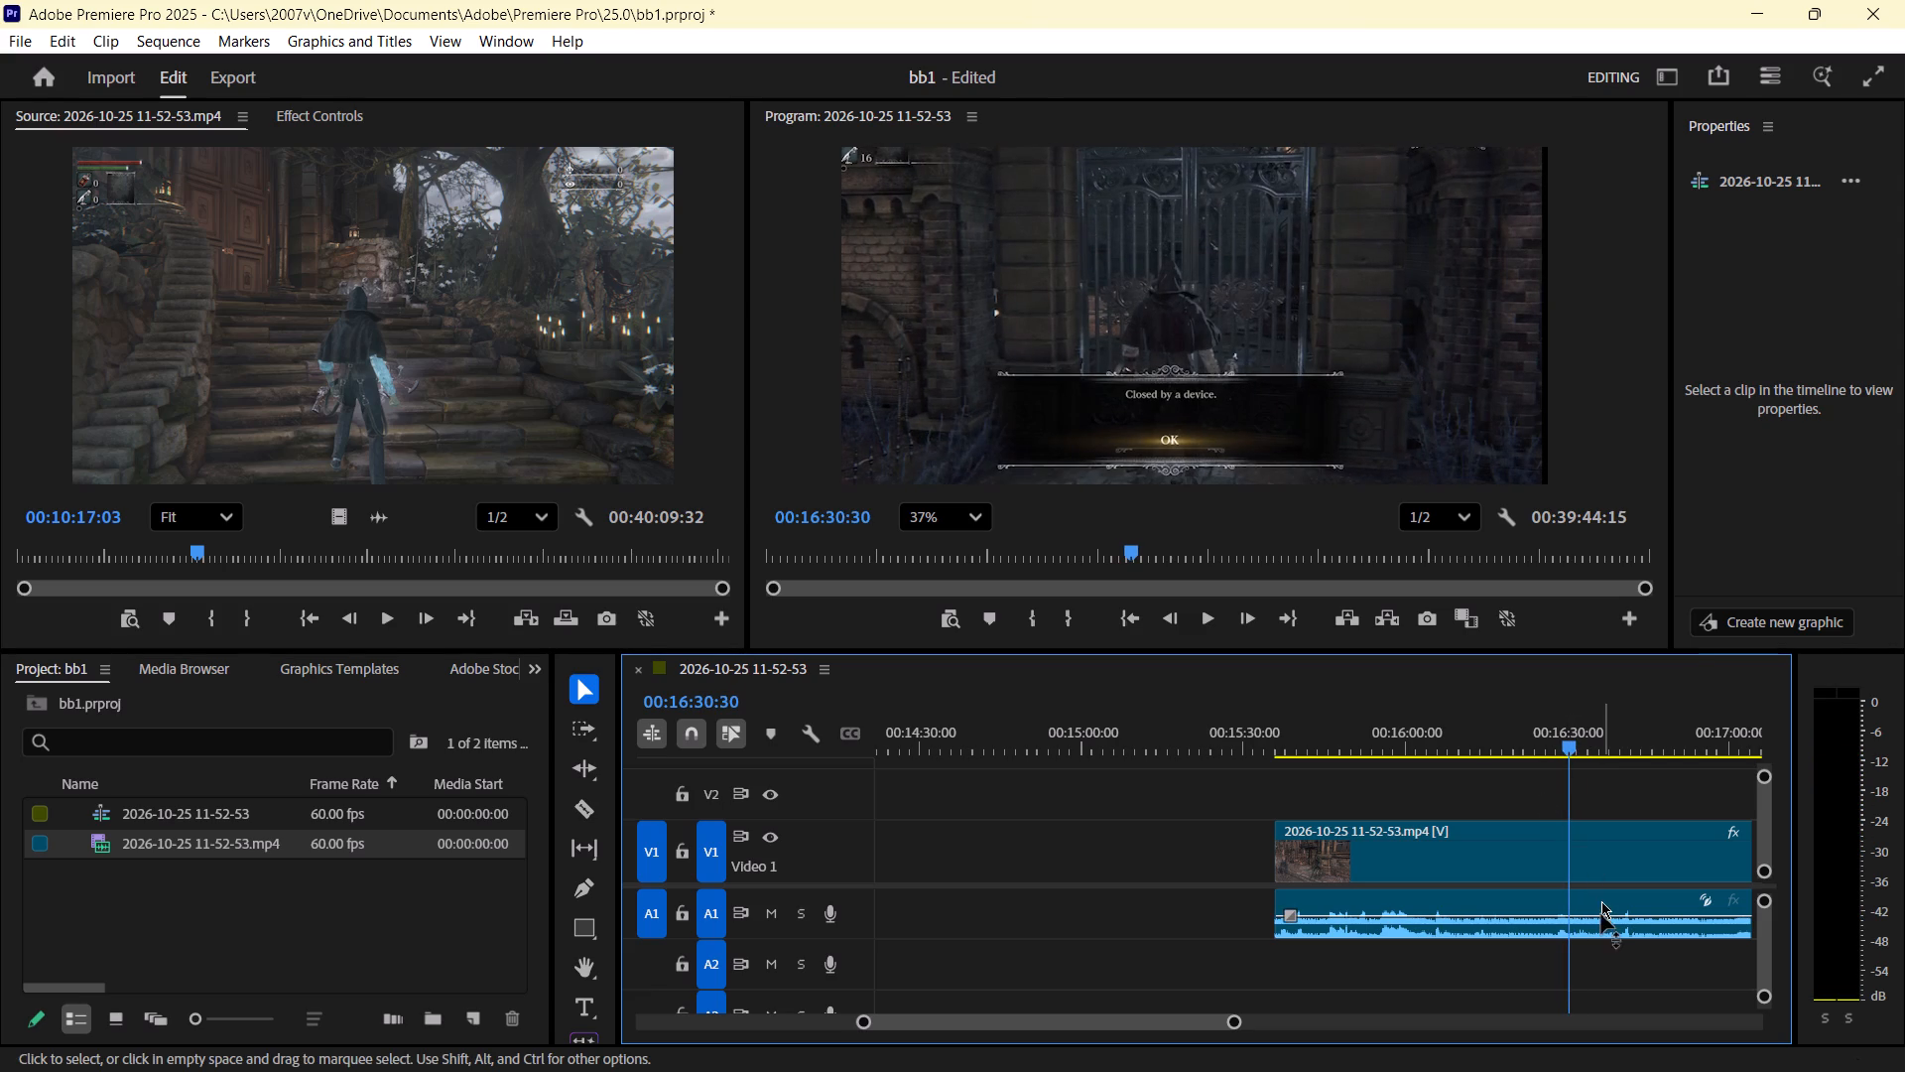
key("c")
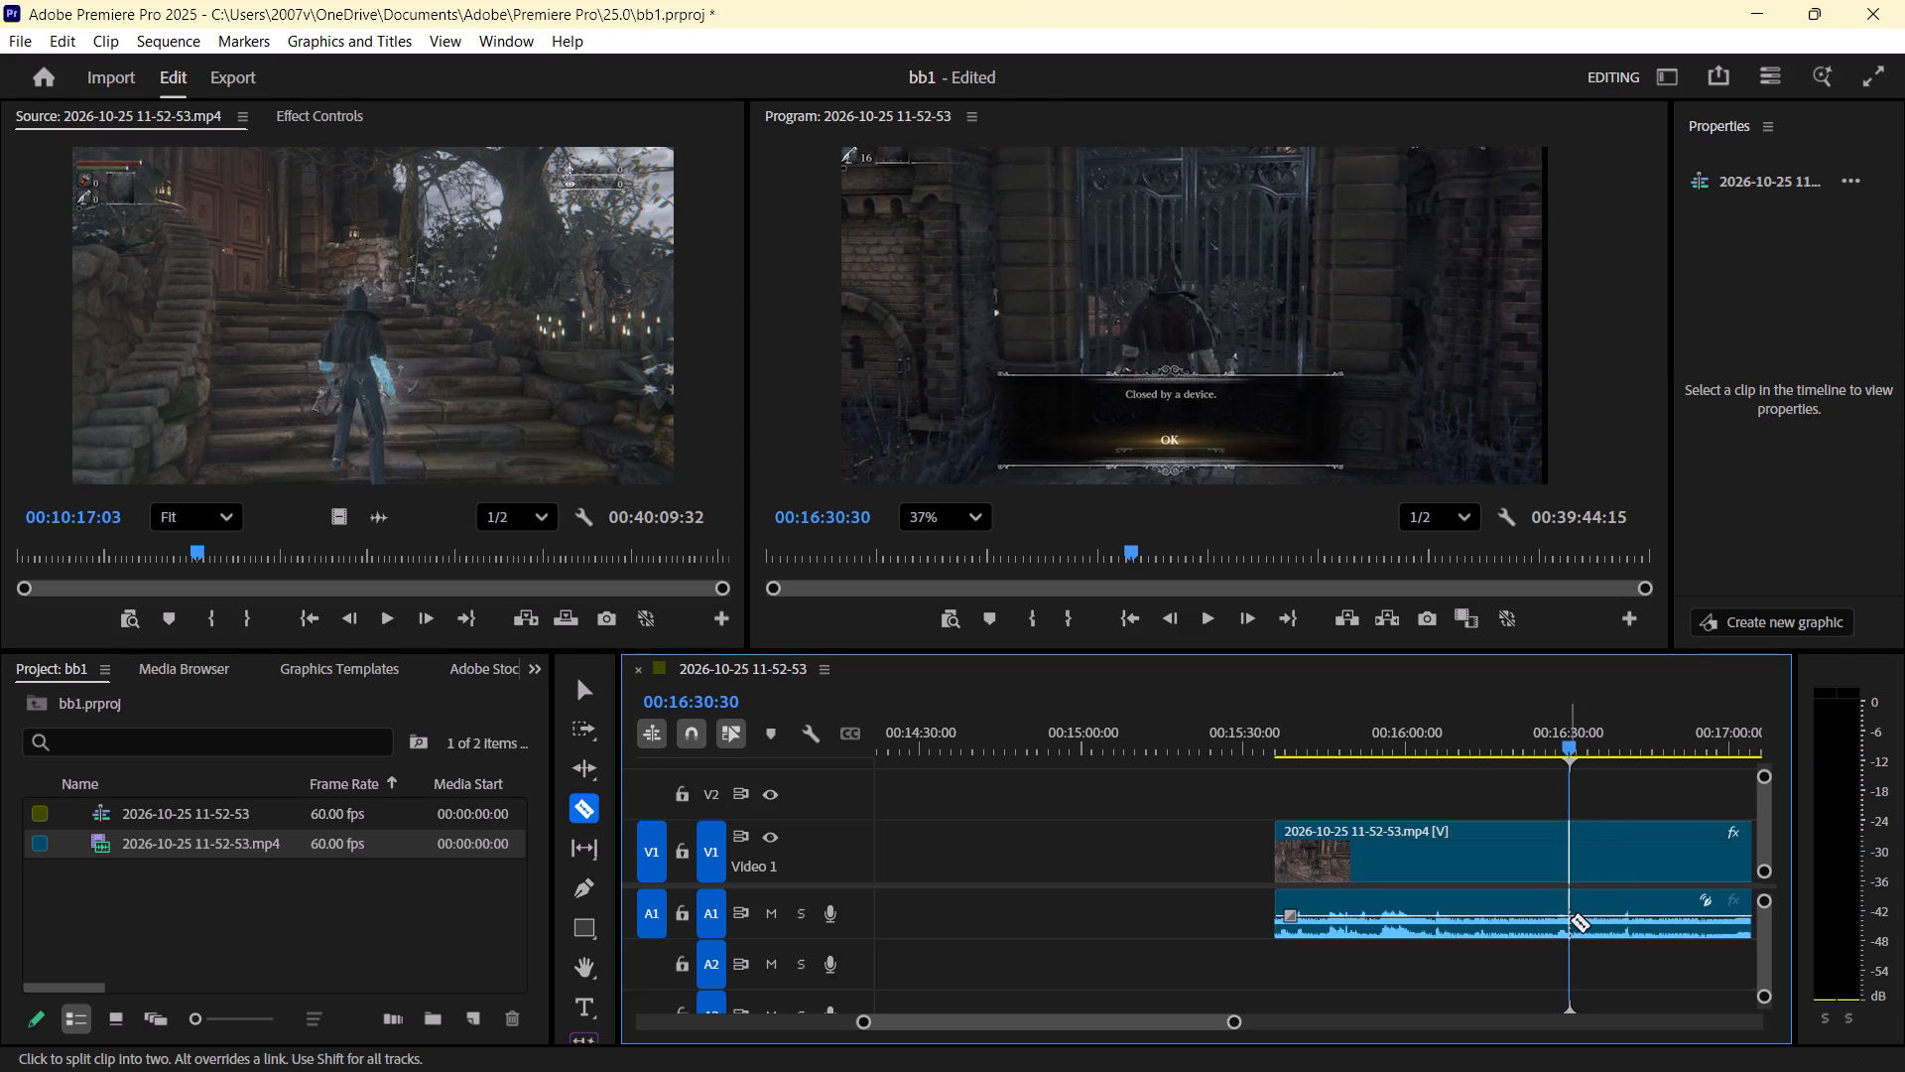
left_click(1570, 920)
key("v")
Review the start of the segment after the device and cut it at 00:15:37:53, where the hunter faces the stone building.
left_click(1461, 855)
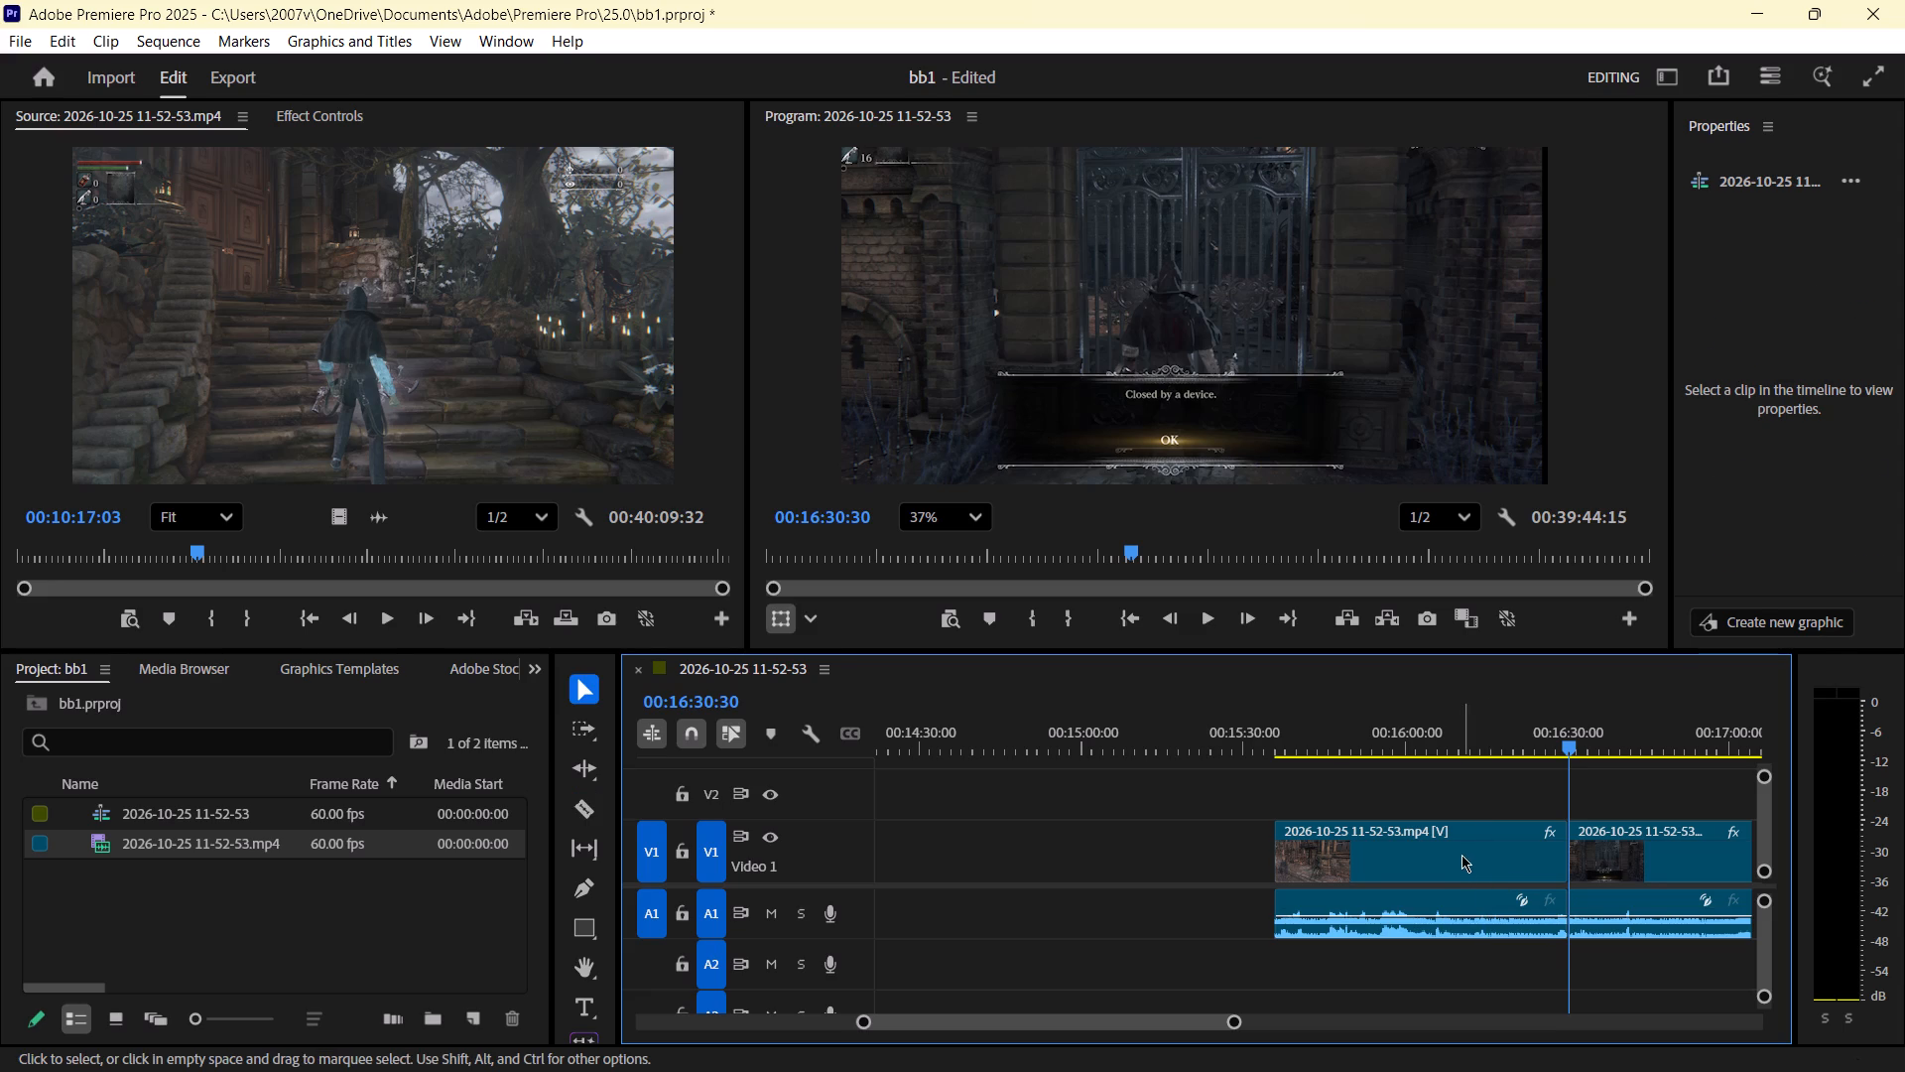
left_click_drag(1568, 741, 1280, 761)
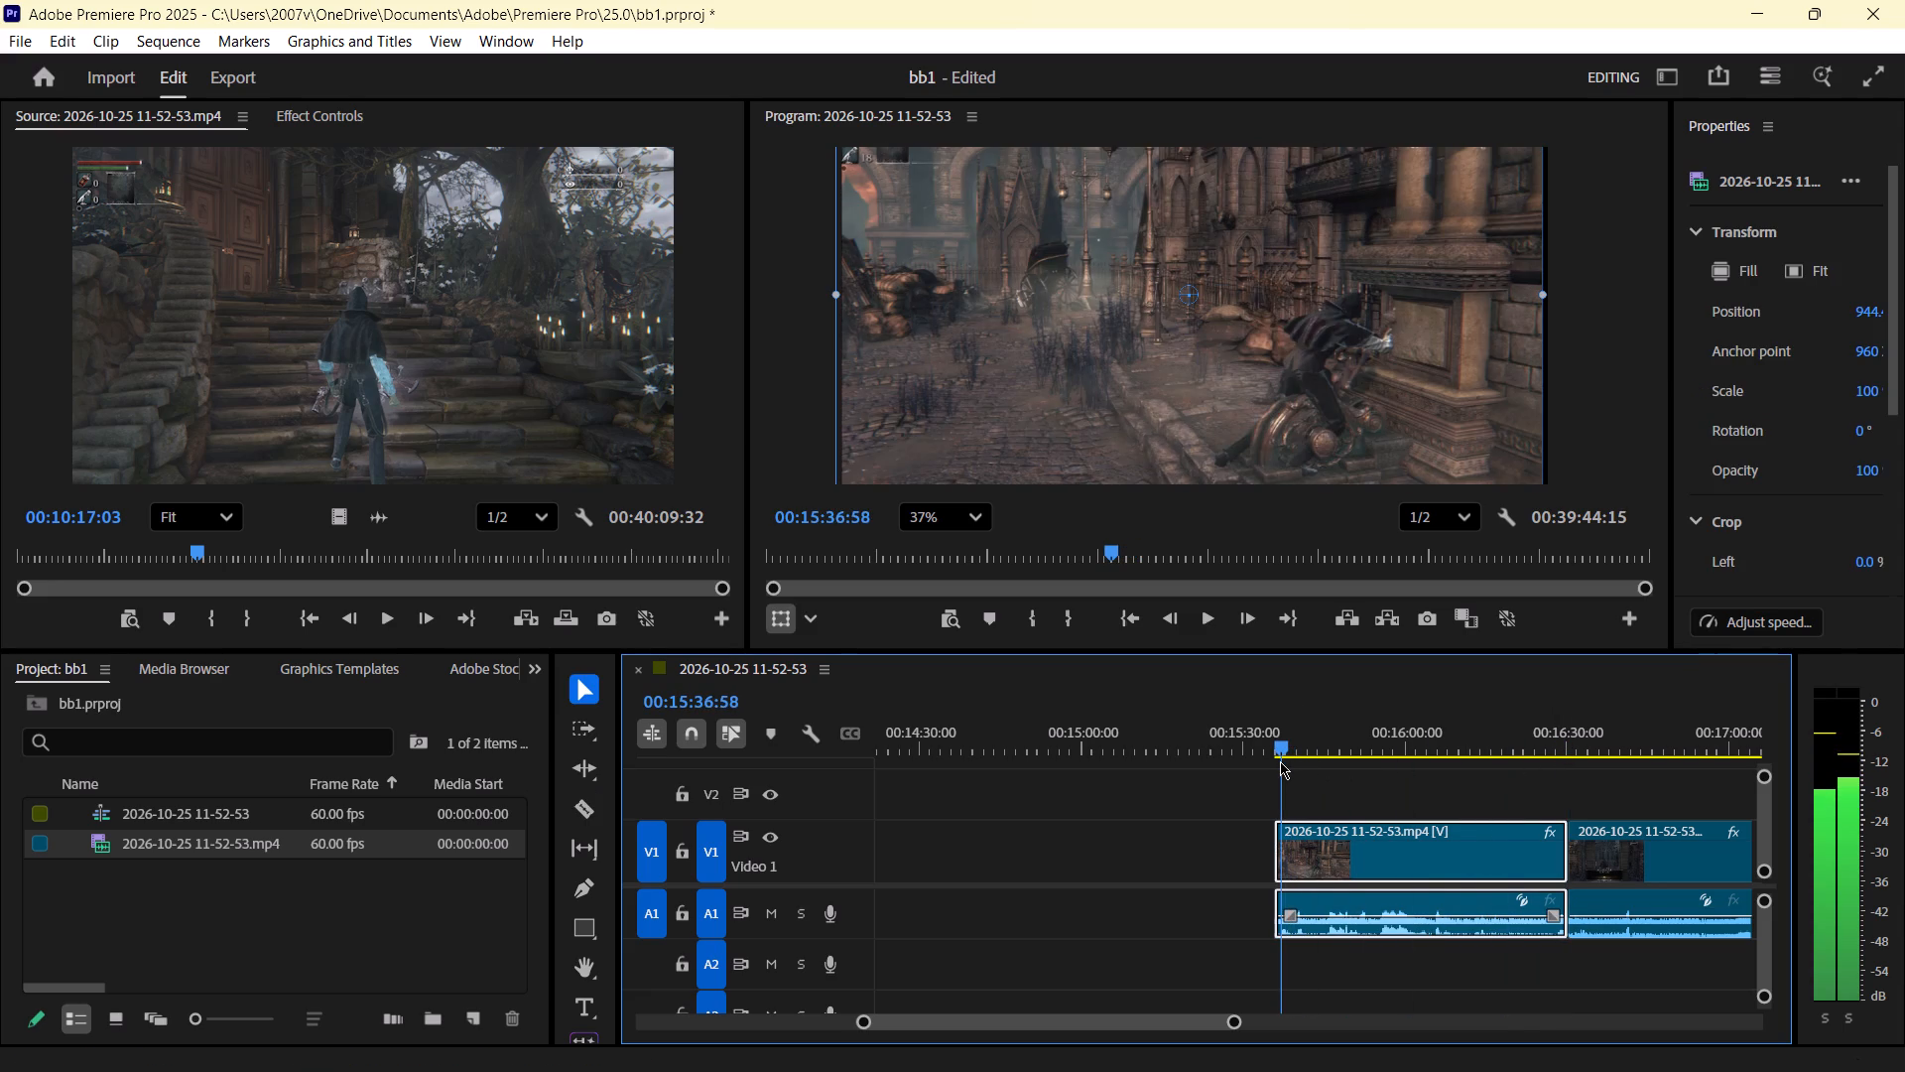
left_click_drag(1280, 761, 1272, 762)
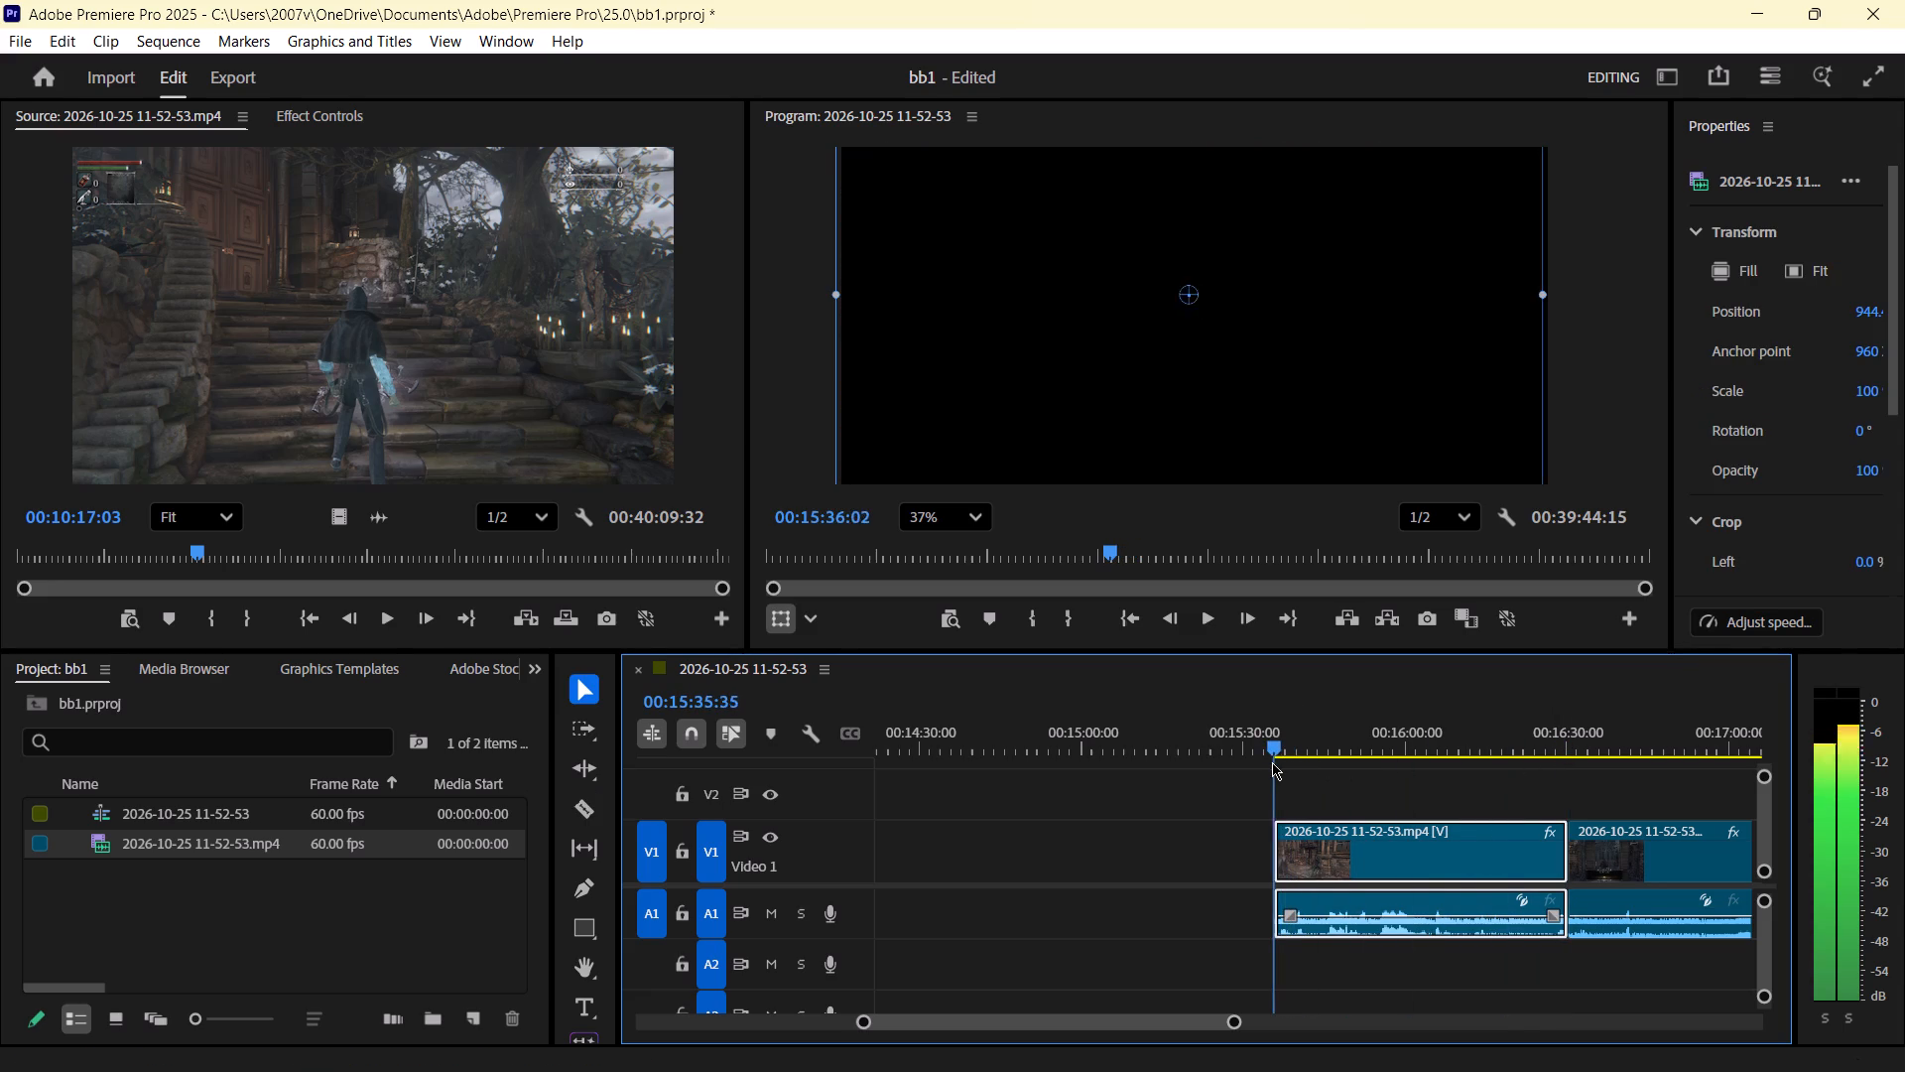
left_click_drag(1272, 762, 1278, 762)
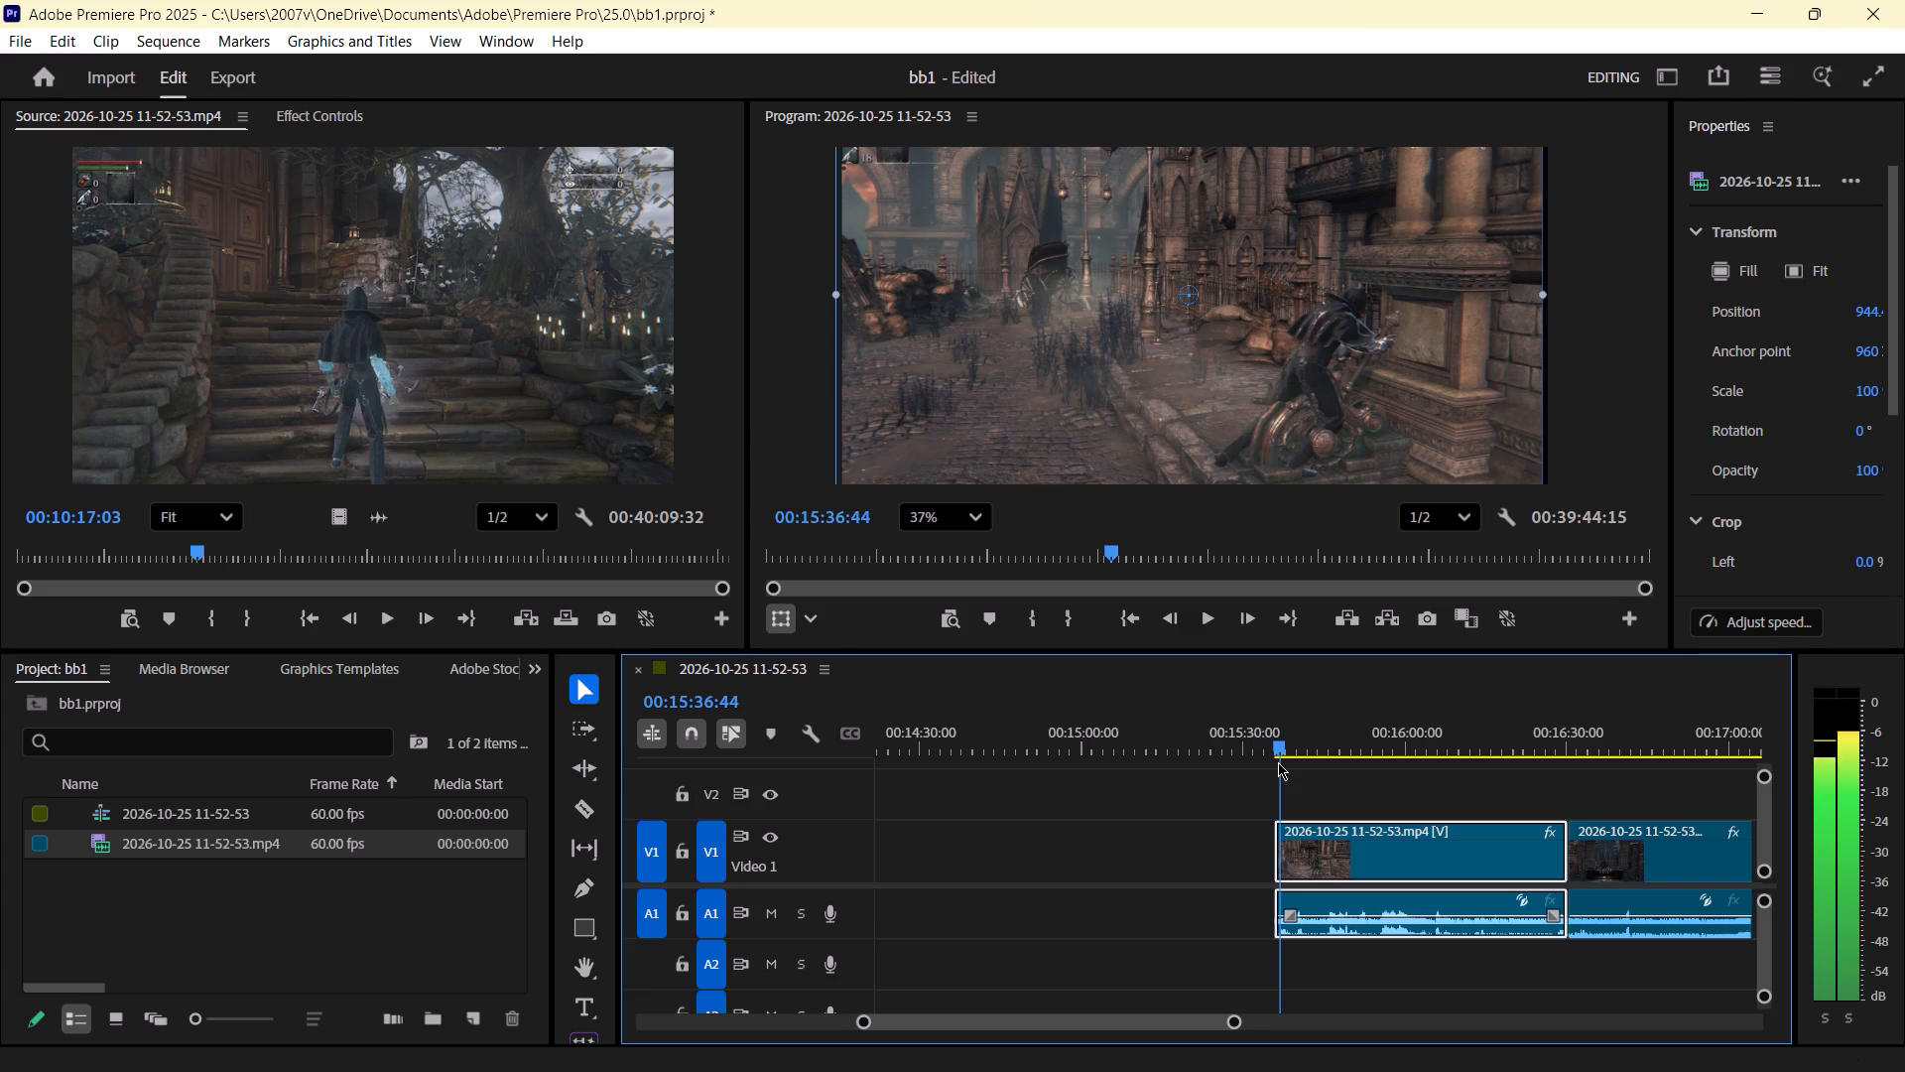
left_click_drag(1278, 762, 1279, 762)
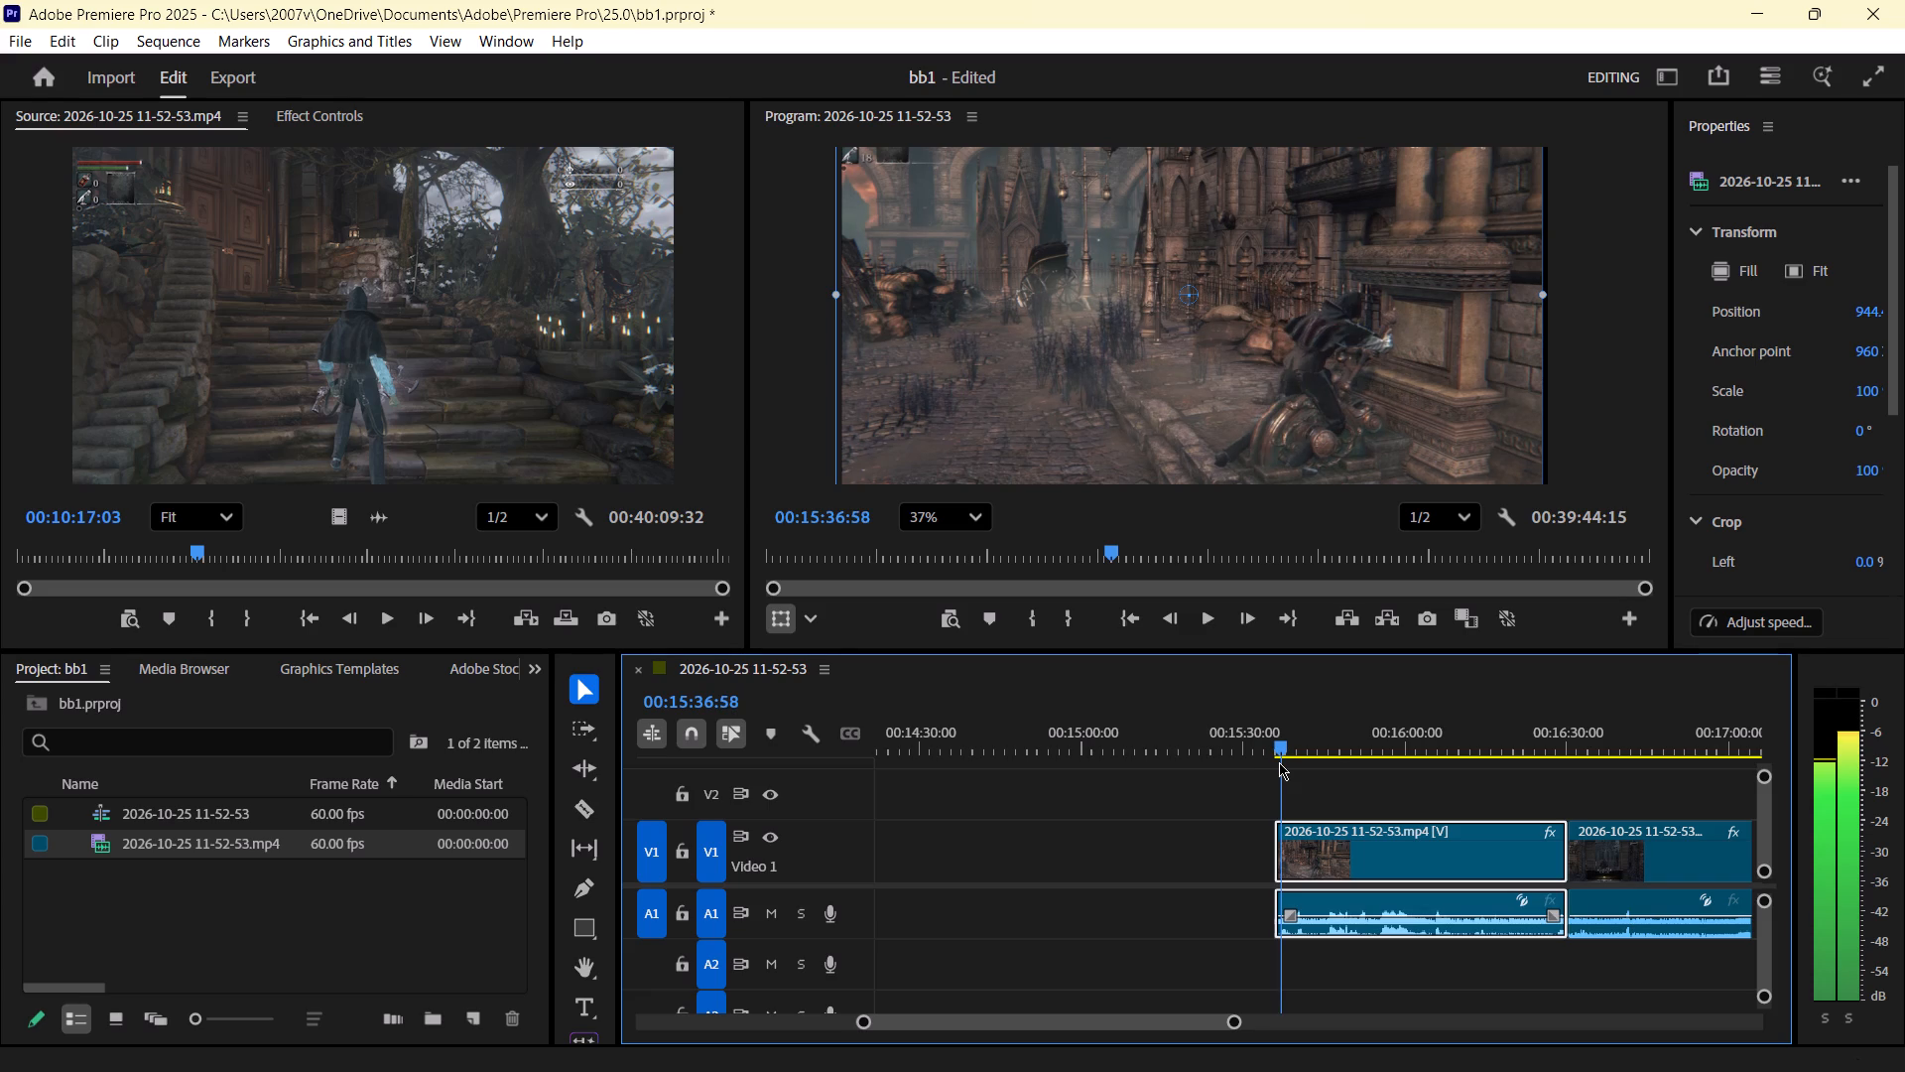
left_click_drag(1279, 762, 1284, 762)
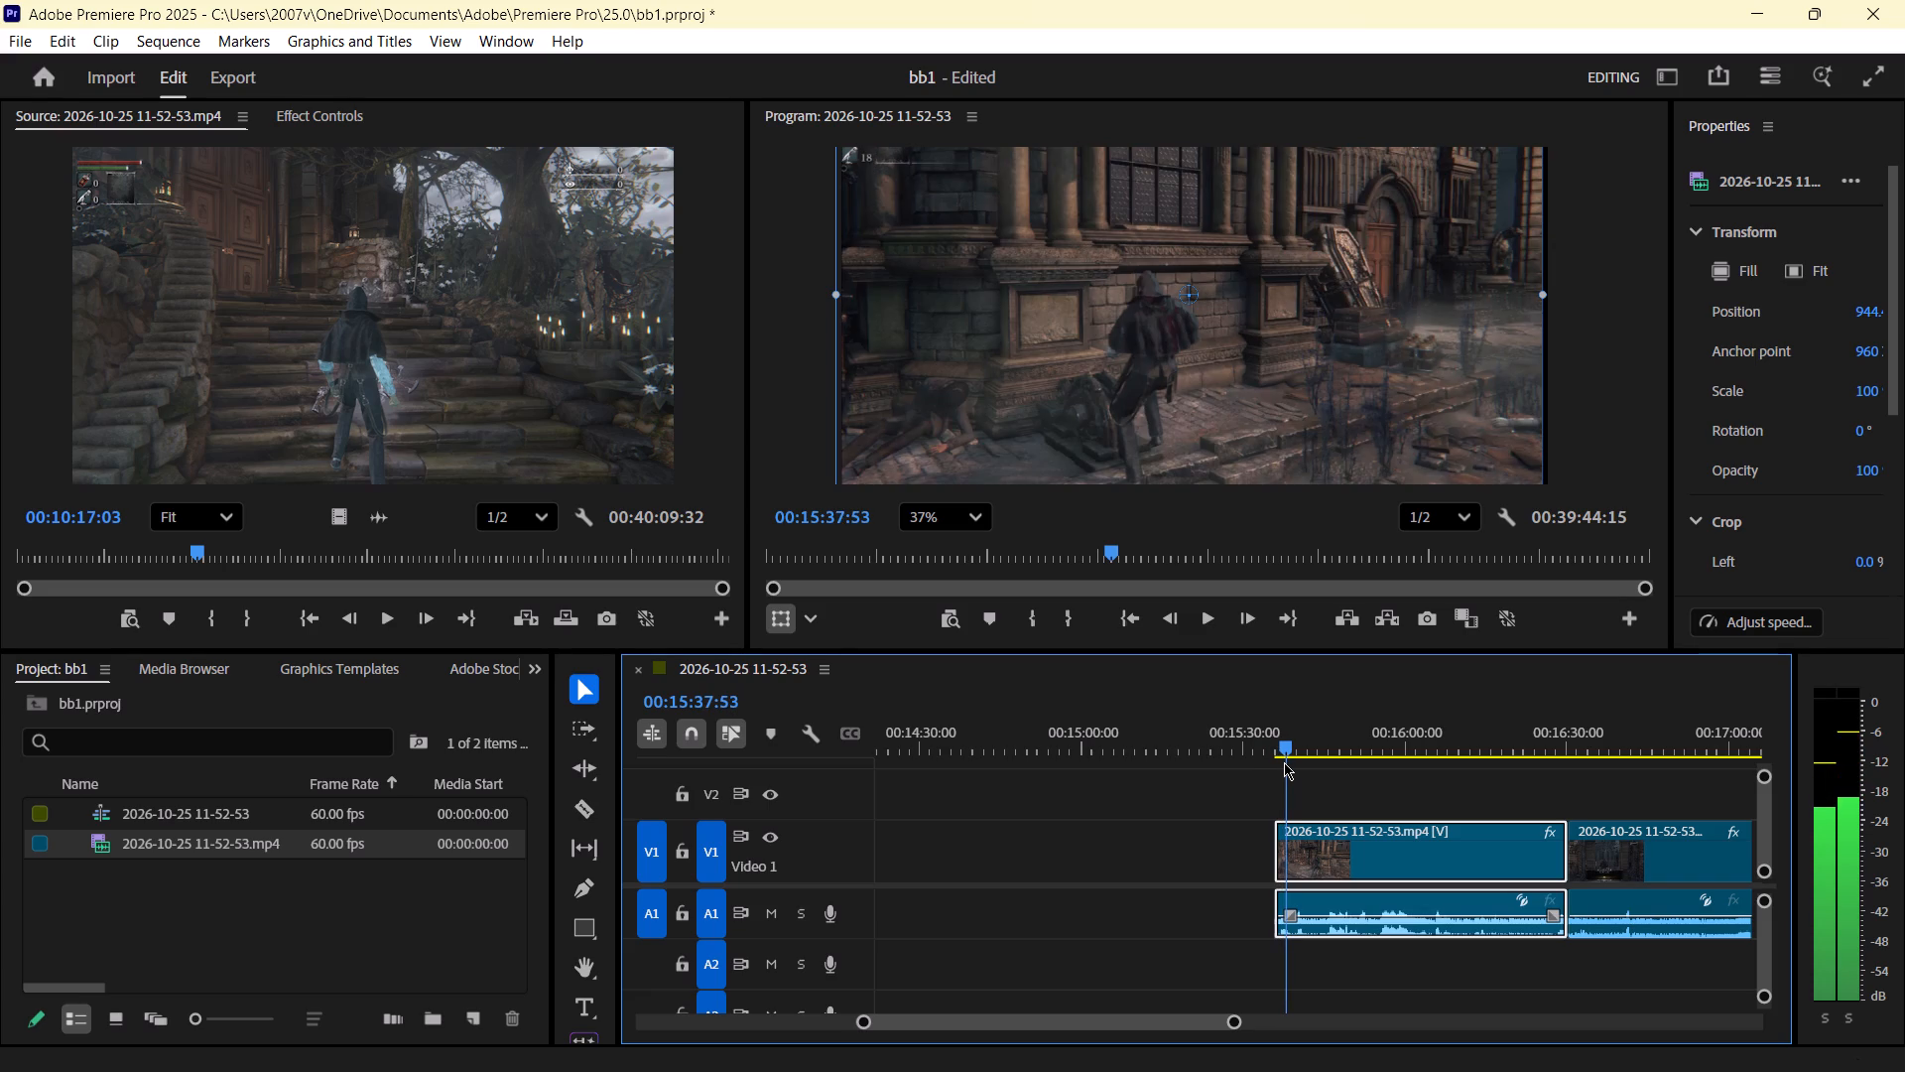
left_click_drag(1284, 762, 1288, 761)
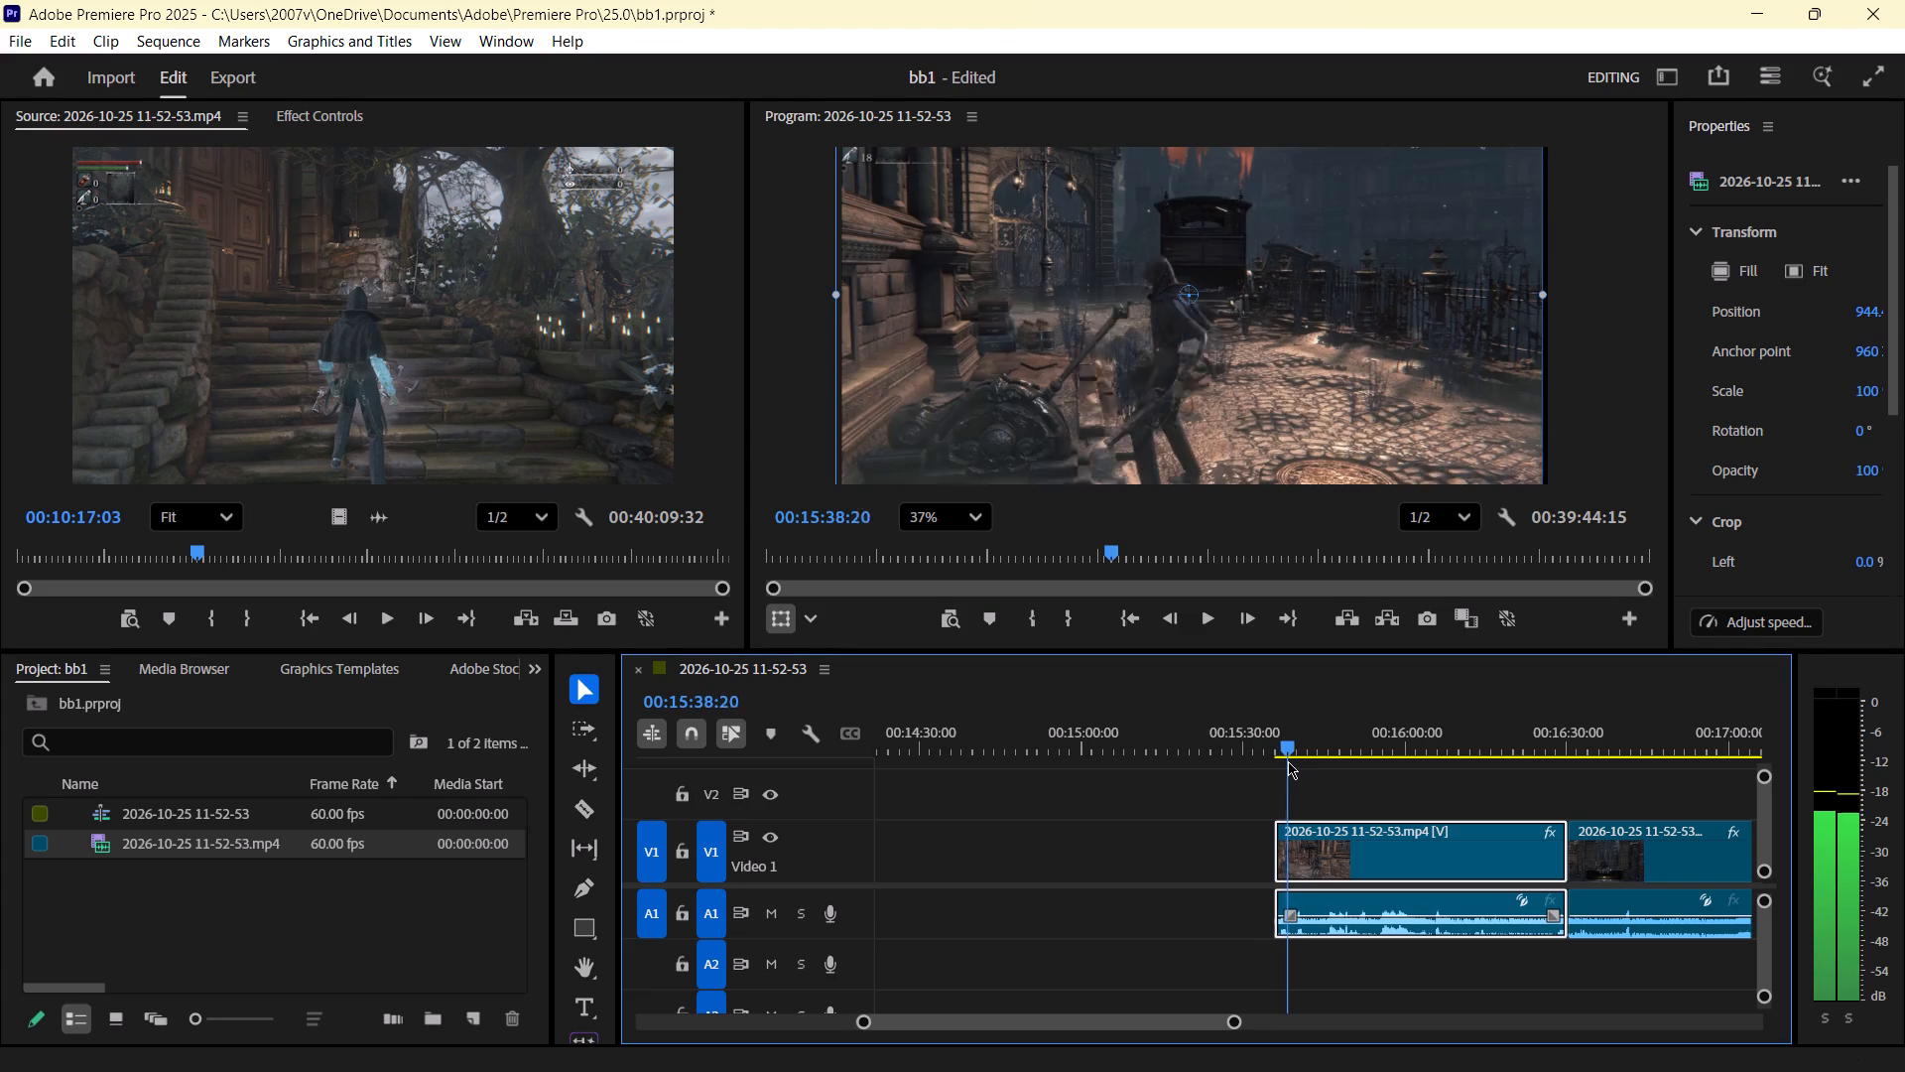
left_click_drag(1288, 761, 1284, 761)
key("c")
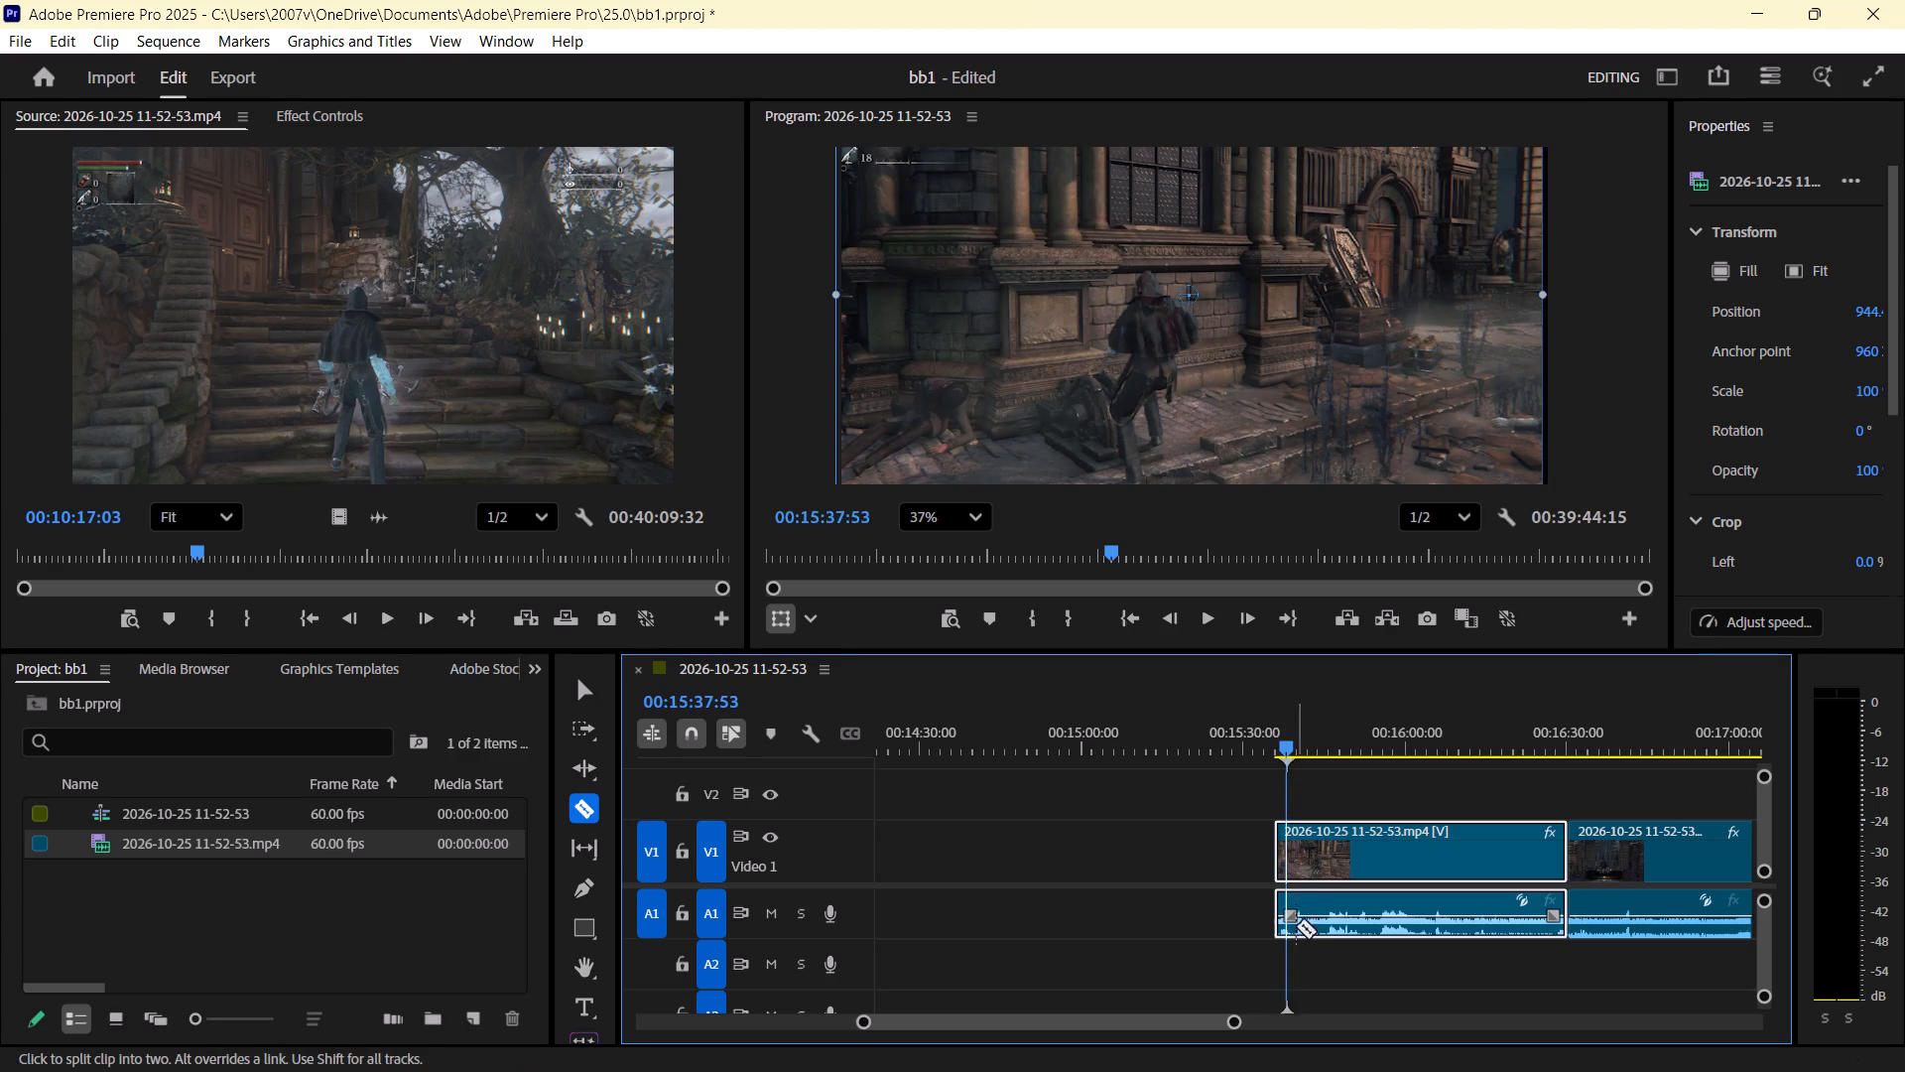
left_click(1287, 901)
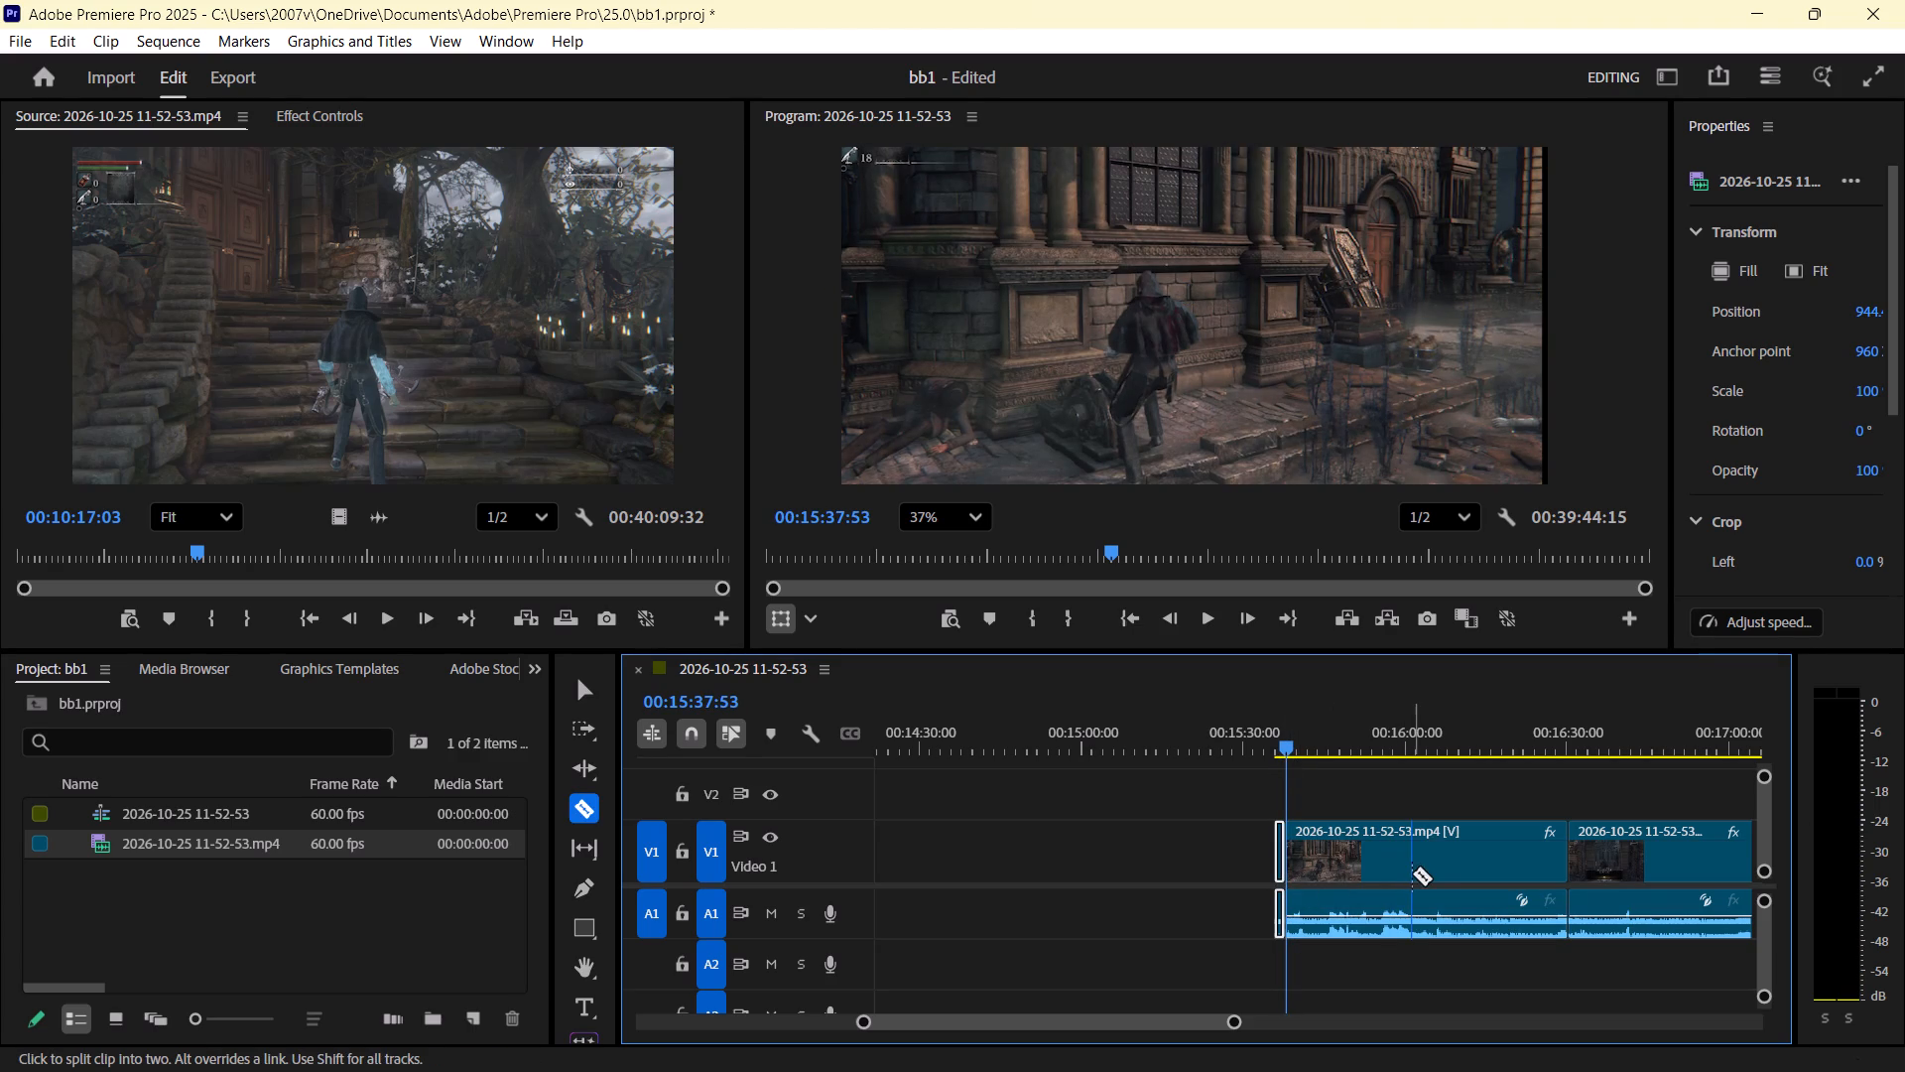
Delete the segment between the 00:15:37:53 and 00:16:30:30 cuts, leaving its gap.
key("v")
left_click(1420, 870)
key("Delete")
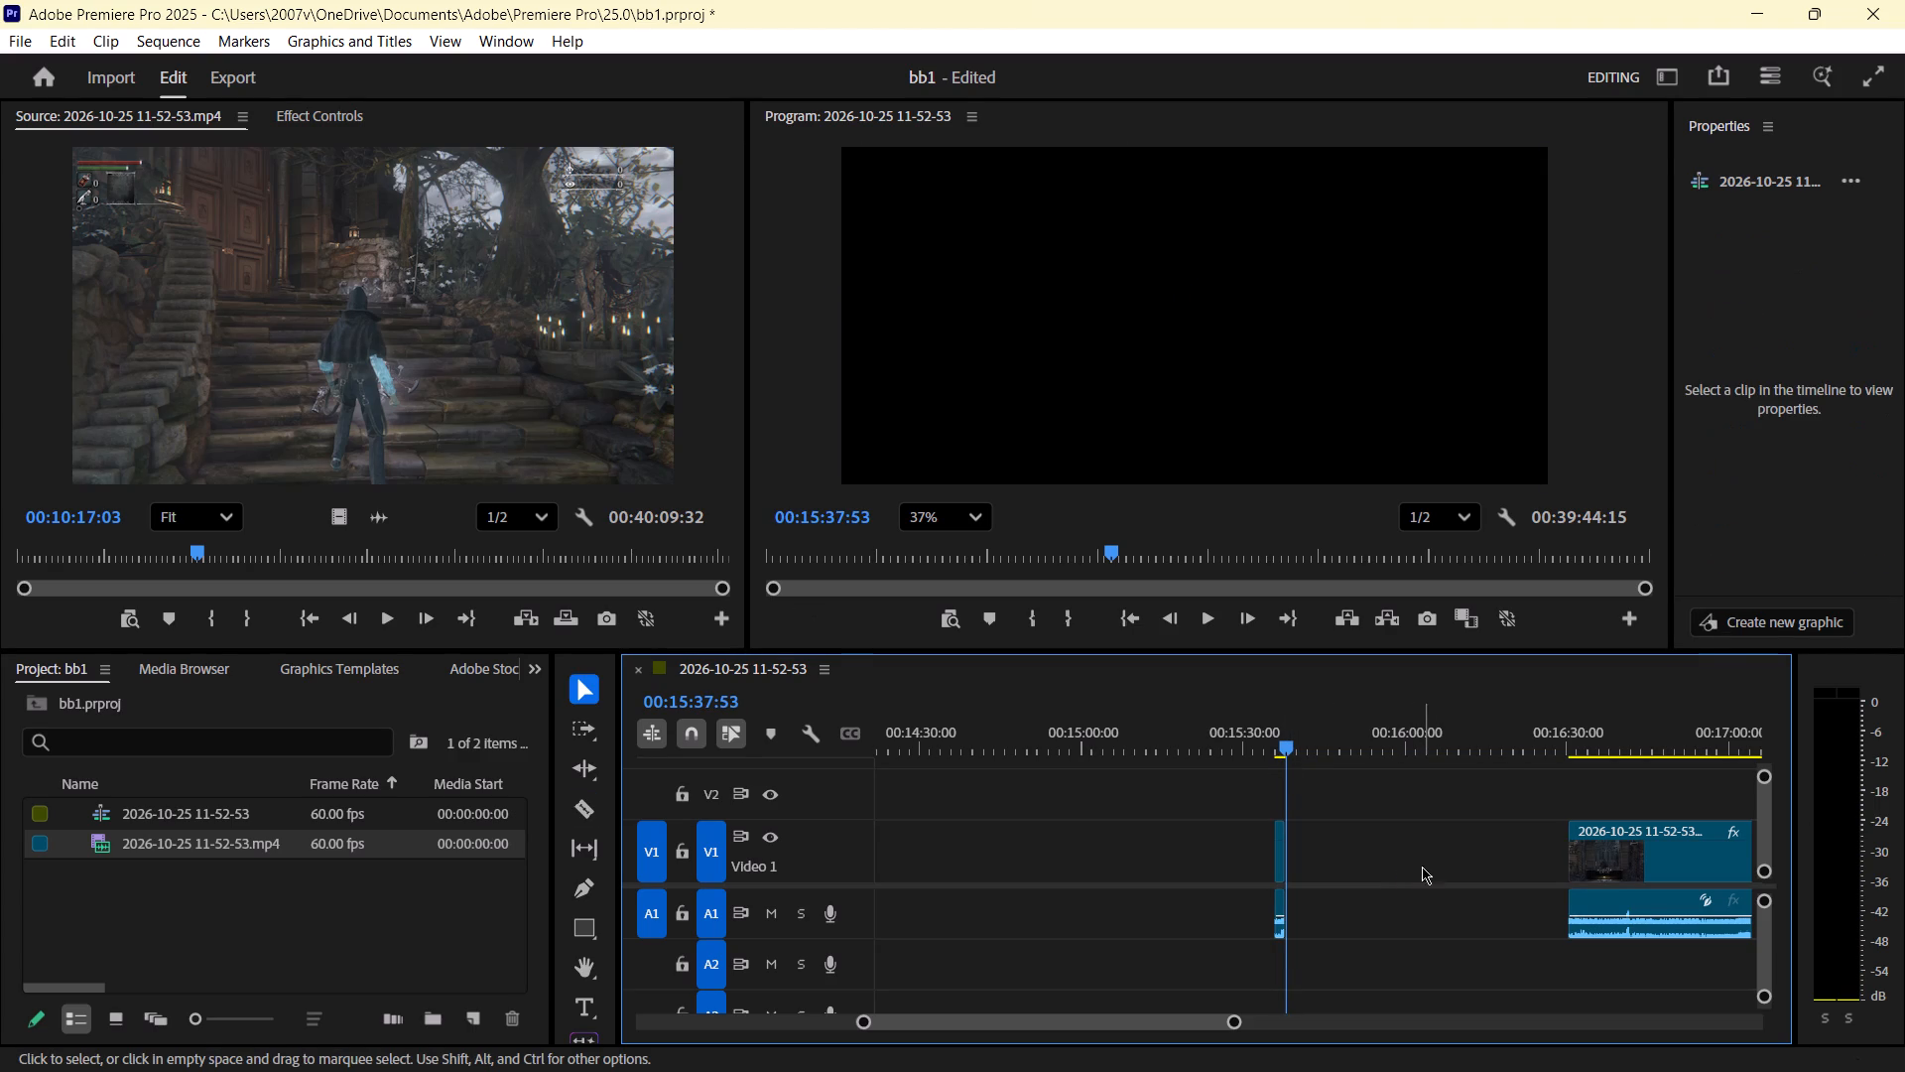
Review the closed gate message and cut the remaining clip at 00:16:30:58, while the message is still on screen.
left_click_drag(1290, 746, 1562, 758)
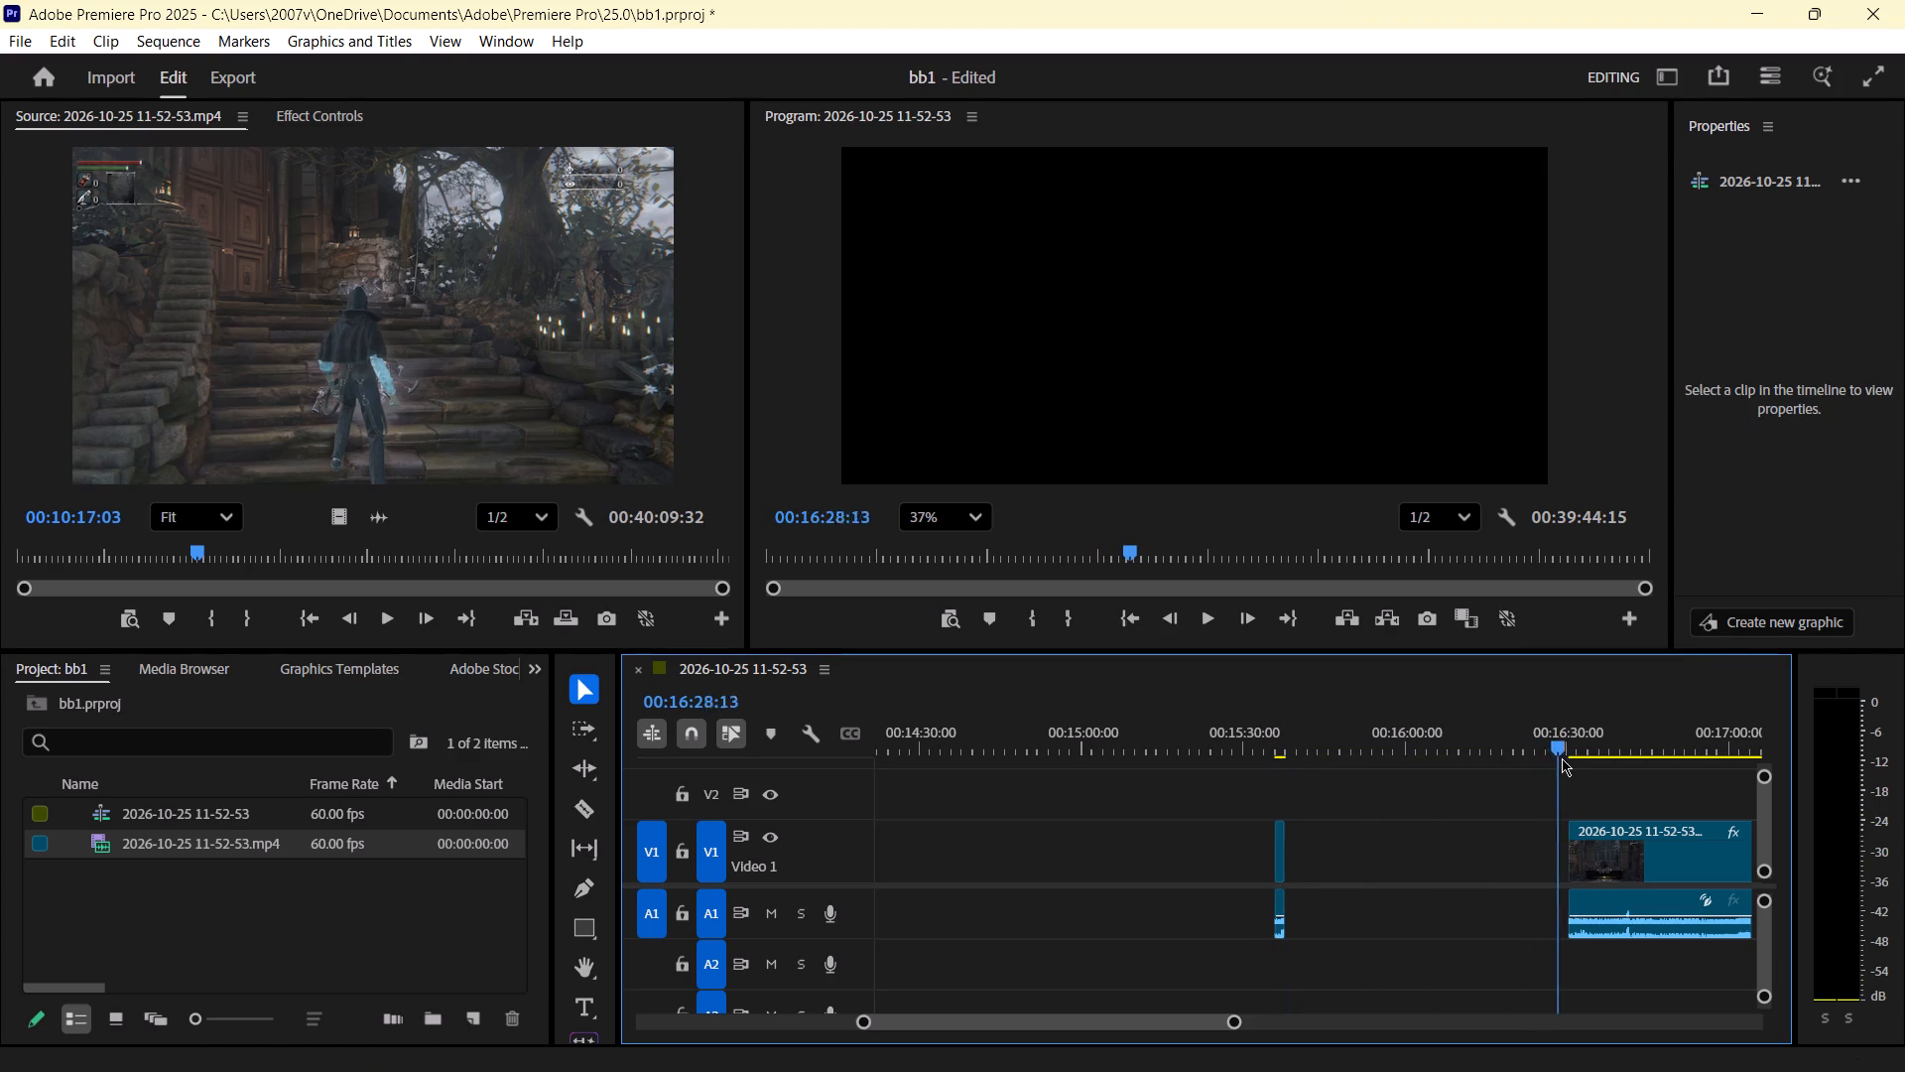
left_click_drag(1562, 758, 1574, 761)
key("space")
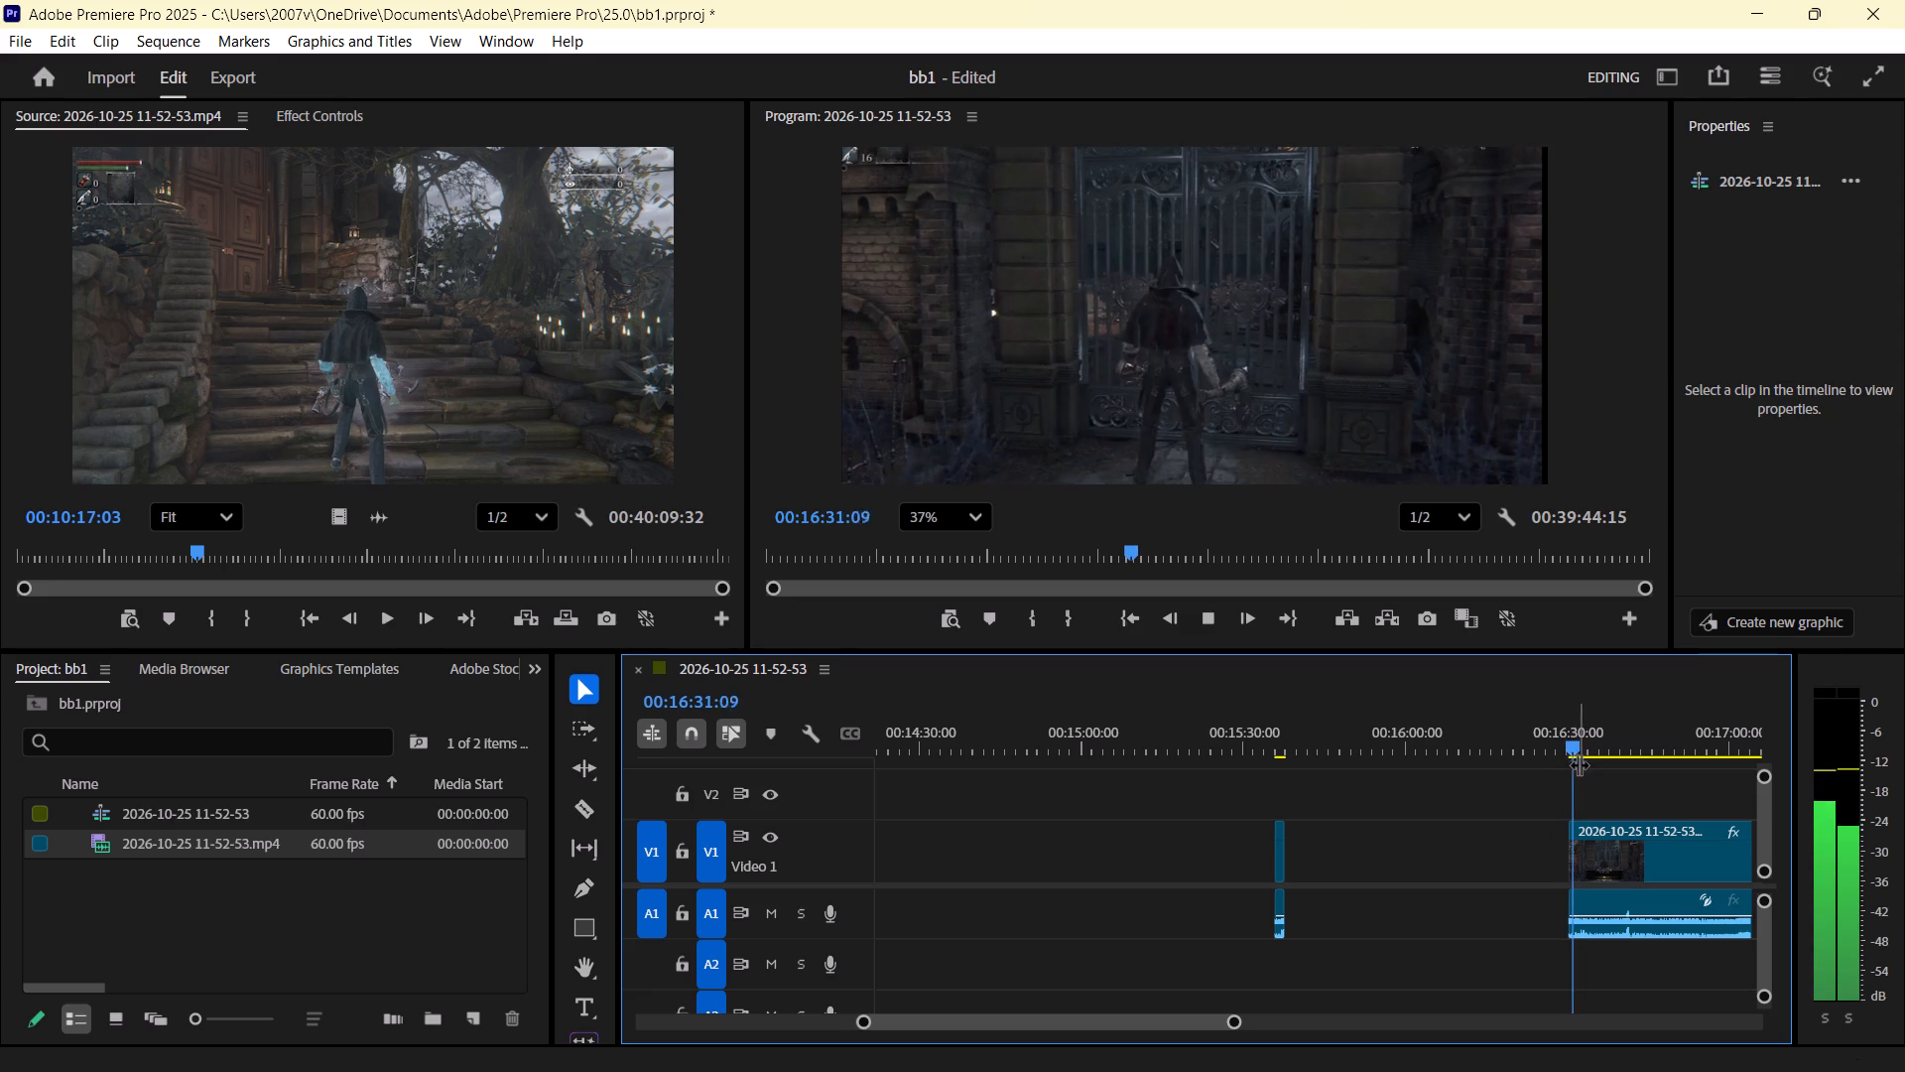
left_click(1580, 747)
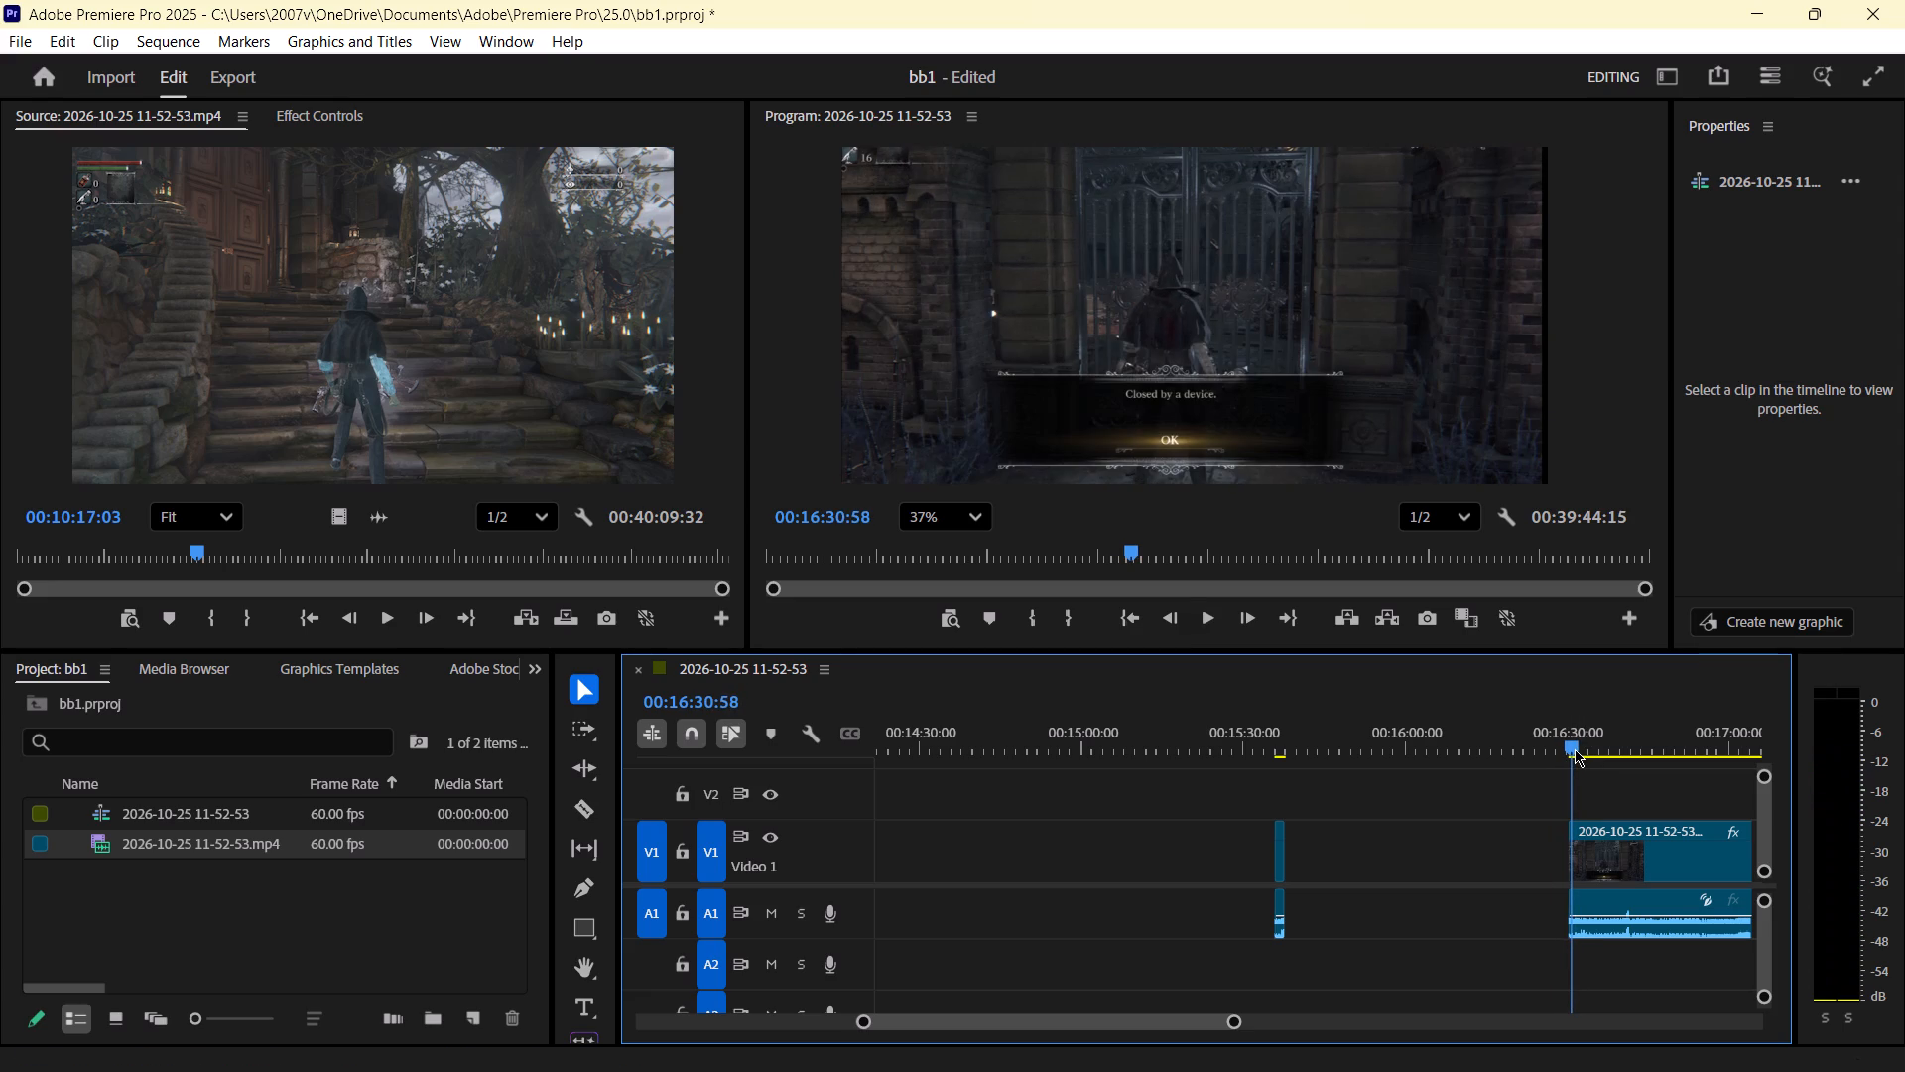
type("cc")
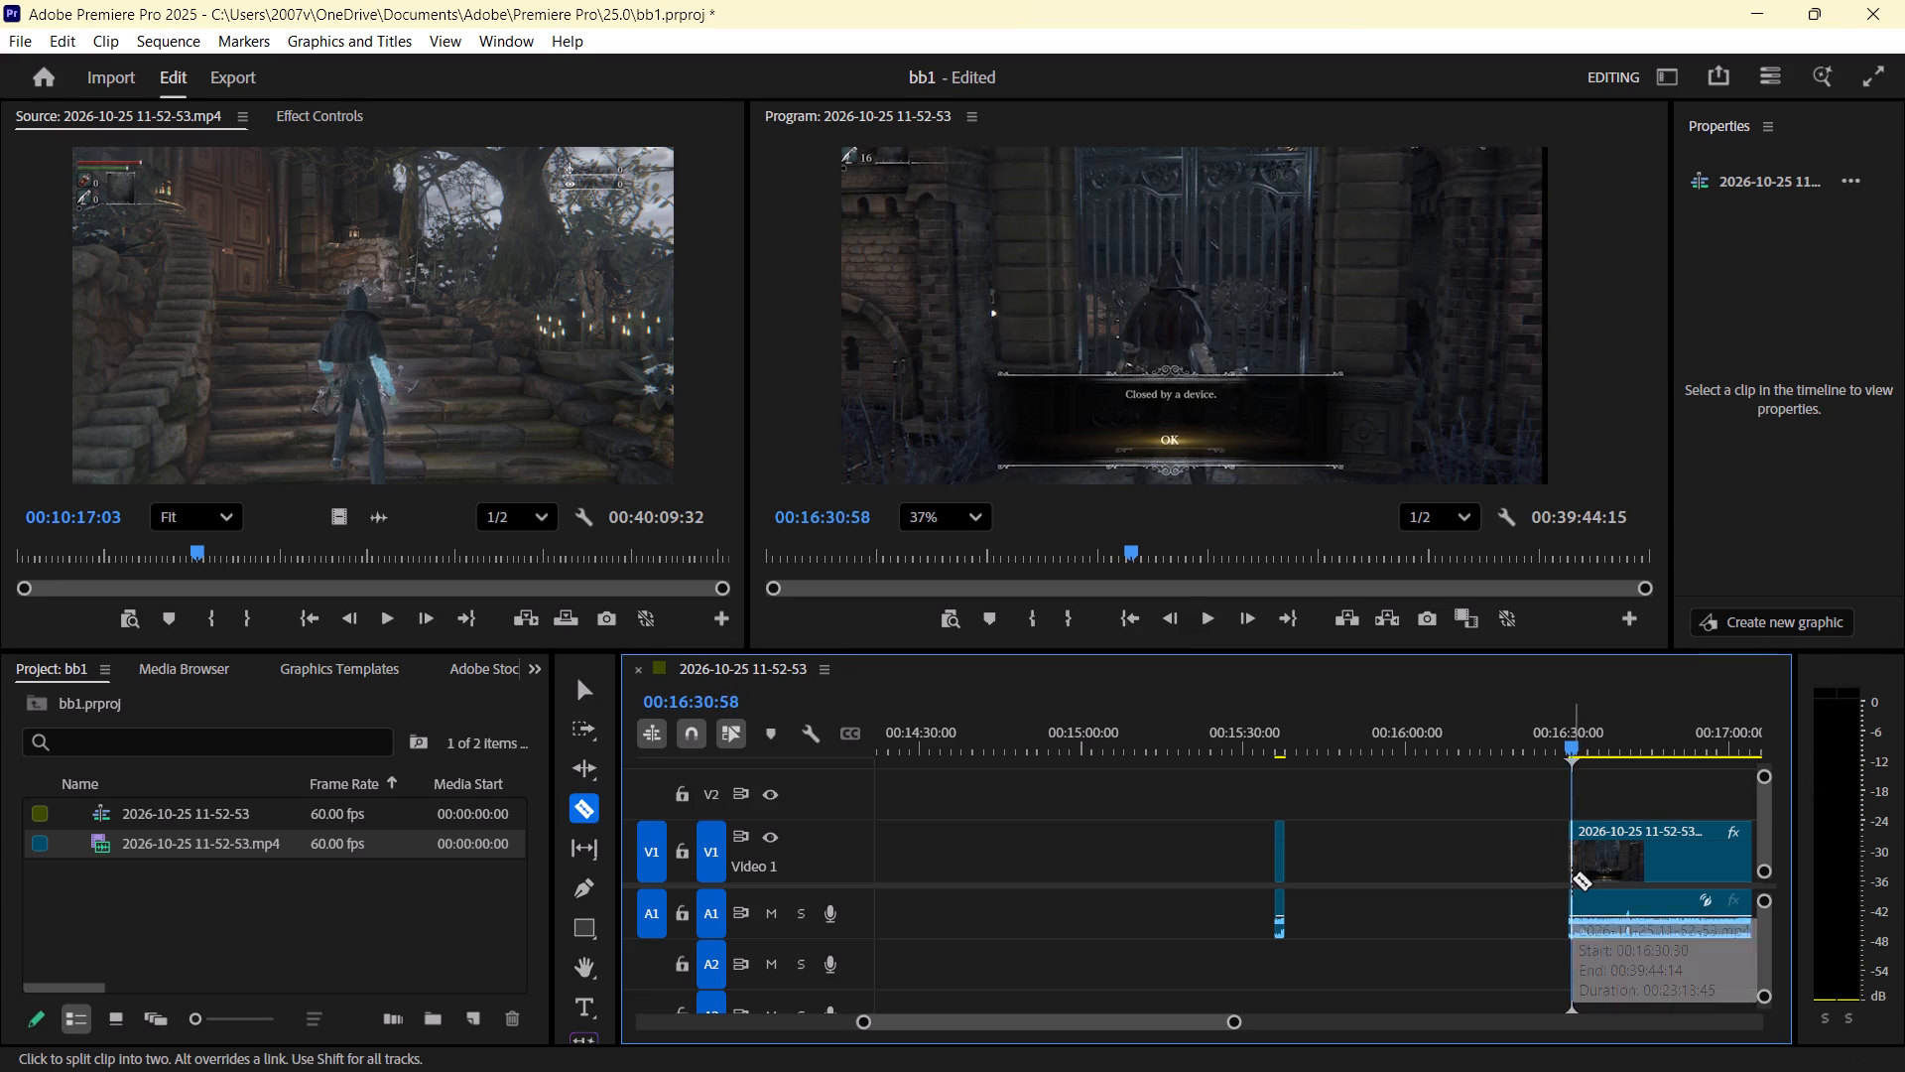
left_click(1572, 872)
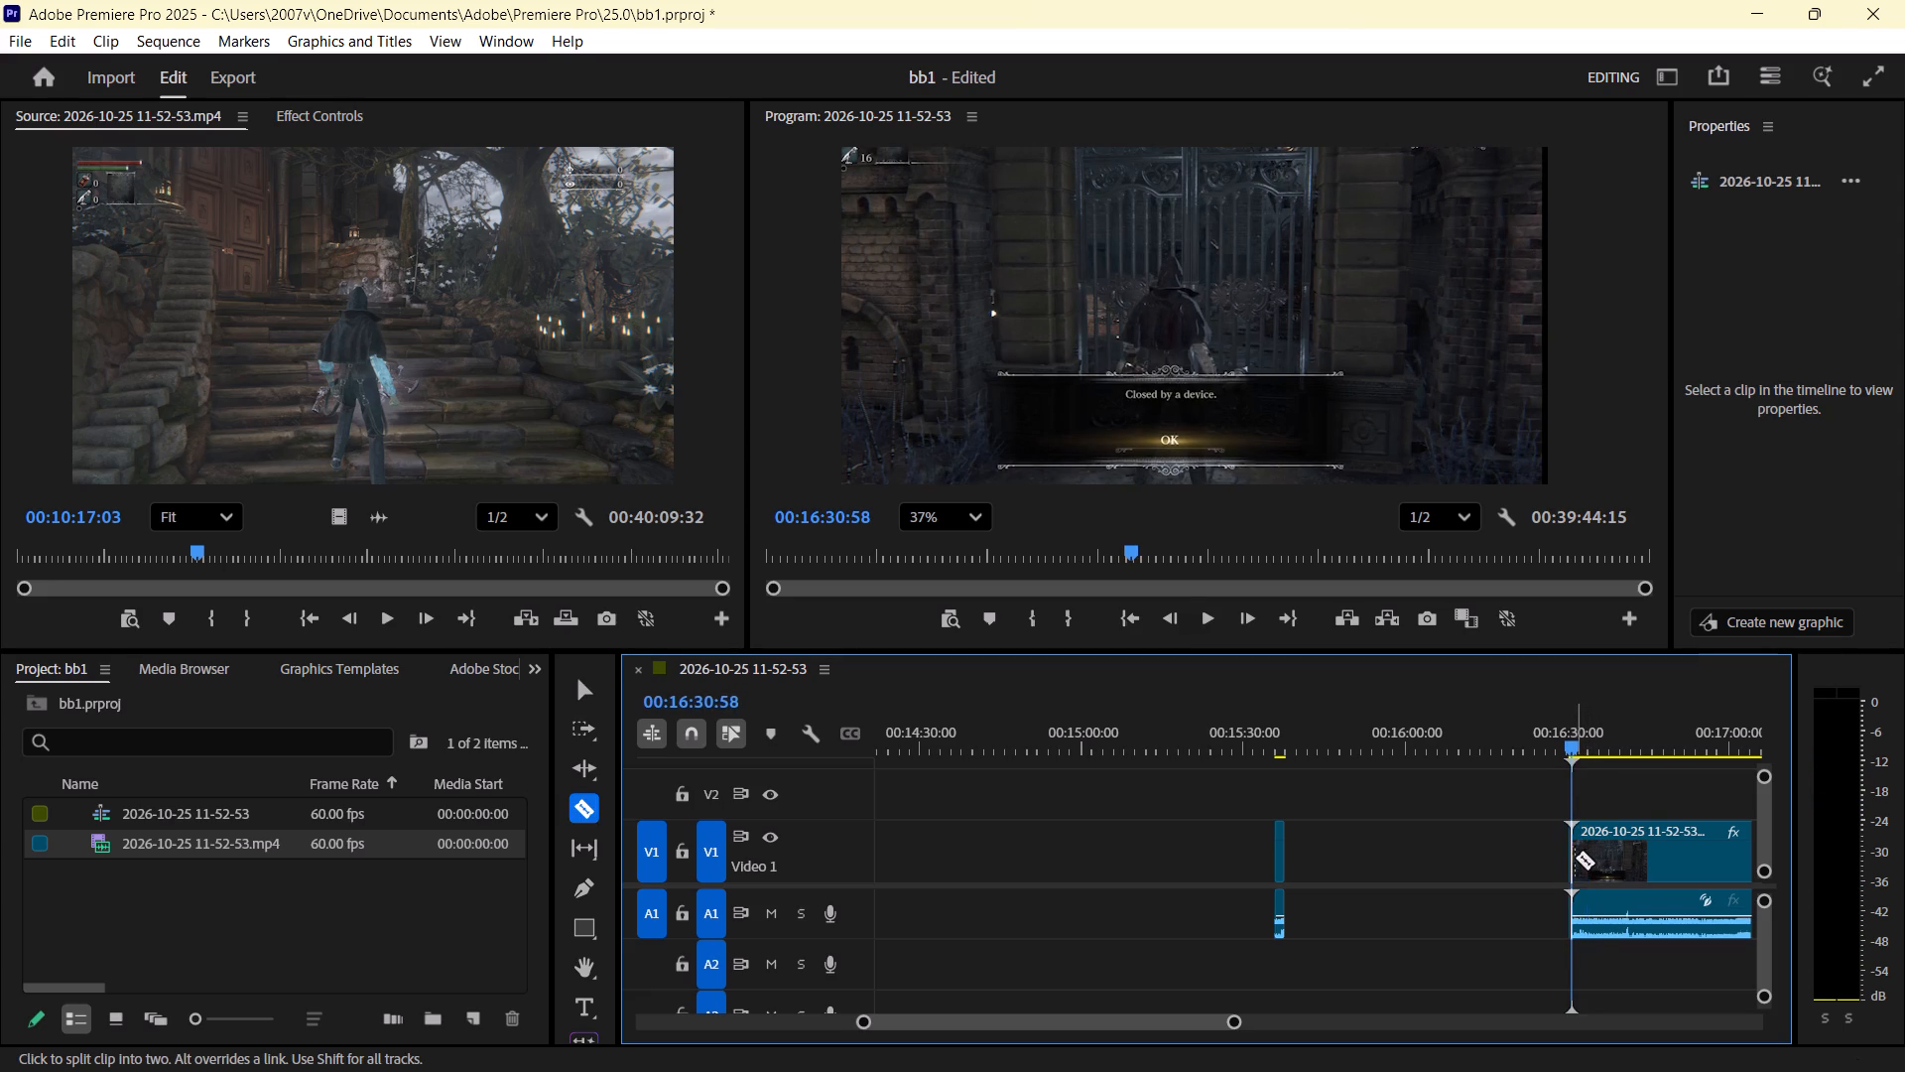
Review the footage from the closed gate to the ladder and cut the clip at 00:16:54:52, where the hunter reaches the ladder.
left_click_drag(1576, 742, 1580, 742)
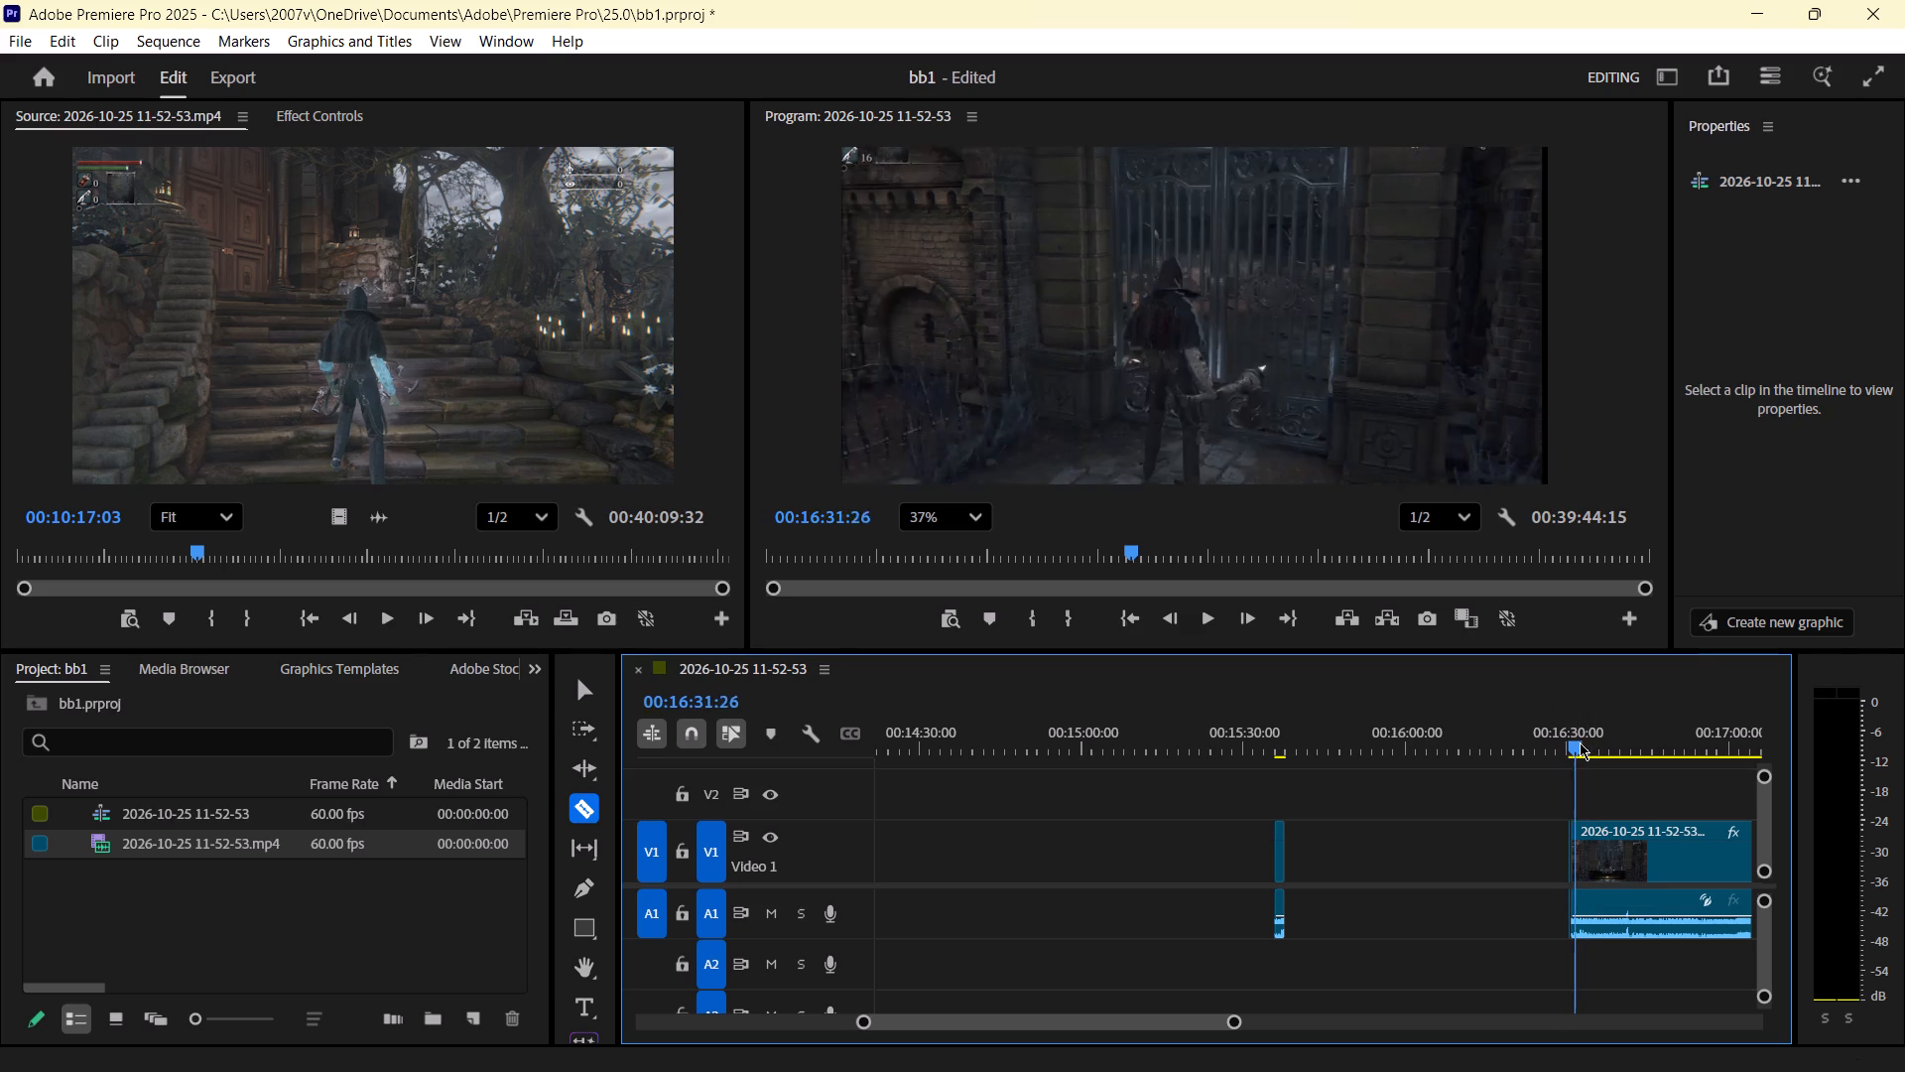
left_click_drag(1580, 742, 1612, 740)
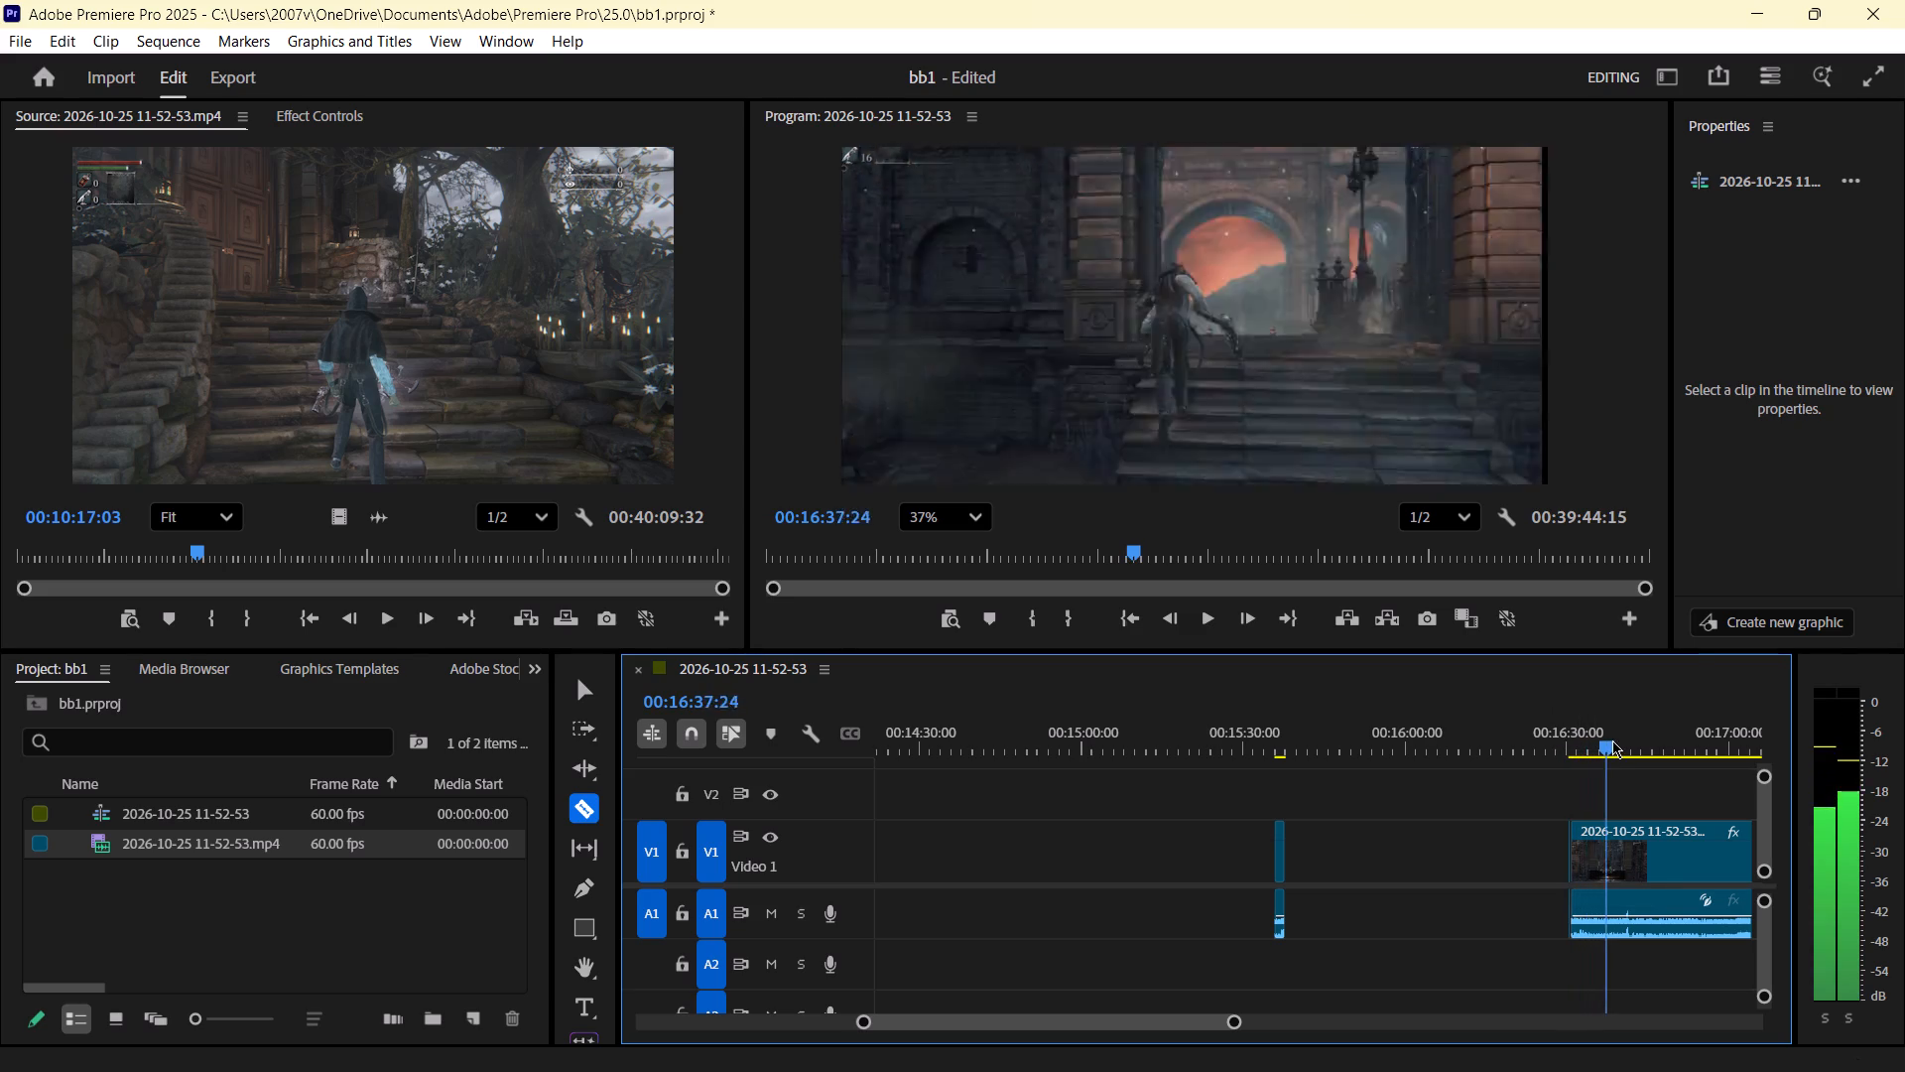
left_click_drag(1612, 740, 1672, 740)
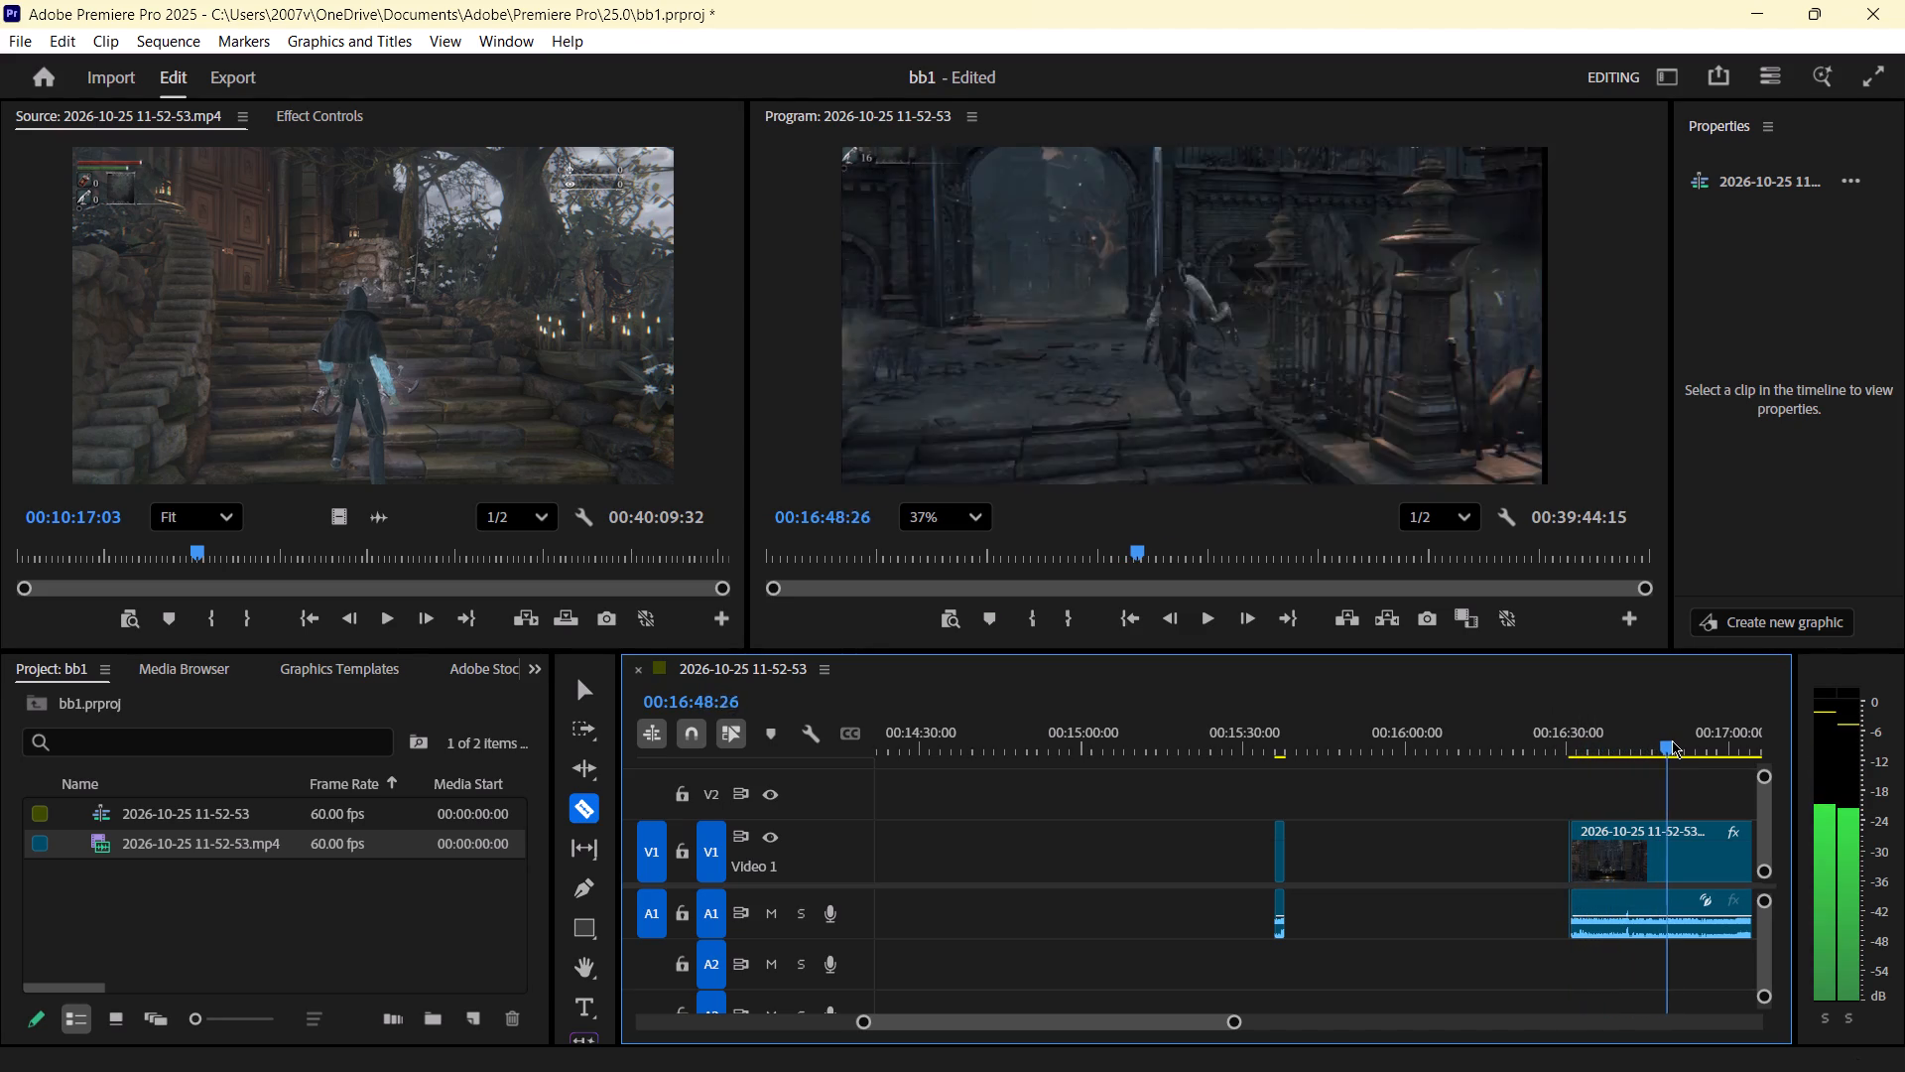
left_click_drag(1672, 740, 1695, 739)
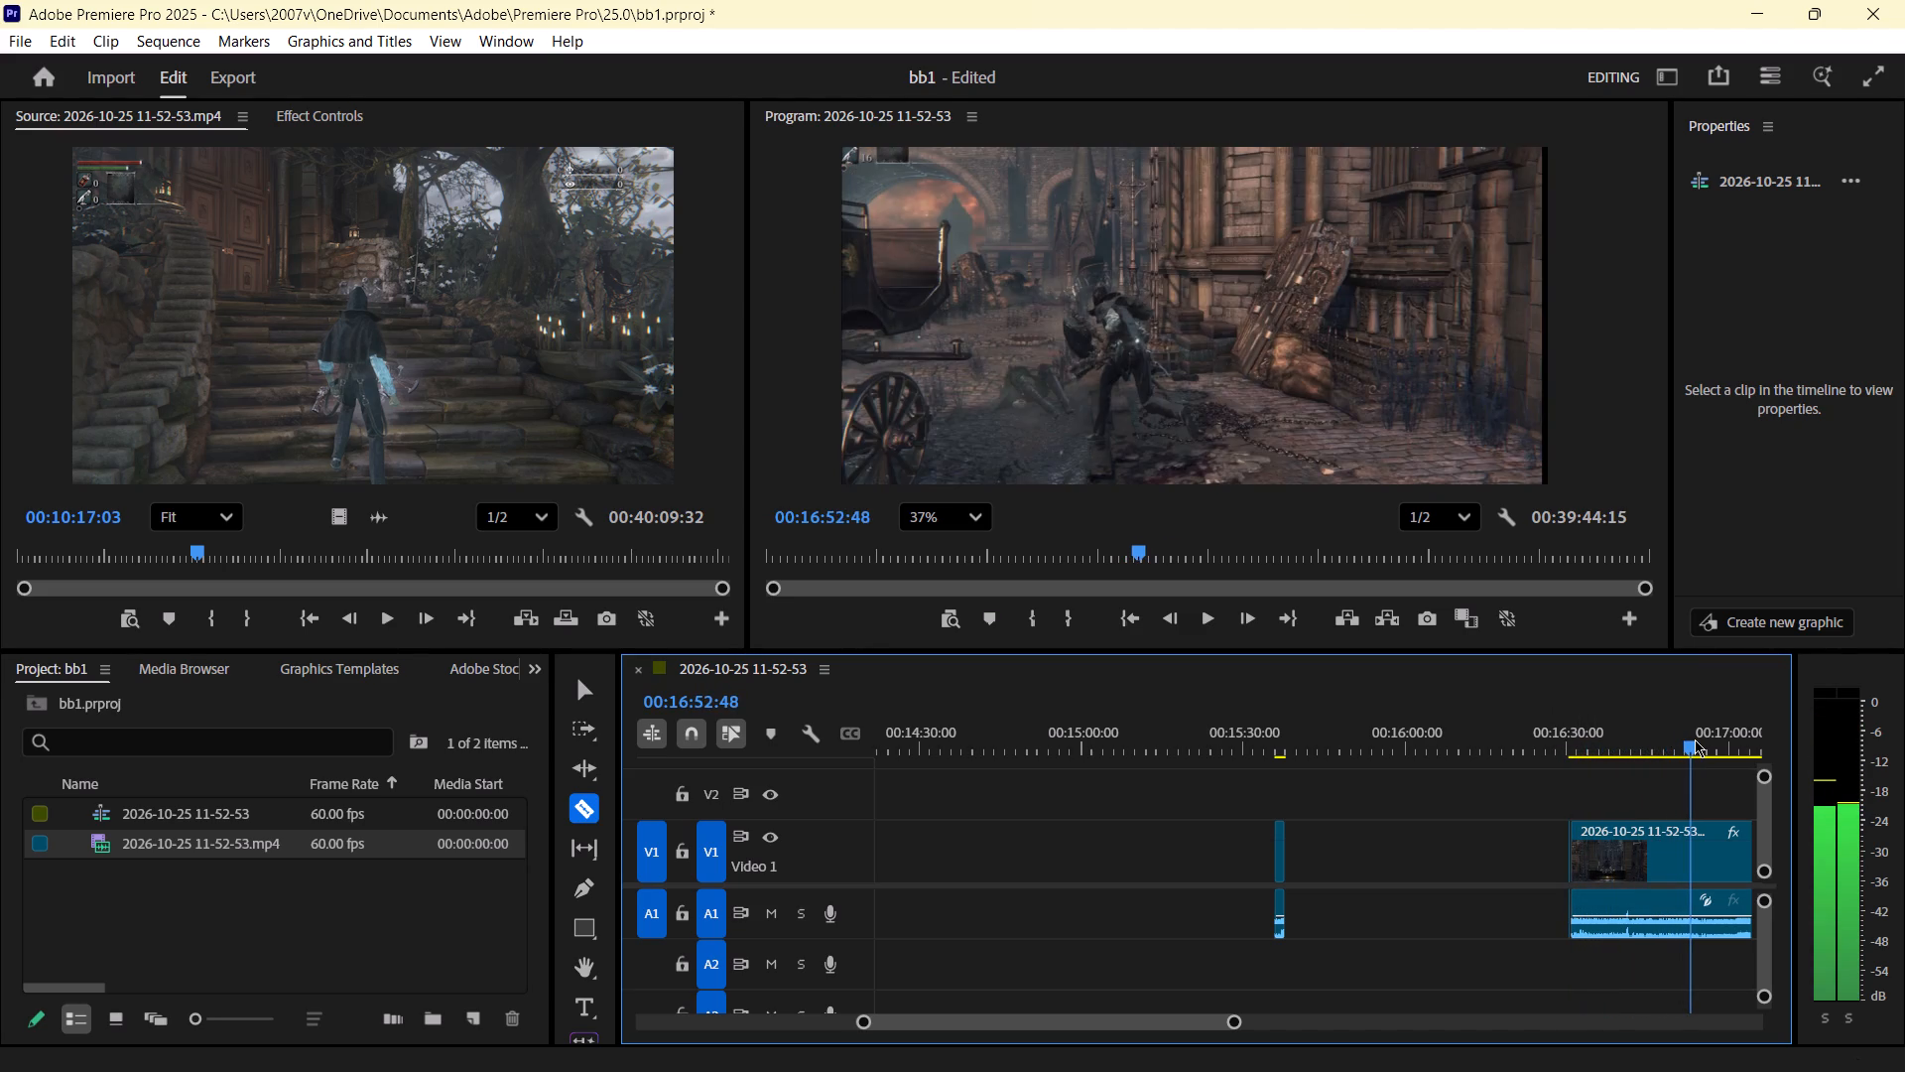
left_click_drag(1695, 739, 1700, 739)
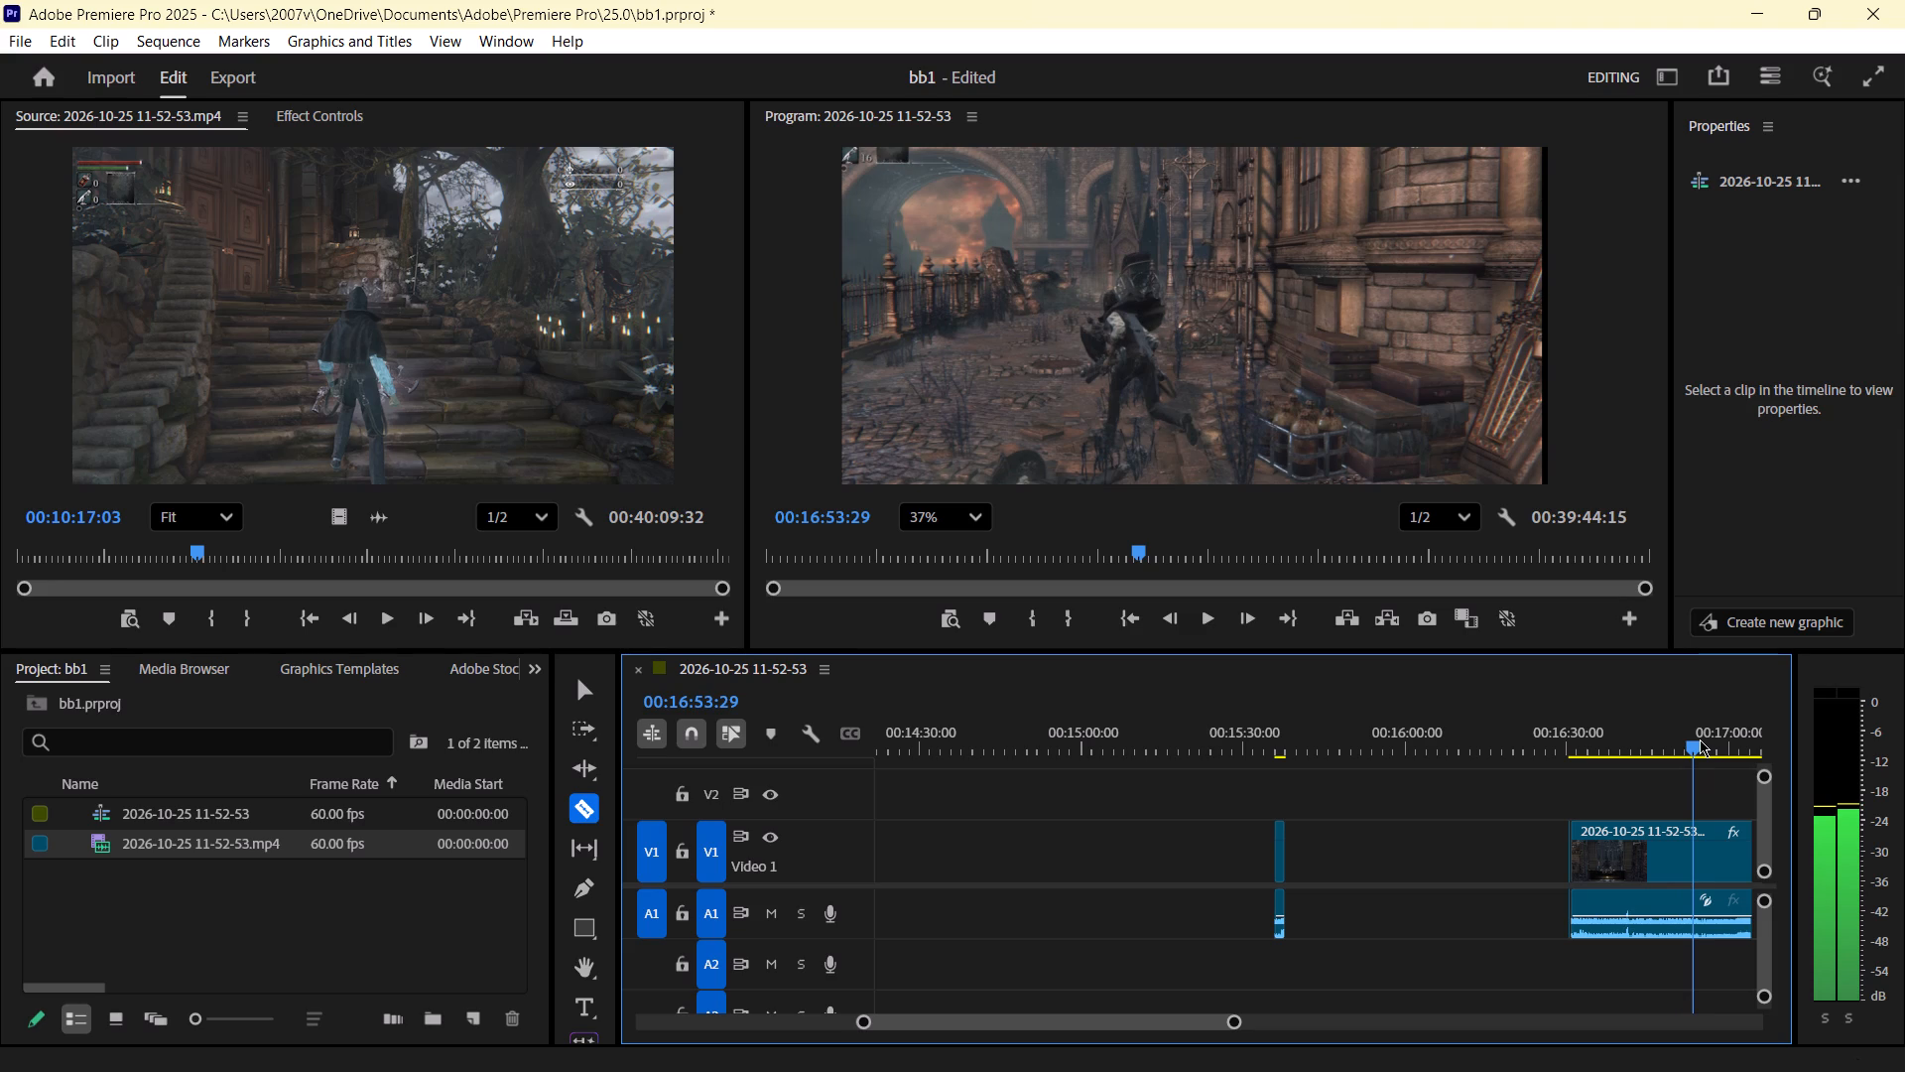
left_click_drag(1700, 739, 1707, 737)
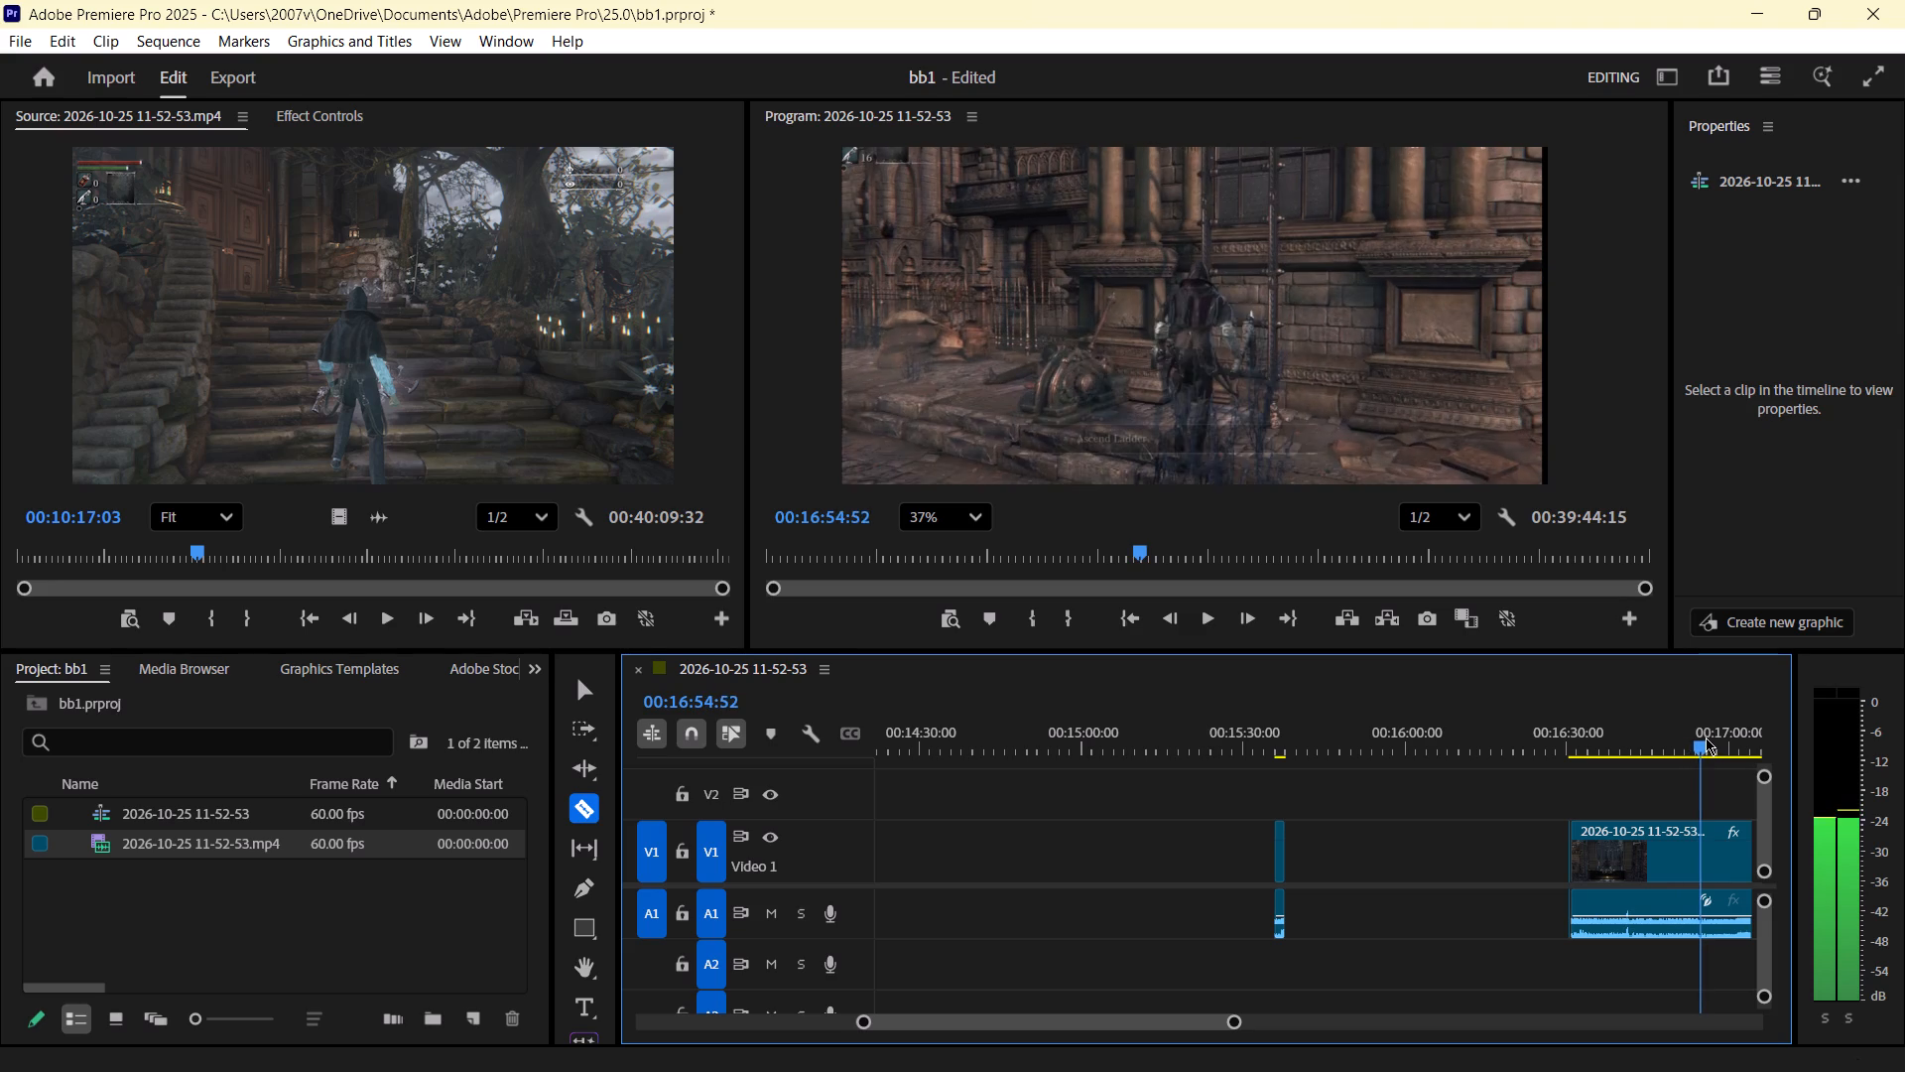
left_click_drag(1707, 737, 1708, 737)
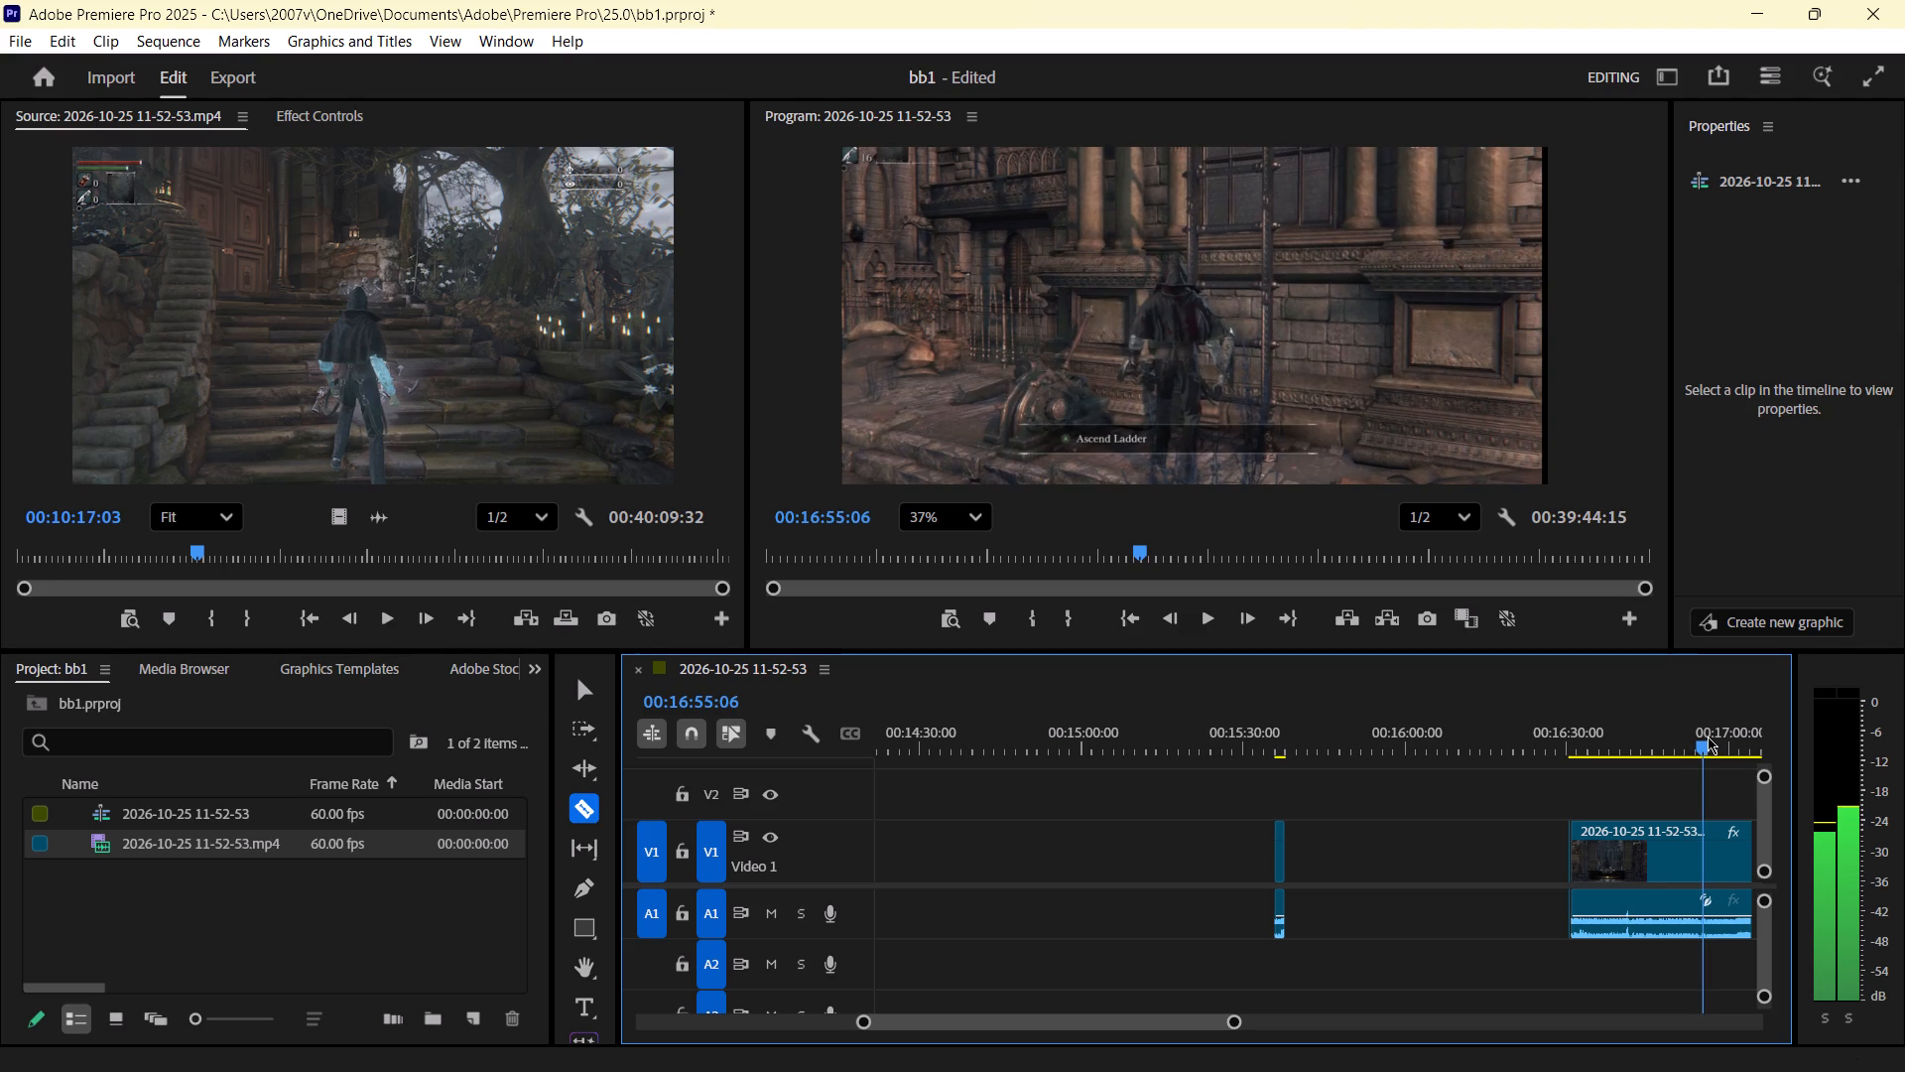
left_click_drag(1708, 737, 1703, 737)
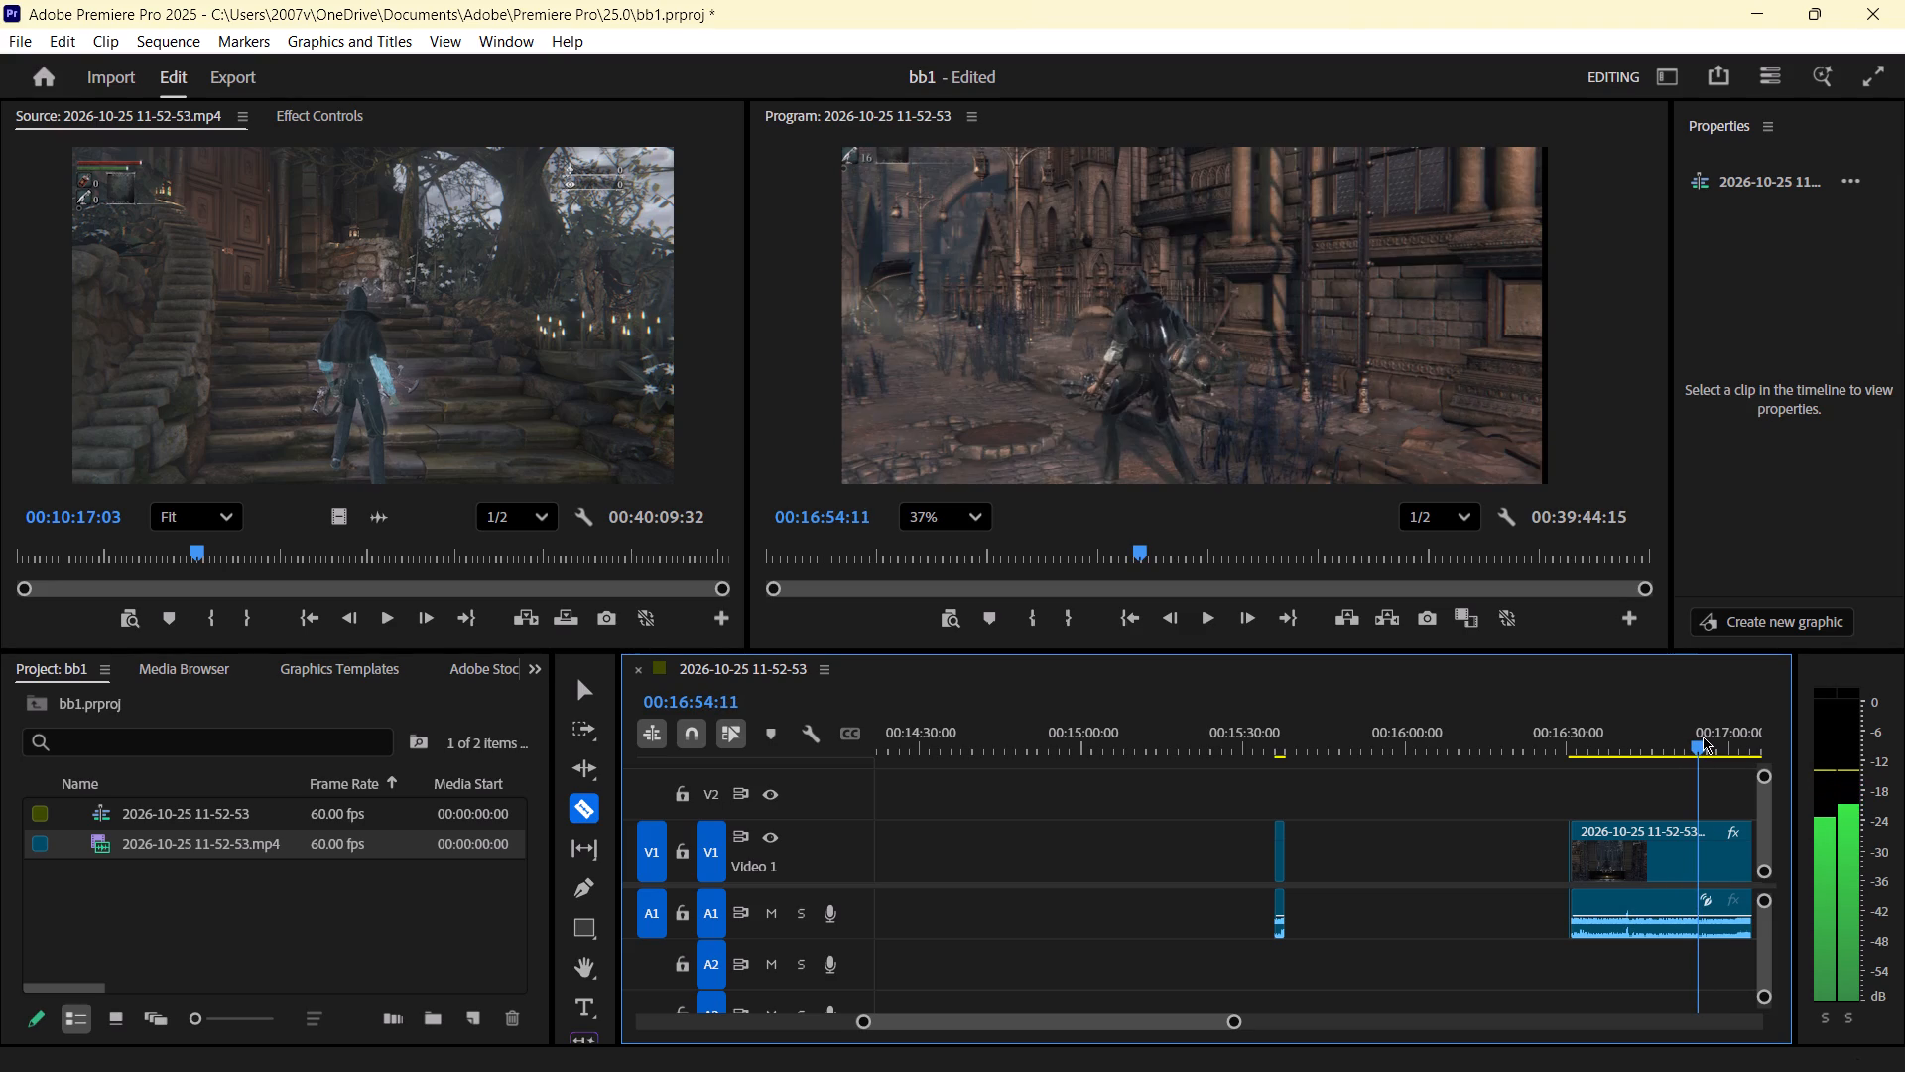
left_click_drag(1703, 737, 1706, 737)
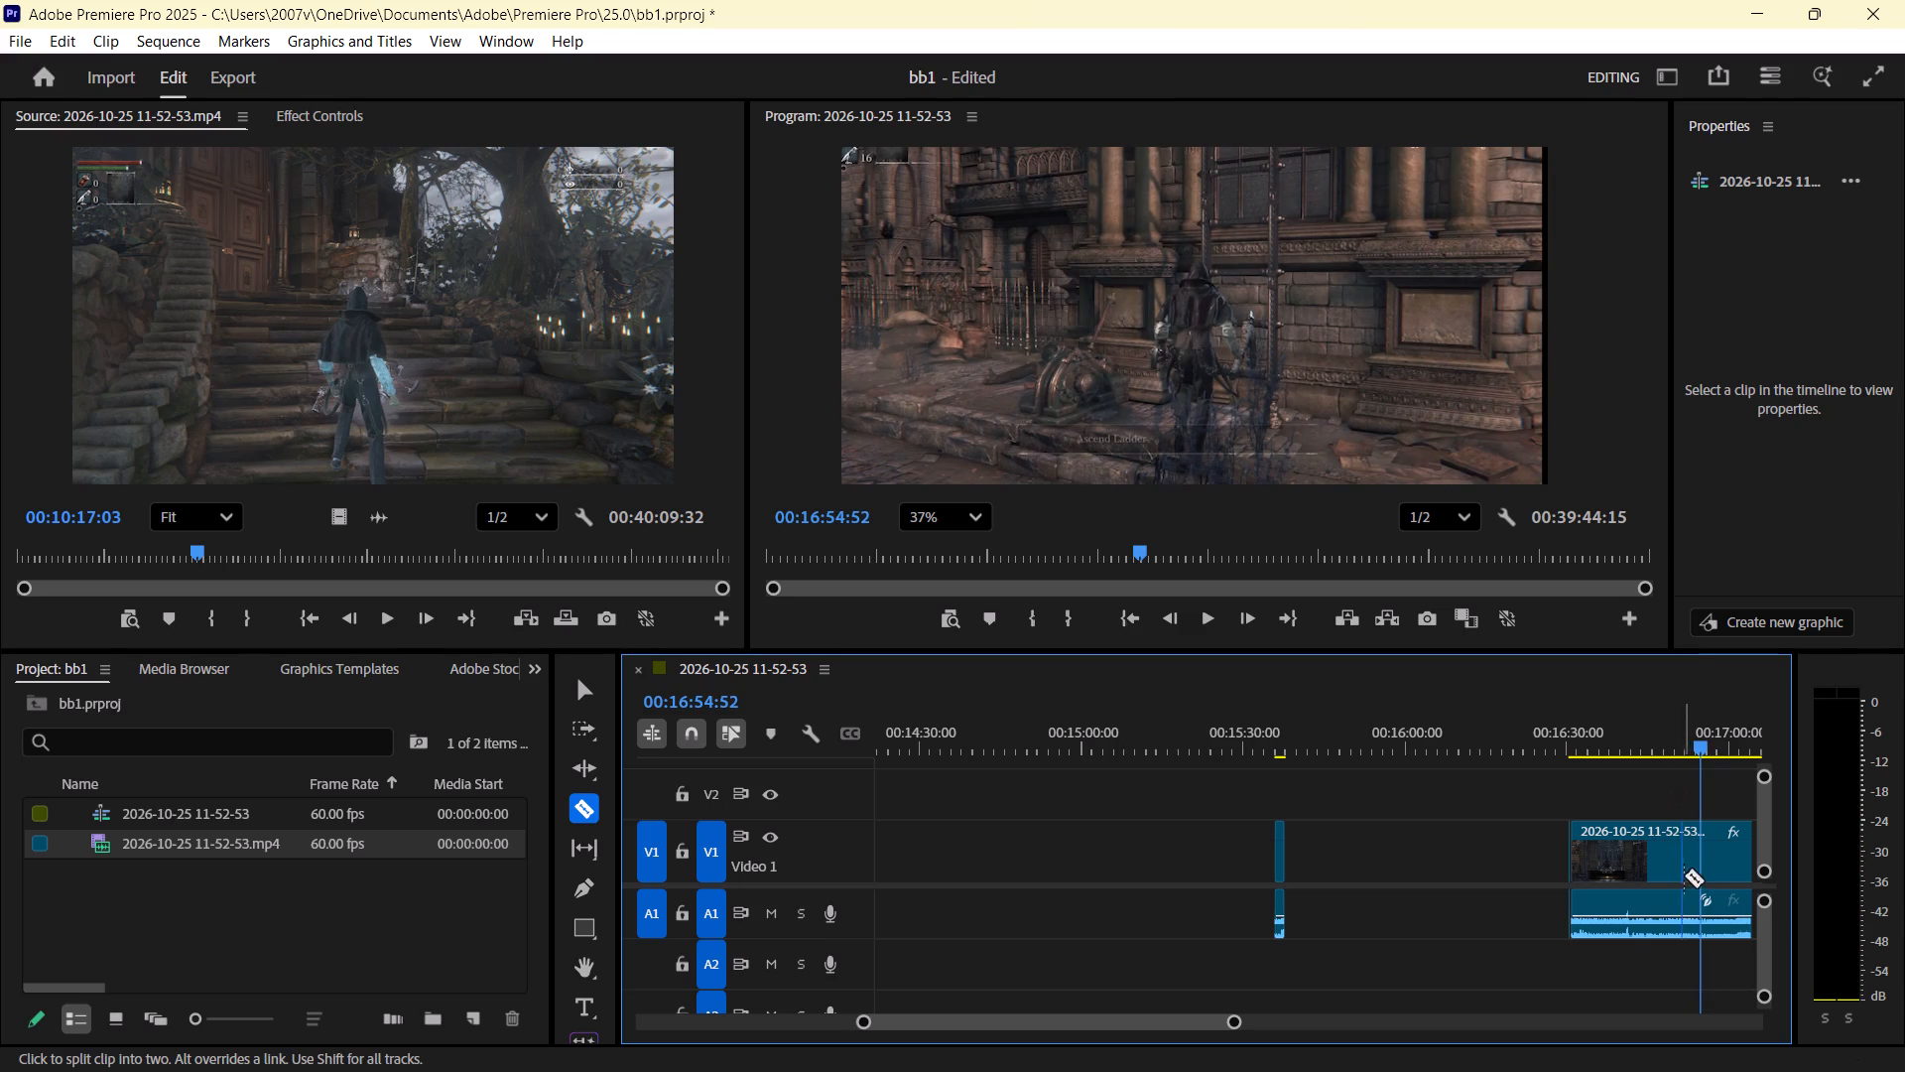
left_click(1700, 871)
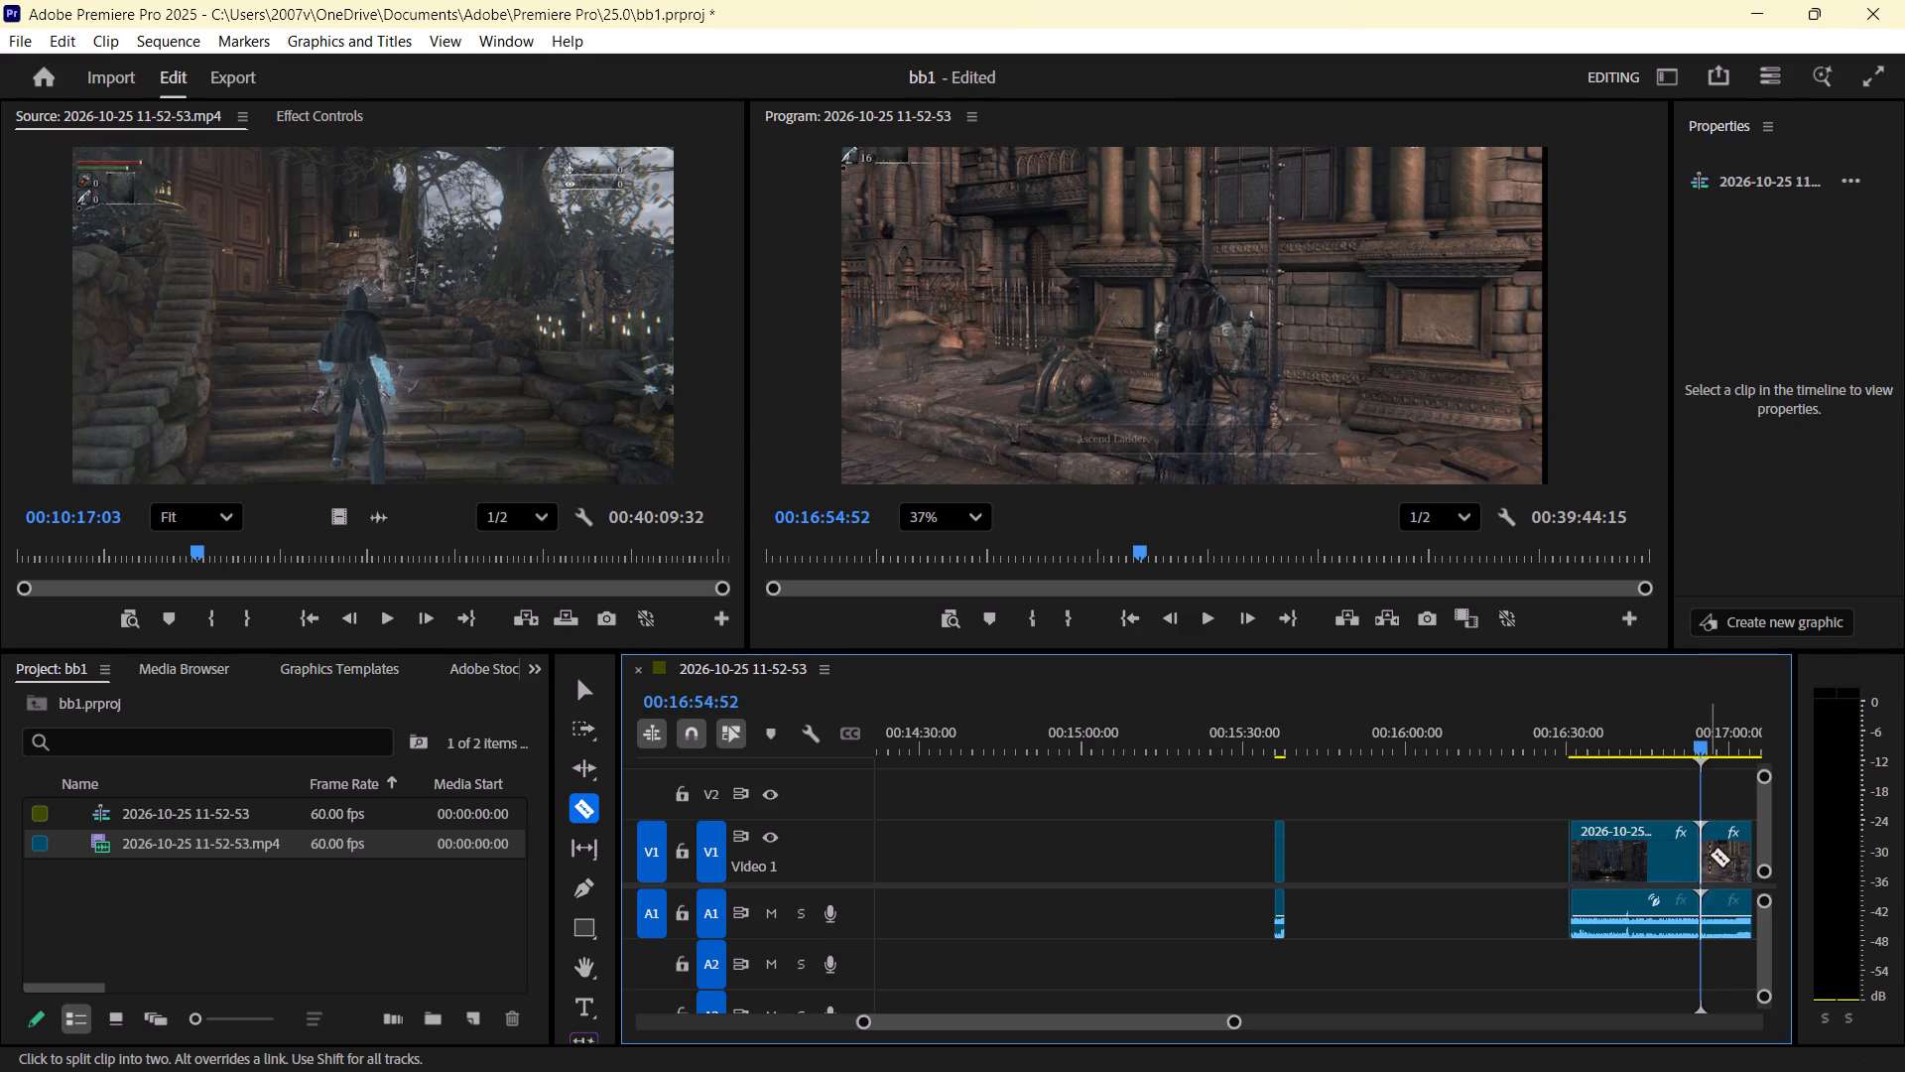
Review the footage around the 00:16:54:52 cut, from the carriage to the ladder, for a better cut point.
key("space")
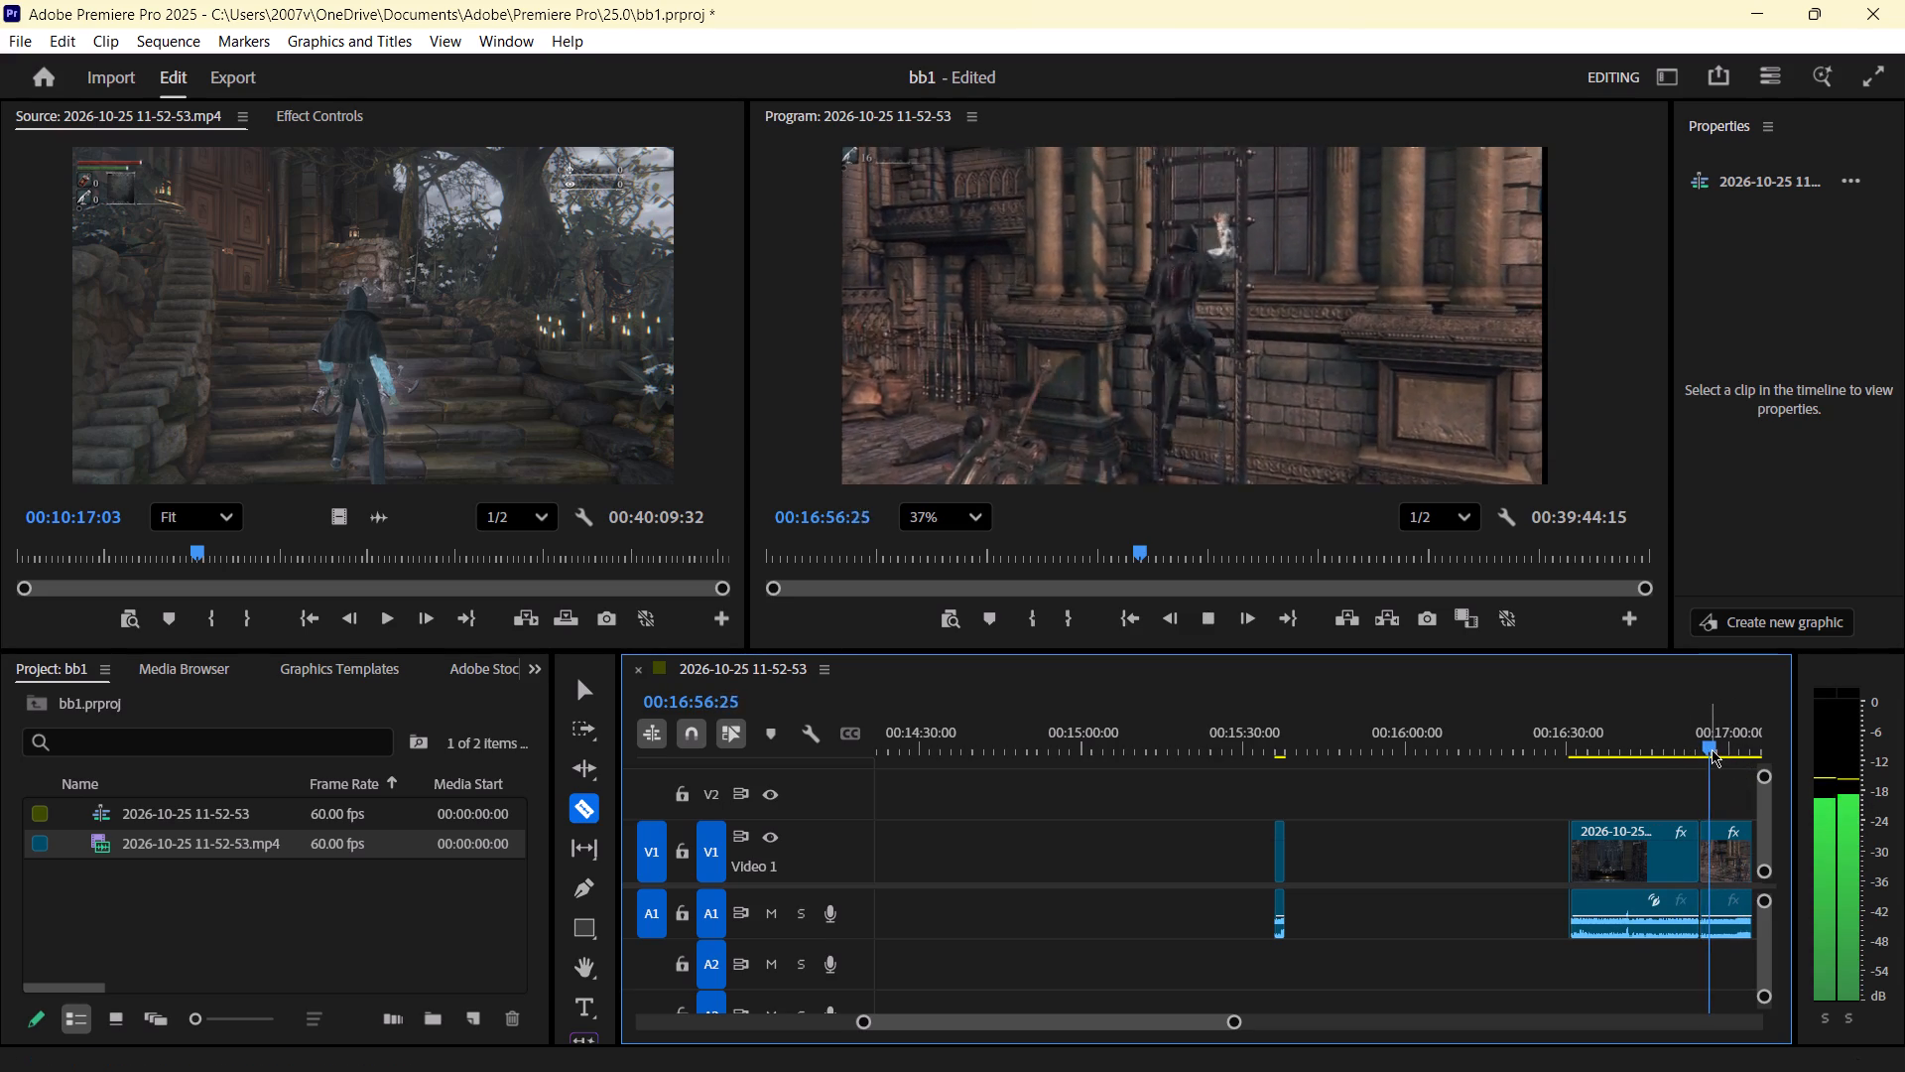
left_click_drag(1716, 746, 1692, 755)
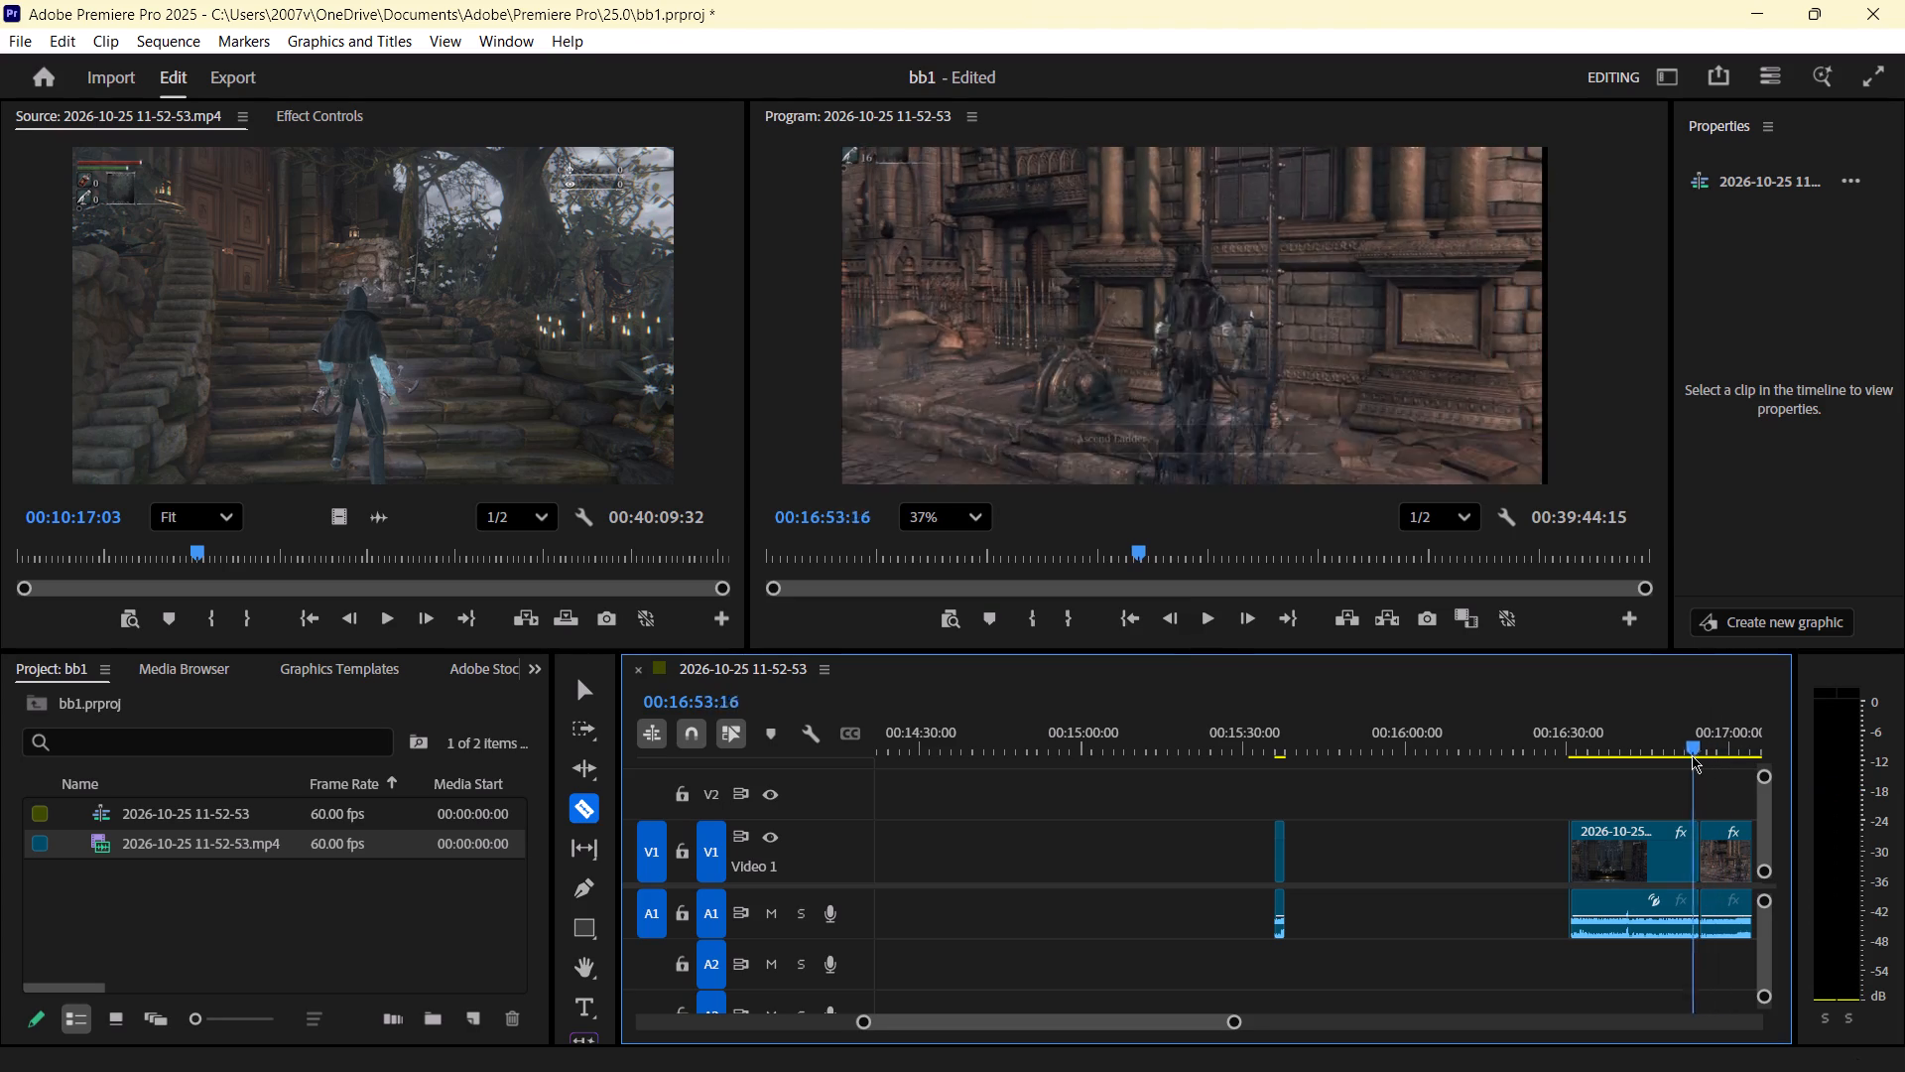
left_click_drag(1692, 755, 1673, 755)
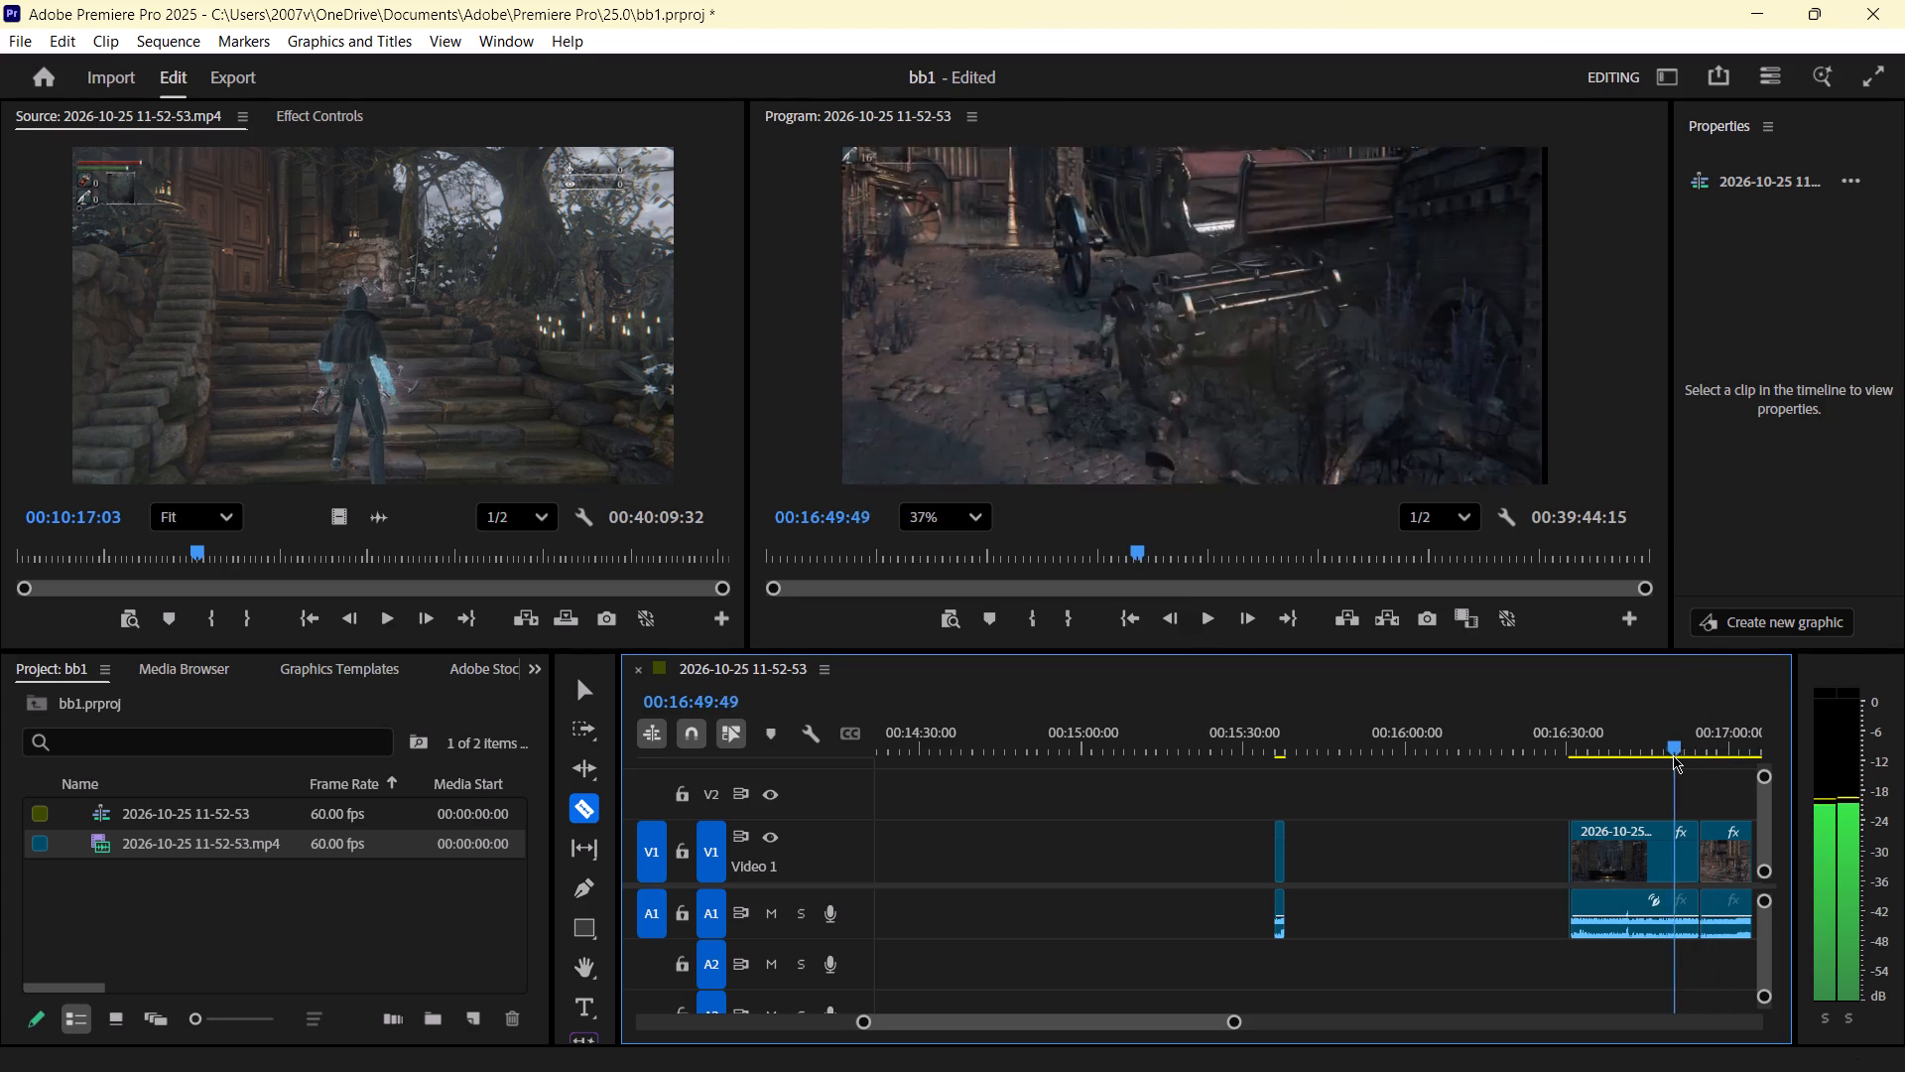
left_click_drag(1673, 755, 1690, 751)
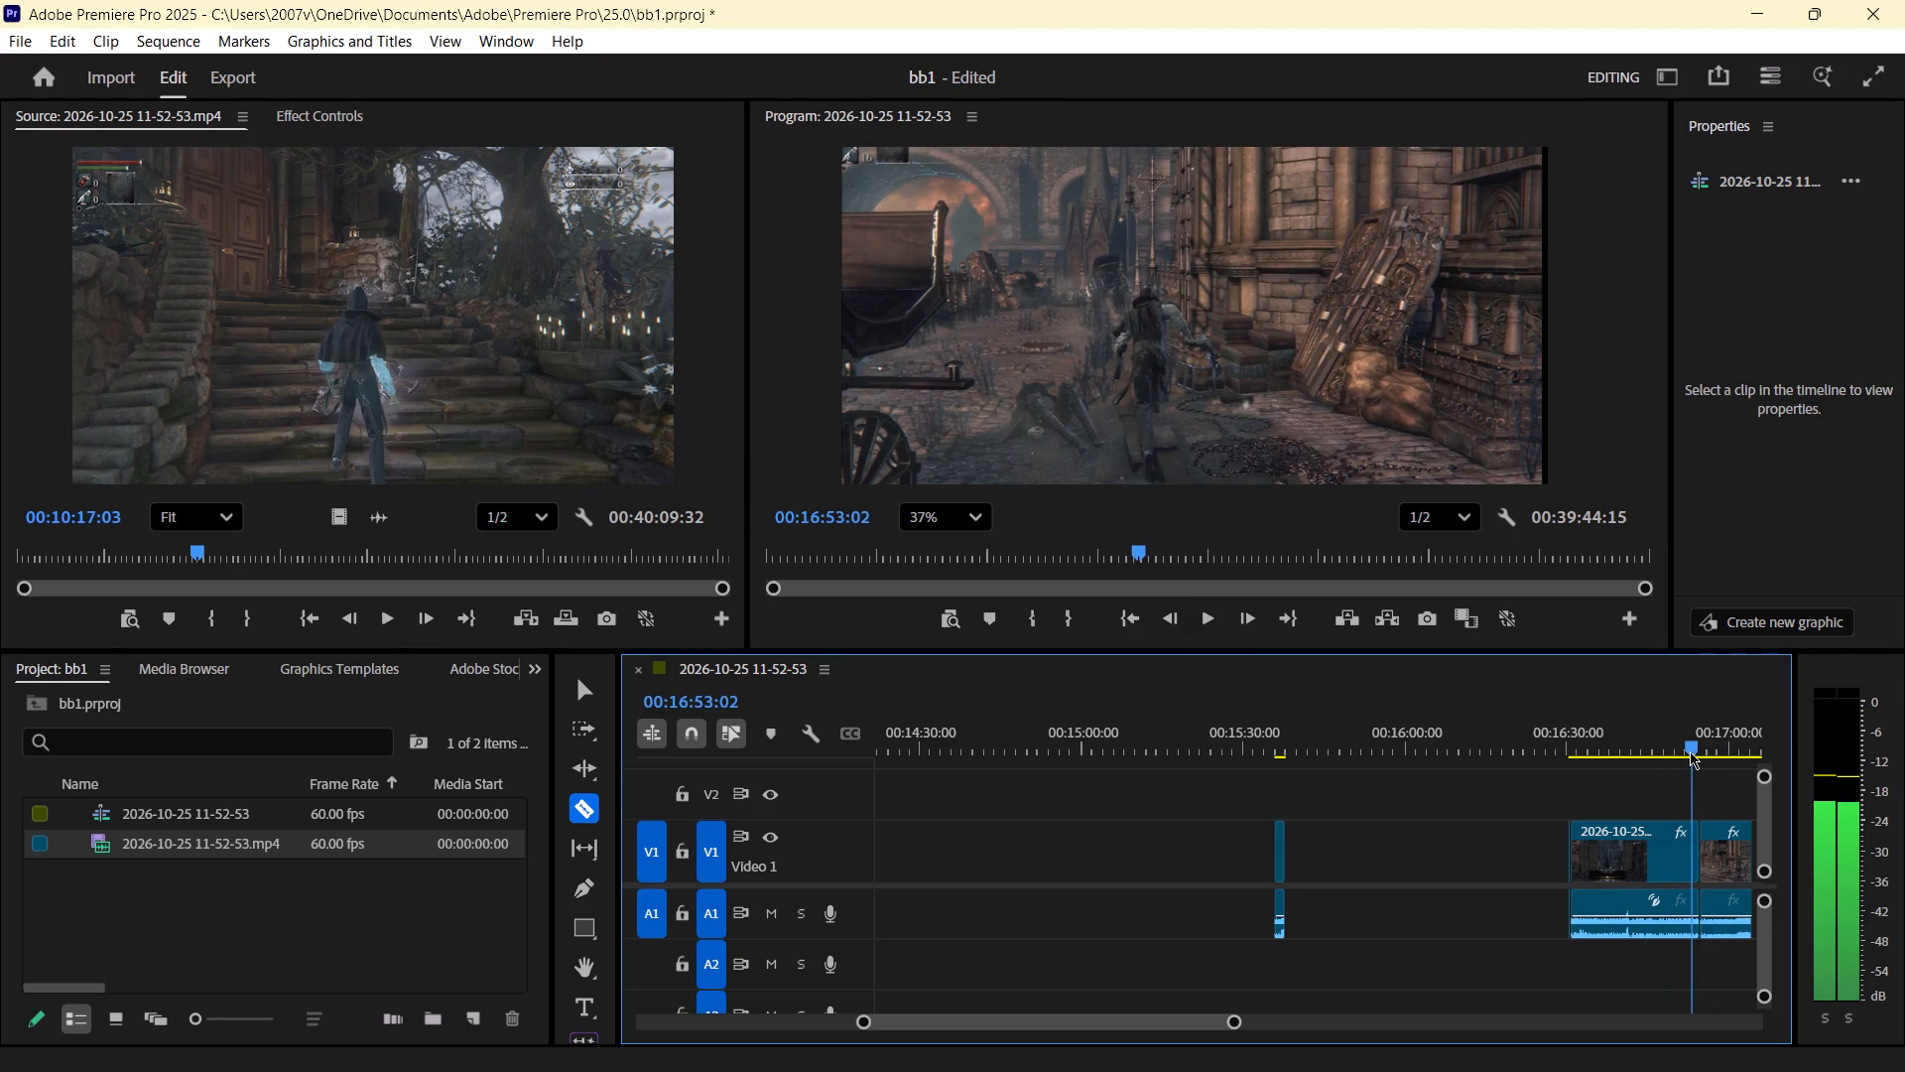
left_click_drag(1690, 751, 1697, 751)
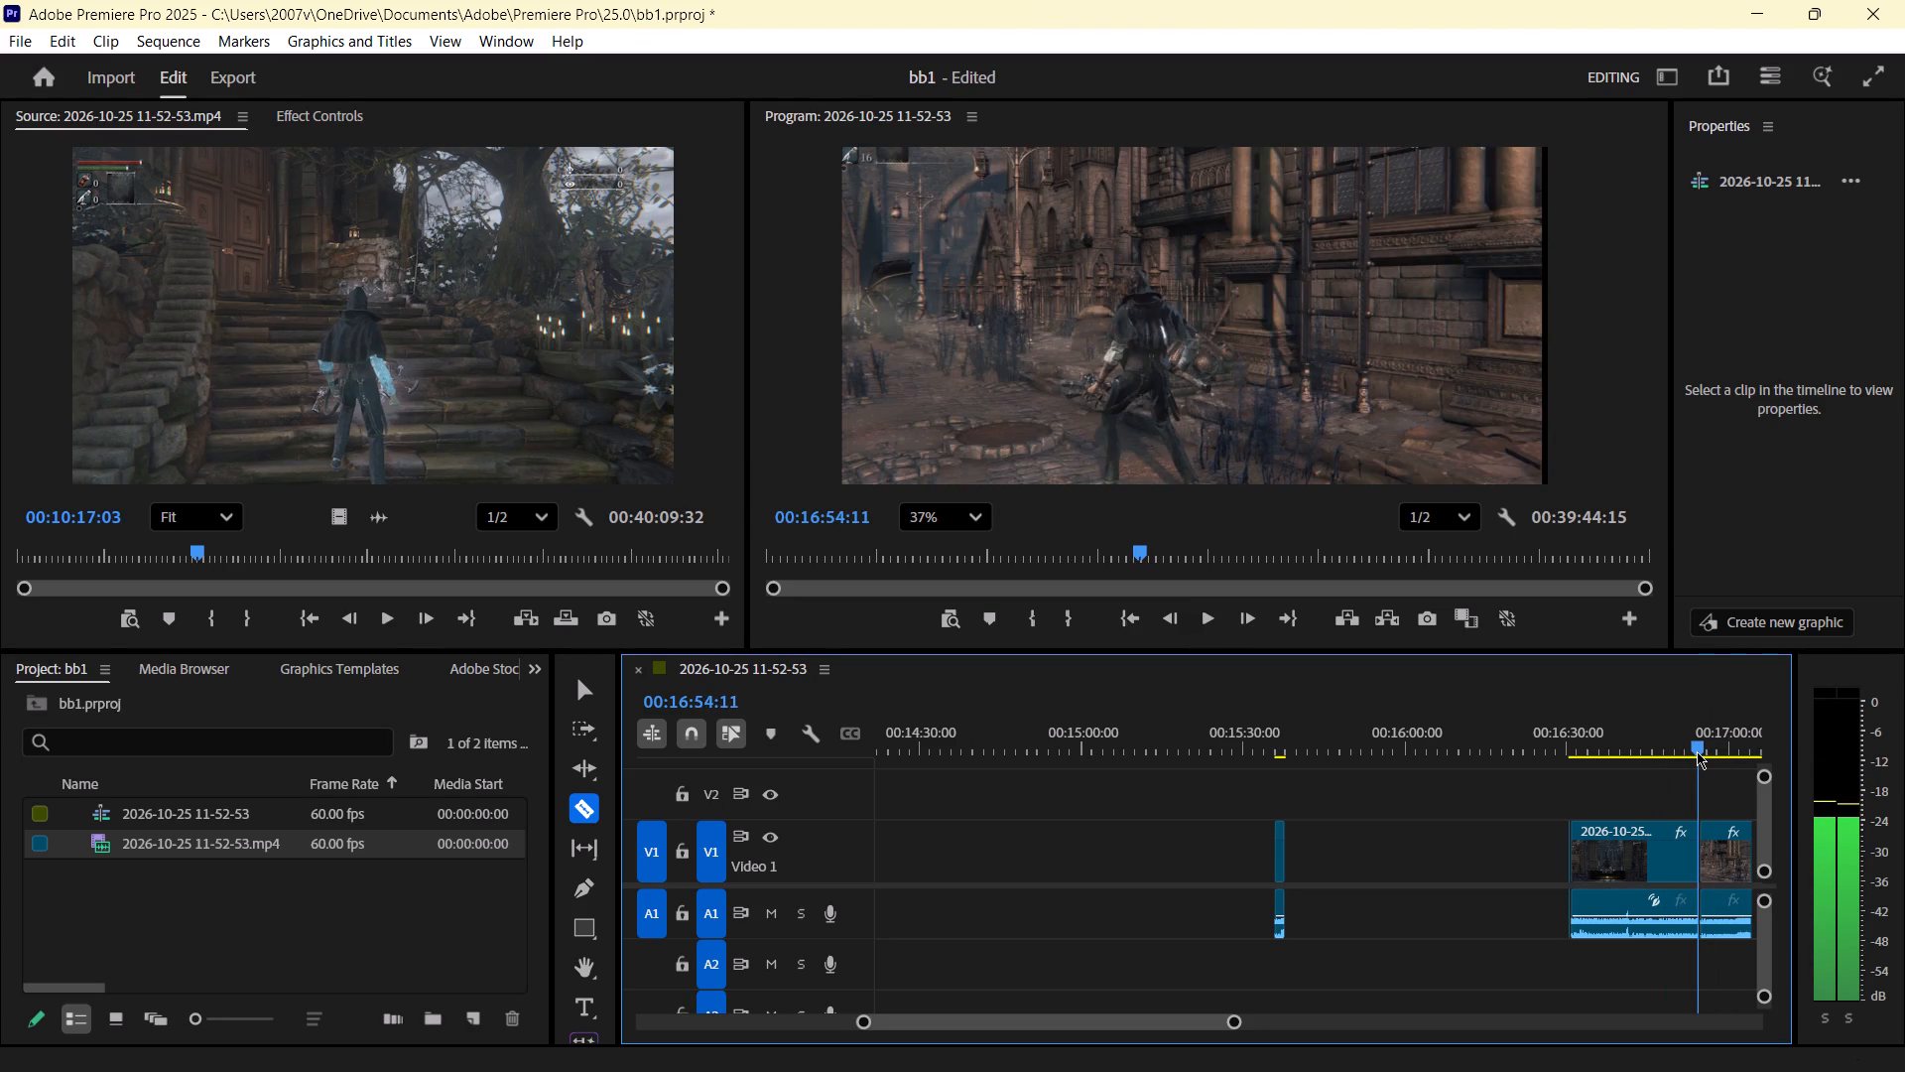
left_click_drag(1697, 751, 1703, 752)
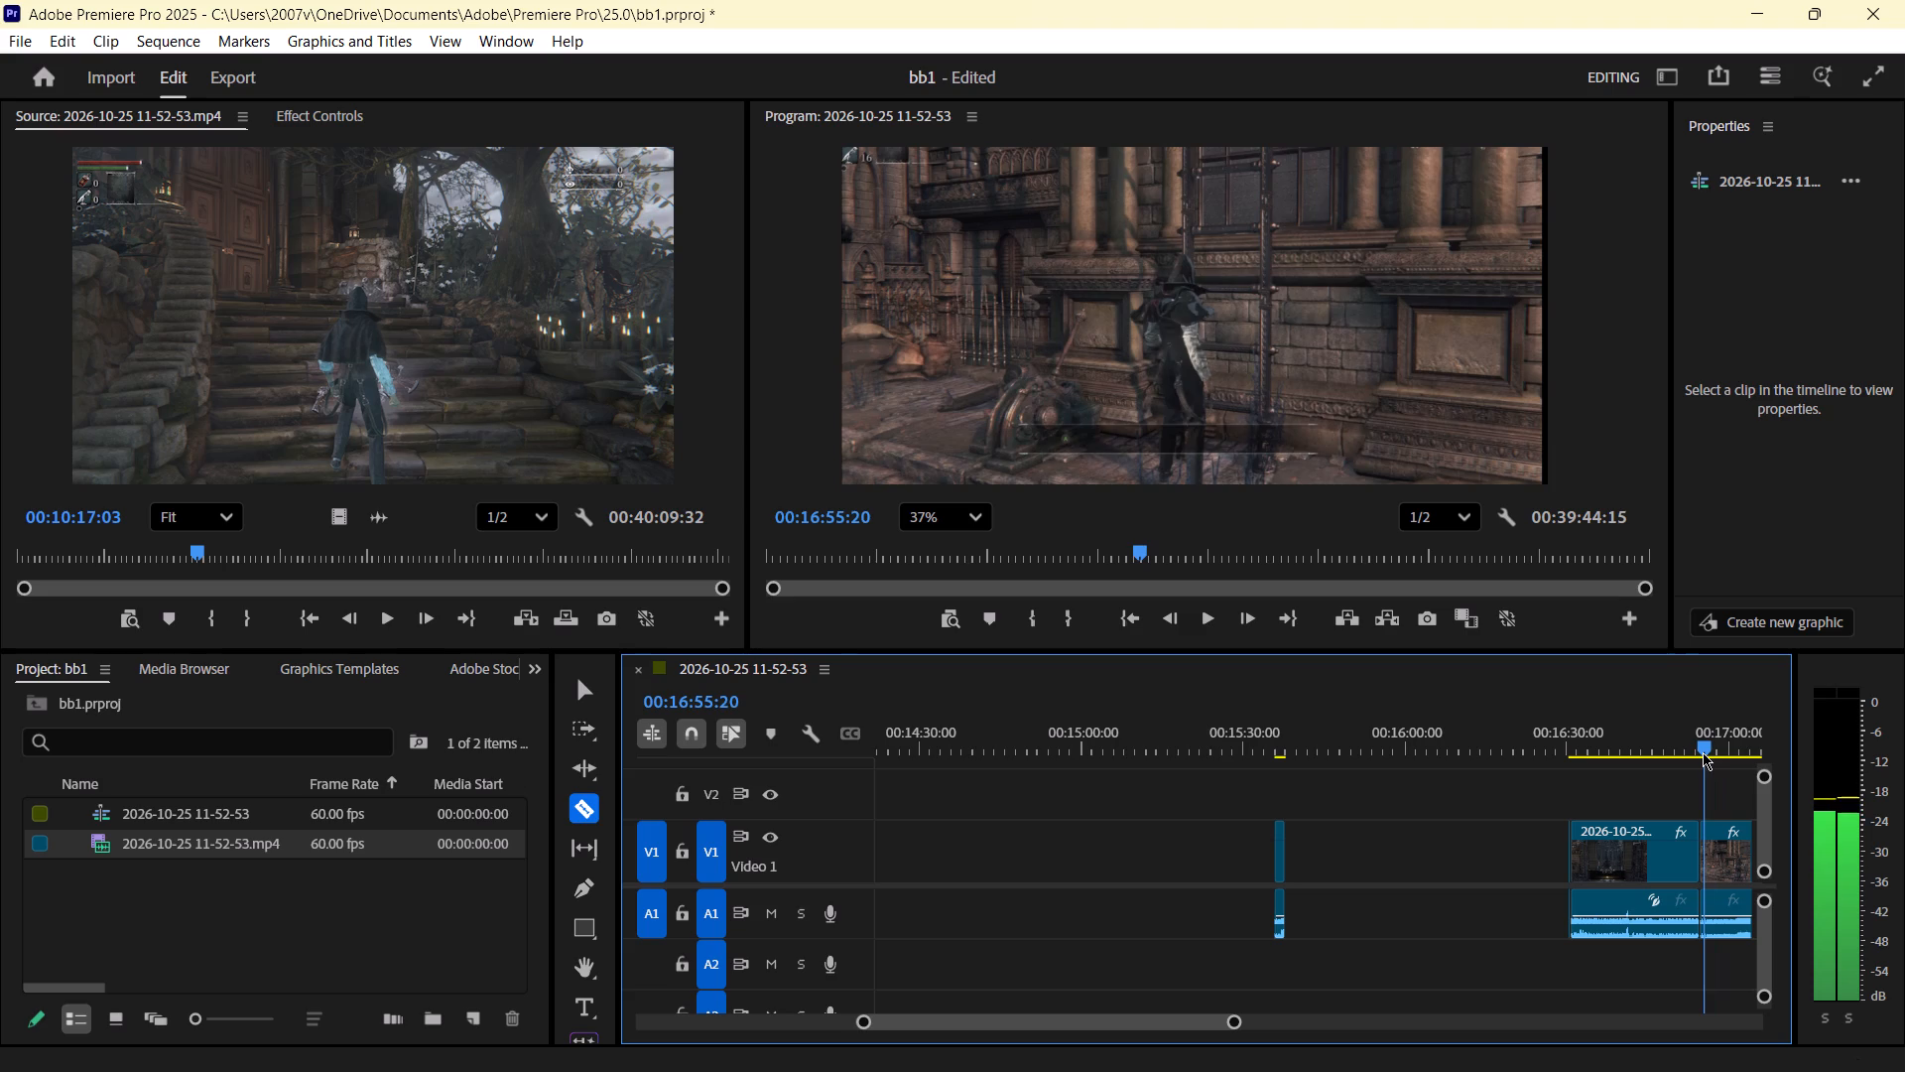
left_click_drag(1703, 752, 1700, 752)
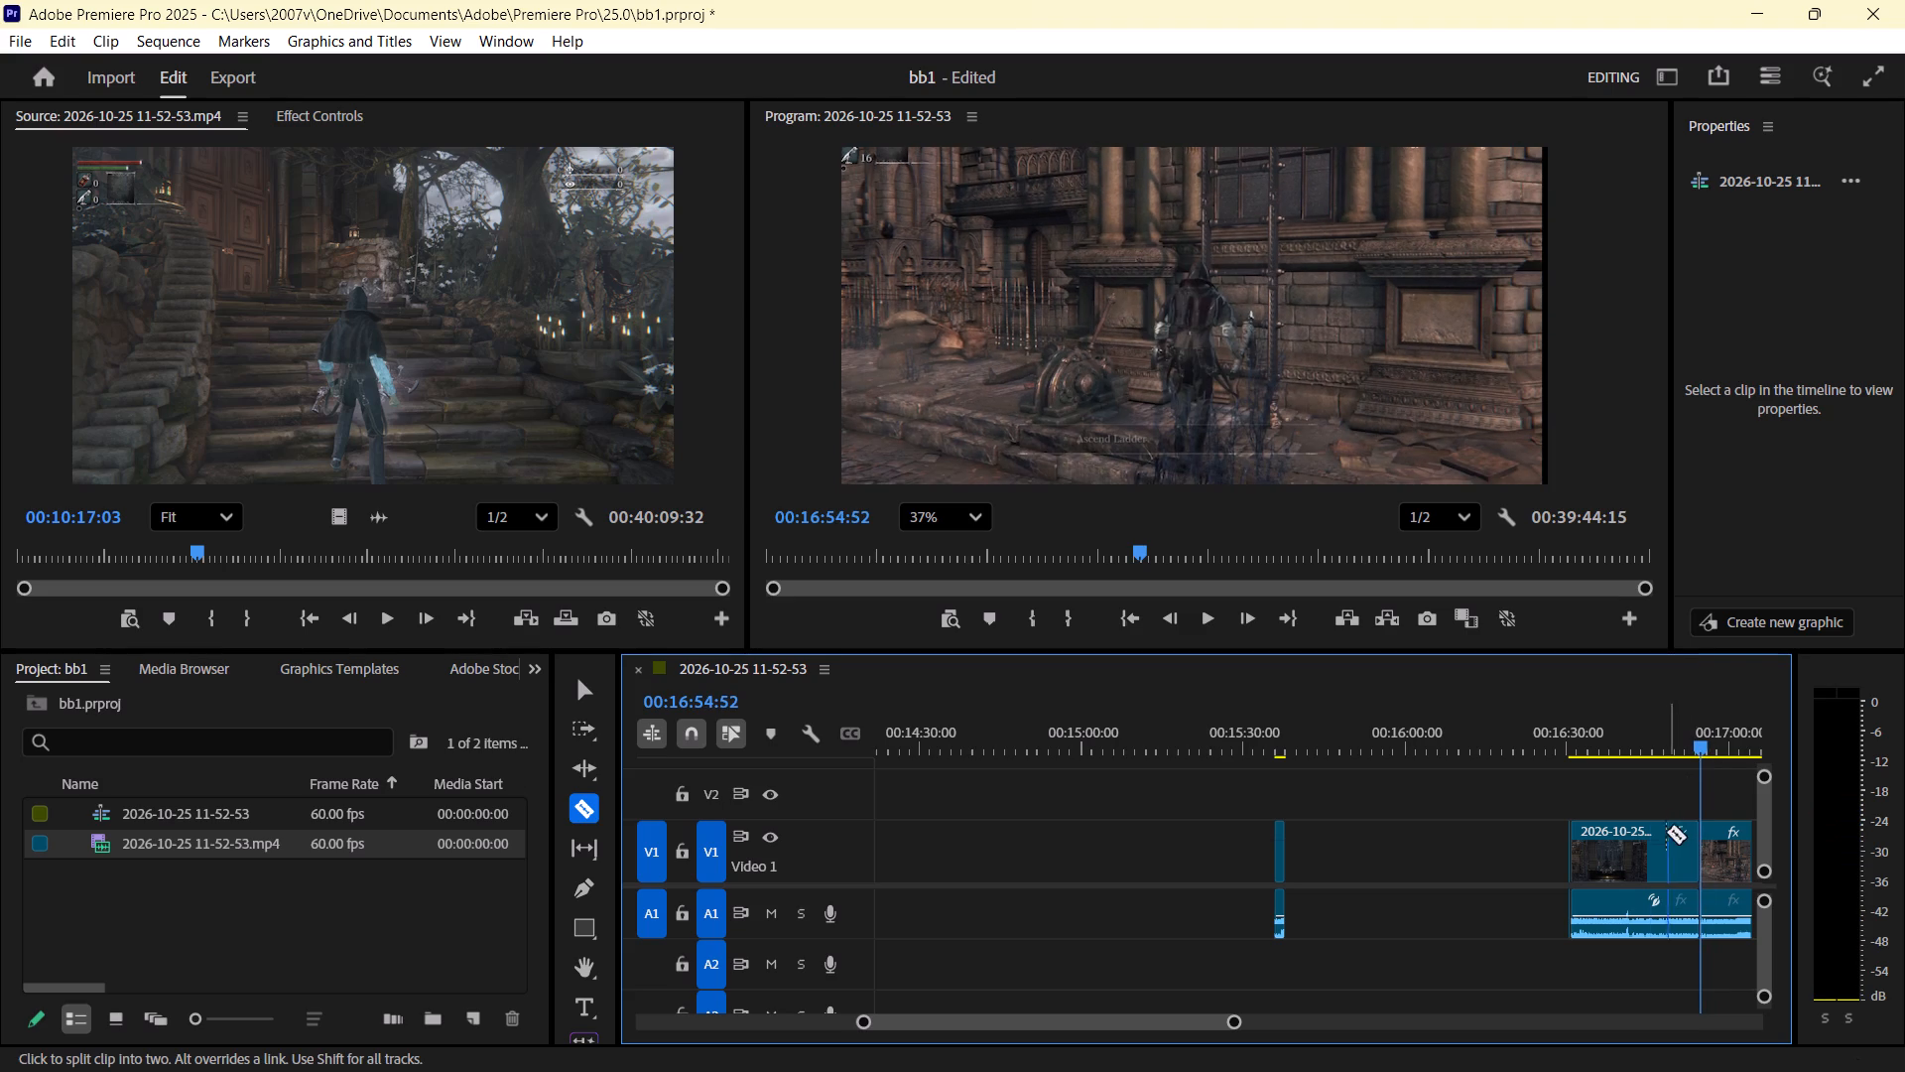
left_click_drag(1701, 752, 1702, 754)
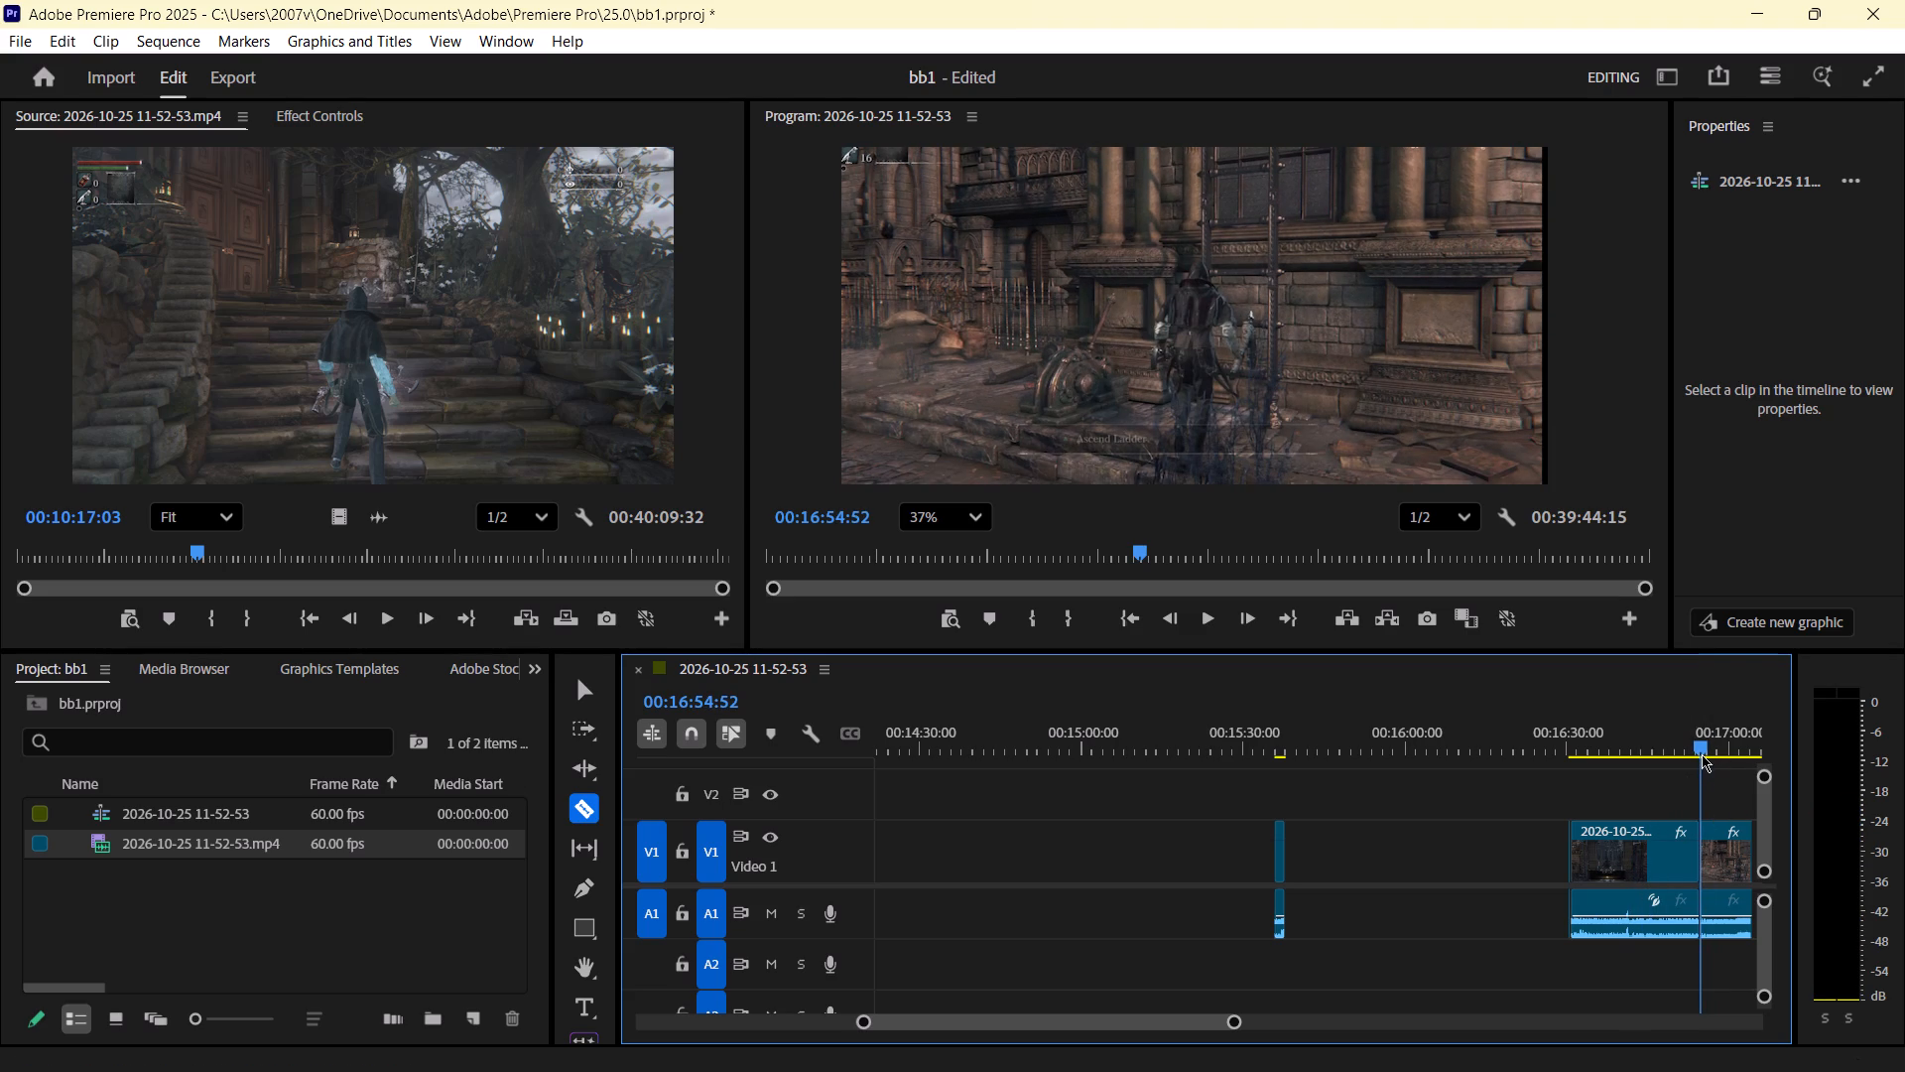
left_click_drag(1702, 754, 1692, 756)
key("space")
key("space")
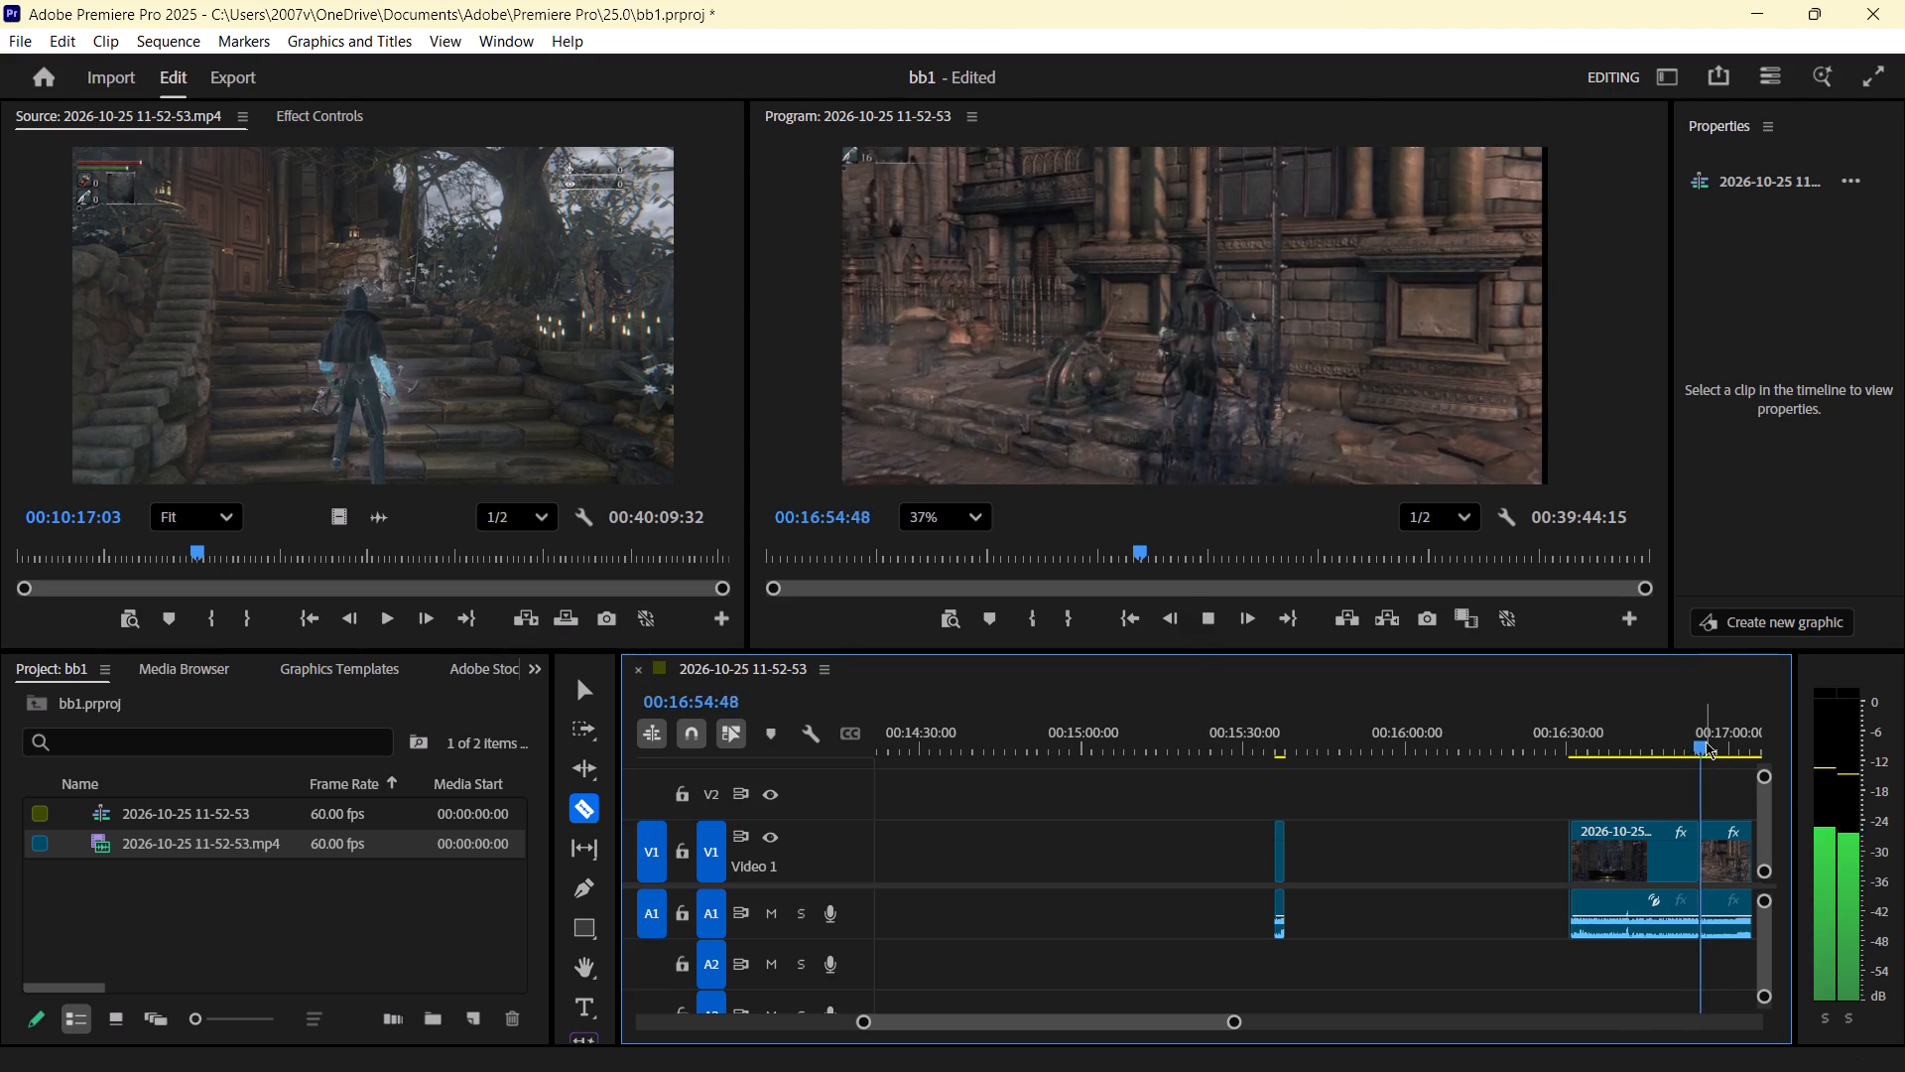
left_click(1706, 739)
key("space")
key("space")
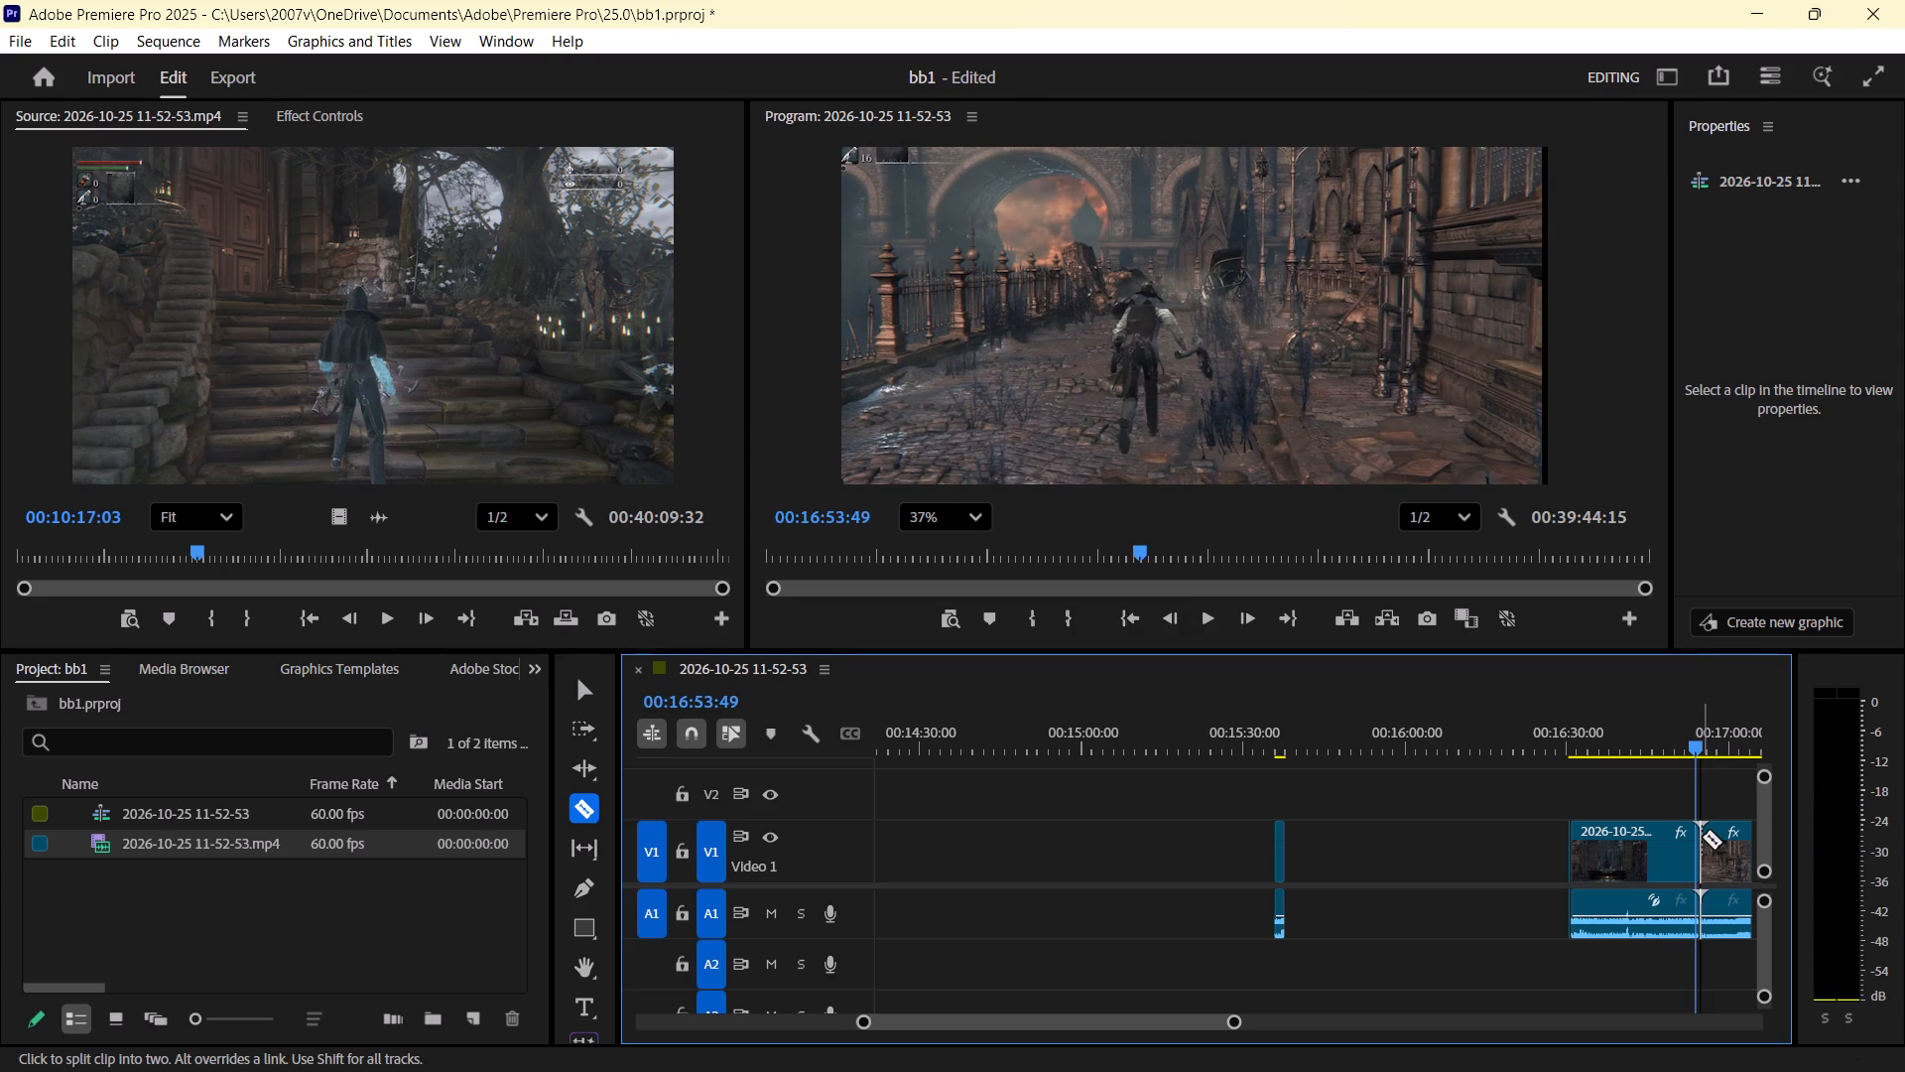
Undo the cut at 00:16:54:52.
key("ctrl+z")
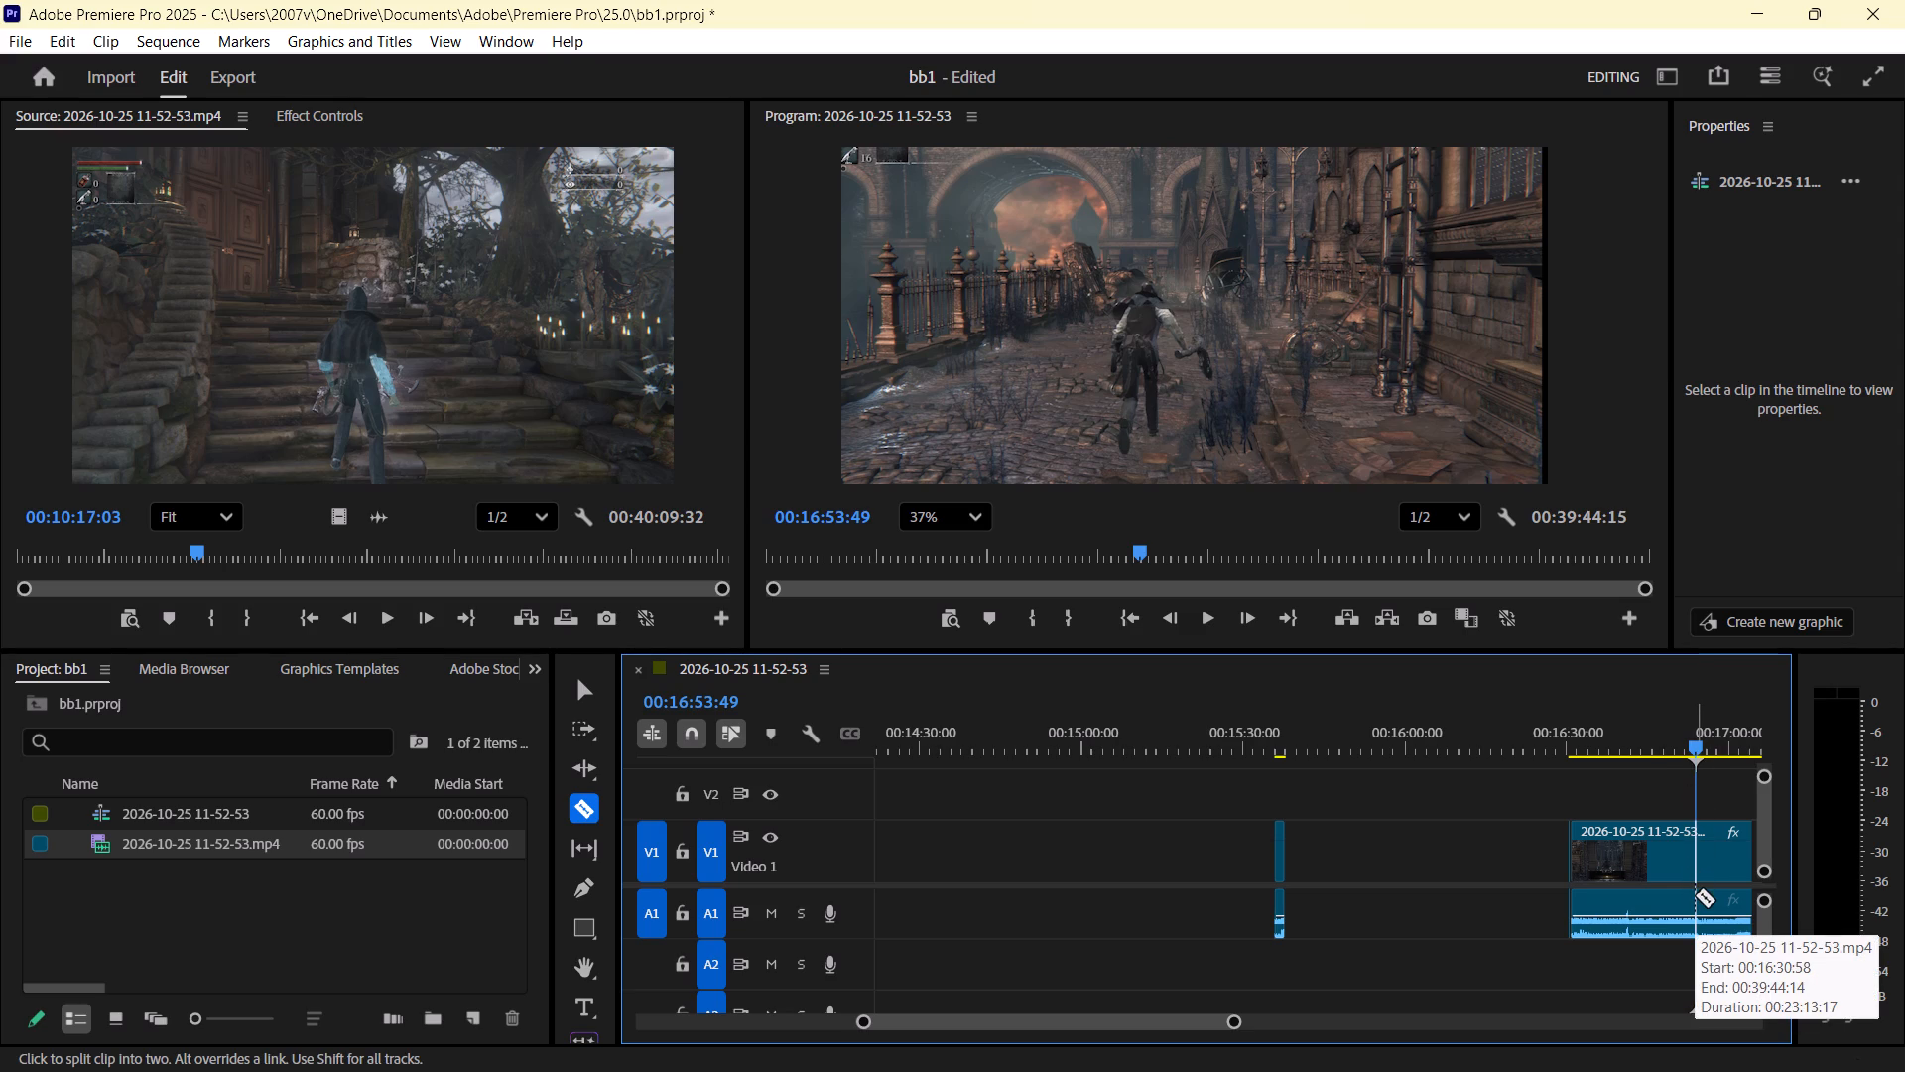
Cut the clip at 00:16:53:49, where the hunter runs along the cobbled street before the ladder, and review around the cut.
key("c")
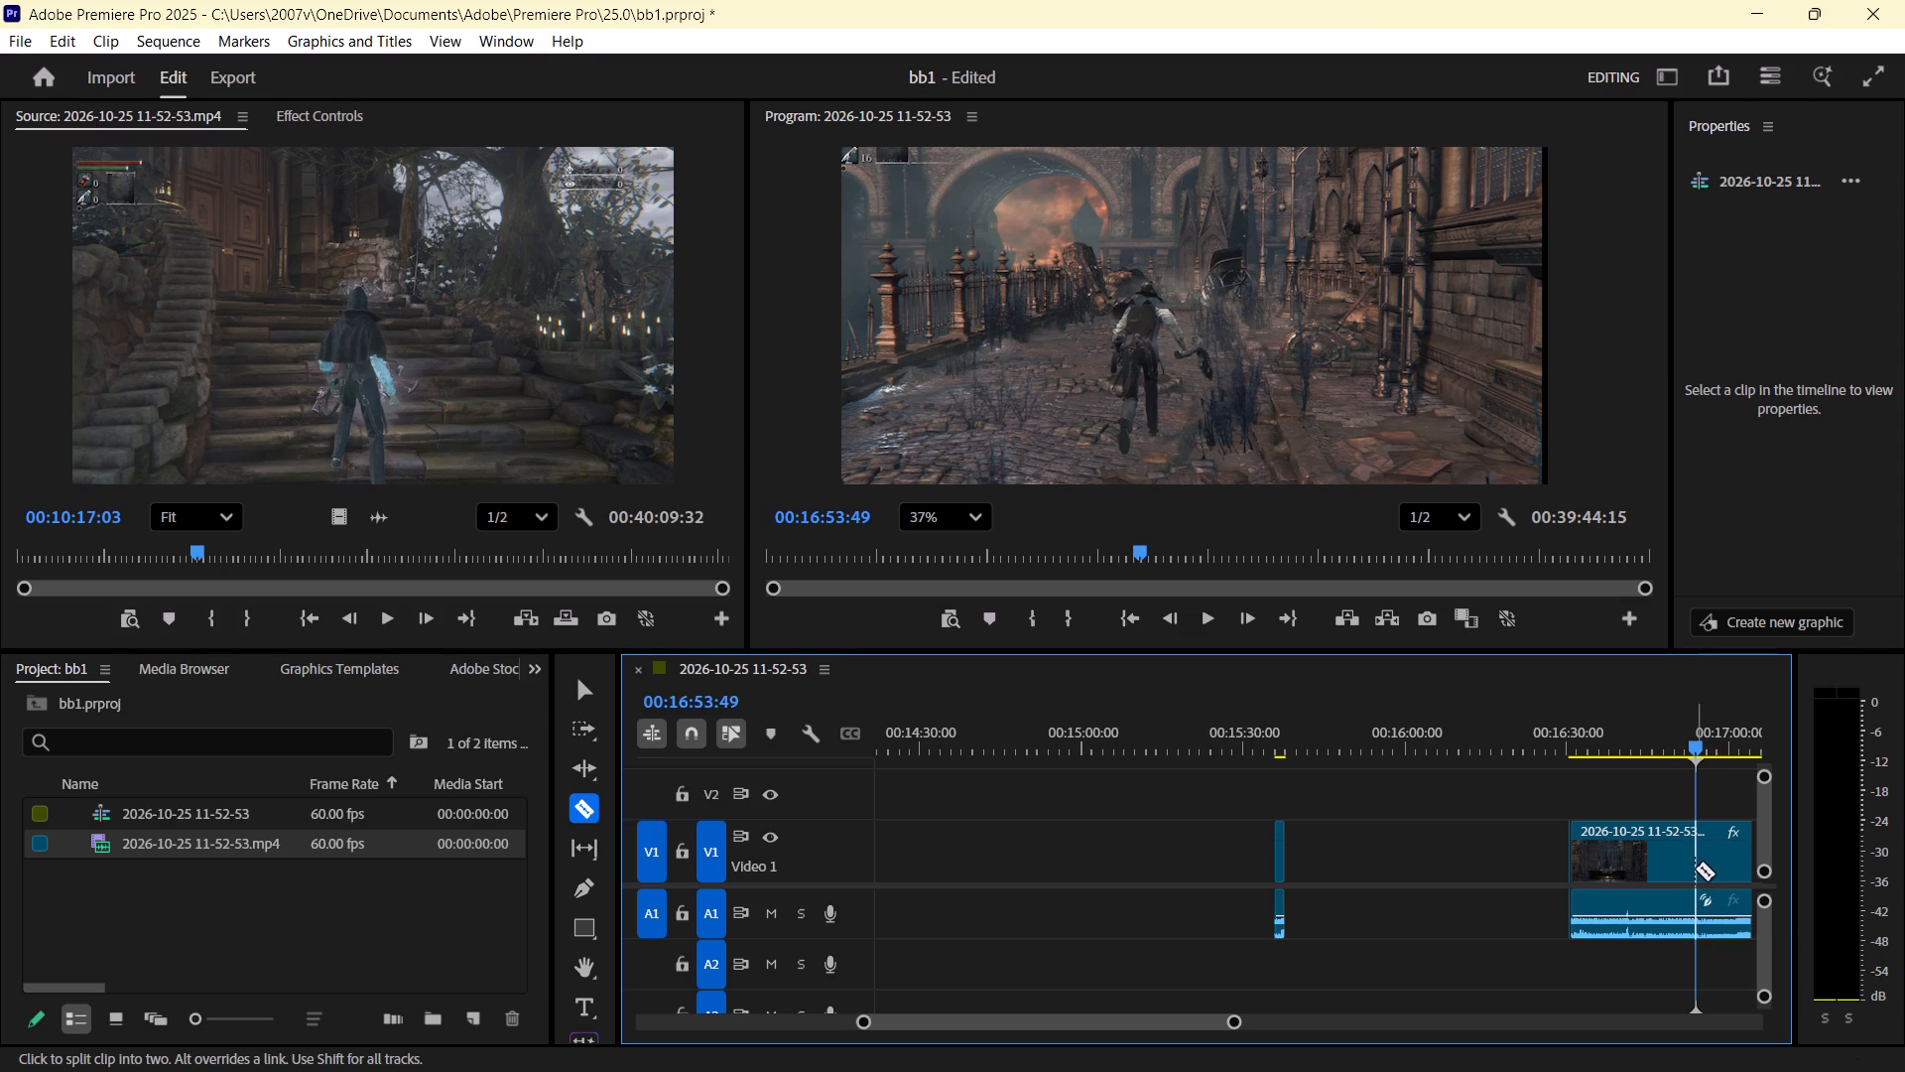
left_click(1695, 869)
key("space")
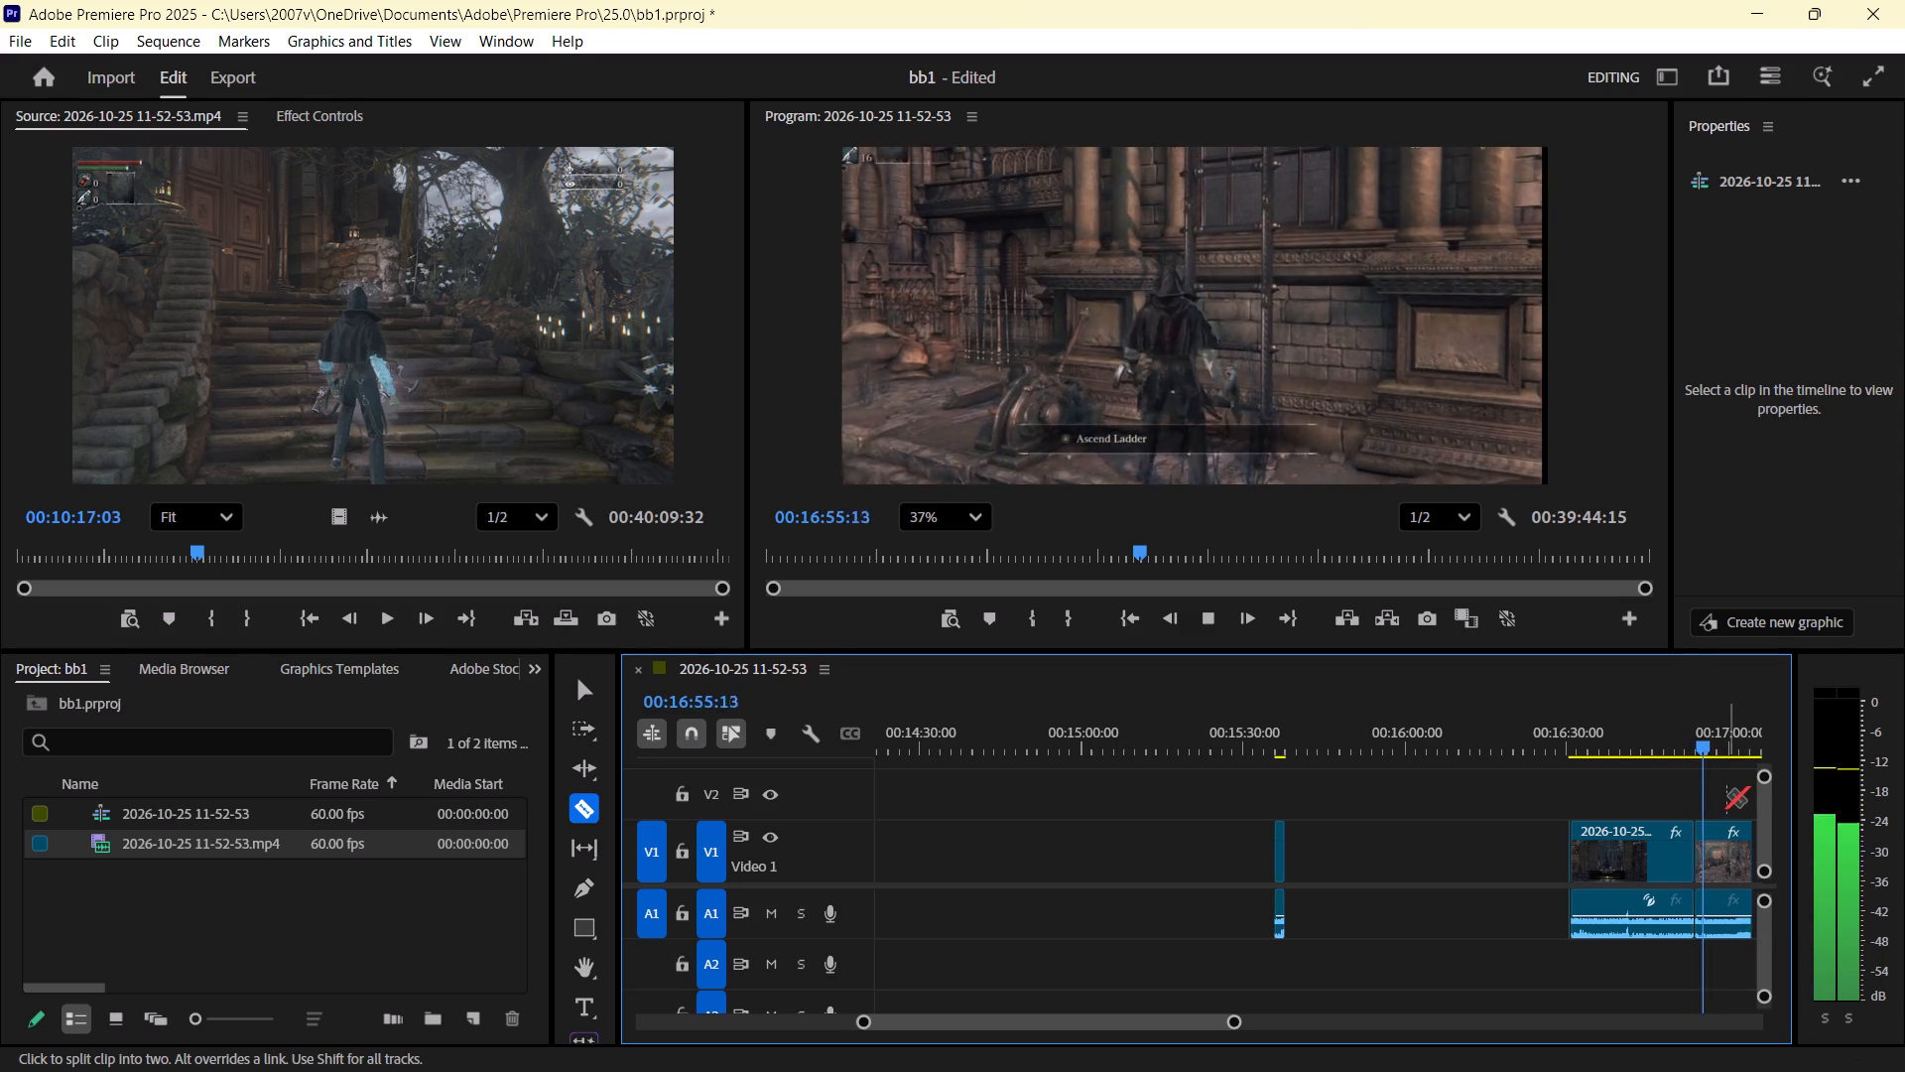
left_click_drag(1706, 750, 1657, 763)
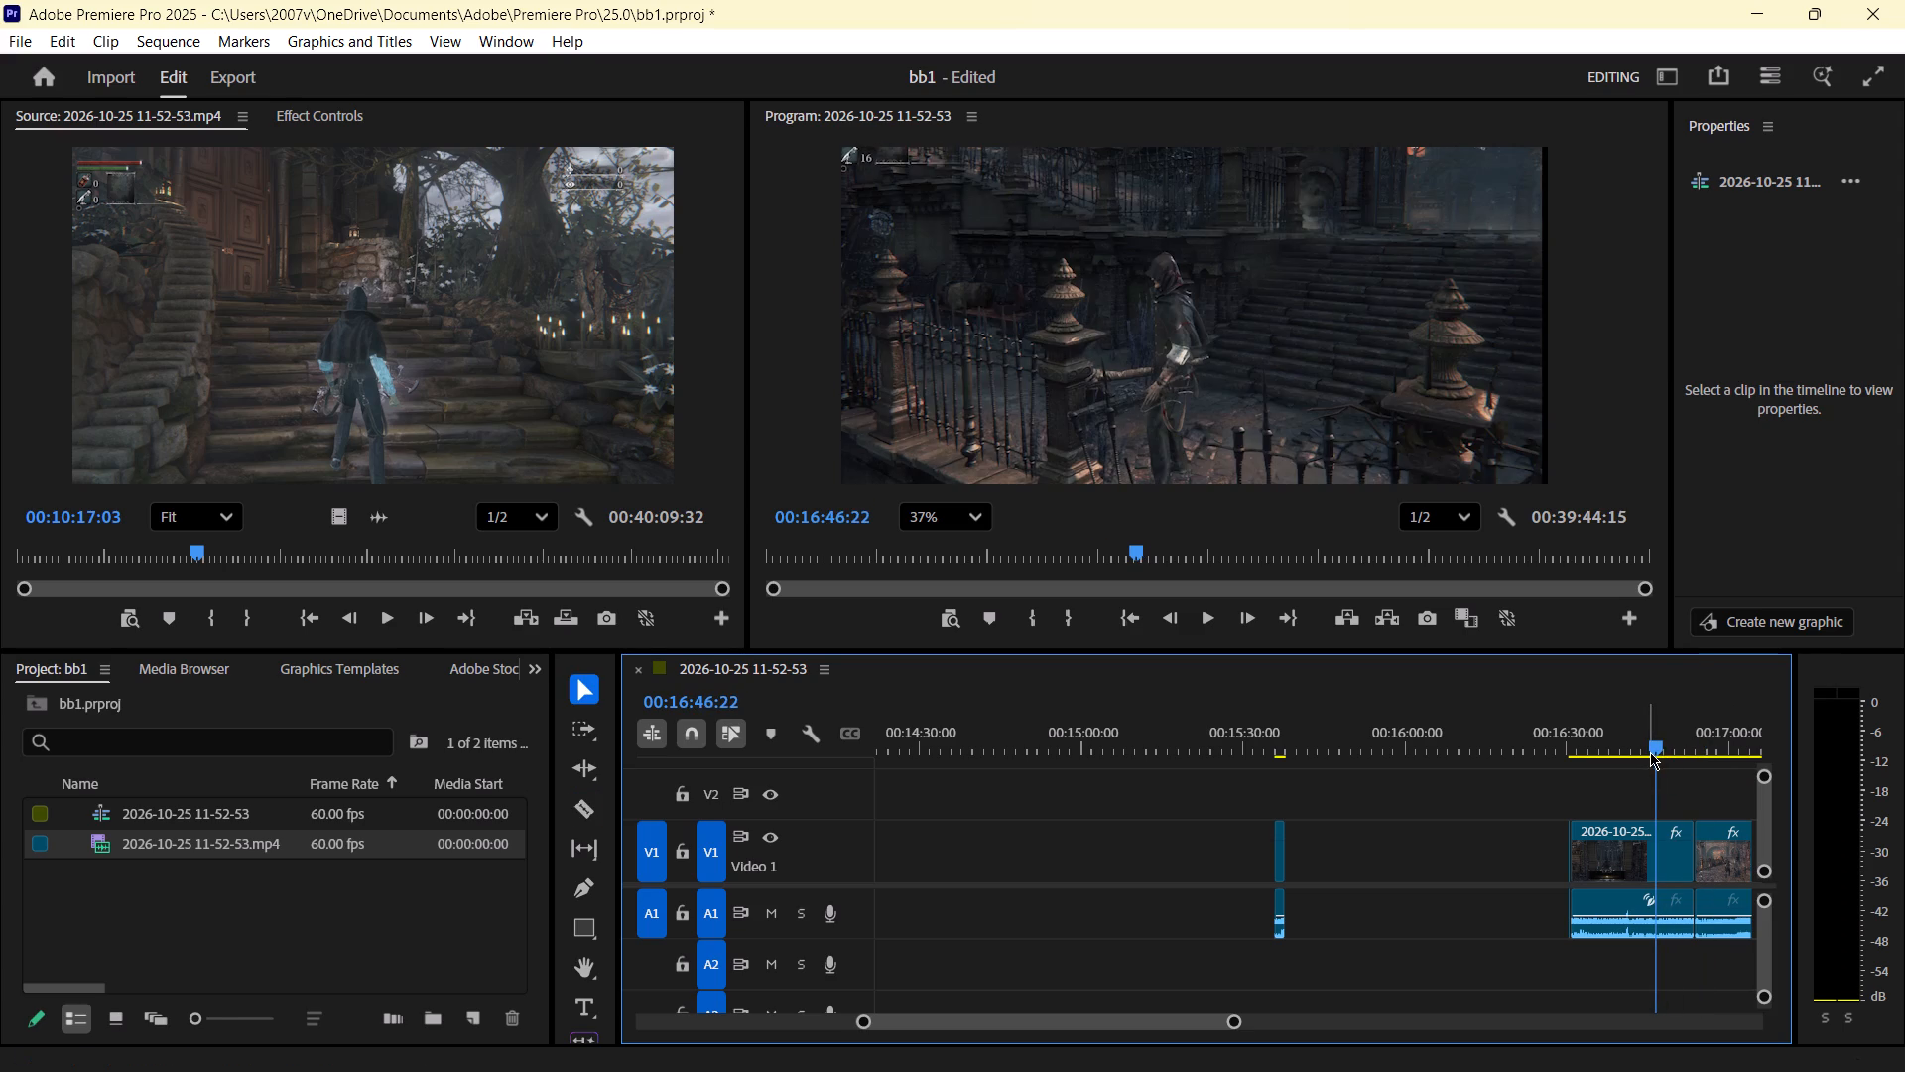
Delete the segment between the 00:16:30:58 and 00:16:53:49 cuts, leaving its gap.
key("v")
left_click(1614, 863)
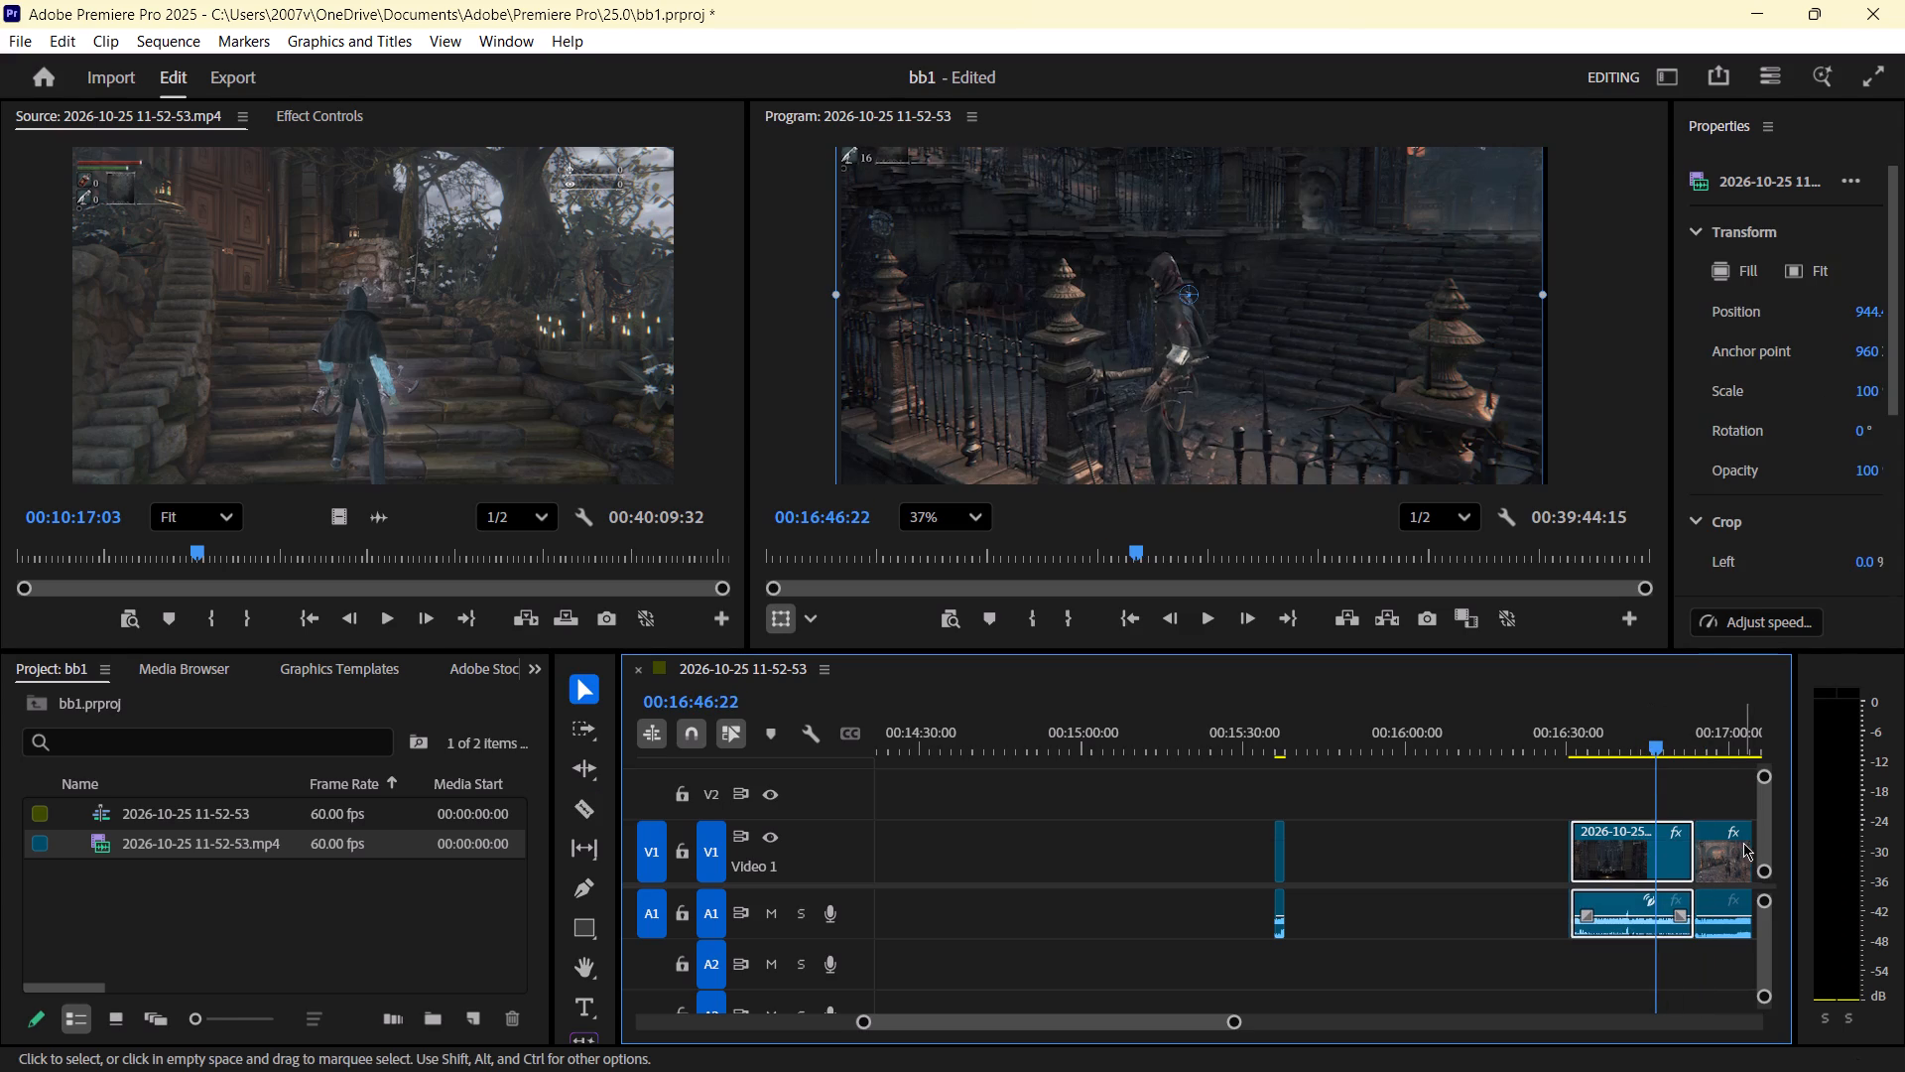
key("Delete")
left_click_drag(1661, 750, 1702, 748)
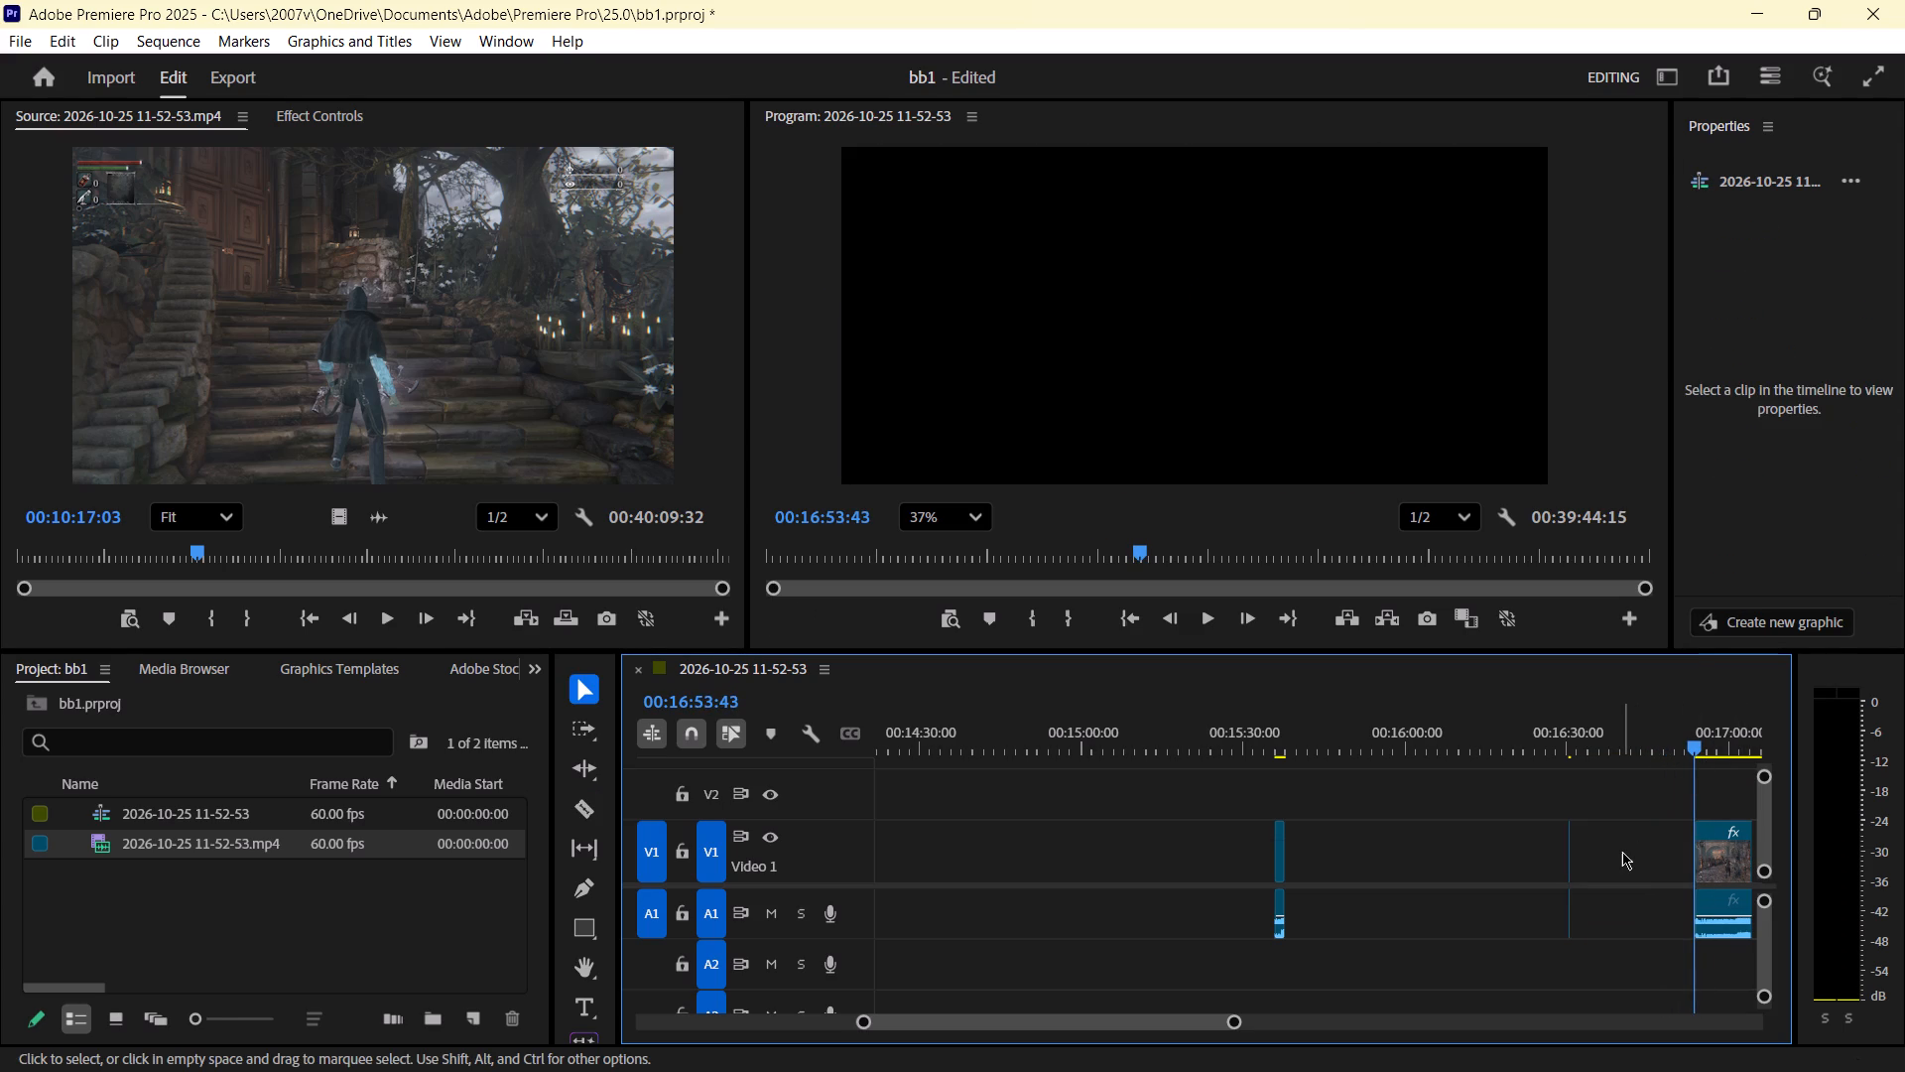